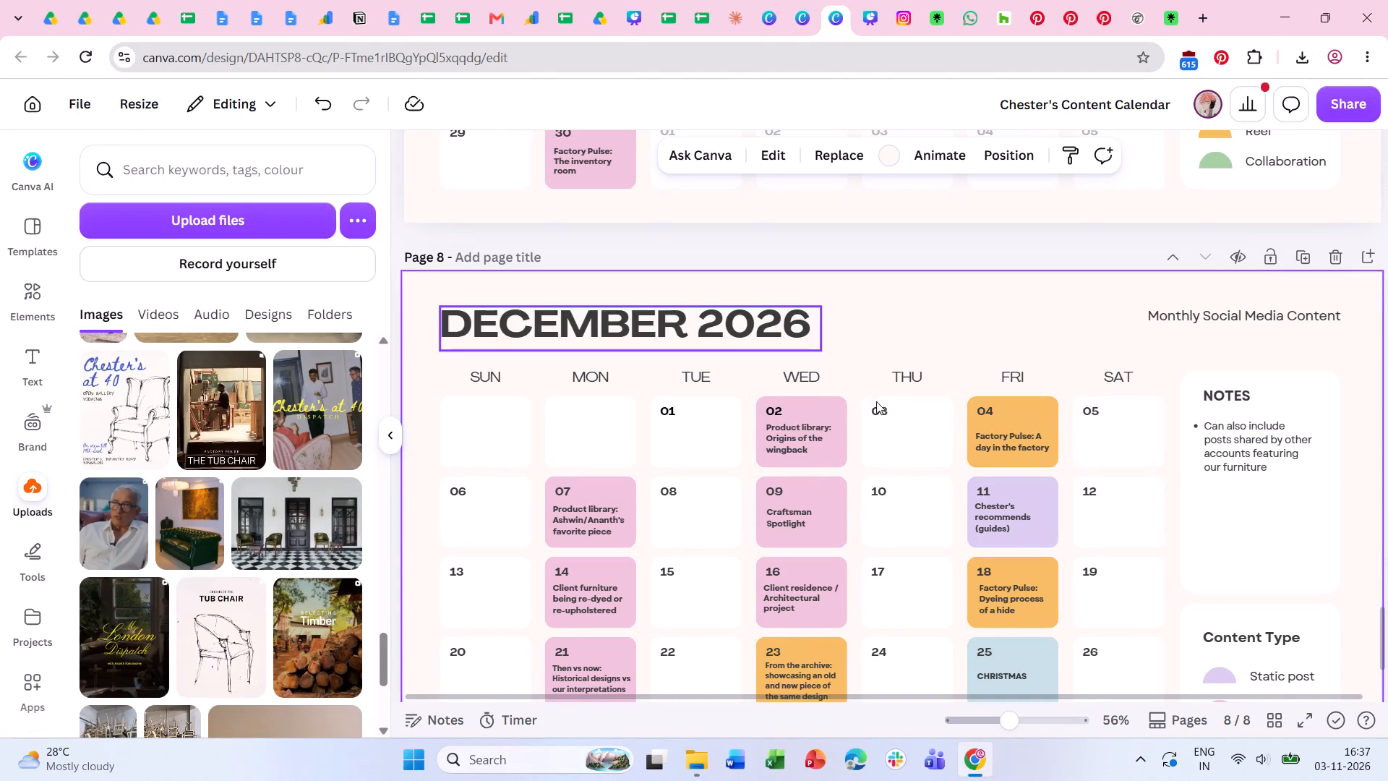
# Review the Marketing Plan's talking points, Instagram grid page and November 2026 calendar page, along with the separate Instagram grid design.
pyautogui.scroll(4, 881, 404)
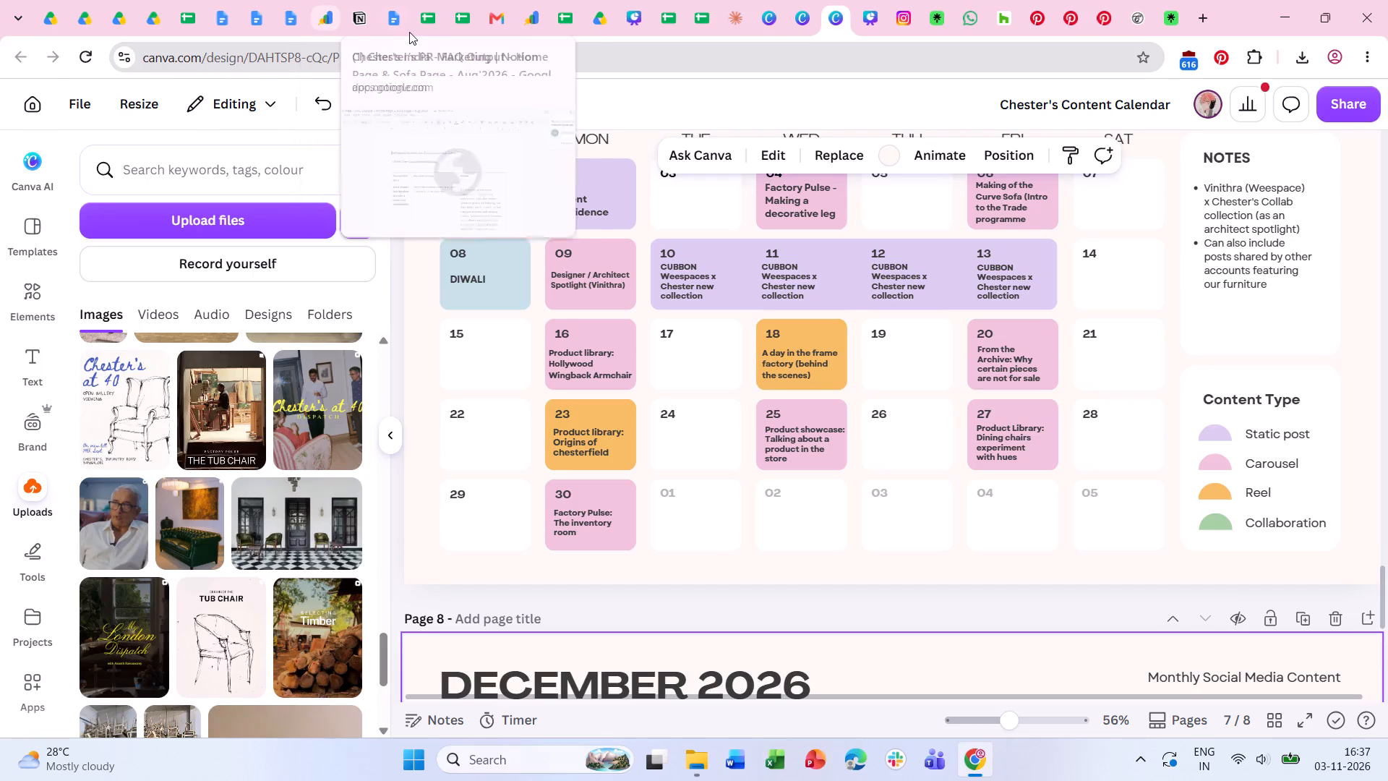
pyautogui.click(630, 20)
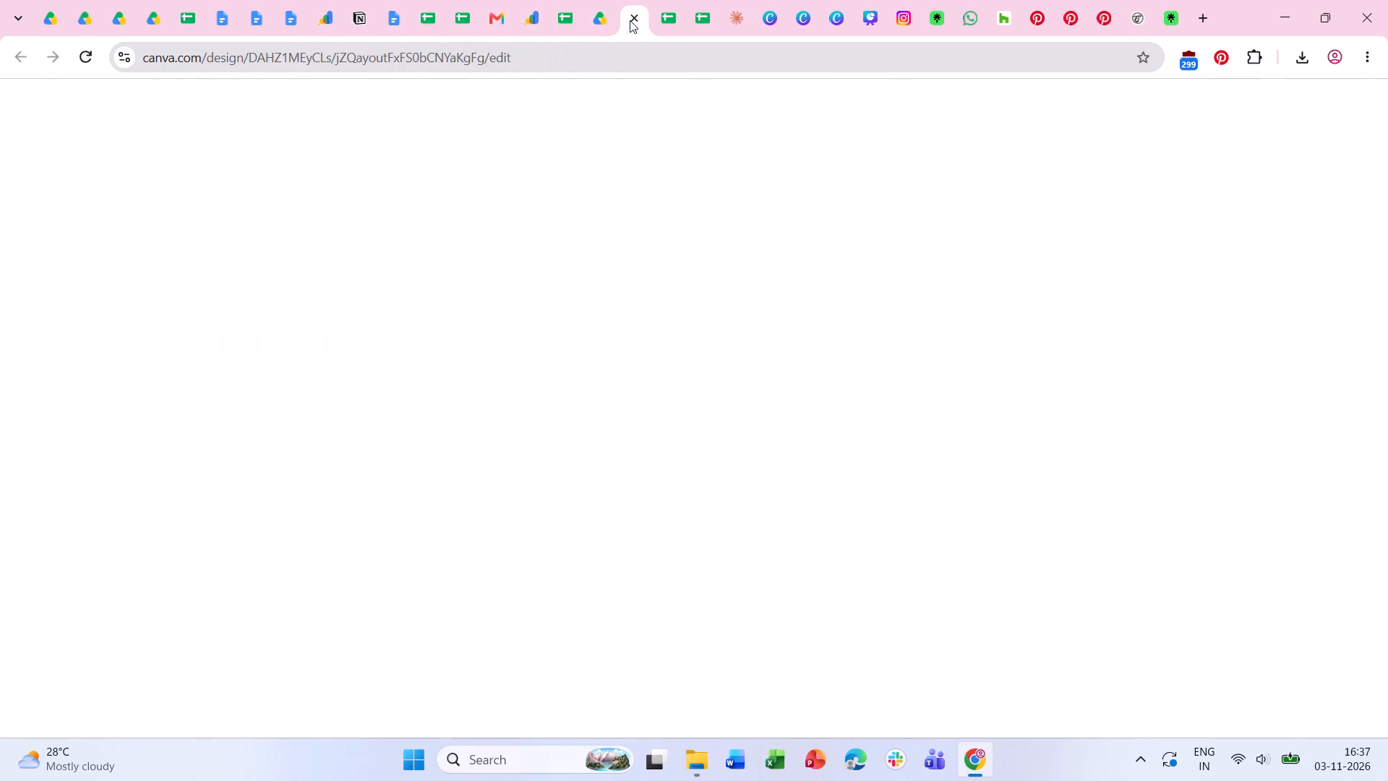
pyautogui.click(614, 678)
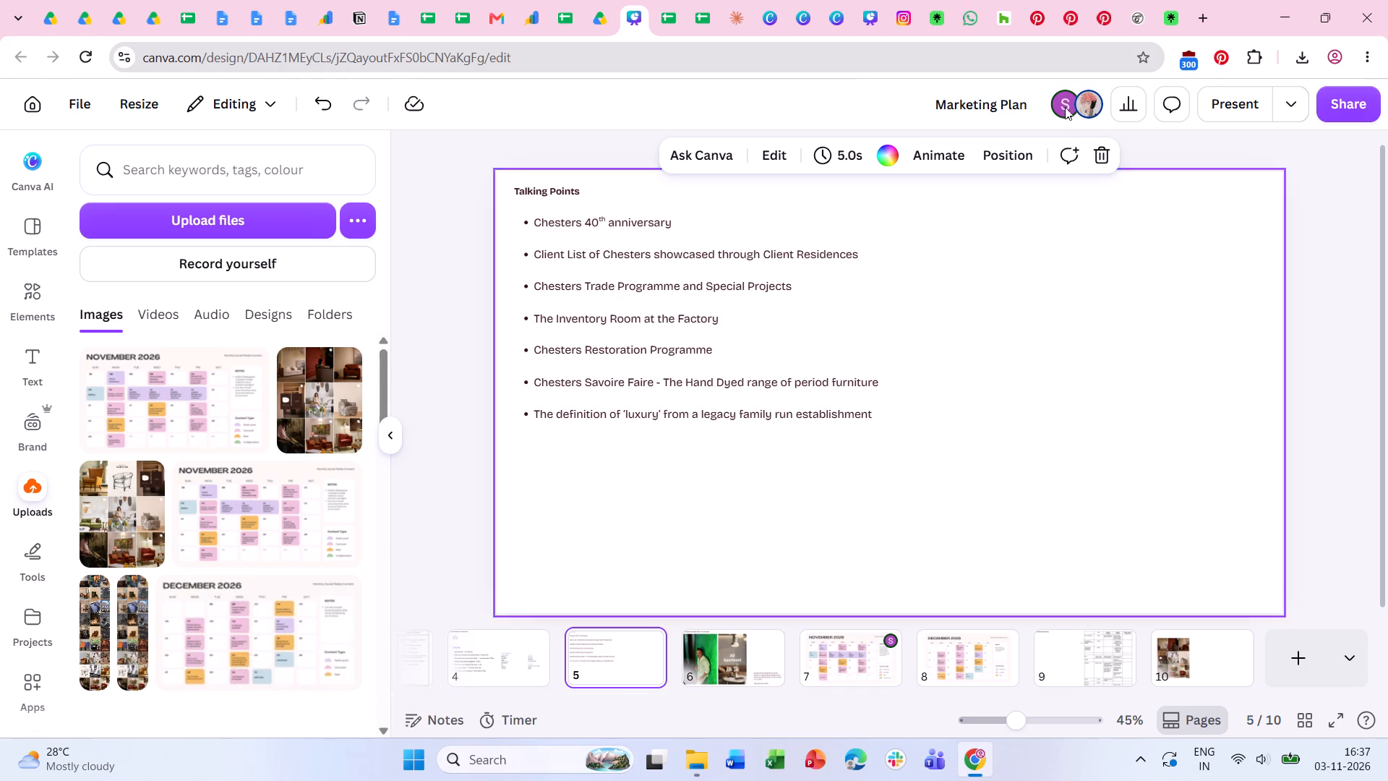
pyautogui.click(791, 9)
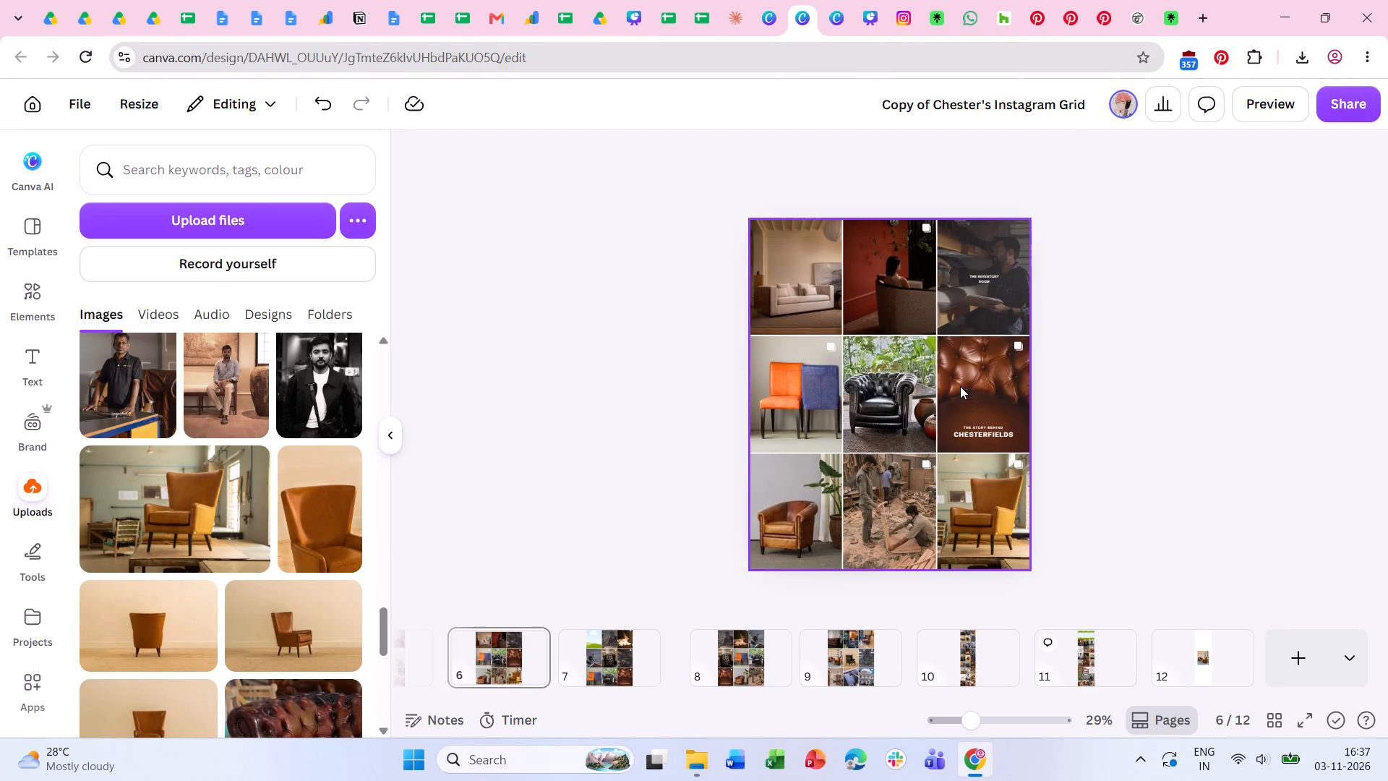
pyautogui.click(632, 6)
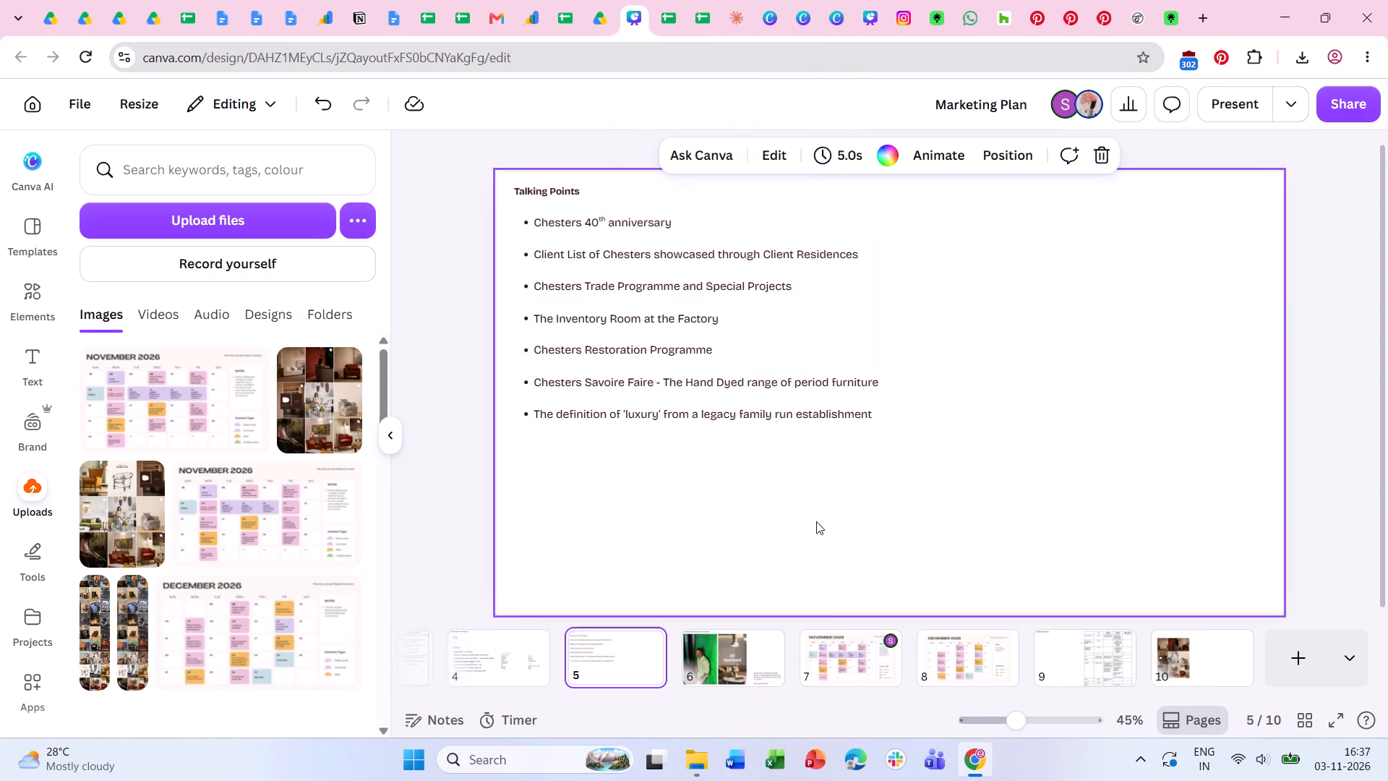
pyautogui.click(1197, 665)
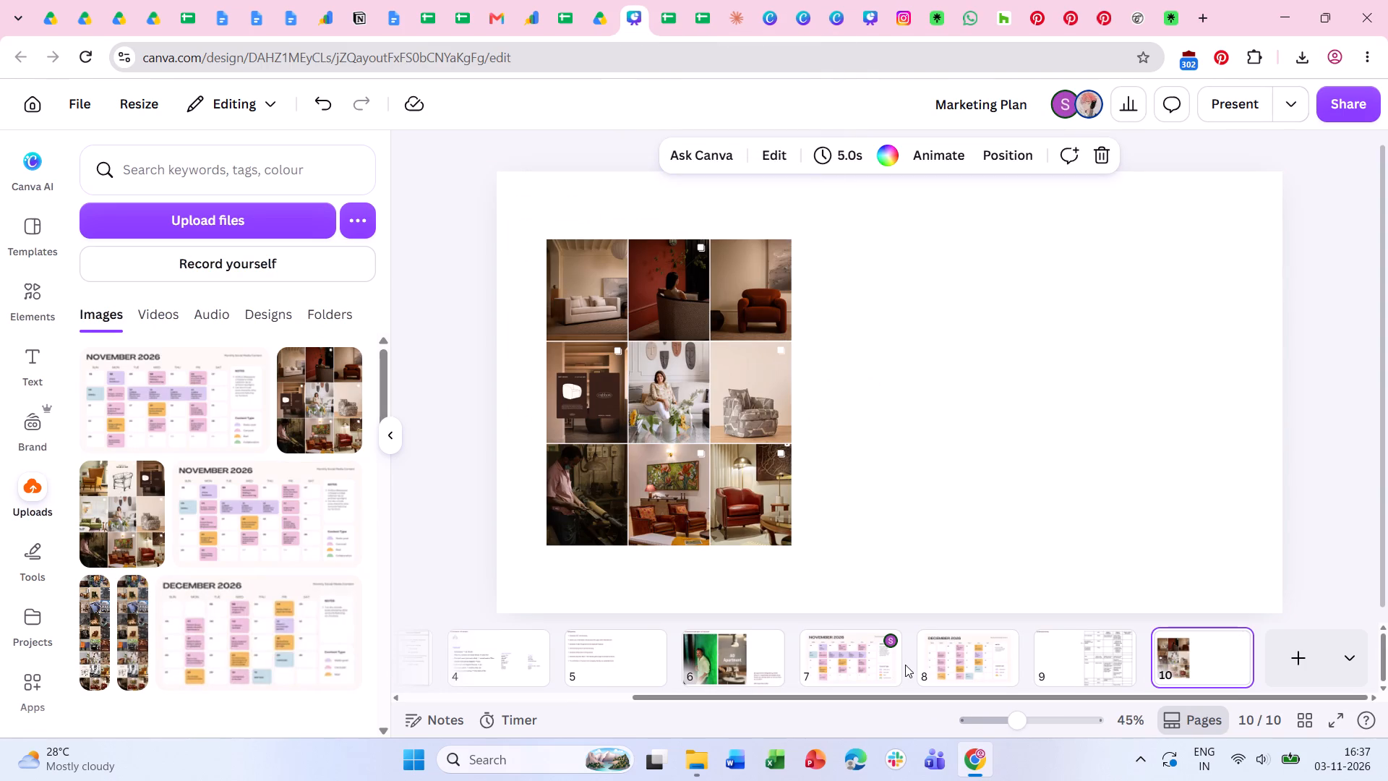
pyautogui.click(861, 666)
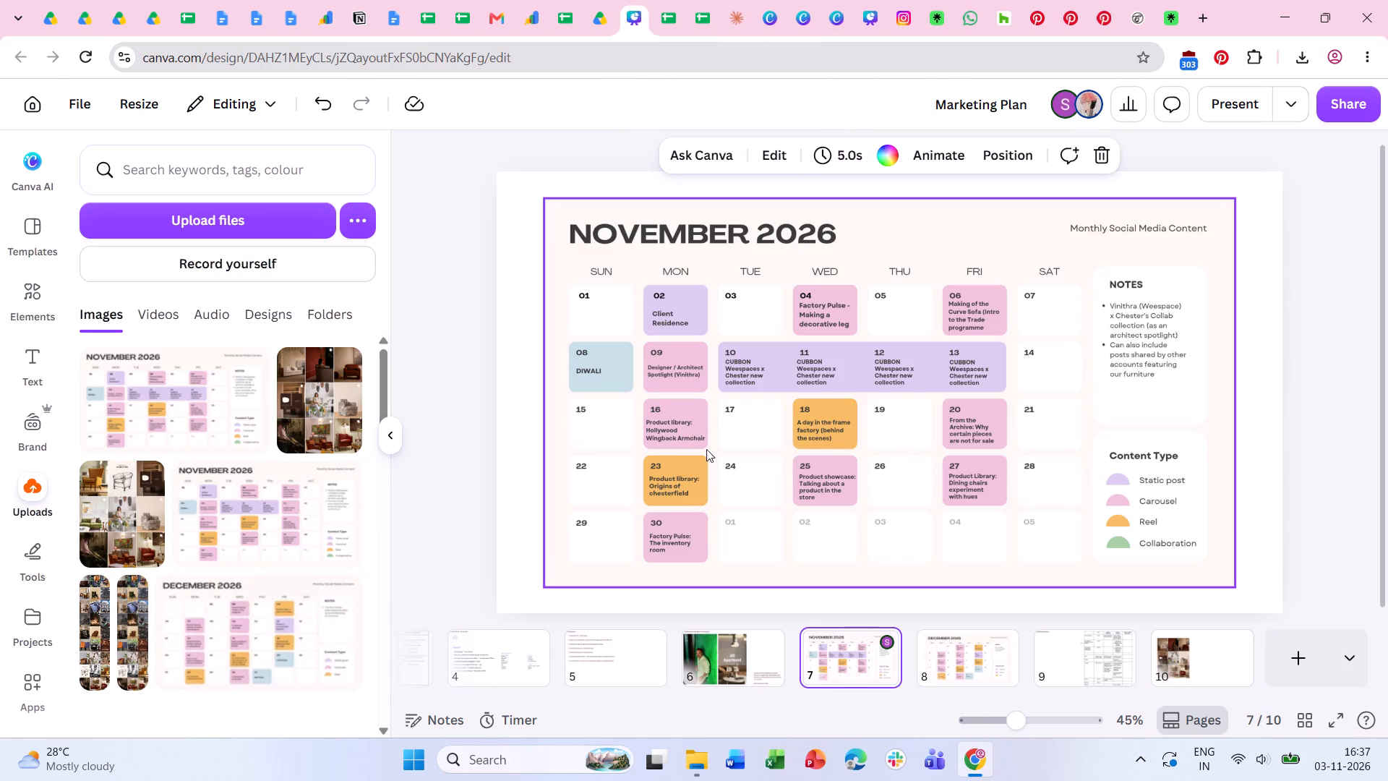
pyautogui.click(607, 653)
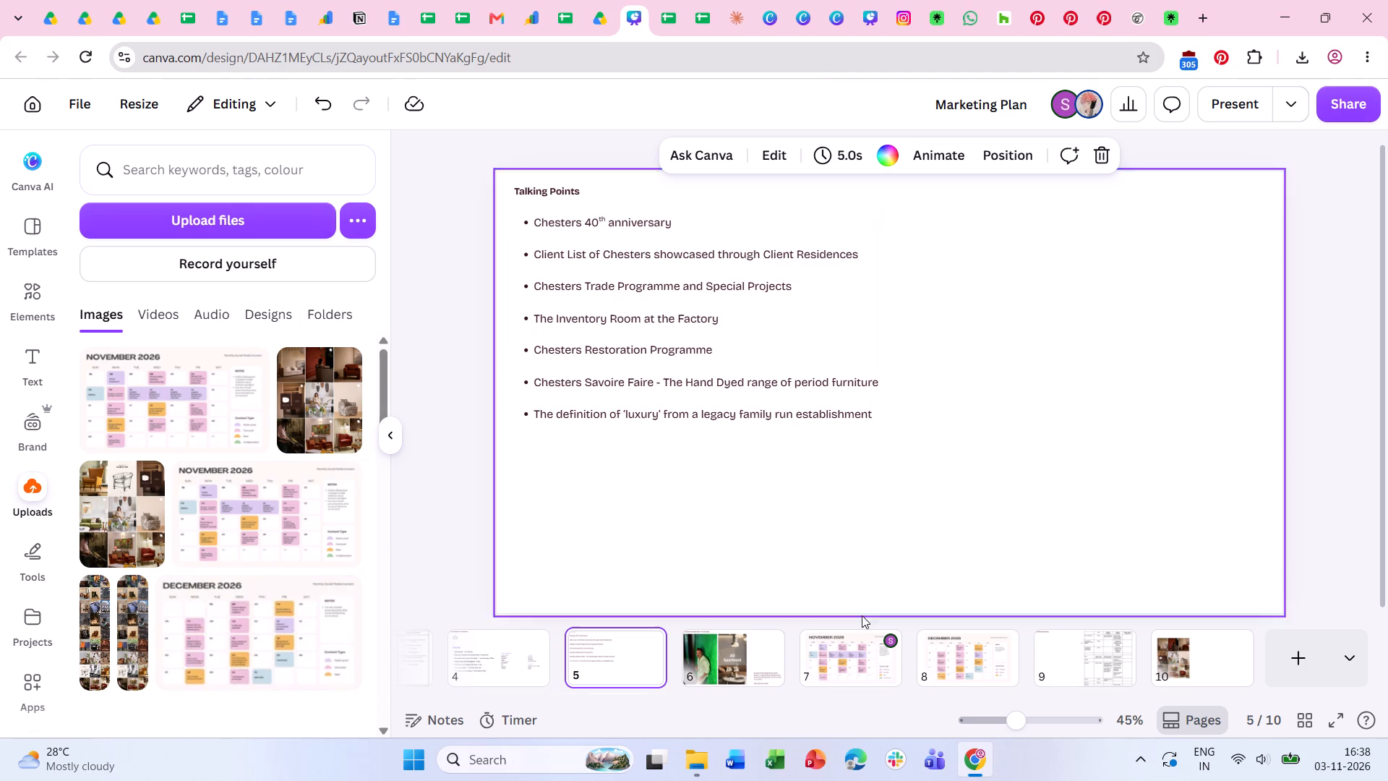
pyautogui.click(839, 660)
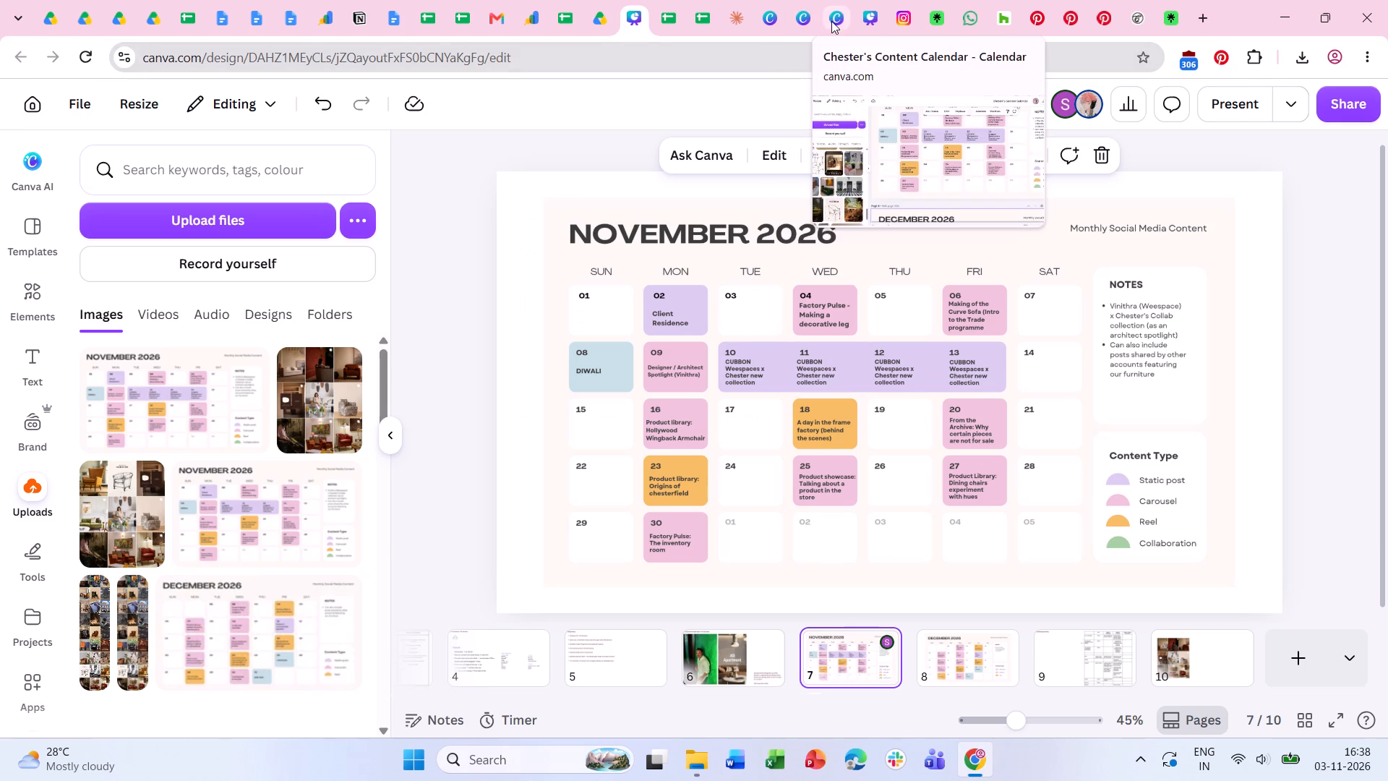
# Move the Chester's Content Calendar browser tab directly beside the Marketing Plan tab.
pyautogui.moveTo(831, 21); pyautogui.dragTo(669, 23)
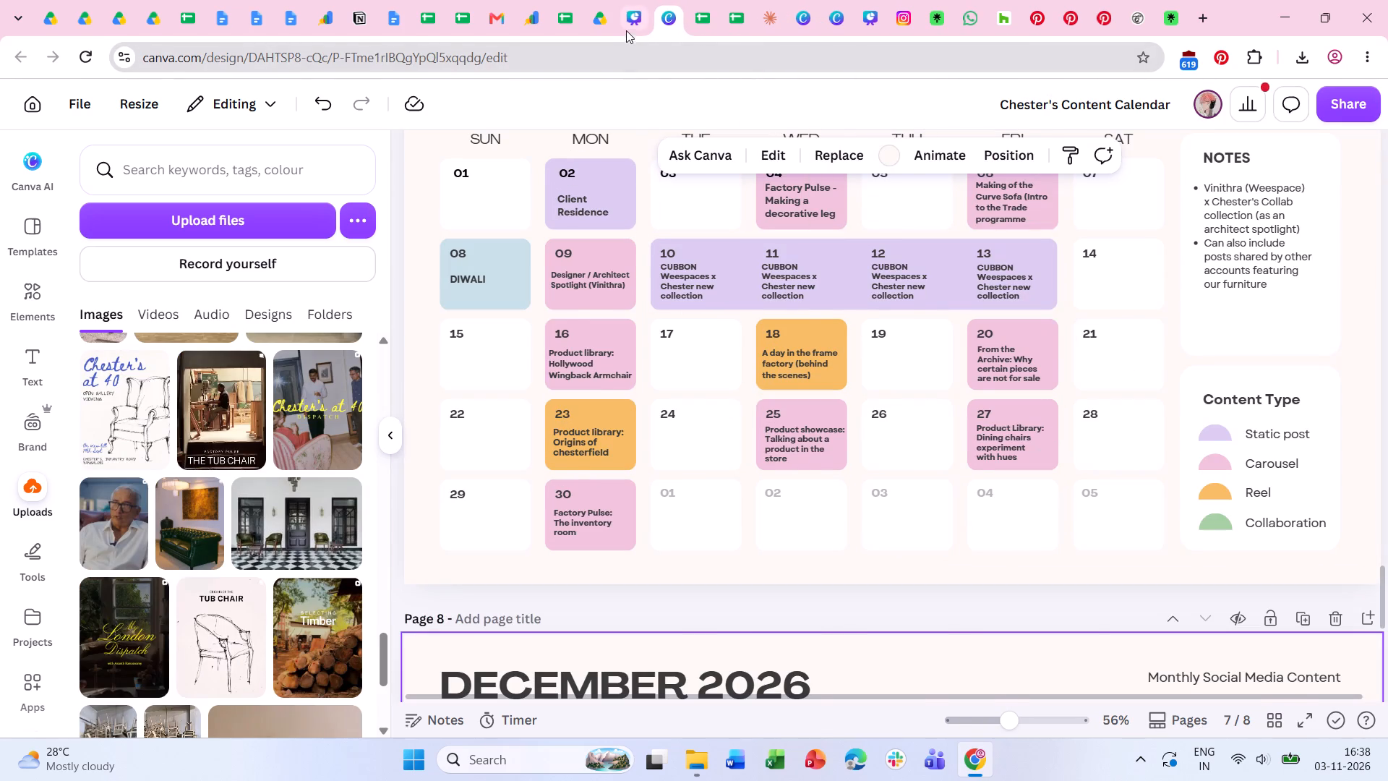
# Compare the Talking Points page of the Marketing Plan with the November 2026 page of Chester's Content Calendar.
pyautogui.click(627, 29)
pyautogui.click(664, 644)
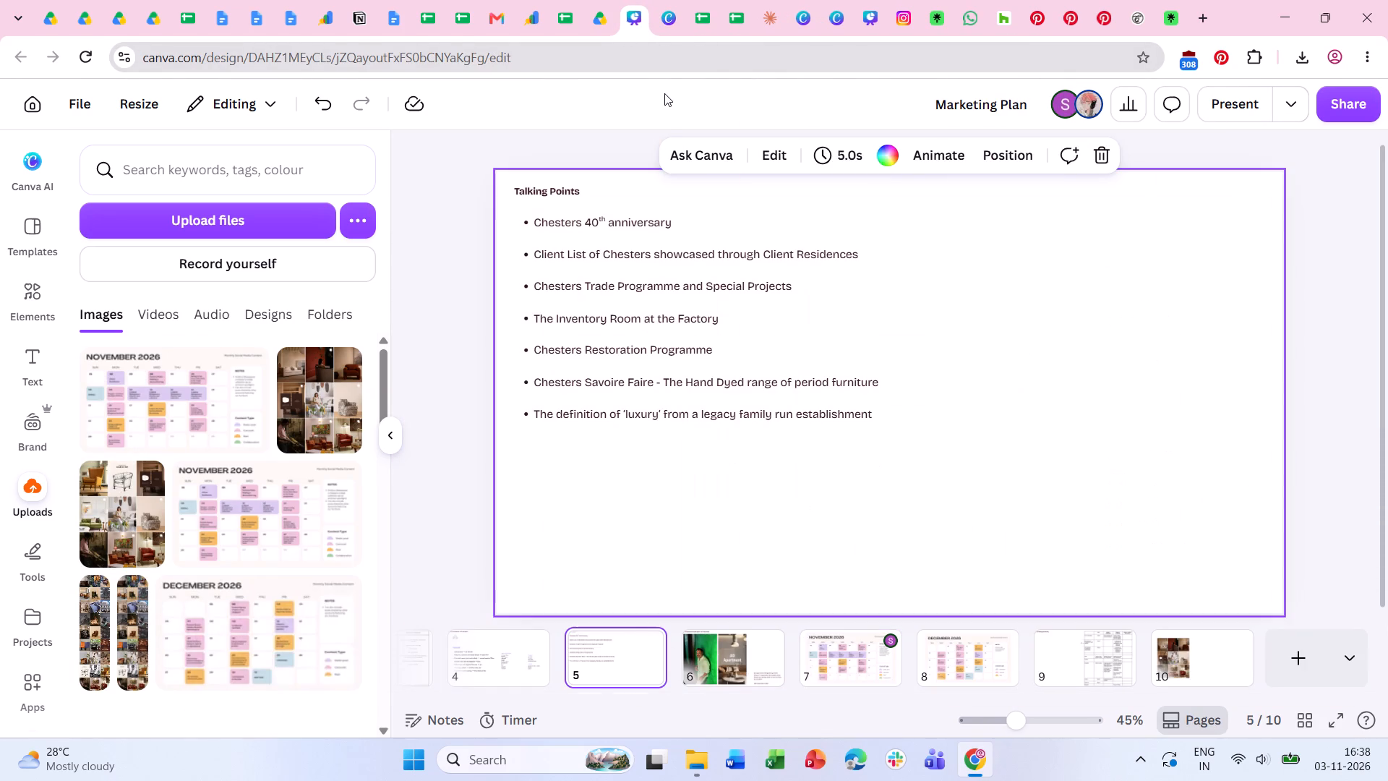
pyautogui.click(674, 19)
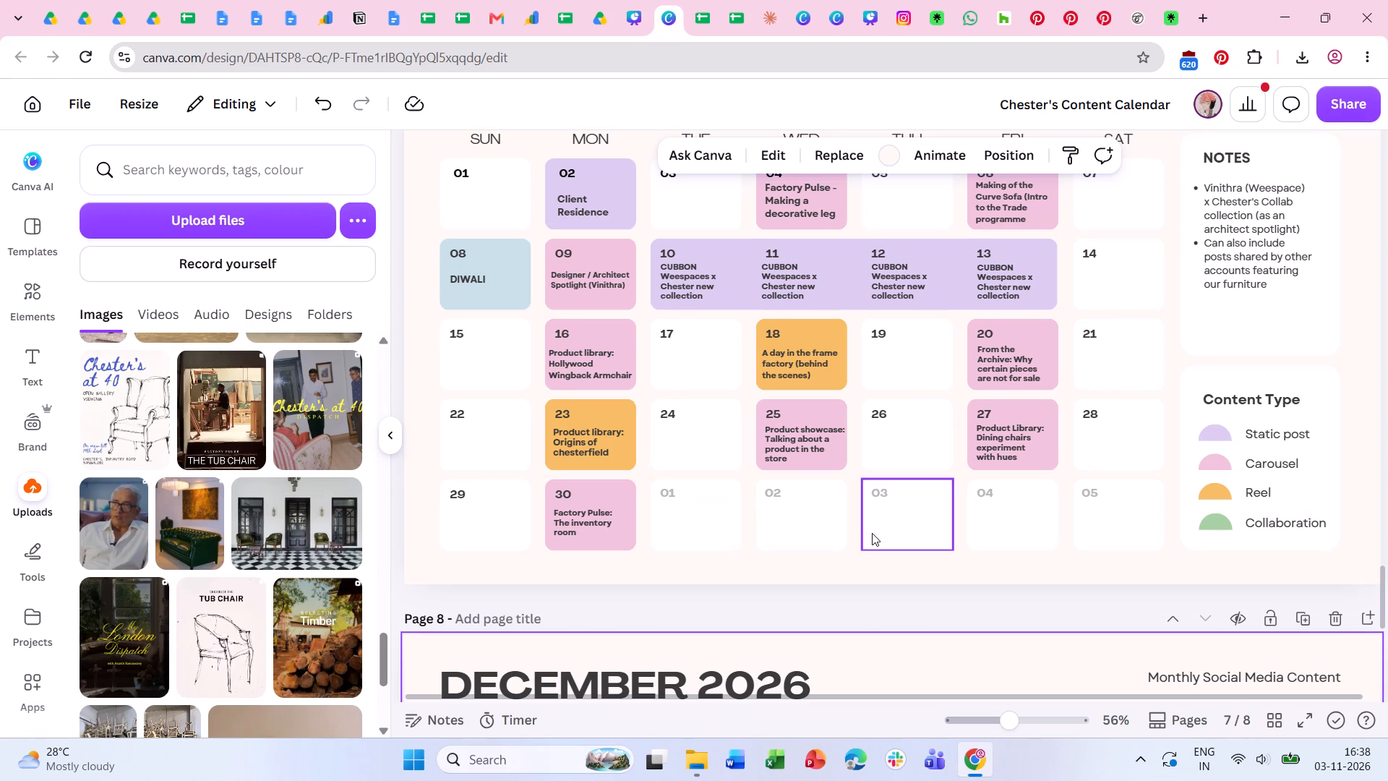
pyautogui.scroll(1, 873, 533)
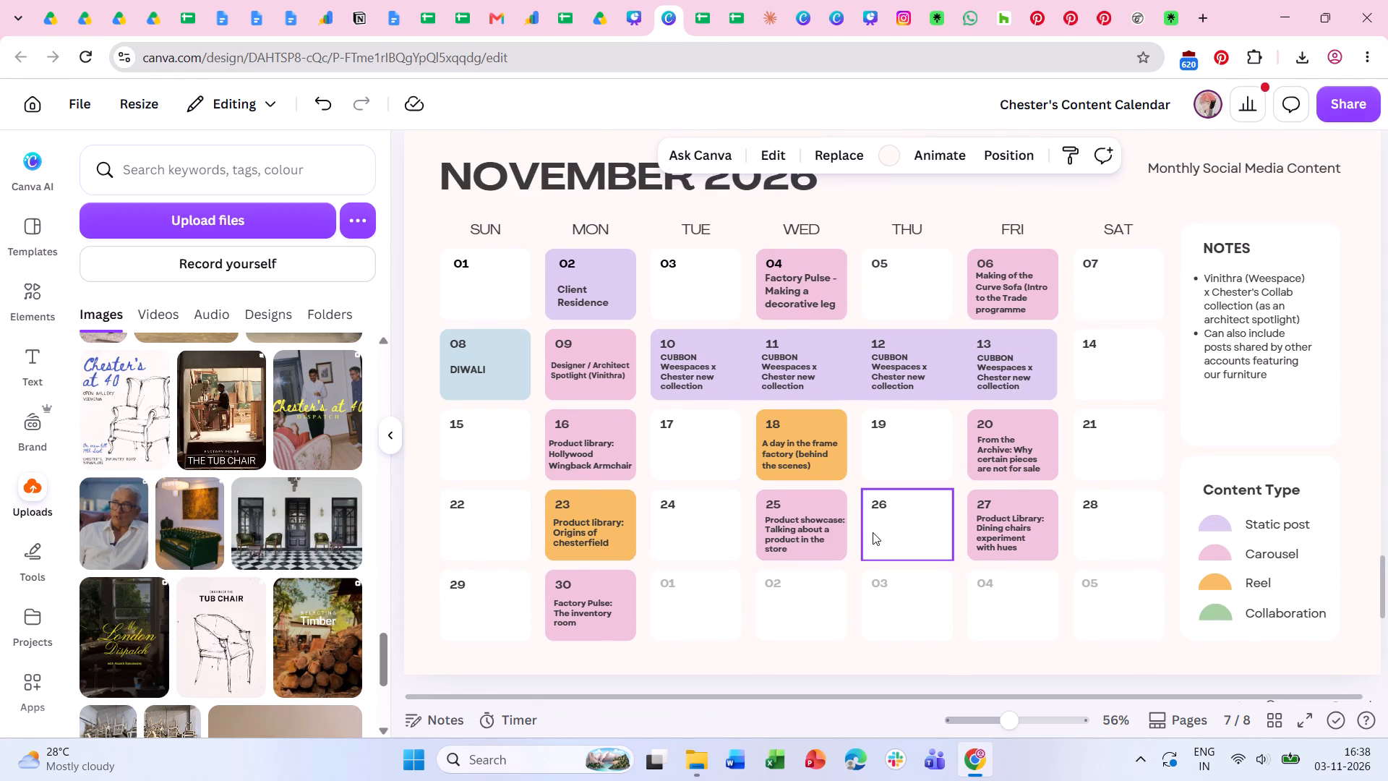
pyautogui.click(631, 17)
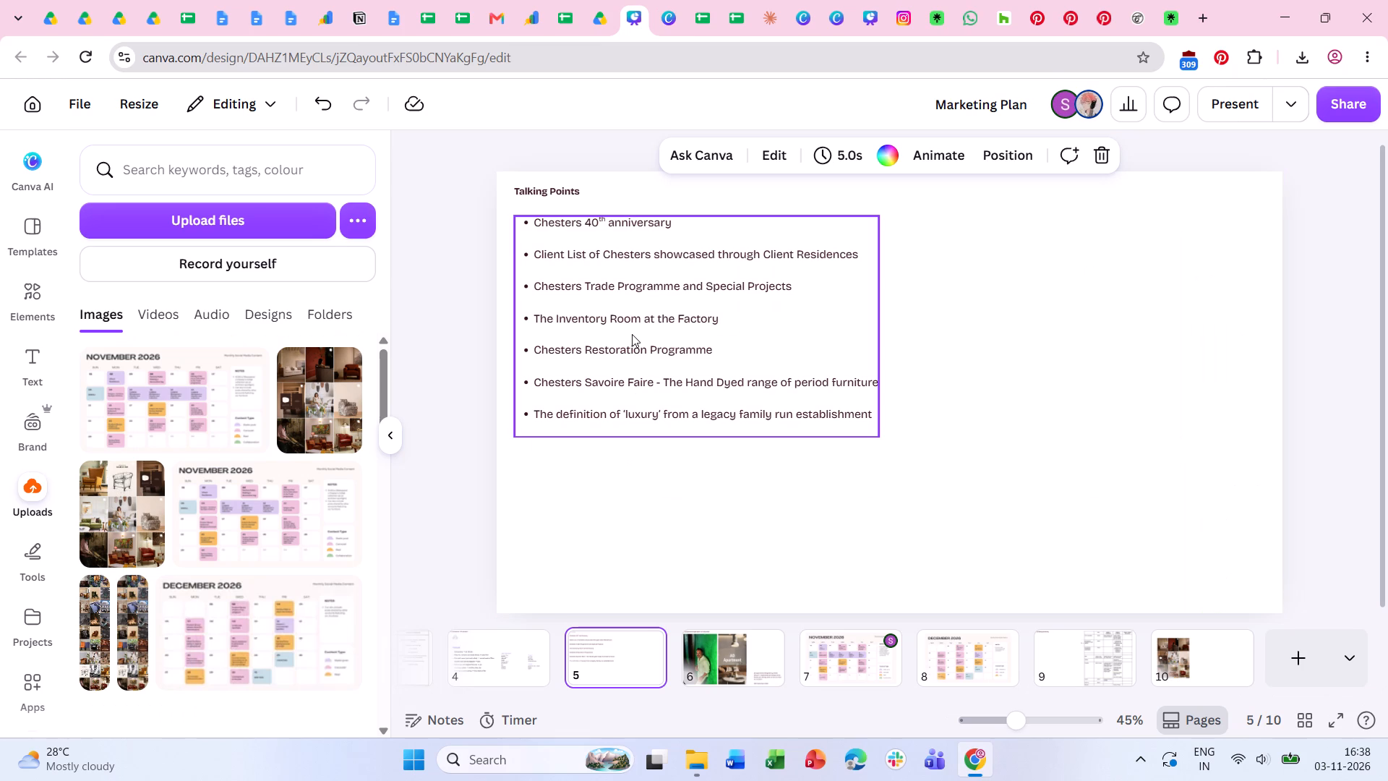
pyautogui.click(663, 27)
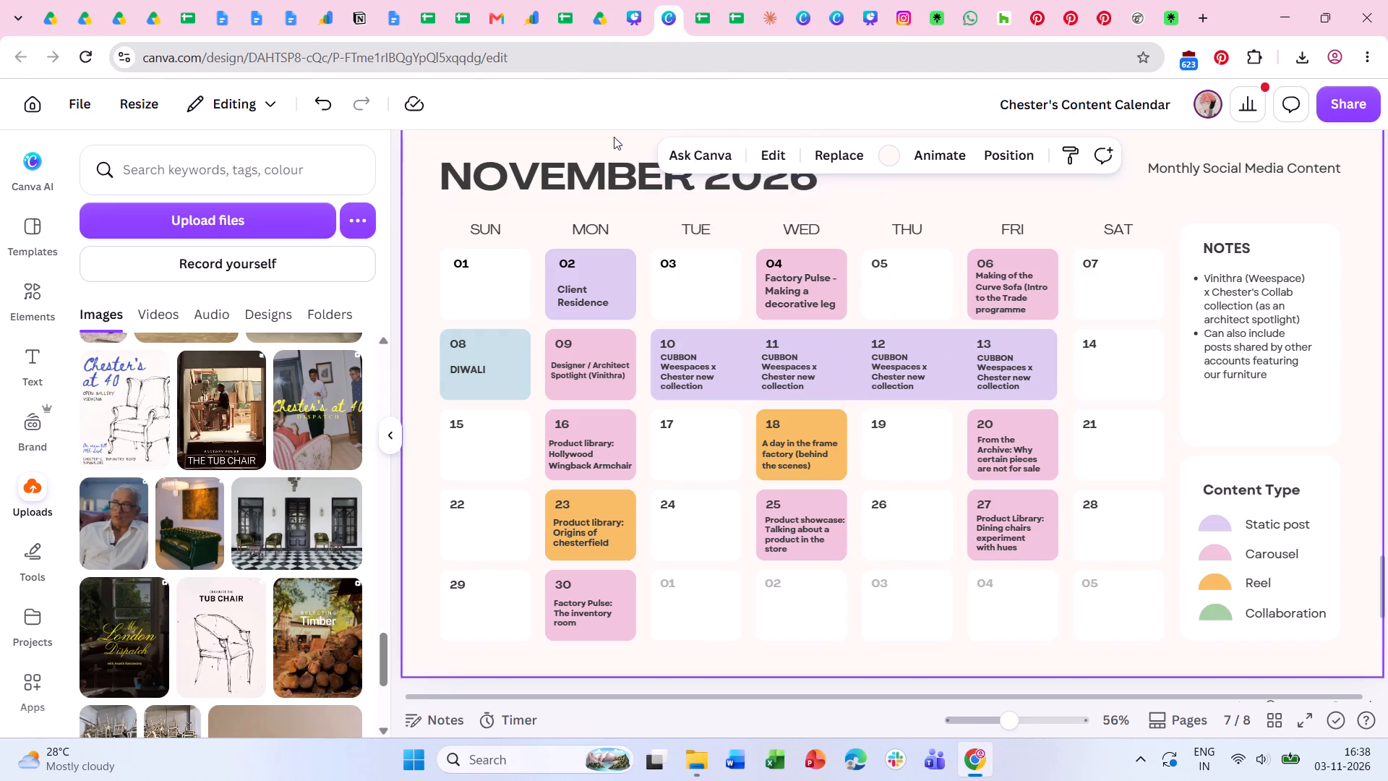
pyautogui.click(631, 24)
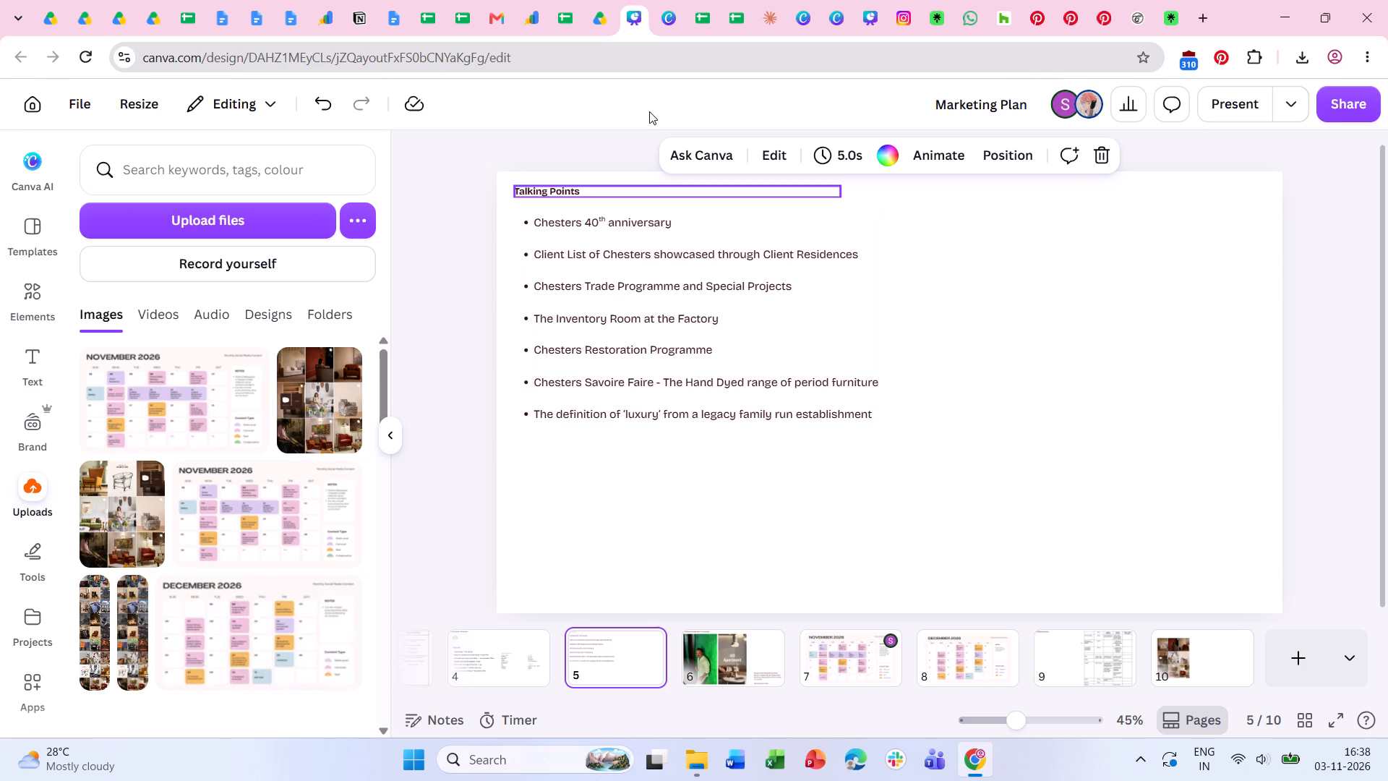
# Change the November 20 entry in Chester's Content Calendar to read "From the Archive: Legacy Collection".
pyautogui.click(664, 30)
pyautogui.doubleClick(1008, 471)
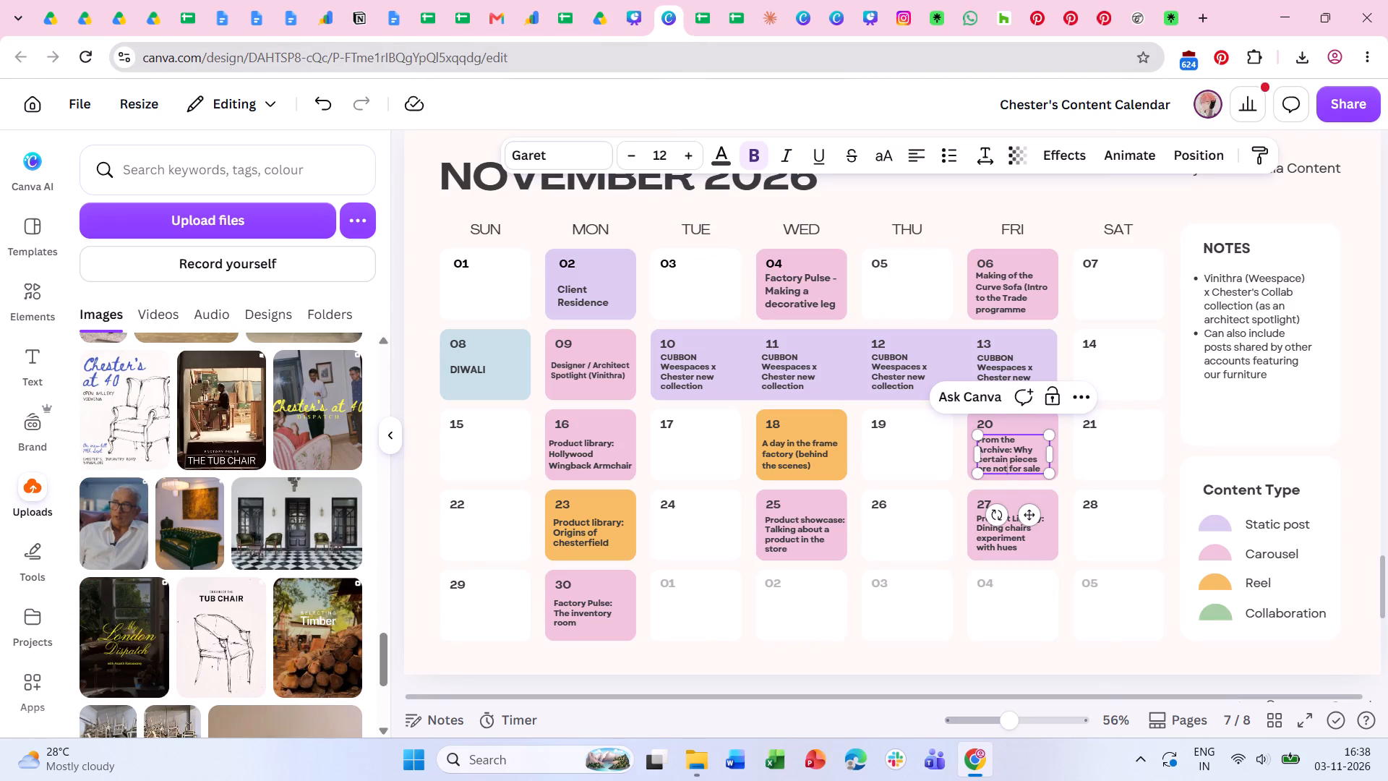
pyautogui.moveTo(1013, 451); pyautogui.dragTo(1043, 466)
pyautogui.press('BackSpace')
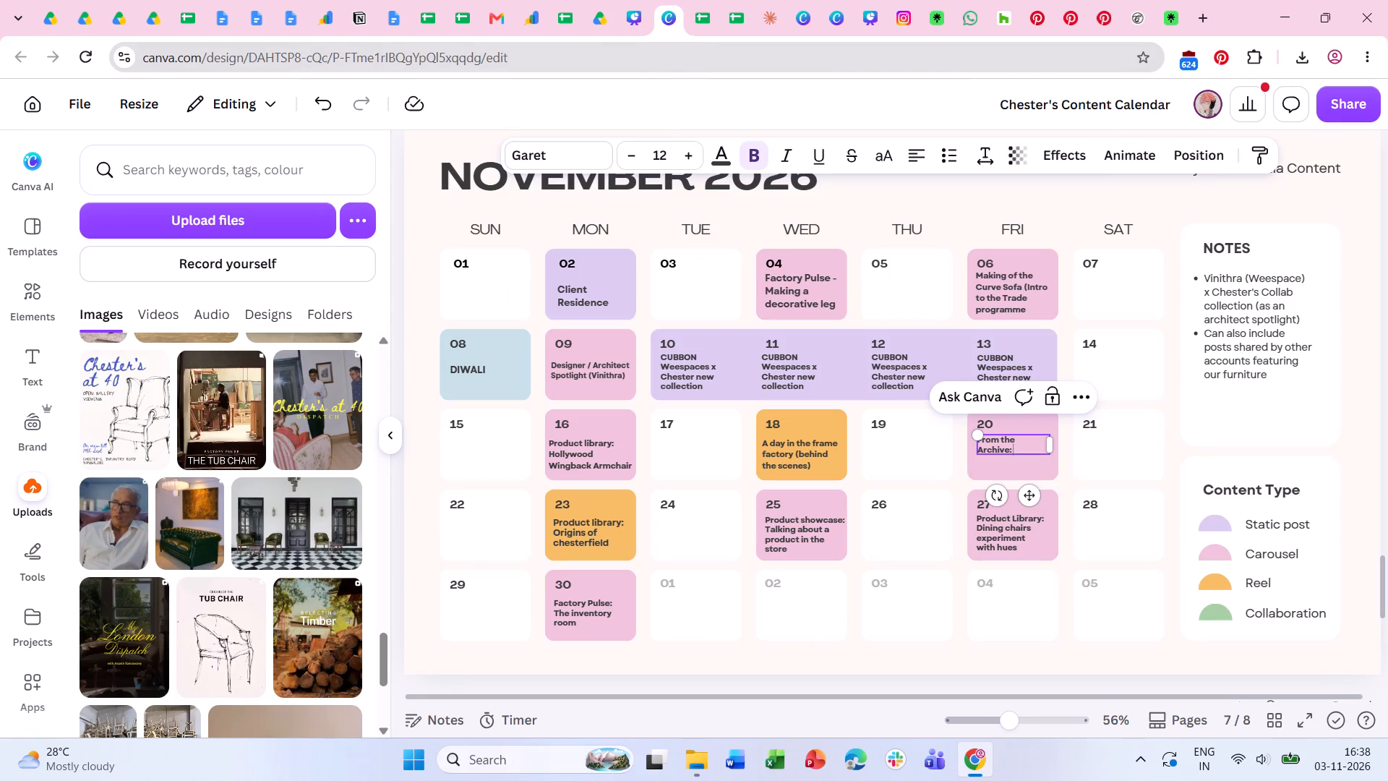
pyautogui.press('BackSpace')
pyautogui.press('BackSpace')
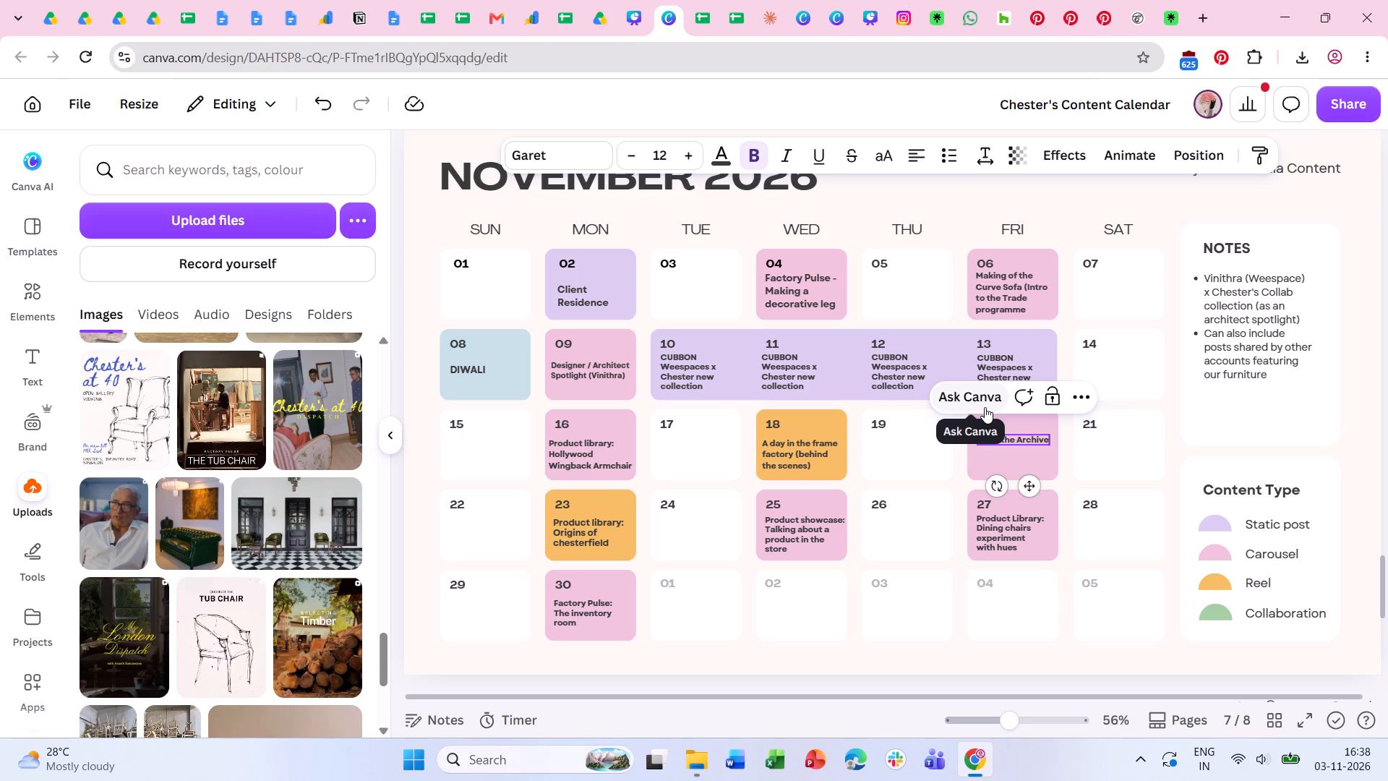
pyautogui.write(': Le')
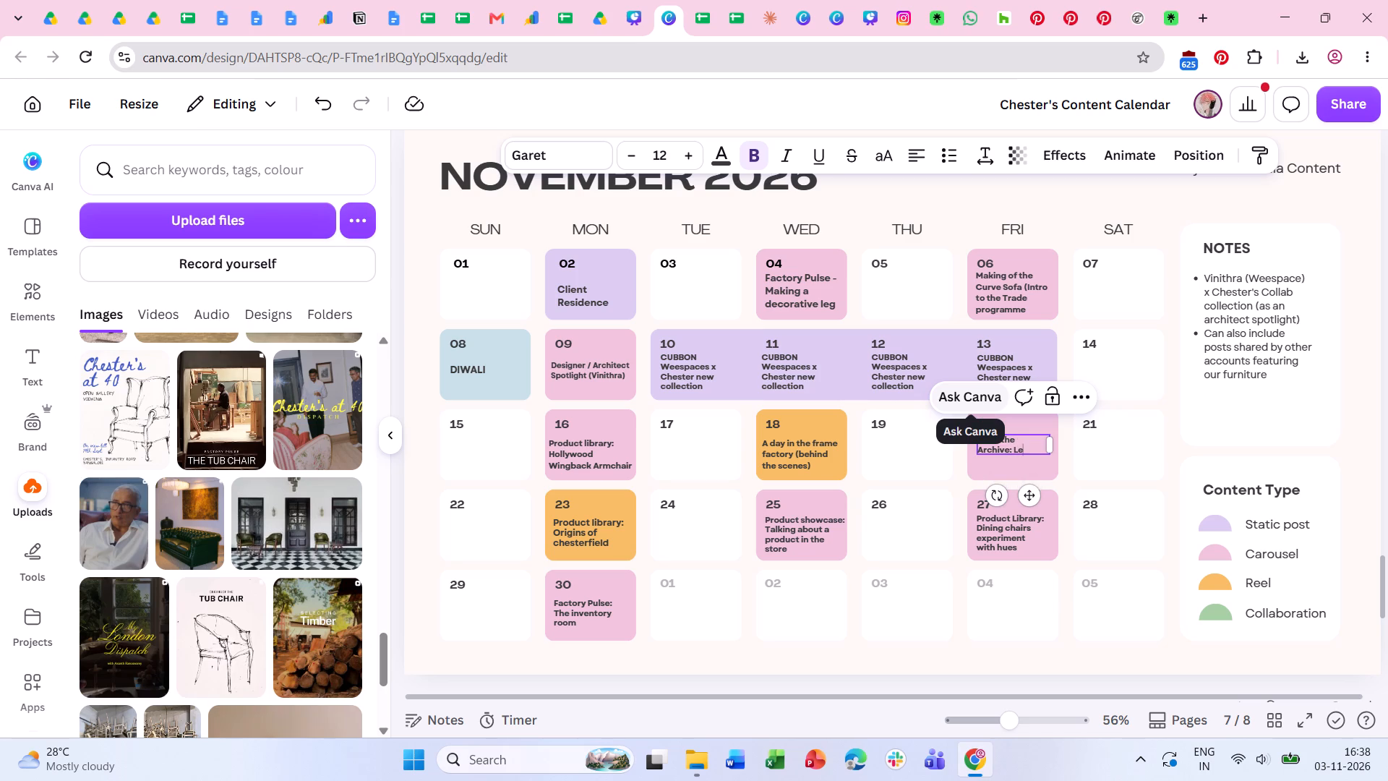
pyautogui.write('gacy Collection')
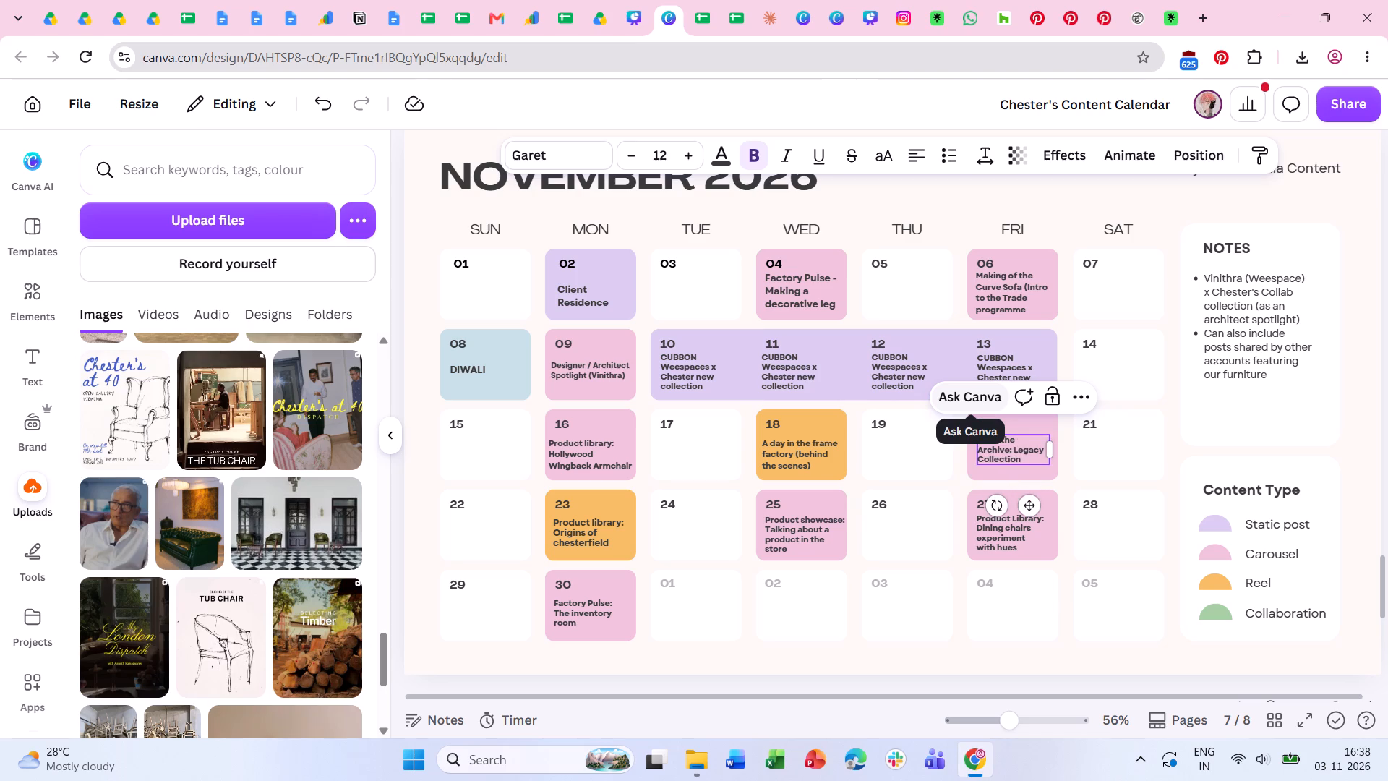
# Recheck the Talking Points, and replace the "Product Library" label of the November 27 calendar entry with "Special Project".
pyautogui.click(627, 24)
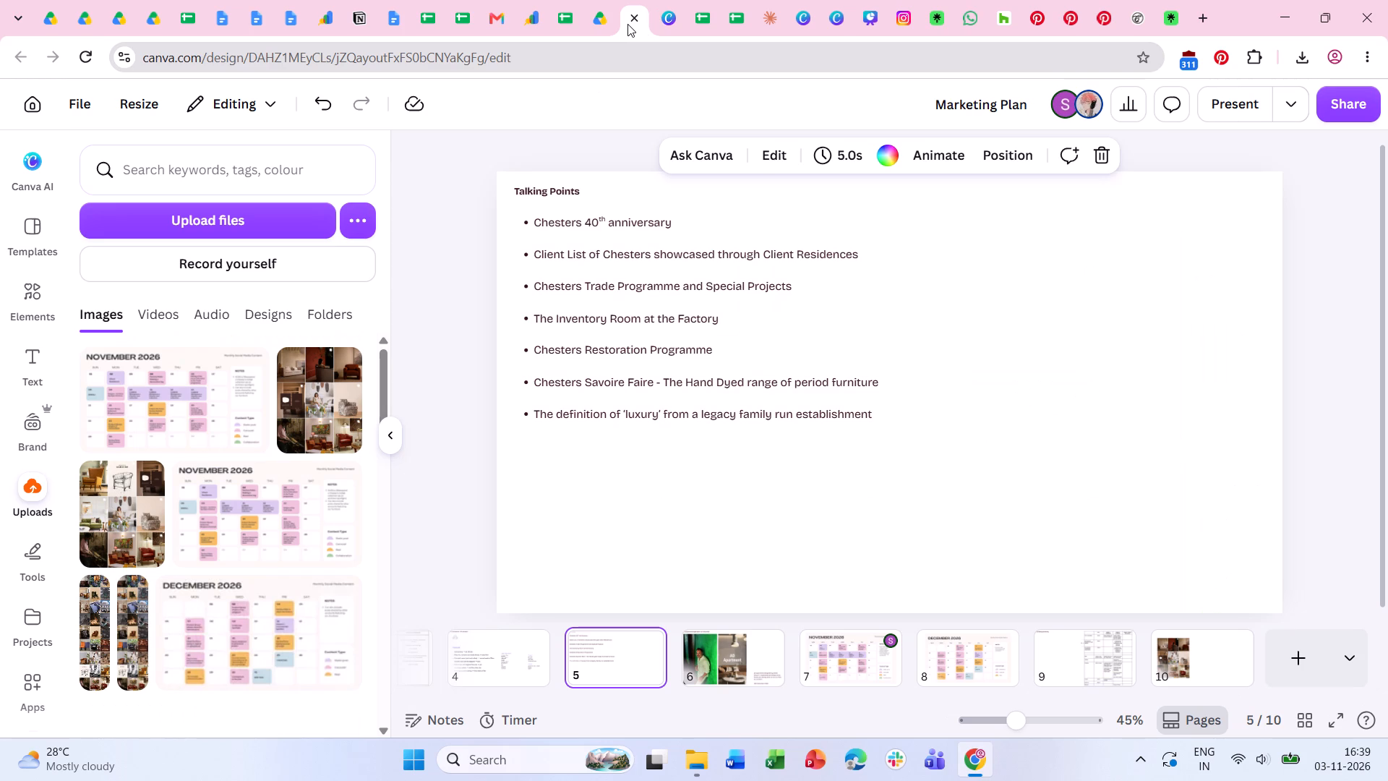
pyautogui.click(659, 22)
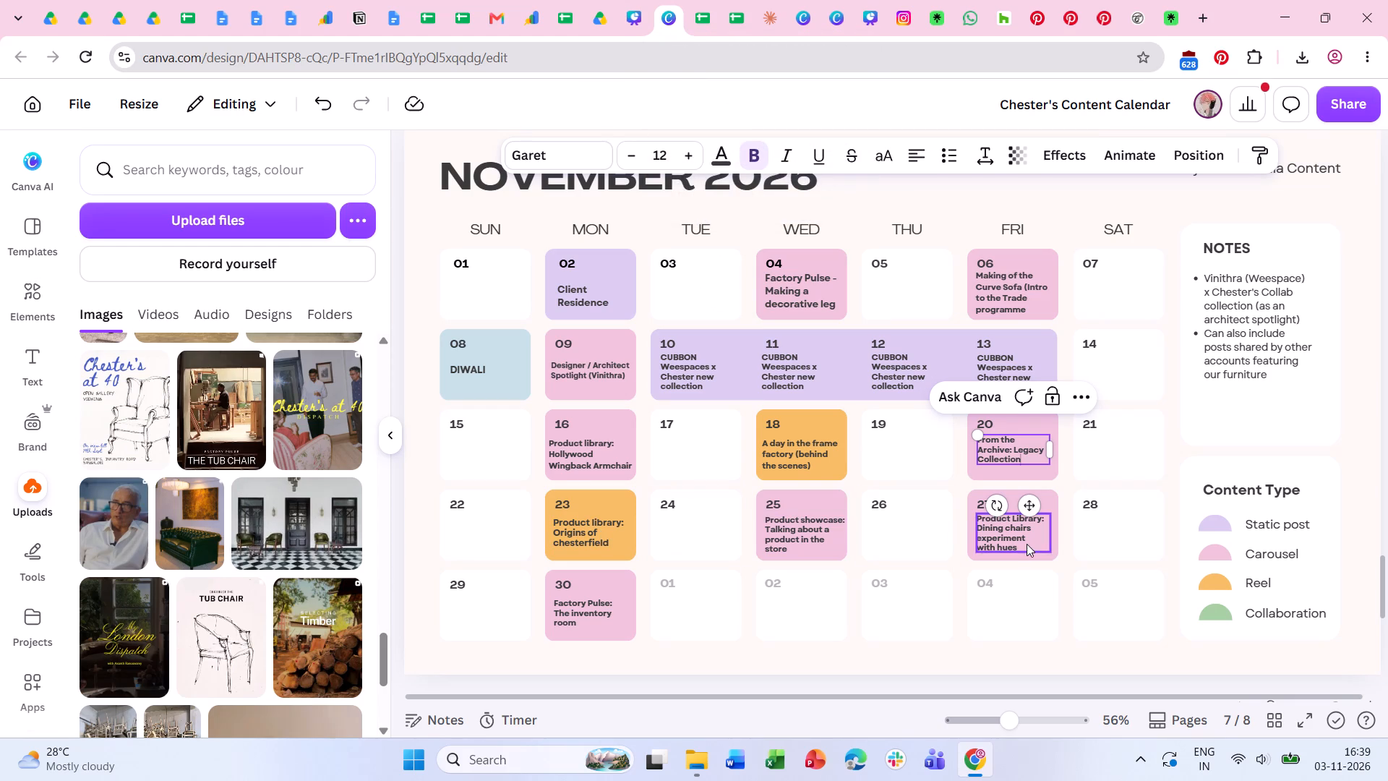
pyautogui.click(638, 25)
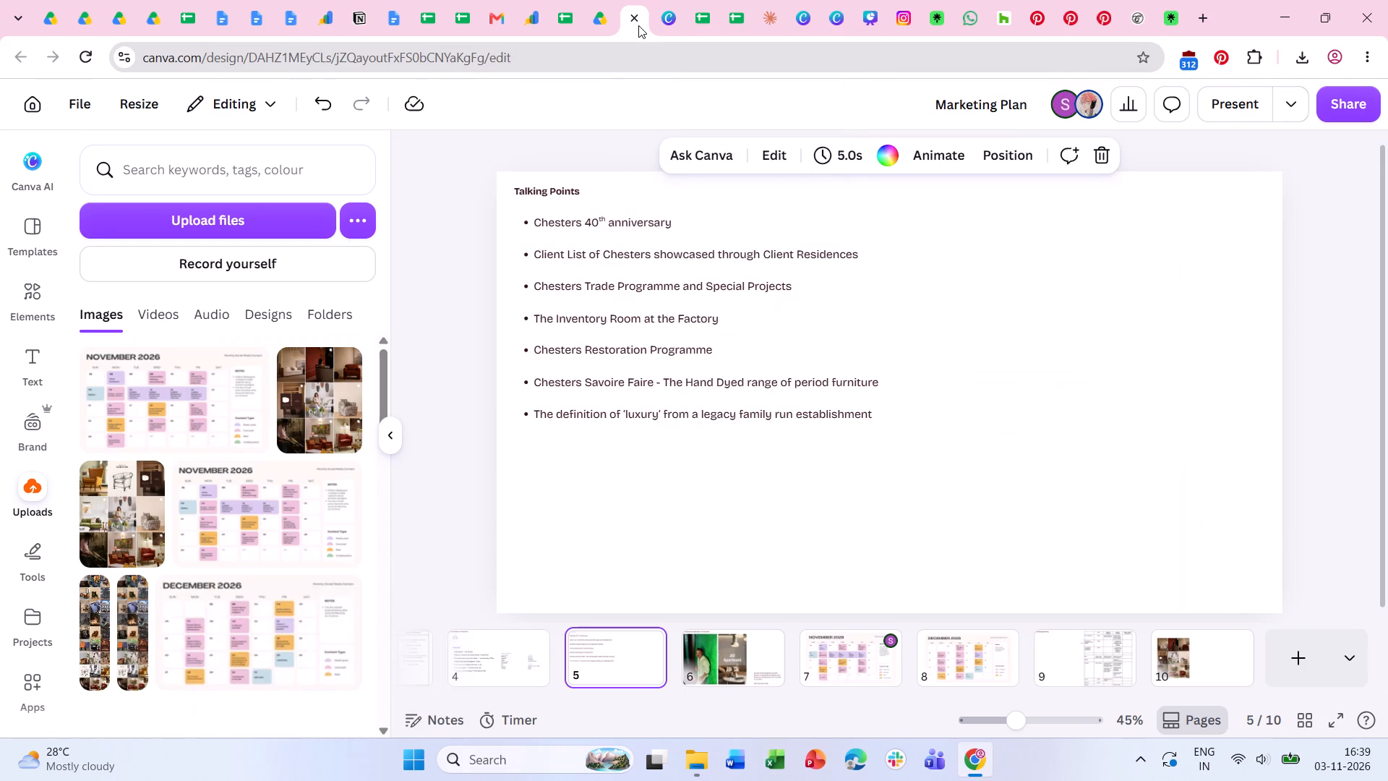
pyautogui.click(663, 29)
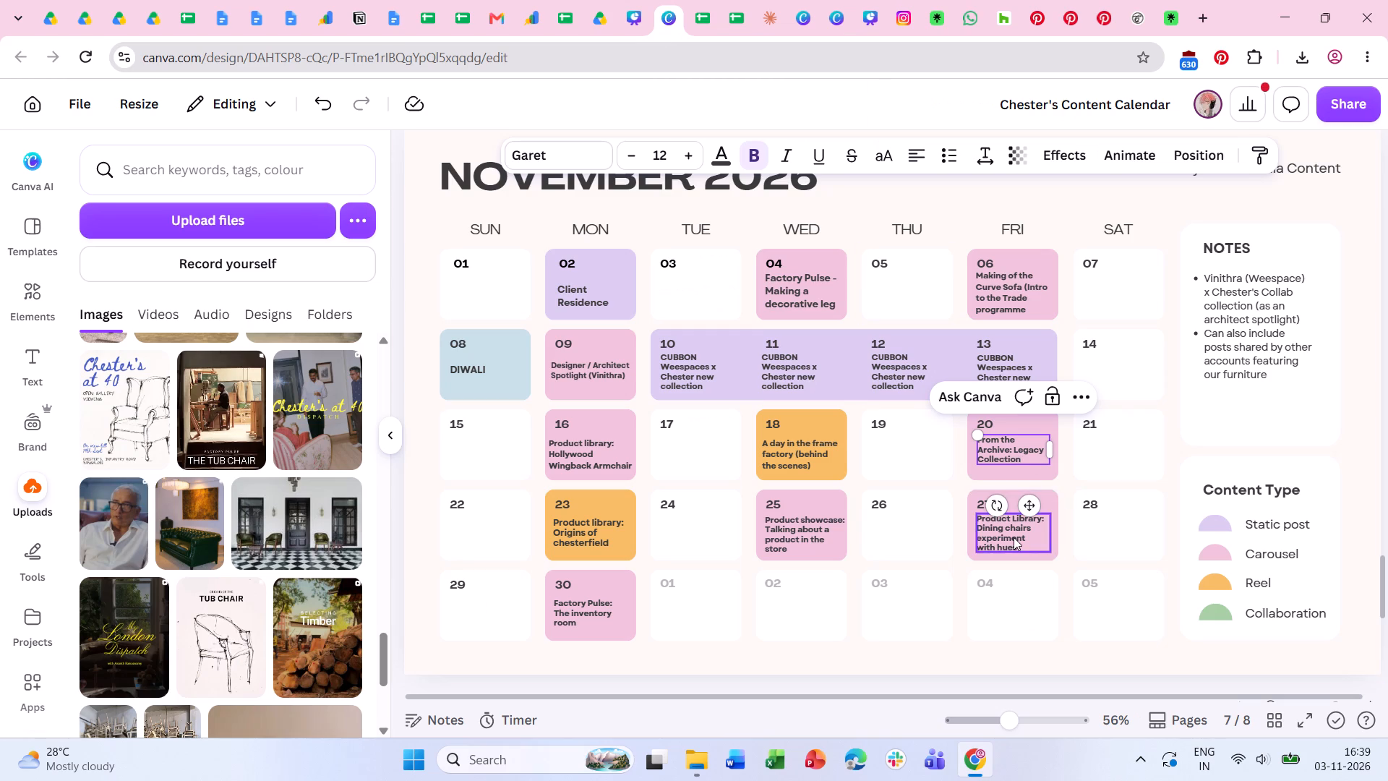
pyautogui.doubleClick(1014, 537)
pyautogui.moveTo(1042, 520); pyautogui.dragTo(975, 519)
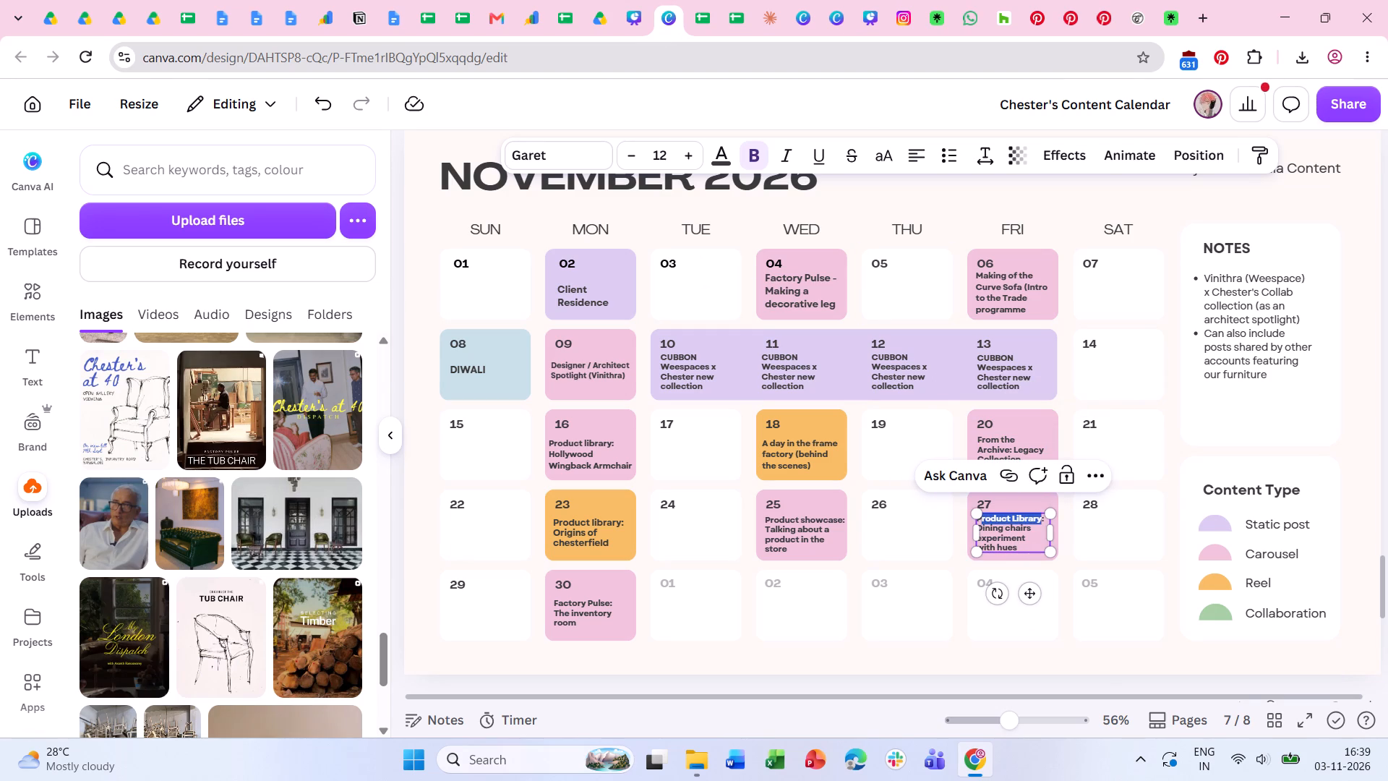
pyautogui.write('Spec')
pyautogui.press('BackSpace')
pyautogui.press('BackSpace')
pyautogui.press('BackSpace')
pyautogui.press('BackSpace')
pyautogui.press('BackSpace')
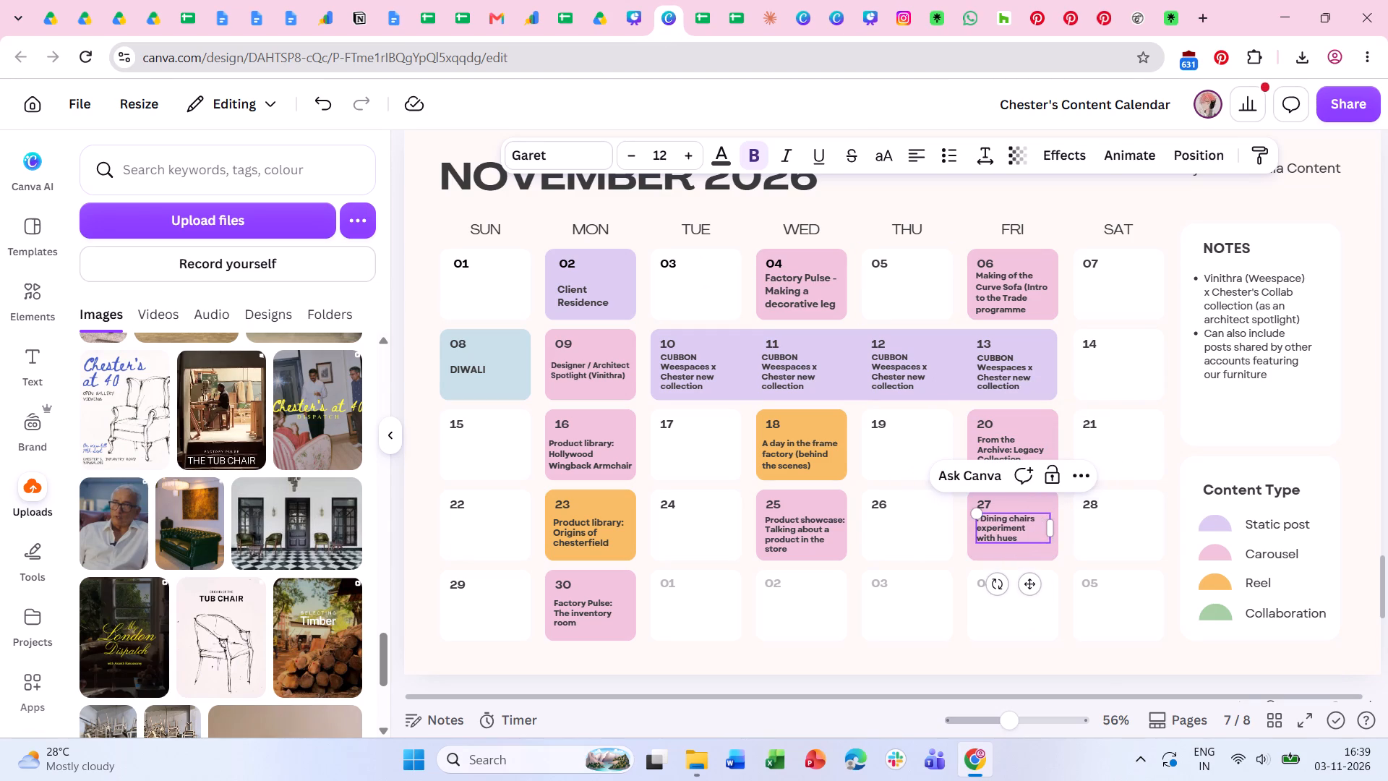
pyautogui.press('BackSpace')
pyautogui.write('Special Project')
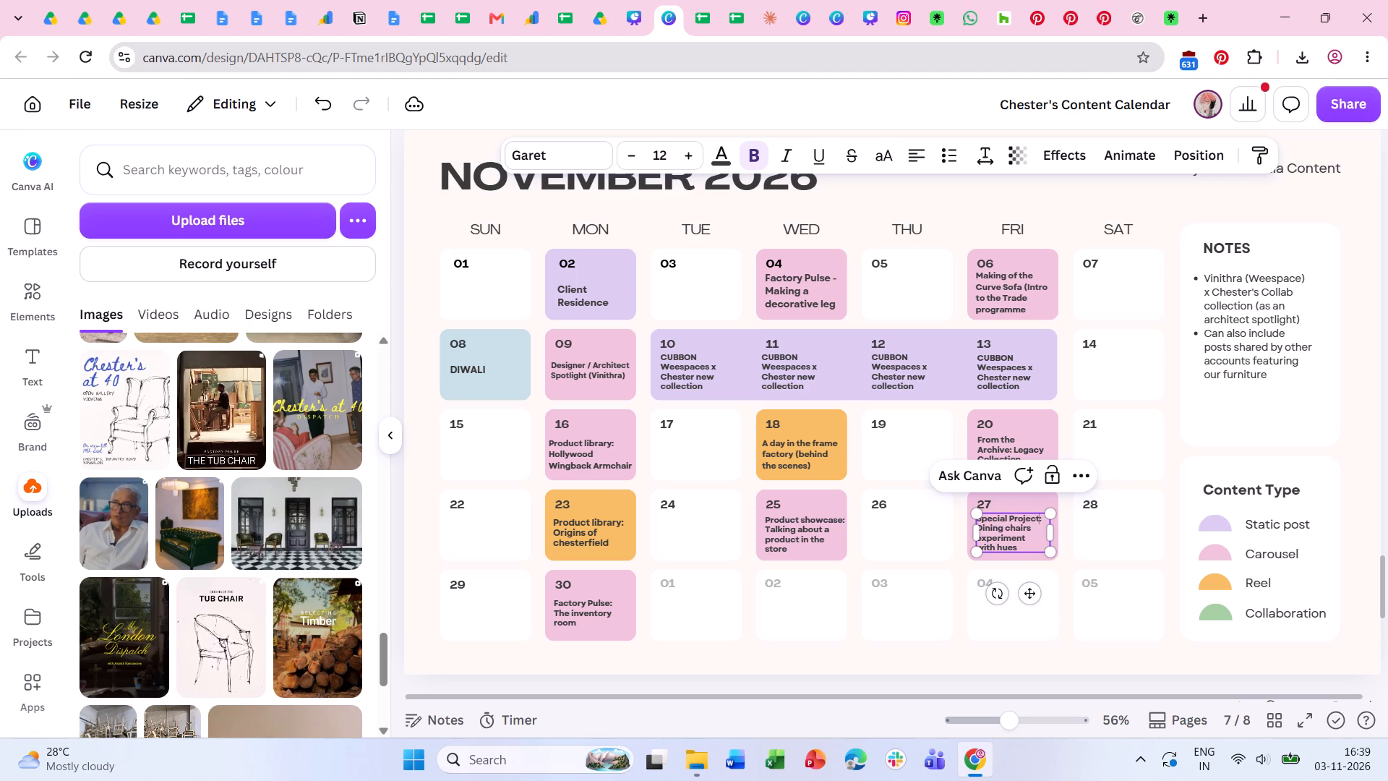
pyautogui.click(1067, 576)
# Check the remaining November calendar entries against the Marketing Plan's Talking Points.
pyautogui.click(629, 13)
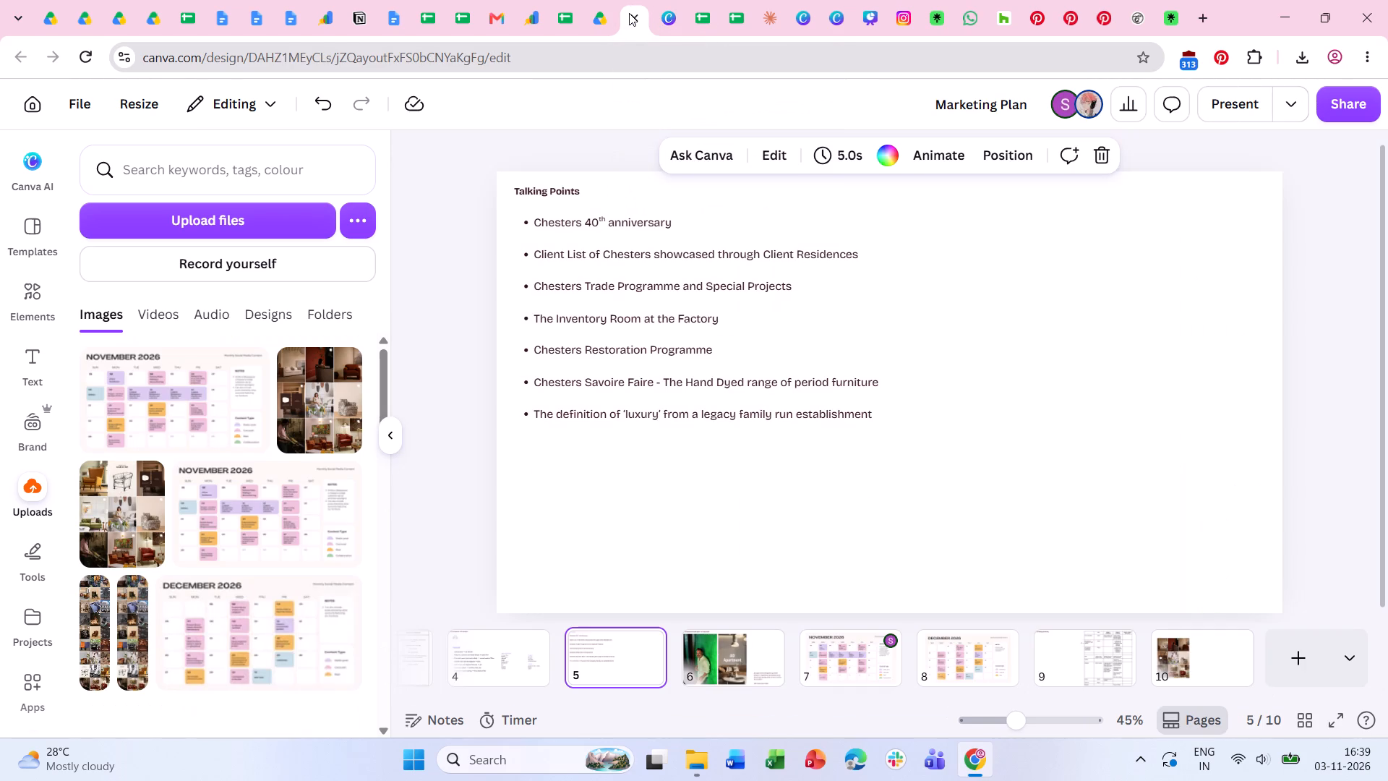
pyautogui.click(659, 29)
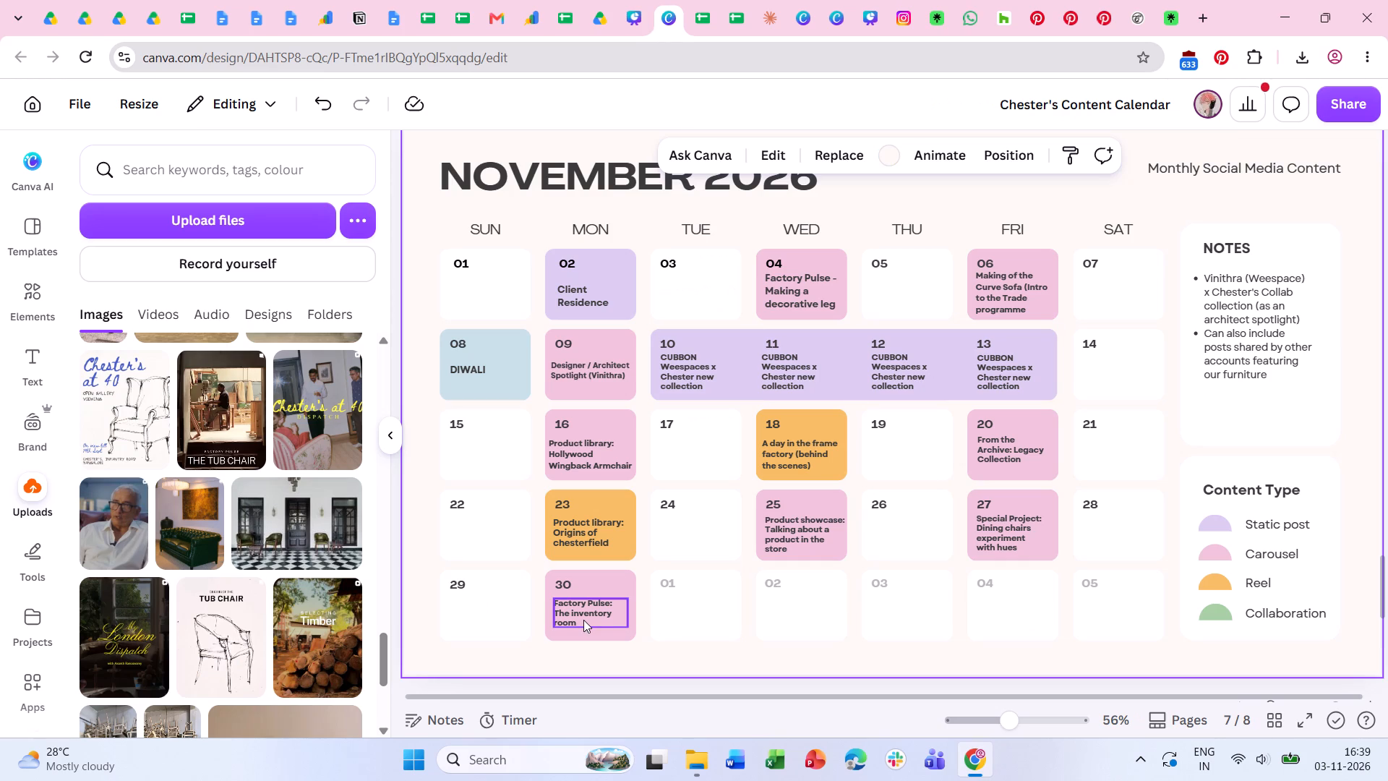
pyautogui.click(634, 30)
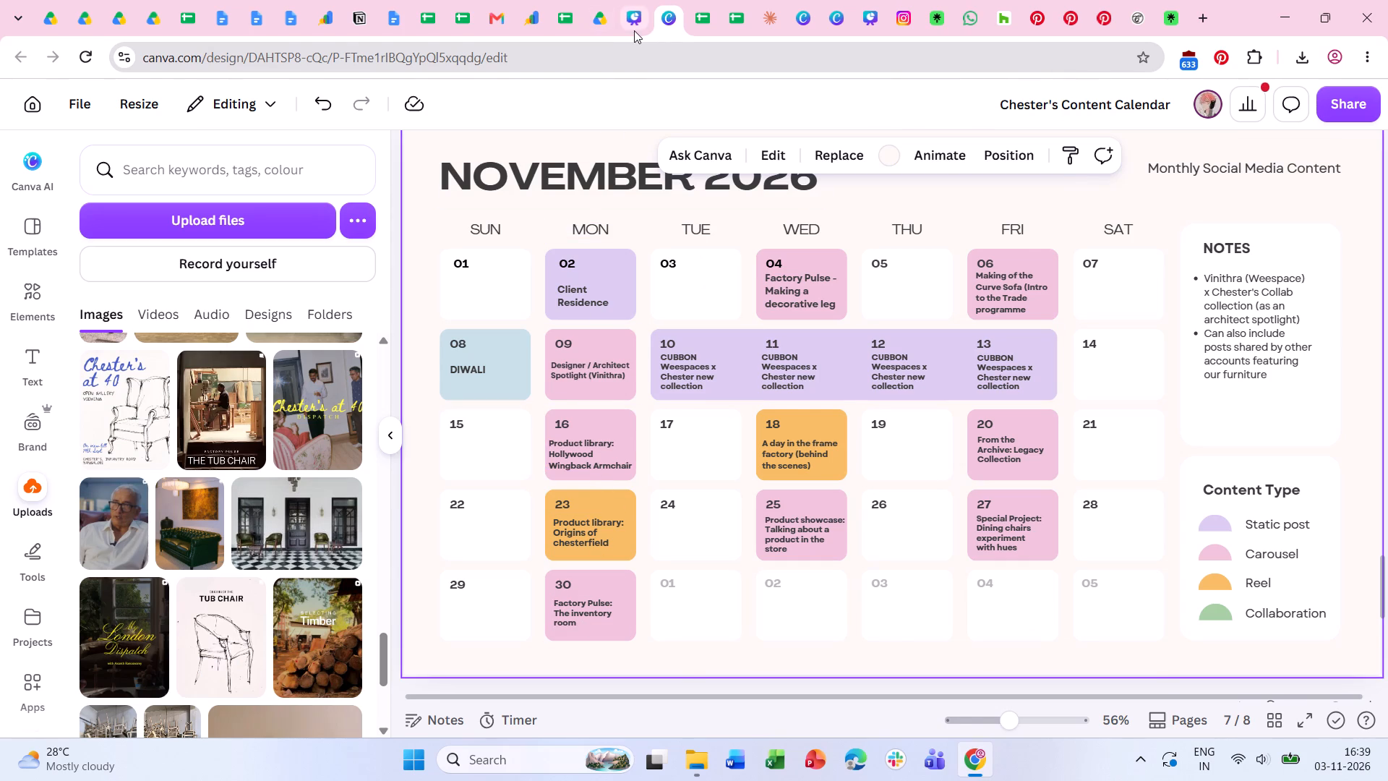
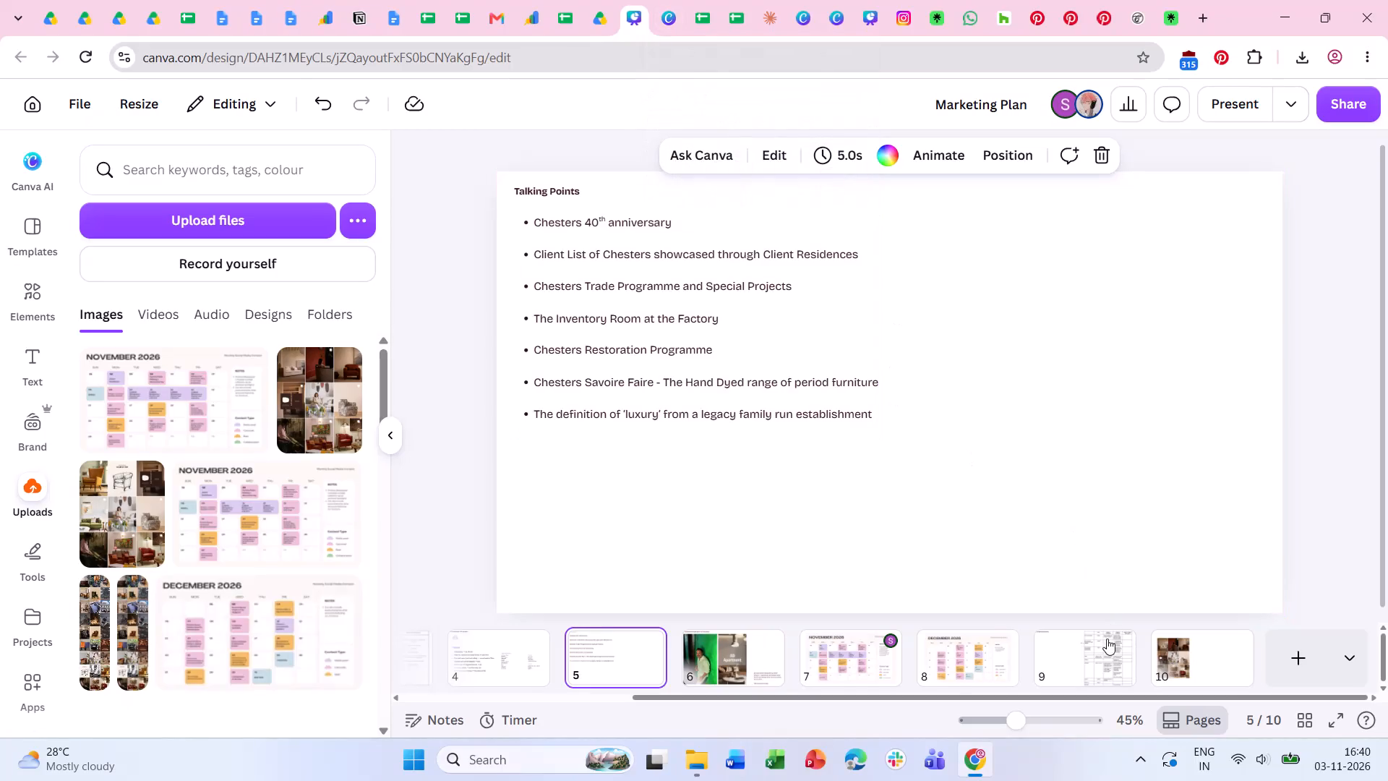
# View the Marketing Plan's Marketing Summary page to review its table of channels, points of contact and target audiences.
pyautogui.click(1102, 648)
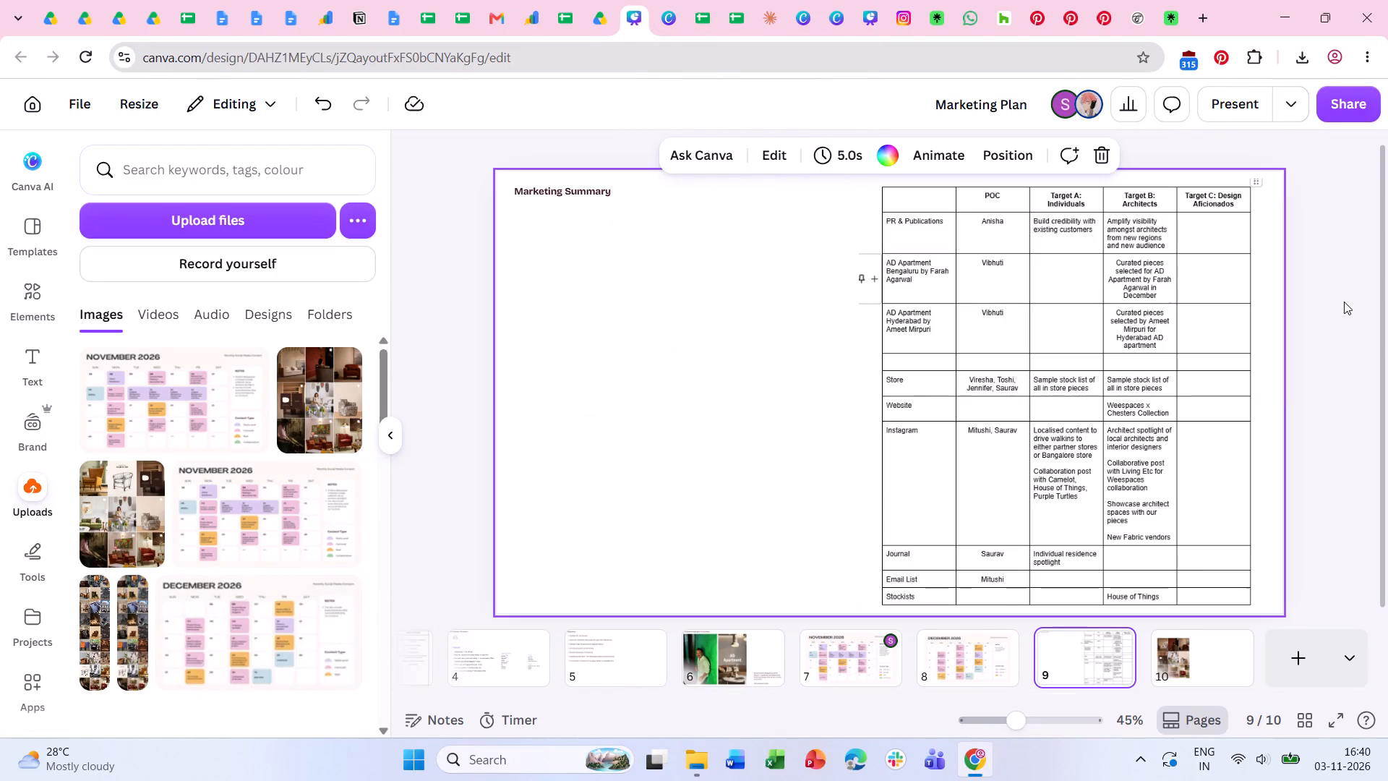
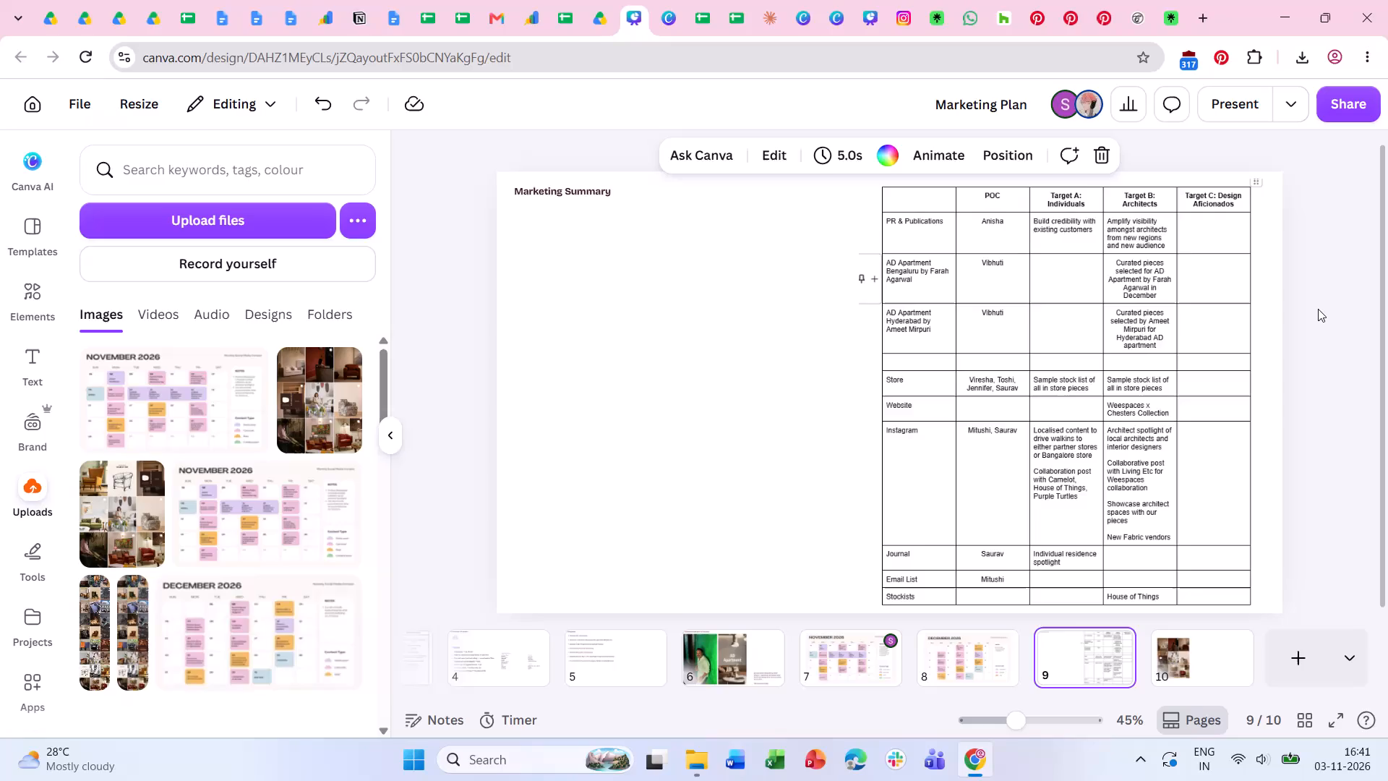
# Compare the November 2026 calendar page in the Marketing Plan with the November page of Chester's Content Calendar.
pyautogui.click(844, 678)
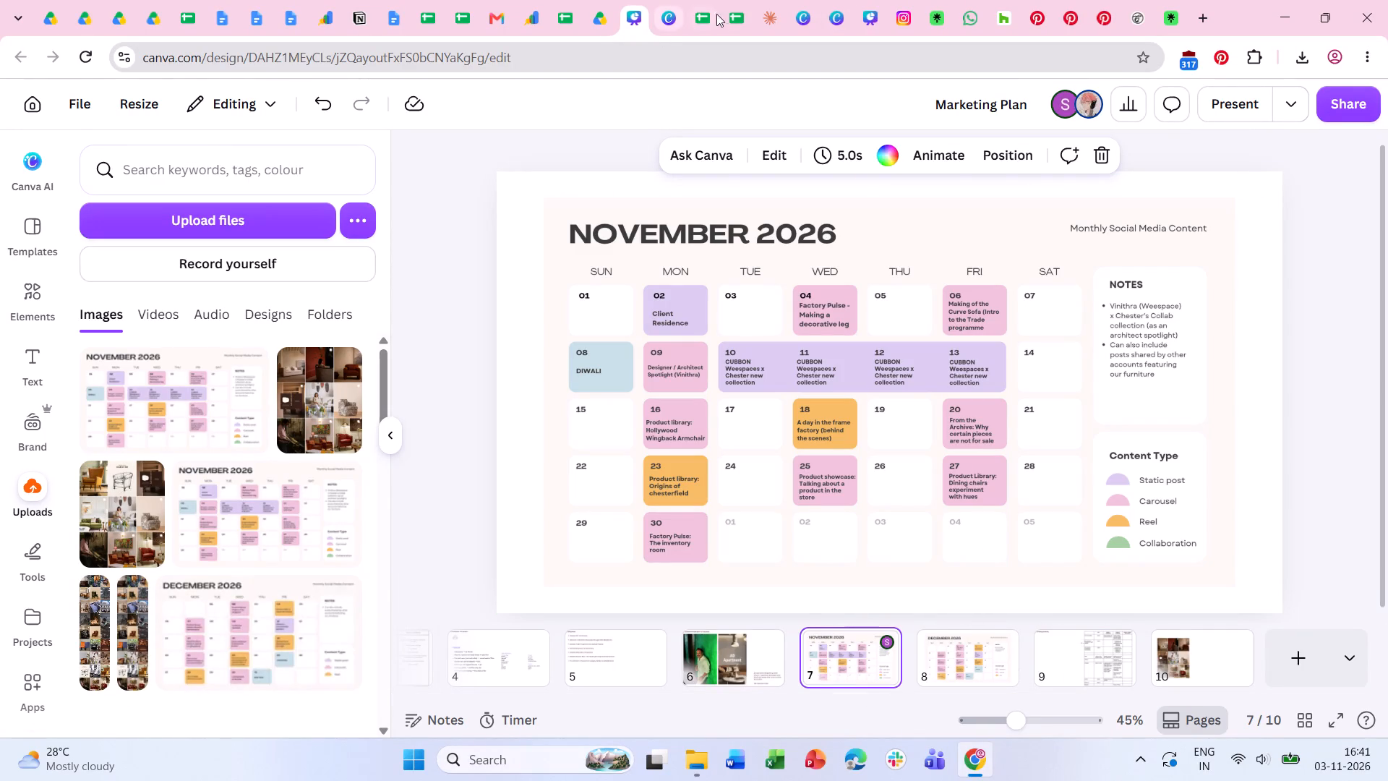
pyautogui.click(834, 25)
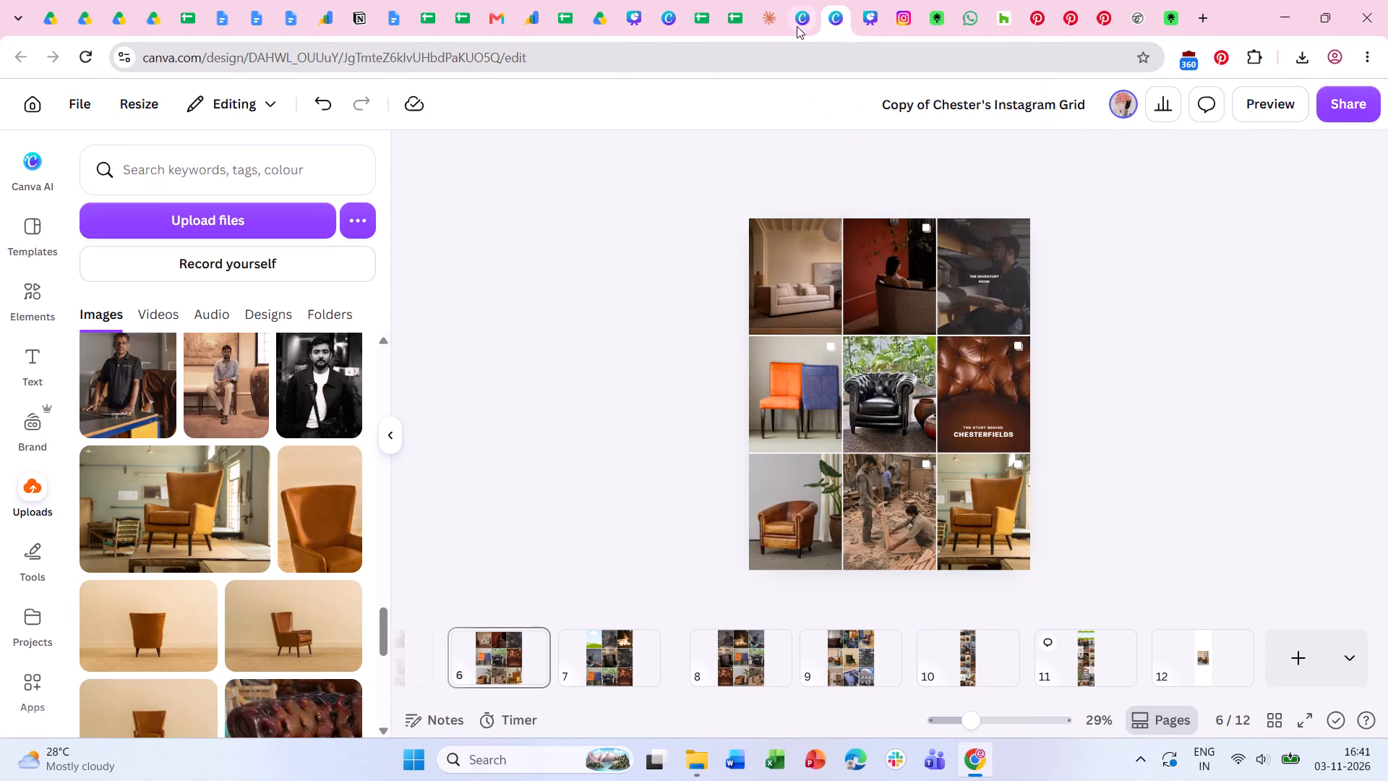
pyautogui.click(797, 26)
pyautogui.click(862, 21)
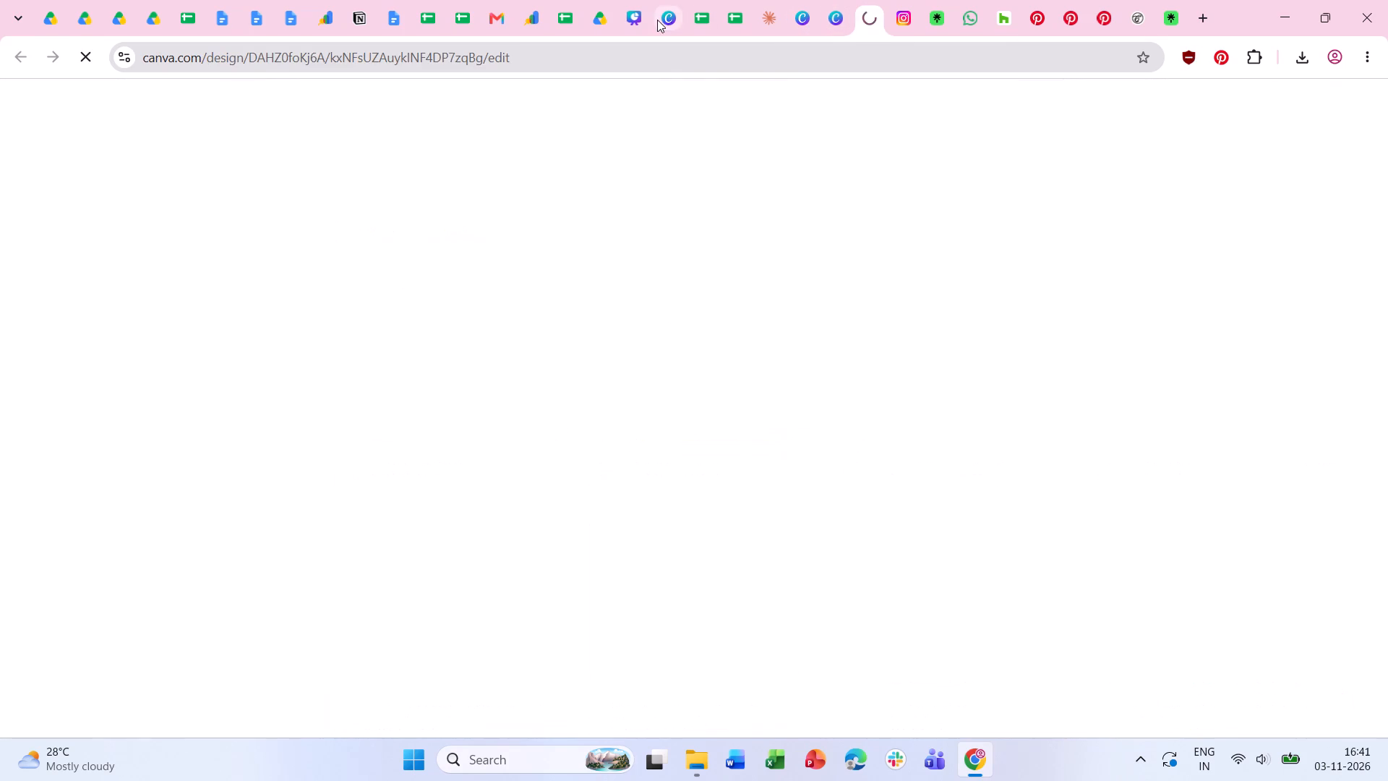
pyautogui.click(657, 20)
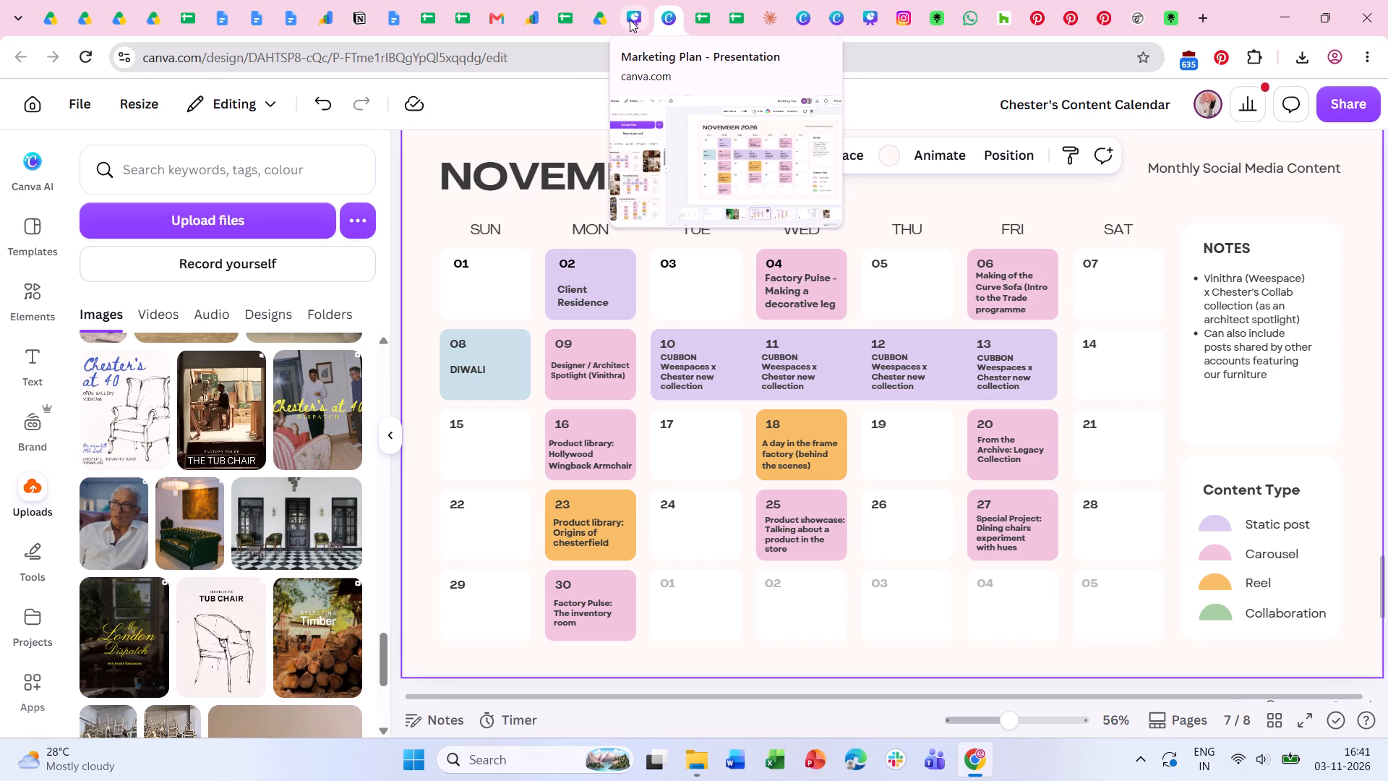
pyautogui.click(630, 20)
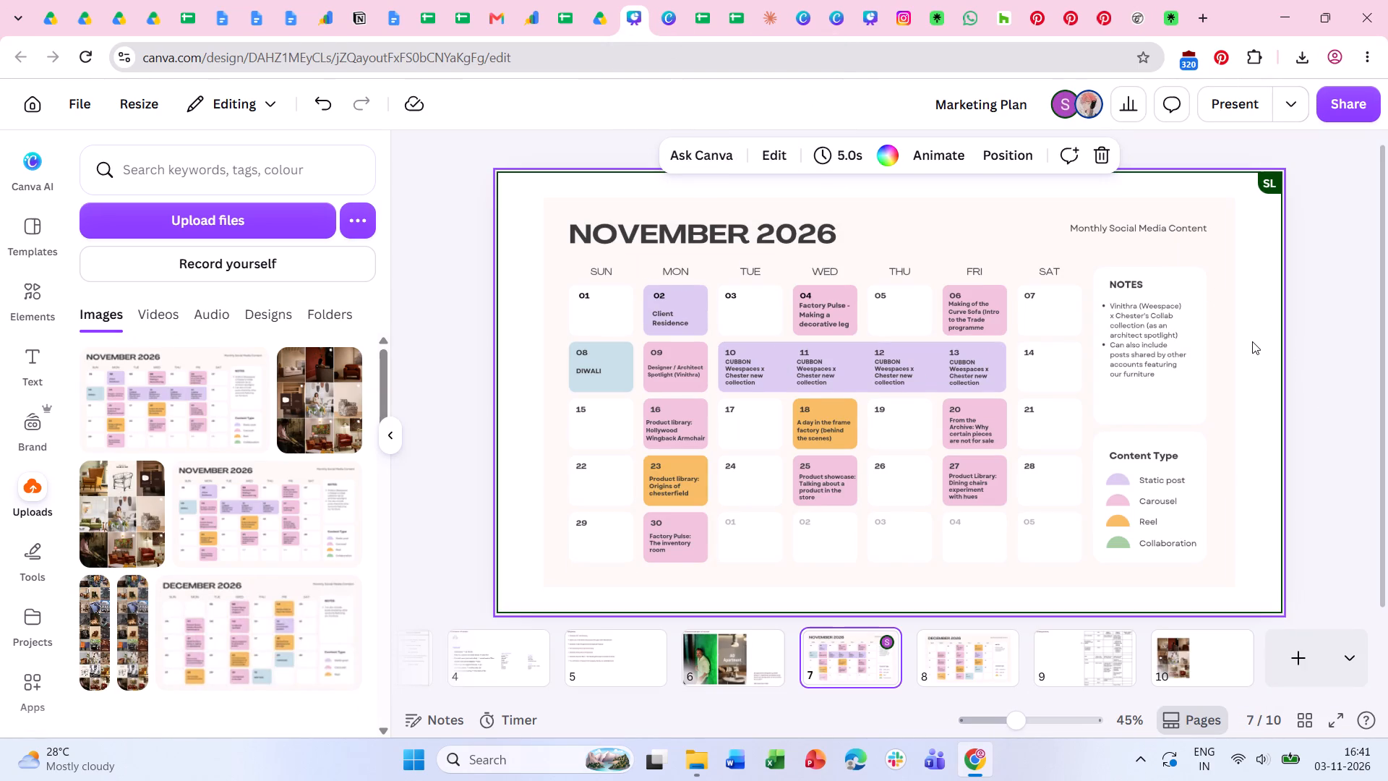
pyautogui.click(1293, 356)
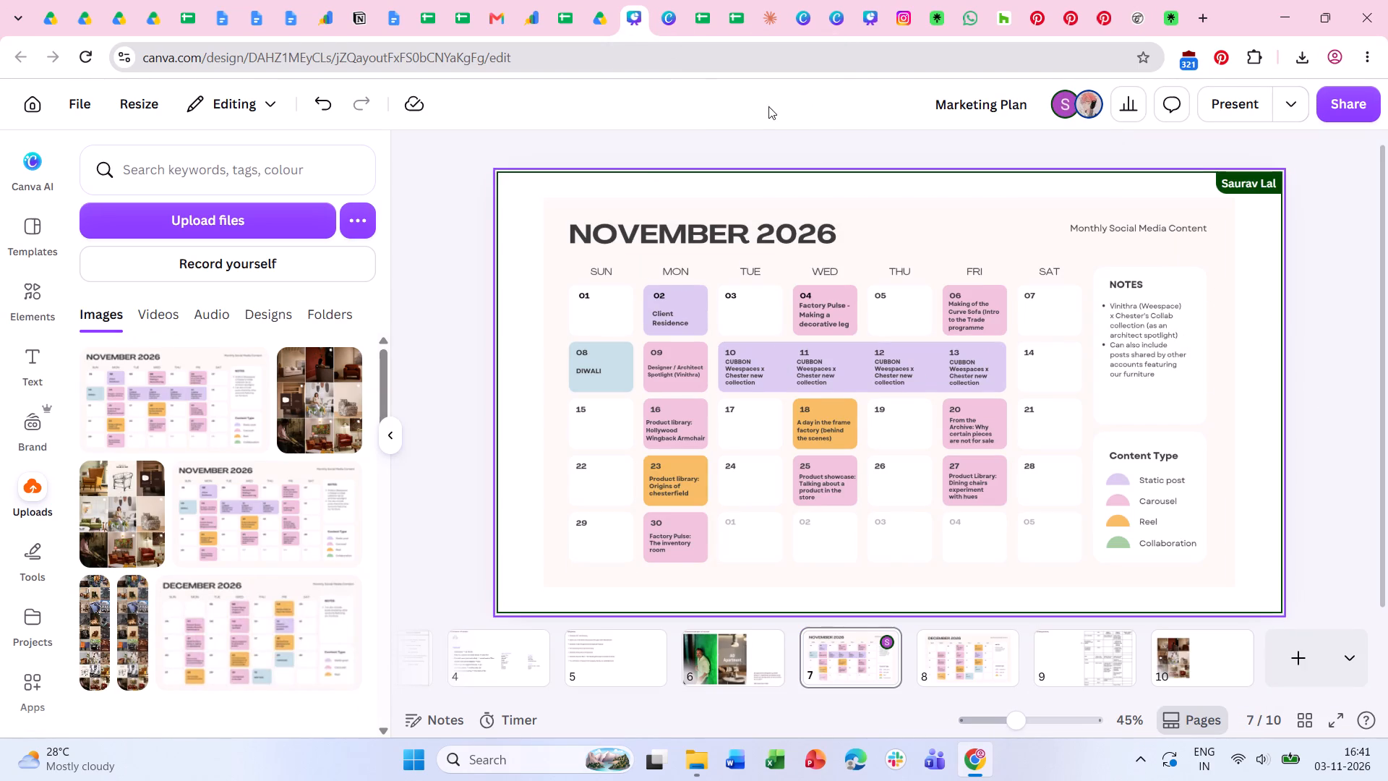
pyautogui.click(673, 19)
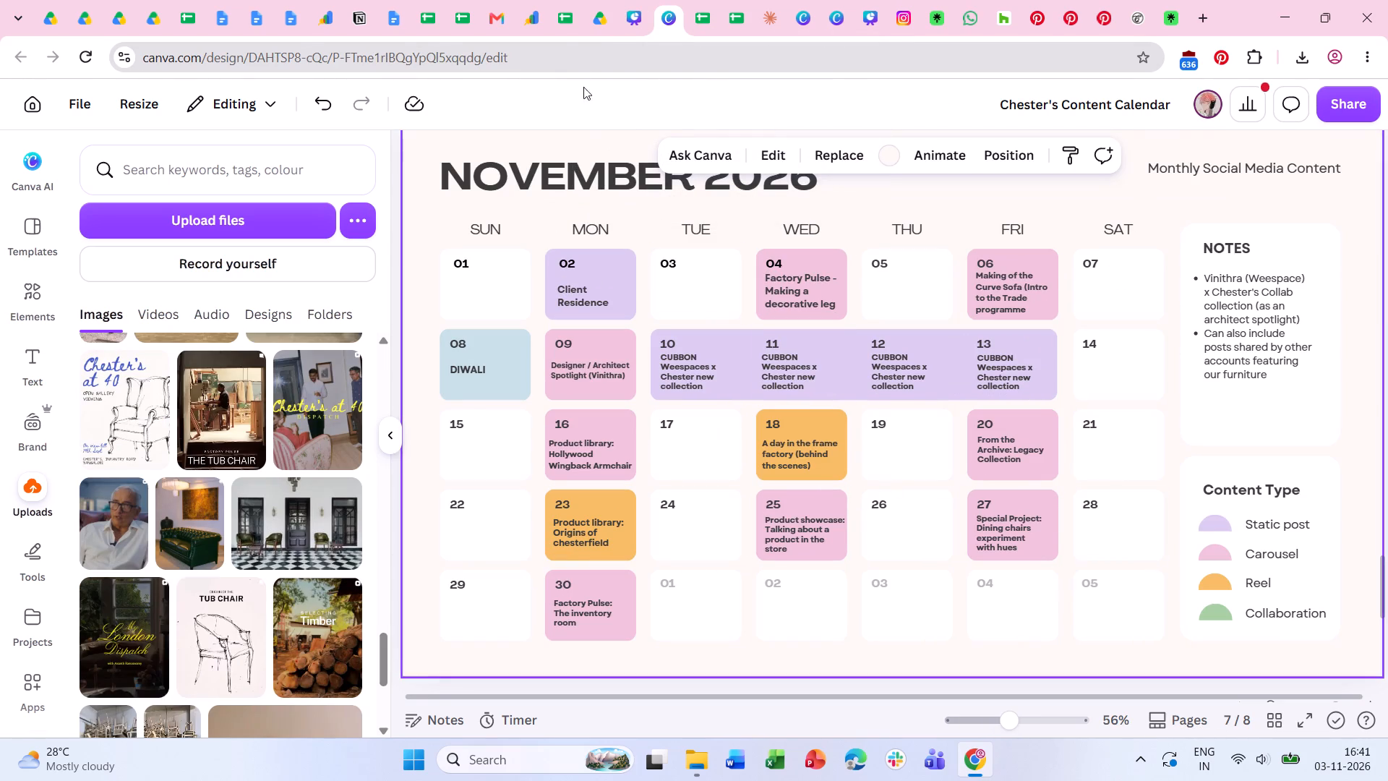
# Compare the Marketing Plan's Talking Points page with the November 2026 page in Chester's Content Calendar, ending back in the Marketing Plan.
pyautogui.click(636, 18)
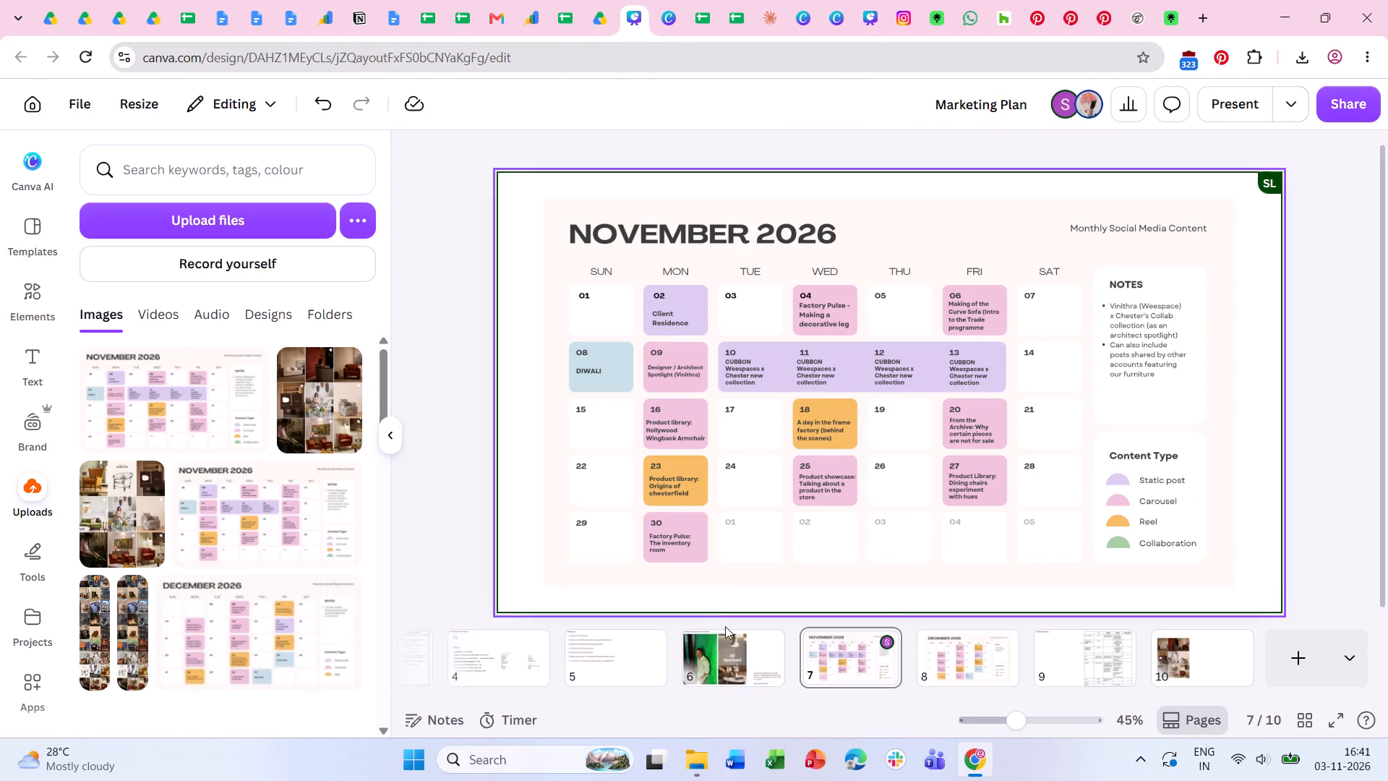
pyautogui.click(556, 677)
pyautogui.click(595, 668)
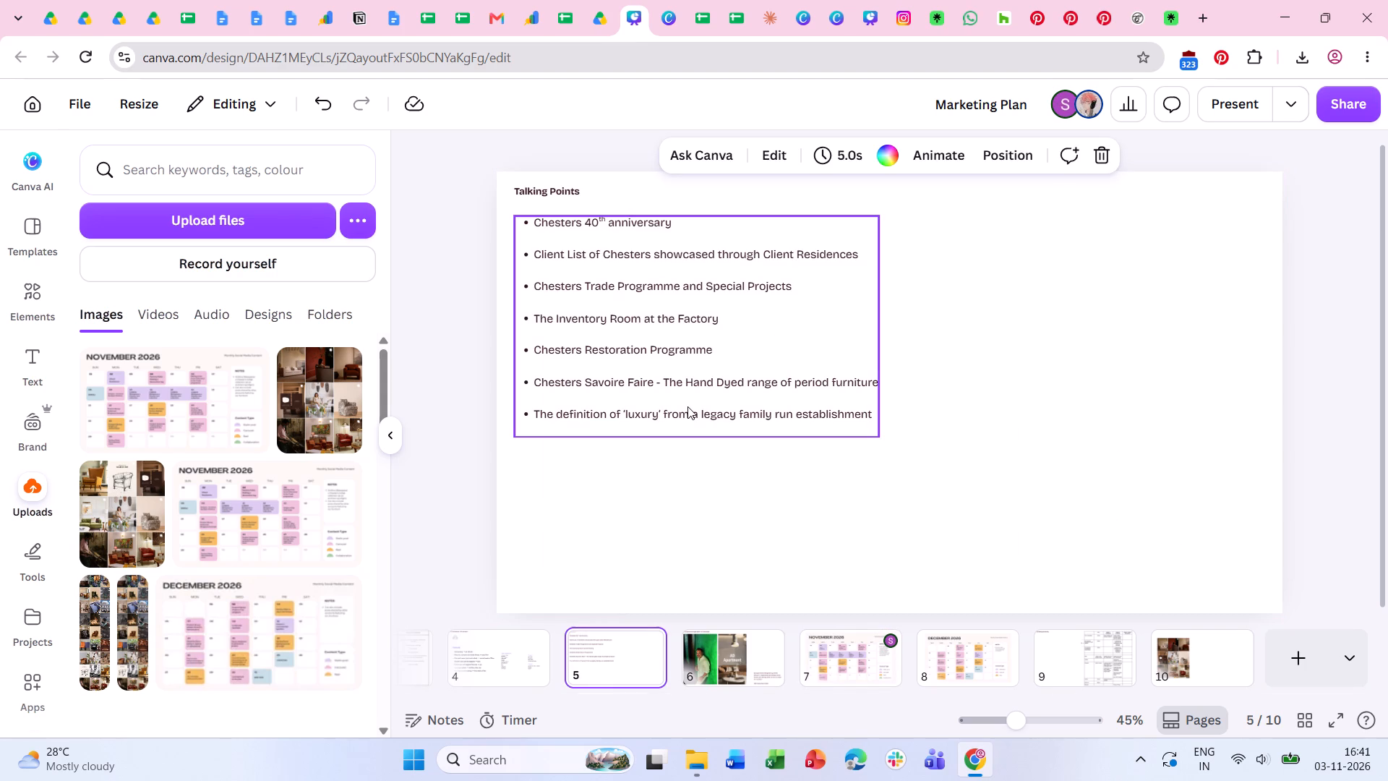
pyautogui.click(661, 18)
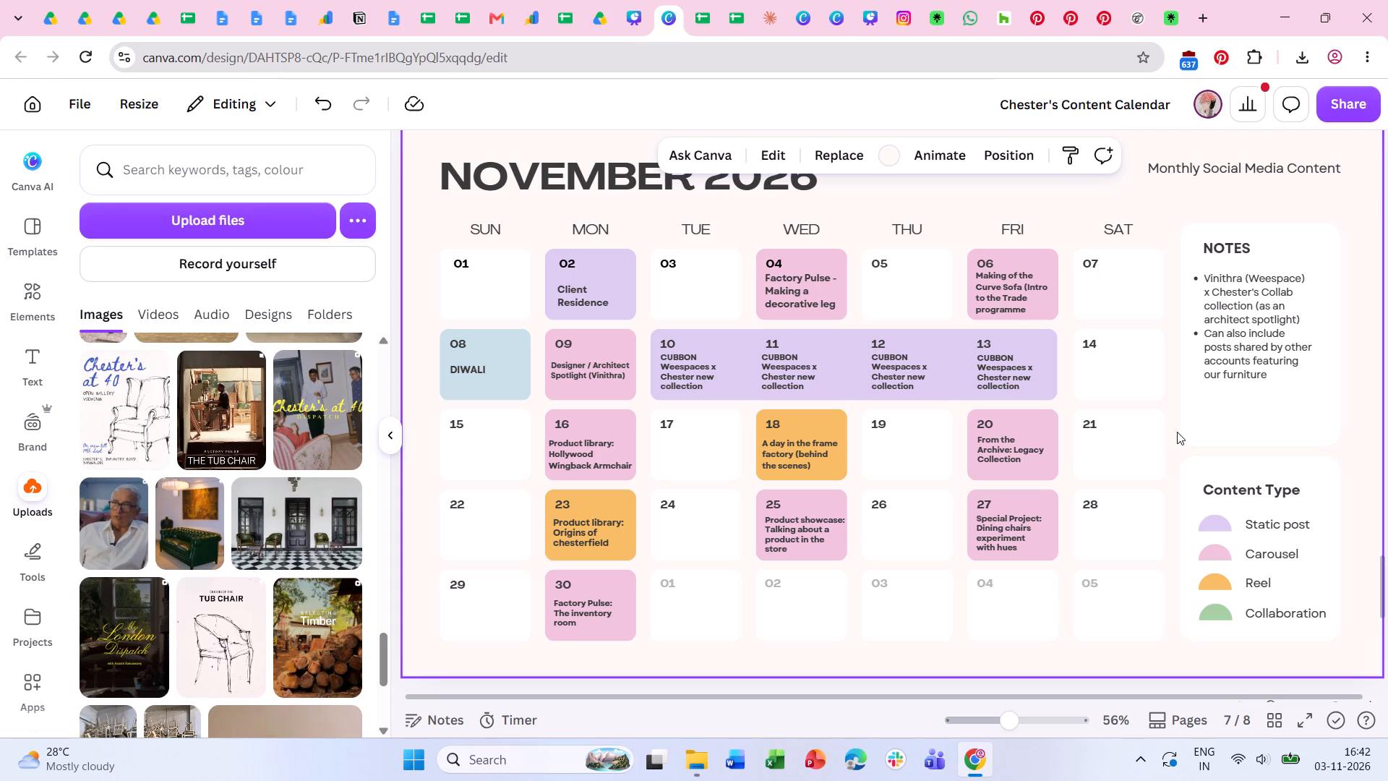
pyautogui.click(630, 30)
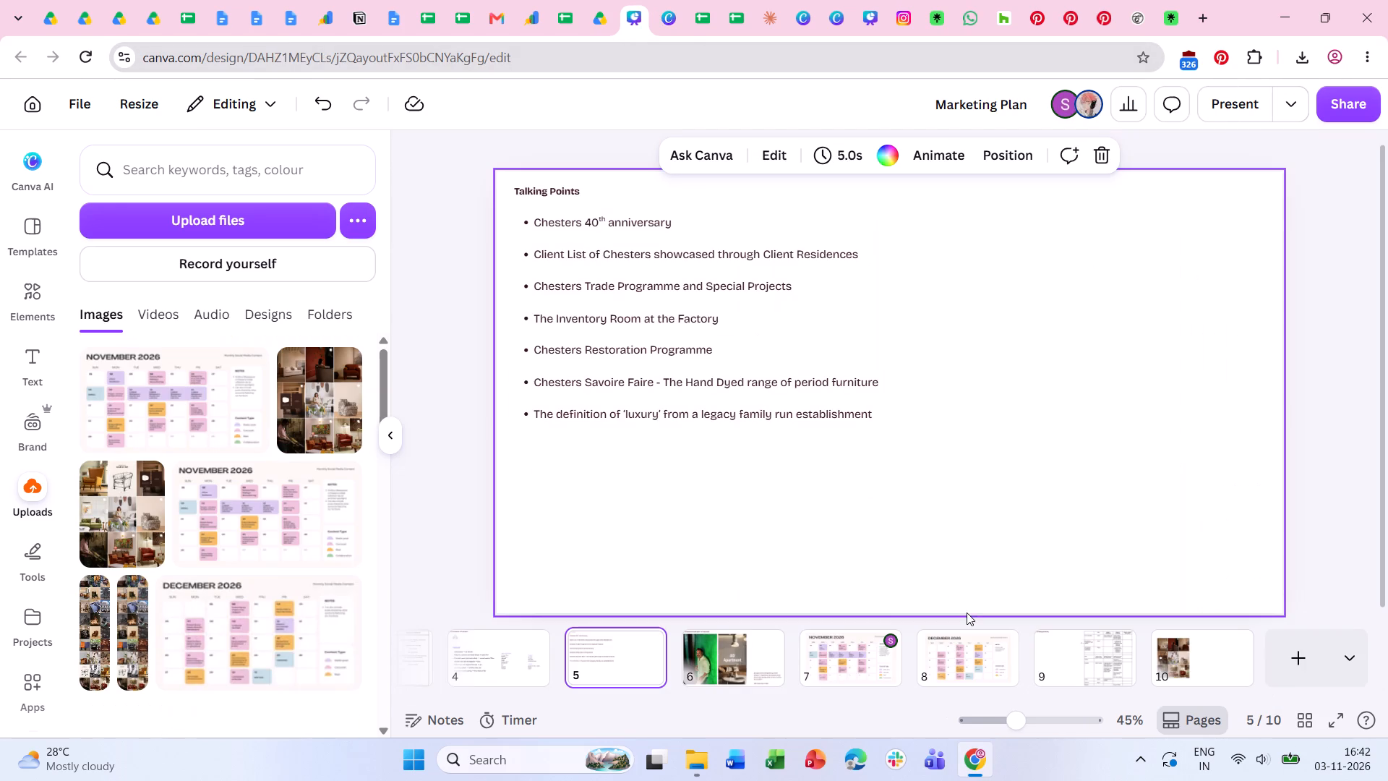
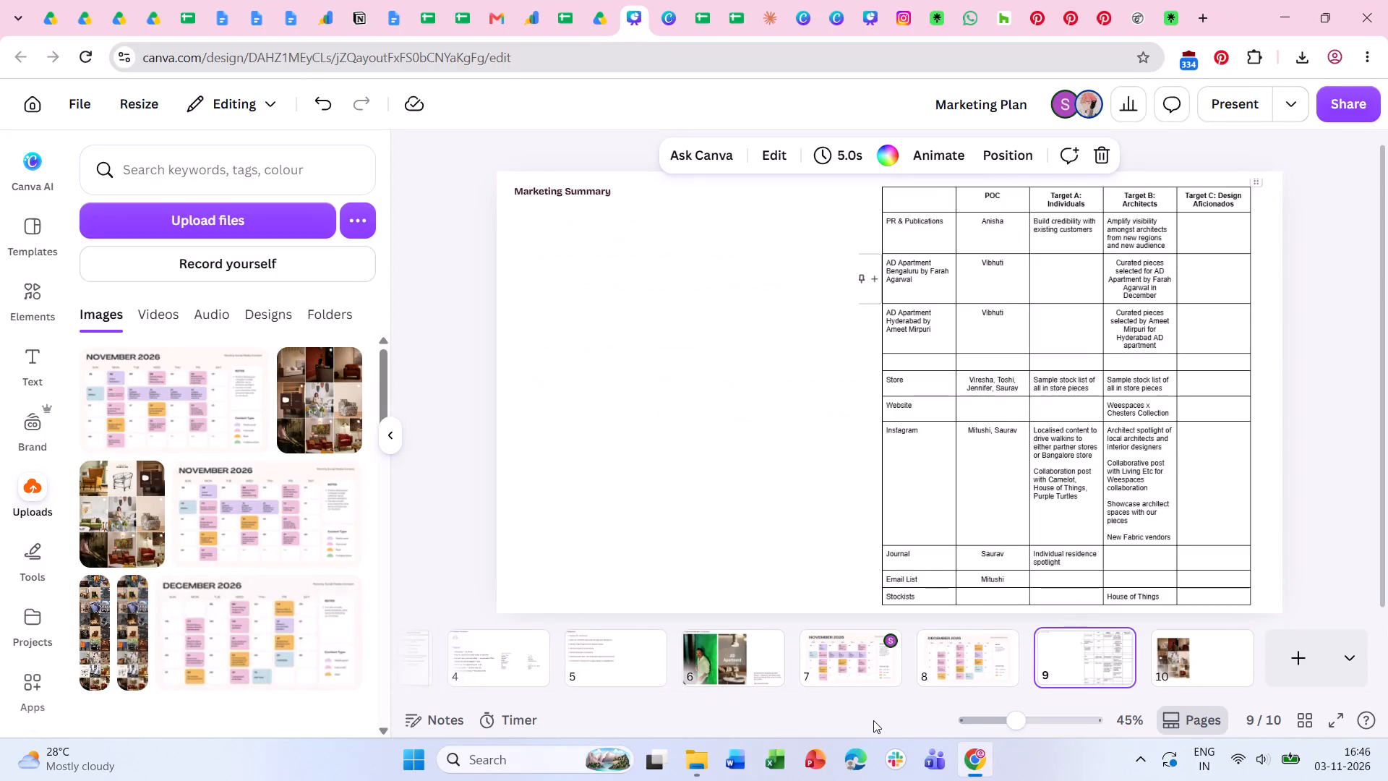
# Review the Marketing Plan's PR outreach, Marketing Objectives, audience profile and Talking Points pages.
pyautogui.click(479, 646)
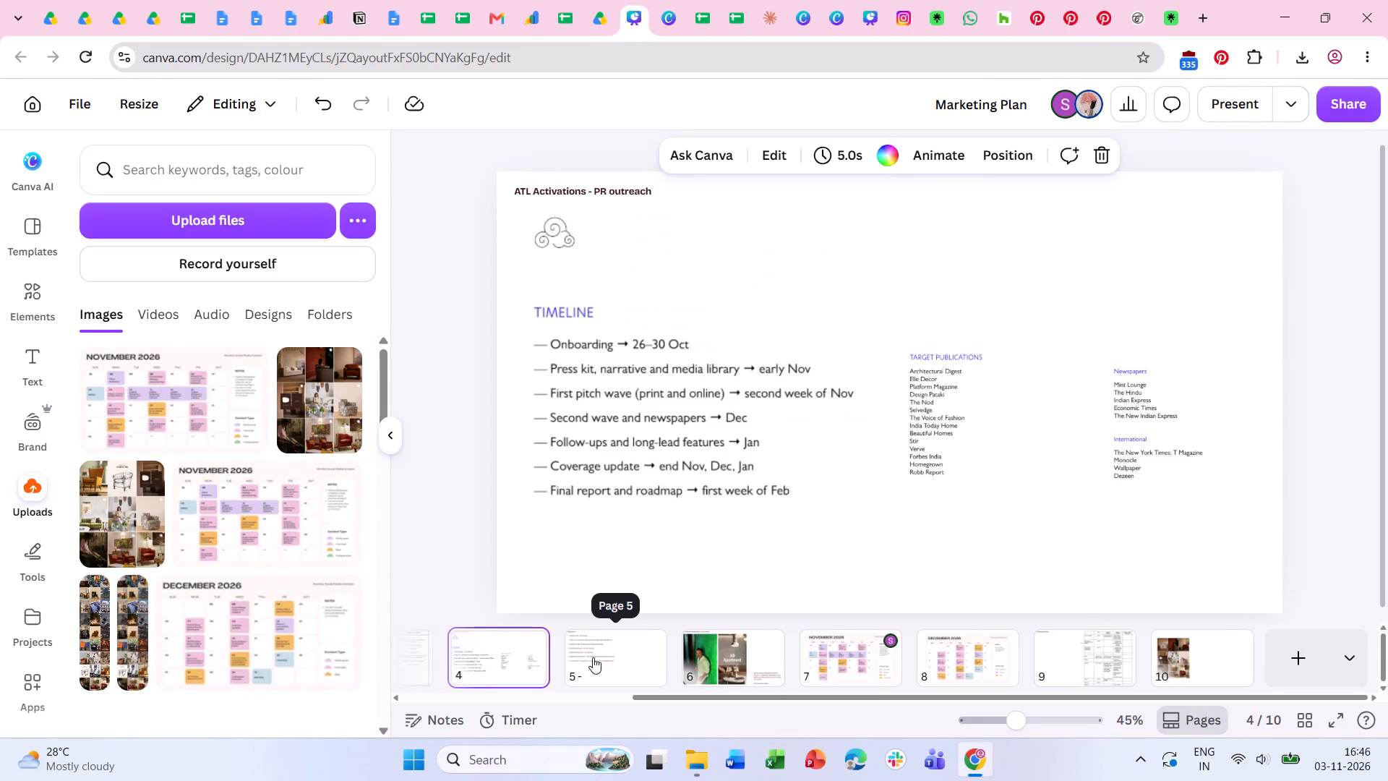
pyautogui.hscroll(1, 593, 657)
pyautogui.hscroll(2, 488, 673)
pyautogui.click(542, 665)
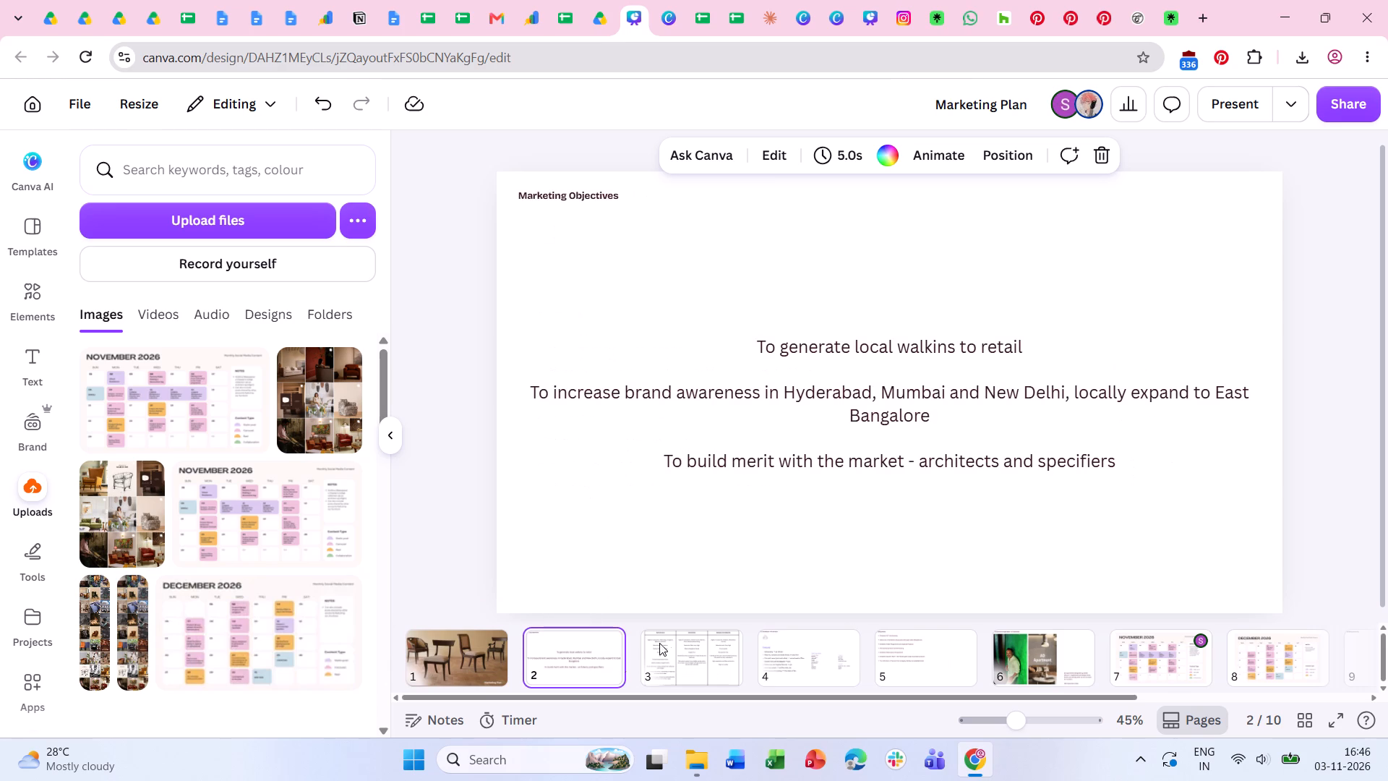
pyautogui.click(676, 650)
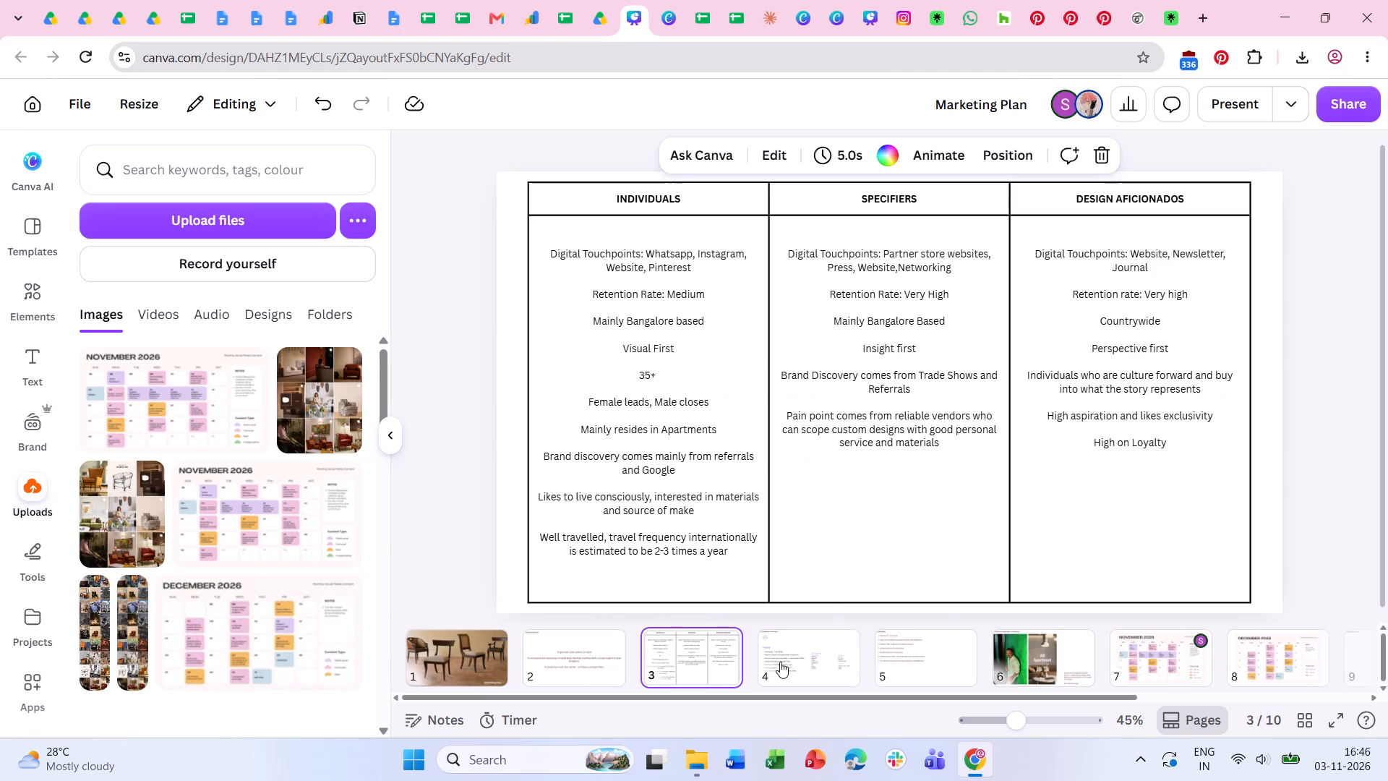
pyautogui.click(897, 660)
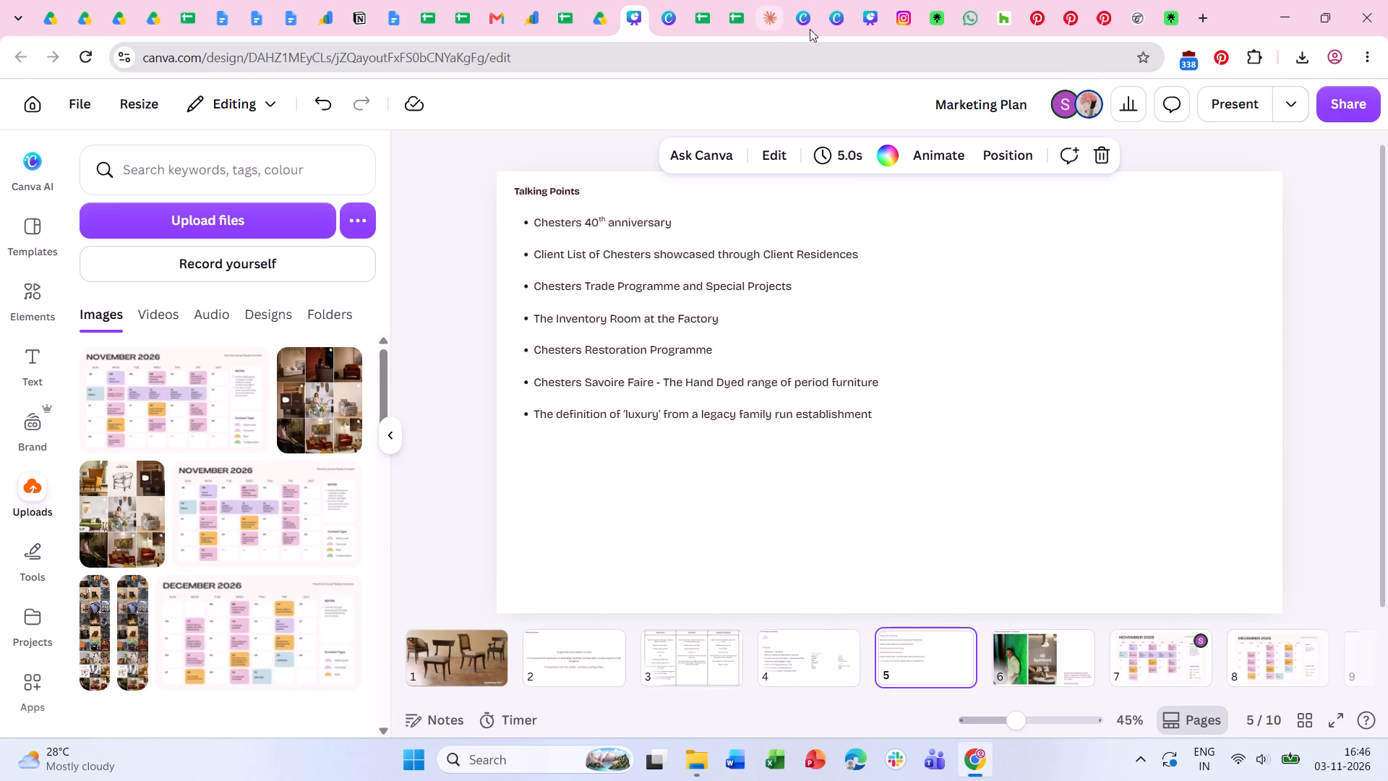
# Return to Chester's Content Calendar and open the text of the November 25 product showcase entry for editing.
pyautogui.click(831, 13)
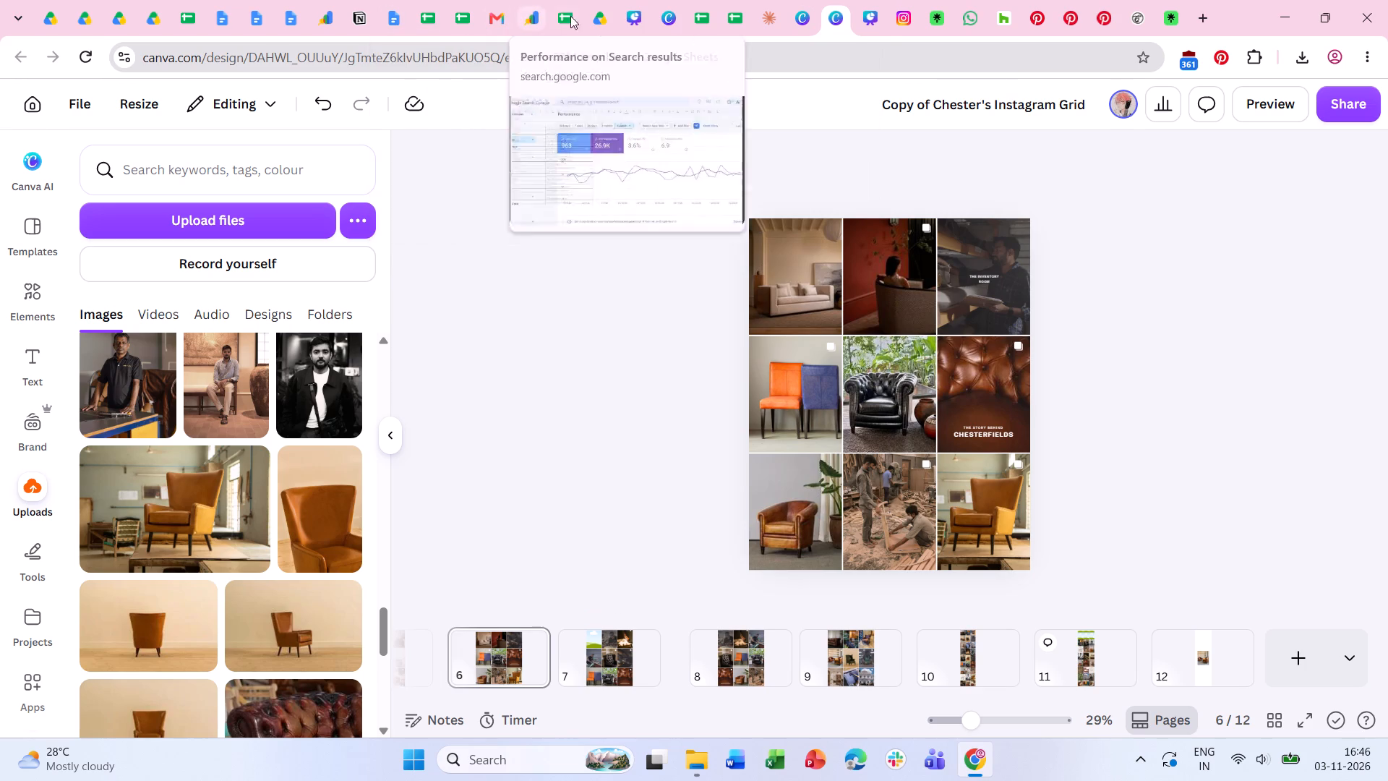
pyautogui.click(647, 19)
pyautogui.click(663, 19)
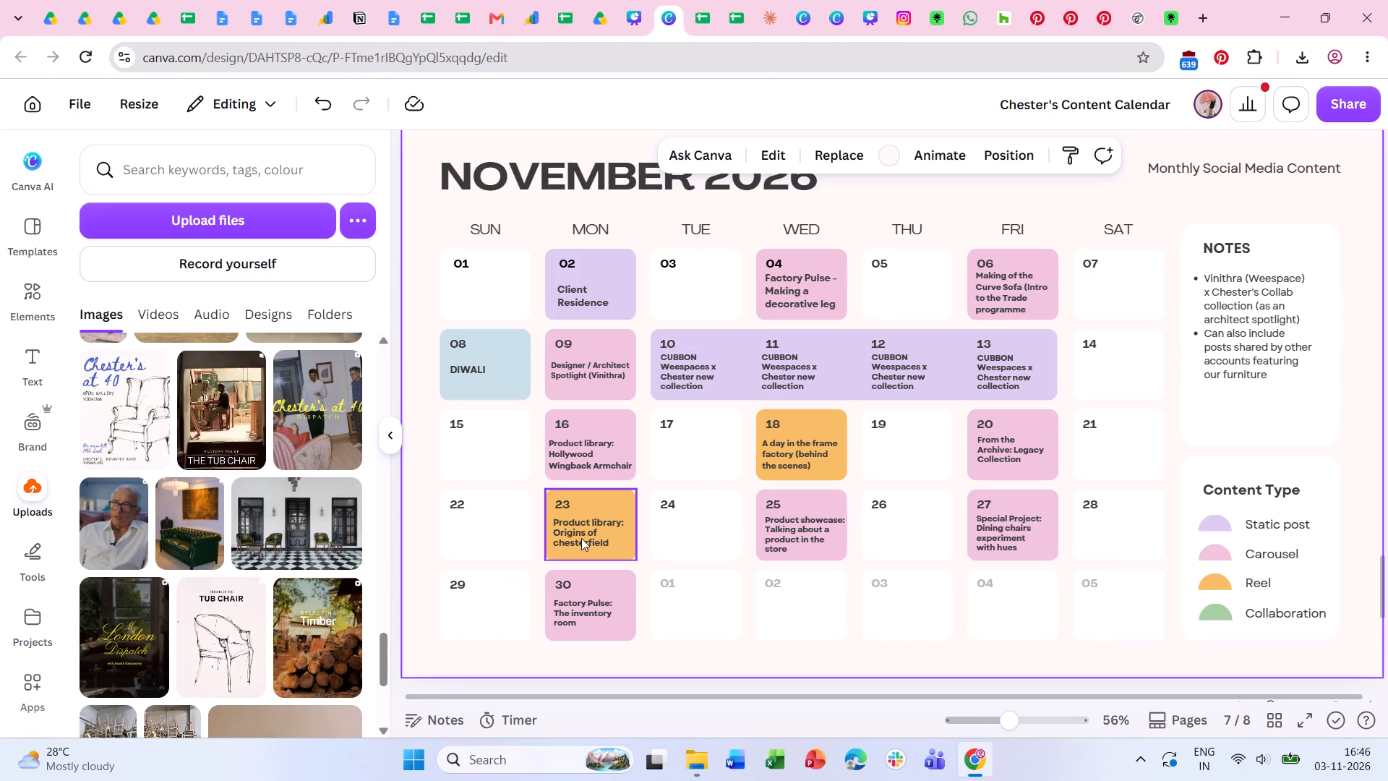
pyautogui.click(794, 548)
pyautogui.click(800, 541)
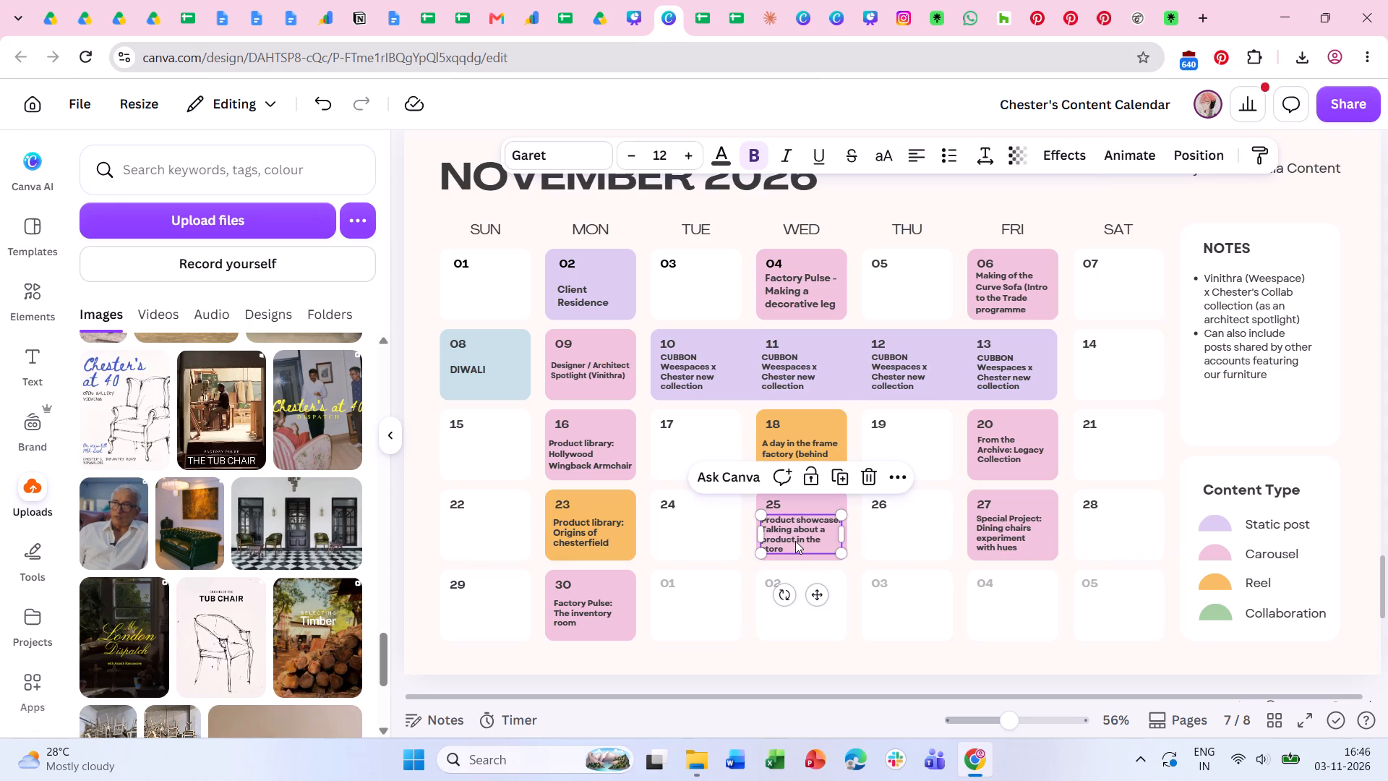
# Shorten the wide purple block in the November 10–13 row so it covers only November 10 and 11.
pyautogui.click(936, 338)
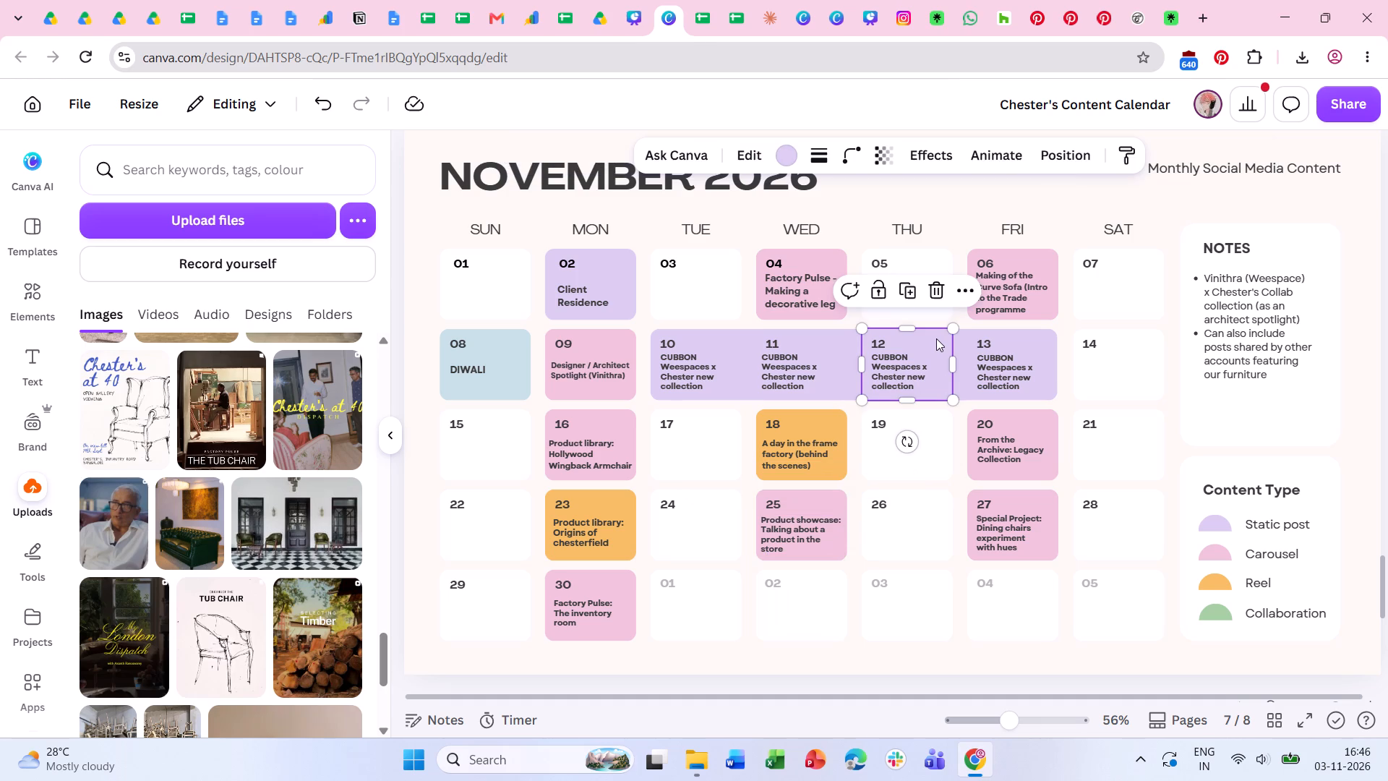
pyautogui.click(1052, 339)
pyautogui.moveTo(1055, 364); pyautogui.dragTo(953, 367)
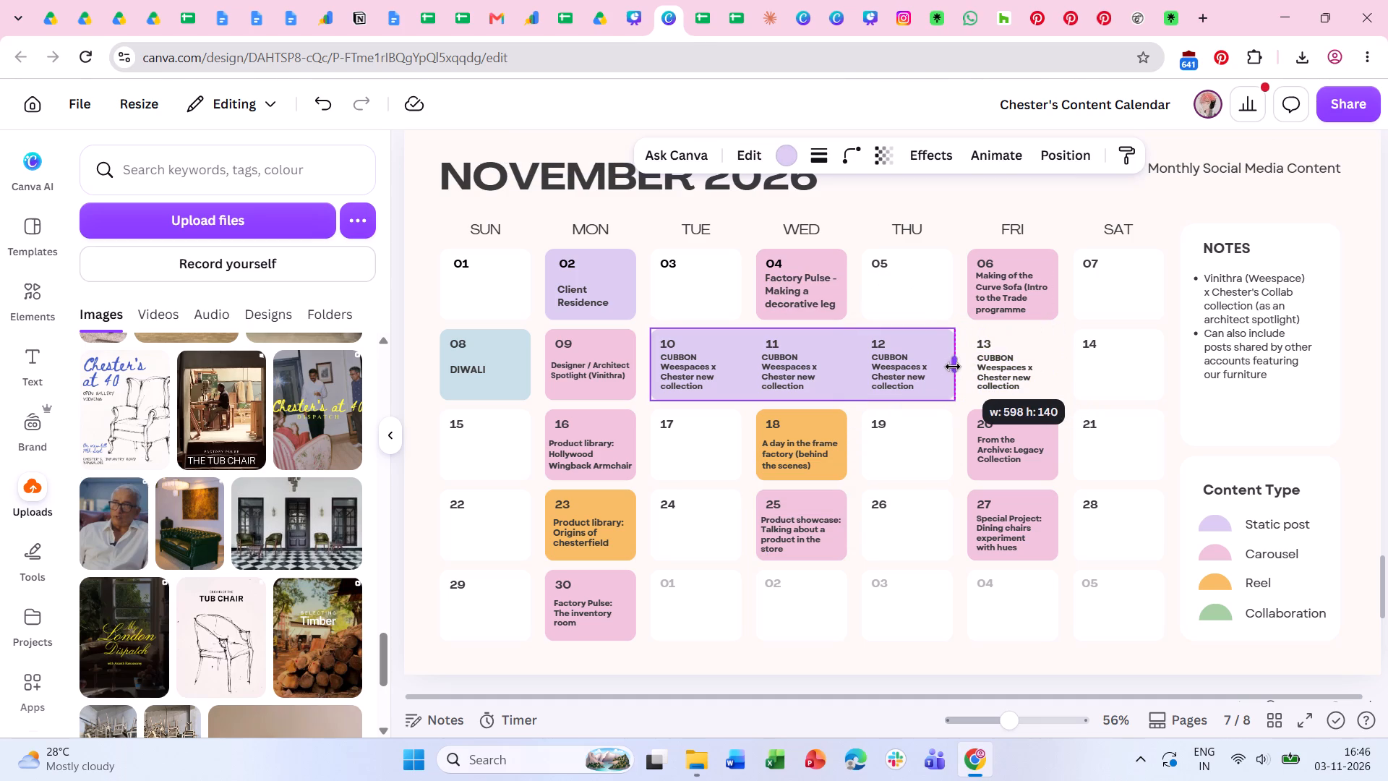
pyautogui.moveTo(953, 367); pyautogui.dragTo(844, 369)
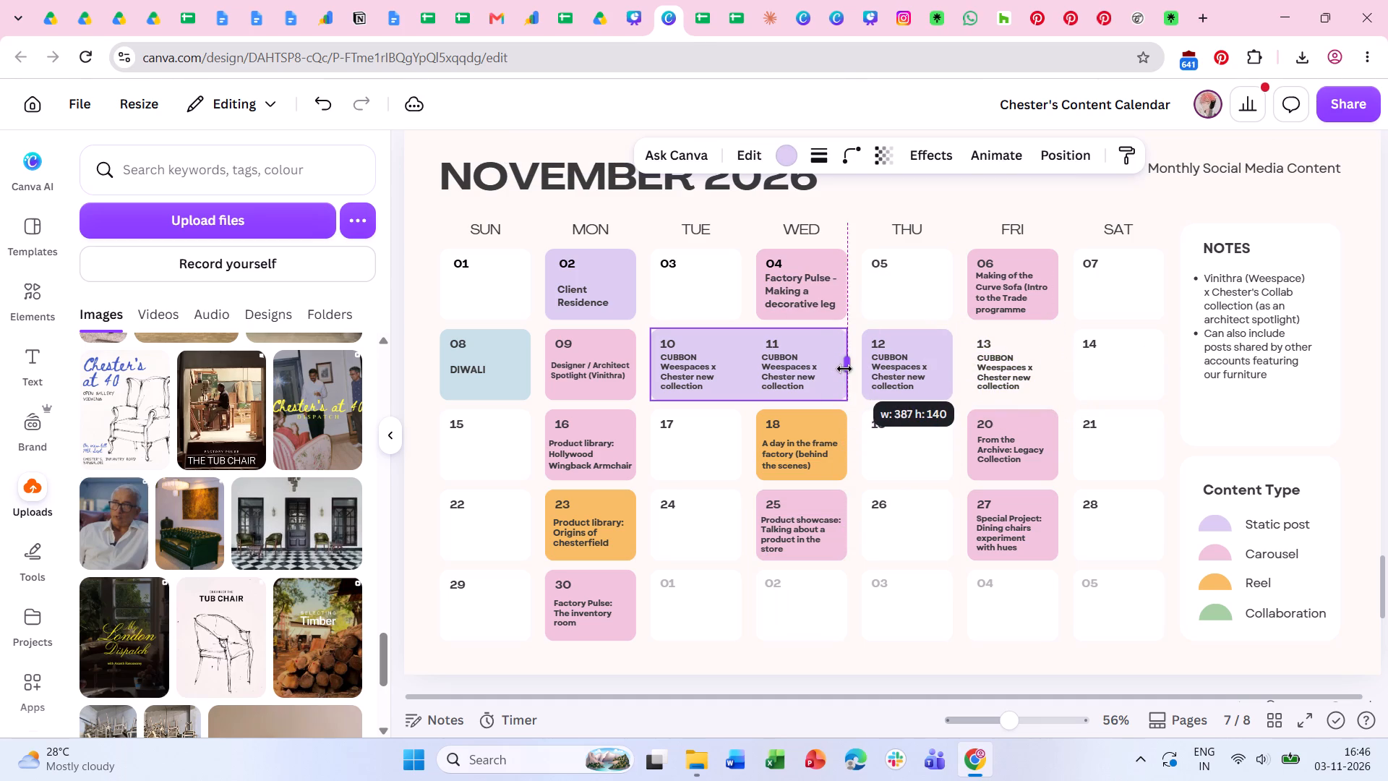
pyautogui.moveTo(844, 369); pyautogui.dragTo(847, 369)
# Move the single purple block from November 12 onto November 13.
pyautogui.click(931, 341)
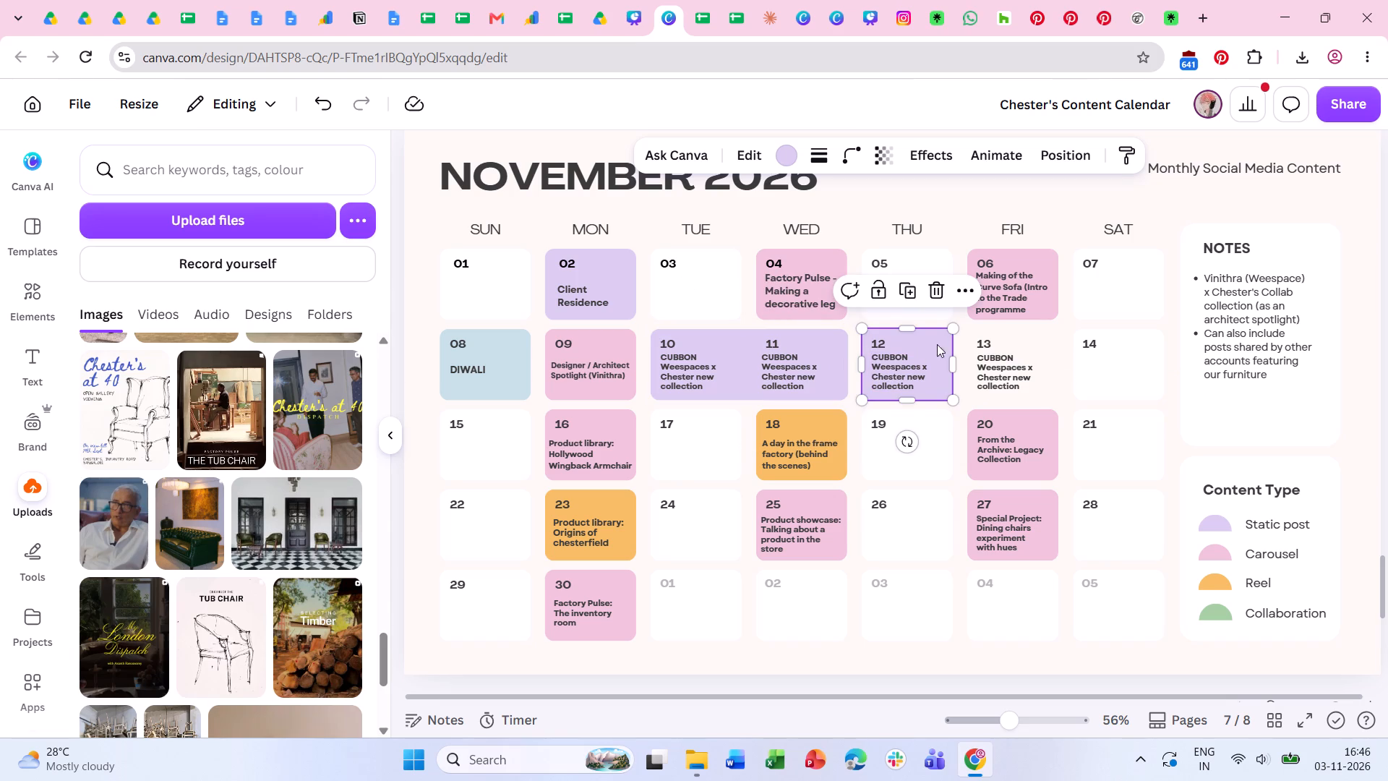
pyautogui.moveTo(939, 348); pyautogui.dragTo(1045, 346)
# Copy the blank white November 5 tile onto November 12 and send the copy to the back.
pyautogui.click(909, 304)
pyautogui.click(917, 301)
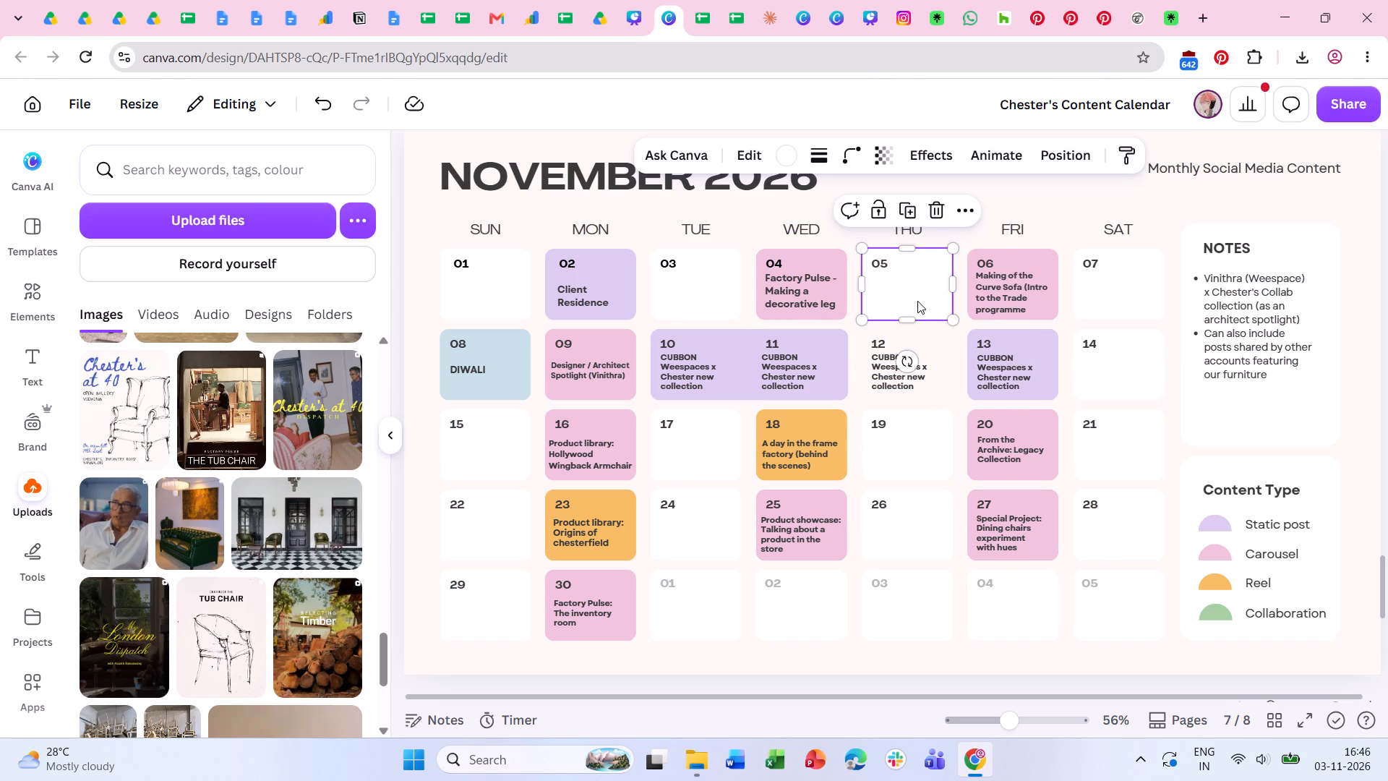
pyautogui.hotkey('ctrl', 'c')
pyautogui.hotkey('ctrl', 'v')
pyautogui.moveTo(928, 302); pyautogui.dragTo(920, 374)
pyautogui.rightClick(920, 374)
pyautogui.click(985, 411)
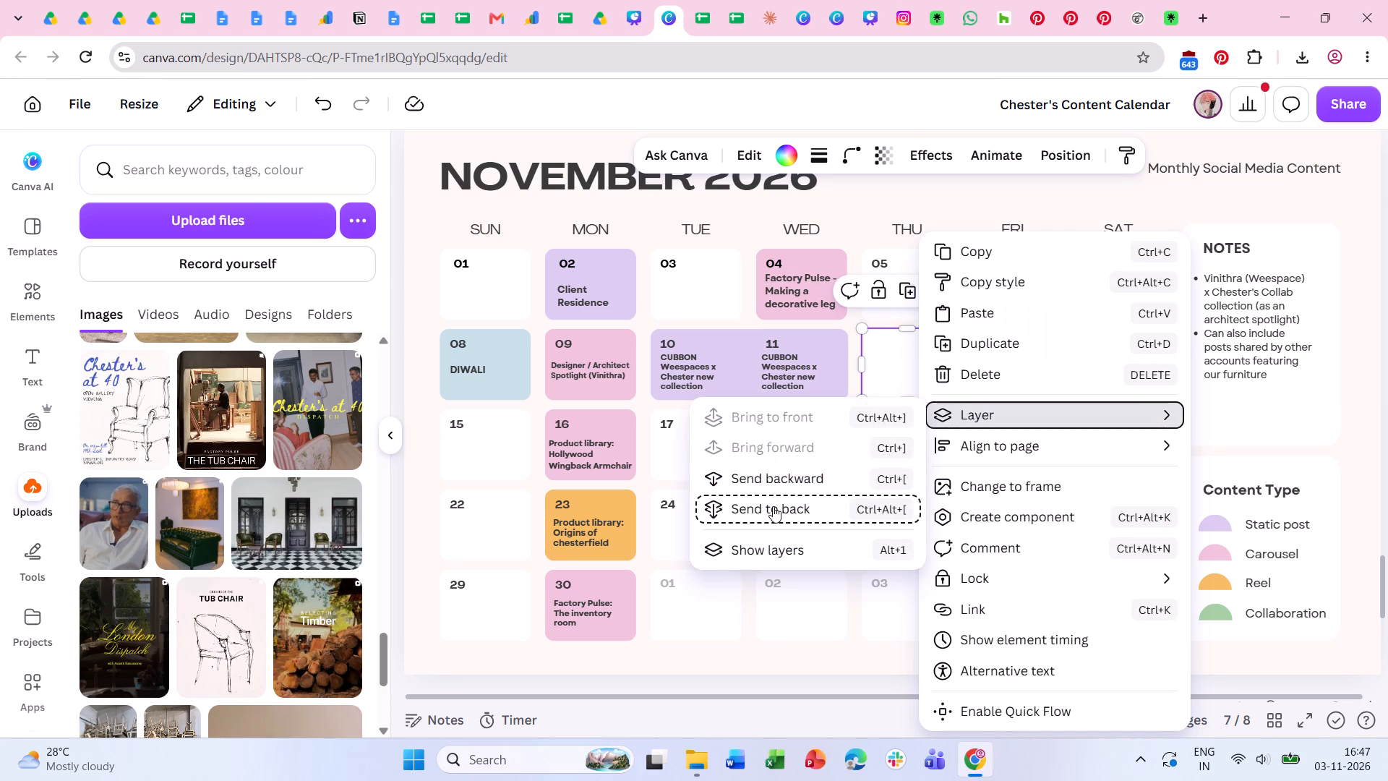
pyautogui.click(773, 506)
pyautogui.click(852, 382)
# Delete the CUBBON Weespaces x Chester new collection text from November 12.
pyautogui.click(899, 372)
pyautogui.press('BackSpace')
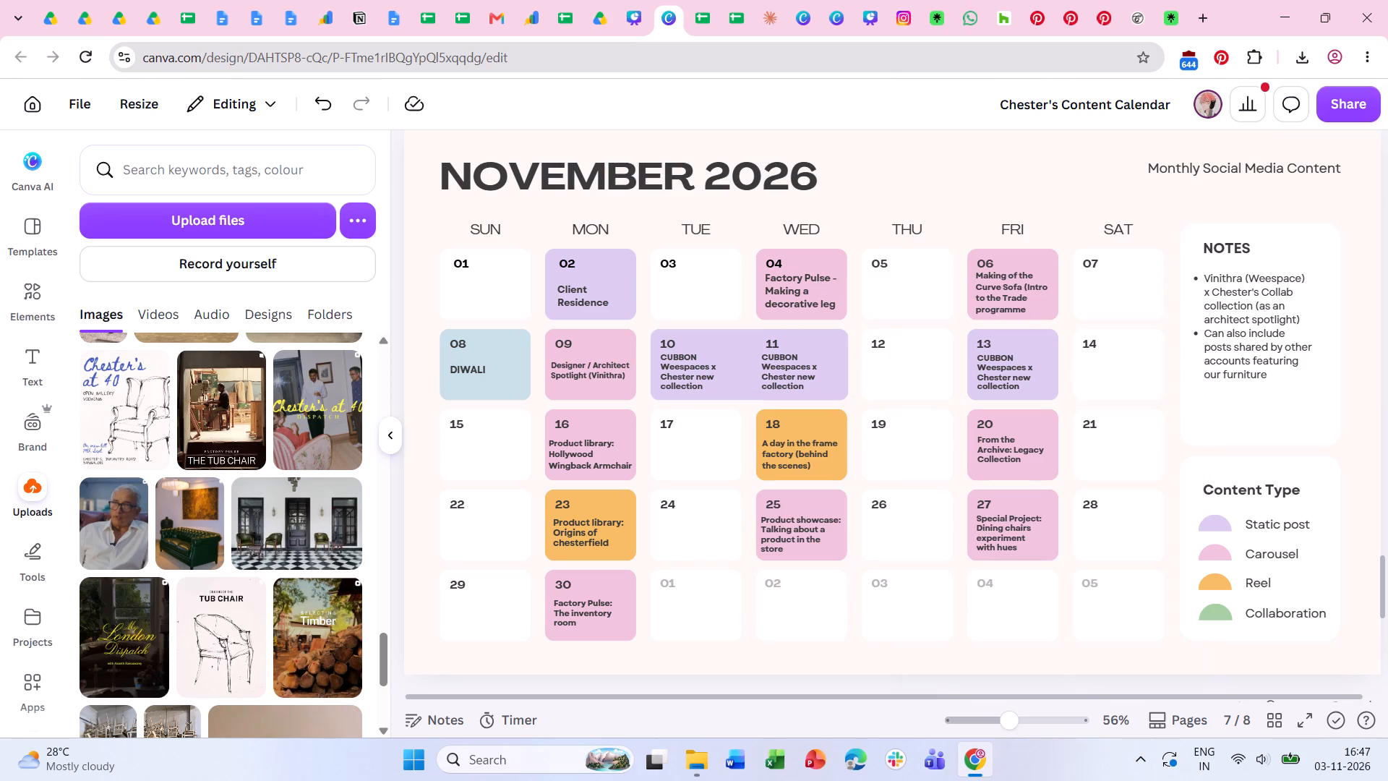
pyautogui.click(421, 499)
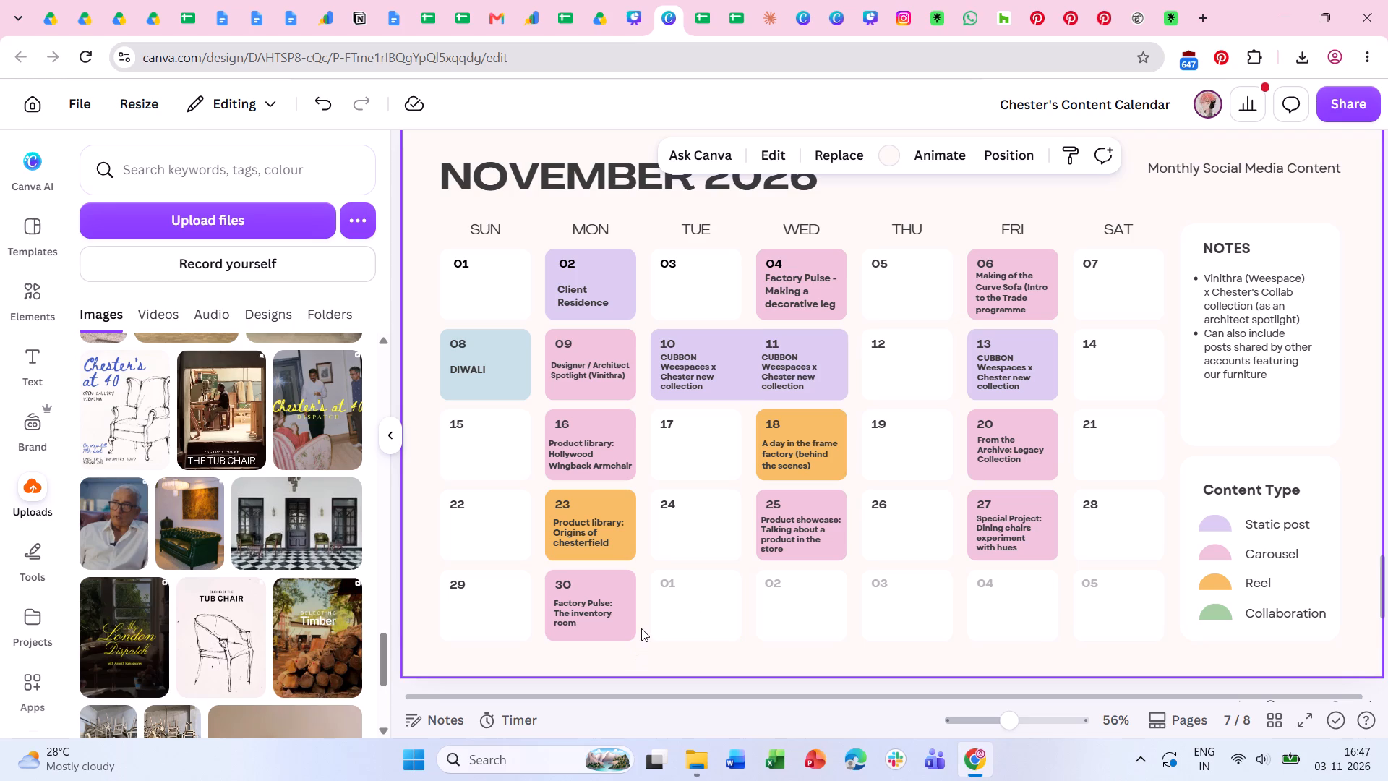
# Replace "new collection" with "(REEL)" in the November 10 CUBBON Weespaces x Chester entry.
pyautogui.doubleClick(714, 381)
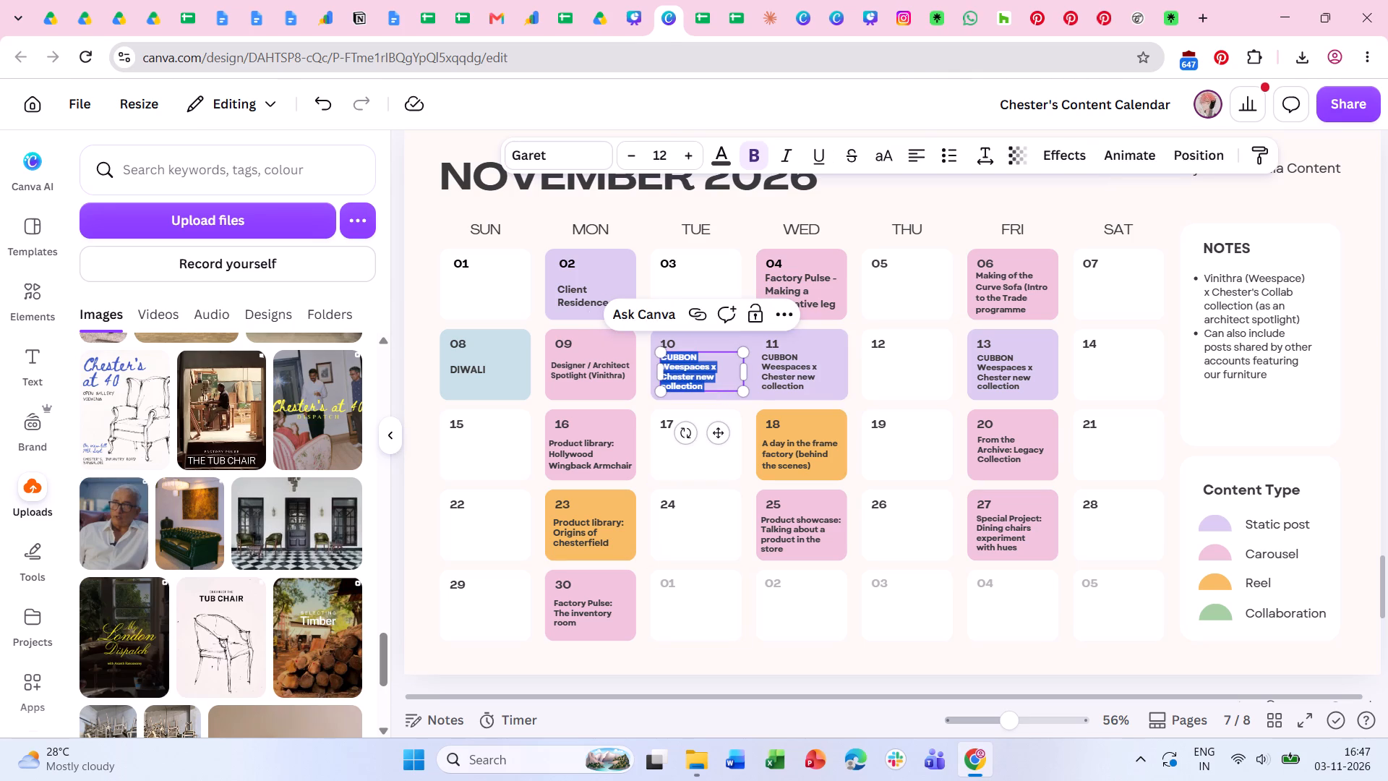
pyautogui.click(710, 387)
pyautogui.moveTo(695, 376); pyautogui.dragTo(715, 388)
pyautogui.press('BackSpace')
pyautogui.press('space')
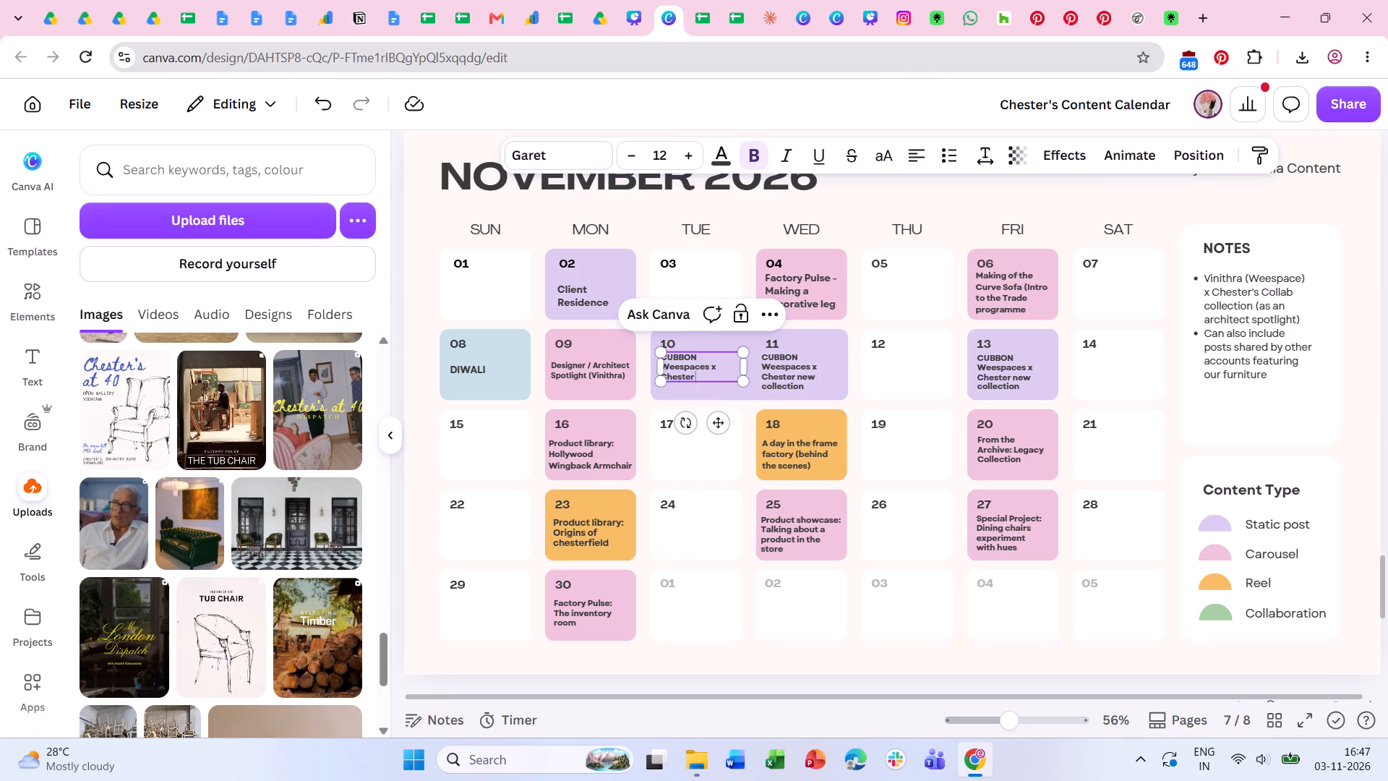
pyautogui.write('(REEL)')
pyautogui.click(874, 404)
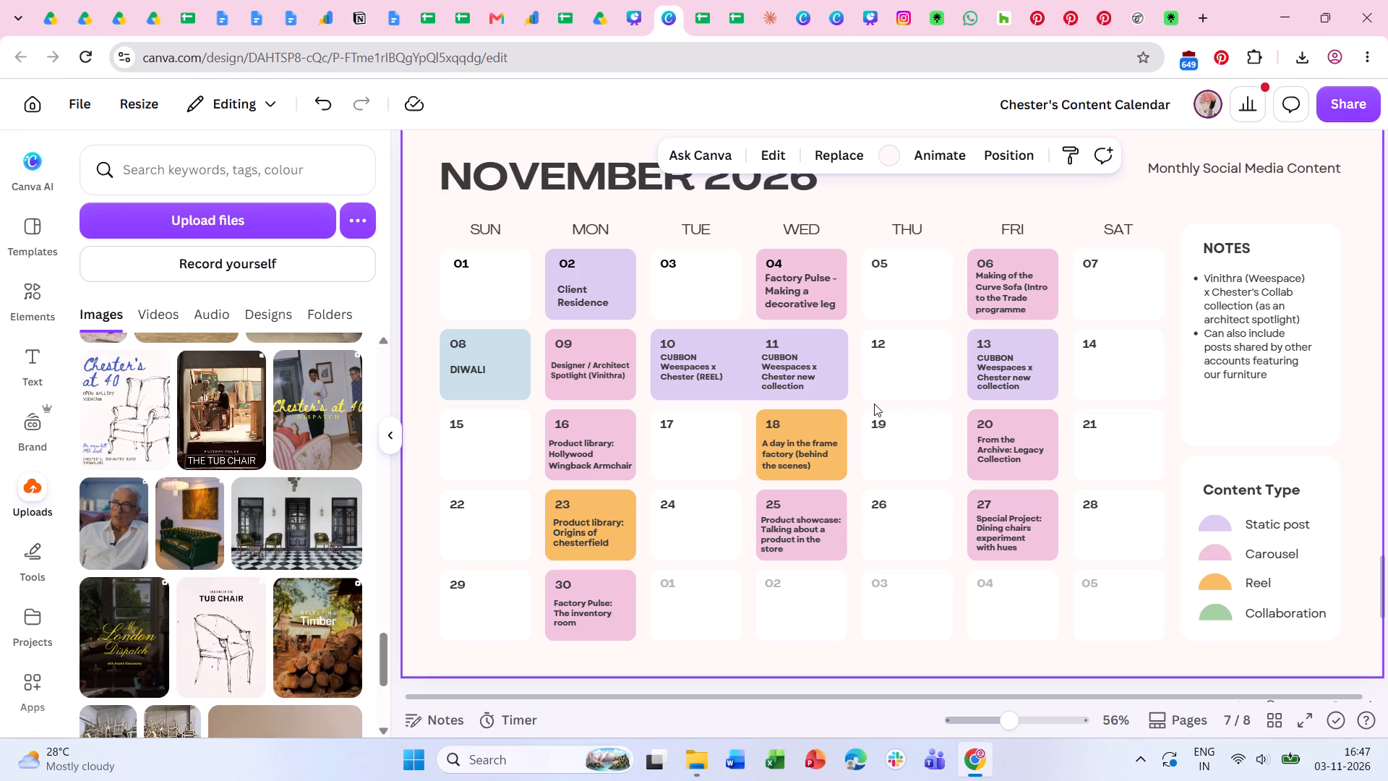
# Replace "with hues" in the November 27 dining chairs entry with "- change in brand approach".
pyautogui.doubleClick(1014, 544)
pyautogui.moveTo(1019, 547); pyautogui.dragTo(989, 549)
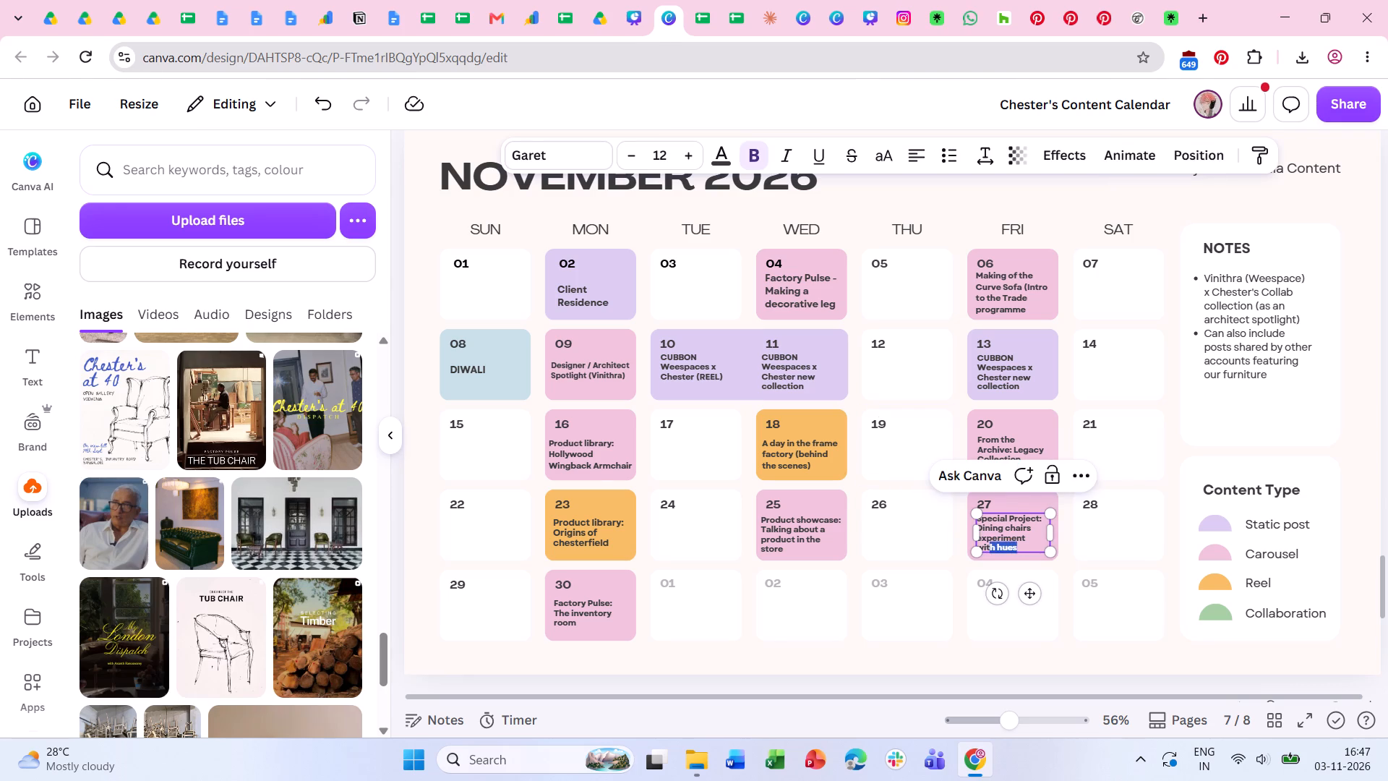
pyautogui.moveTo(989, 549); pyautogui.dragTo(984, 550)
pyautogui.press('BackSpace')
pyautogui.press('BackSpace')
pyautogui.press('BackSpace')
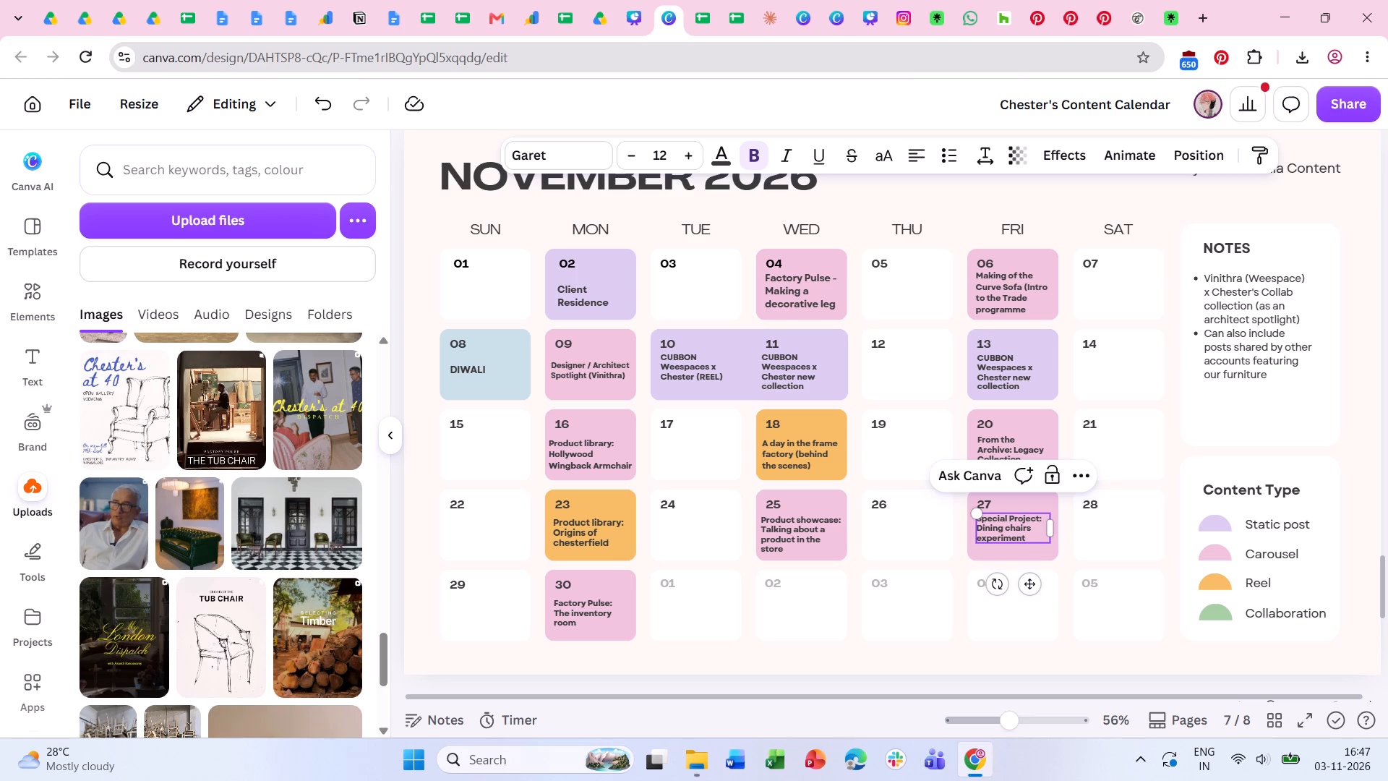
pyautogui.press('space')
pyautogui.write('-')
pyautogui.press('space')
pyautogui.write('change in approach')
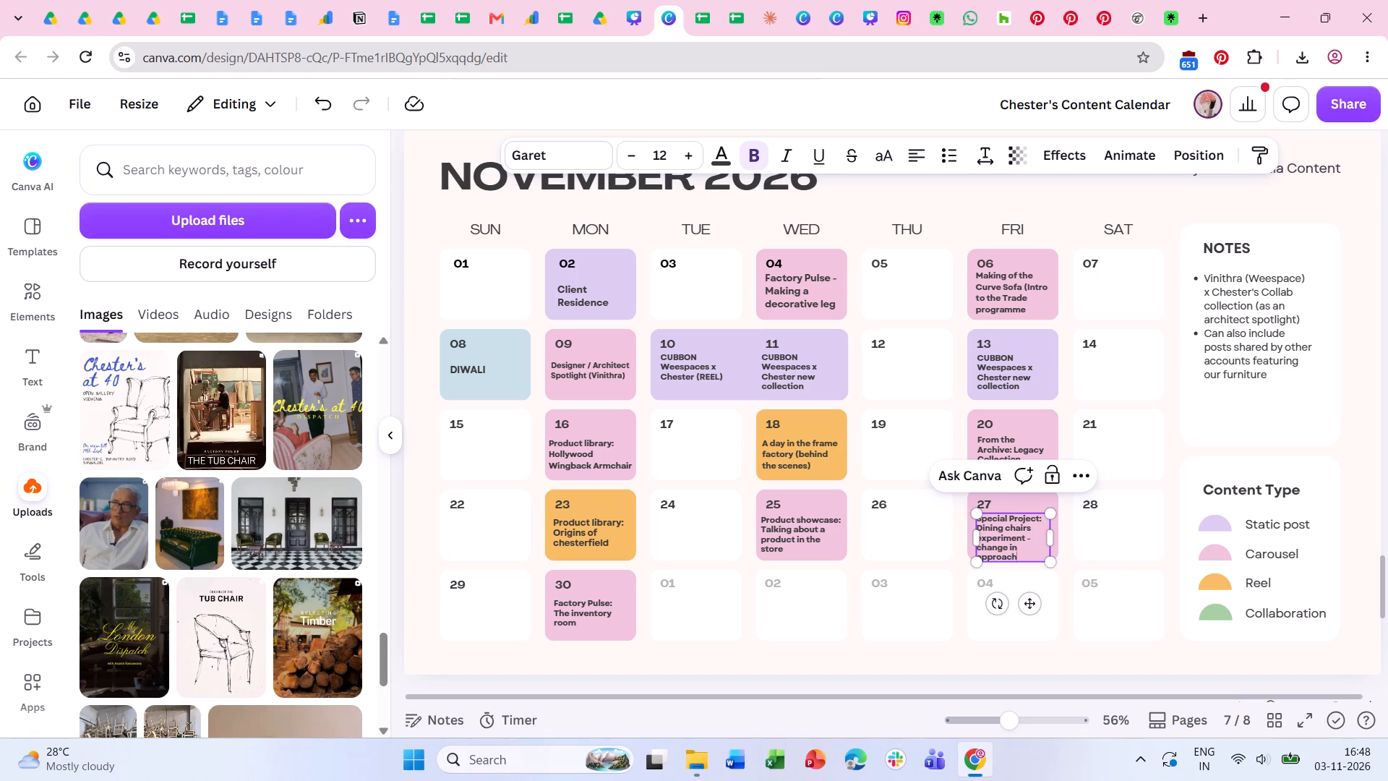
pyautogui.press('BackSpace')
pyautogui.press('BackSpace')
pyautogui.press('BackSpace')
pyautogui.press('BackSpace')
pyautogui.press('BackSpace')
pyautogui.press('BackSpace')
pyautogui.press('BackSpace')
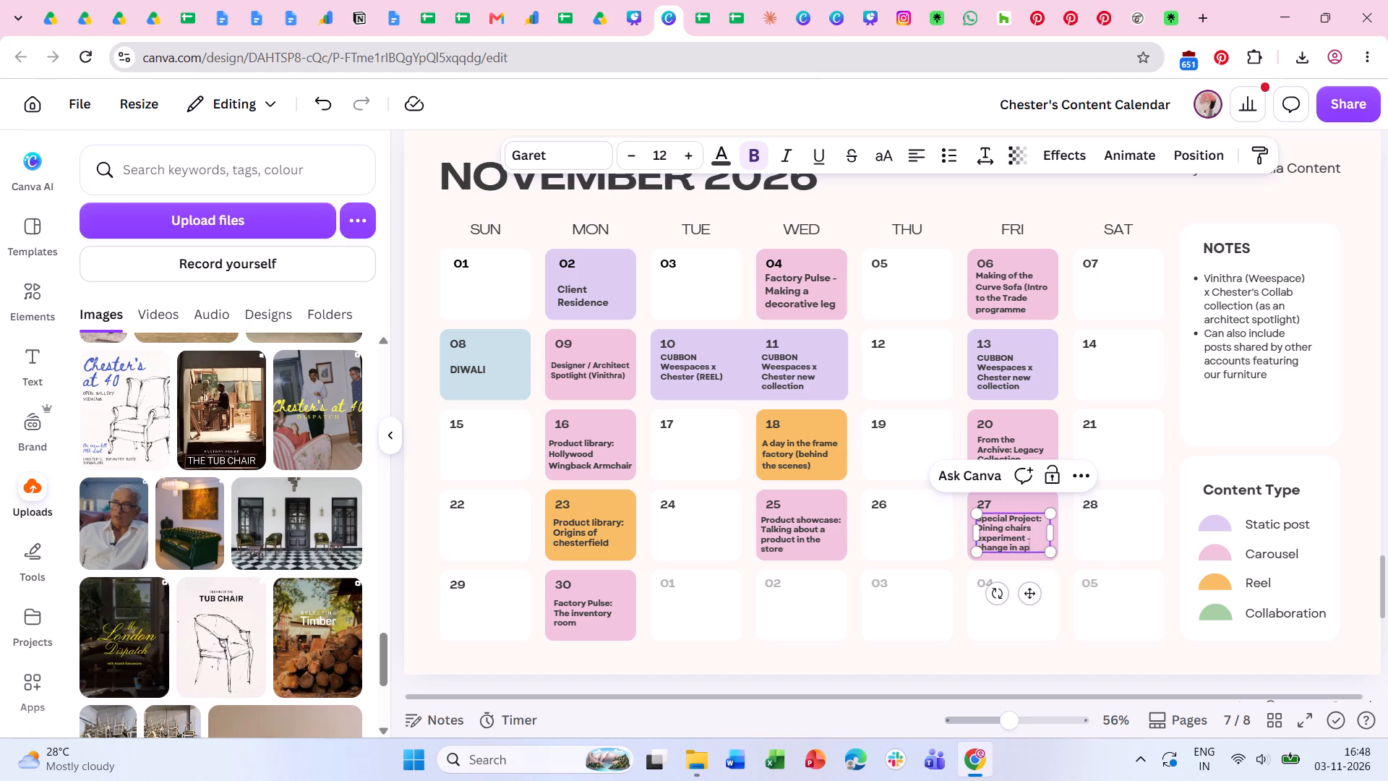
pyautogui.press('BackSpace')
pyautogui.write('brand approach')
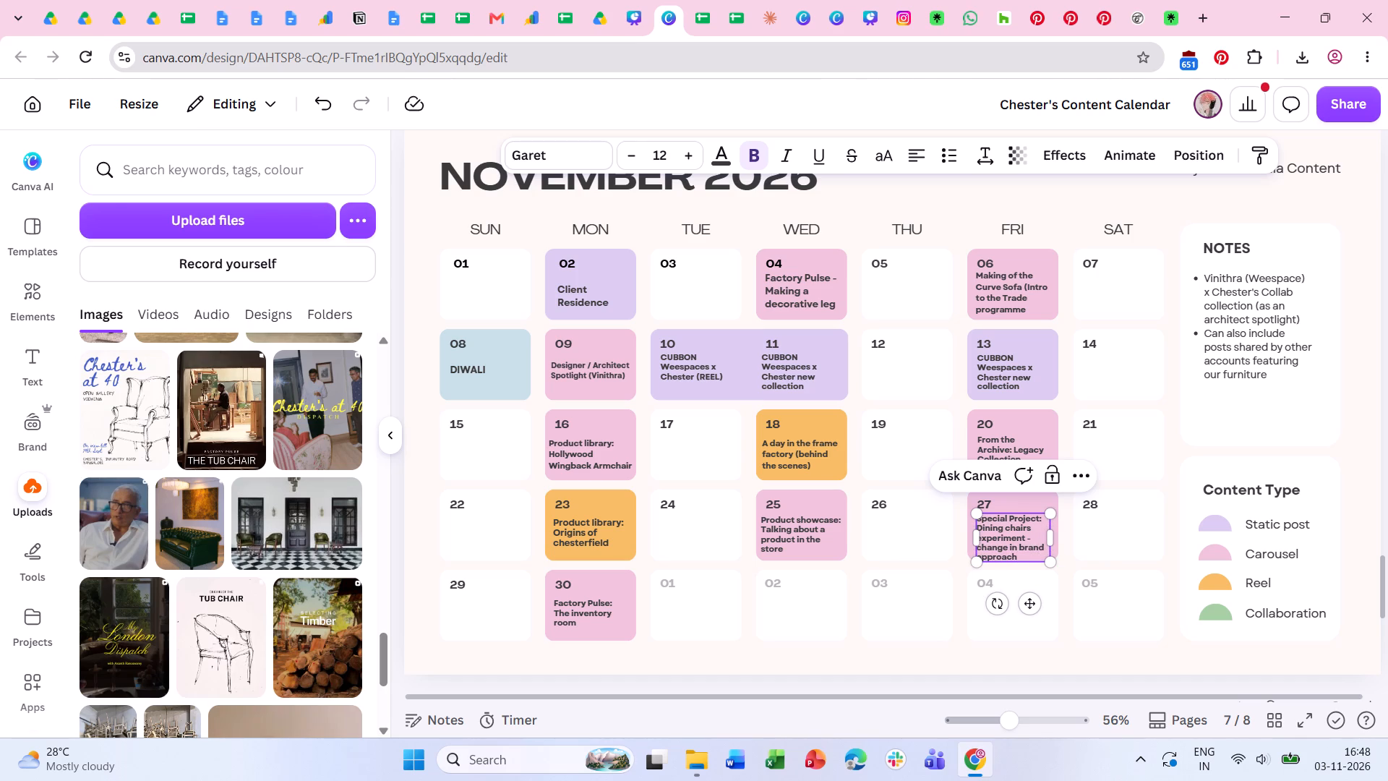
pyautogui.click(1121, 526)
# Reduce the November 27 entry's text size to 11.
pyautogui.click(1031, 533)
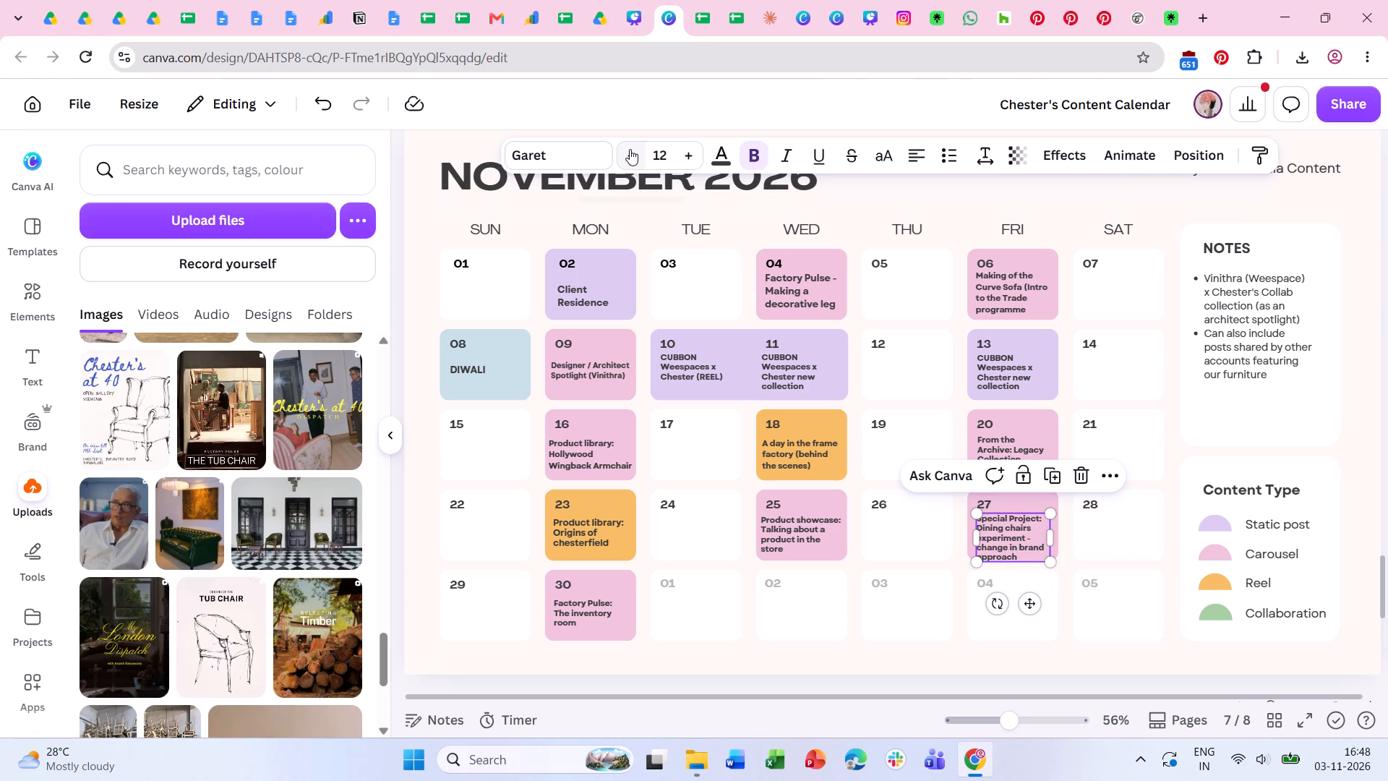
pyautogui.click(630, 149)
pyautogui.click(1085, 559)
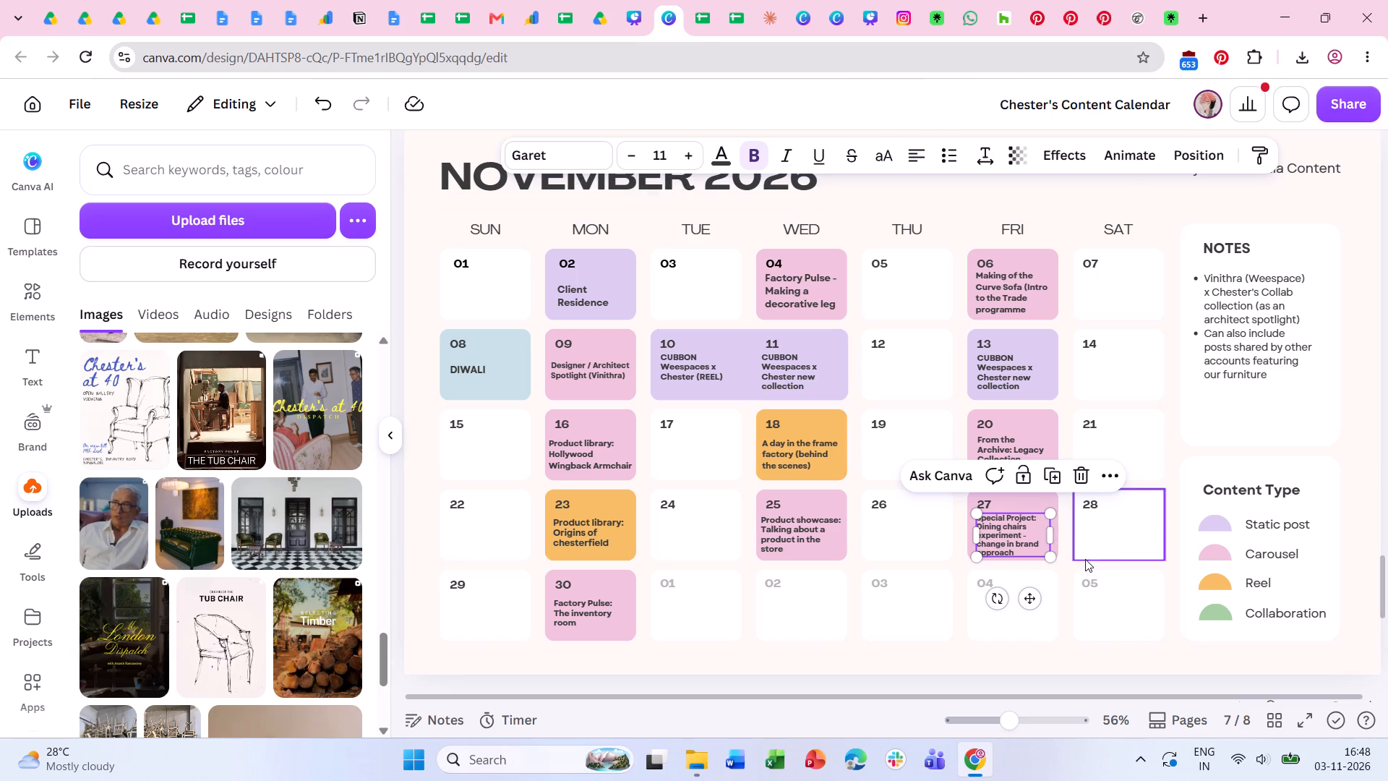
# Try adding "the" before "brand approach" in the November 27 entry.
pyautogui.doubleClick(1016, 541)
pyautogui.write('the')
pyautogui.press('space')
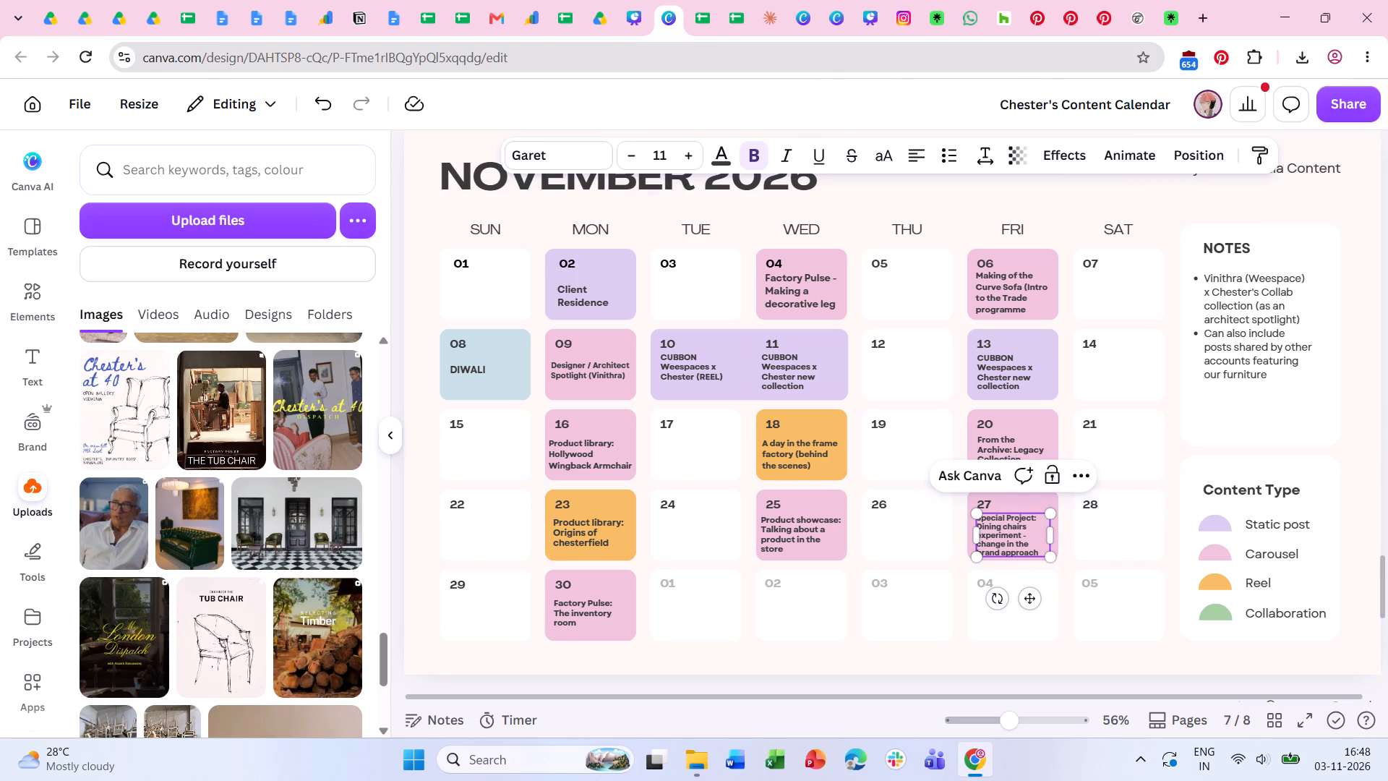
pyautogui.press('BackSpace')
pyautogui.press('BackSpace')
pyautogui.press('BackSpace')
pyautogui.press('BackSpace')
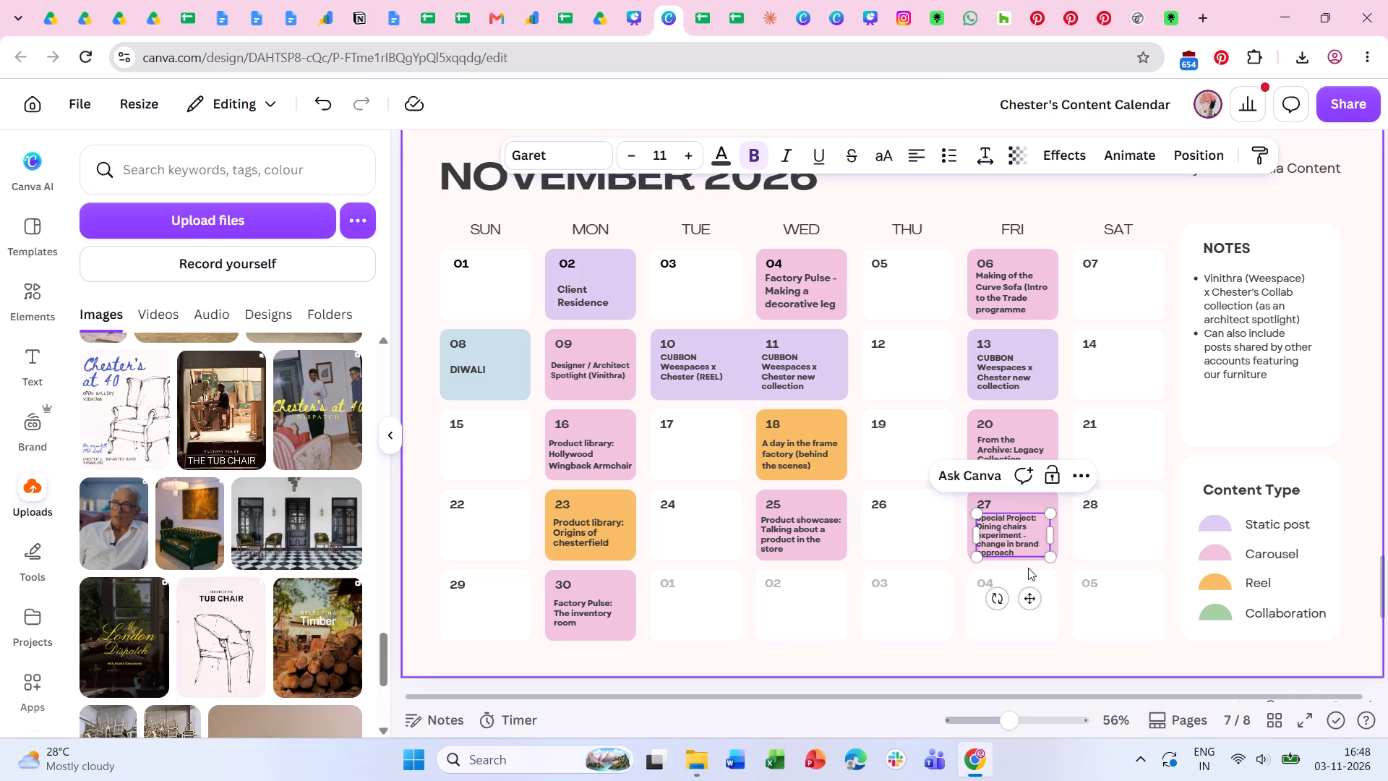
# Reword the end of the November 27 entry to "exploring the brand approach" after the dash.
pyautogui.moveTo(1015, 545); pyautogui.dragTo(1022, 550)
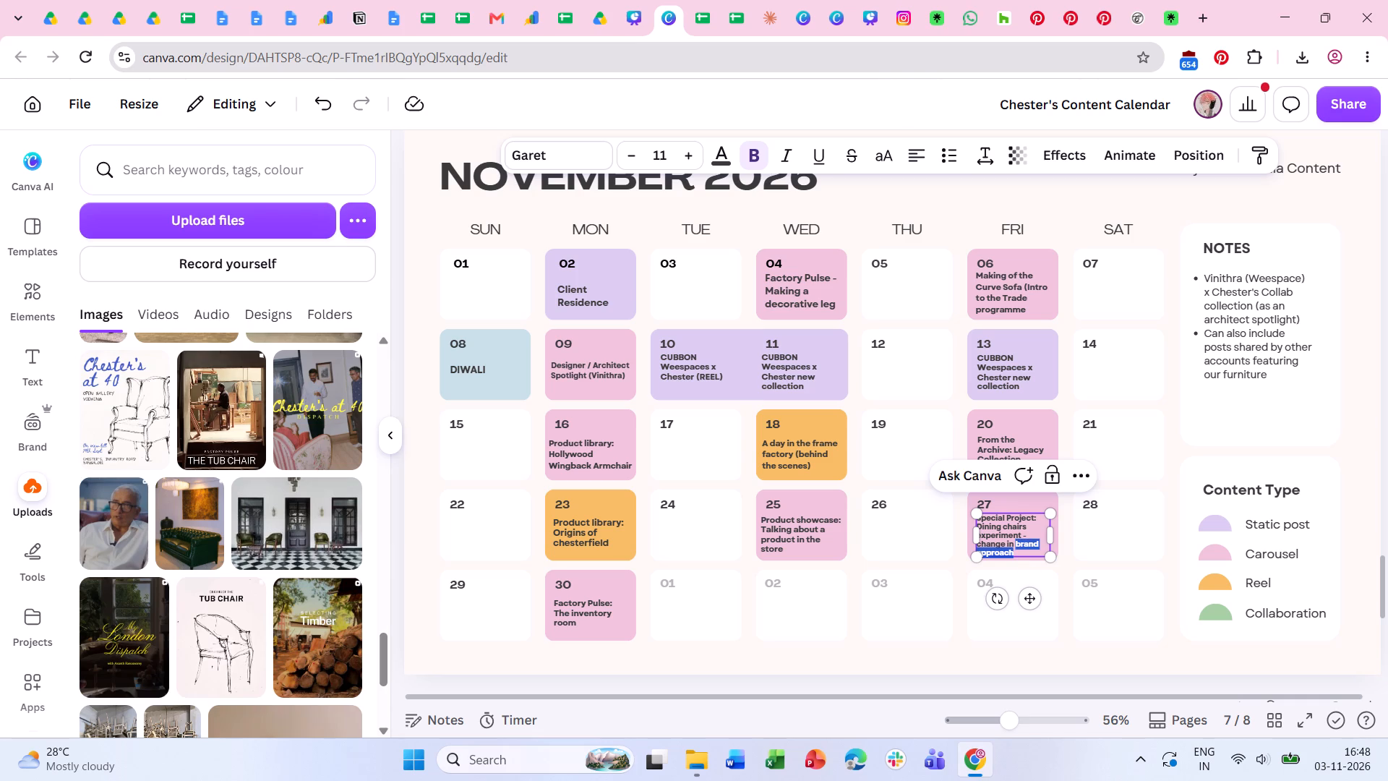
pyautogui.moveTo(1022, 550); pyautogui.dragTo(1024, 550)
pyautogui.press('BackSpace')
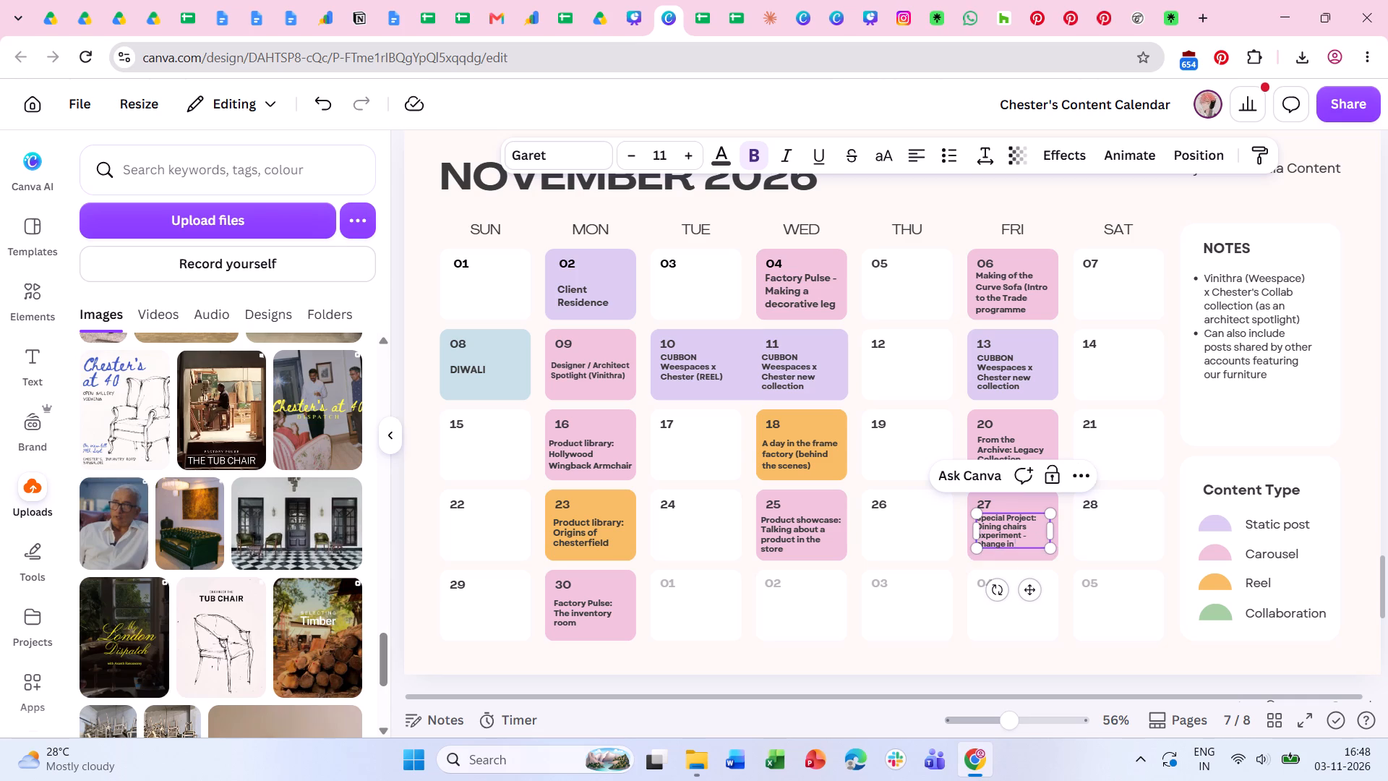
pyautogui.press('BackSpace')
pyautogui.press('BackSpace')
pyautogui.press('BackSpace')
pyautogui.press('BackSpace')
pyautogui.press('BackSpace')
pyautogui.press('BackSpace')
pyautogui.press('BackSpace')
pyautogui.press('BackSpace')
pyautogui.press('BackSpace')
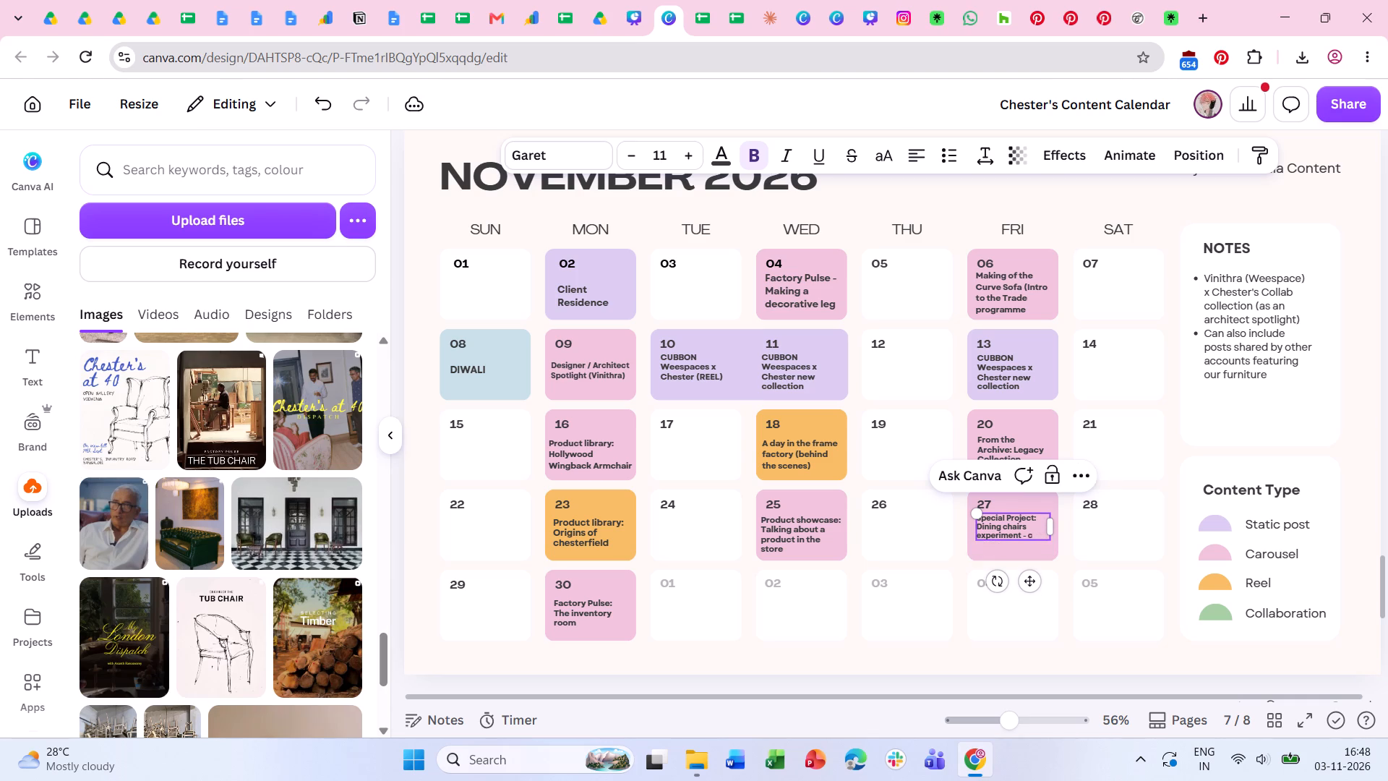
pyautogui.press('BackSpace')
pyautogui.write('exploring the brand apr')
pyautogui.press('BackSpace')
pyautogui.write('proach')
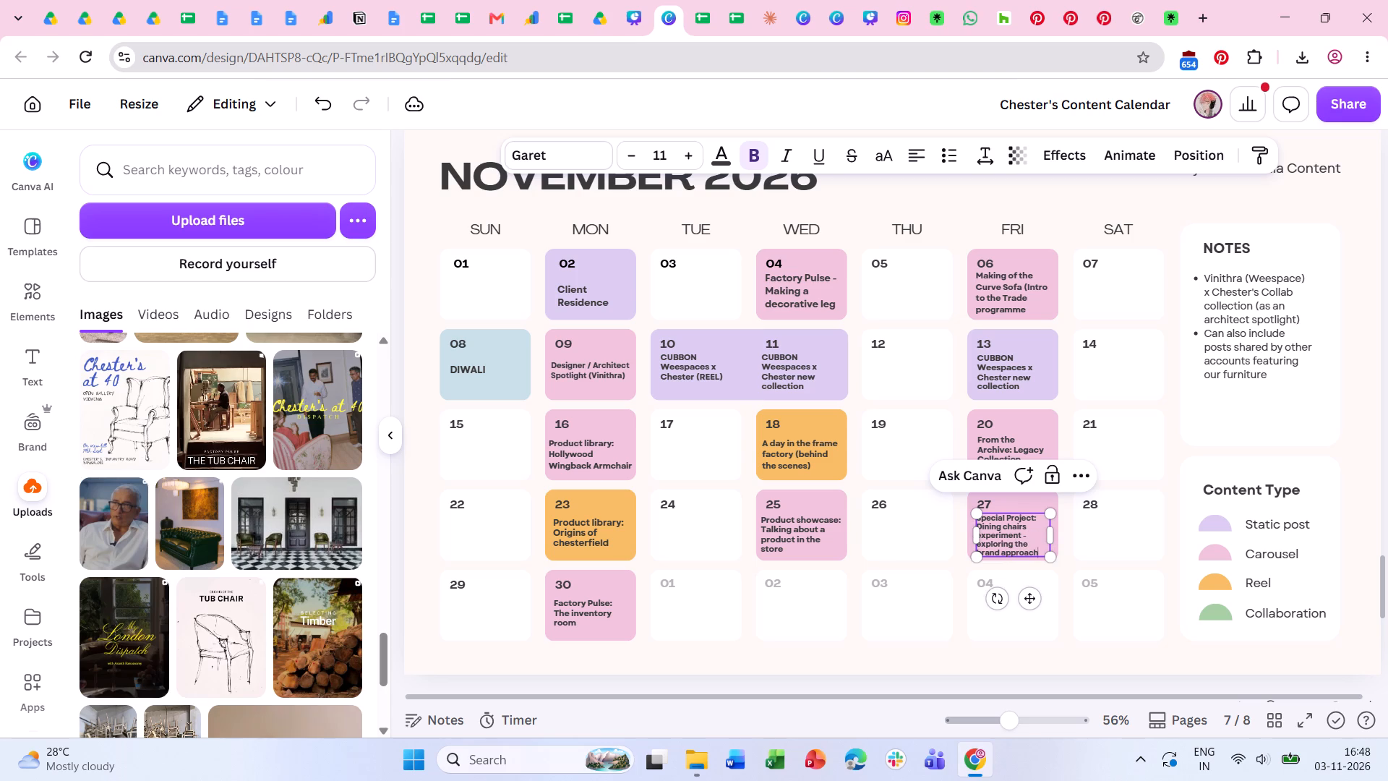
pyautogui.click(675, 649)
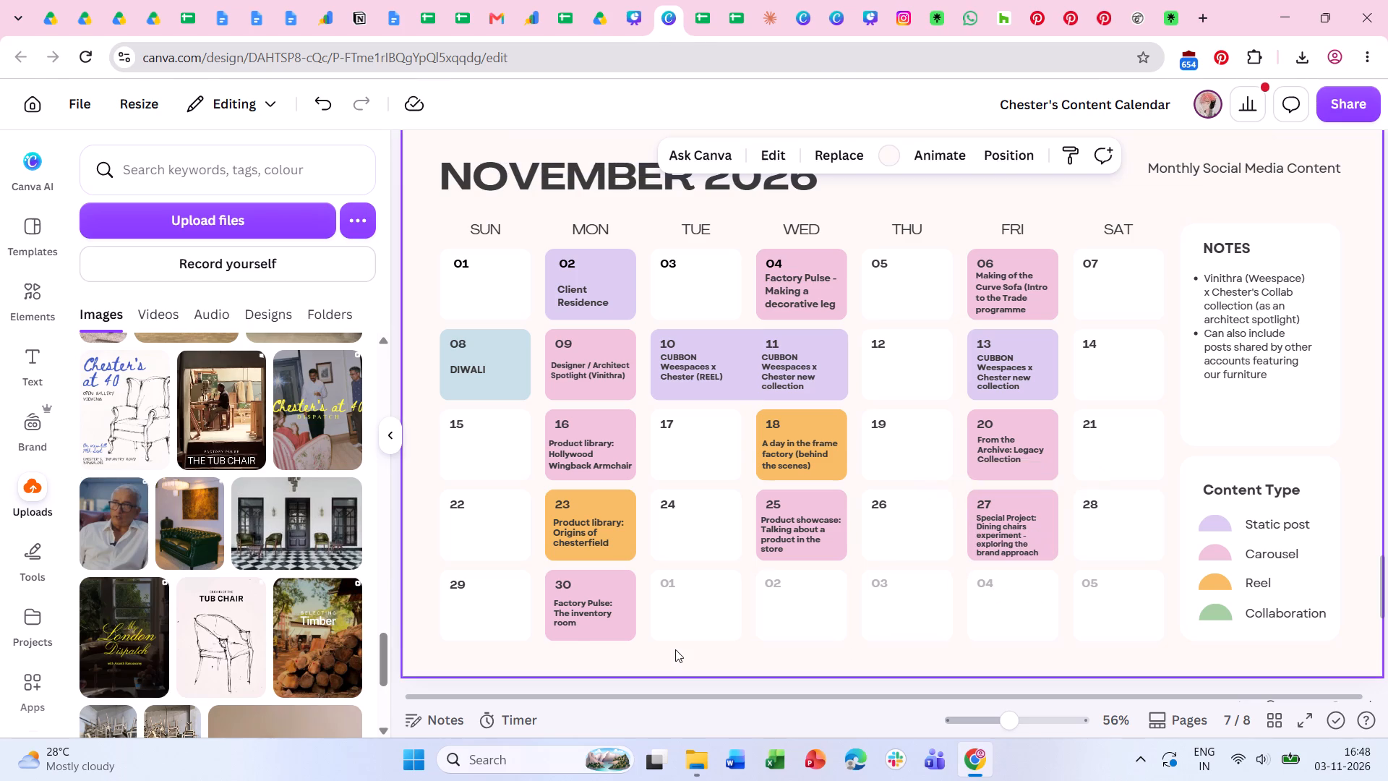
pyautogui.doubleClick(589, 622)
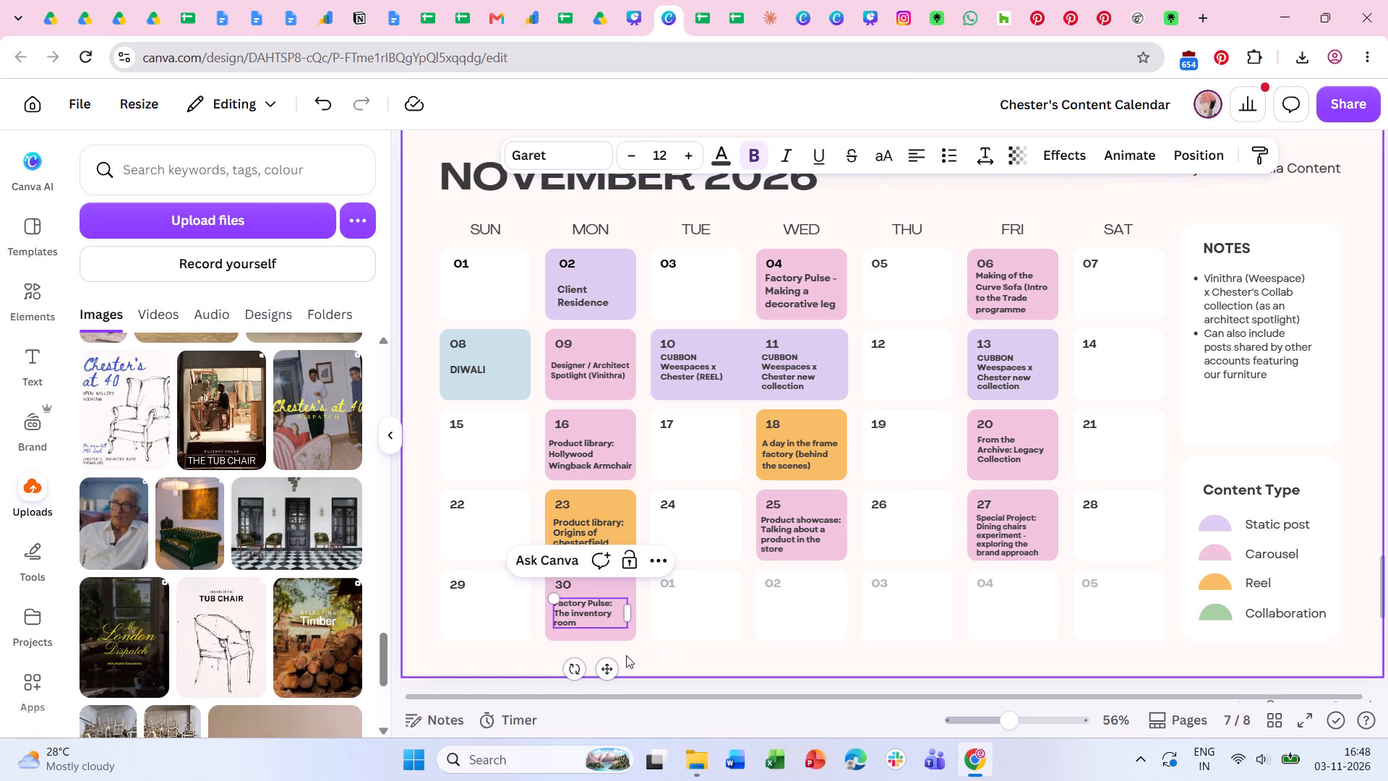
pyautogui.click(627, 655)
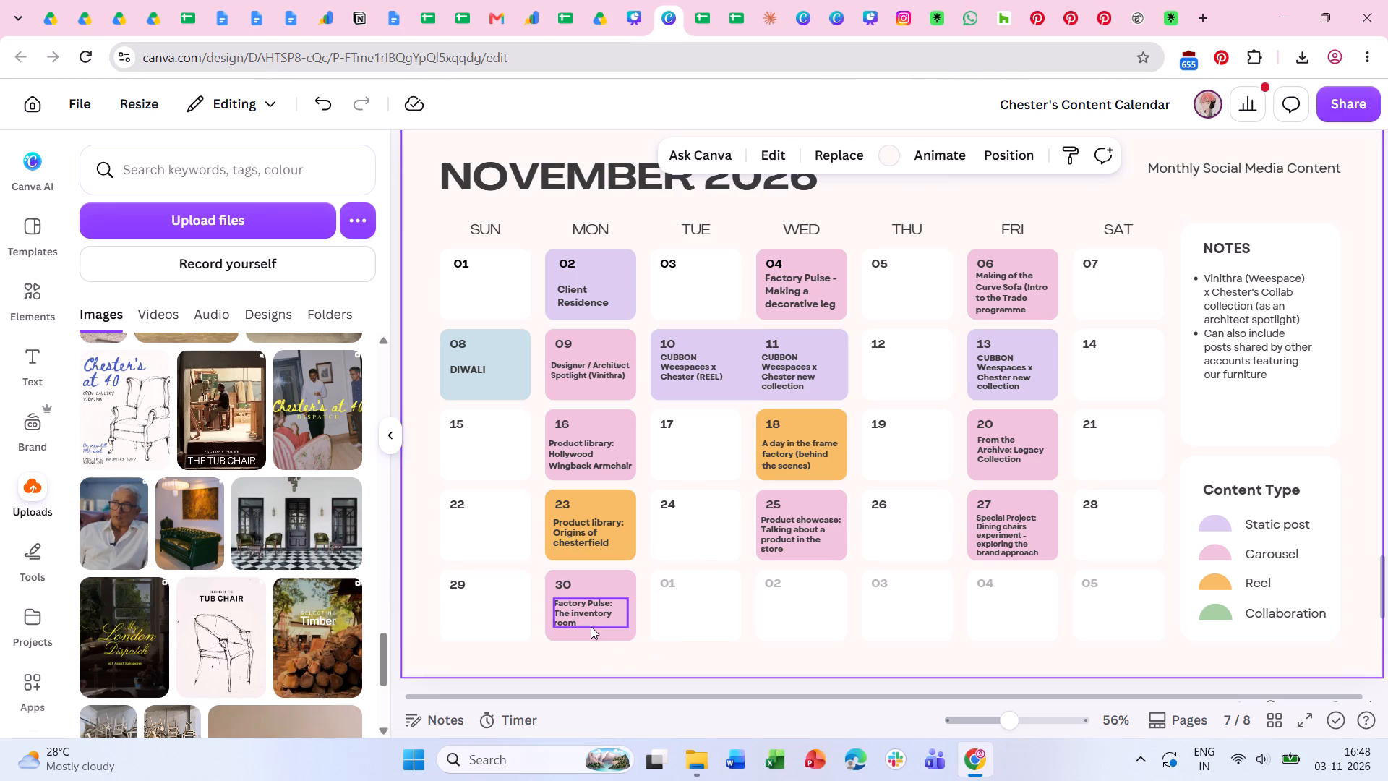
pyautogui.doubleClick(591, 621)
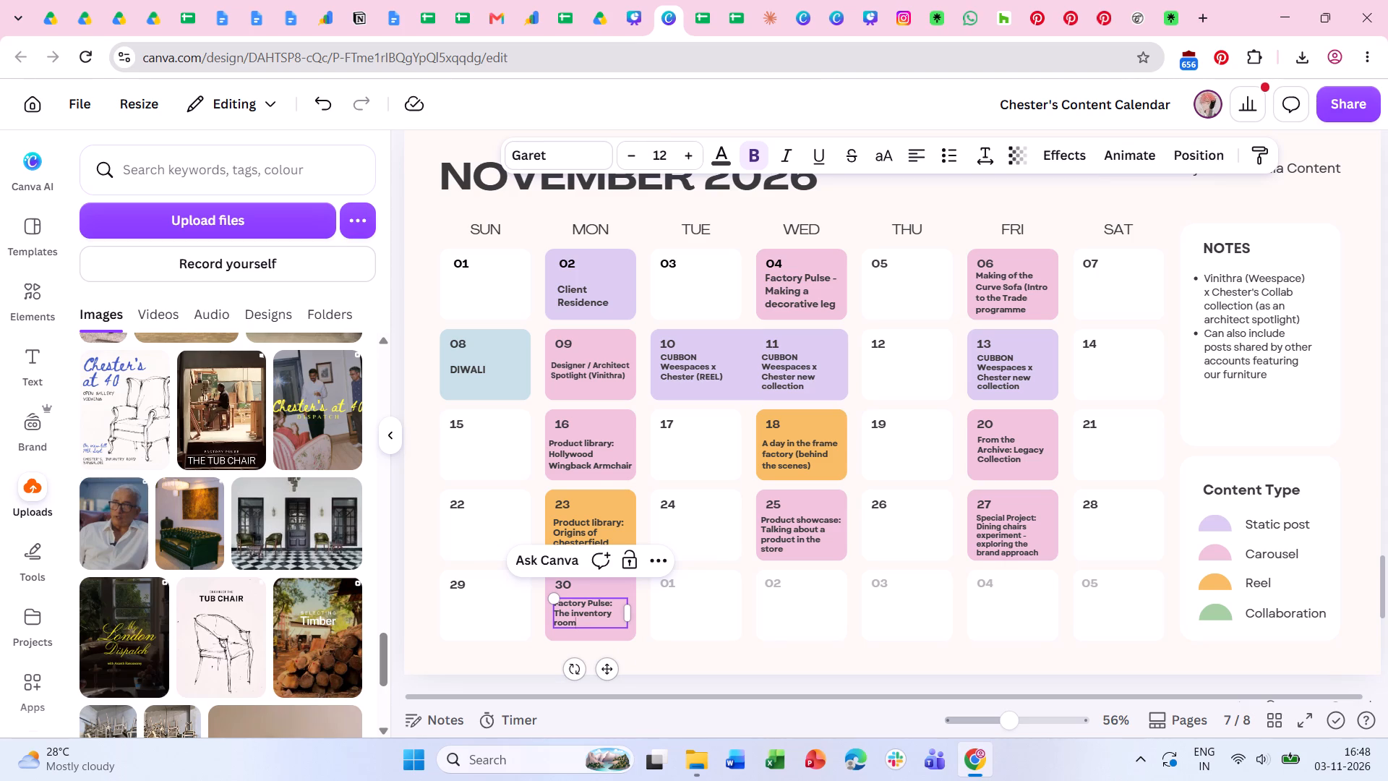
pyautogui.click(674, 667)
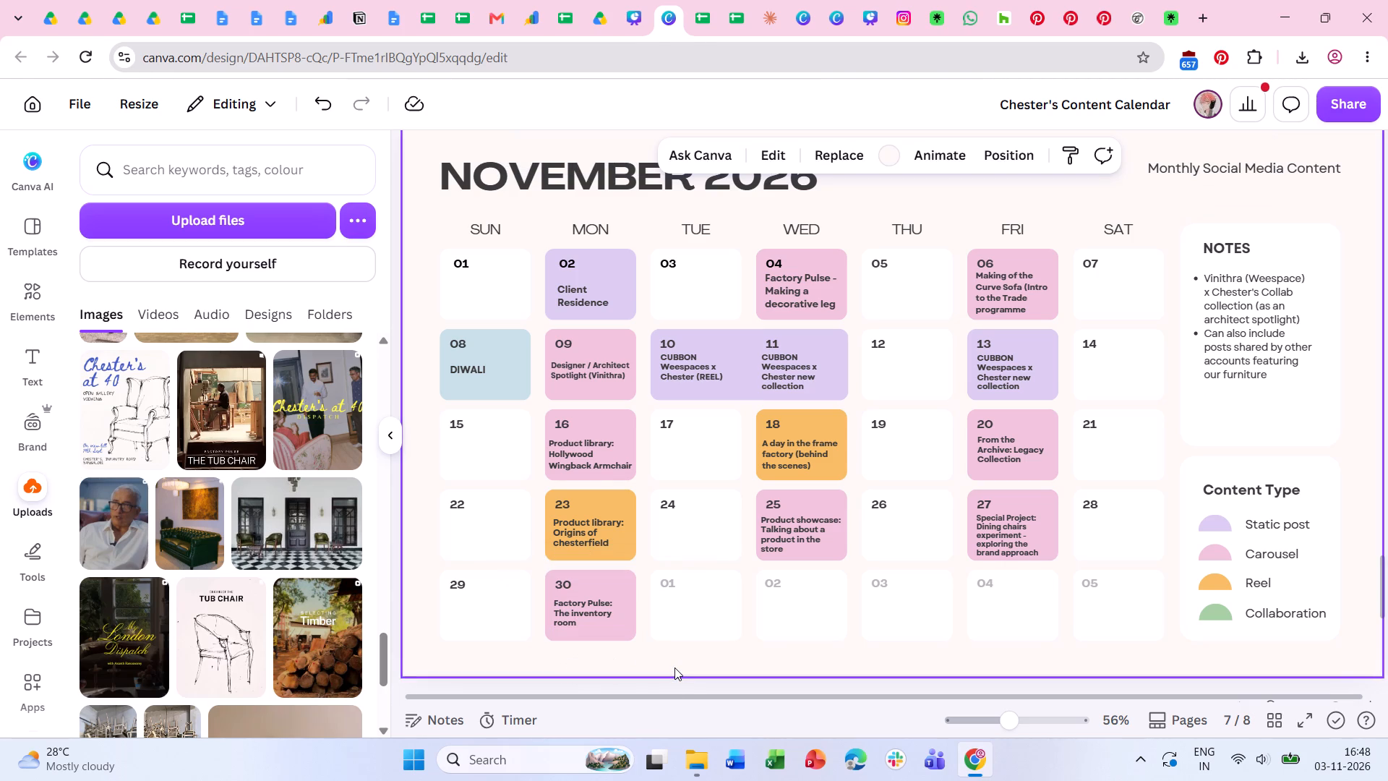
# Replace the product showcase text on November 25 with the Special Project dining chairs text moved from November 27.
pyautogui.click(827, 530)
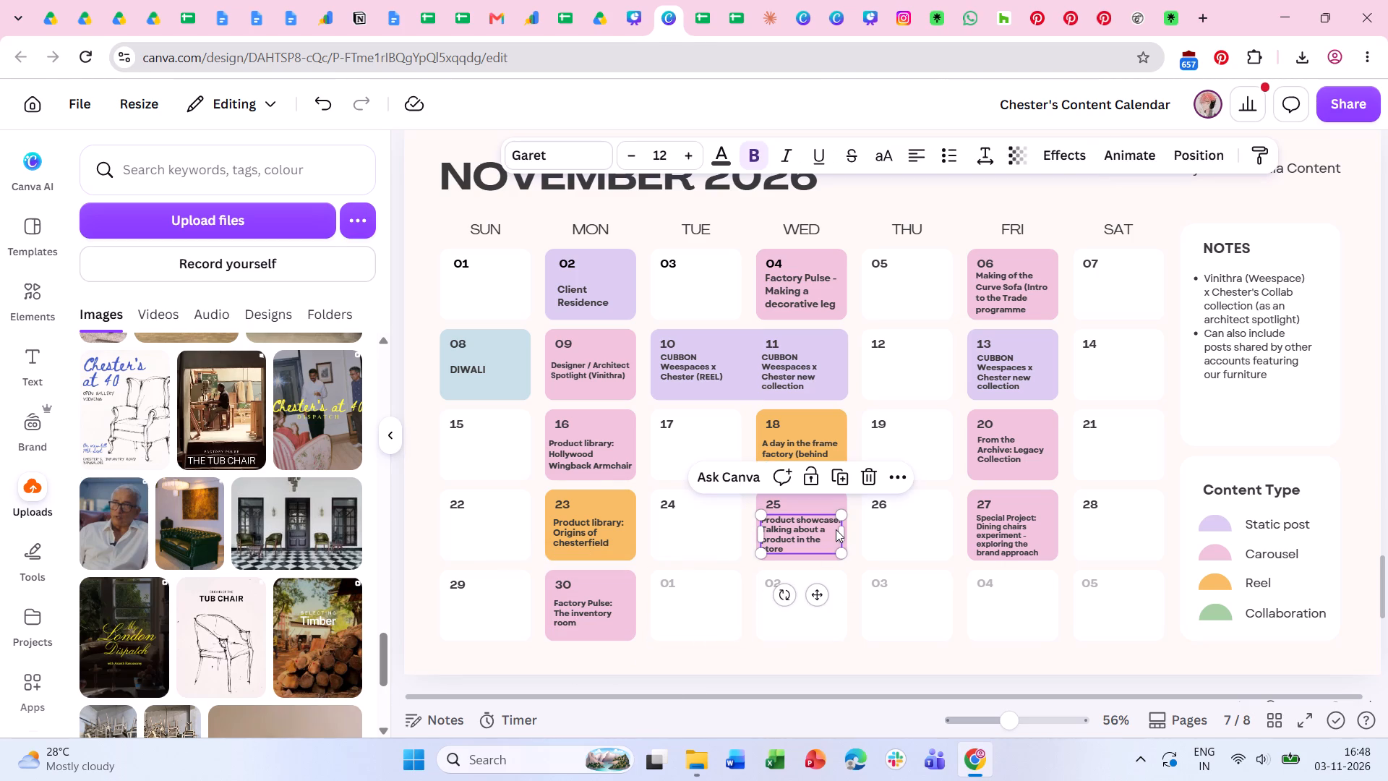
pyautogui.press('BackSpace')
pyautogui.moveTo(1003, 517); pyautogui.dragTo(854, 529)
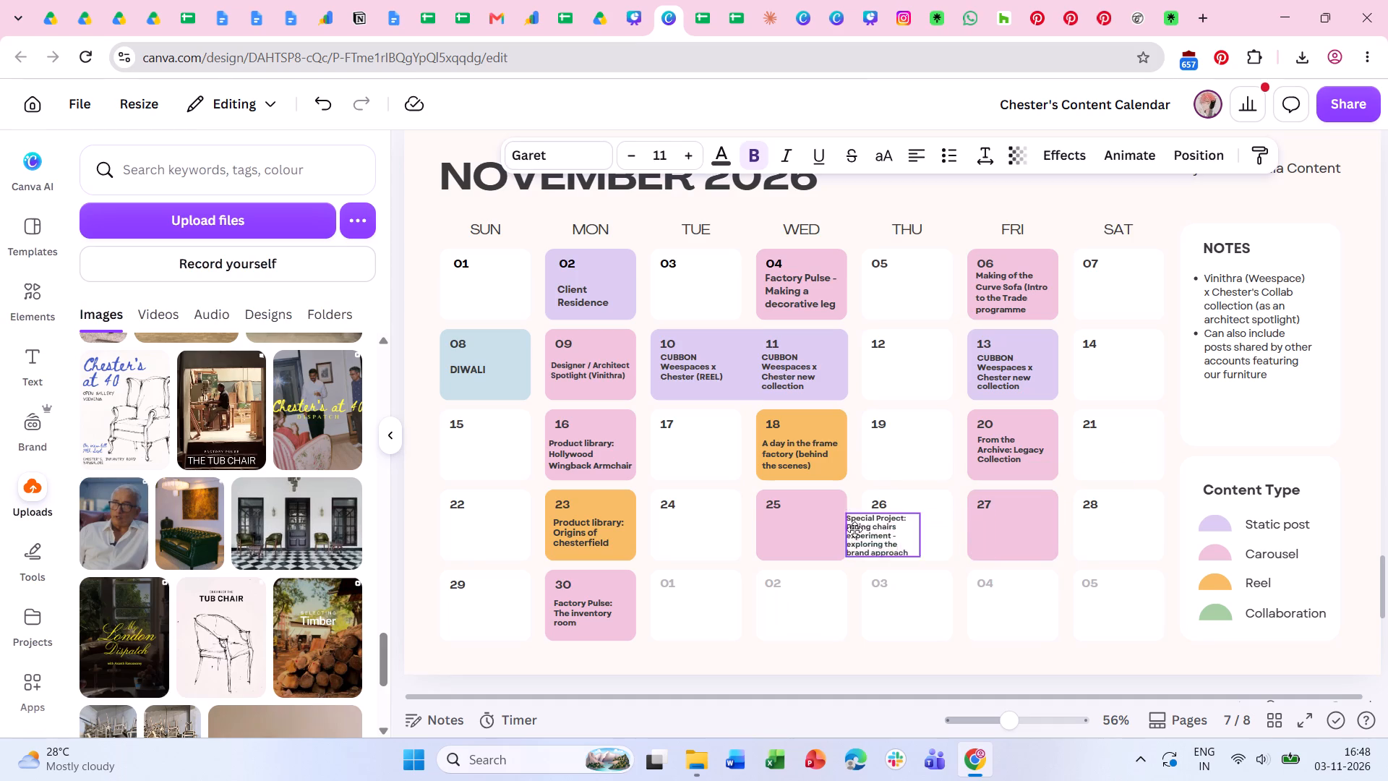
pyautogui.moveTo(854, 529); pyautogui.dragTo(790, 532)
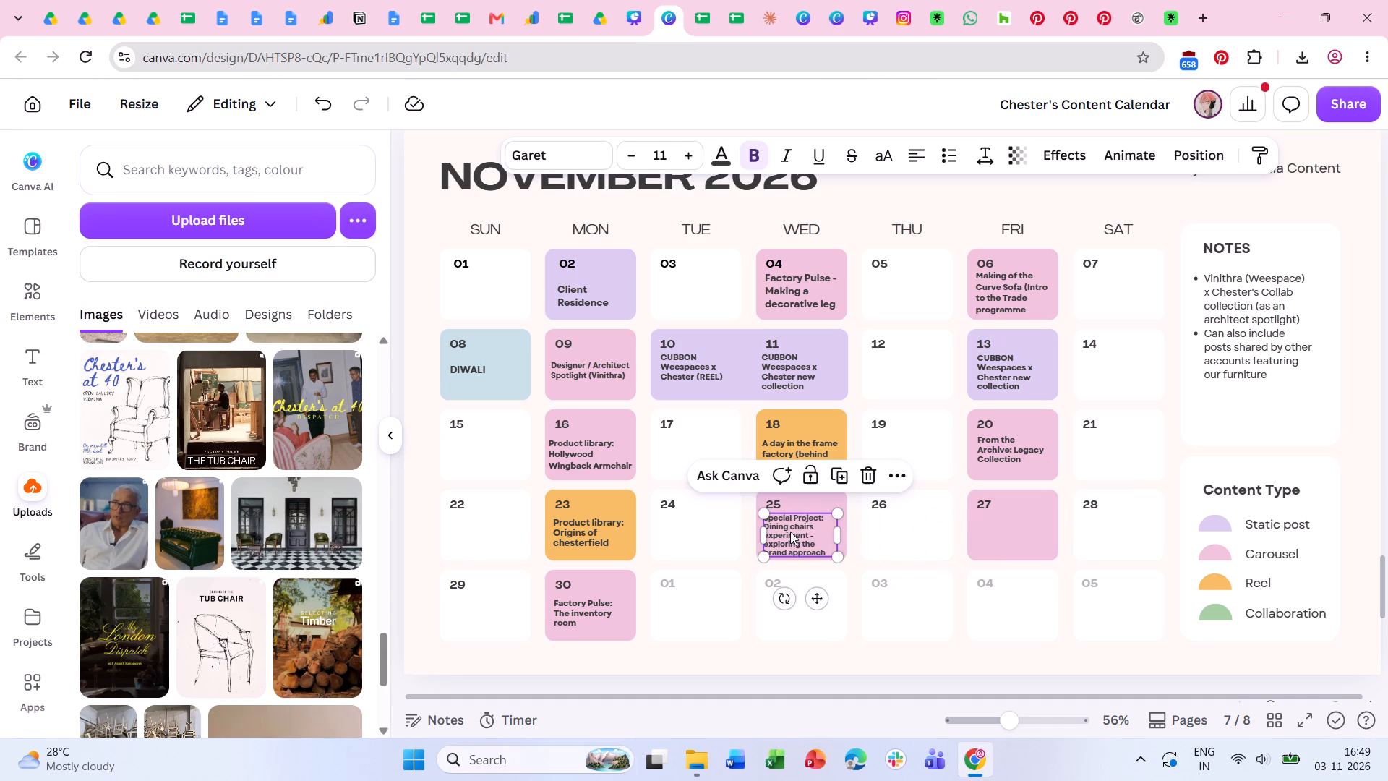
# Copy the "From the Archive: Legacy Collection" text from November 20 into the empty November 27 cell.
pyautogui.click(1006, 461)
pyautogui.hotkey('ctrl', 'c')
pyautogui.hotkey('ctrl', 'v')
pyautogui.moveTo(1008, 455); pyautogui.dragTo(1000, 524)
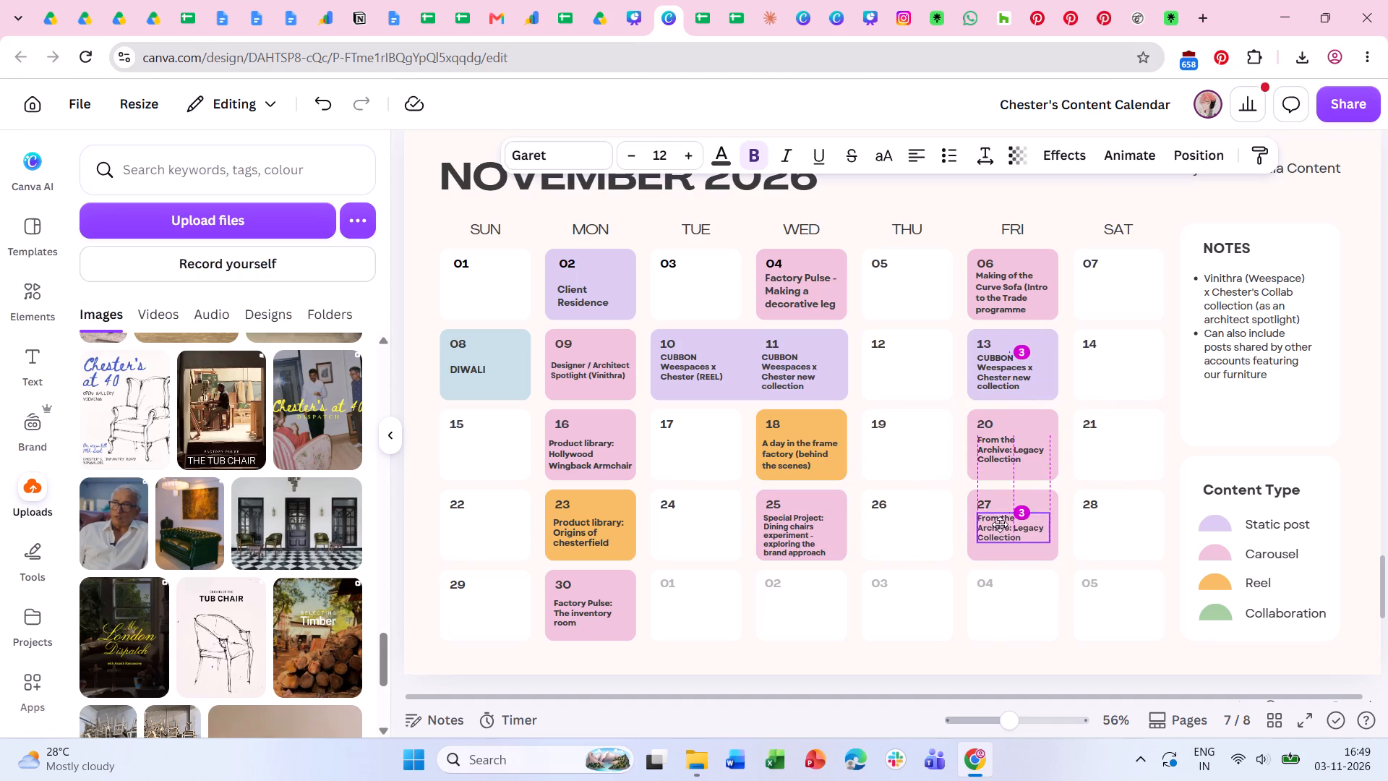
pyautogui.moveTo(1000, 524); pyautogui.dragTo(999, 527)
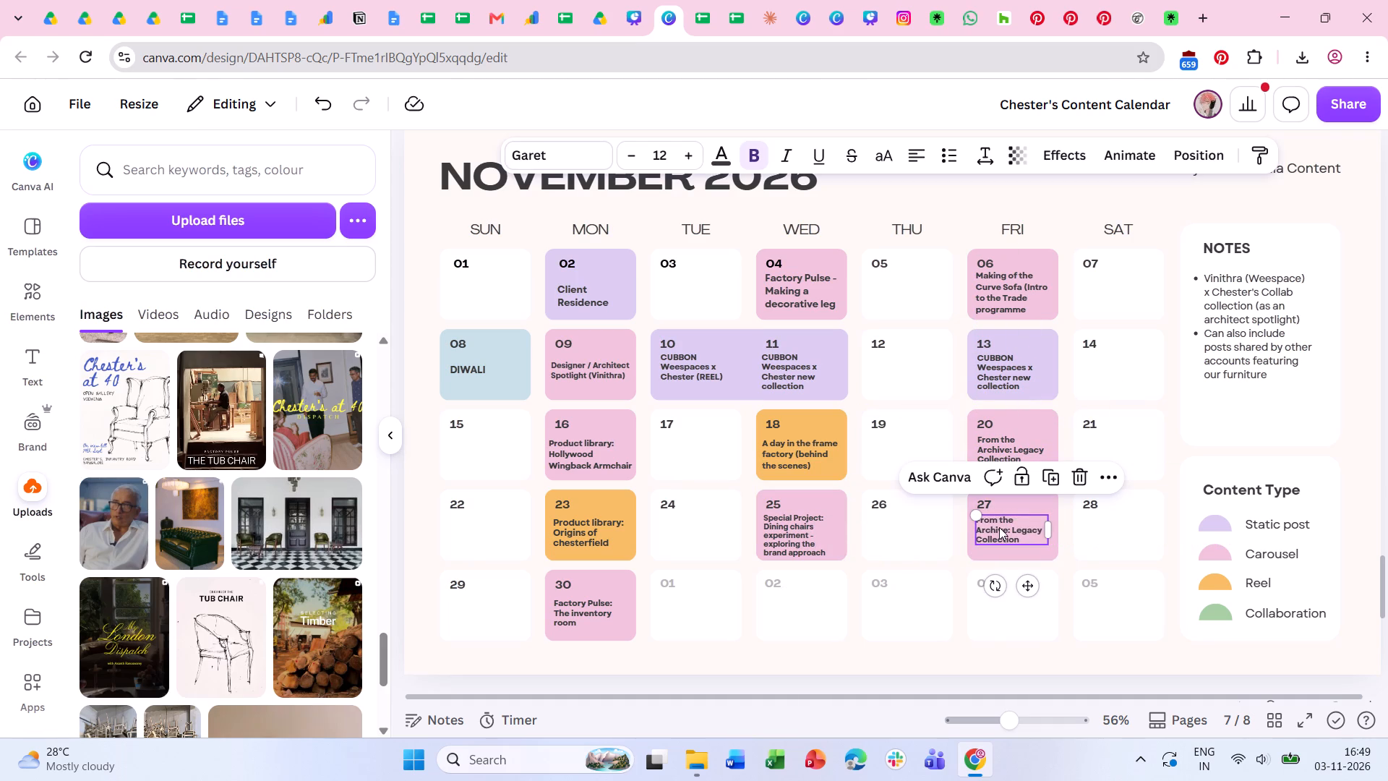
pyautogui.click(852, 571)
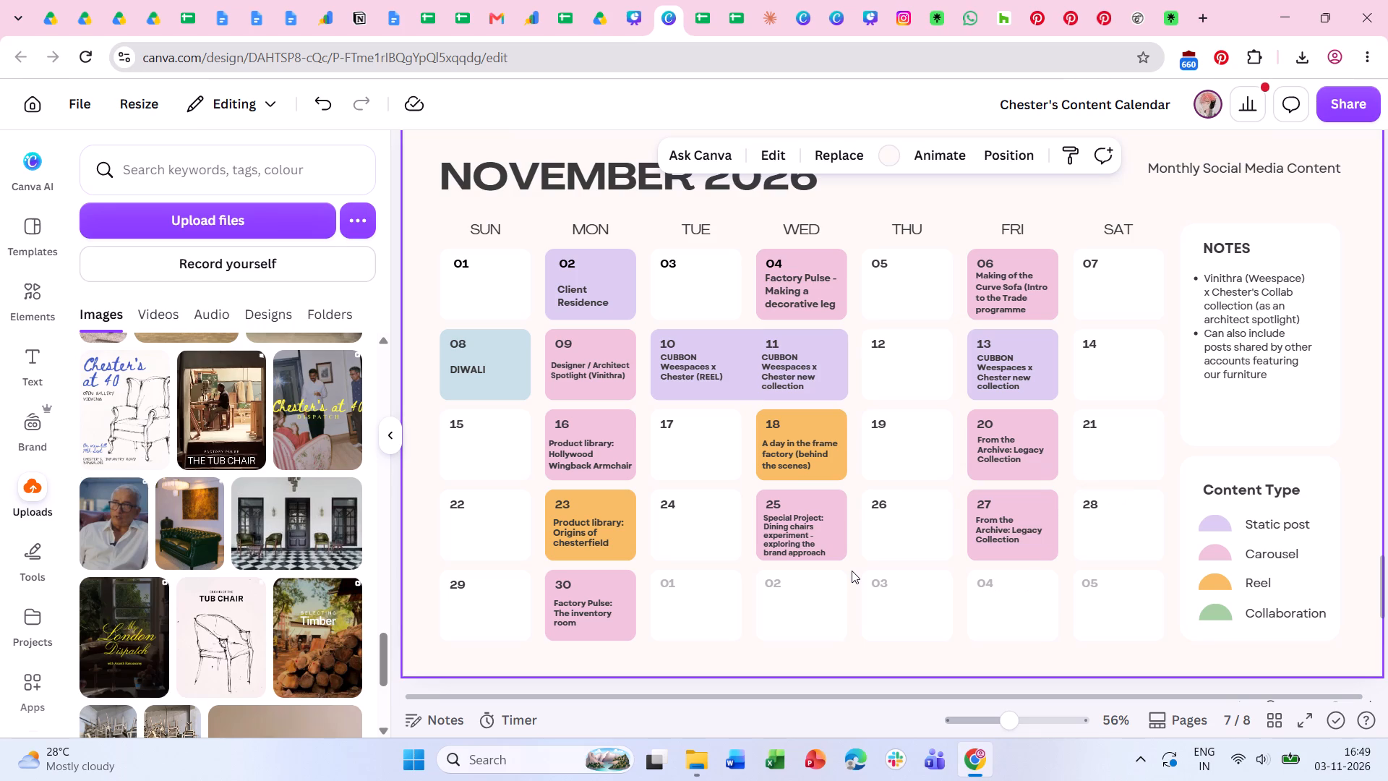
# Replace "(behind the scenes)" in the November 18 frame factory entry with "(highlight the handmade approach".
pyautogui.doubleClick(812, 457)
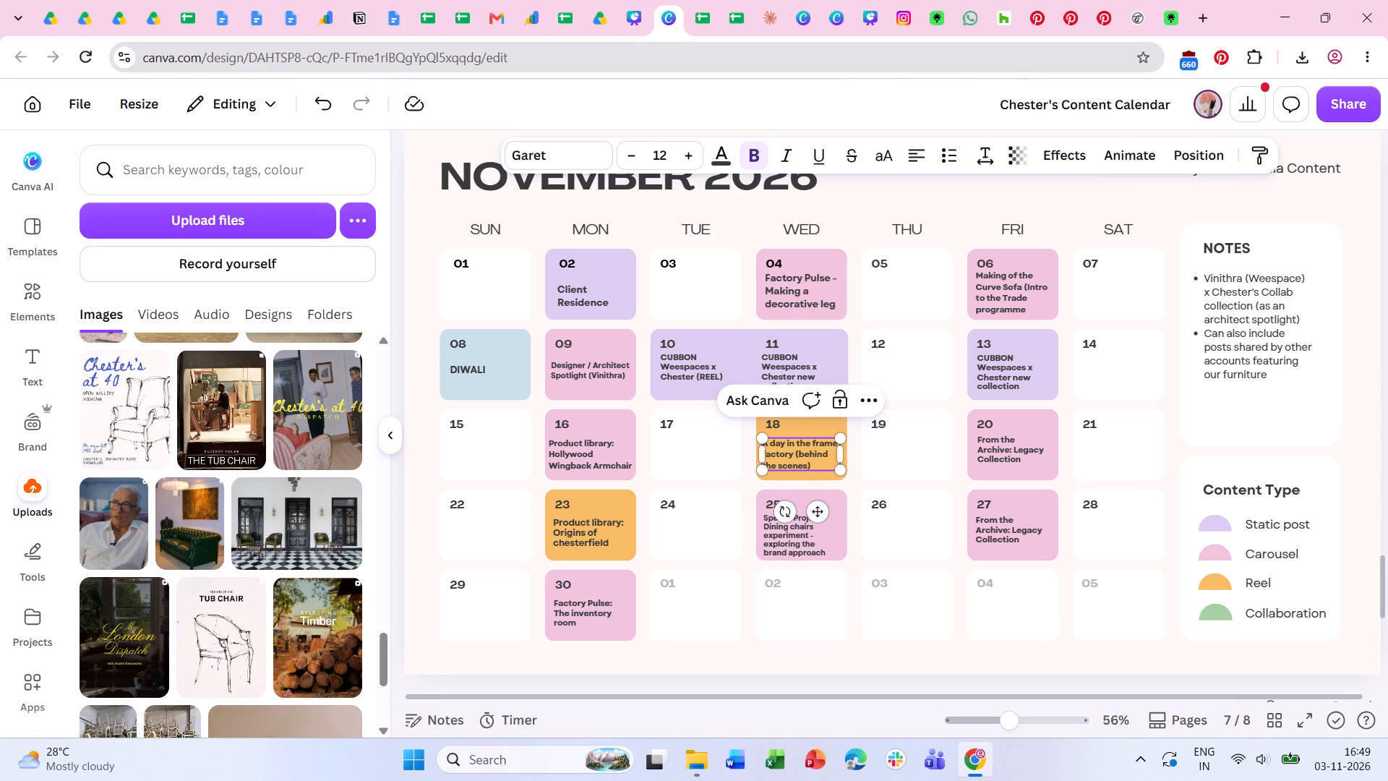
pyautogui.moveTo(794, 455); pyautogui.dragTo(812, 465)
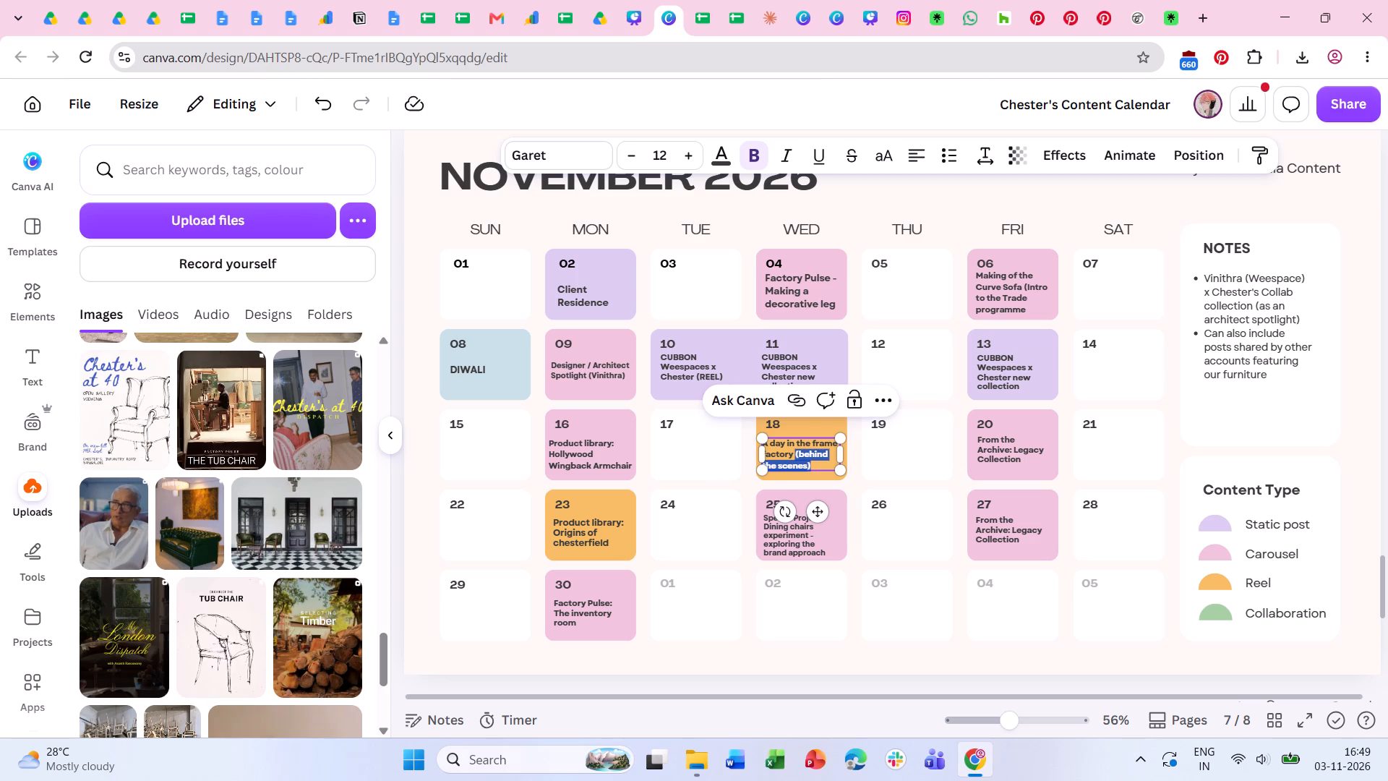
pyautogui.press('BackSpace')
pyautogui.write('(highlight the')
pyautogui.press('space')
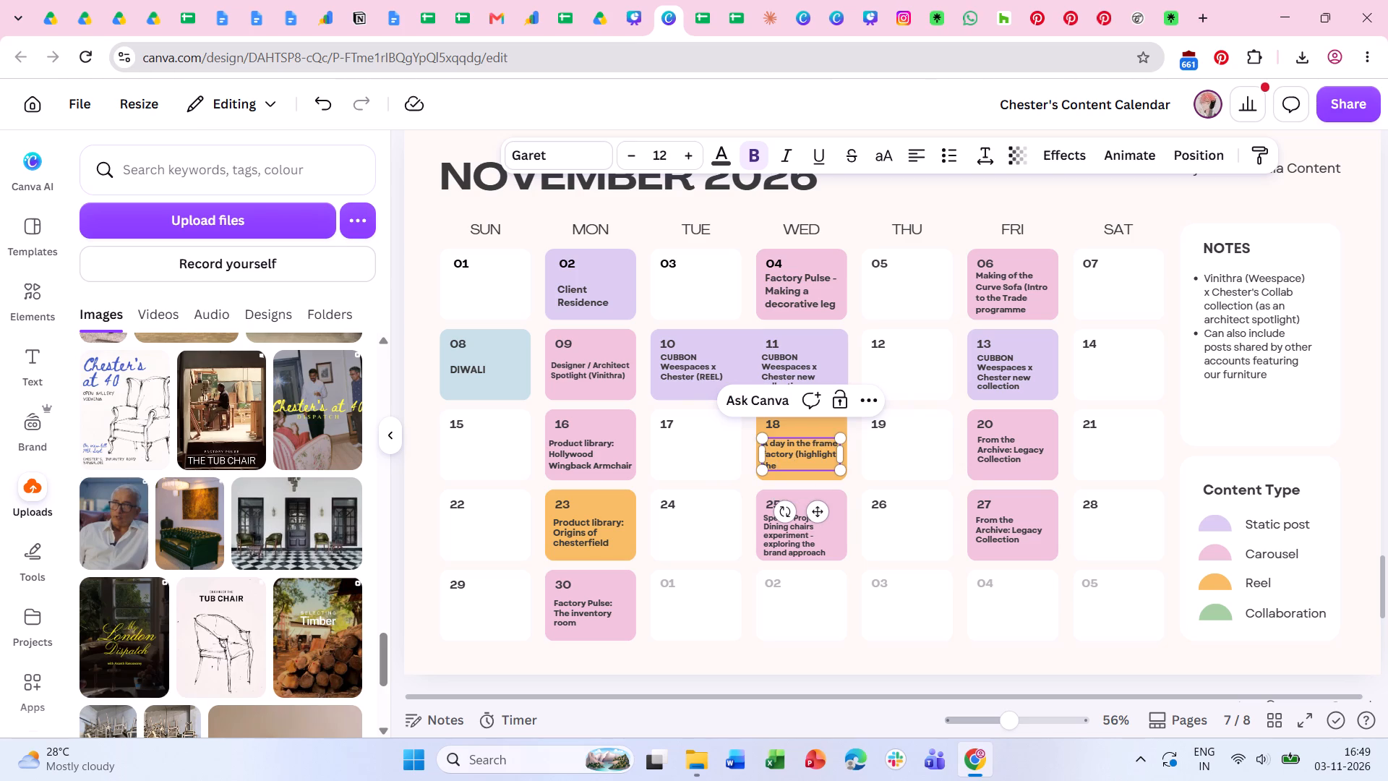
pyautogui.write('handmade aspe')
pyautogui.press('BackSpace')
pyautogui.press('BackSpace')
pyautogui.press('BackSpace')
pyautogui.press('BackSpace')
pyautogui.write('apprach')
pyautogui.press('BackSpace')
pyautogui.press('BackSpace')
pyautogui.press('BackSpace')
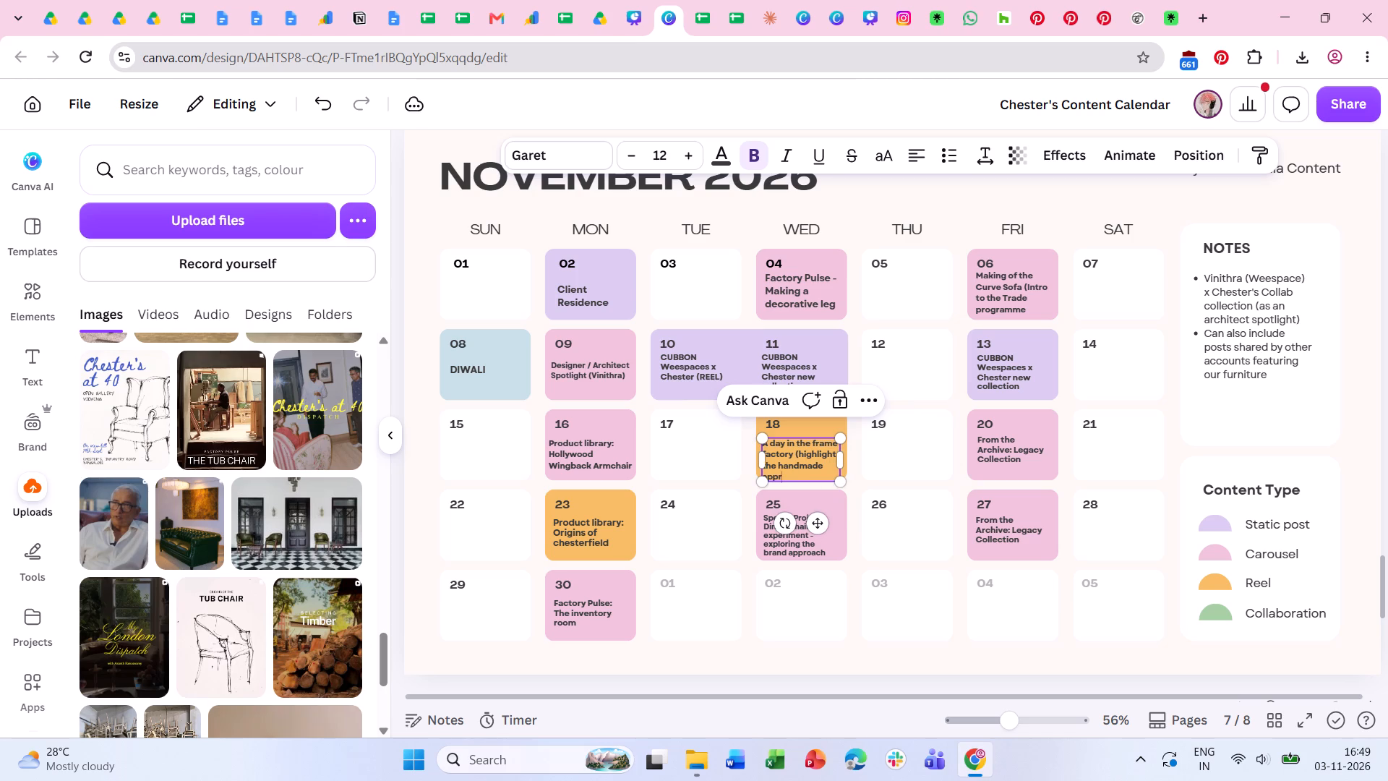
pyautogui.write('oach')
pyautogui.click(424, 468)
# Reduce the November 18 entry's text size to 11 and tighten its line spacing.
pyautogui.click(830, 460)
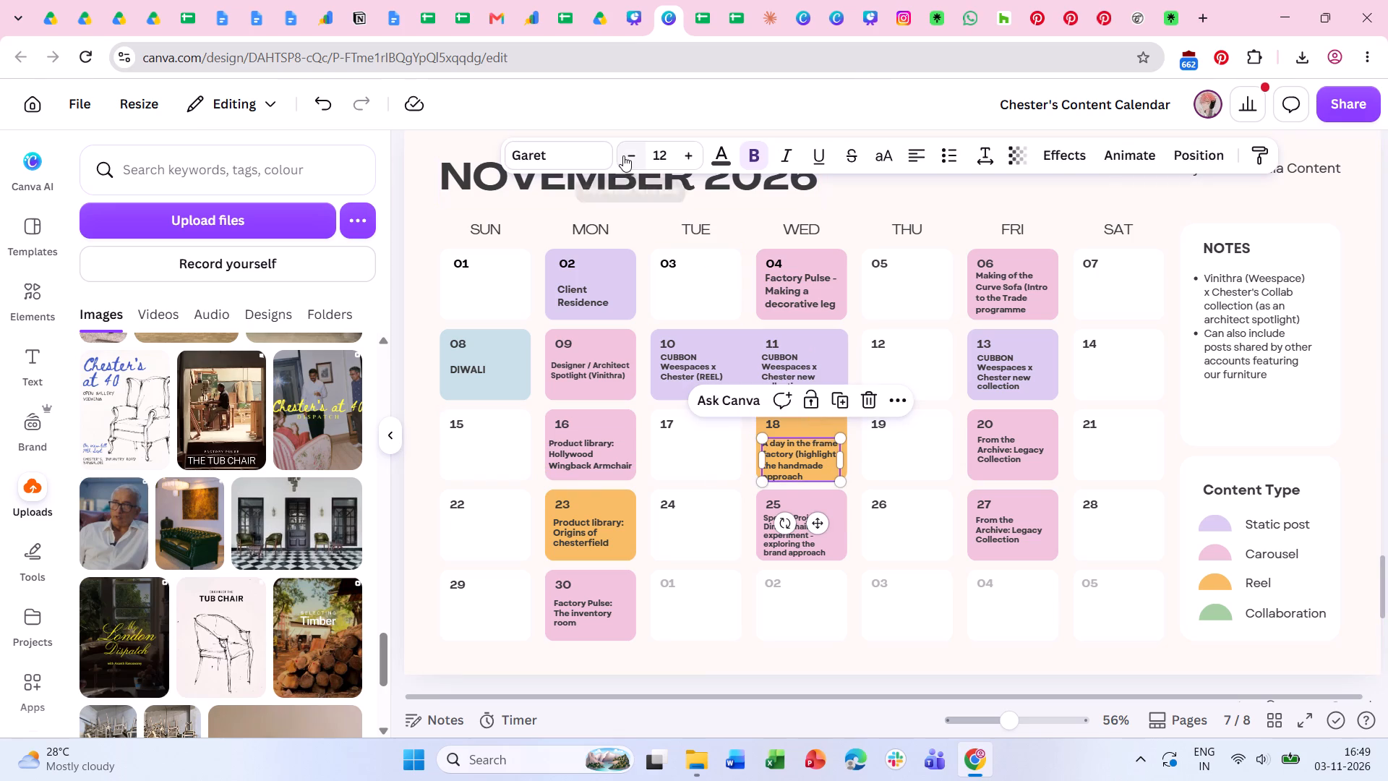
pyautogui.click(623, 155)
pyautogui.click(981, 153)
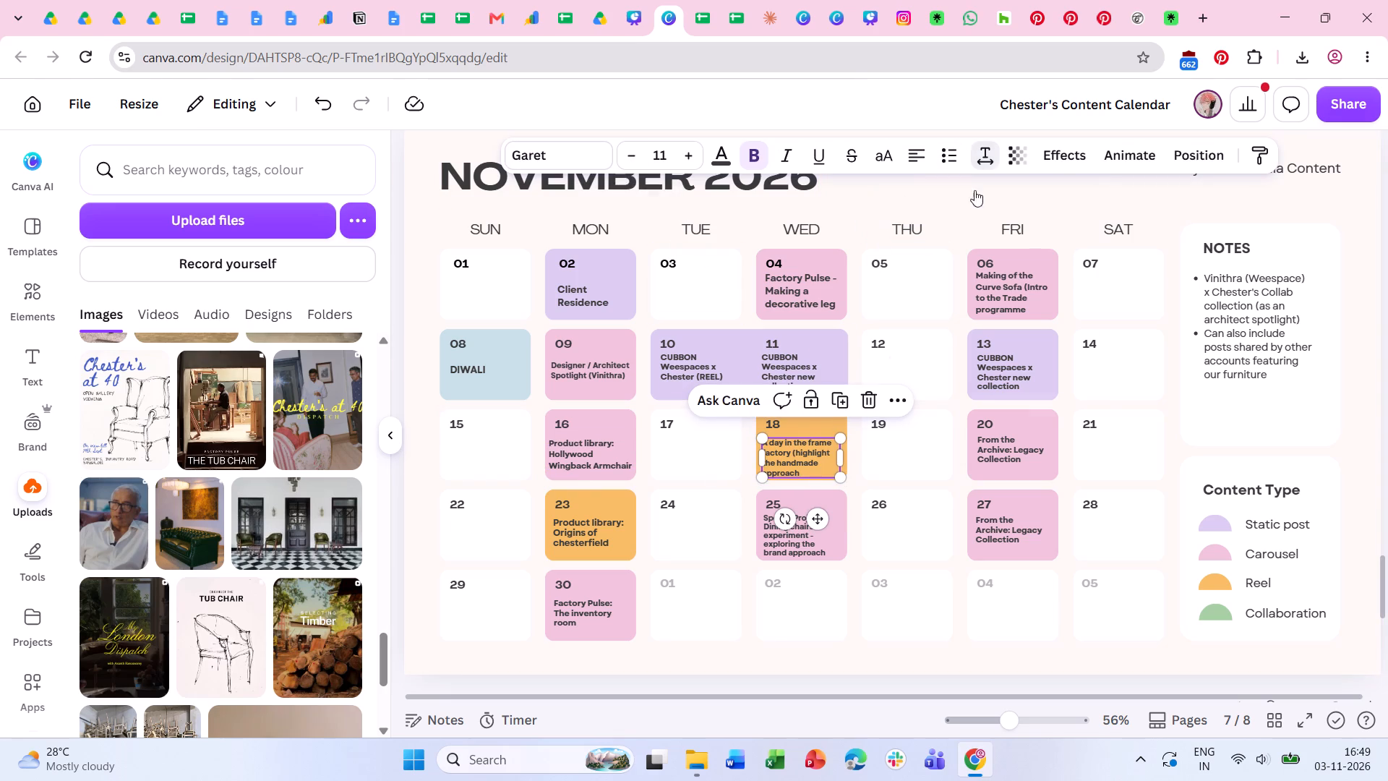
pyautogui.moveTo(957, 297); pyautogui.dragTo(933, 299)
pyautogui.click(429, 486)
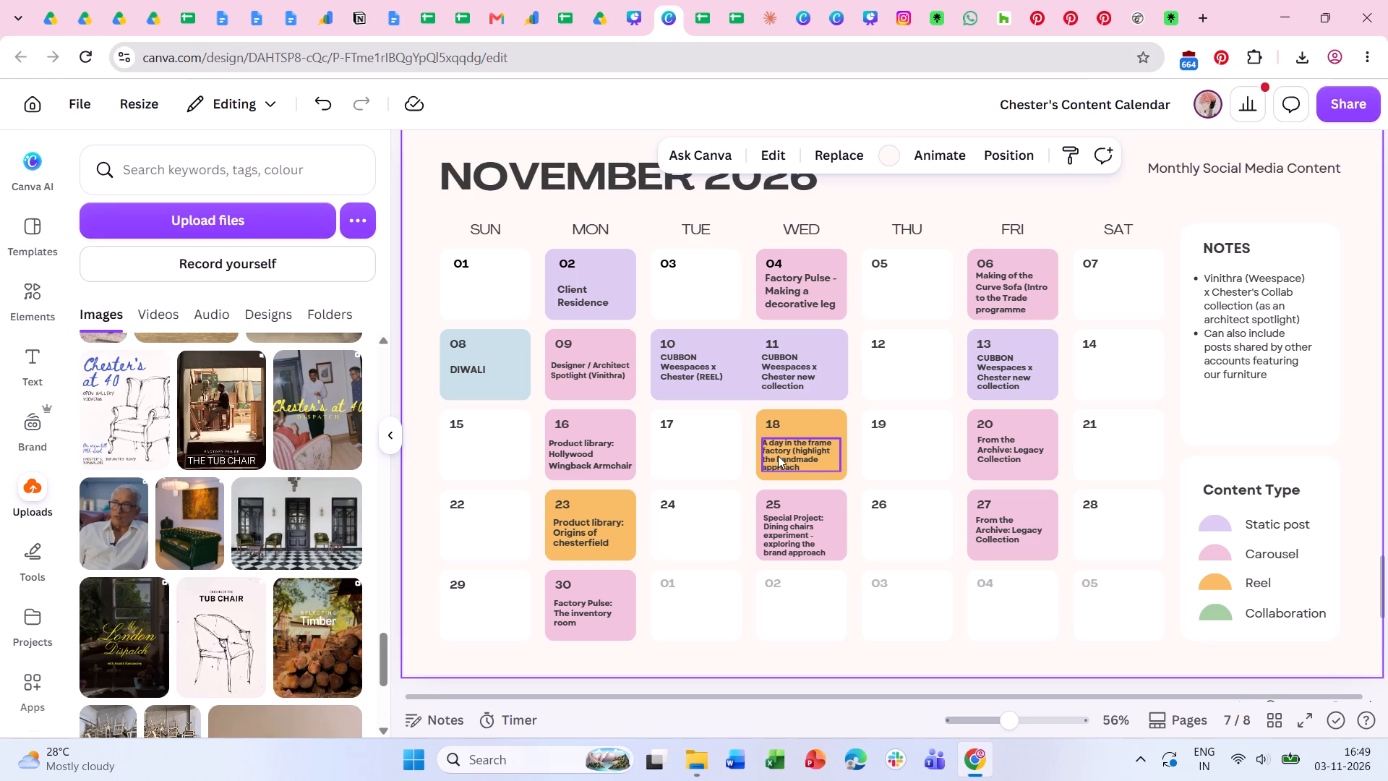
# Append ", connect back to chester's @ 40" to the end of the November 18 entry.
pyautogui.click(778, 456)
pyautogui.click(806, 464)
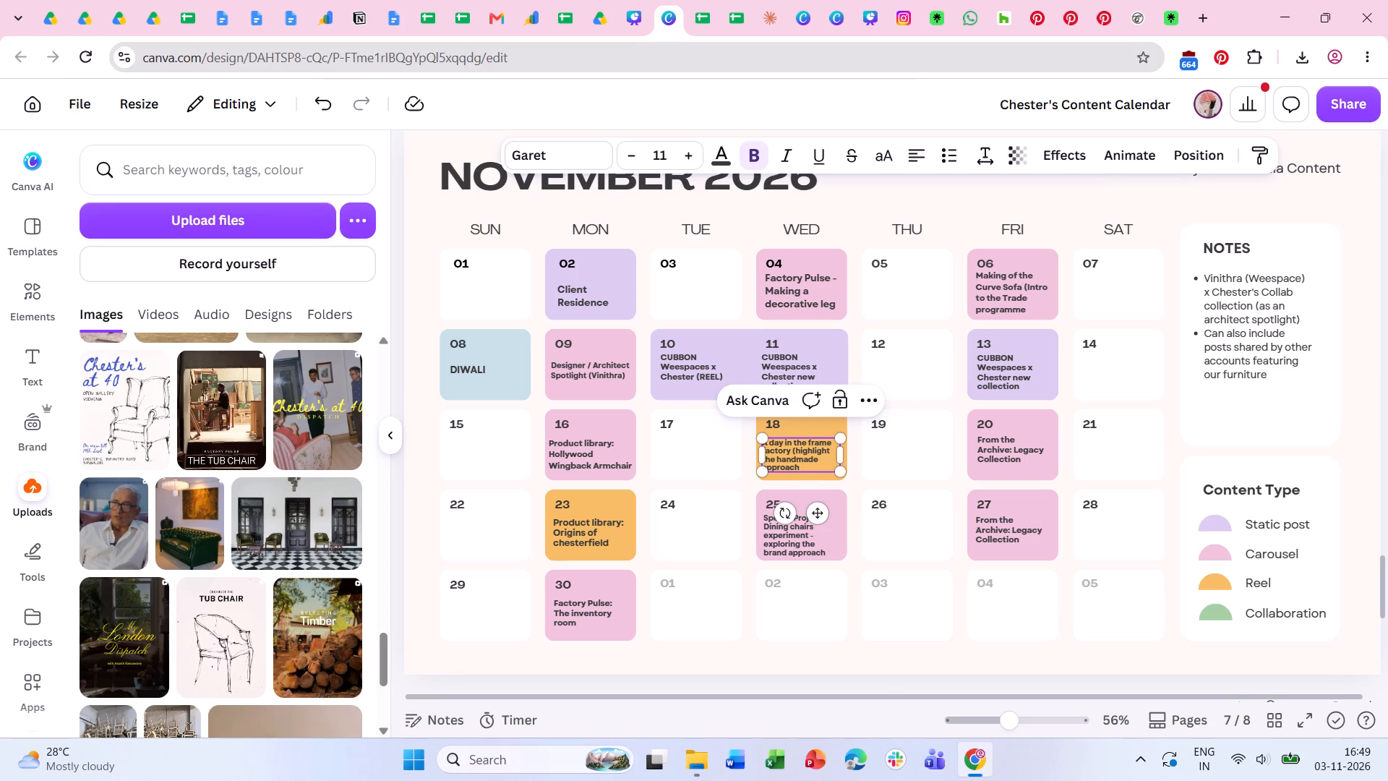
pyautogui.click(800, 469)
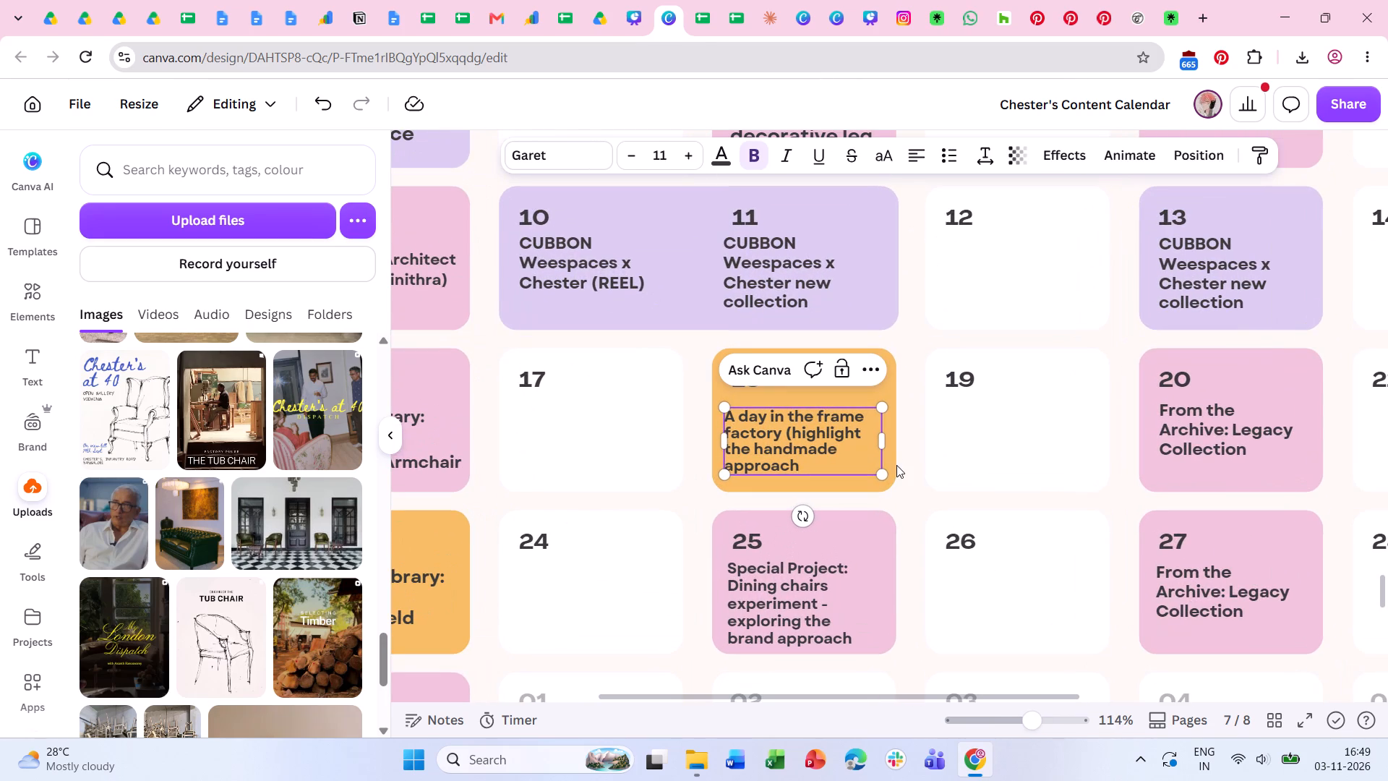
pyautogui.write(',')
pyautogui.press('space')
pyautogui.write("connect back to chester's a")
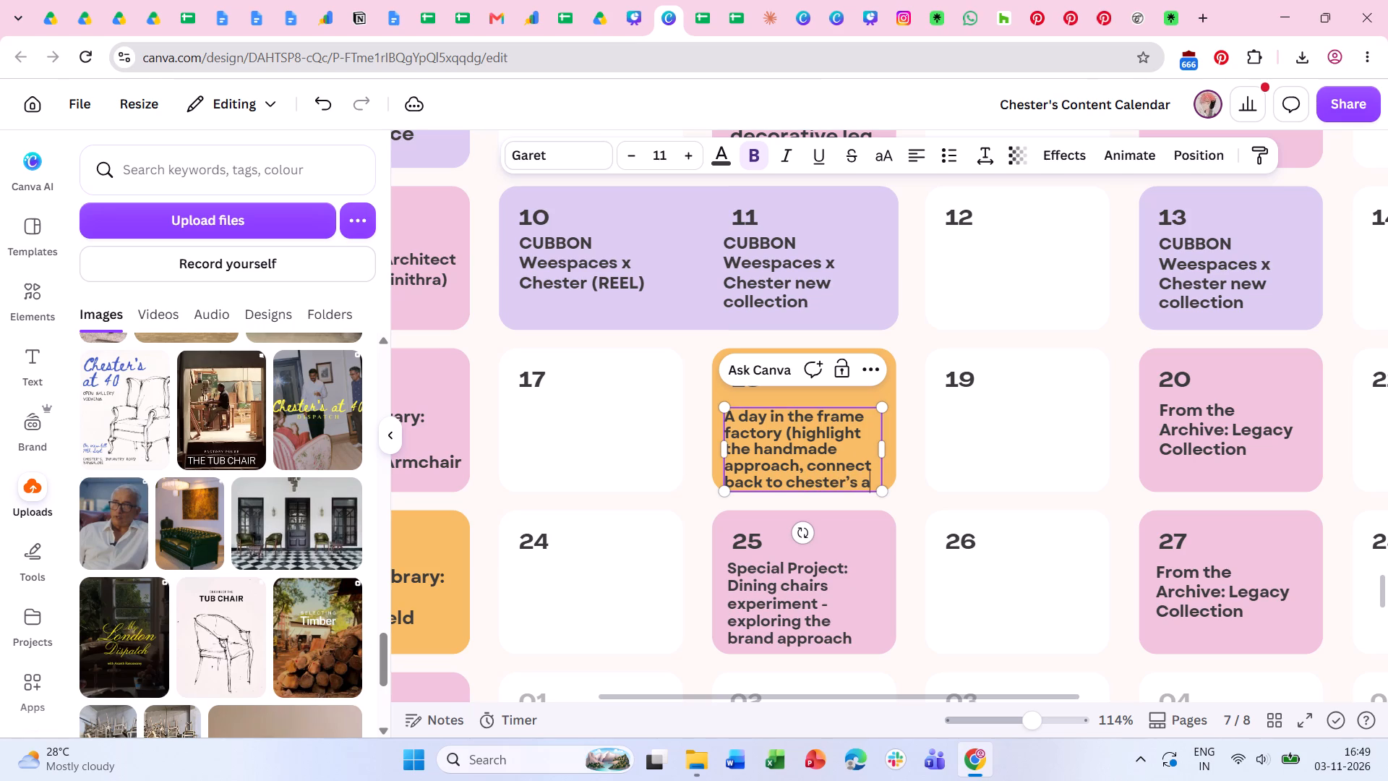
pyautogui.press('BackSpace')
pyautogui.hotkey('shift', '@')
pyautogui.press('space')
pyautogui.write('40')
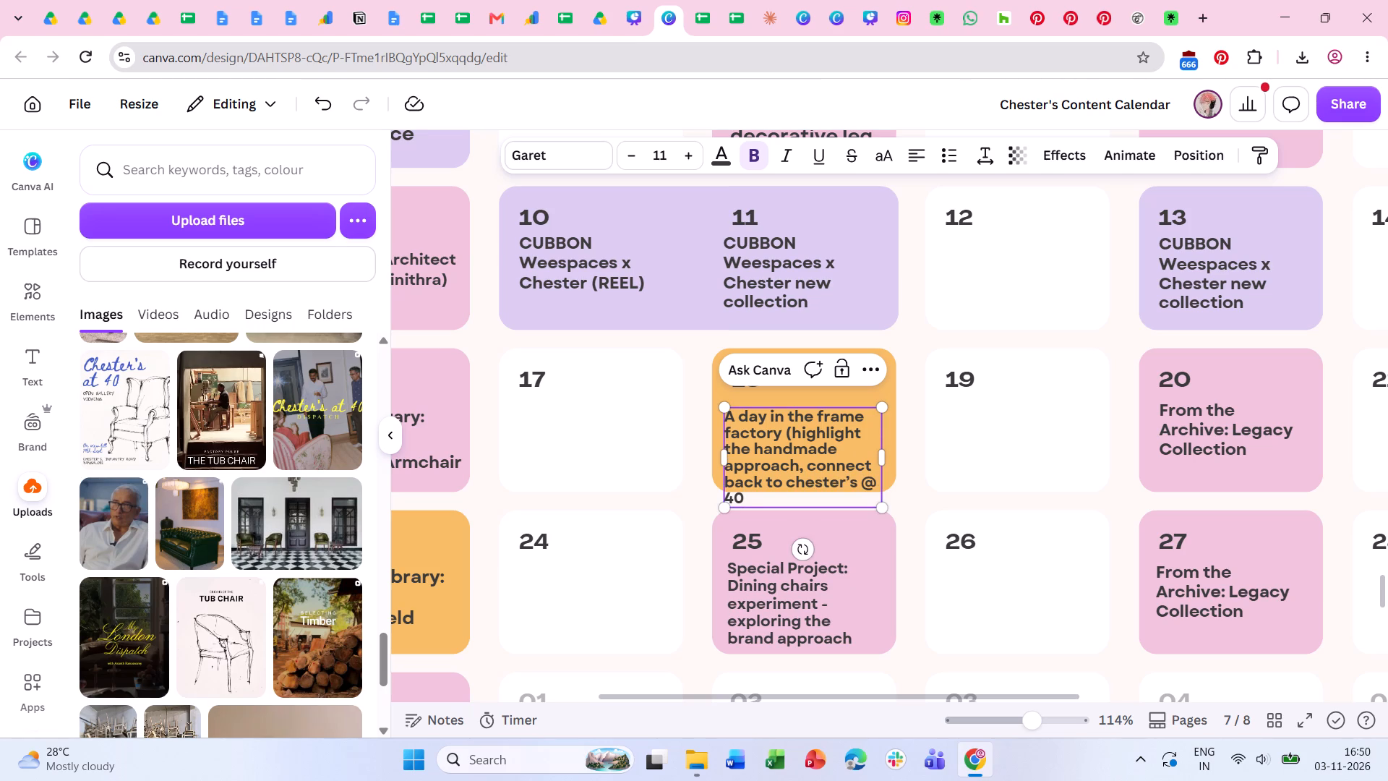
# Reduce the November 18 entry's text size to 10.
pyautogui.click(993, 401)
pyautogui.click(865, 430)
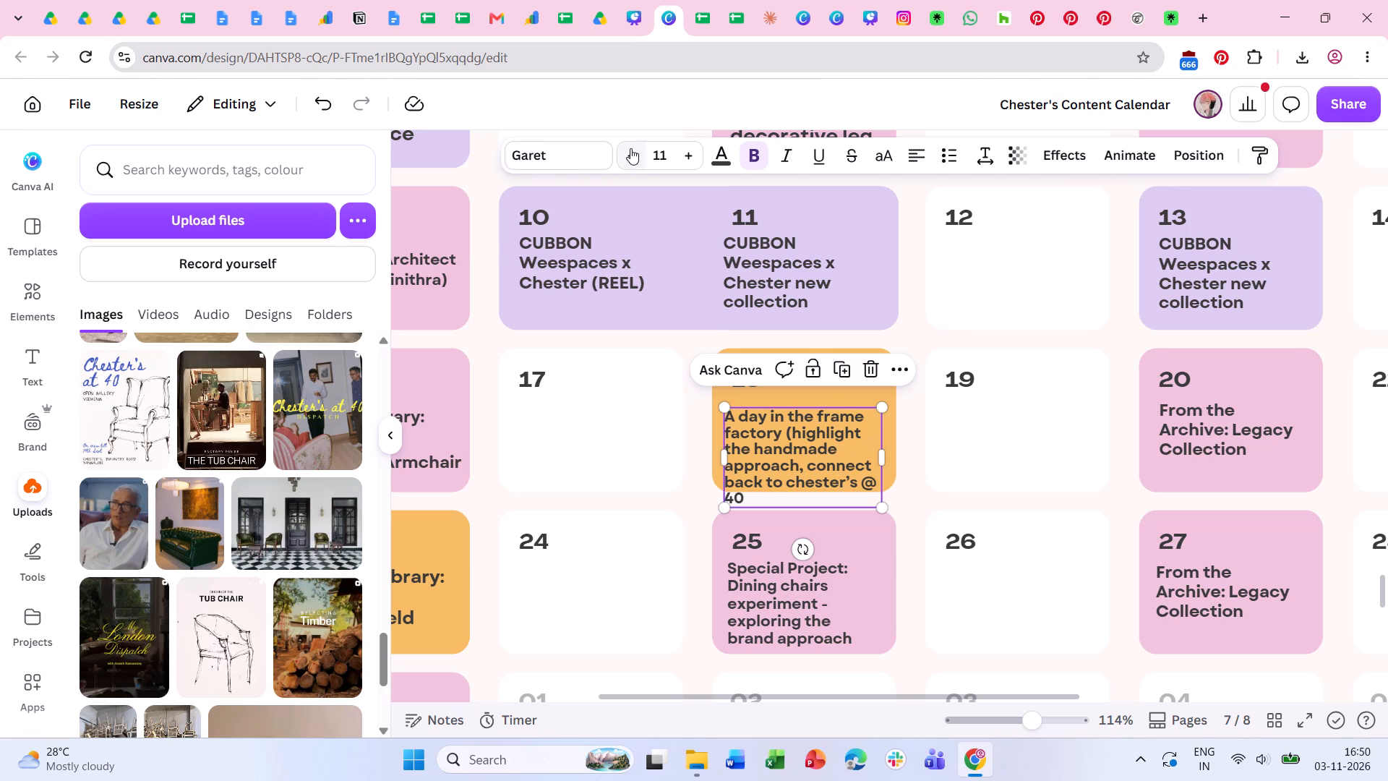
pyautogui.click(630, 148)
pyautogui.click(1040, 441)
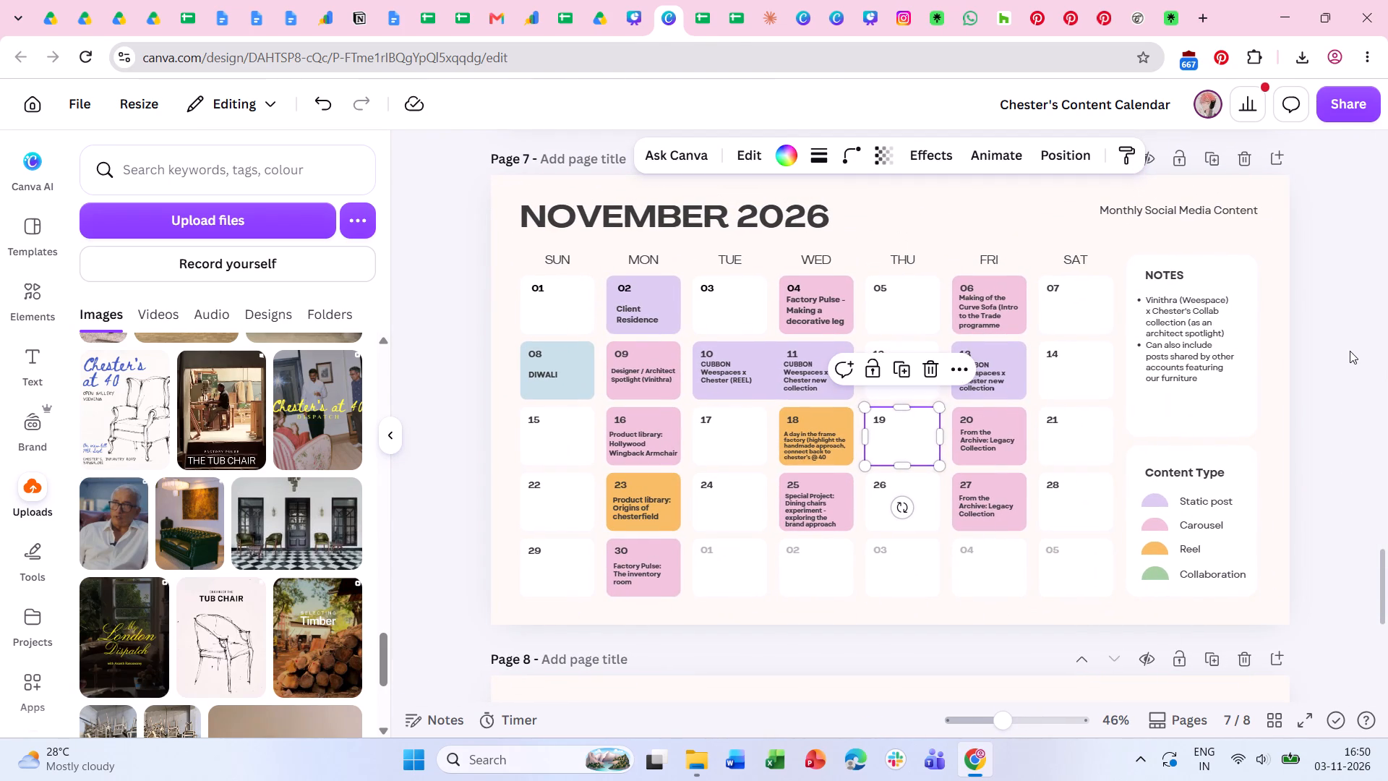
pyautogui.click(1350, 351)
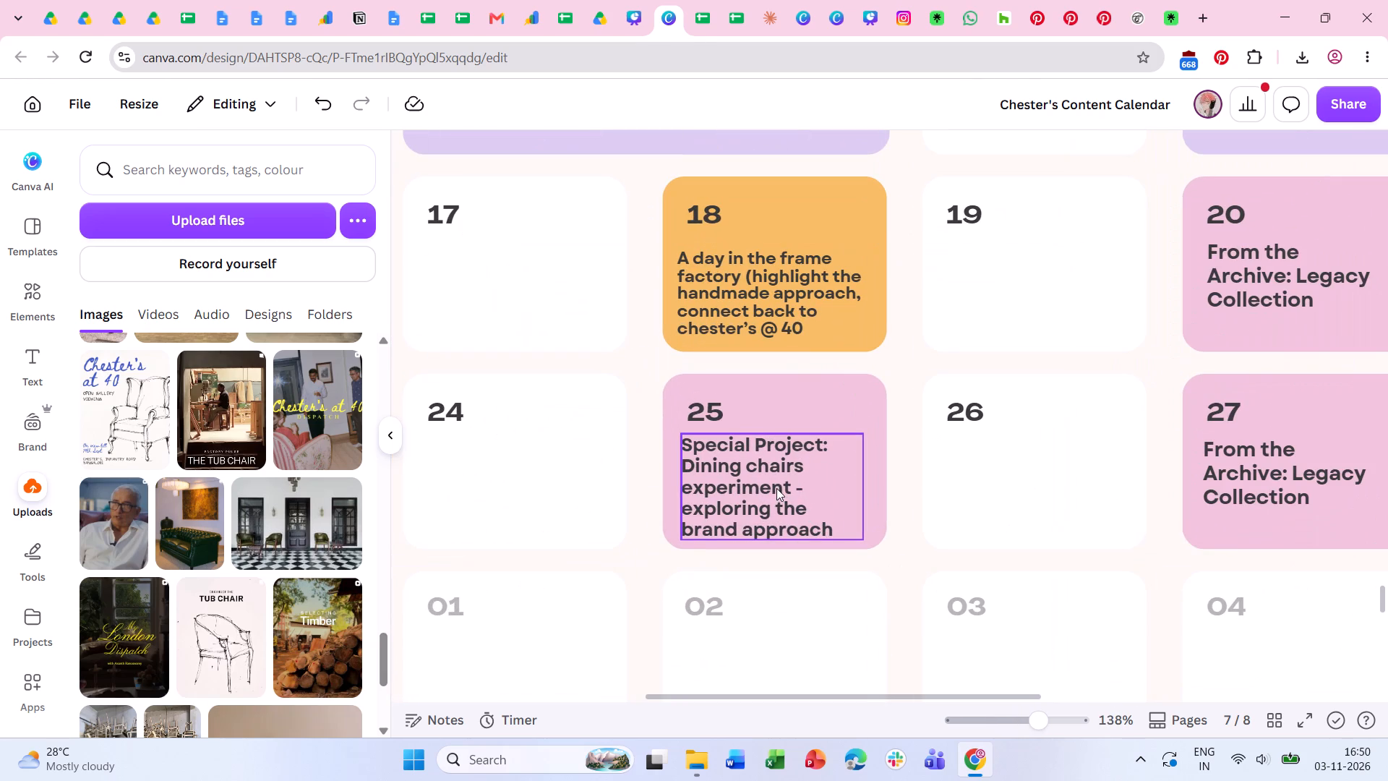
# Remove the "Special Project:" prefix from the November 25 entry so it starts with "Dining chairs experiment".
pyautogui.click(770, 469)
pyautogui.click(770, 469)
pyautogui.moveTo(830, 442); pyautogui.dragTo(710, 447)
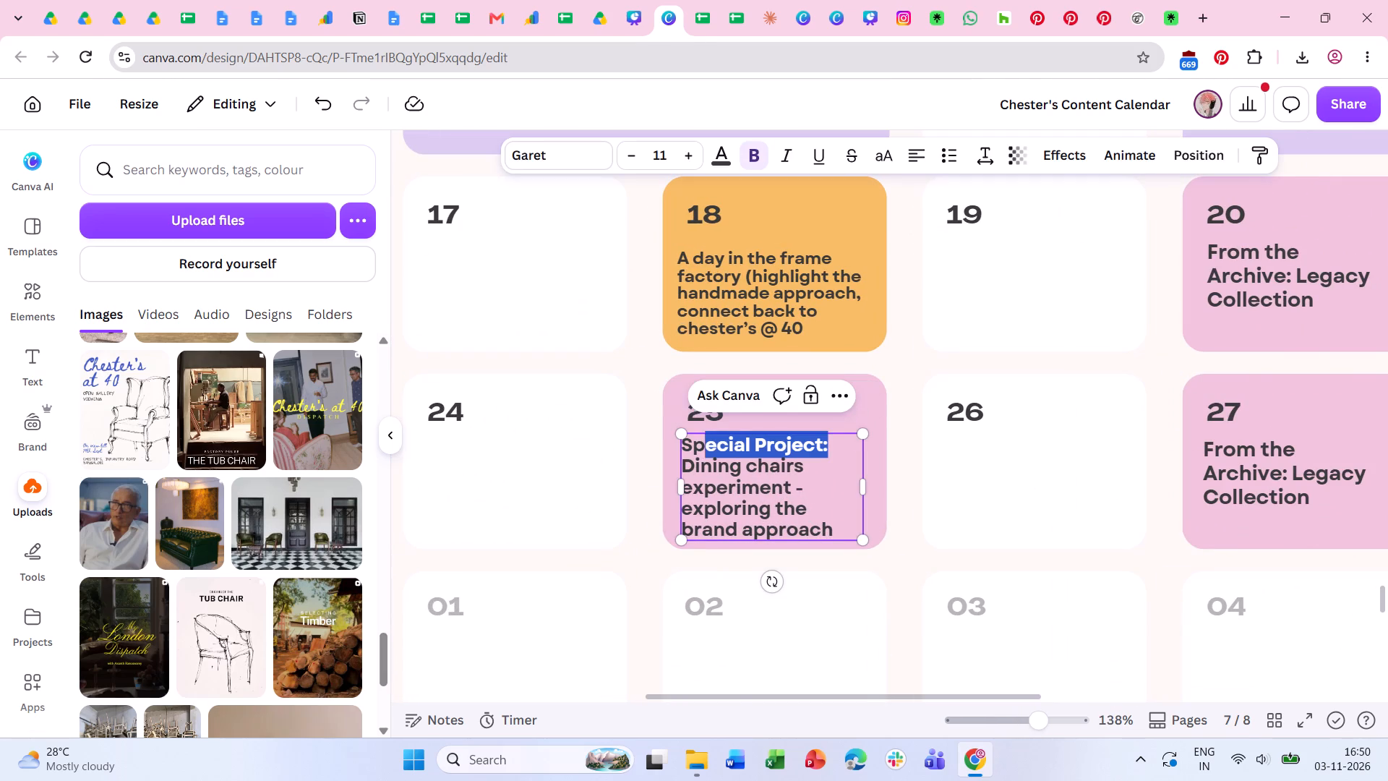
pyautogui.moveTo(710, 447); pyautogui.dragTo(685, 451)
pyautogui.press('\\')
pyautogui.press('Right')
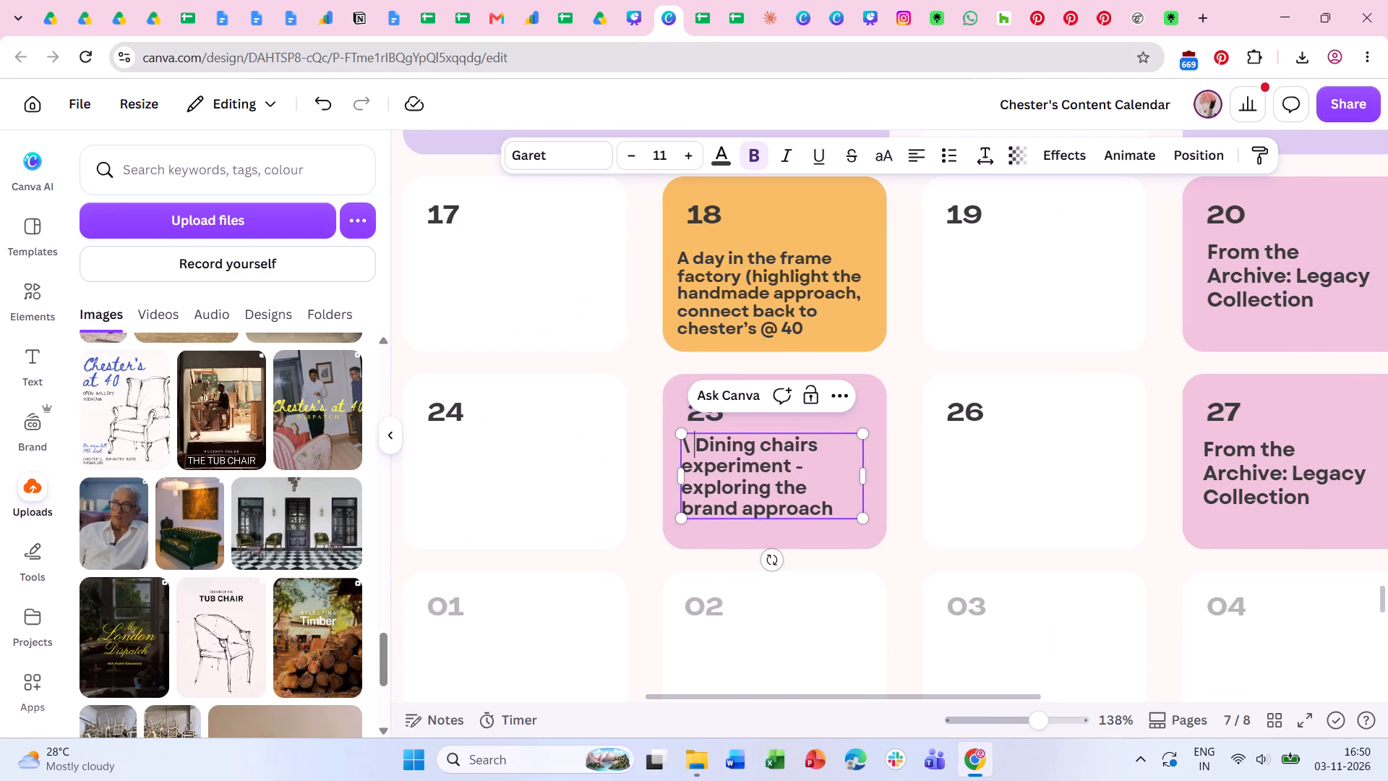
pyautogui.press('BackSpace')
pyautogui.press('BackSpace')
pyautogui.press('BackSpace')
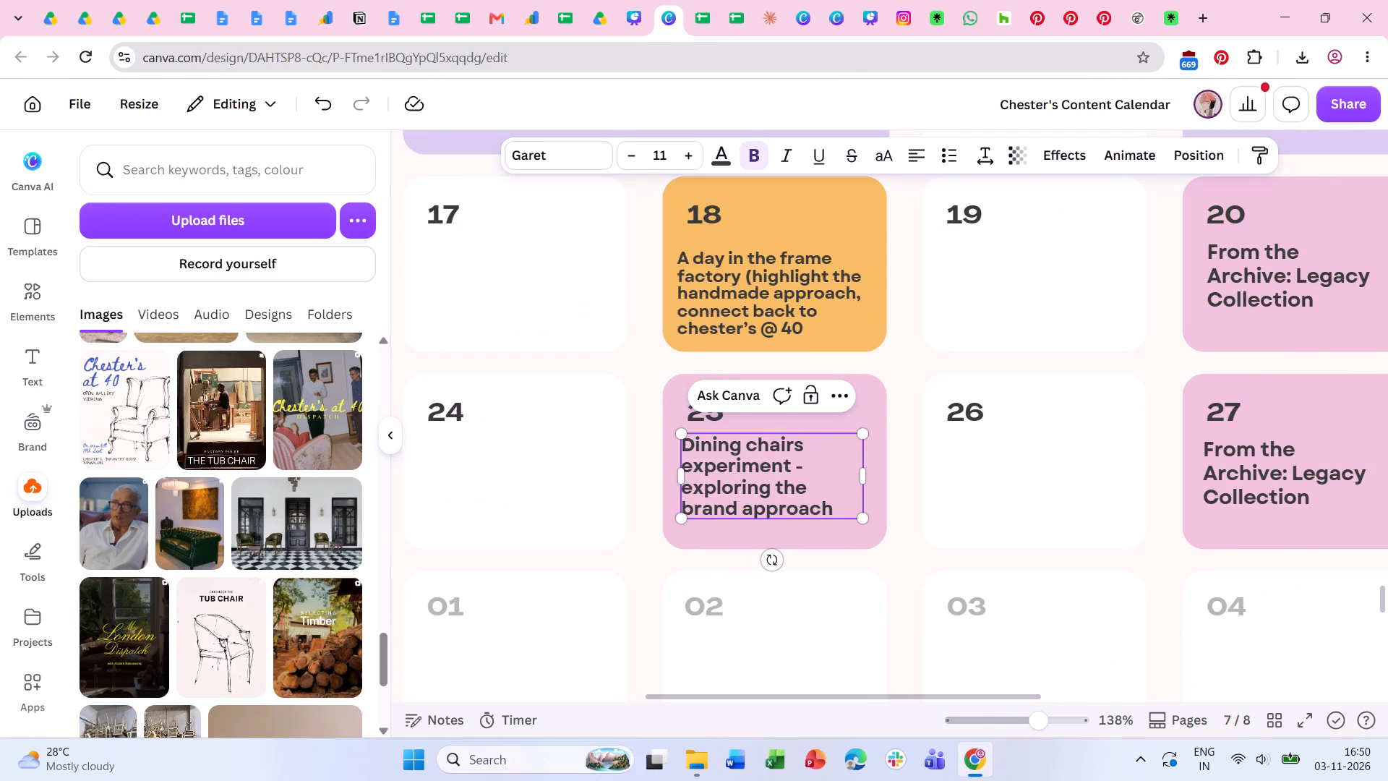
# Reword the end of the November 25 entry to "exploring the brand's approach today" and nudge the text up slightly.
pyautogui.click(831, 500)
pyautogui.click(737, 507)
pyautogui.write("'s")
pyautogui.press('space')
pyautogui.press('BackSpace')
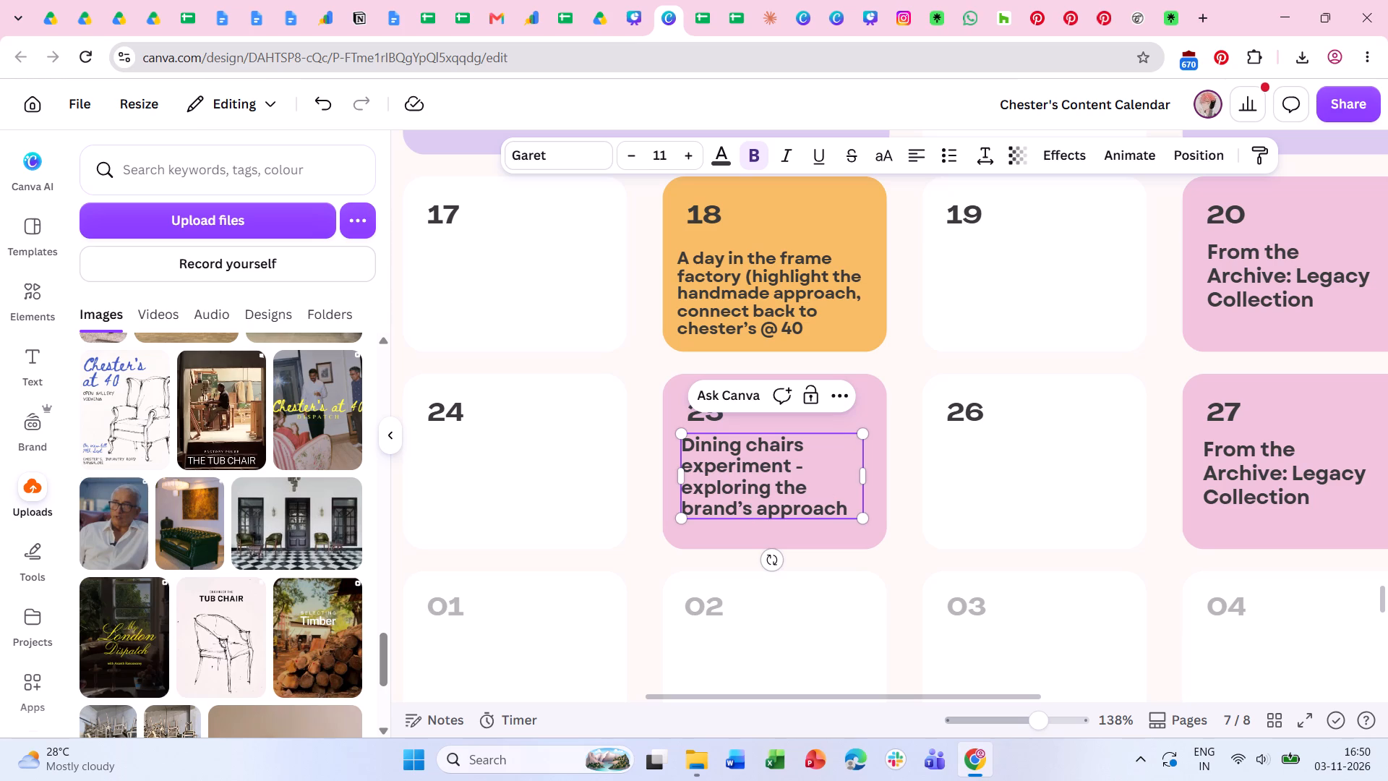
pyautogui.click(848, 506)
pyautogui.press('space')
pyautogui.write('today')
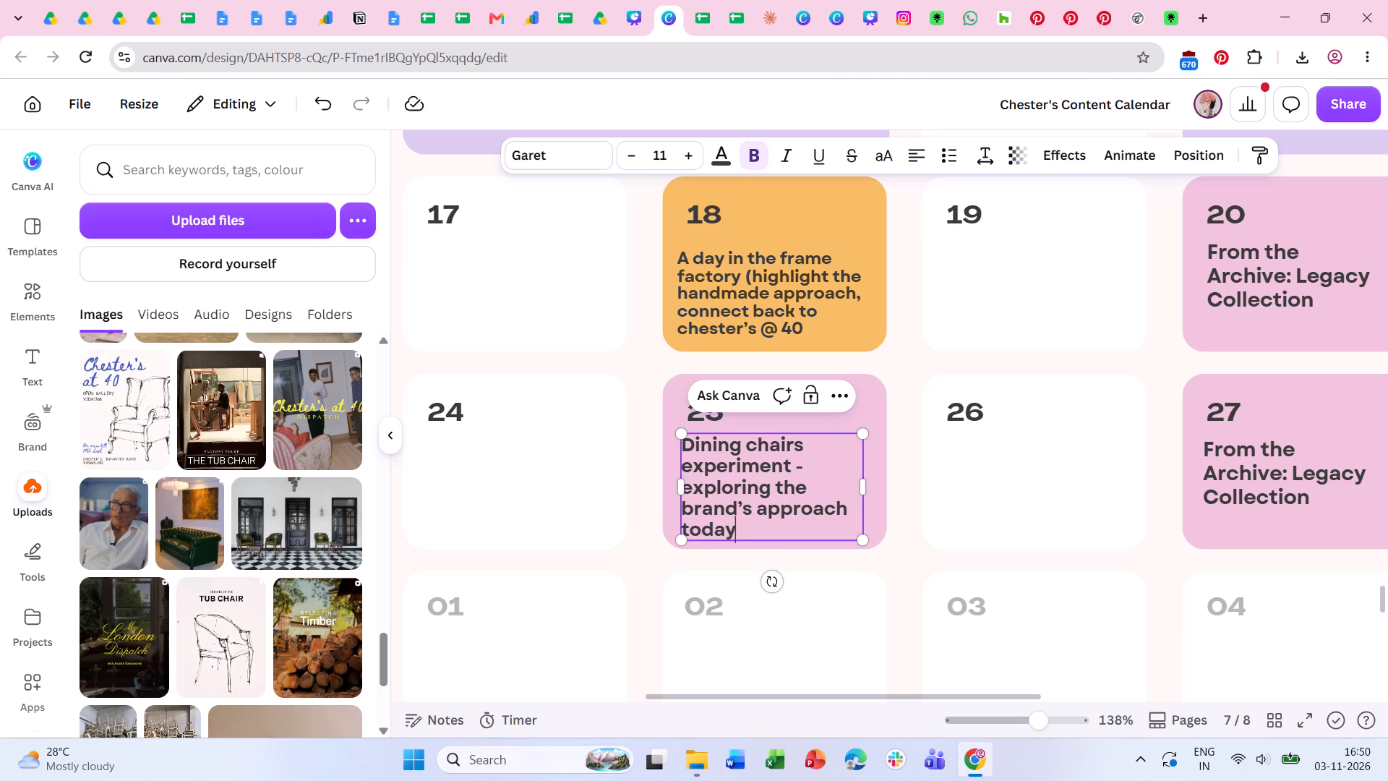
pyautogui.click(1037, 505)
pyautogui.click(788, 496)
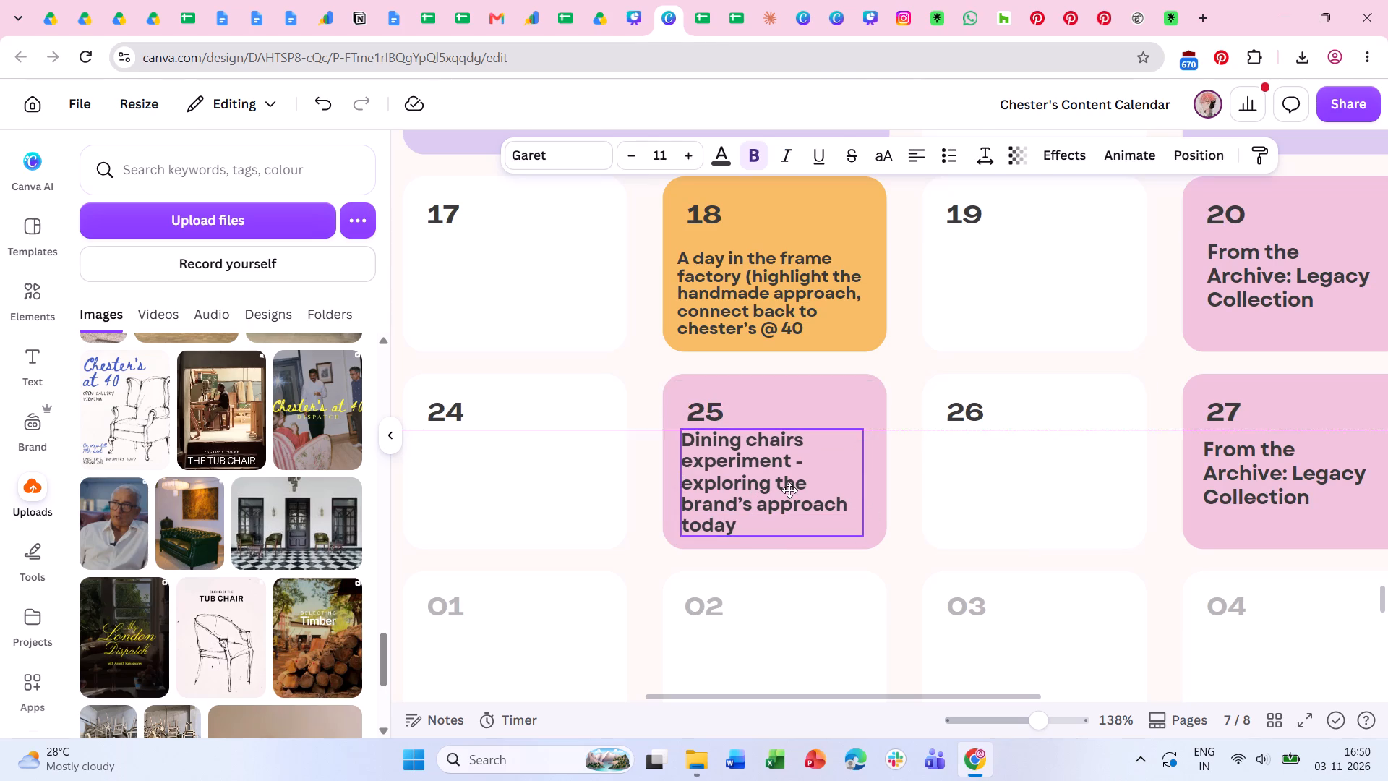
pyautogui.click(1034, 542)
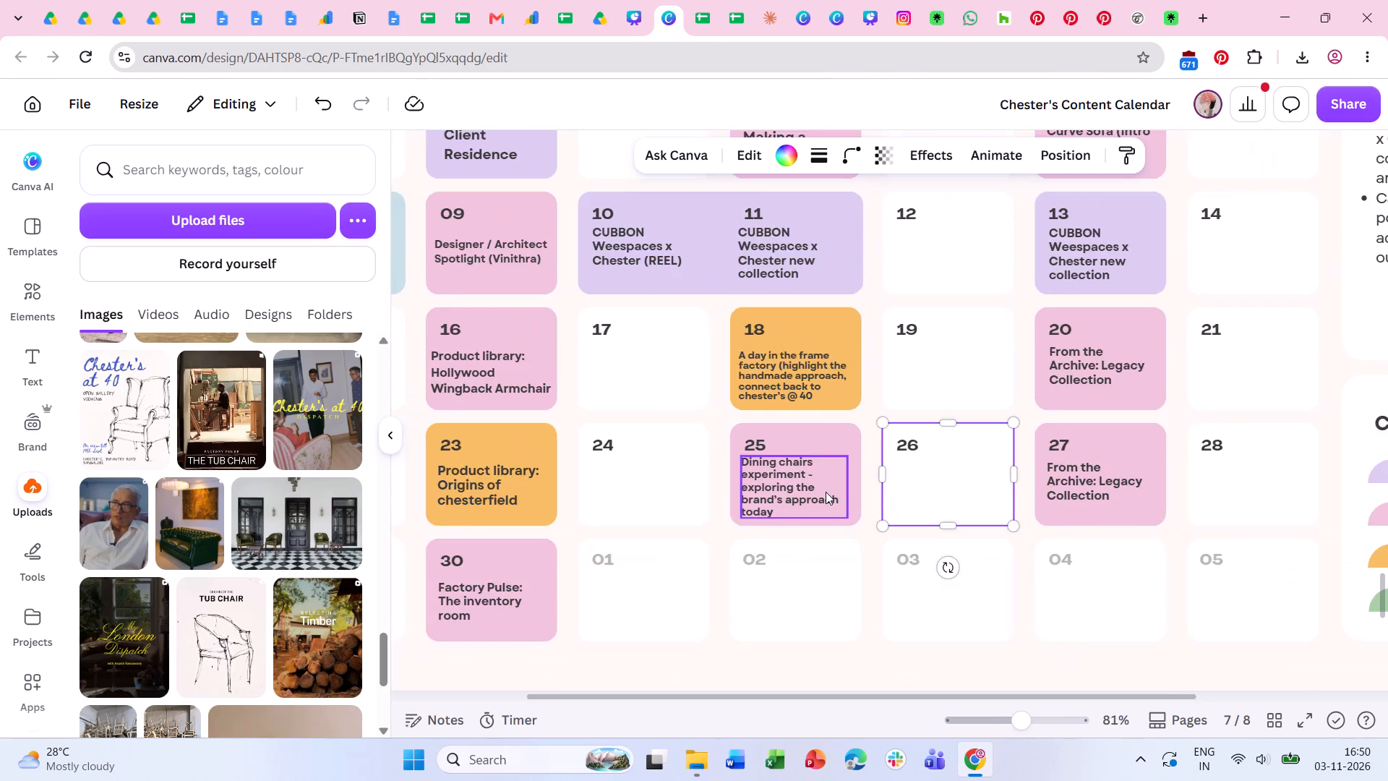
pyautogui.click(977, 639)
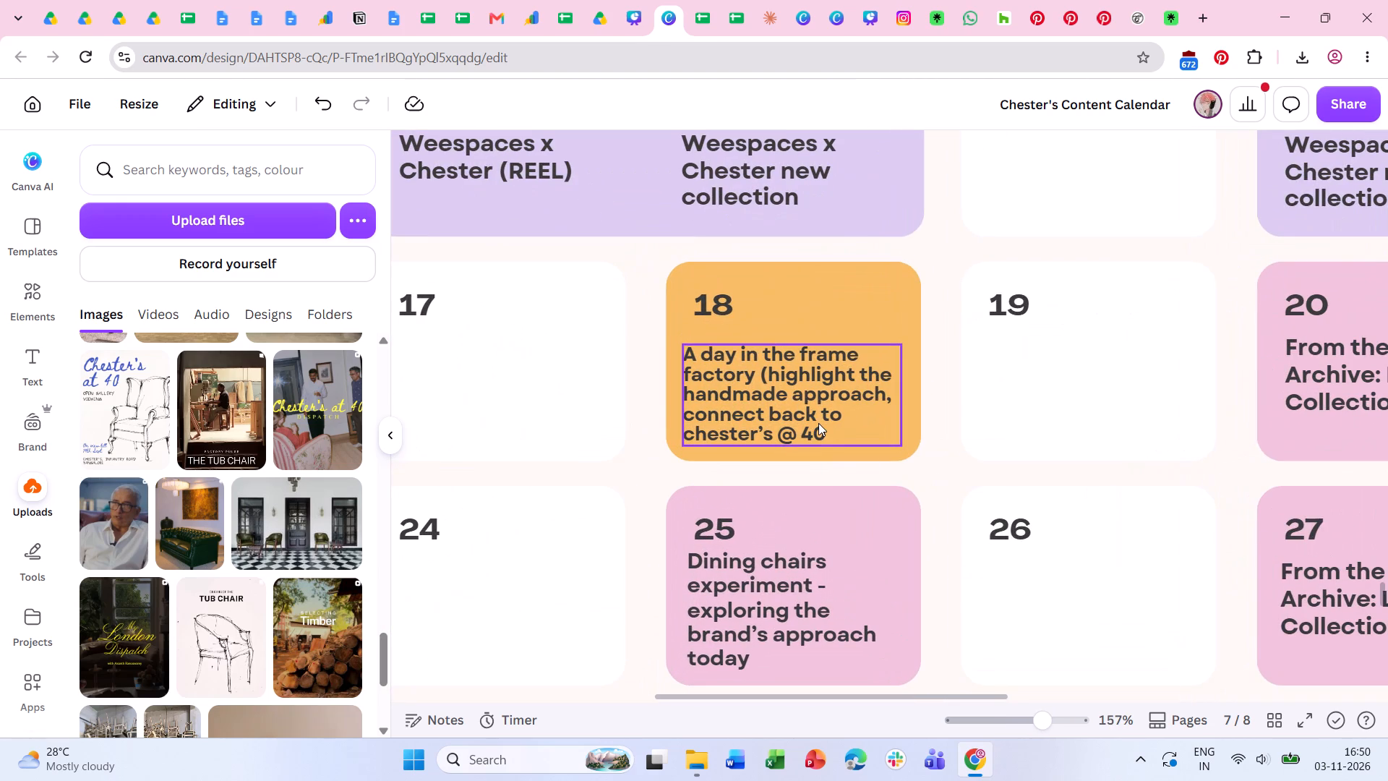
# Delete "to chester's @ 40" from the end of the November 18 entry.
pyautogui.doubleClick(828, 429)
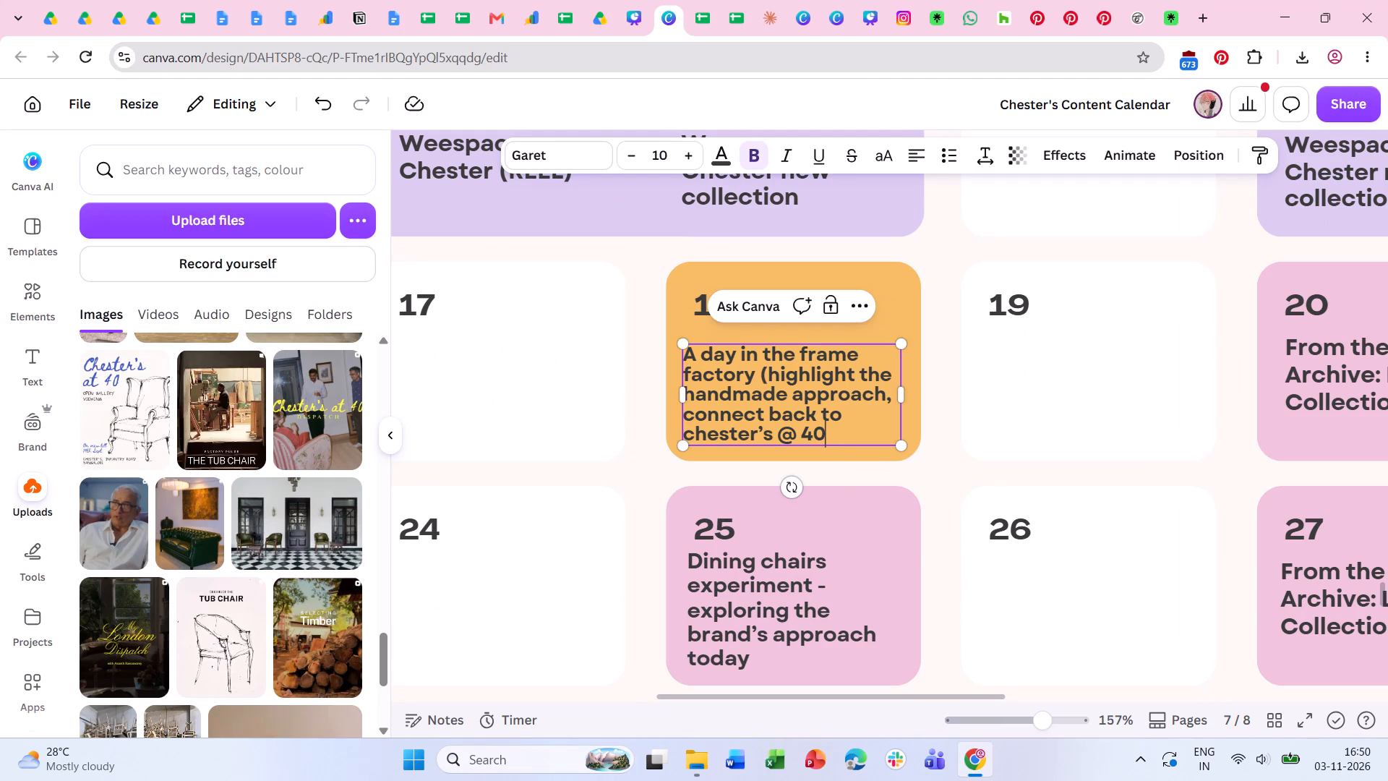
pyautogui.moveTo(828, 430); pyautogui.dragTo(821, 421)
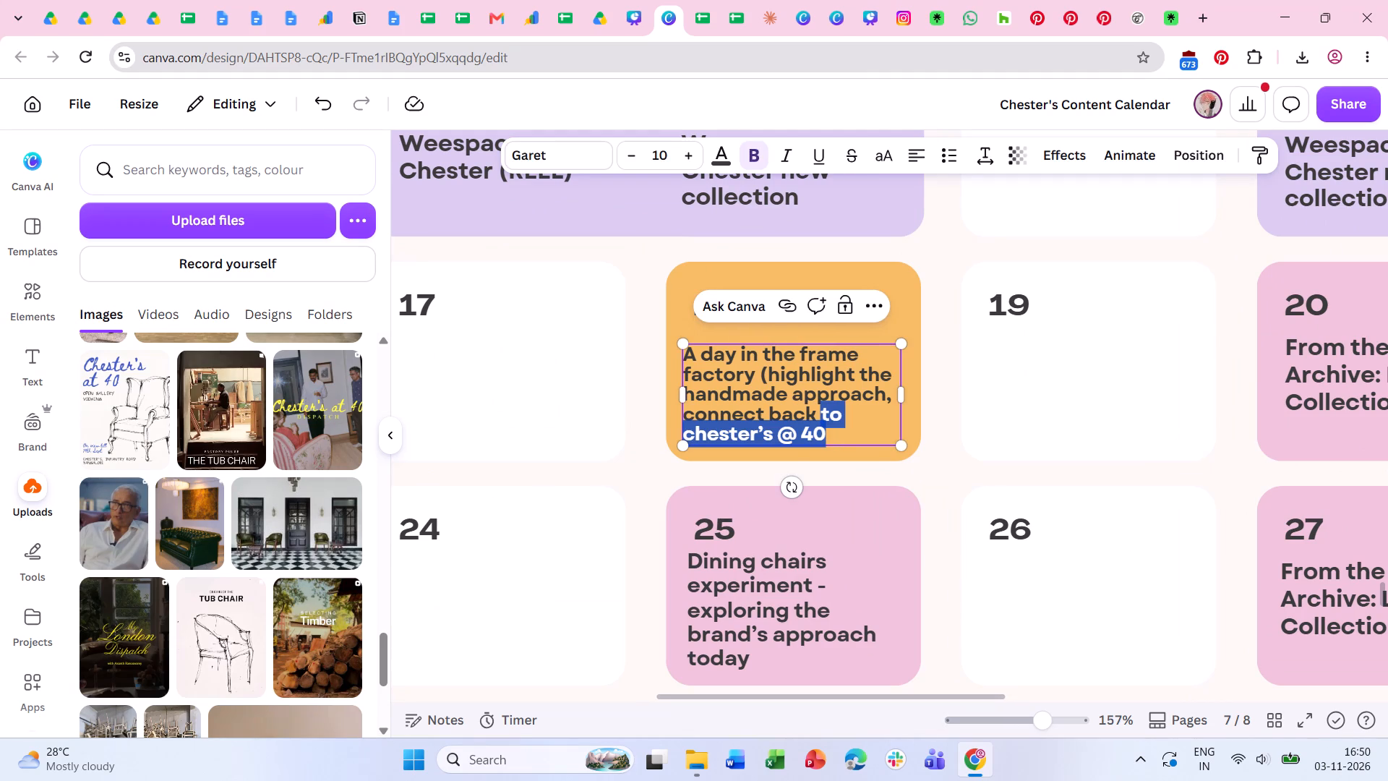
pyautogui.press('BackSpace')
pyautogui.press('BackSpace')
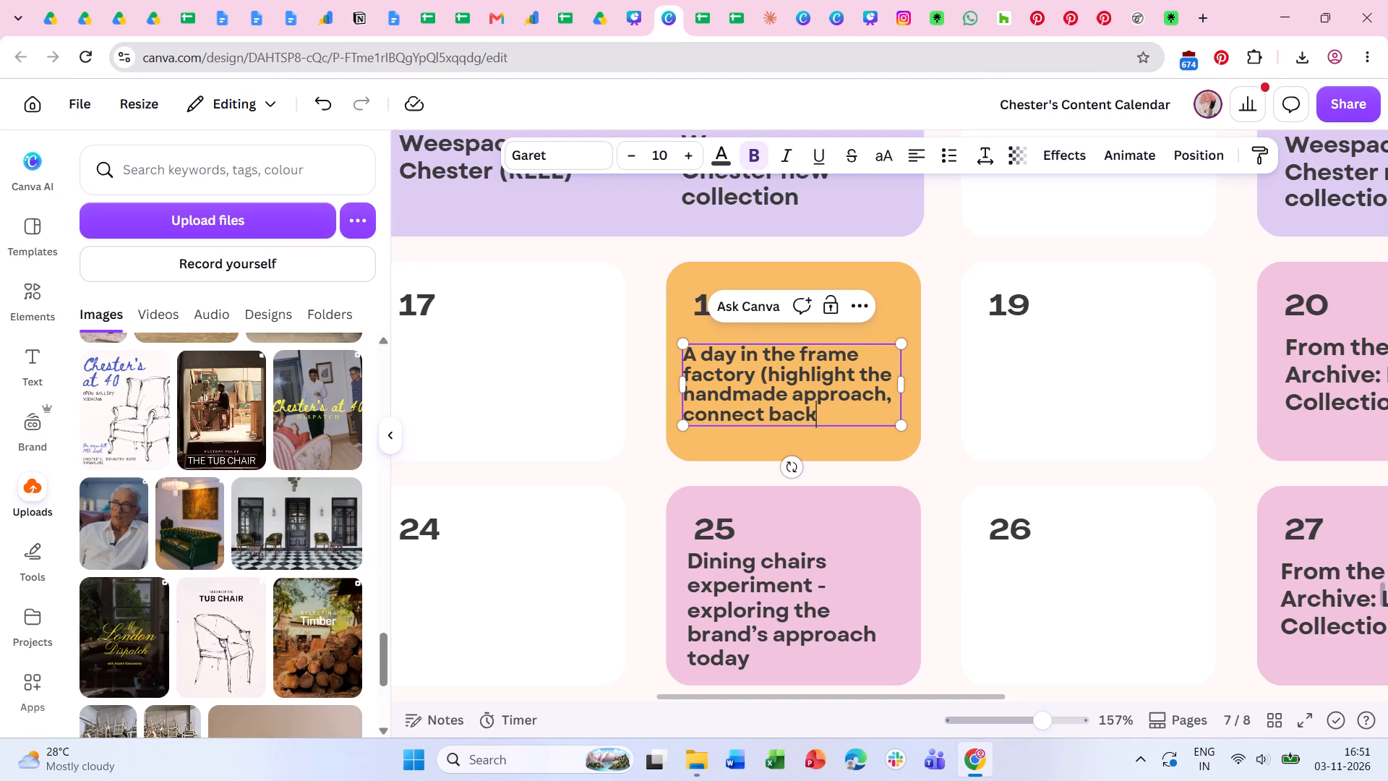
# Check the Marketing Plan's talking points, and complete the November 18 entry with "to Chester's @ 40" after "connect back".
pyautogui.click(633, 20)
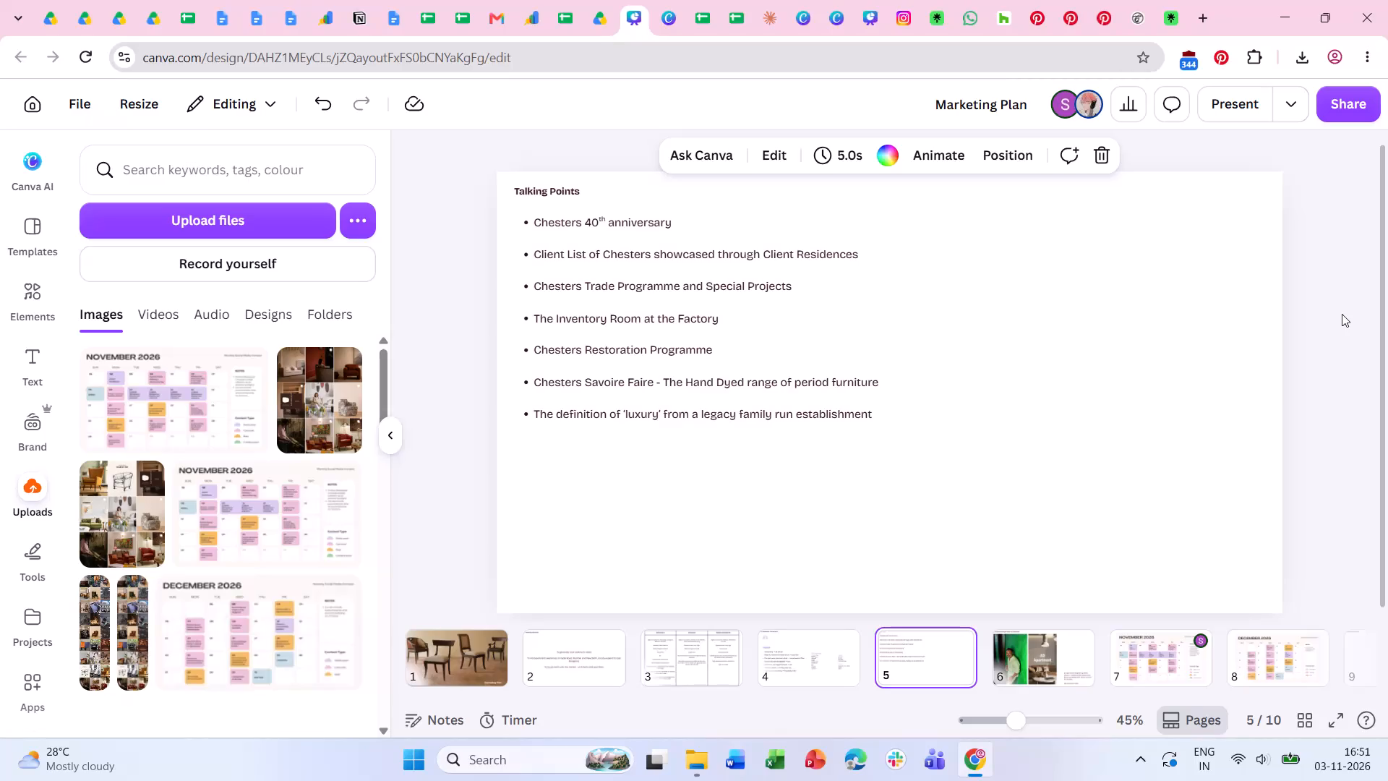
pyautogui.click(671, 26)
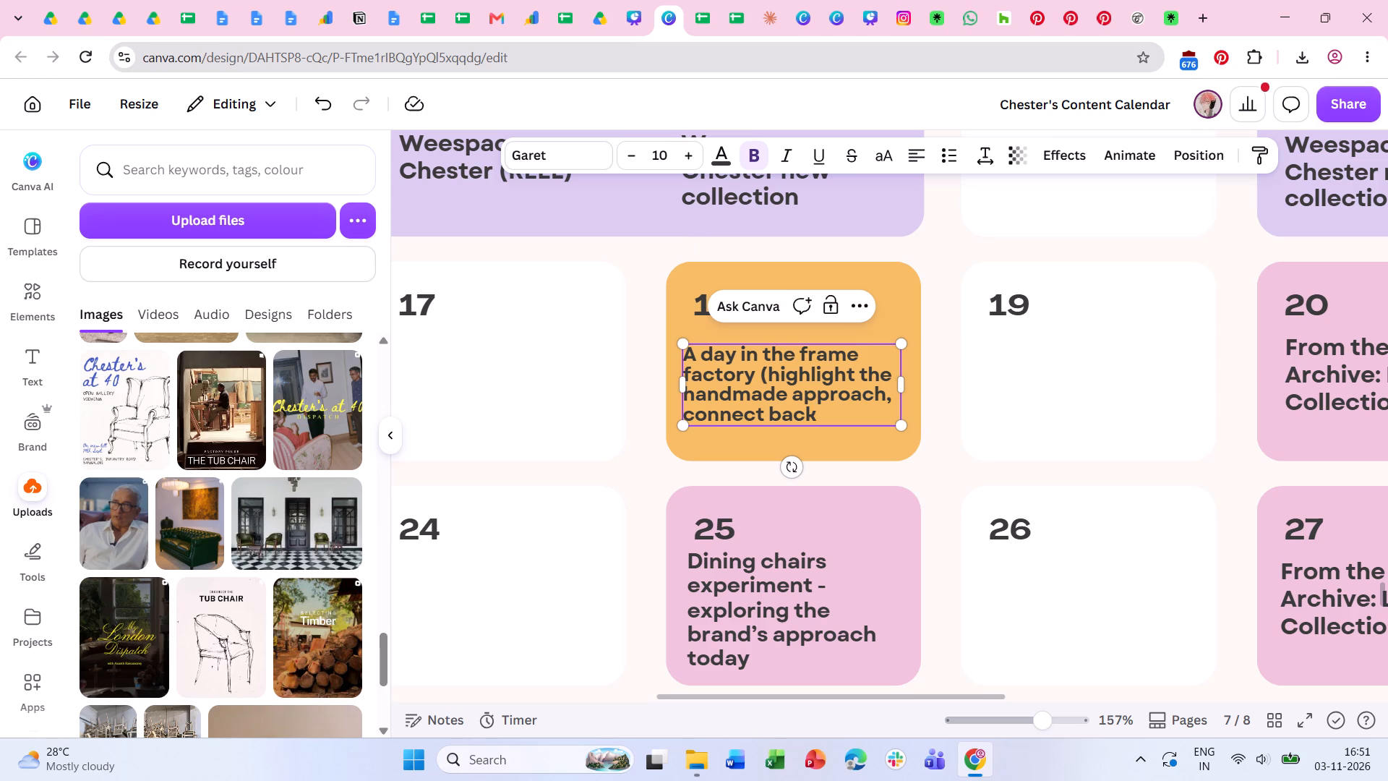
pyautogui.press('space')
pyautogui.write('to Chs')
pyautogui.press('BackSpace')
pyautogui.write('esters')
pyautogui.press('BackSpace')
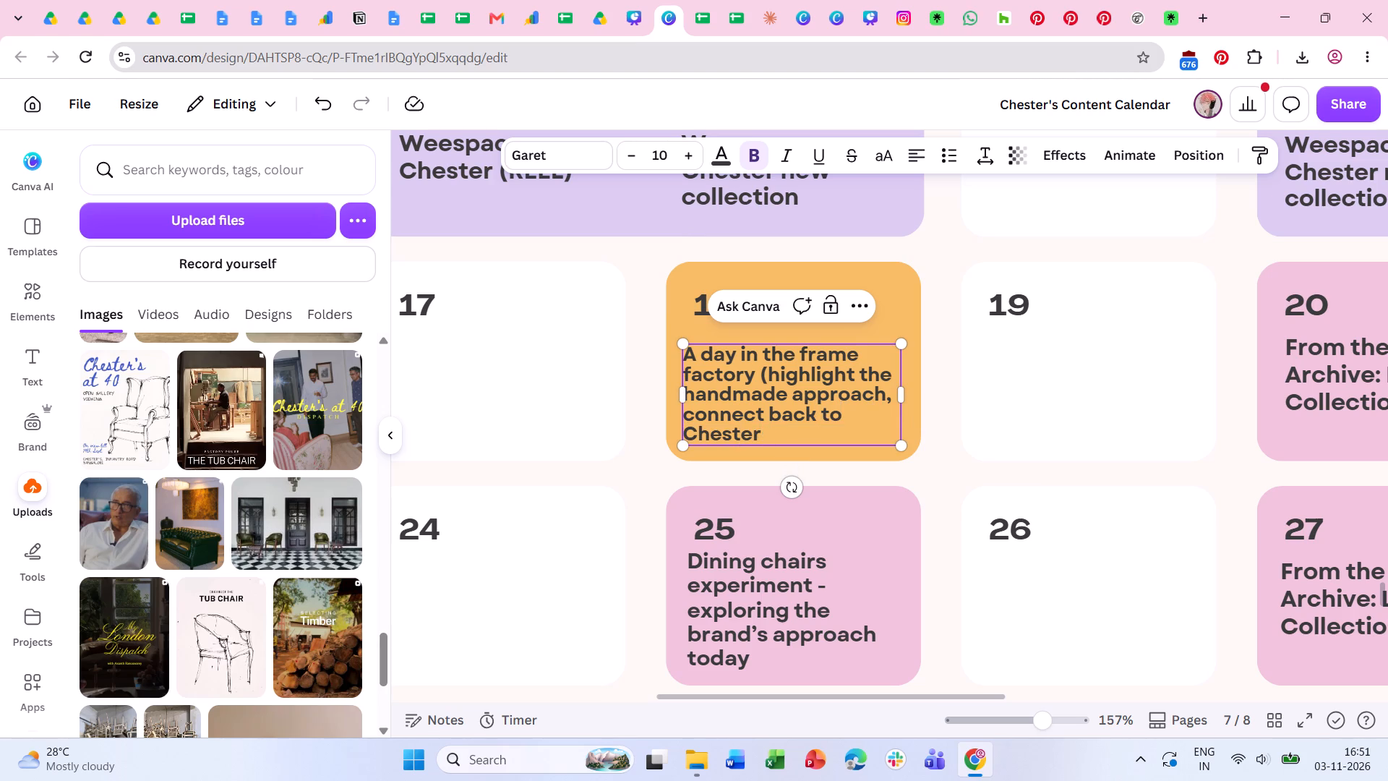
pyautogui.write("'s t")
pyautogui.press('BackSpace')
pyautogui.write('@ 40')
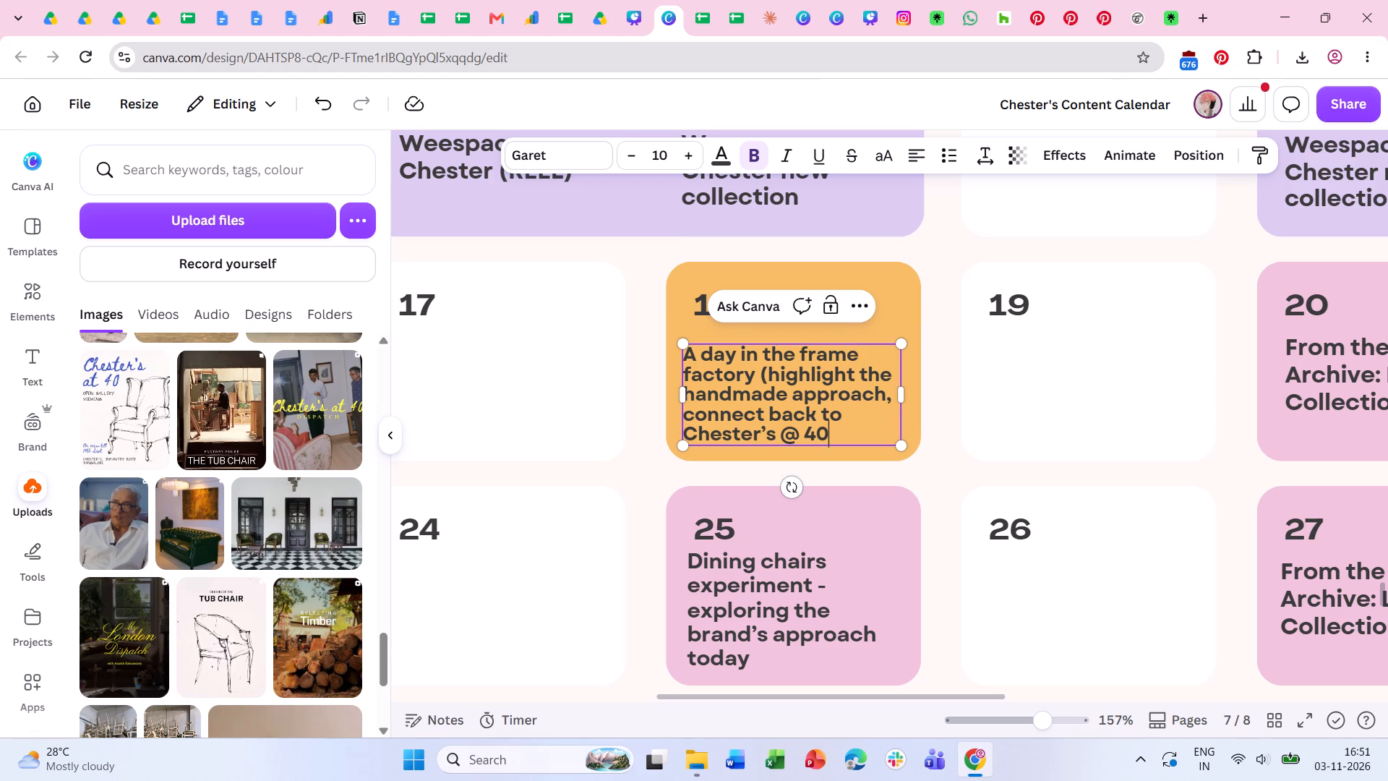
pyautogui.click(922, 468)
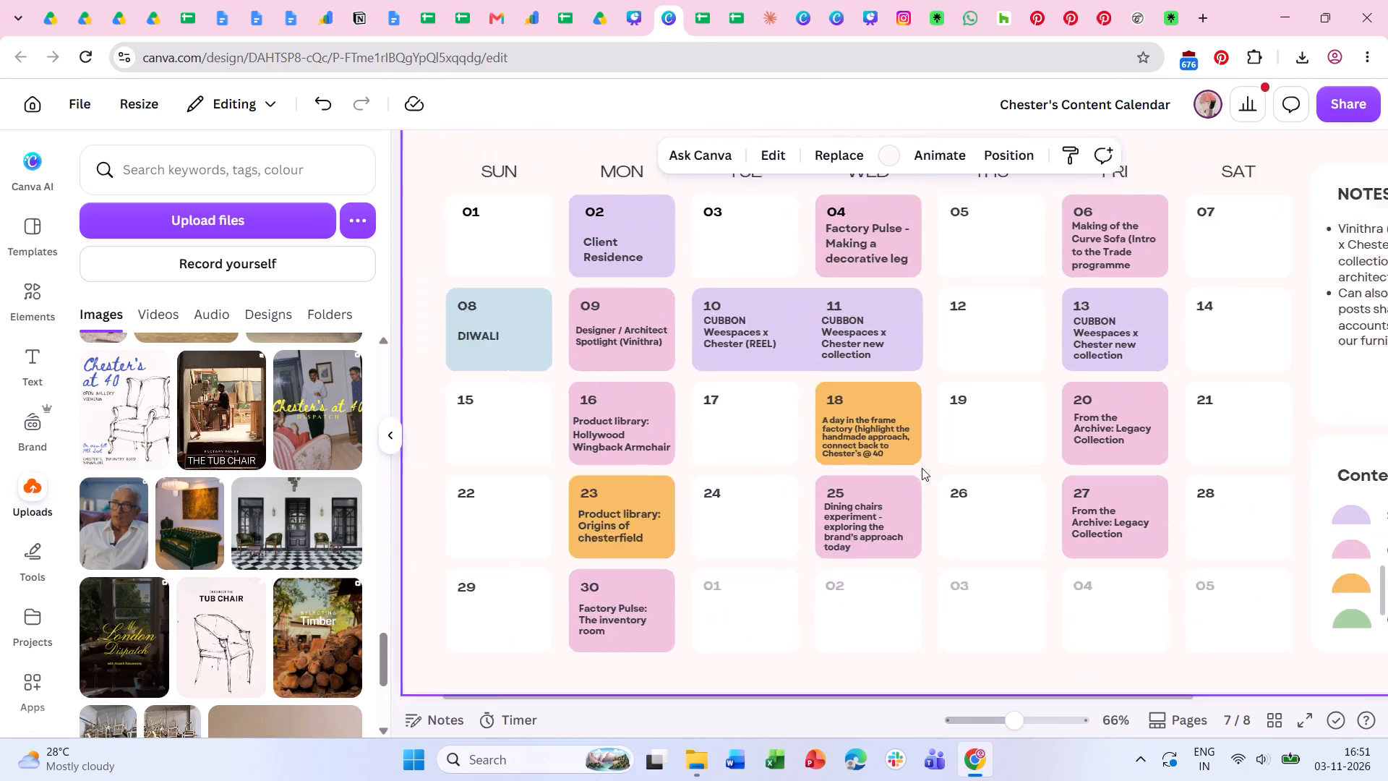
# Insert "A piece from the" before "Legacy Collection" in the November 27 entry.
pyautogui.scroll(-1, 891, 564)
pyautogui.scroll(1, 784, 470)
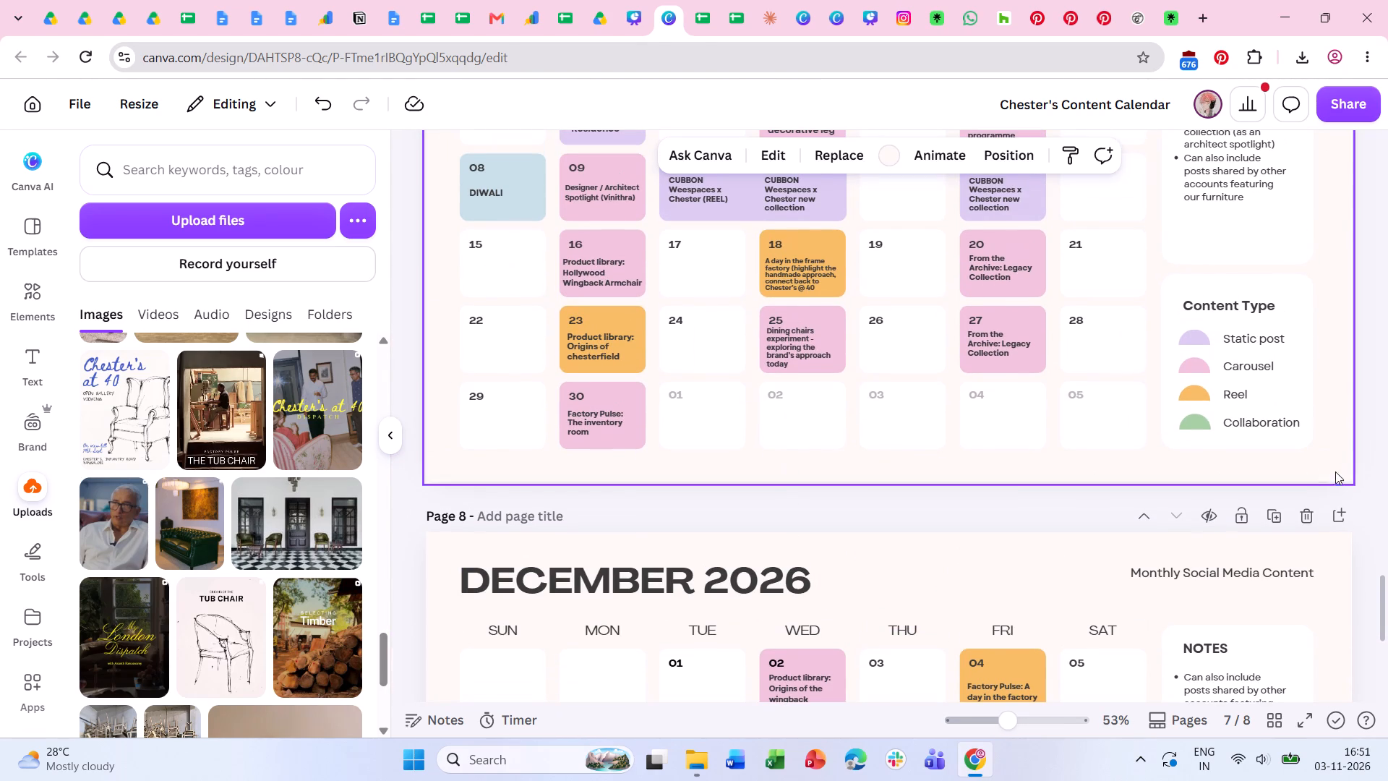
pyautogui.click(1368, 456)
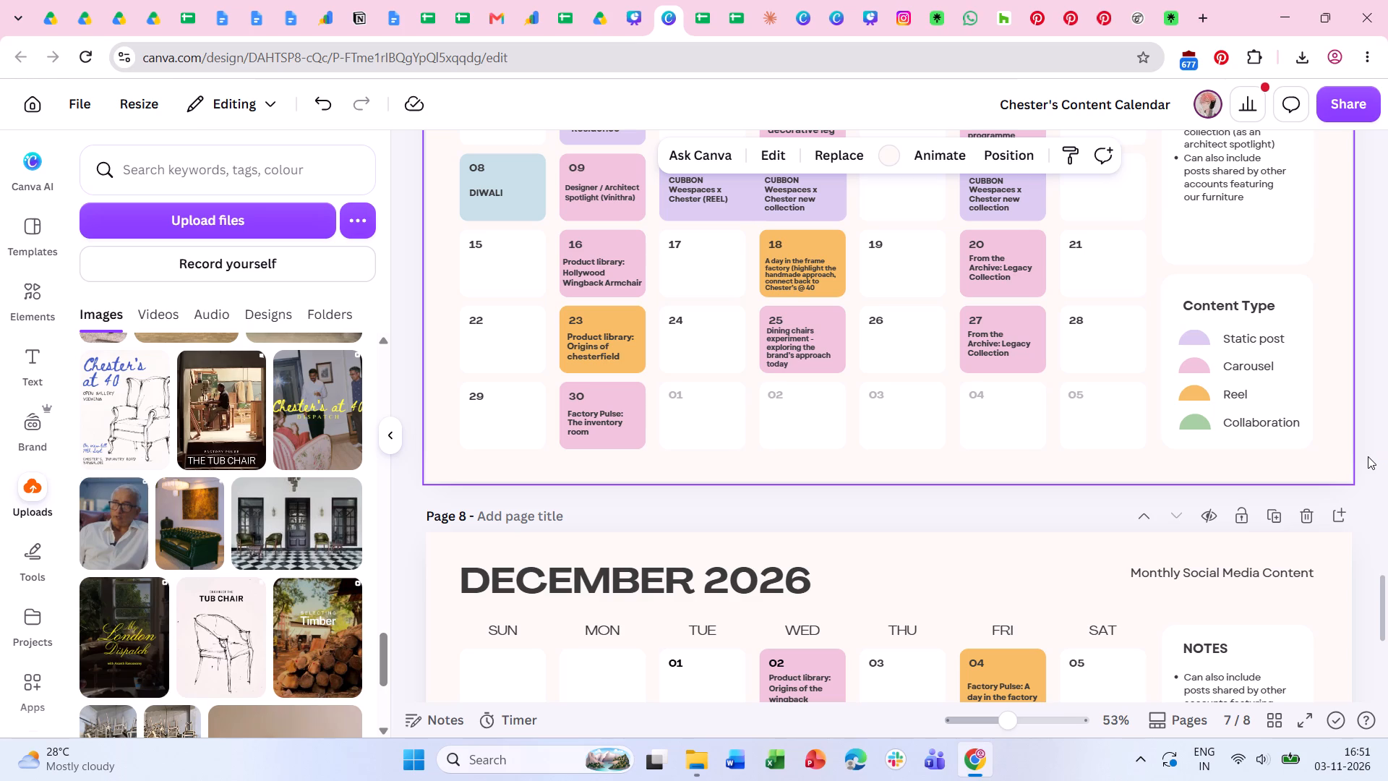
pyautogui.click(1368, 456)
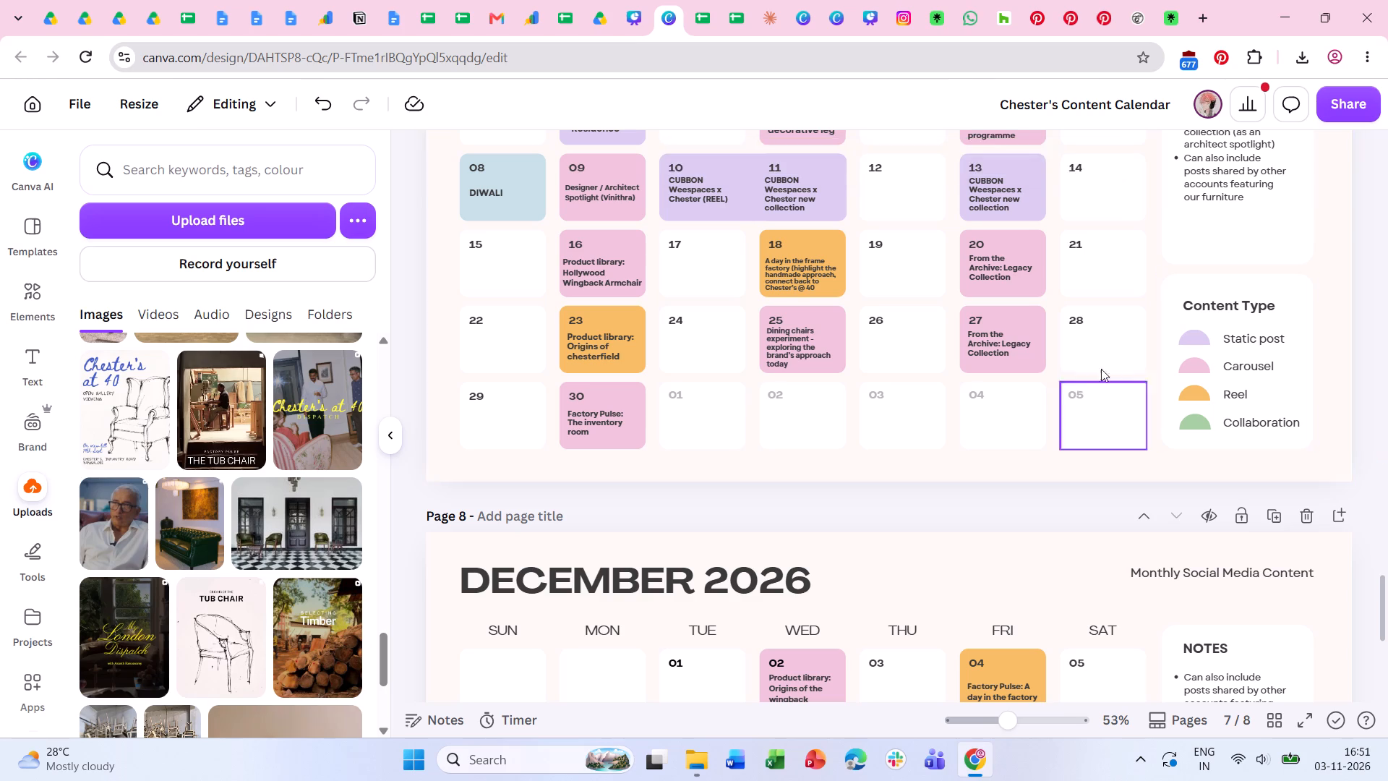
pyautogui.doubleClick(969, 336)
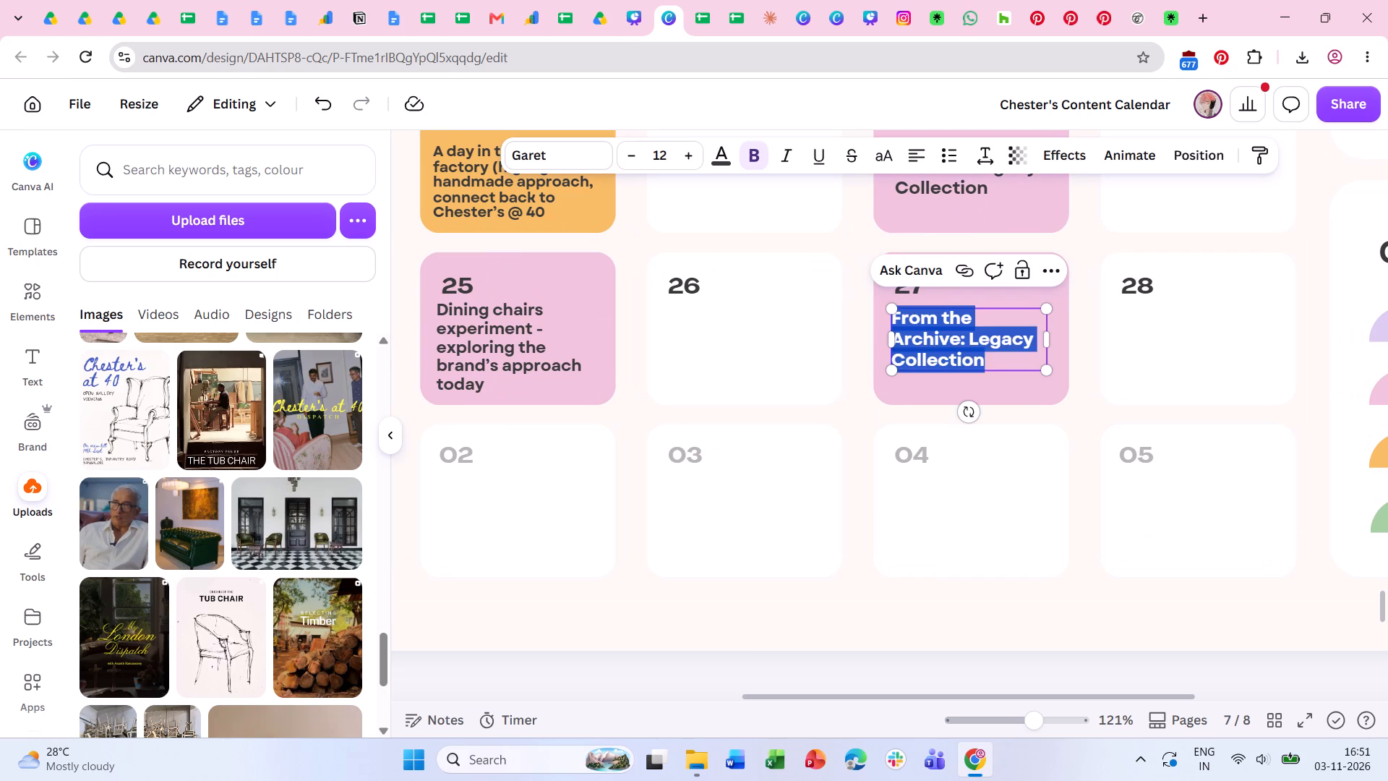
pyautogui.click(969, 336)
pyautogui.write('A piece from the')
pyautogui.press('space')
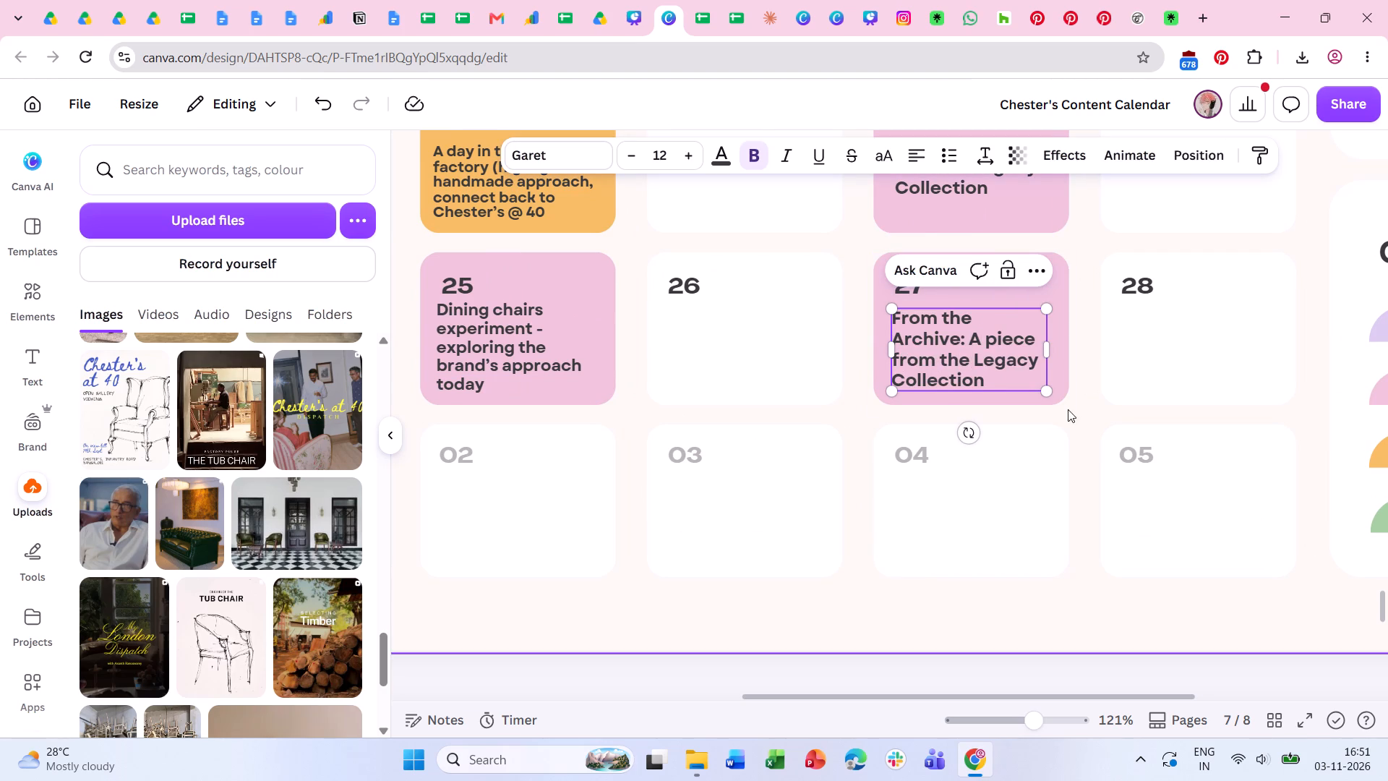
pyautogui.click(1081, 414)
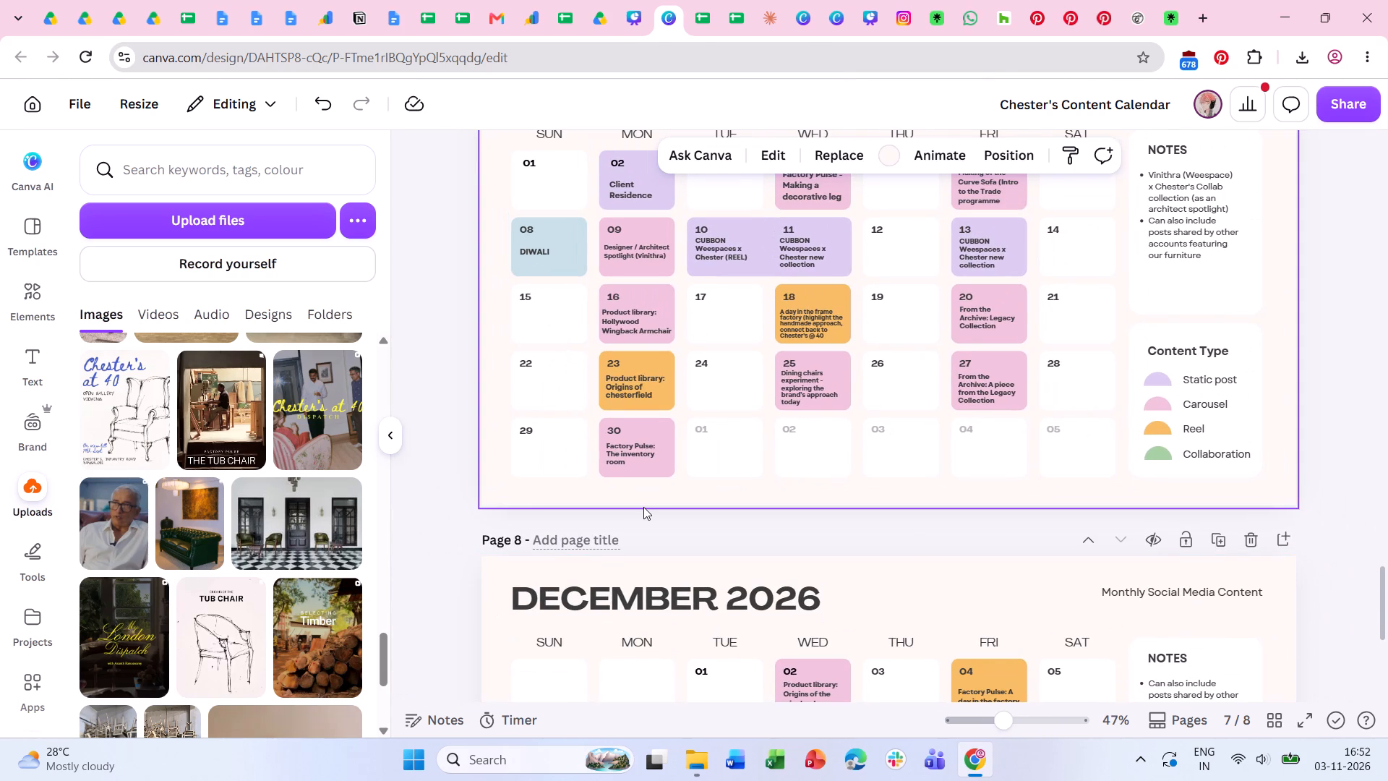
# Compare the November and December 2026 calendar pages with the Marketing Plan's talking points.
pyautogui.scroll(-2, 1000, 456)
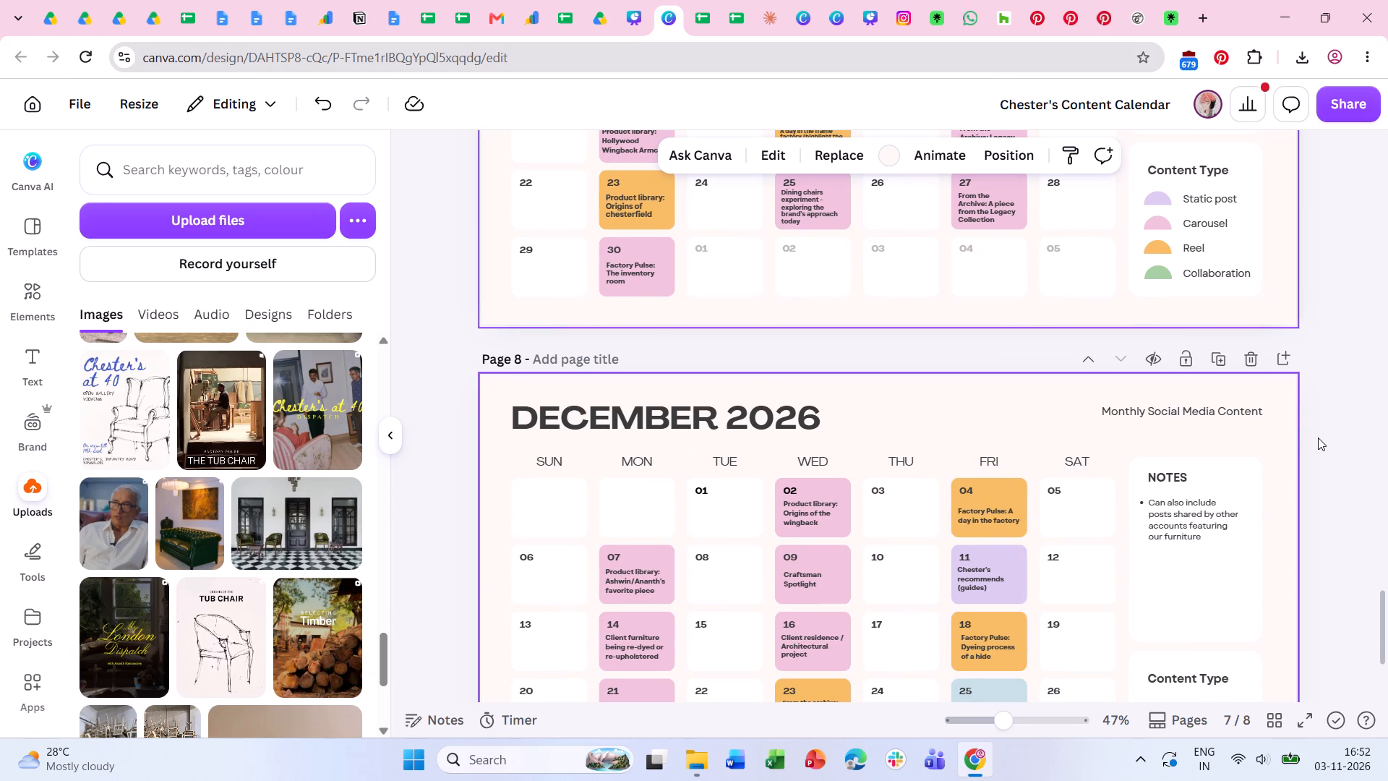
pyautogui.click(634, 18)
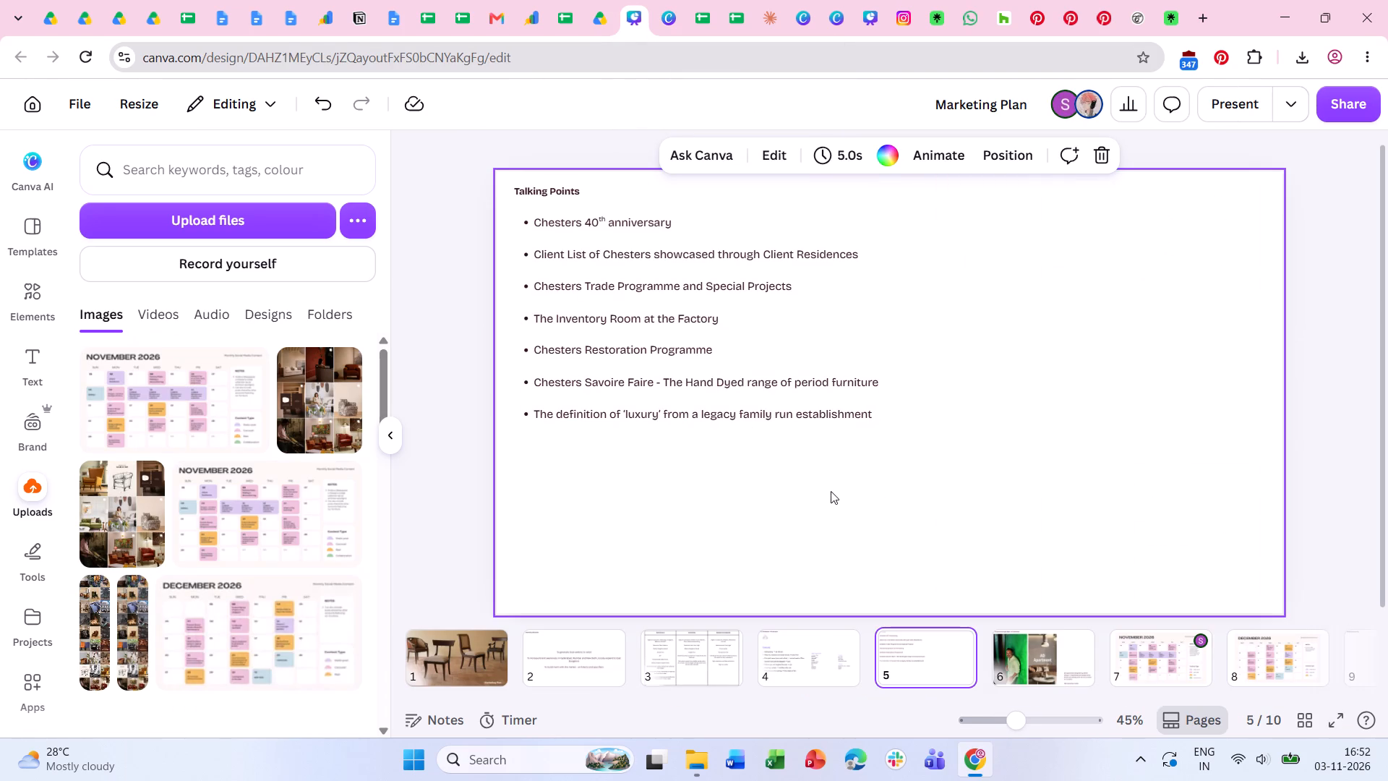
pyautogui.click(669, 17)
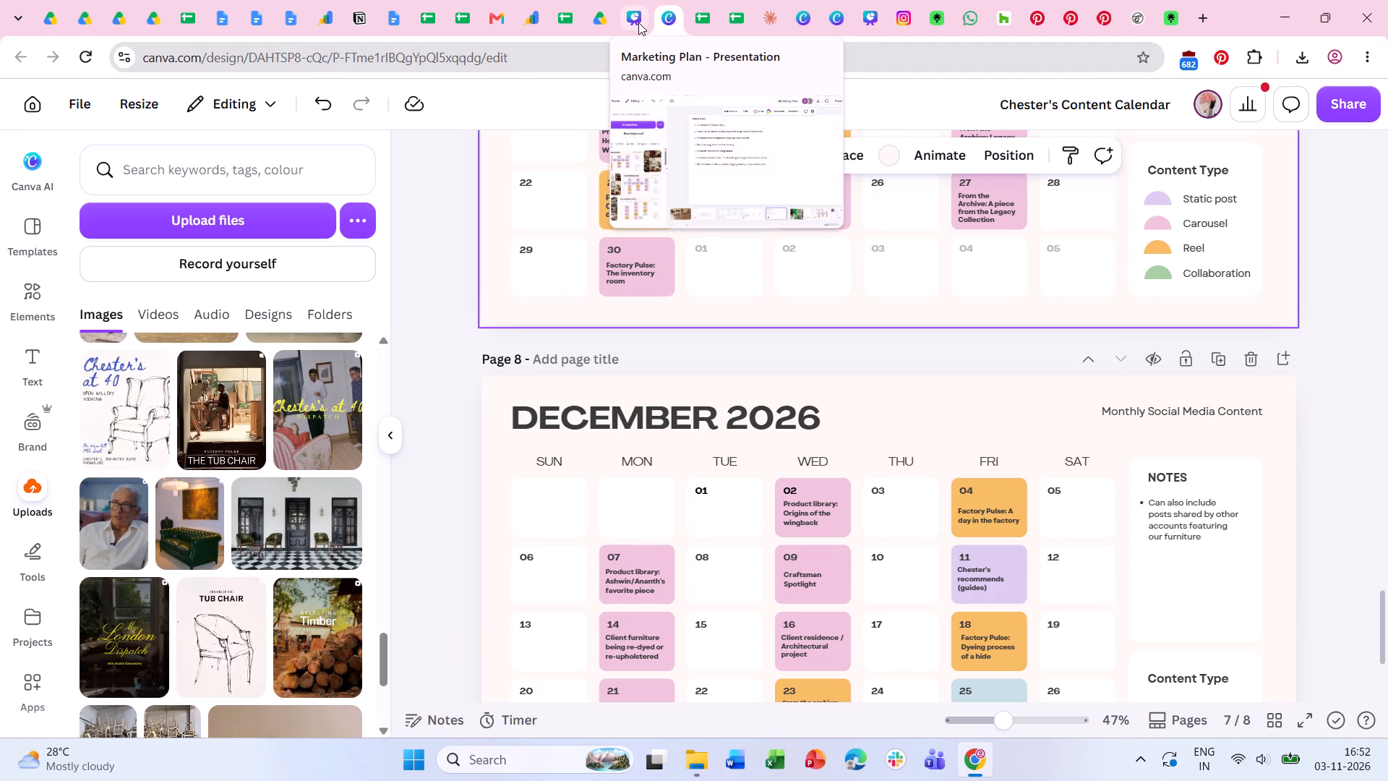
pyautogui.scroll(2, 777, 352)
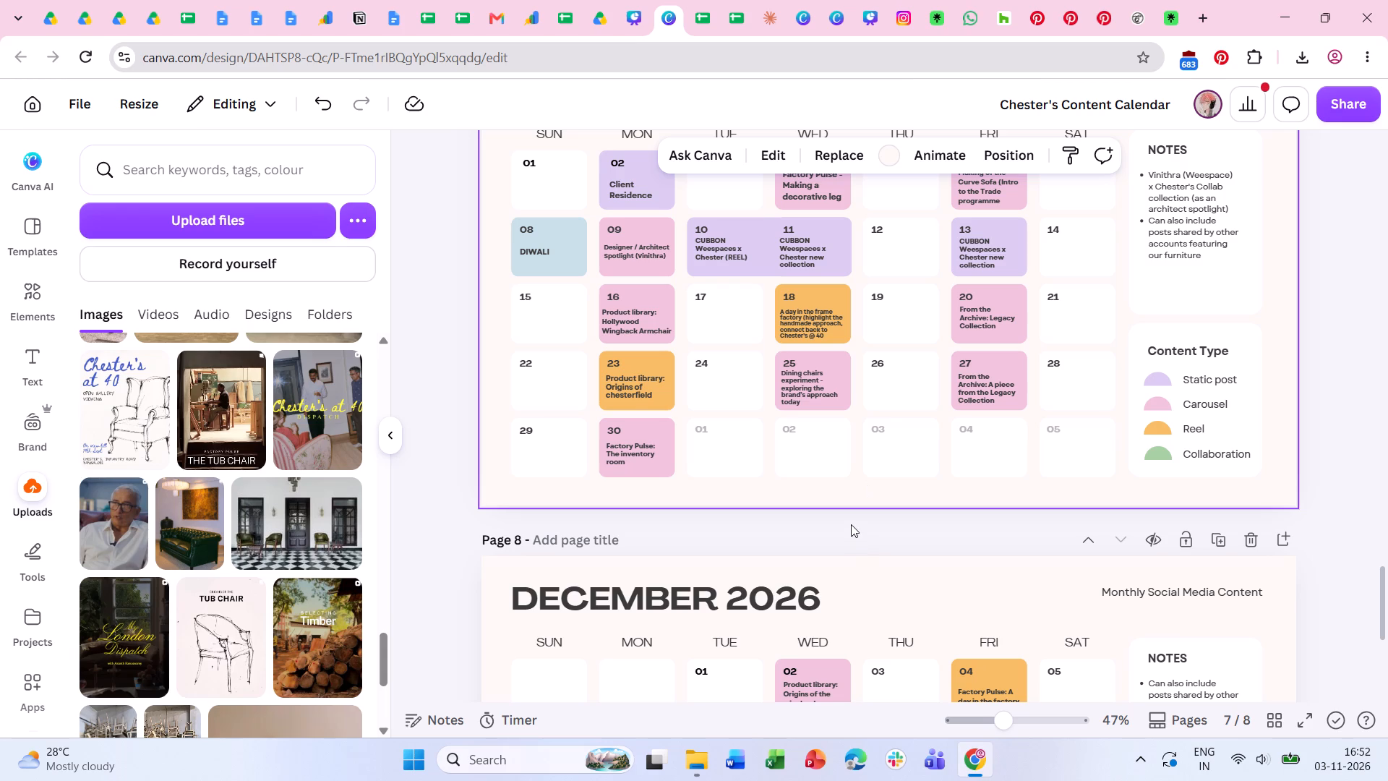
pyautogui.scroll(-2, 851, 524)
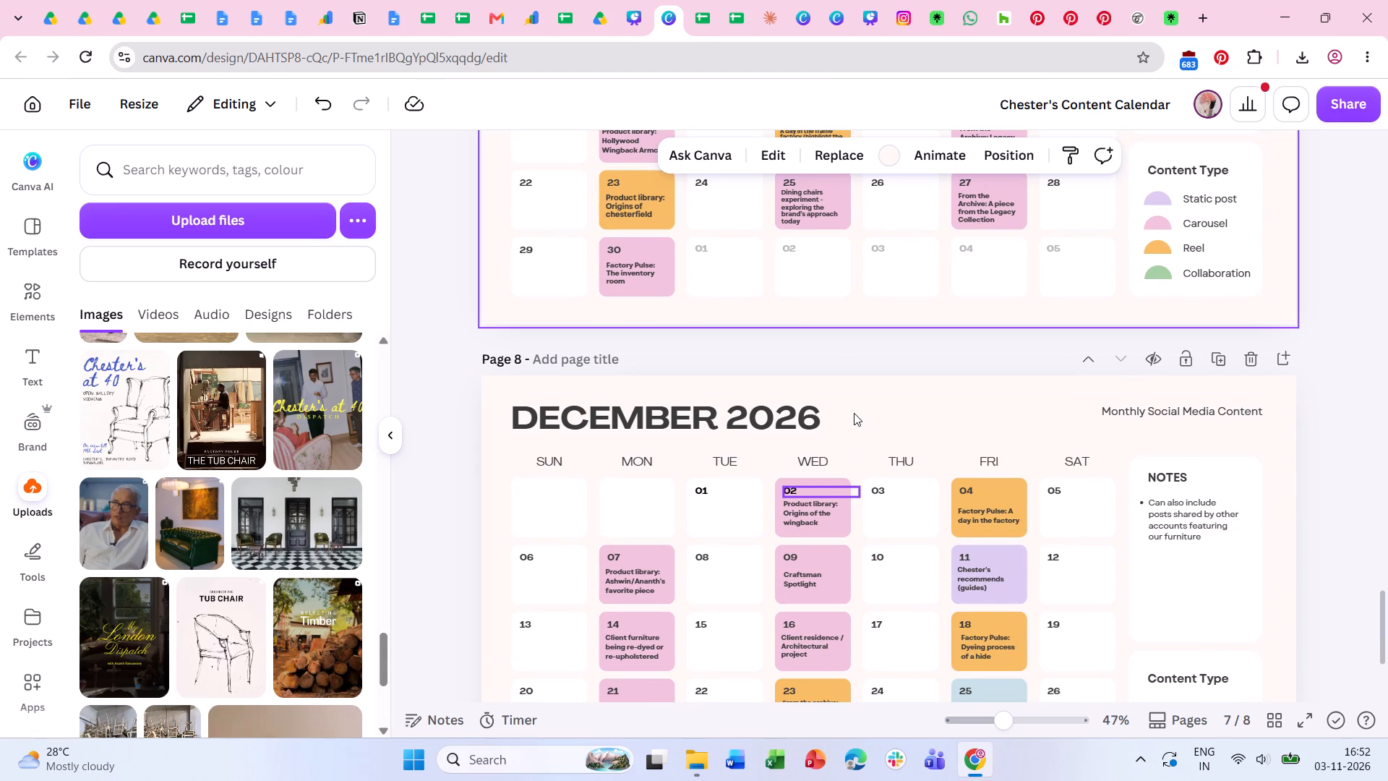
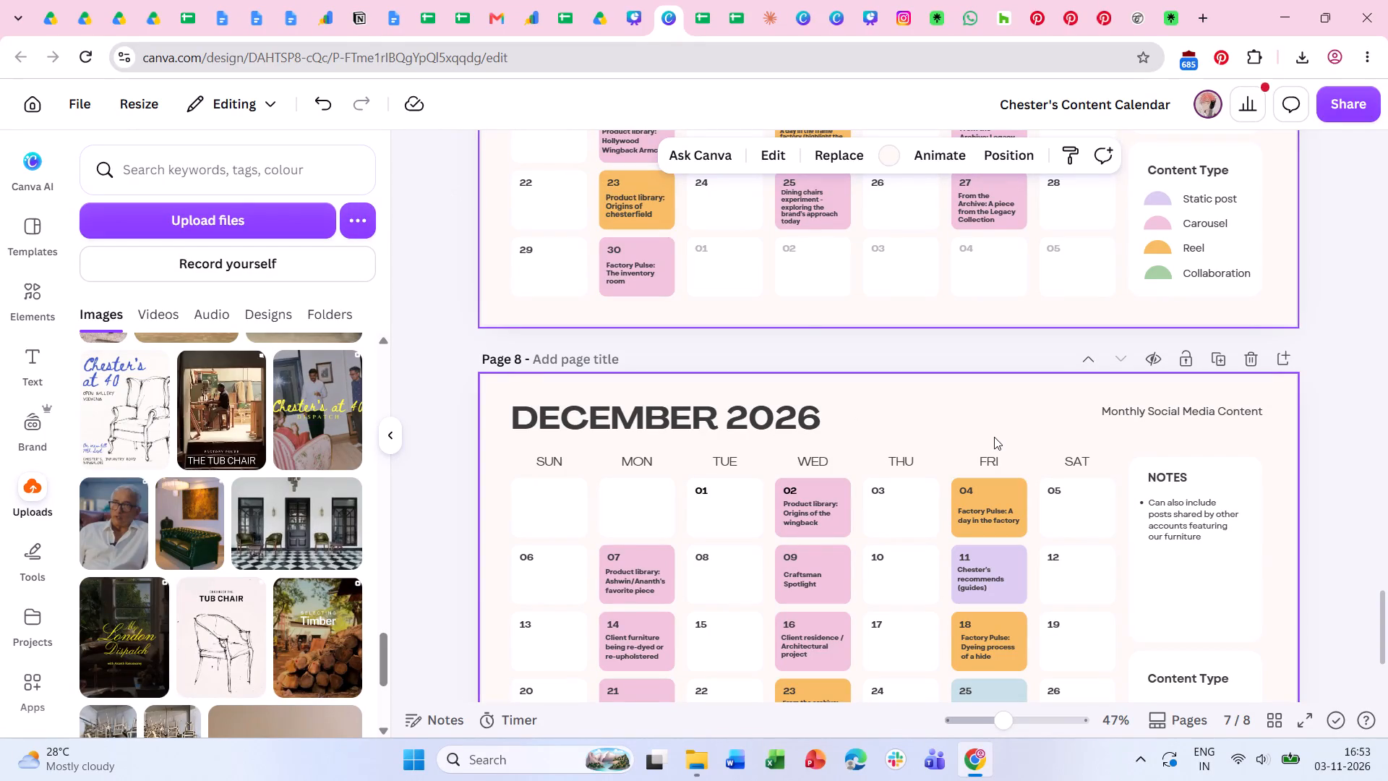
# Append "(why did we bring chesterfield pieces to india" to the November 23 entry, with its text size set to 11.
pyautogui.scroll(1, 1075, 408)
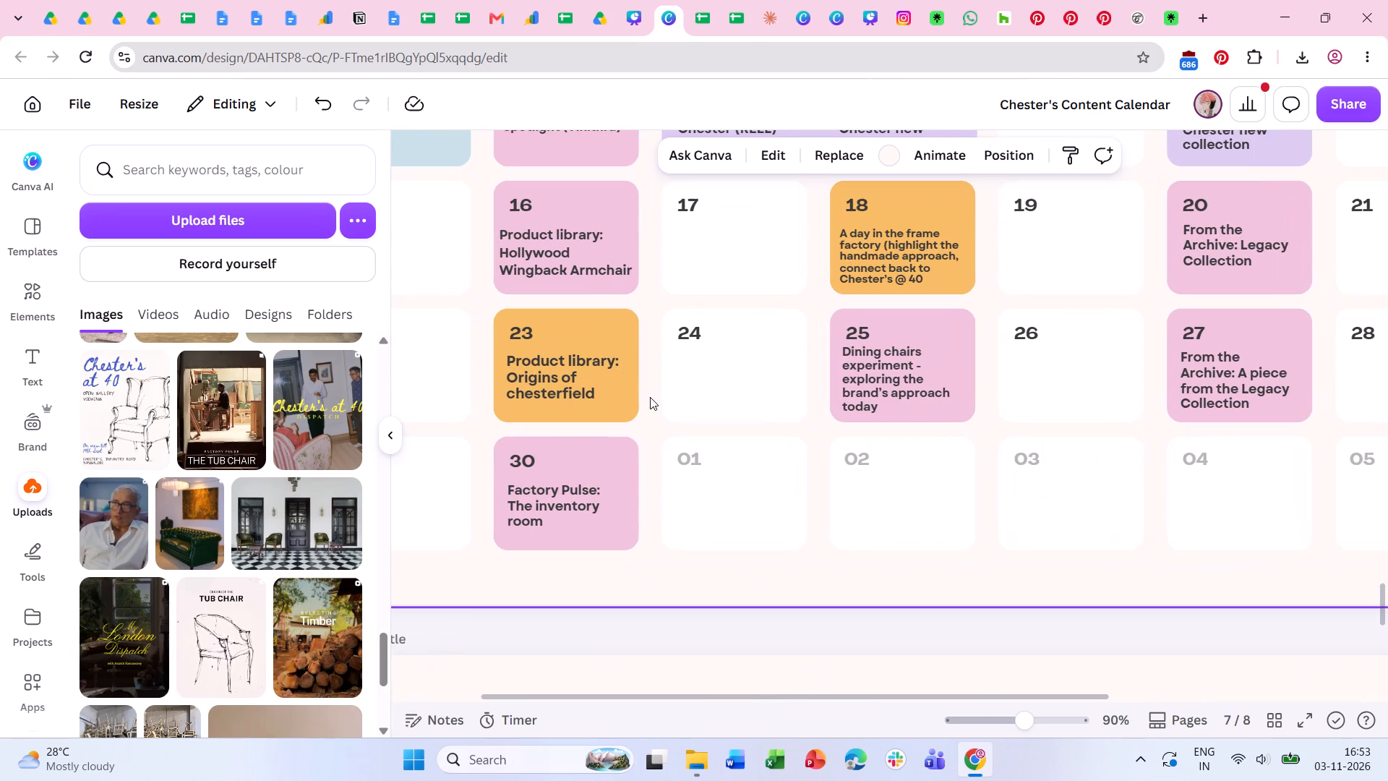
pyautogui.doubleClick(614, 388)
pyautogui.press('space')
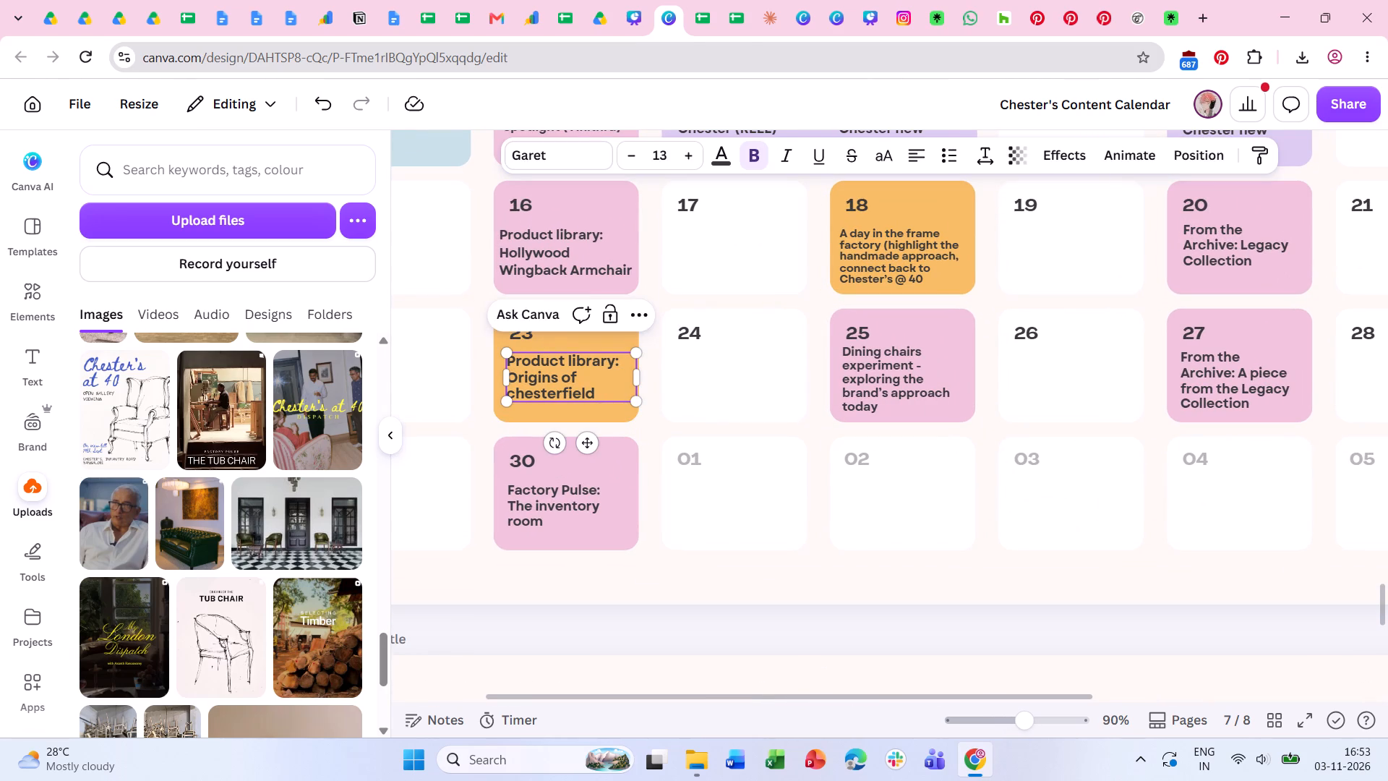
pyautogui.hotkey('shift', '(')
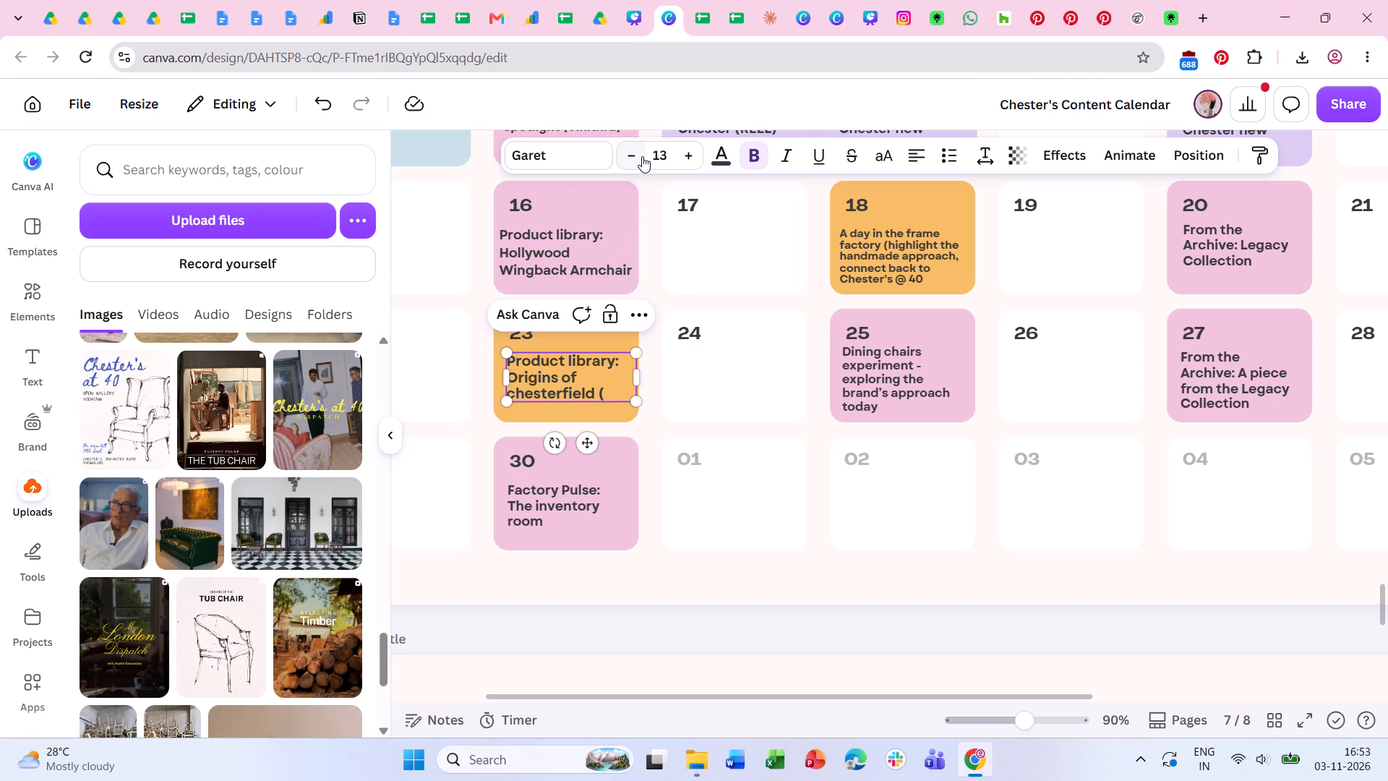
pyautogui.doubleClick(642, 156)
pyautogui.click(599, 390)
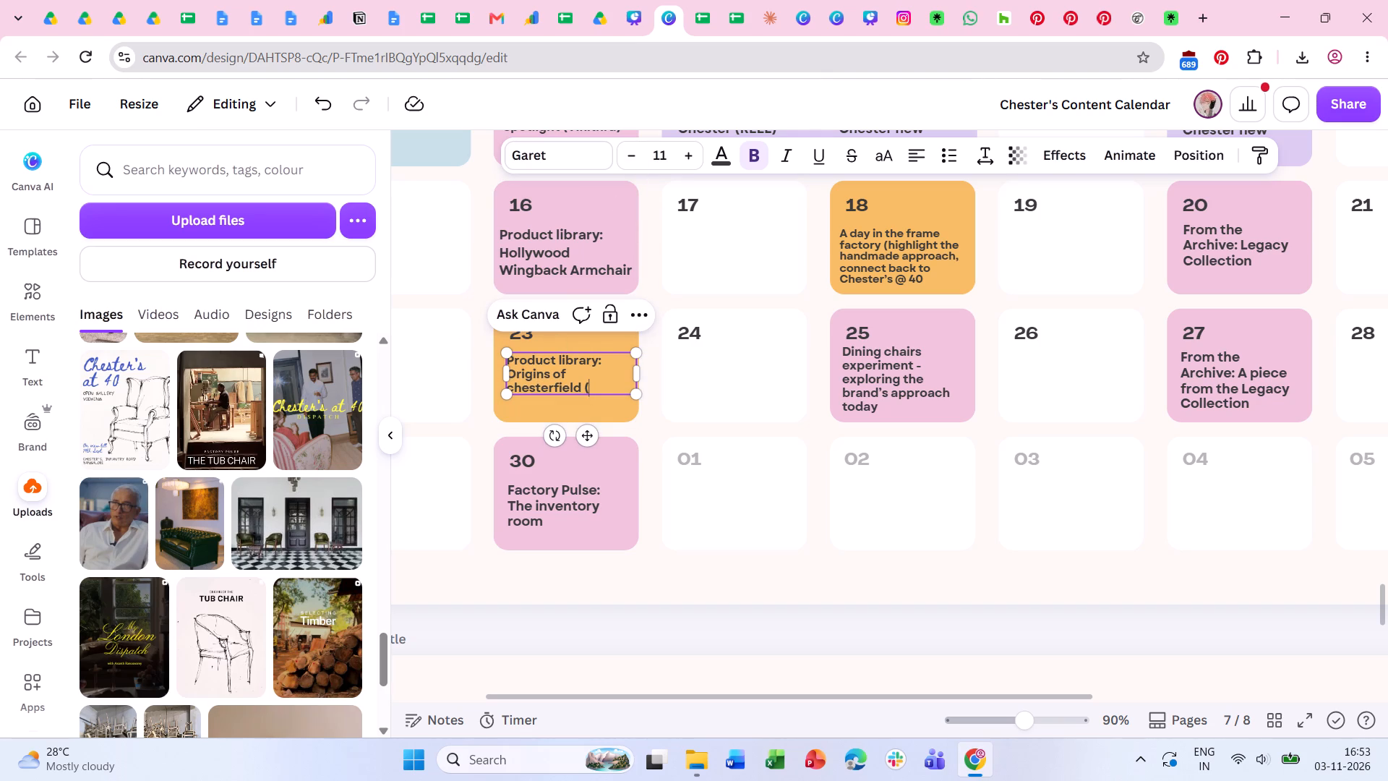
pyautogui.write('what')
pyautogui.press('space')
pyautogui.press('BackSpace')
pyautogui.press('BackSpace')
pyautogui.press('BackSpace')
pyautogui.press('BackSpace')
pyautogui.press('BackSpace')
pyautogui.write('why did we')
pyautogui.press('space')
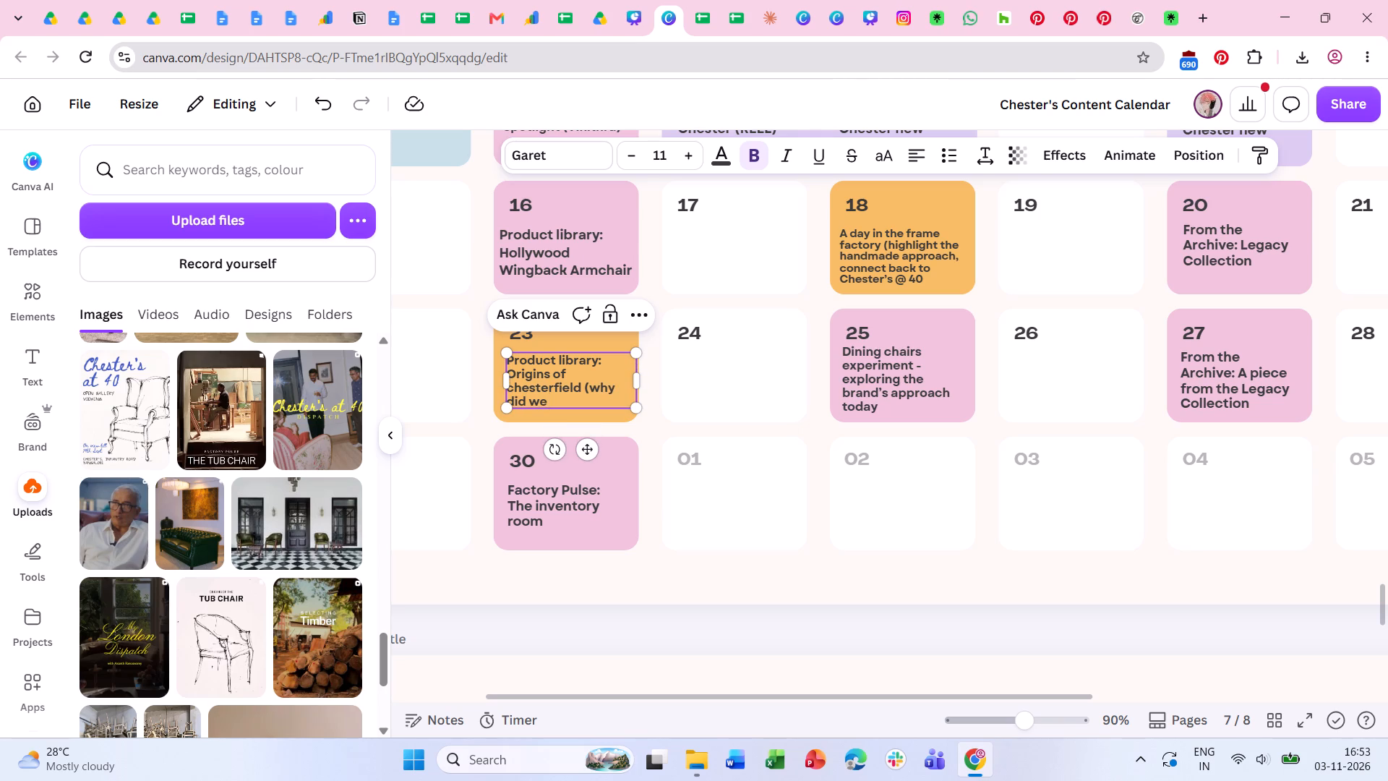
pyautogui.write('bring cheste')
pyautogui.write('rfield')
pyautogui.press('space')
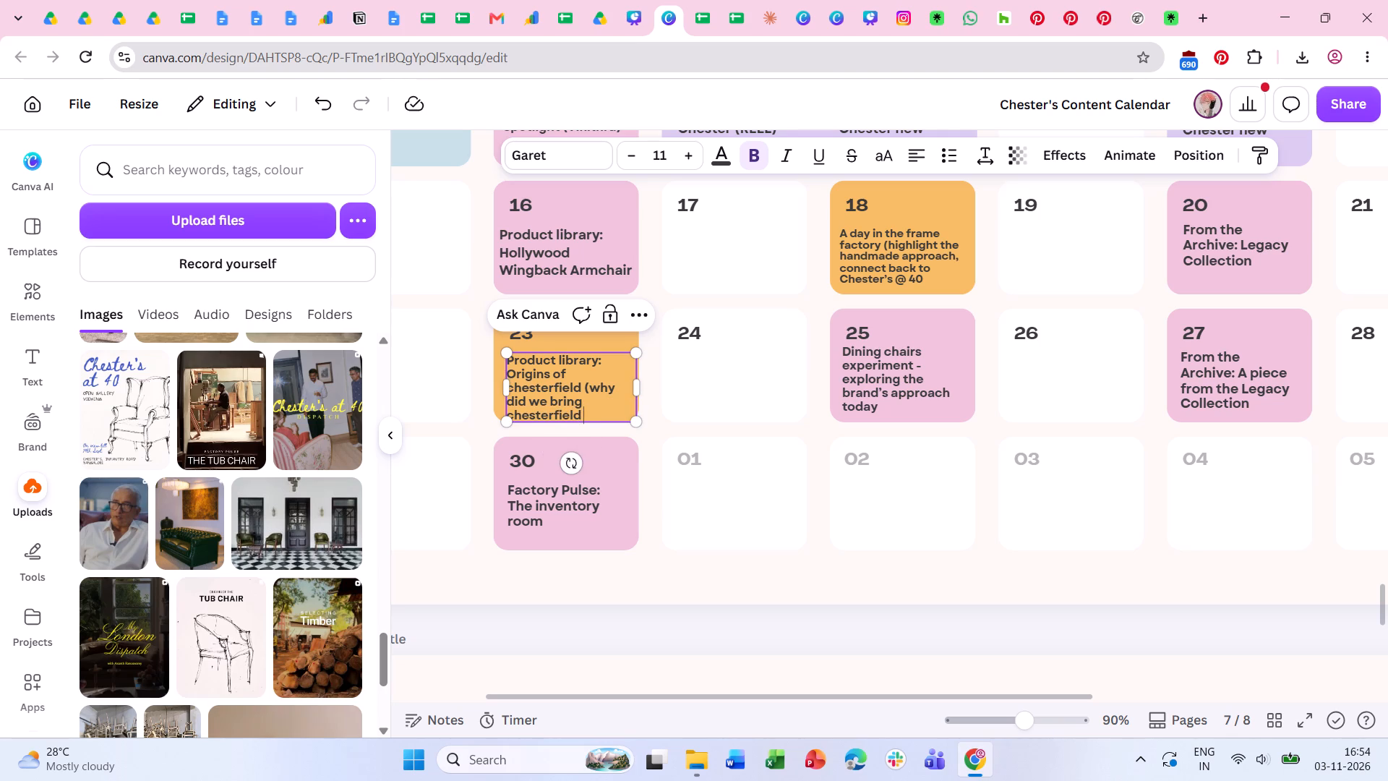
pyautogui.write('pieces')
pyautogui.press('BackSpace')
pyautogui.press('BackSpace')
pyautogui.press('BackSpace')
pyautogui.press('BackSpace')
pyautogui.press('BackSpace')
pyautogui.press('BackSpace')
pyautogui.press('BackSpace')
pyautogui.press('BackSpace')
pyautogui.press('BackSpace')
pyautogui.press('BackSpace')
pyautogui.write('eld')
pyautogui.press('space')
pyautogui.write('pieces o')
pyautogui.press('BackSpace')
pyautogui.write('to ini')
pyautogui.press('BackSpace')
pyautogui.write('dia')
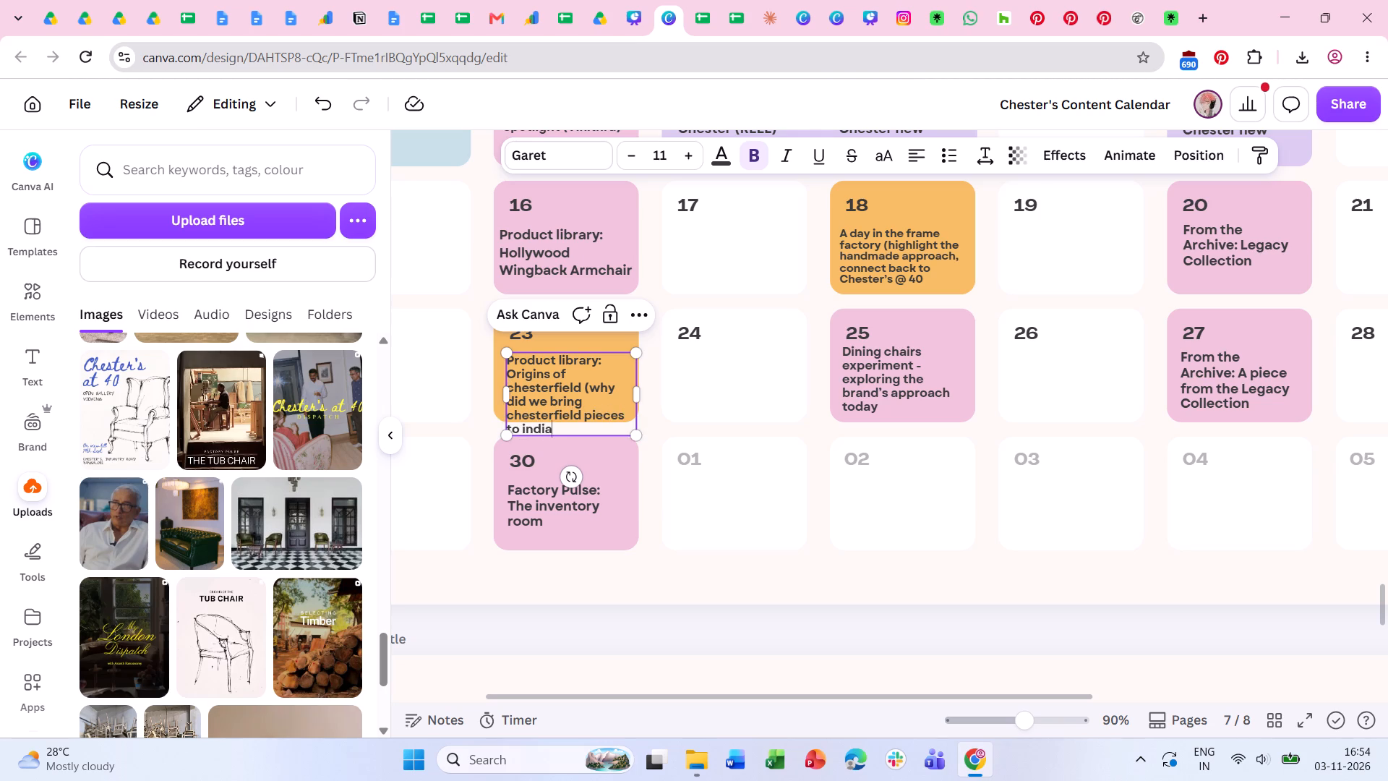
# Fit the November 23 text inside its cell using size 10, a text box about 157 wide, and a slightly higher position.
pyautogui.click(474, 371)
pyautogui.click(518, 388)
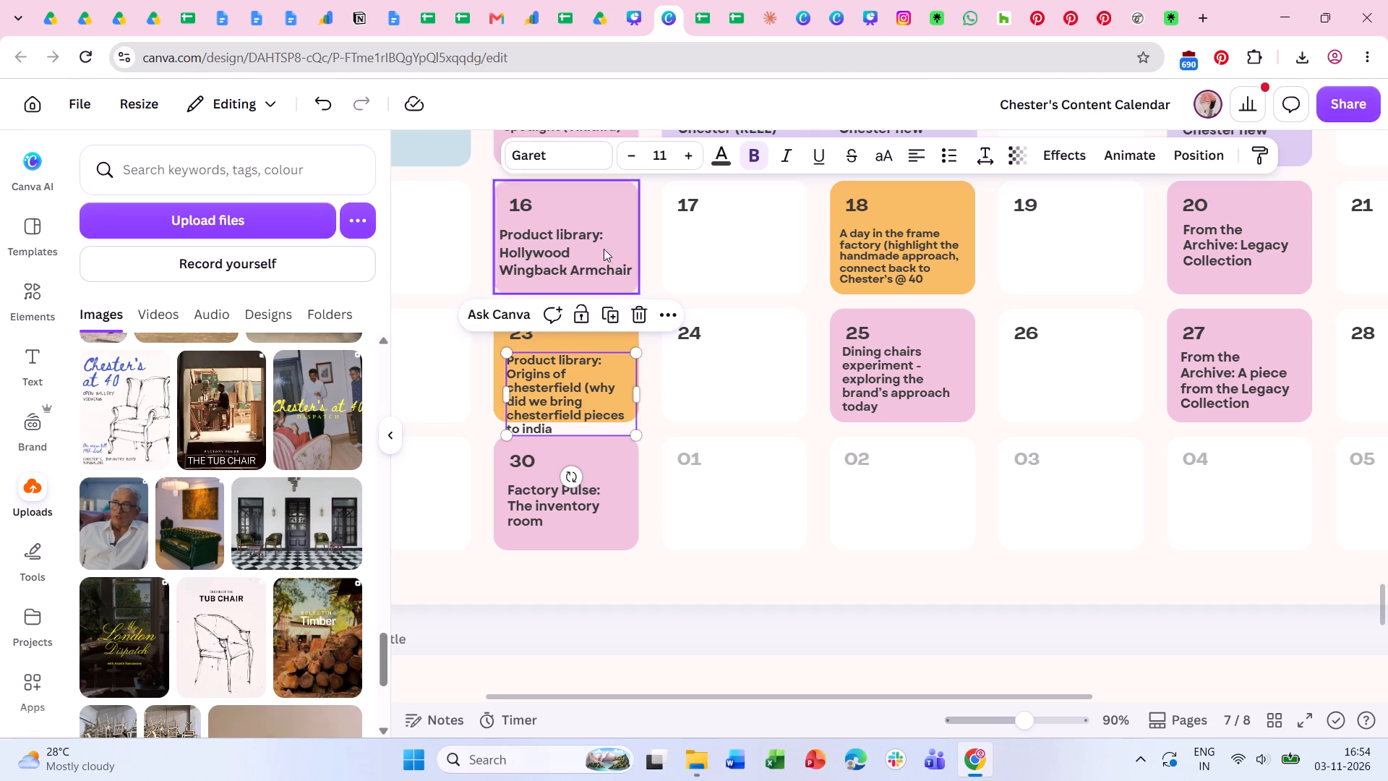
pyautogui.click(638, 161)
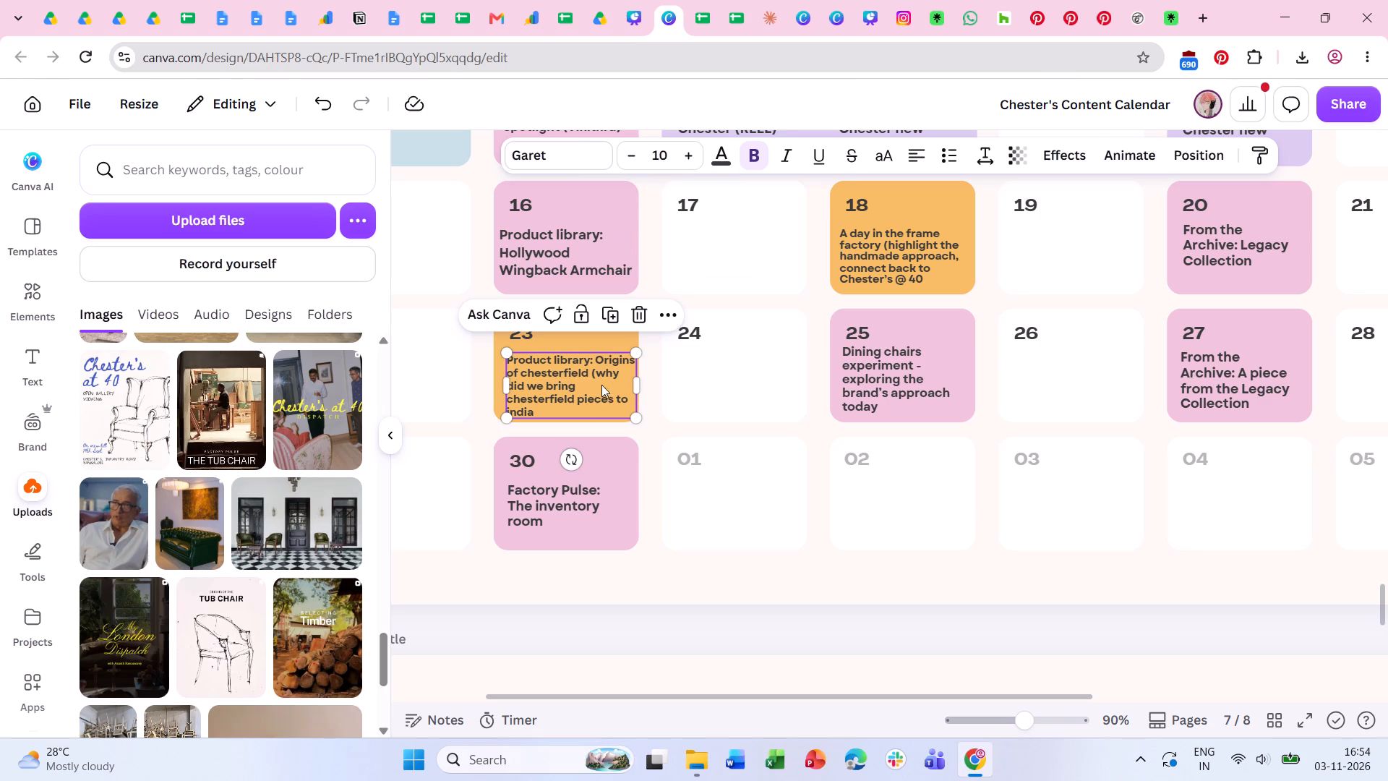
pyautogui.click(643, 393)
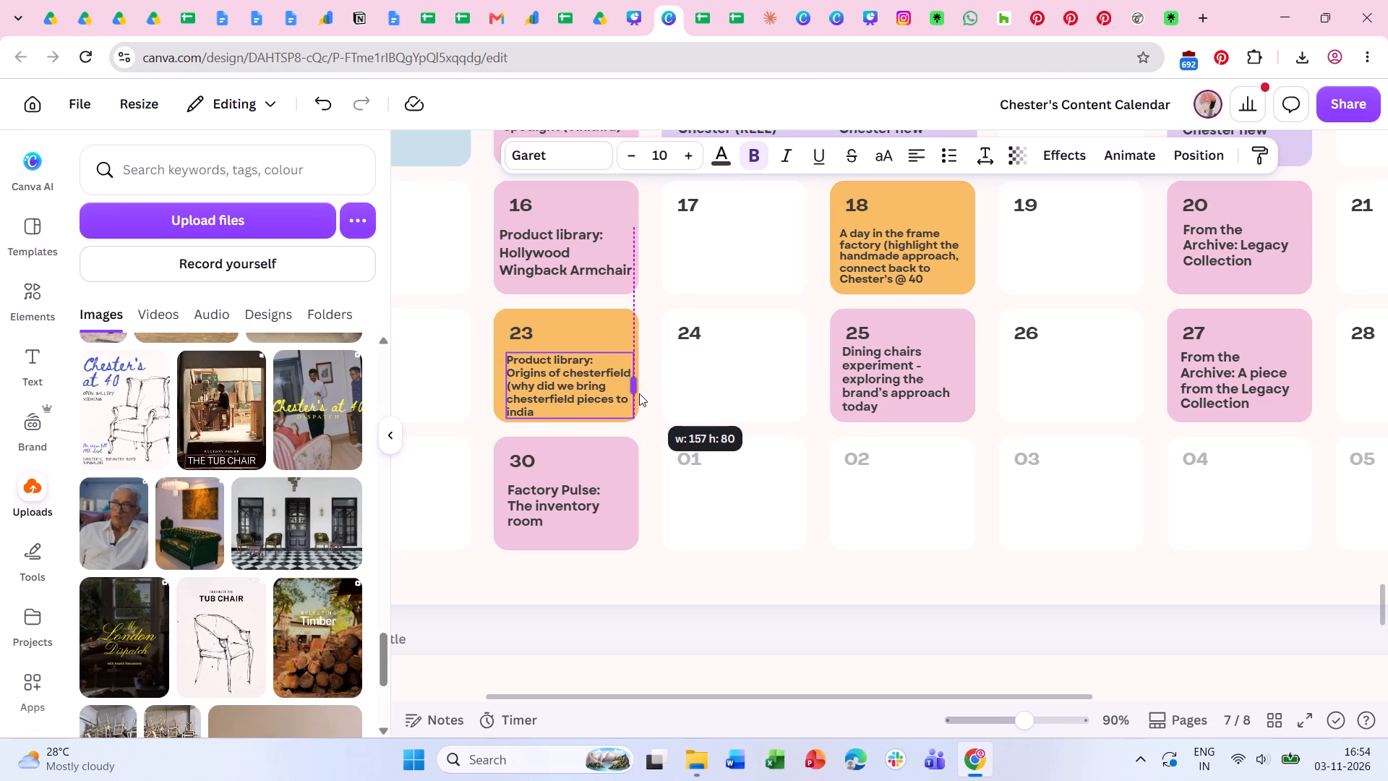
pyautogui.click(552, 408)
pyautogui.click(700, 401)
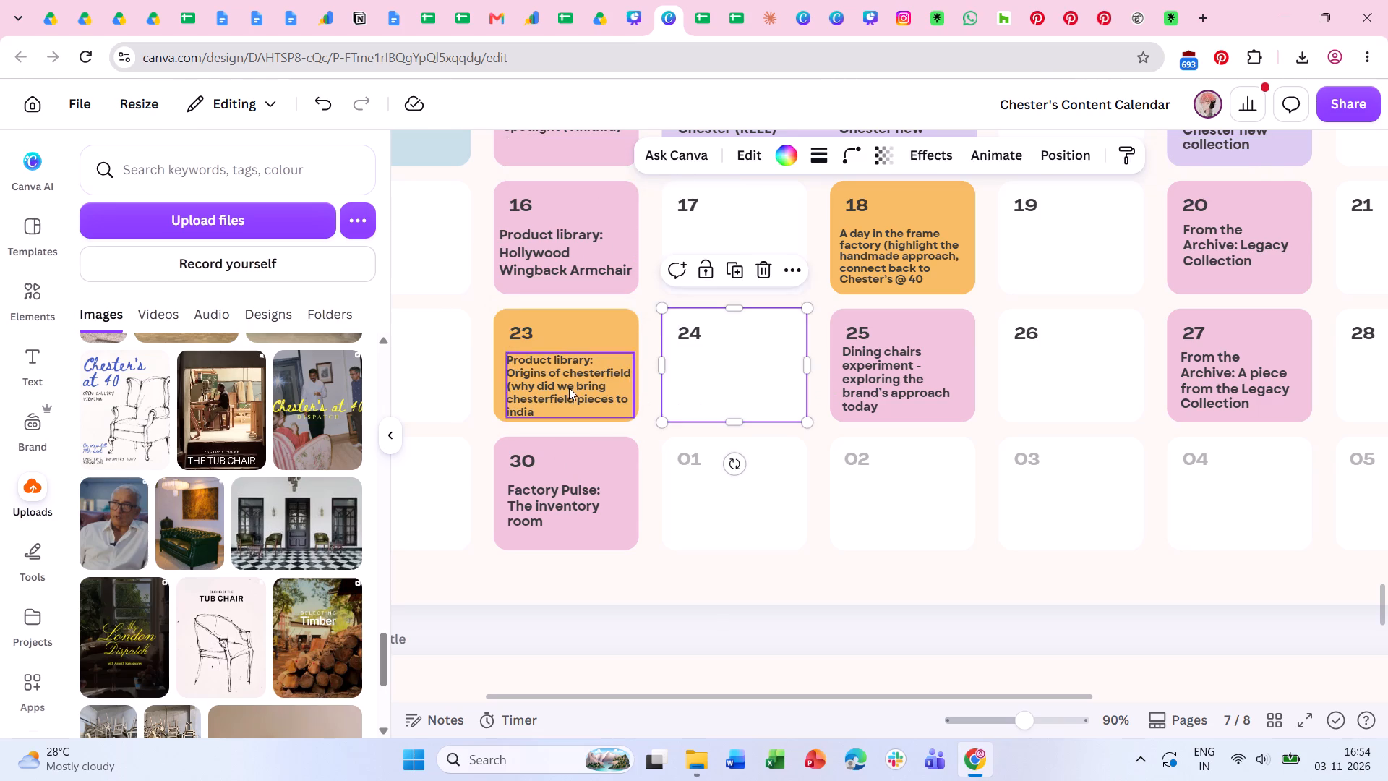
pyautogui.click(568, 387)
pyautogui.click(732, 387)
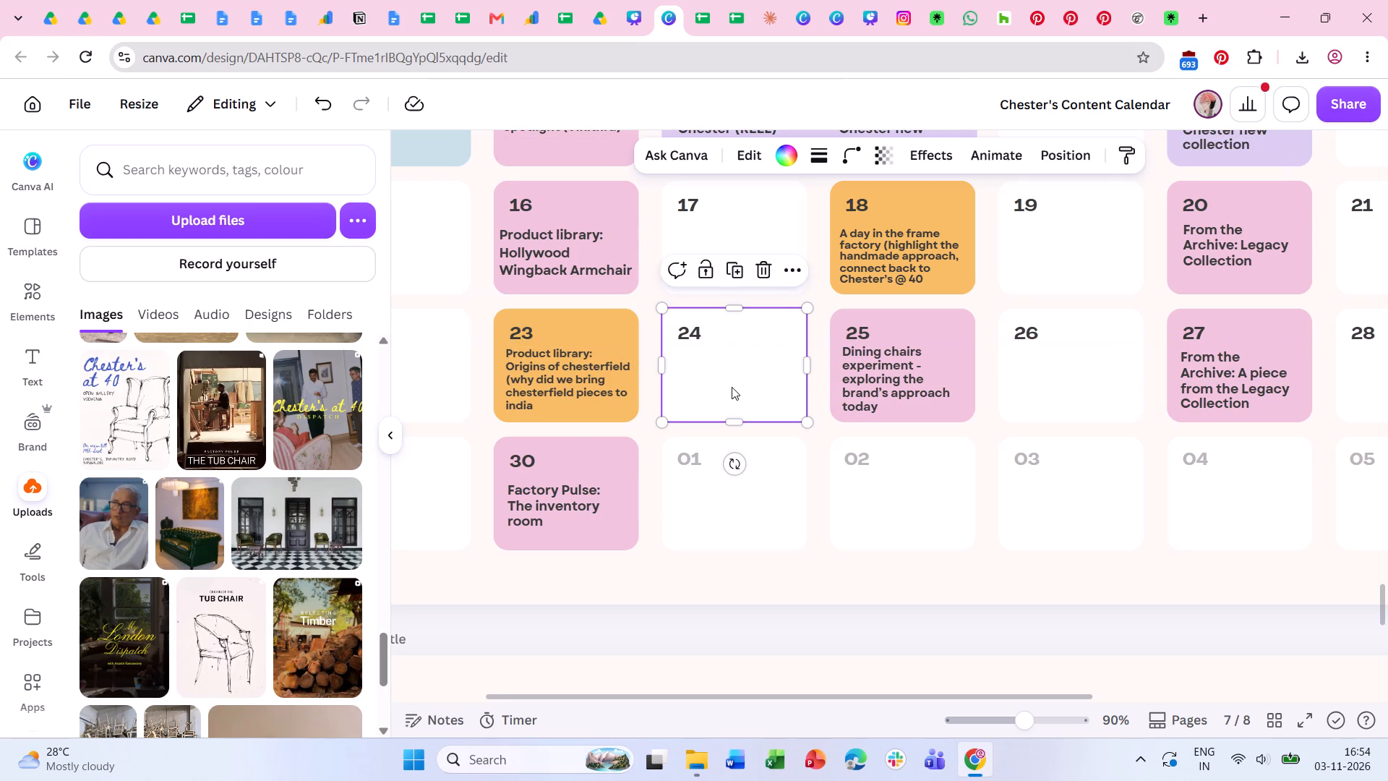
pyautogui.click(816, 444)
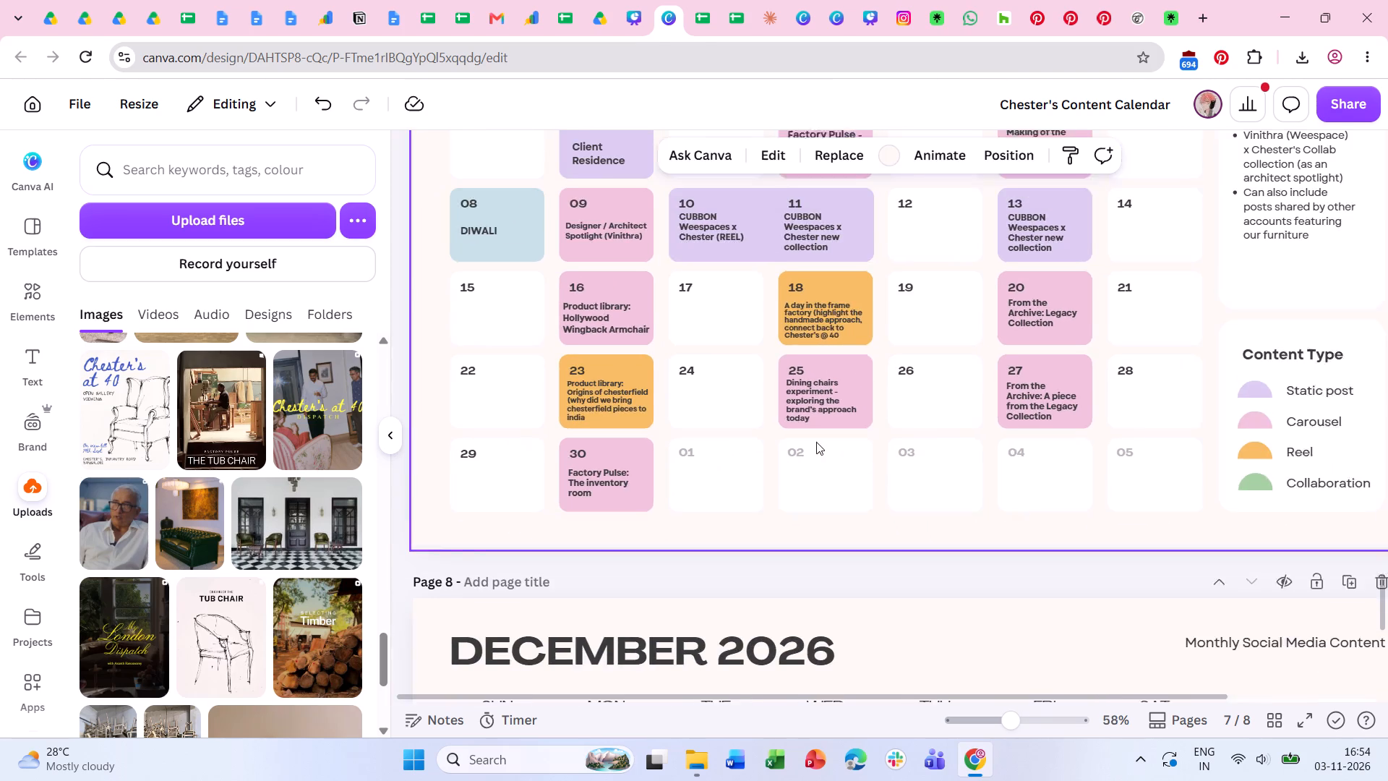
# Replace "A day in the factory" in the December 4 entry with "Shadow leather hand dyeing process".
pyautogui.scroll(-1, 816, 442)
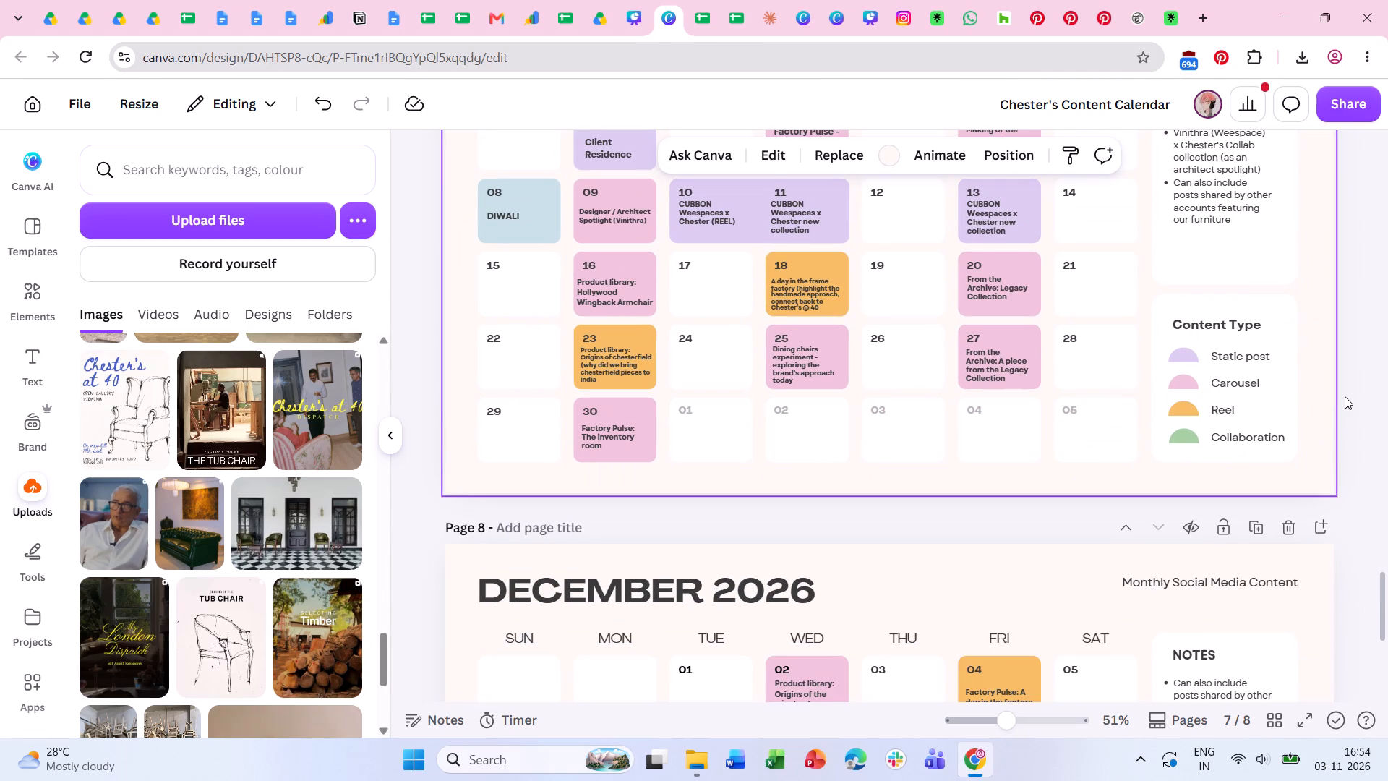
pyautogui.click(1345, 396)
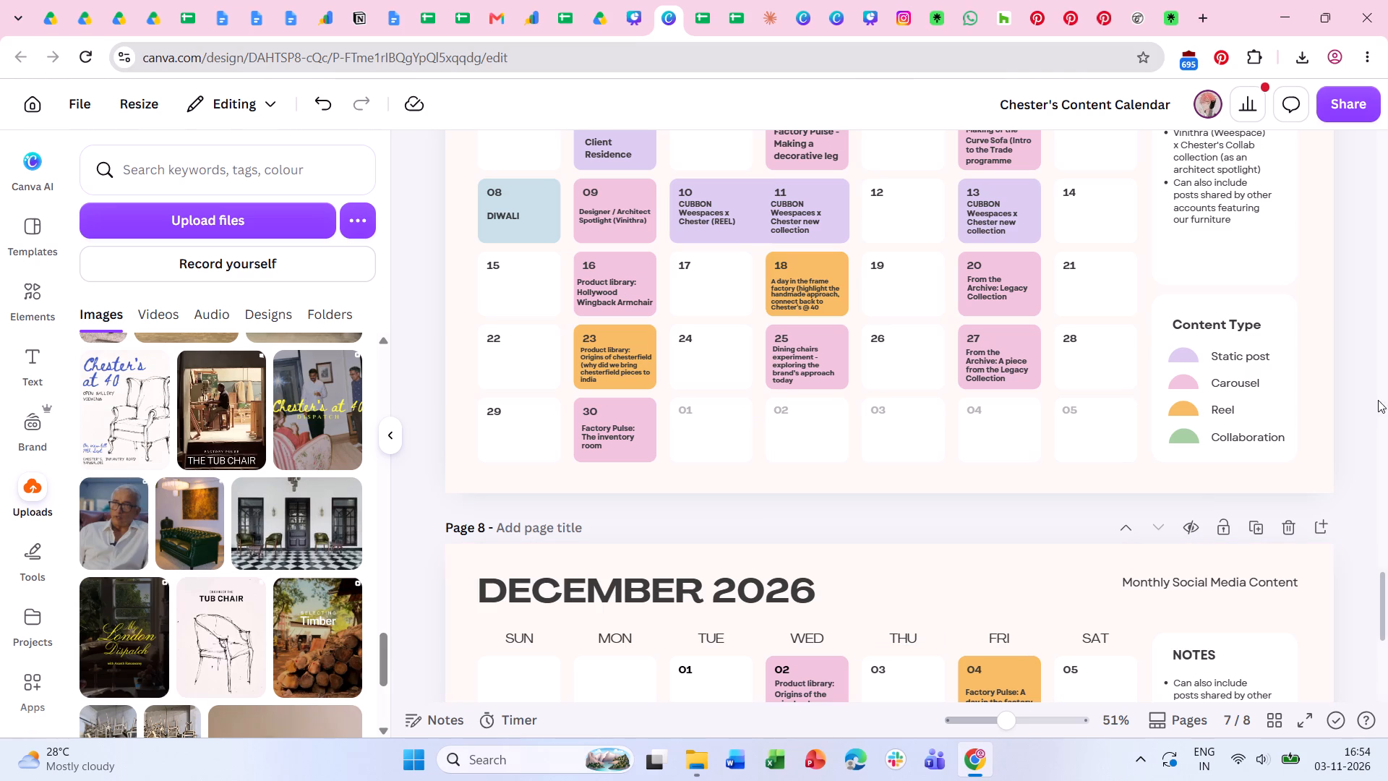
pyautogui.click(1357, 372)
pyautogui.scroll(-2, 1357, 359)
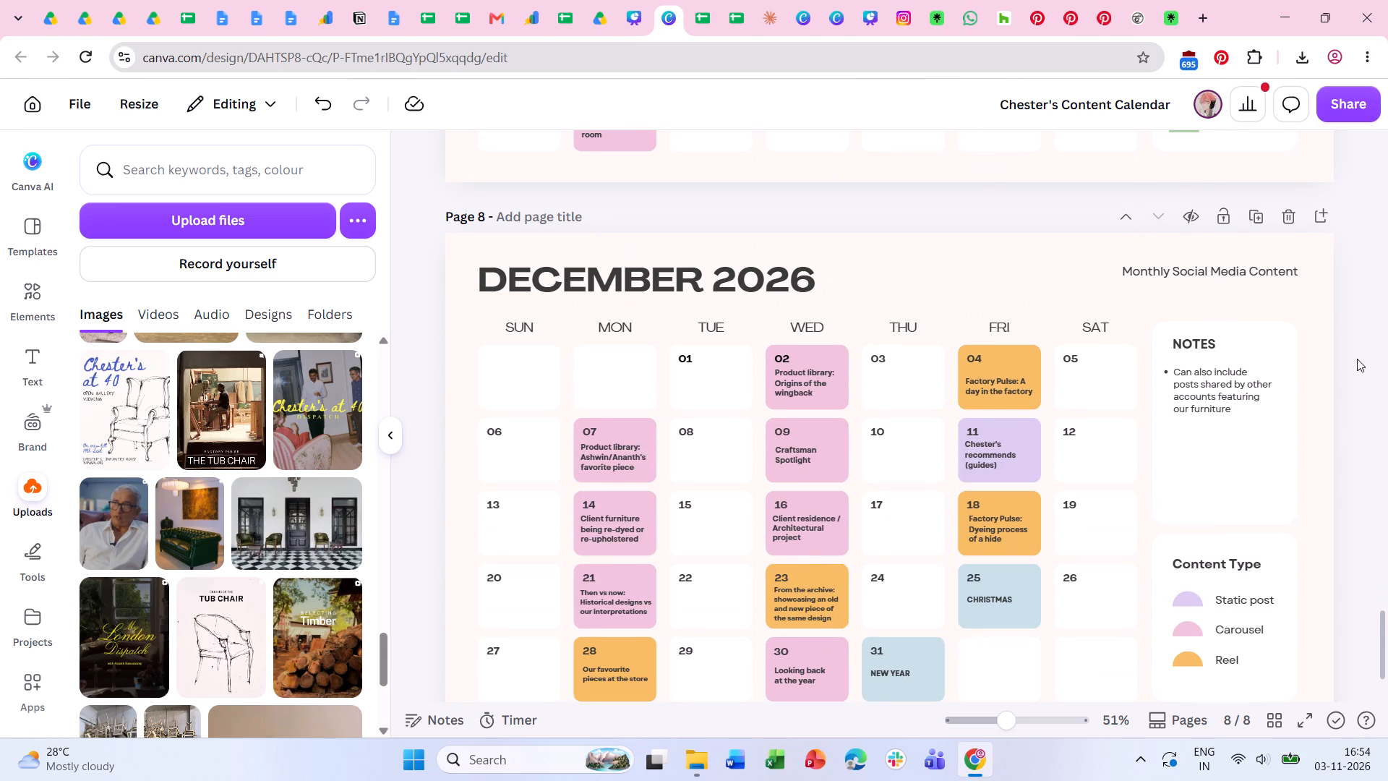
pyautogui.scroll(1, 1357, 359)
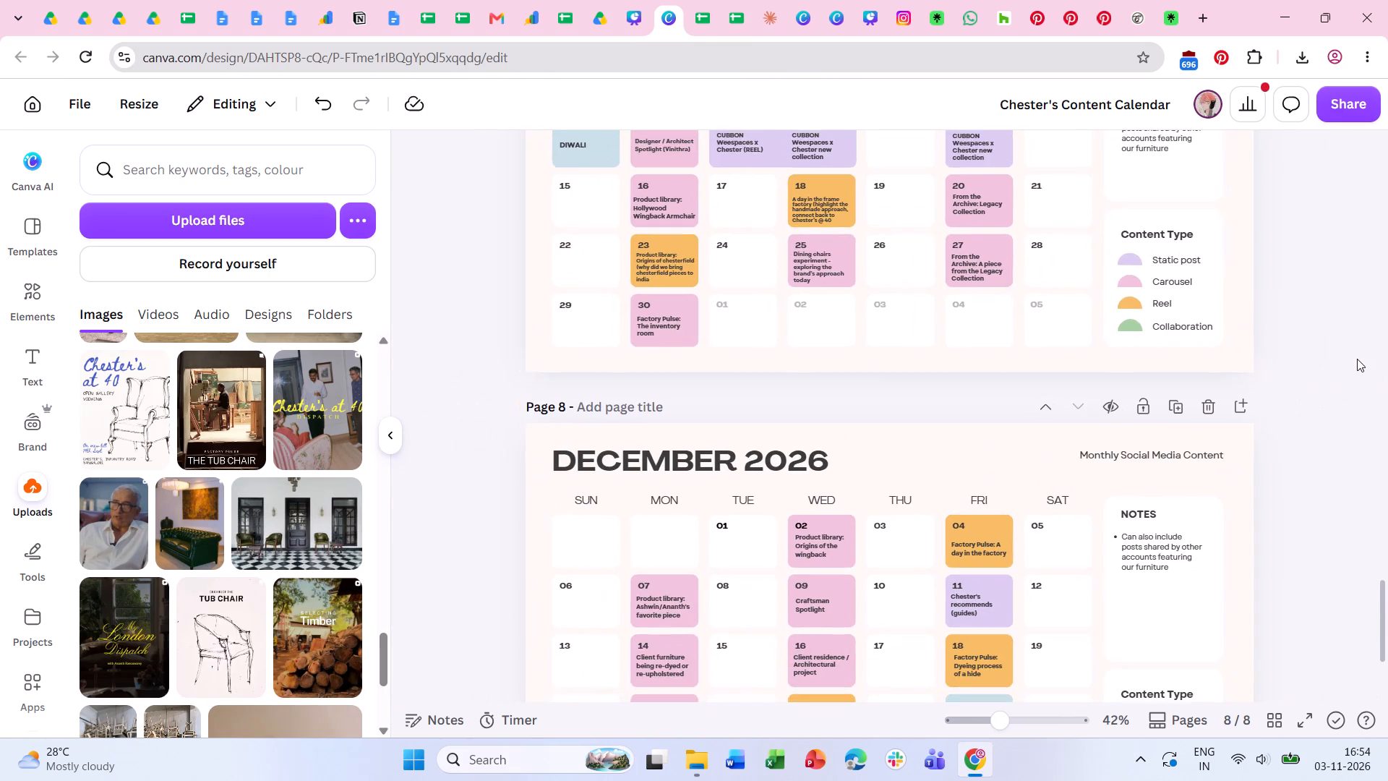
pyautogui.scroll(-2, 1325, 336)
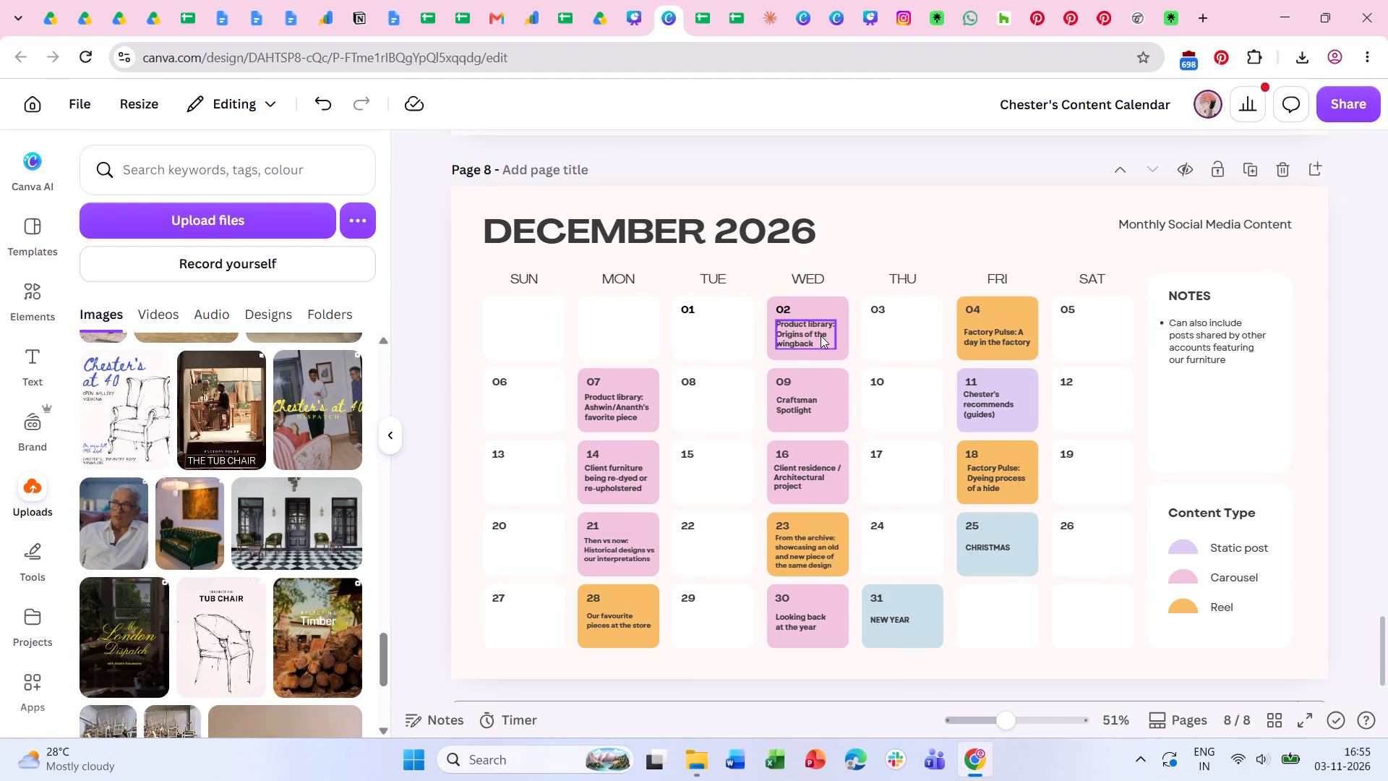
pyautogui.doubleClick(993, 336)
pyautogui.click(1021, 330)
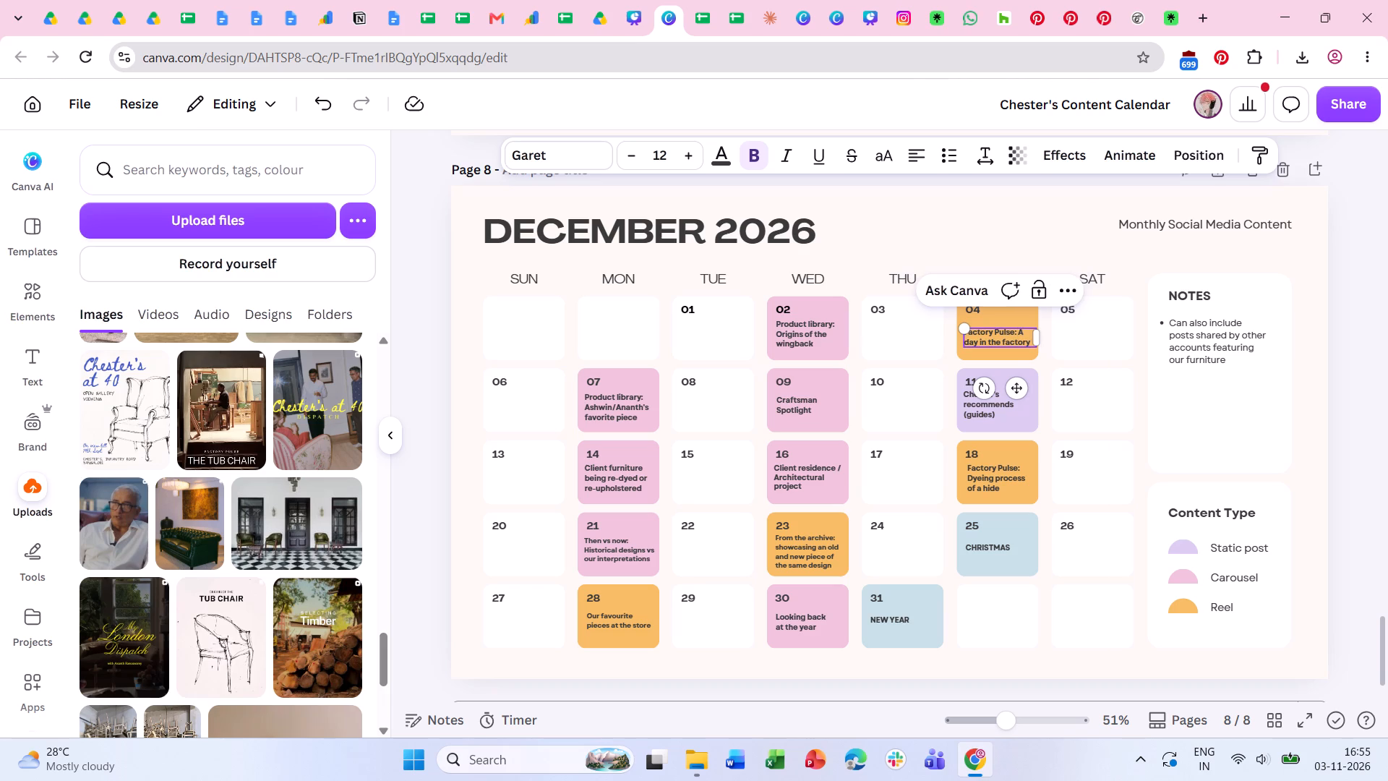
pyautogui.moveTo(1018, 329); pyautogui.dragTo(1028, 338)
pyautogui.press('BackSpace')
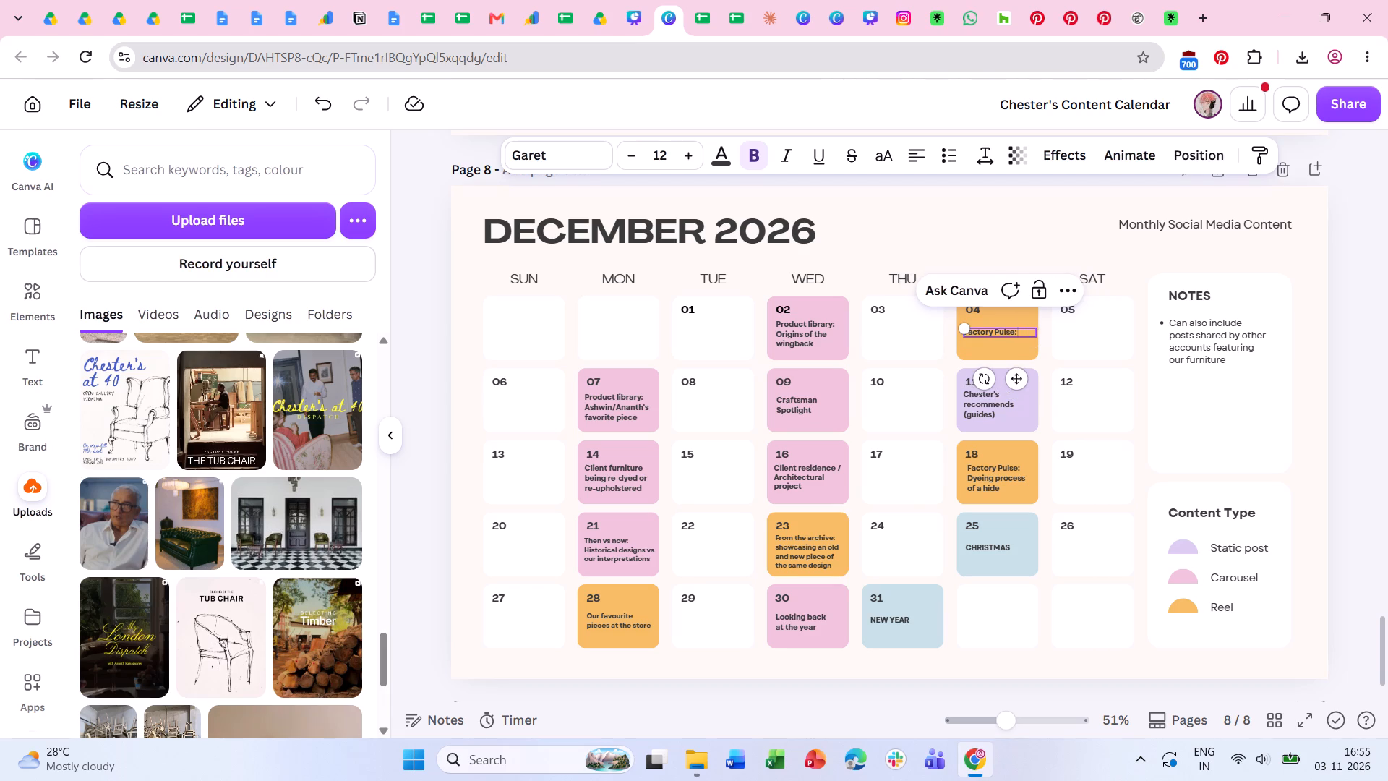
pyautogui.write('Sha')
pyautogui.write('down')
pyautogui.press('BackSpace')
pyautogui.press('space')
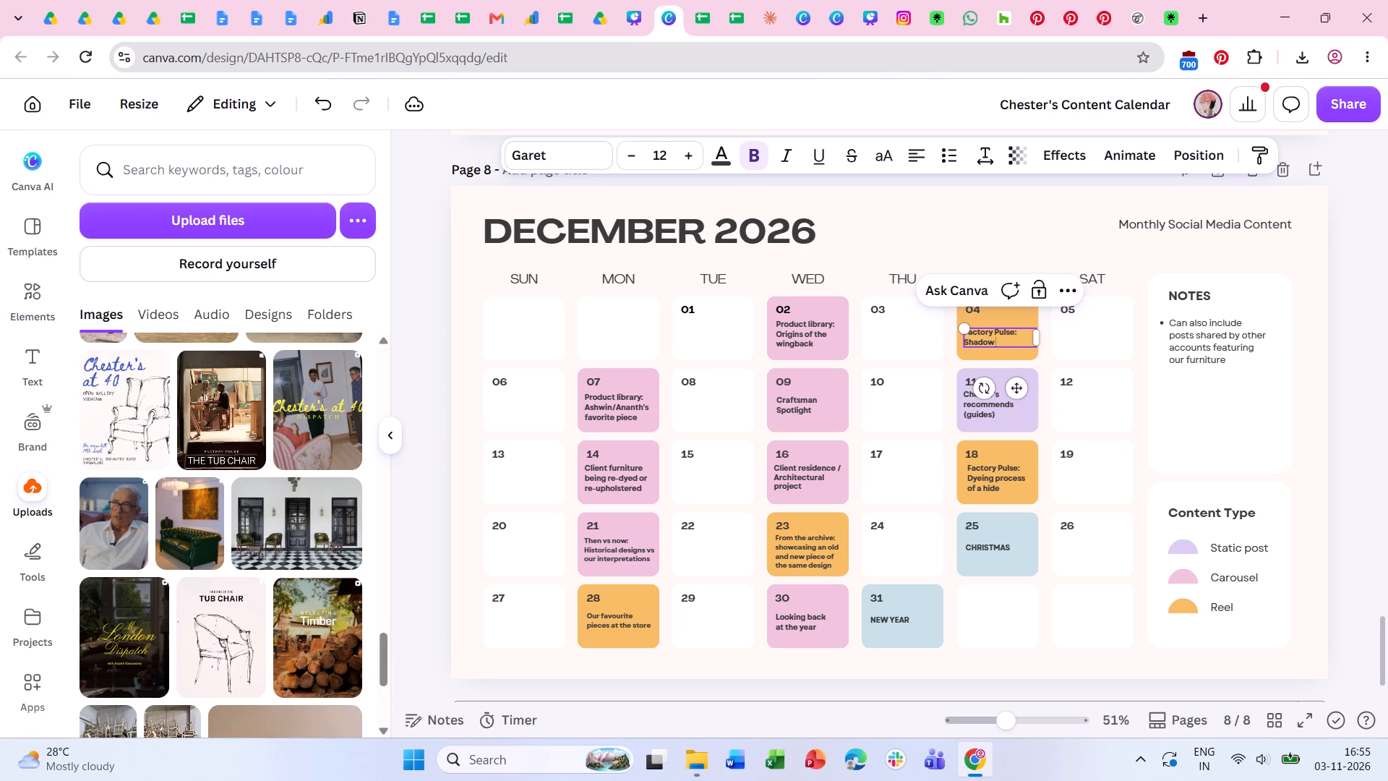
pyautogui.write('leather hand dyed')
pyautogui.press('space')
pyautogui.press('BackSpace')
pyautogui.press('BackSpace')
pyautogui.write('ing process')
pyautogui.click(892, 338)
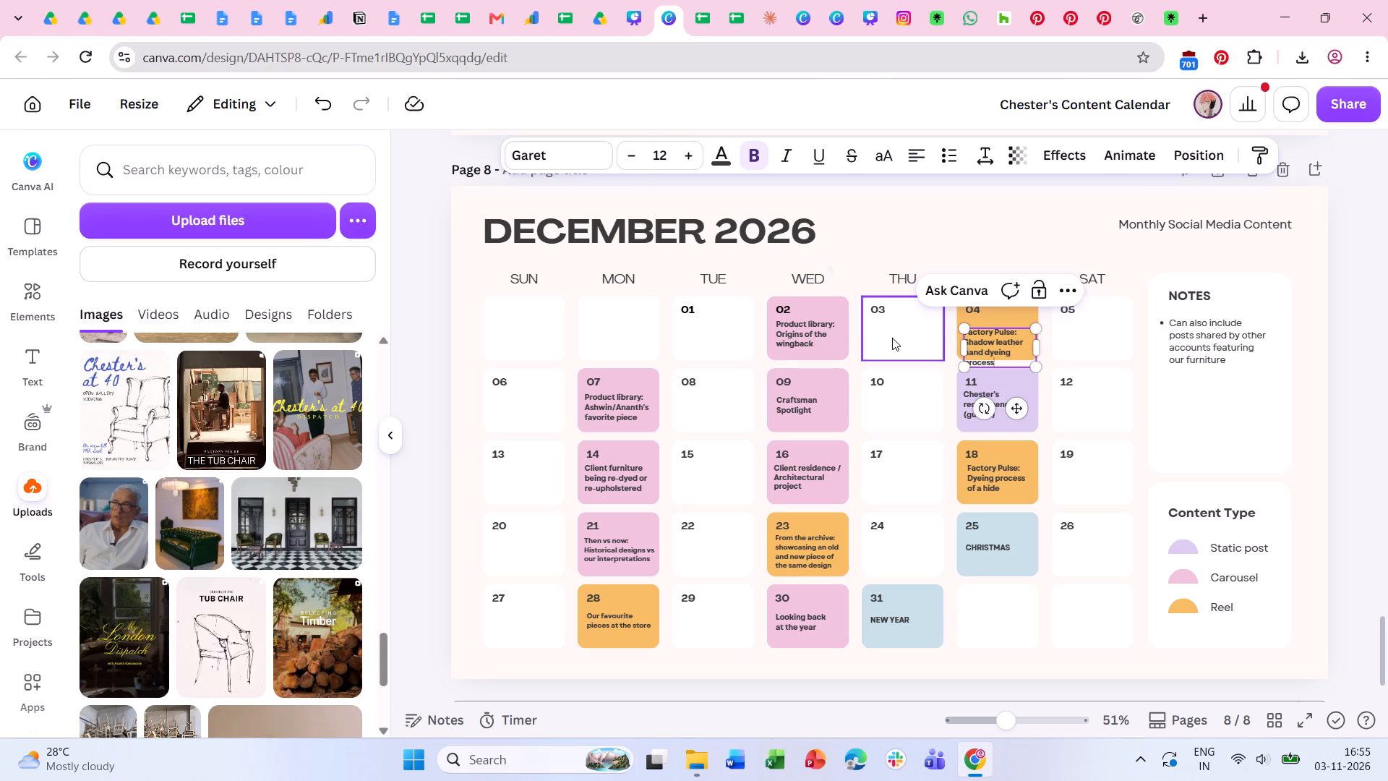
# Move the December 4 text up so that it fits inside its cell.
pyautogui.moveTo(988, 359); pyautogui.dragTo(985, 347)
pyautogui.click(1316, 344)
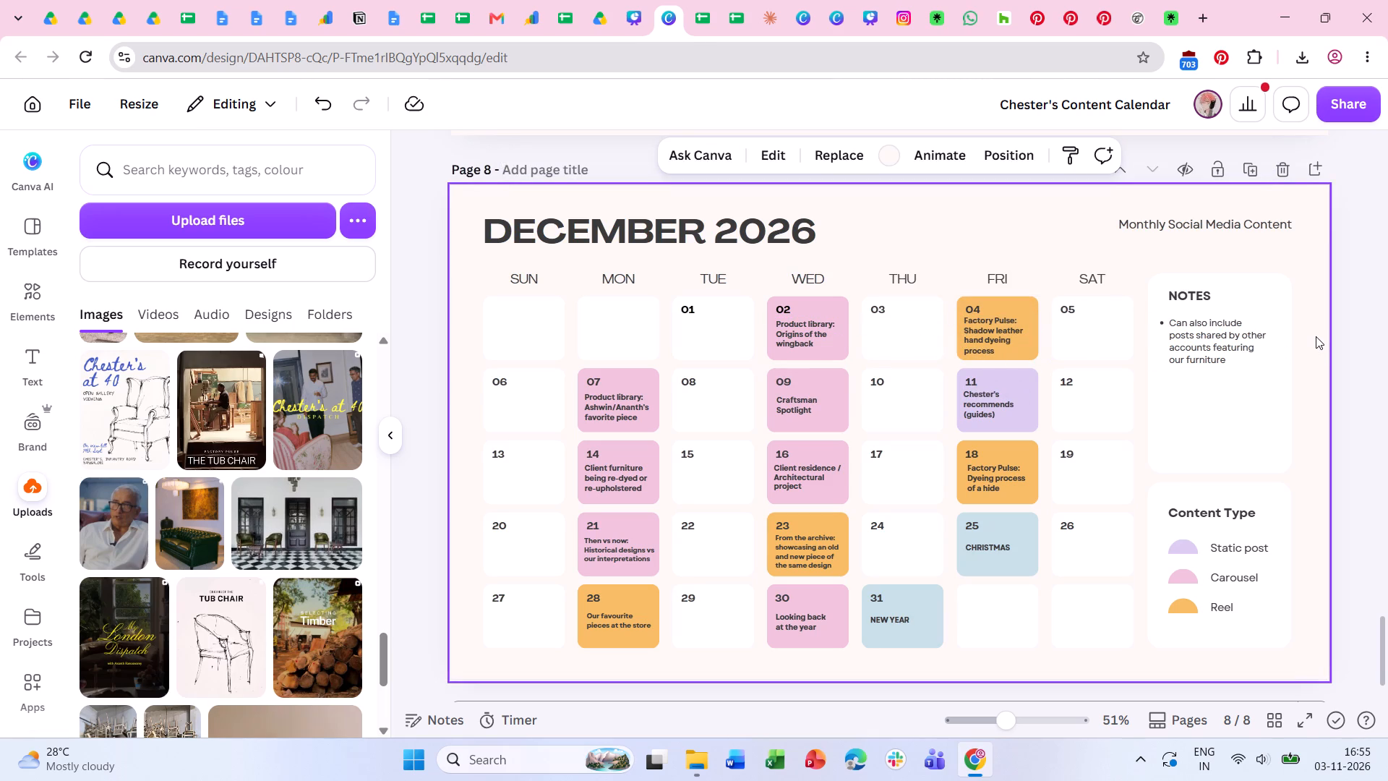
# Replace "Dyeing process of a hide" in the December 18 entry with "Piece getting upholstered with shadow leather".
pyautogui.doubleClick(985, 489)
pyautogui.moveTo(1004, 490); pyautogui.dragTo(982, 488)
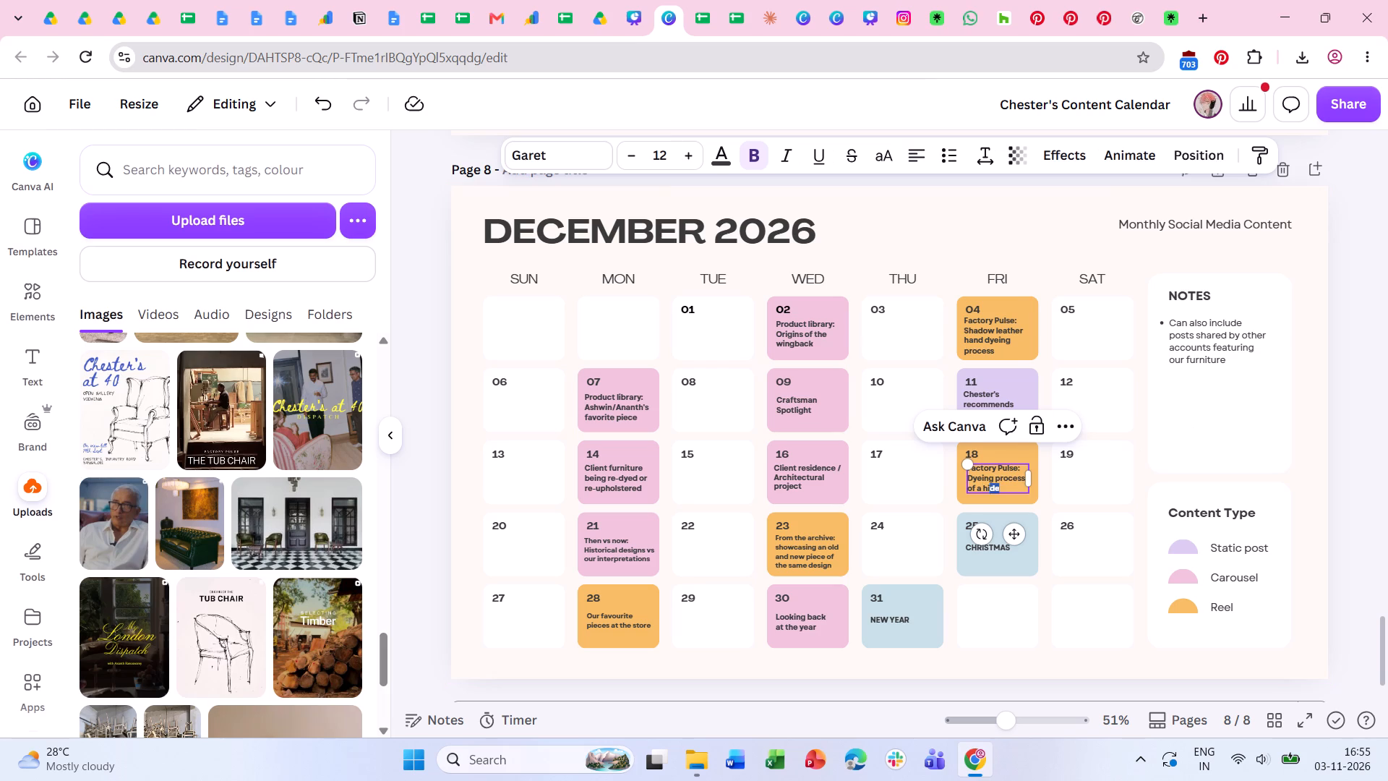
pyautogui.moveTo(982, 488); pyautogui.dragTo(968, 482)
pyautogui.press('BackSpace')
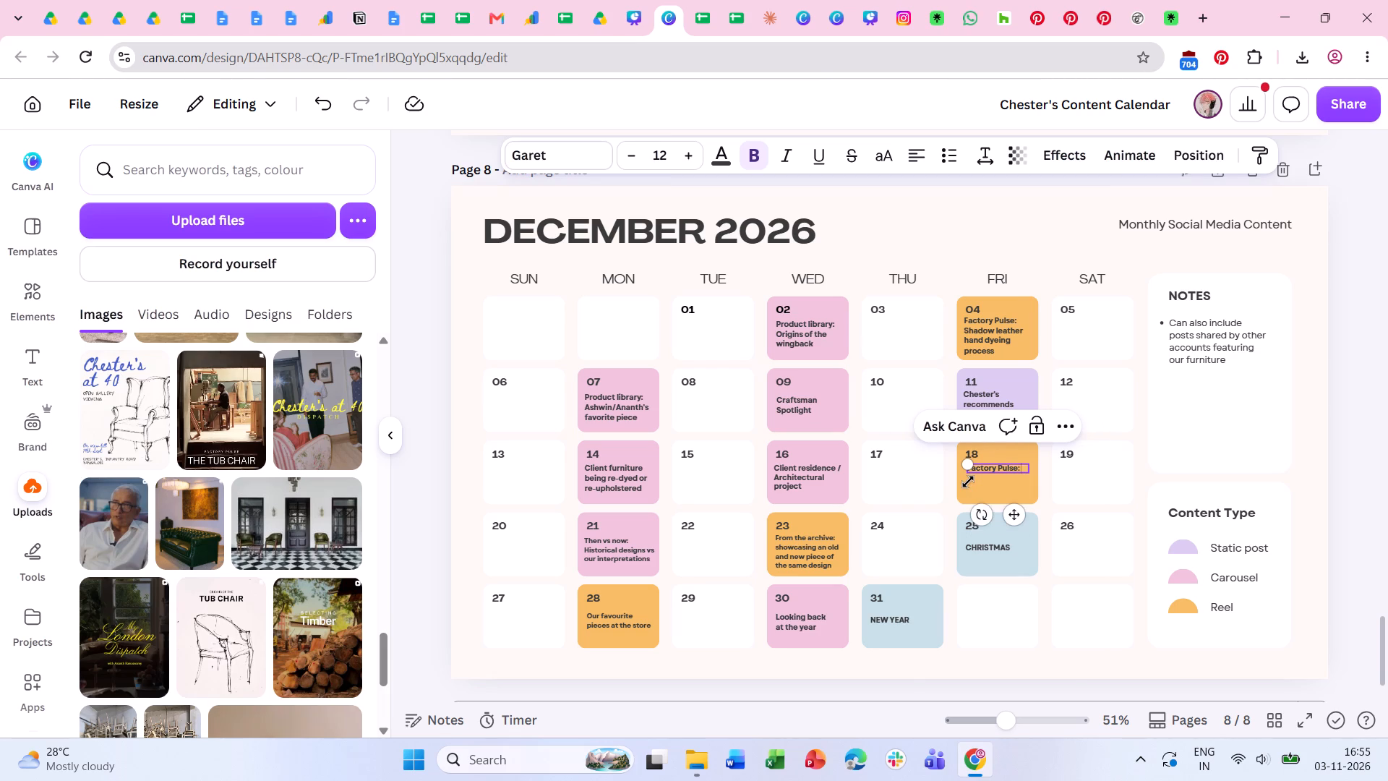
pyautogui.write('Furn')
pyautogui.press('BackSpace')
pyautogui.press('BackSpace')
pyautogui.press('BackSpace')
pyautogui.press('BackSpace')
pyautogui.write('Piece getting uphols')
pyautogui.write('tered with')
pyautogui.press('space')
pyautogui.write('shadwo')
pyautogui.press('BackSpace')
pyautogui.press('BackSpace')
pyautogui.write('ow lea')
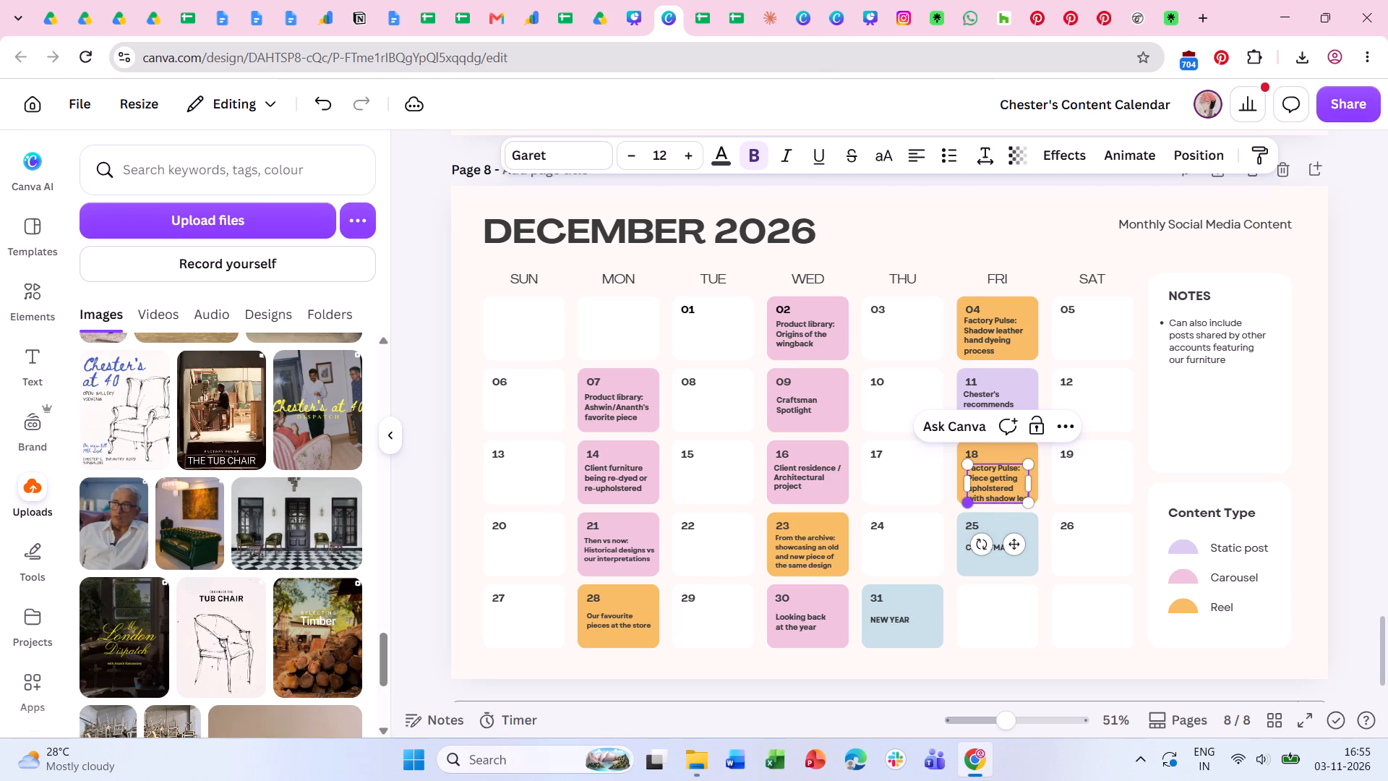
pyautogui.write('ther')
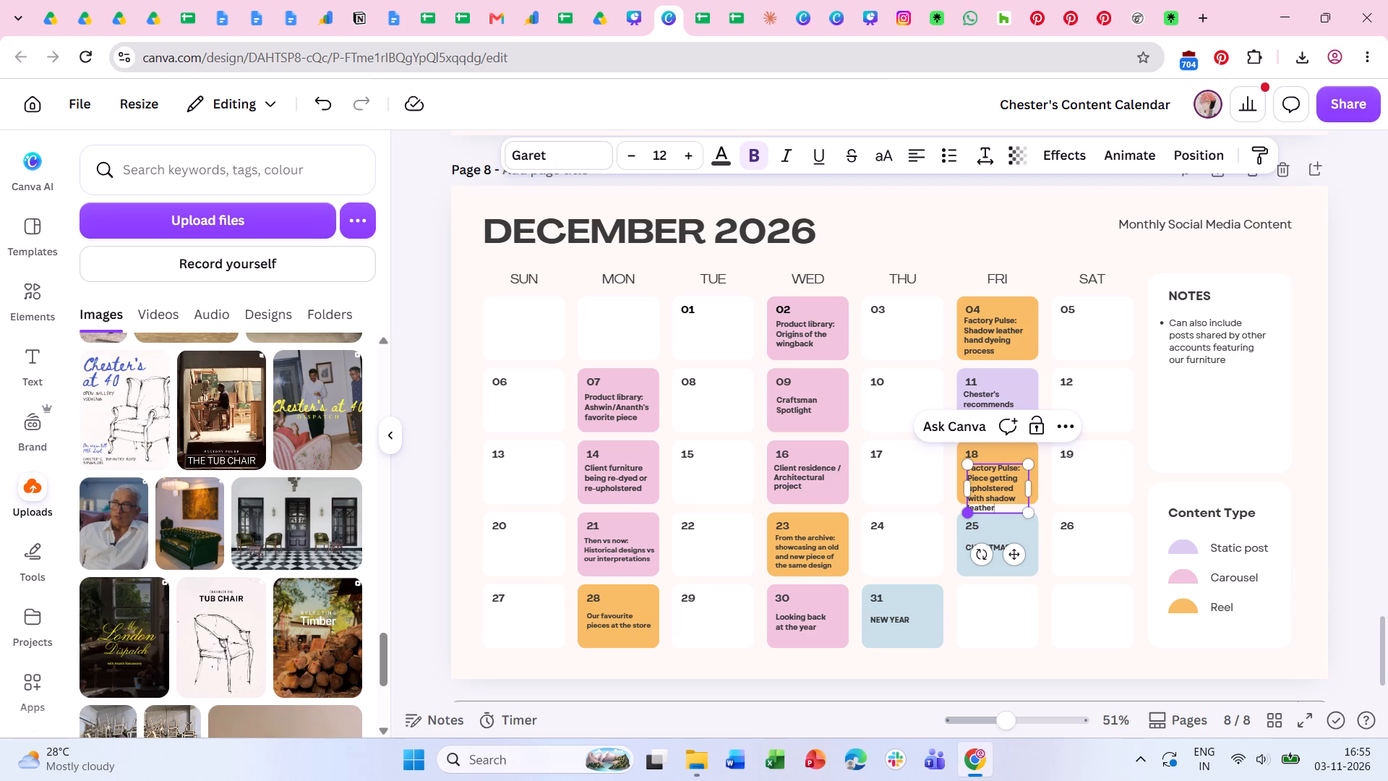
# Set the December 18 entry's text size to 11.
pyautogui.click(1090, 495)
pyautogui.click(1024, 493)
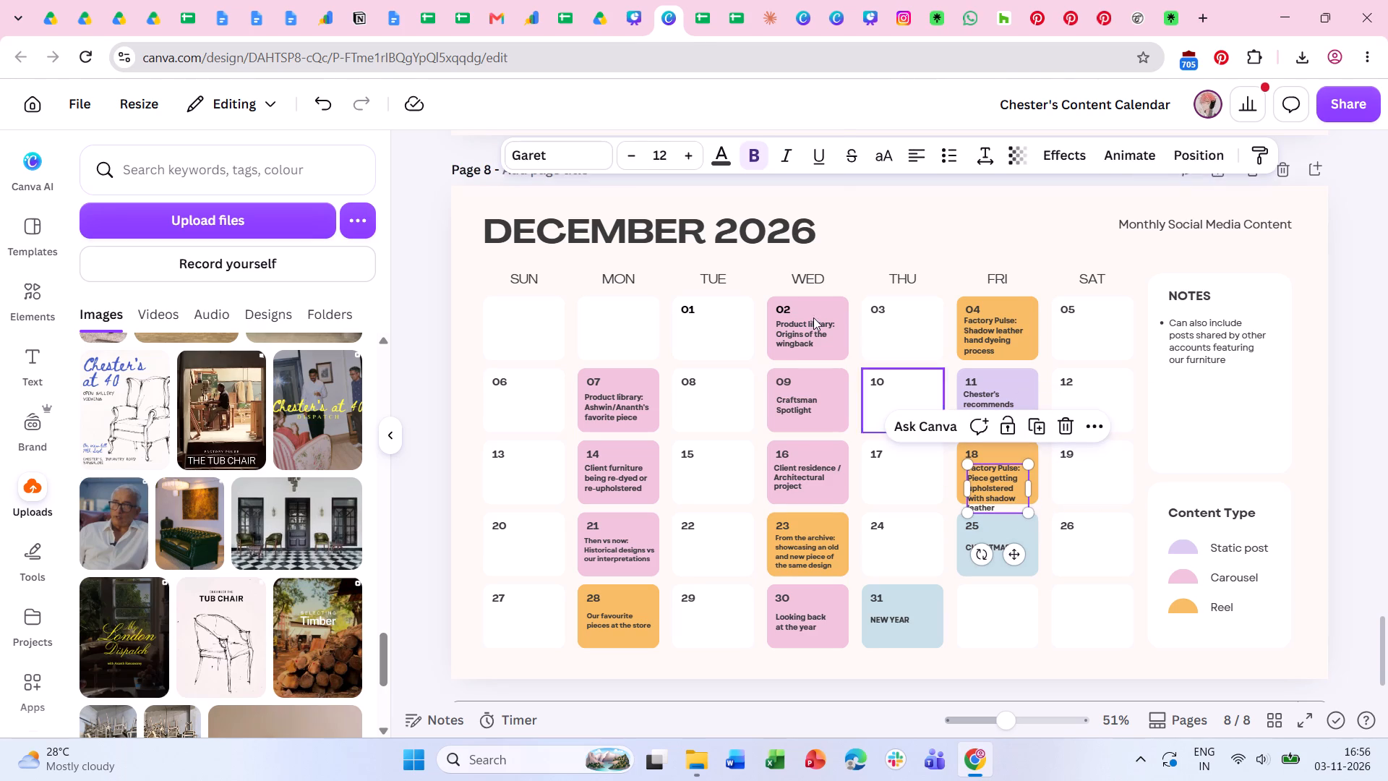
pyautogui.click(627, 153)
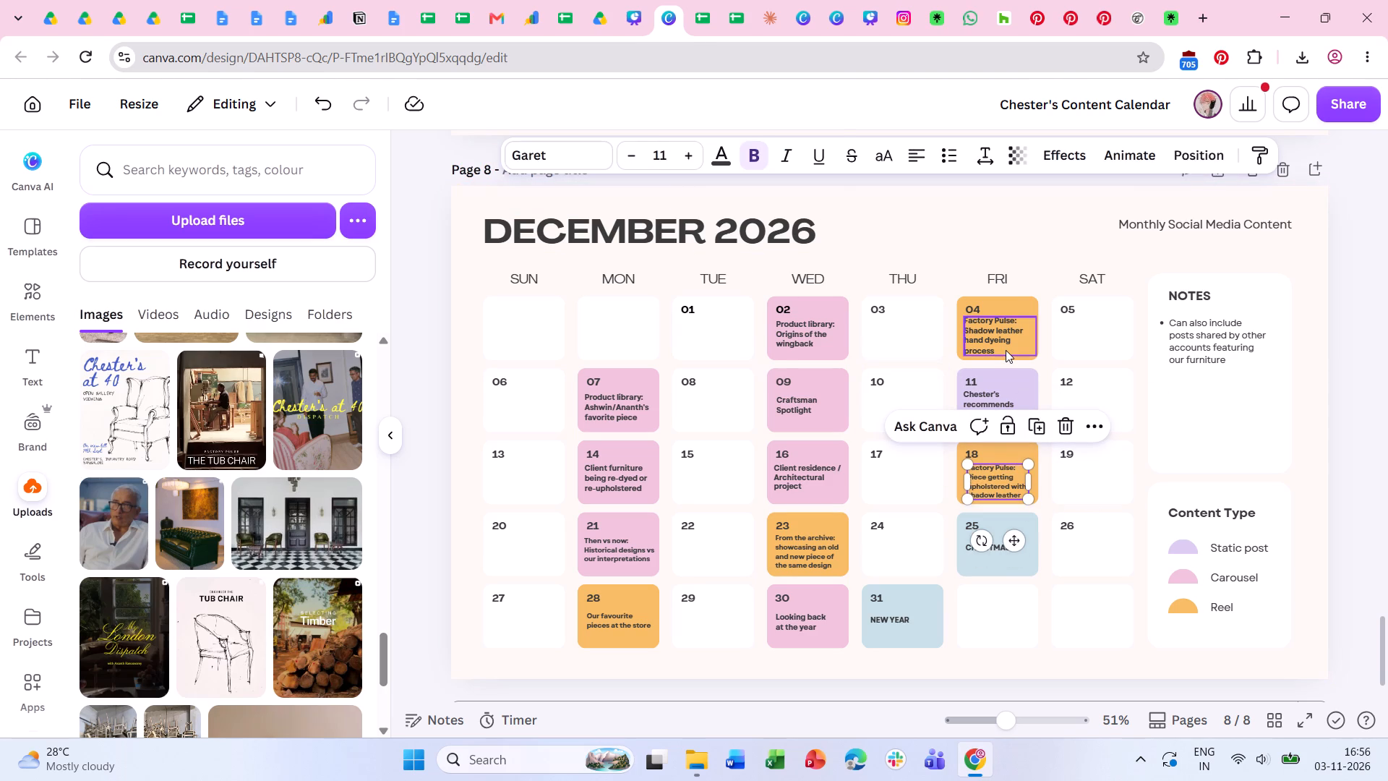
# Narrow the December 4 entry's text box slightly.
pyautogui.click(1006, 350)
pyautogui.click(1045, 343)
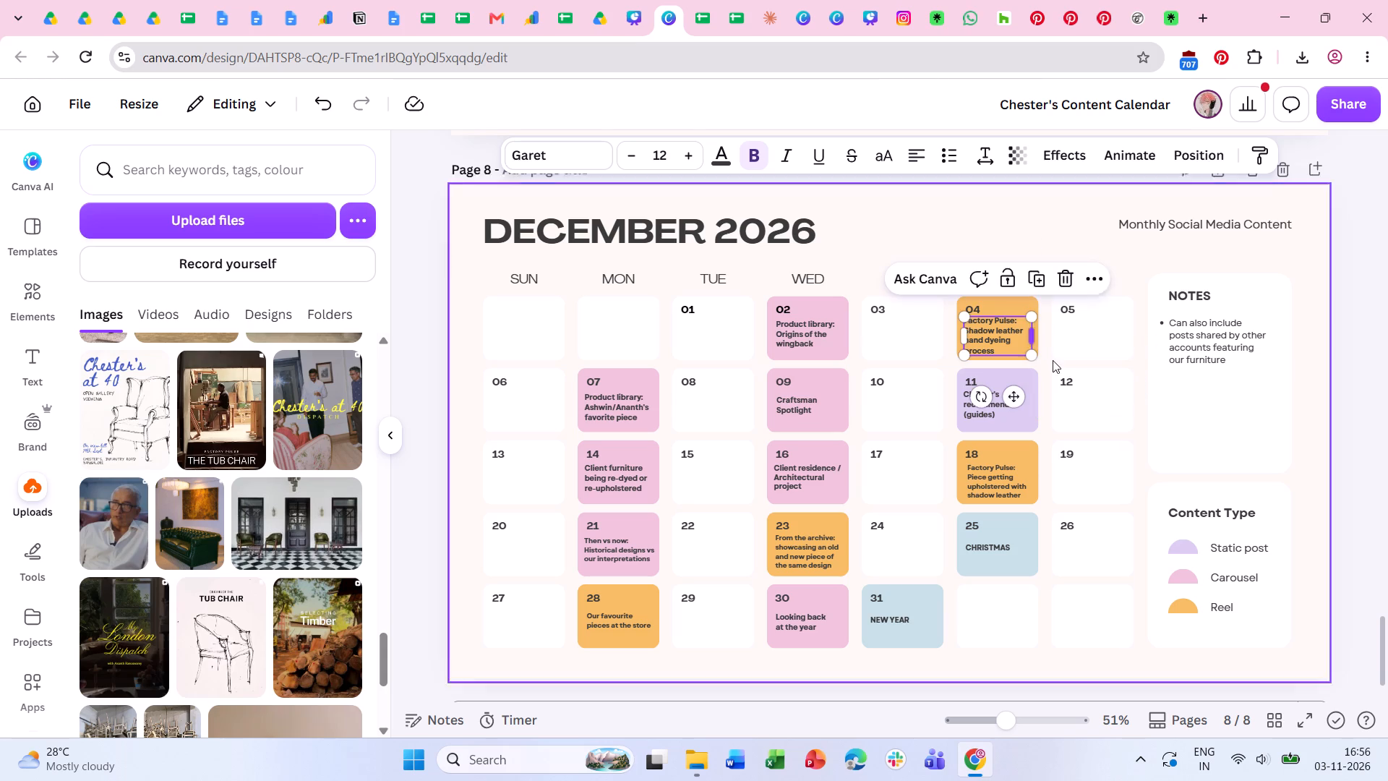
# Reduce the December 4 entry's line spacing to 1.23.
pyautogui.click(1054, 364)
pyautogui.click(1012, 349)
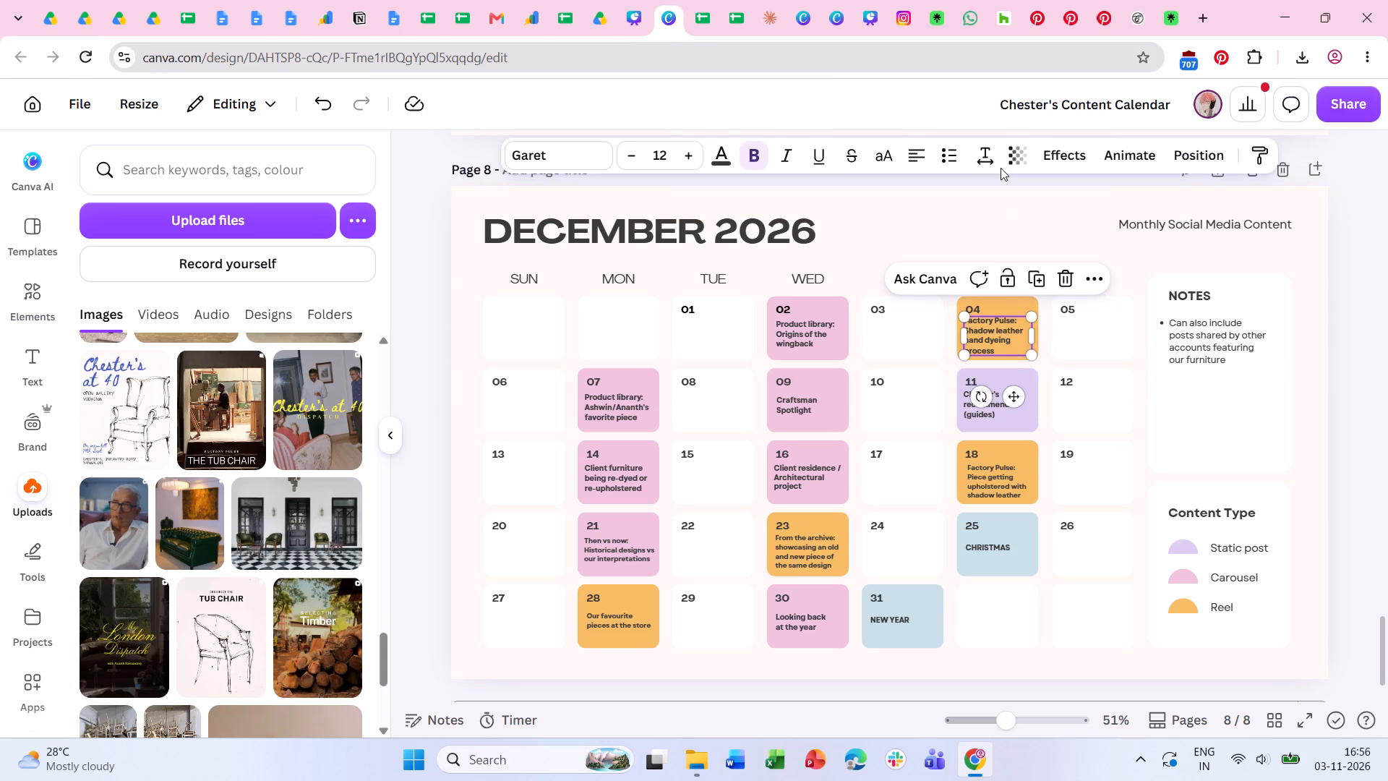
pyautogui.click(980, 153)
pyautogui.moveTo(952, 292); pyautogui.dragTo(942, 294)
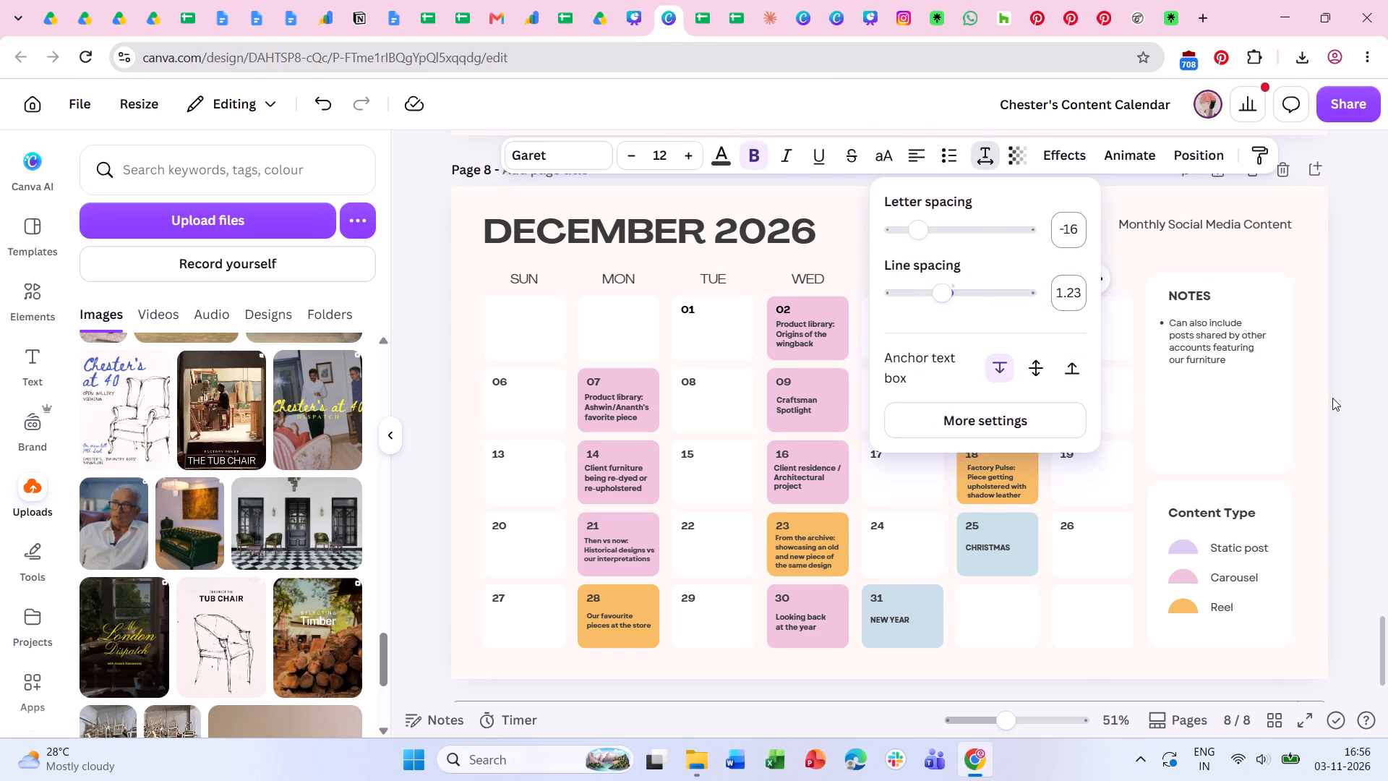
pyautogui.doubleClick(1332, 398)
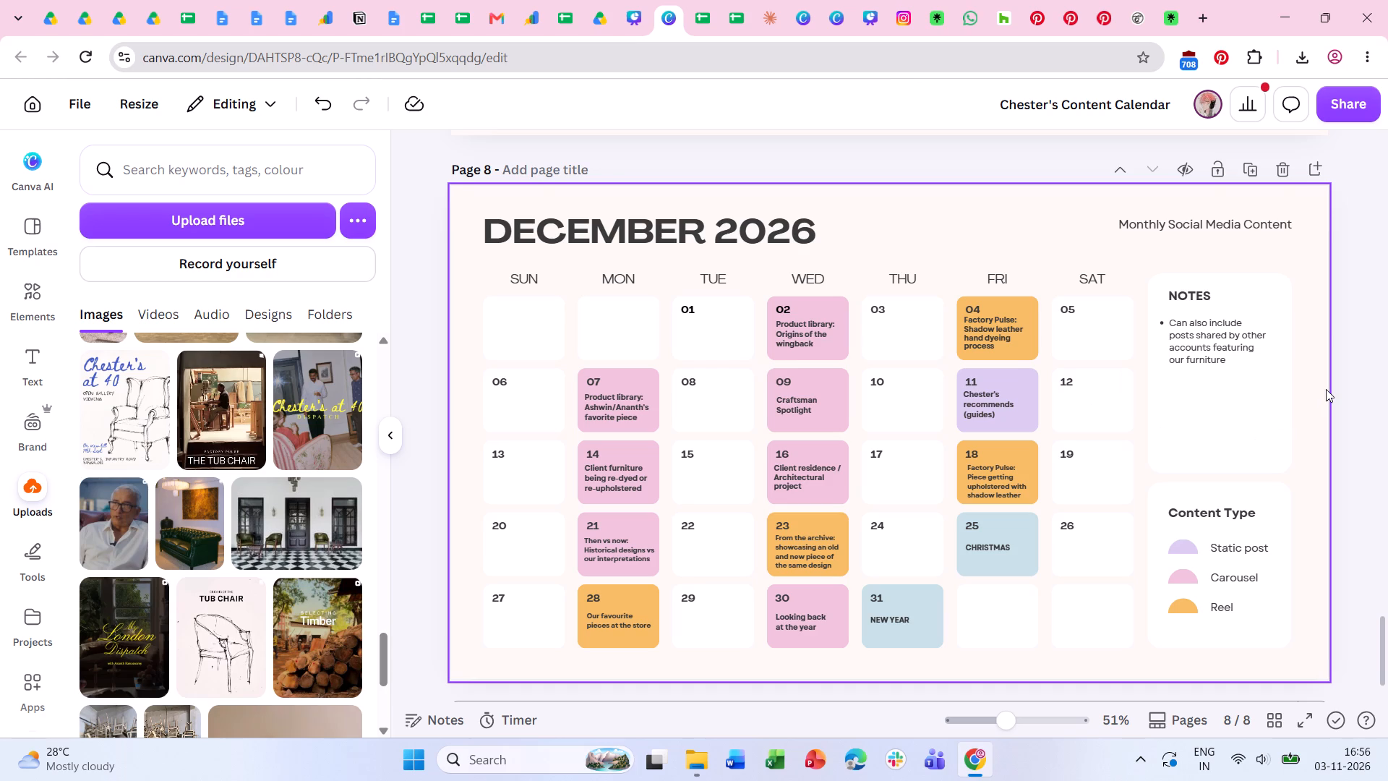
# Replace the "Product library: Origins of the wingback" entry on December 2 with the "Craftsman Spotlight" text moved from December 9.
pyautogui.click(823, 343)
pyautogui.press('BackSpace')
pyautogui.moveTo(810, 406); pyautogui.dragTo(810, 357)
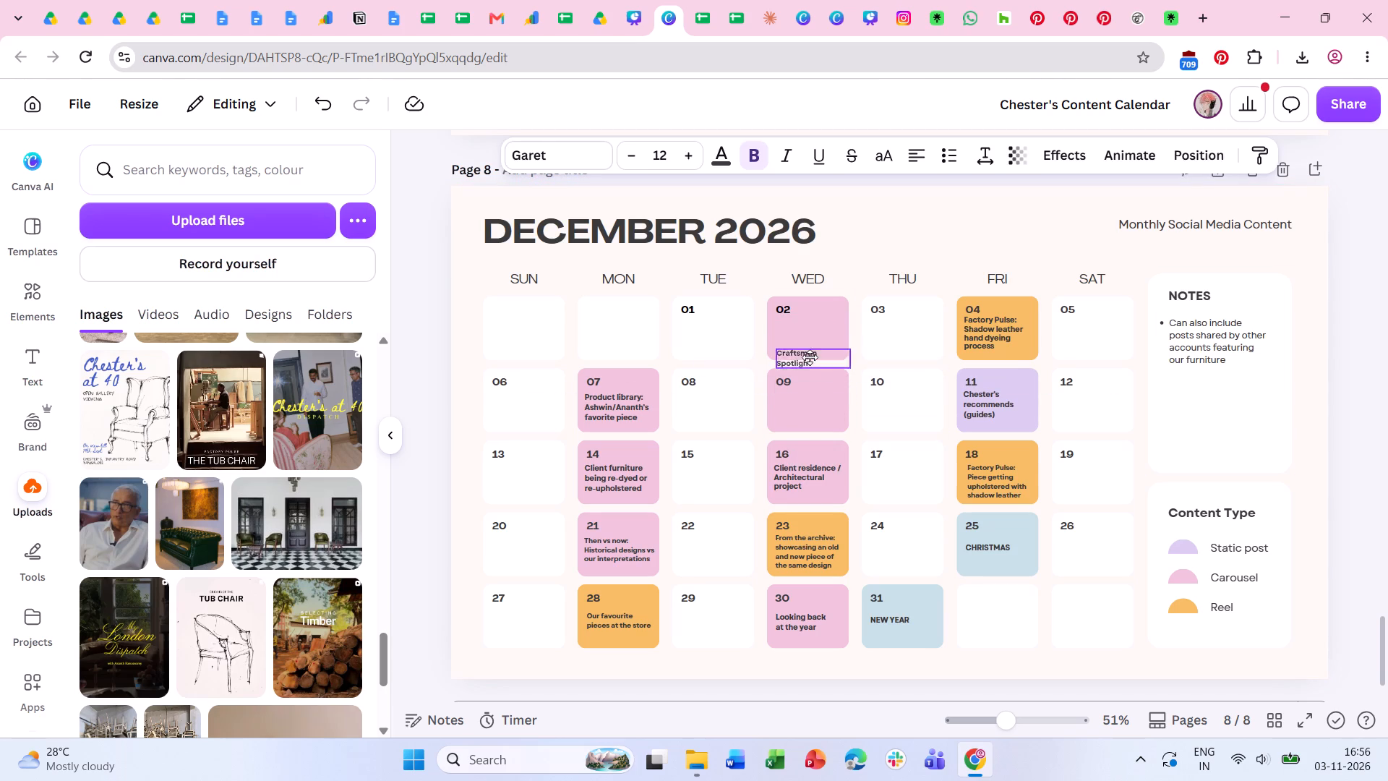
pyautogui.moveTo(810, 357); pyautogui.dragTo(810, 333)
pyautogui.click(1303, 380)
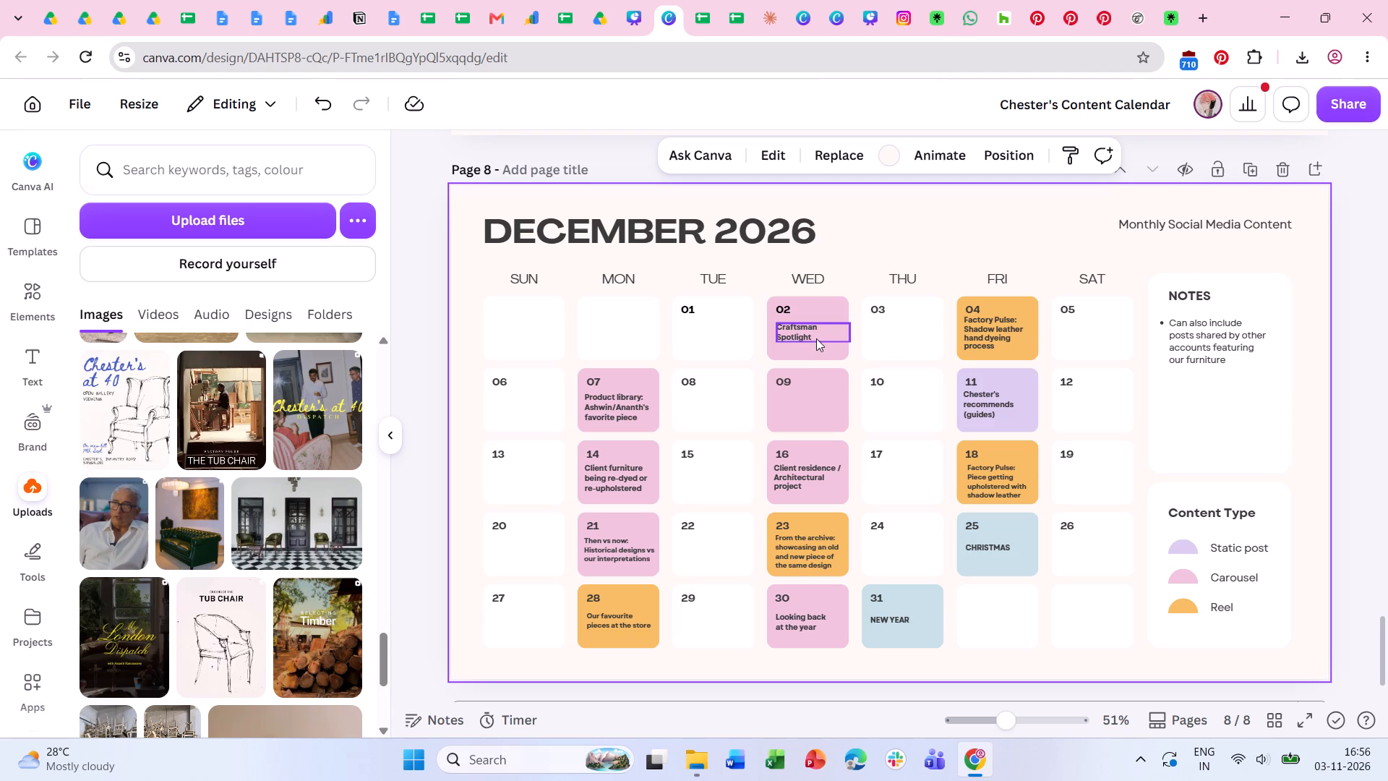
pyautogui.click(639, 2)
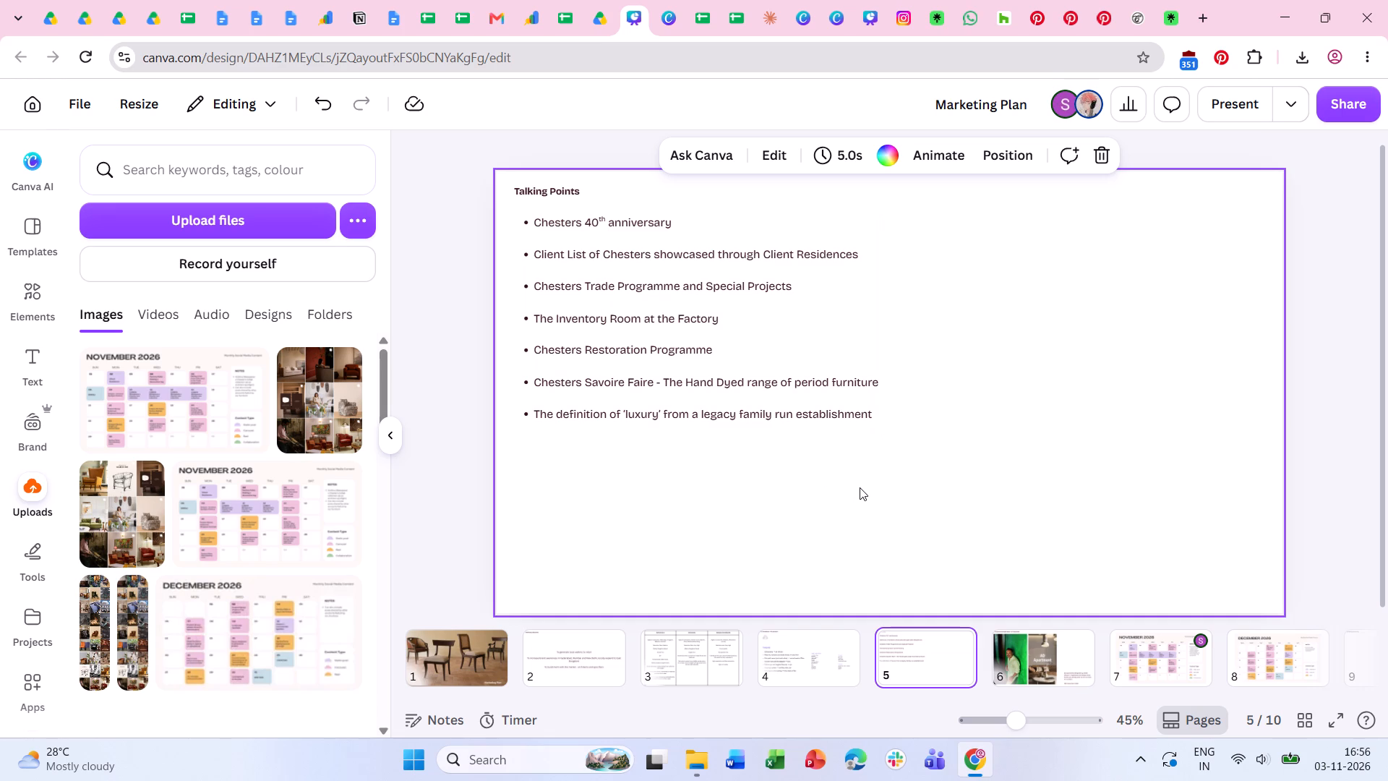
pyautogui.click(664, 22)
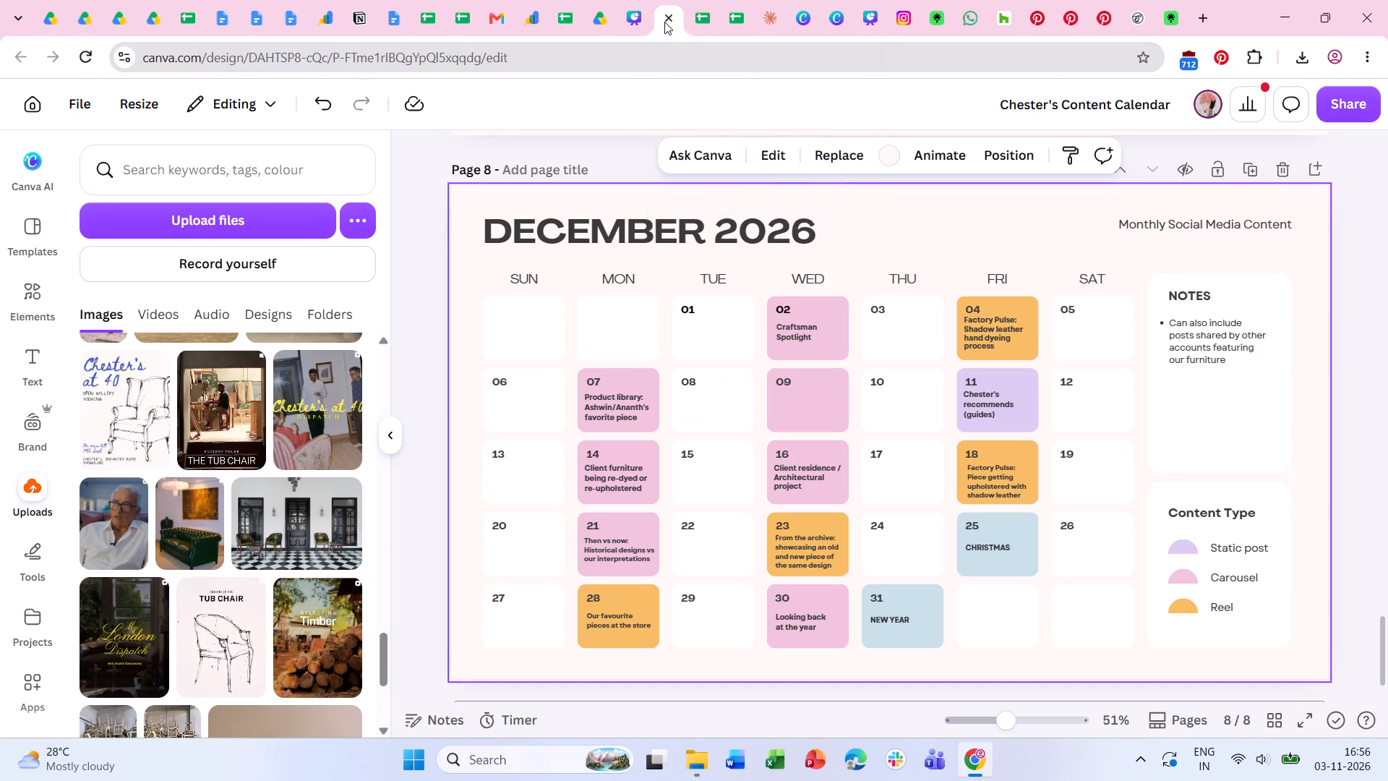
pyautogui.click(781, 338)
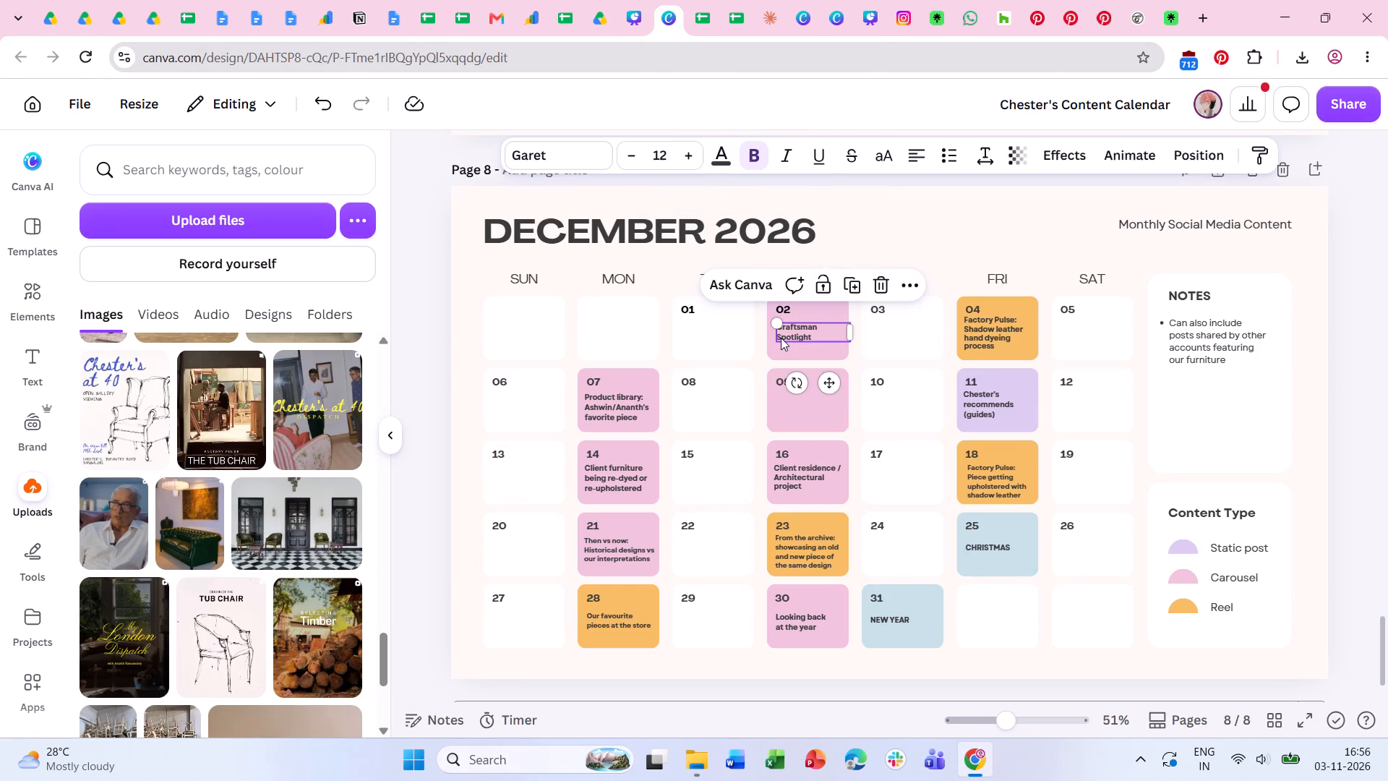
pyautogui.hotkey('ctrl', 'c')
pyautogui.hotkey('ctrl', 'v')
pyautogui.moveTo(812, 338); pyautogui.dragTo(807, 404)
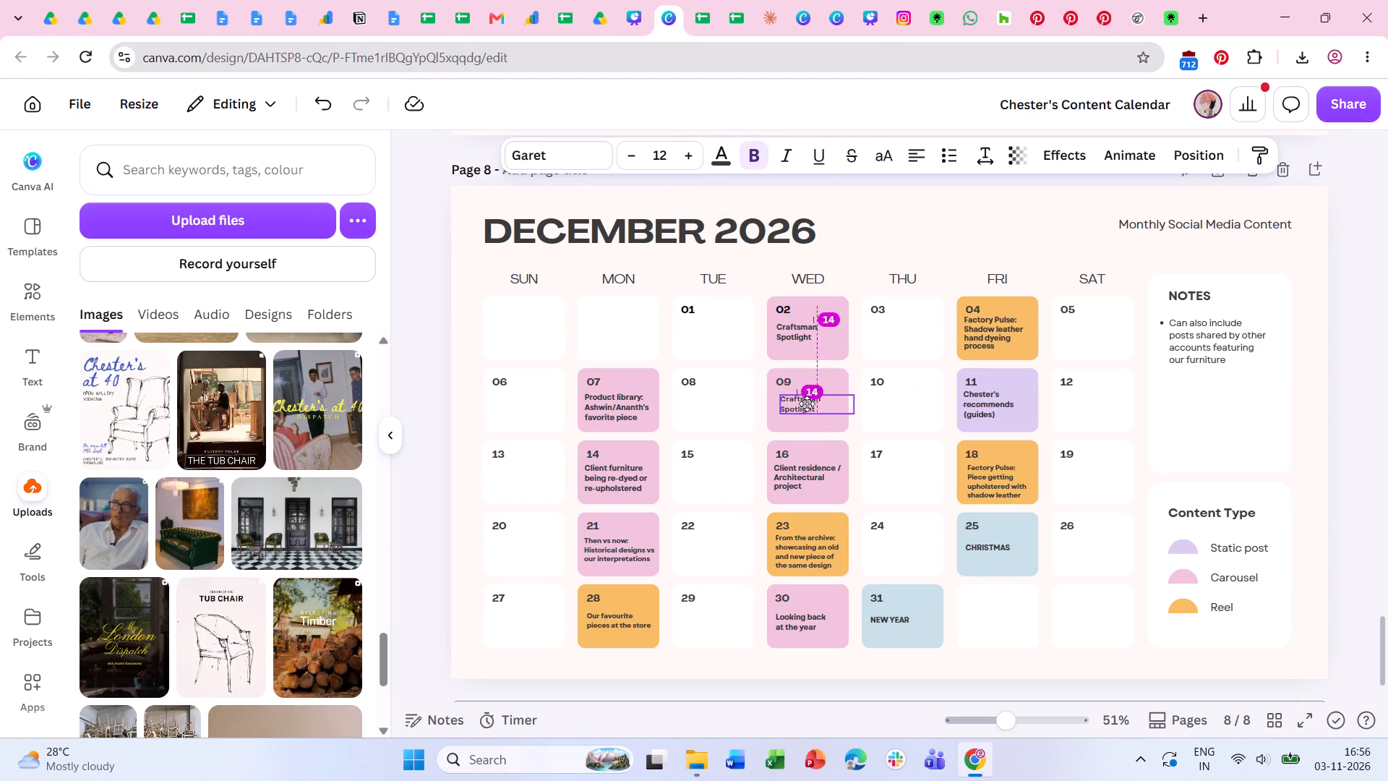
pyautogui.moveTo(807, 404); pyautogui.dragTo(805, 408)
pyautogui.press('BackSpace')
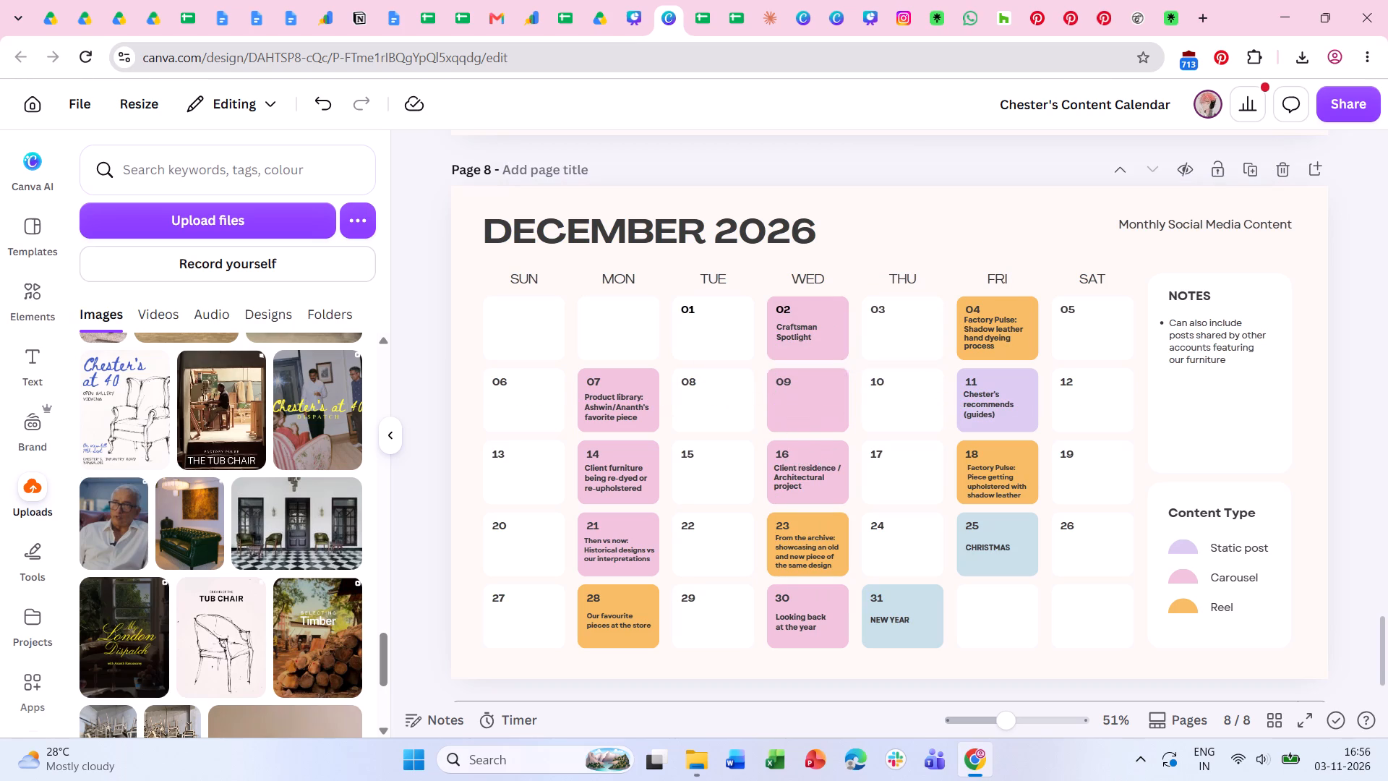
# Move the "Client residence / Architectural project" text from December 16 to December 9.
pyautogui.moveTo(796, 485); pyautogui.dragTo(800, 415)
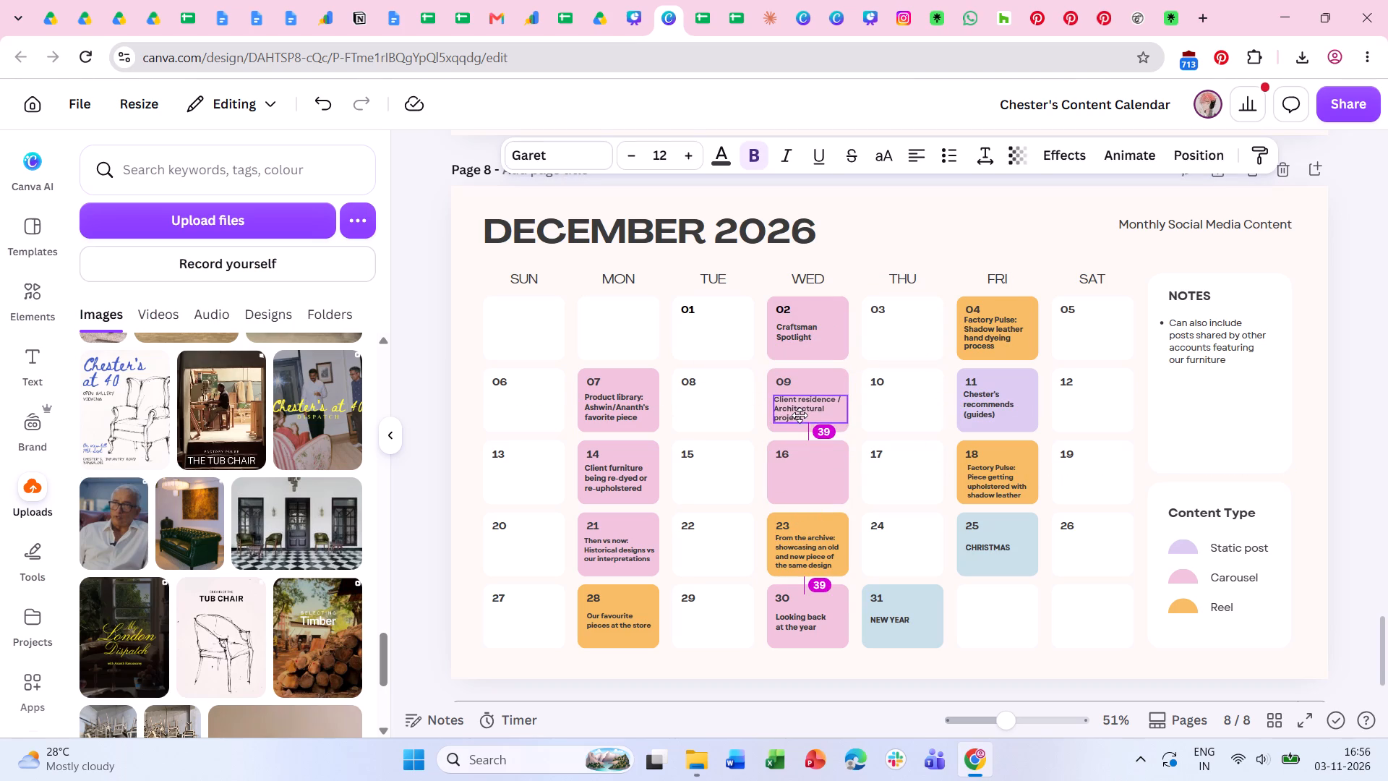
pyautogui.moveTo(800, 415); pyautogui.dragTo(800, 415)
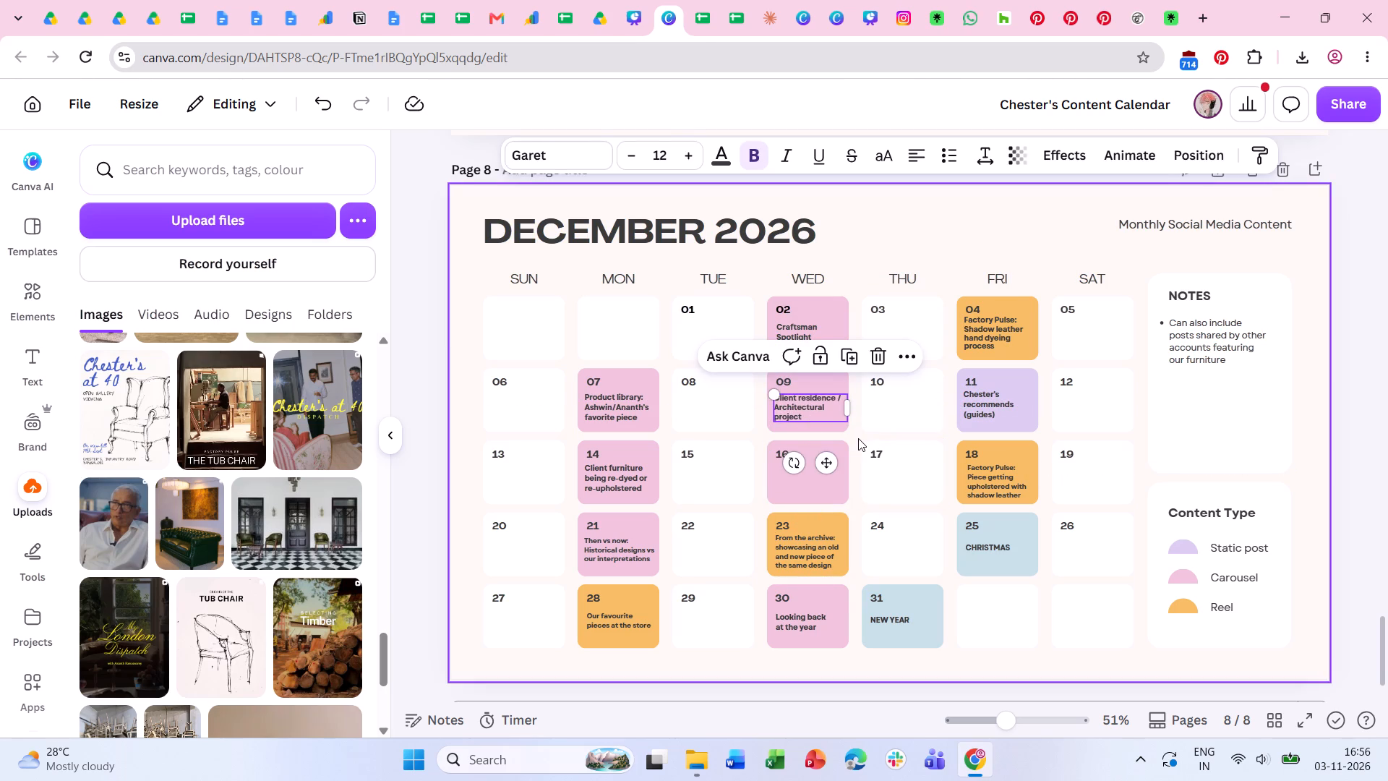
pyautogui.click(858, 438)
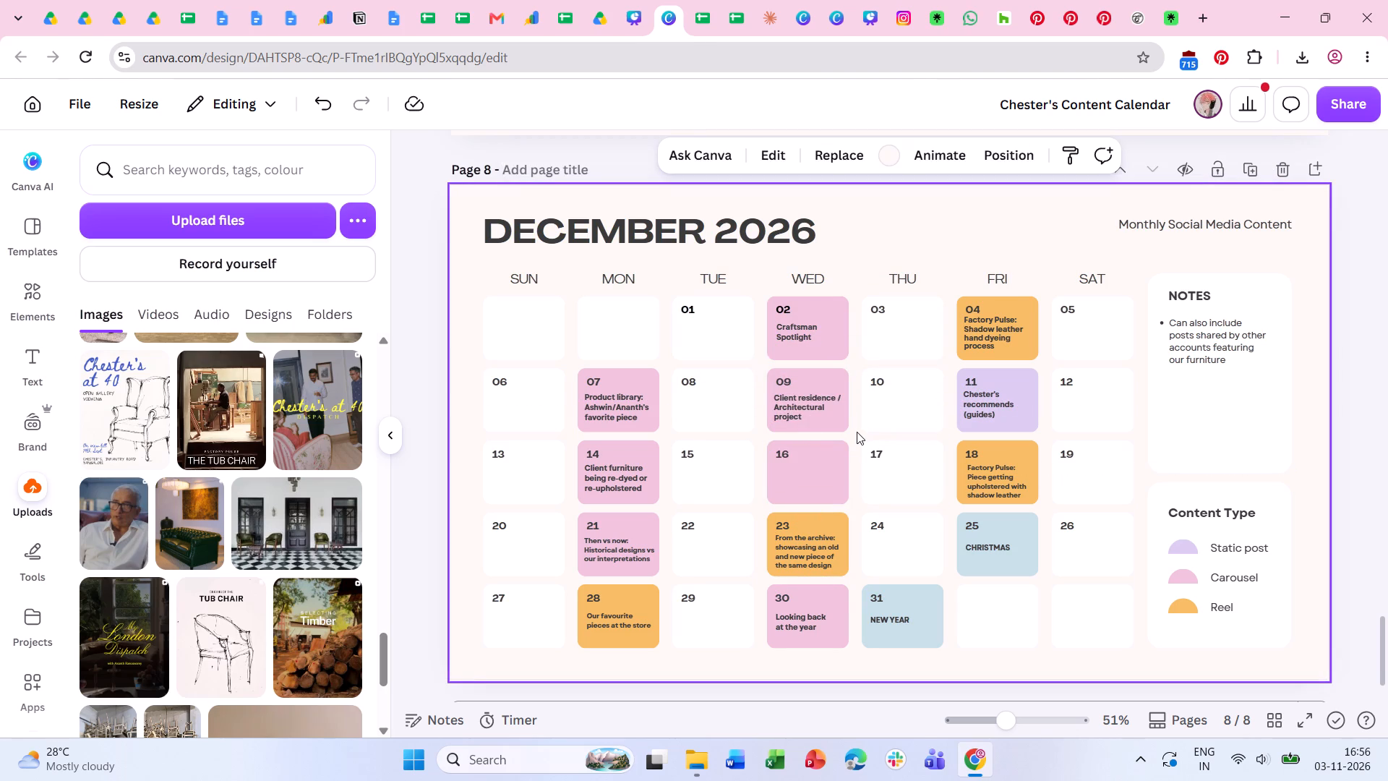
# Replace the "Chester's recommends (guides)" text on December 11 with a copy of the December 9 text.
pyautogui.click(981, 407)
pyautogui.press('BackSpace')
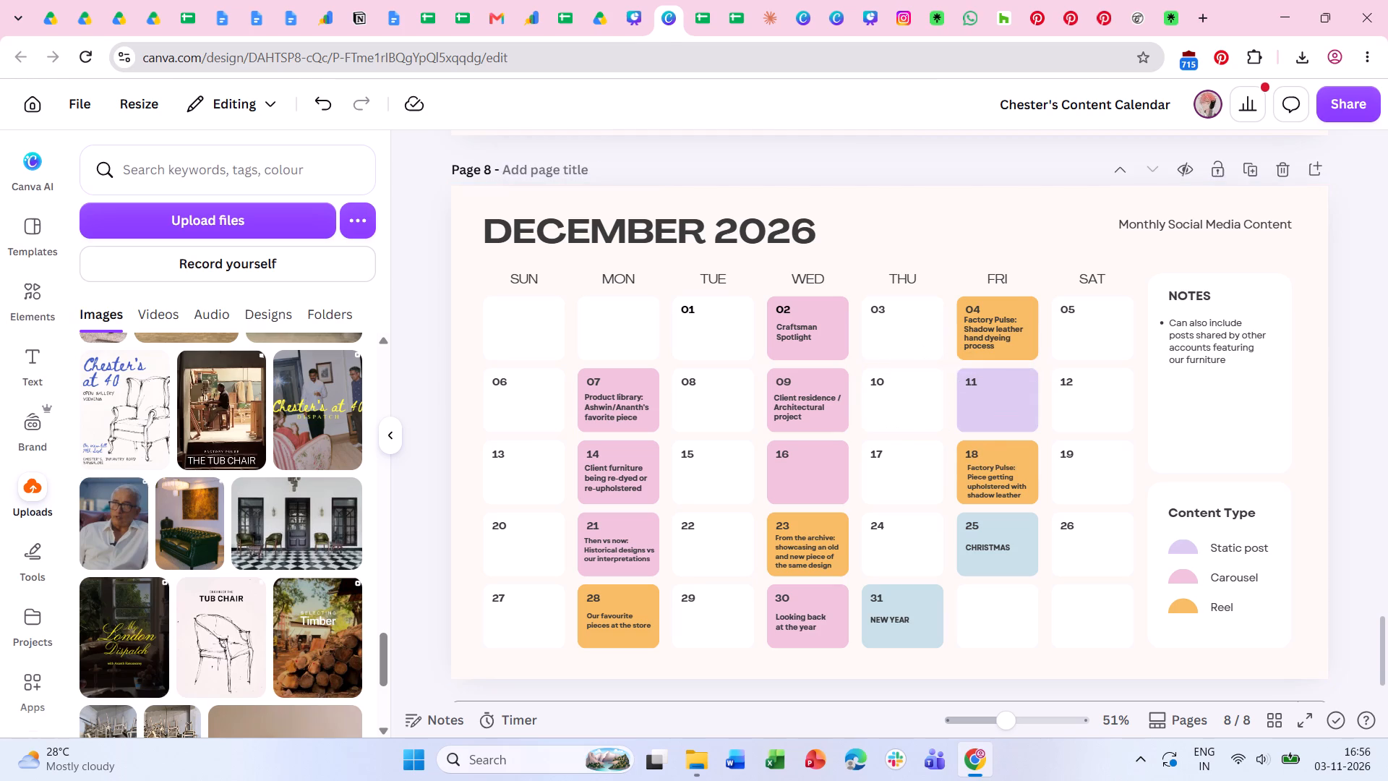
pyautogui.click(797, 406)
pyautogui.hotkey('ctrl', 'c')
pyautogui.hotkey('ctrl', 'v')
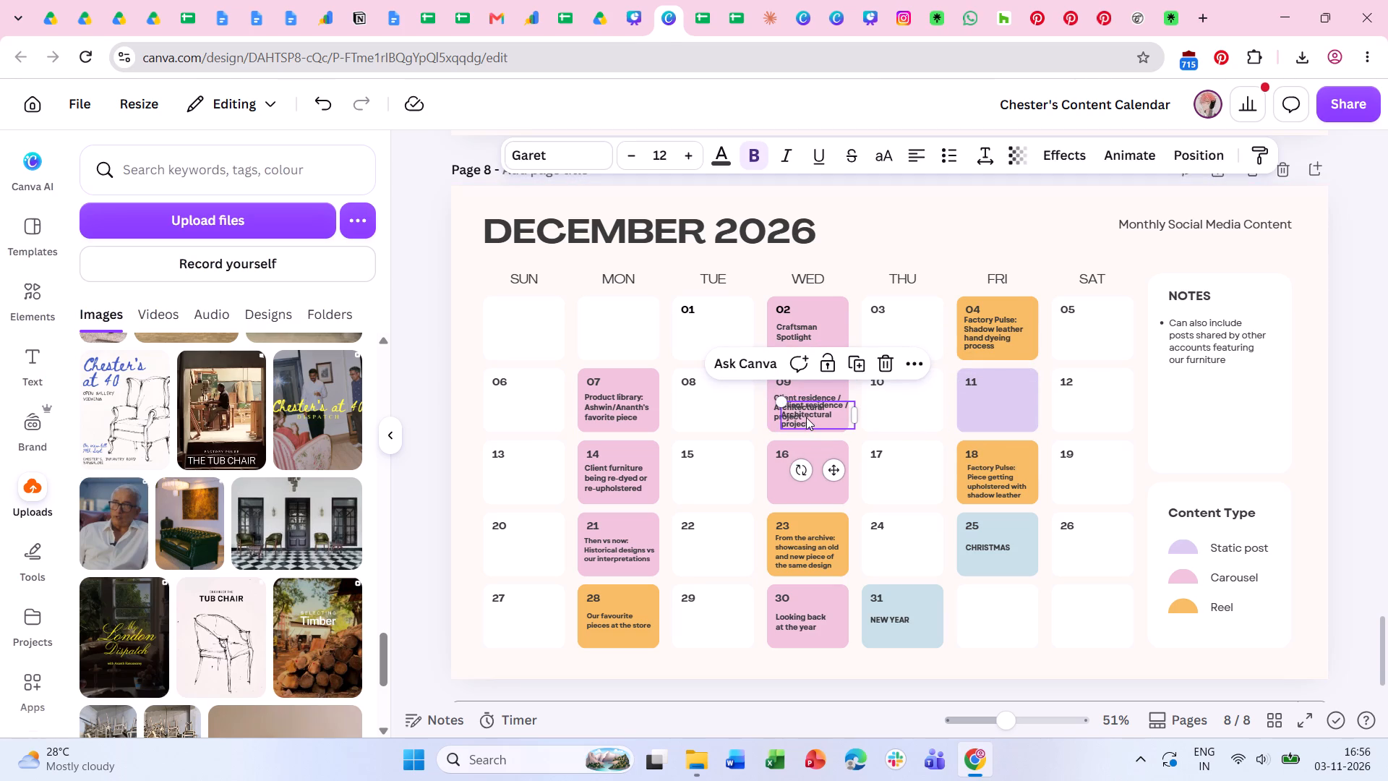
pyautogui.moveTo(806, 417); pyautogui.dragTo(992, 410)
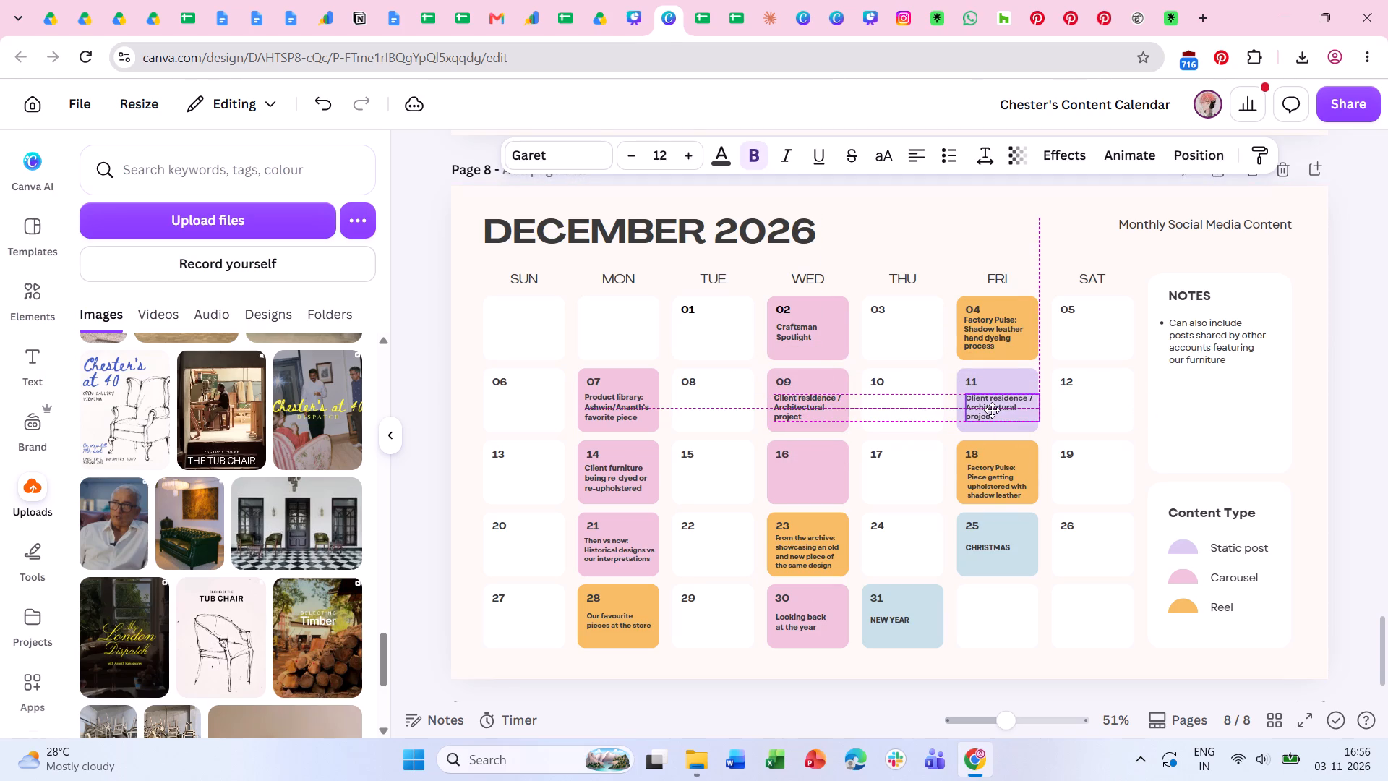
pyautogui.moveTo(992, 410); pyautogui.dragTo(991, 410)
pyautogui.click(1319, 424)
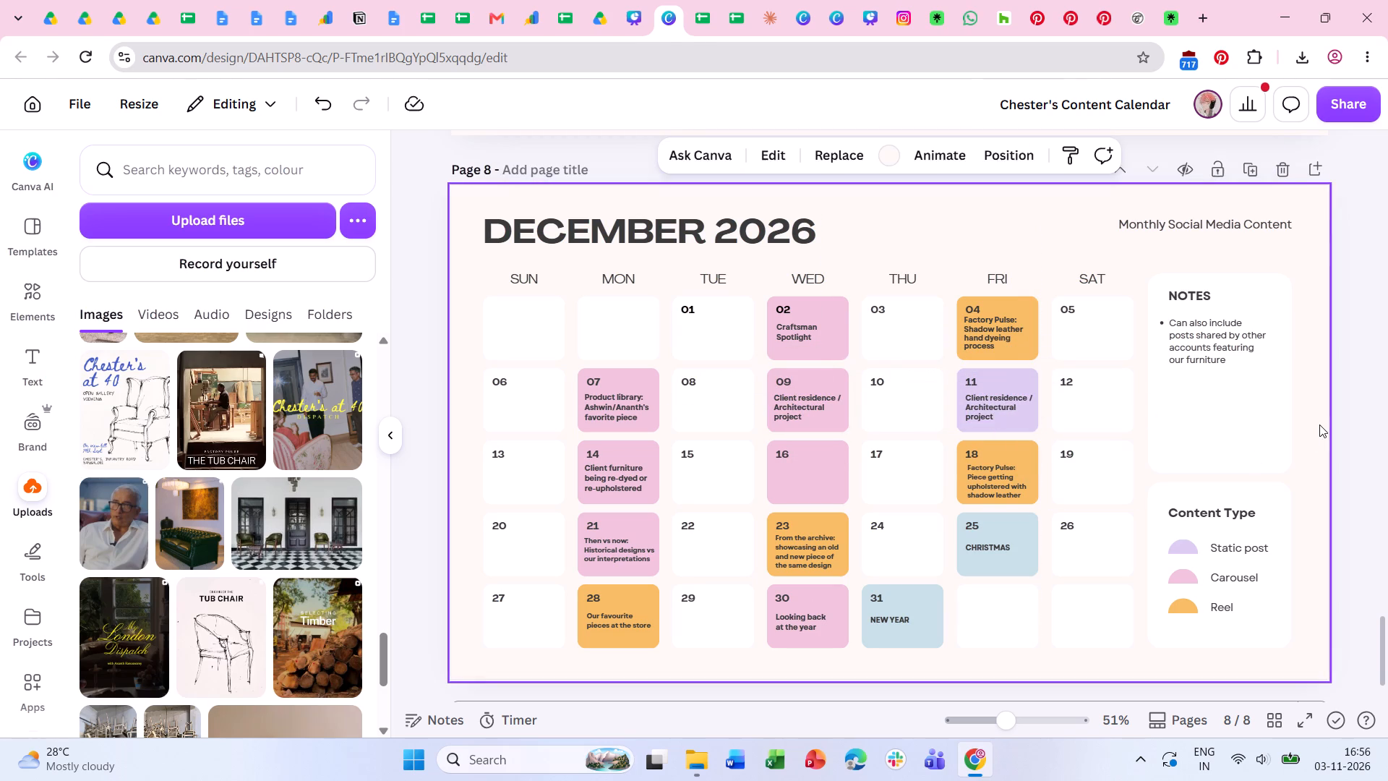
# Rewrite the December 11 entry as "Short interview with Ashwin on the brand's approach moving forward".
pyautogui.doubleClick(988, 410)
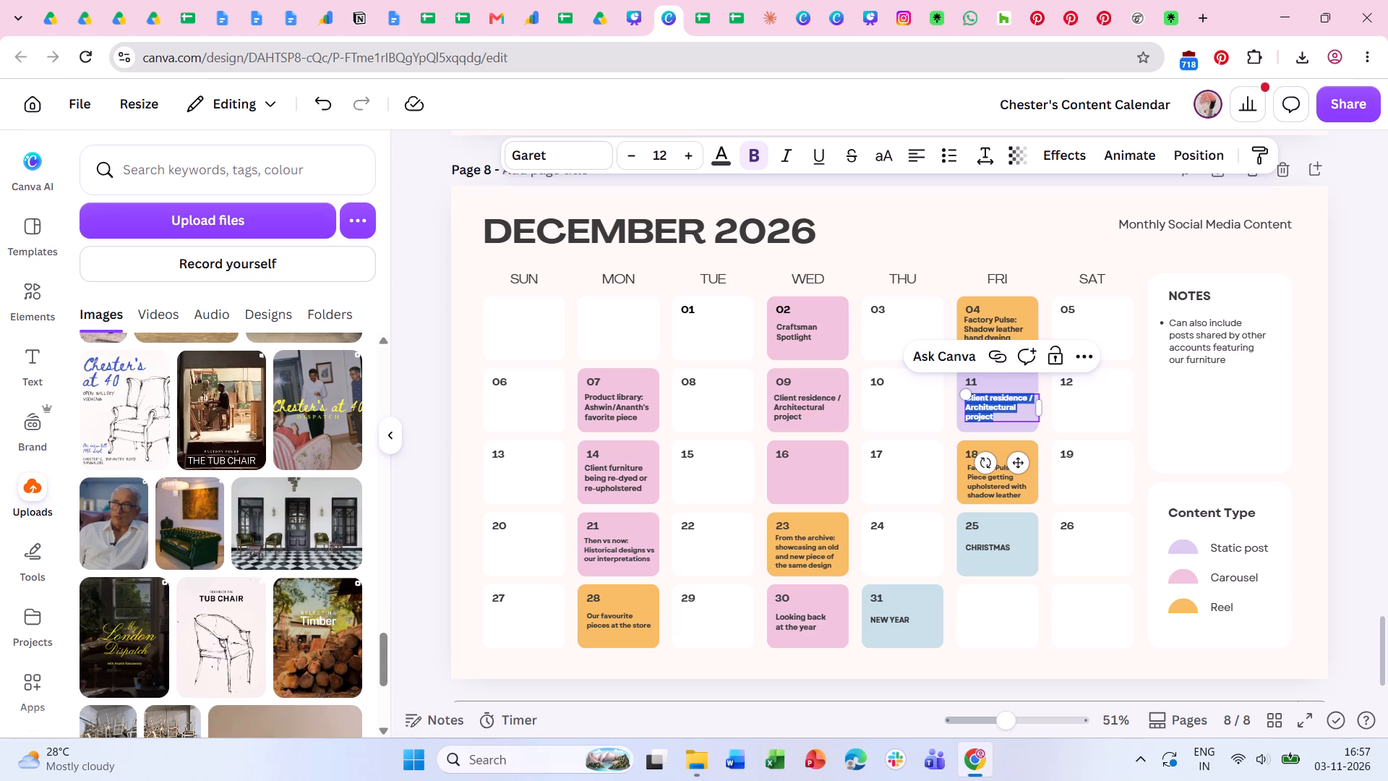
pyautogui.write('Short interview with Ashwin on')
pyautogui.press('space')
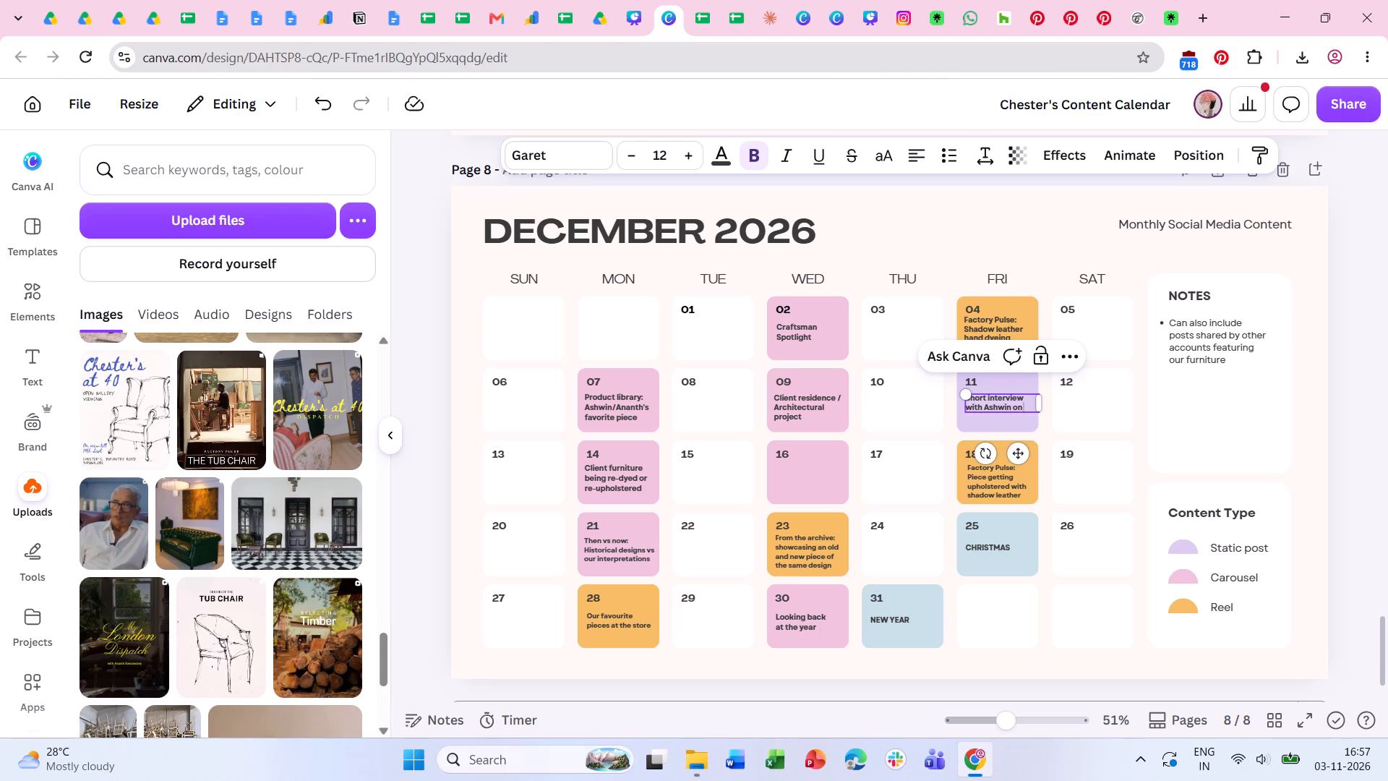
pyautogui.write('the brand approach today')
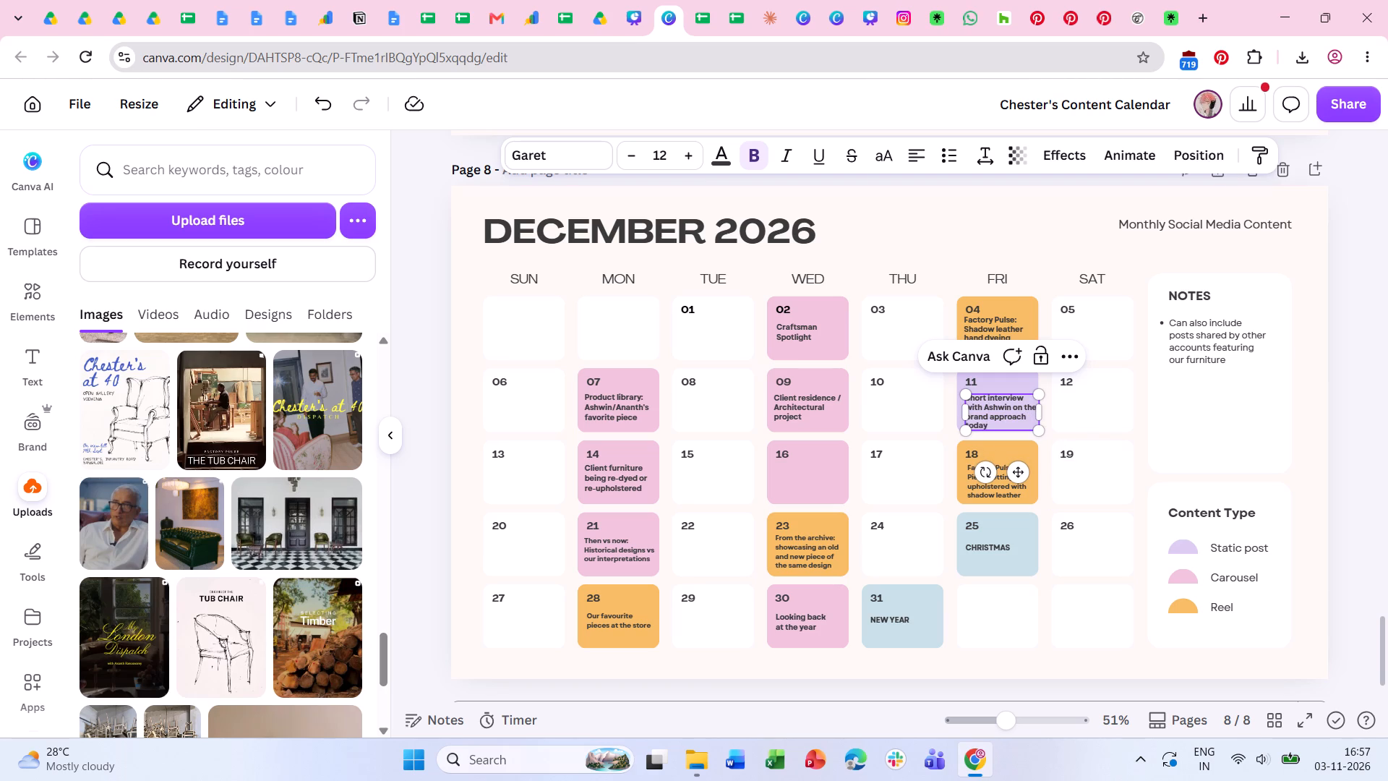
pyautogui.click(987, 412)
pyautogui.write("'s")
pyautogui.press('BackSpace')
pyautogui.press('BackSpace')
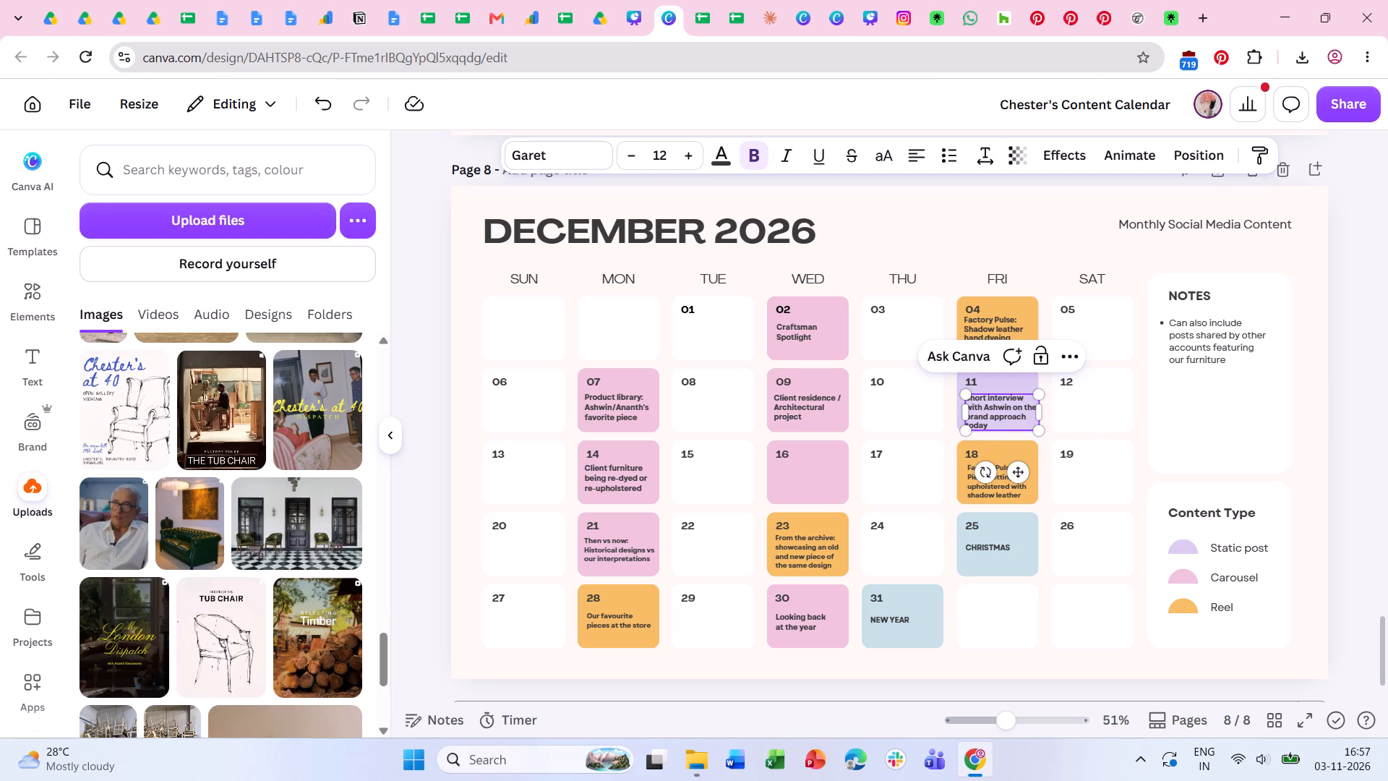
pyautogui.click(985, 417)
pyautogui.click(986, 417)
pyautogui.write("'s")
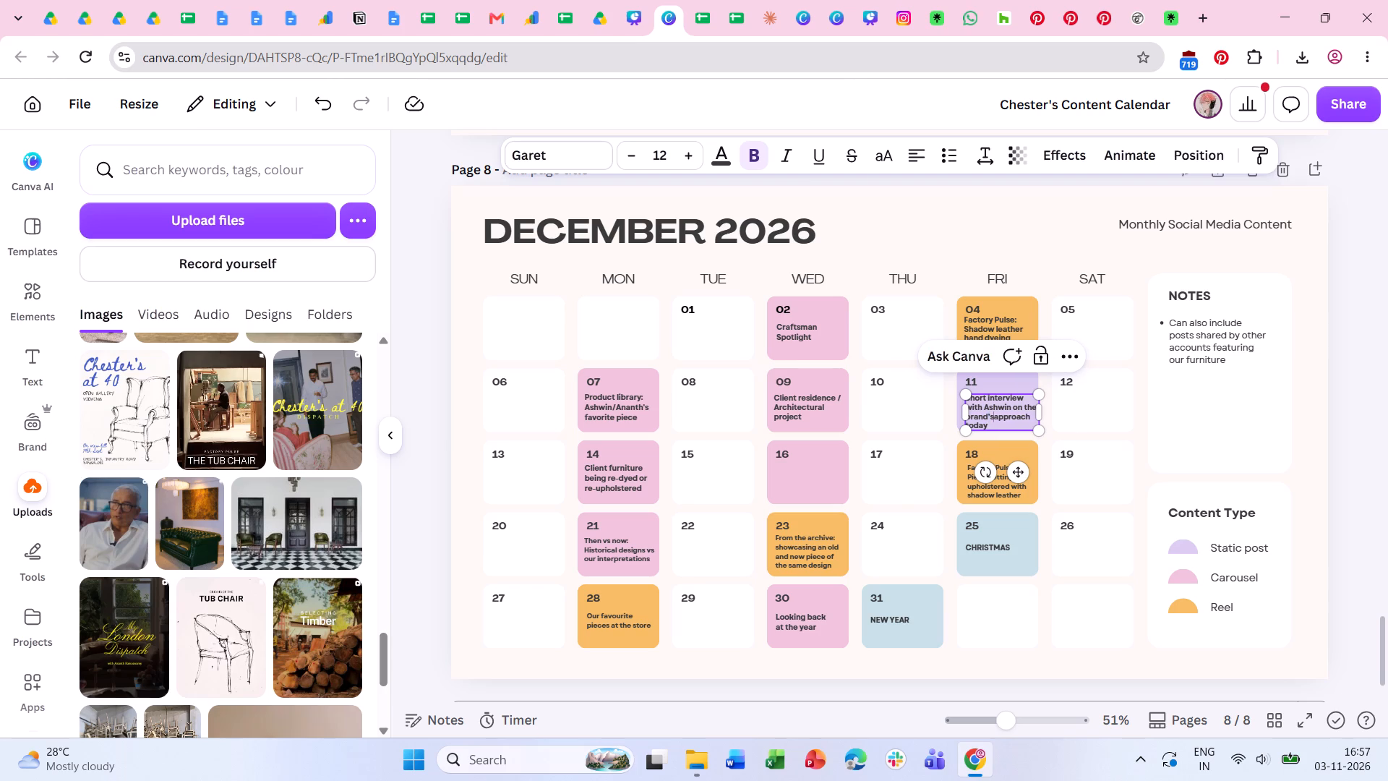
pyautogui.press('space')
pyautogui.click(994, 423)
pyautogui.press('BackSpace')
pyautogui.press('BackSpace')
pyautogui.press('BackSpace')
pyautogui.press('BackSpace')
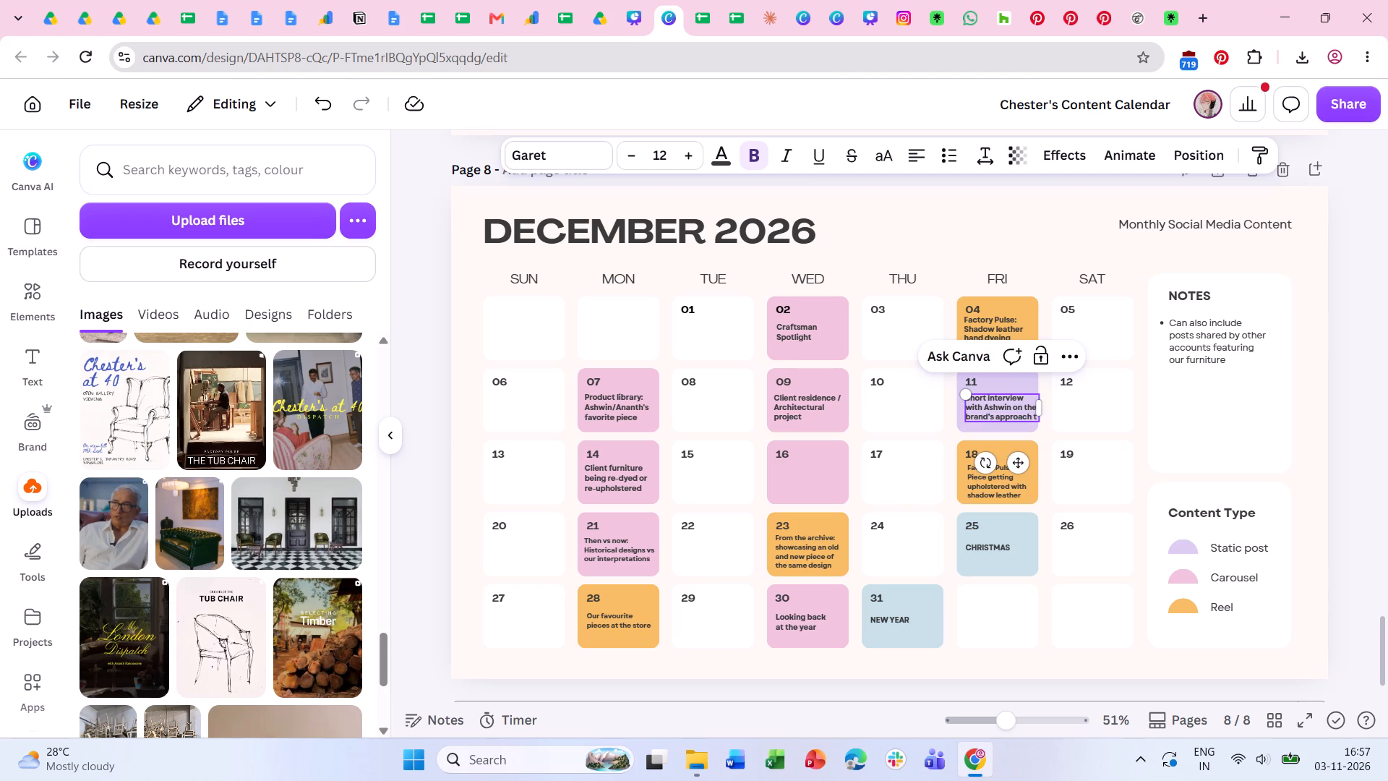
pyautogui.press('BackSpace')
pyautogui.write('moving forward')
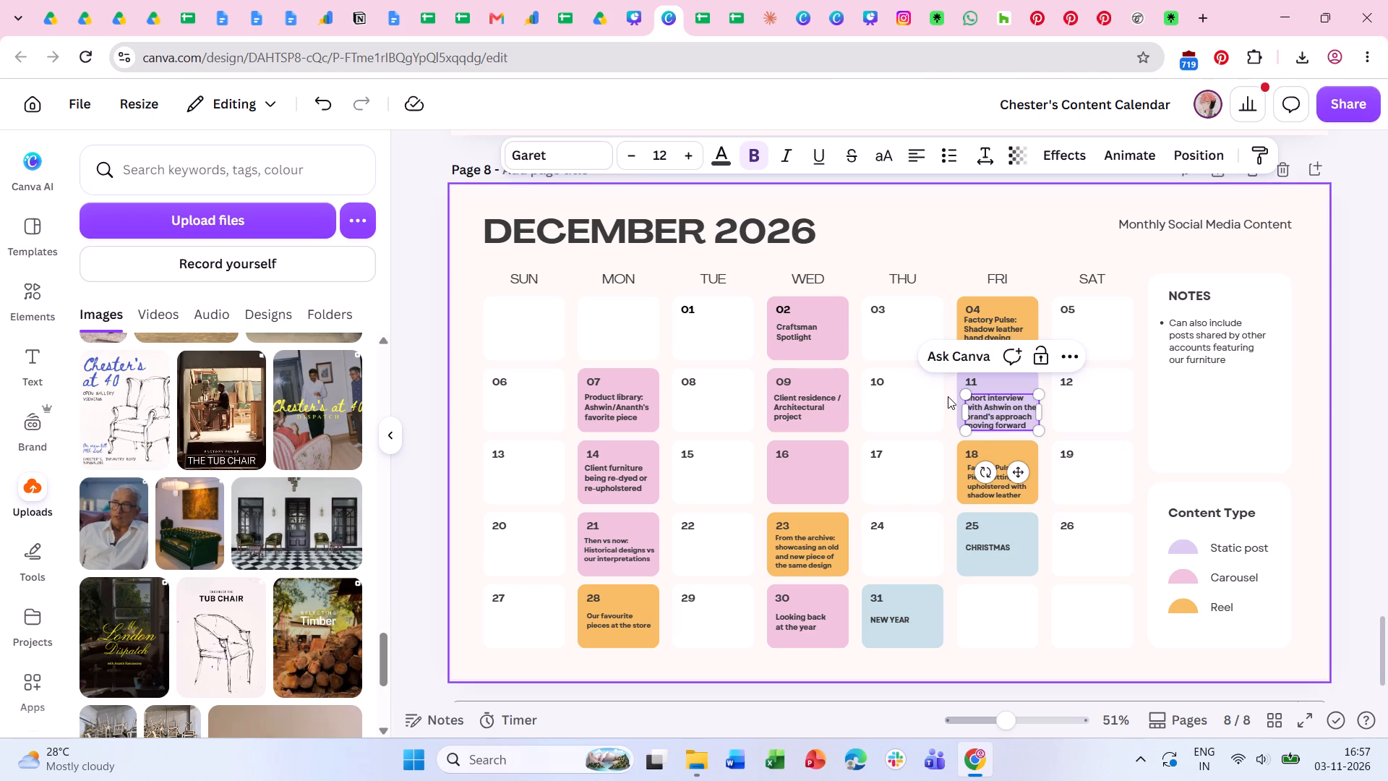
pyautogui.click(1059, 464)
# Set the December 11 text size to 11, then narrow its text box and move it up to fit inside the cell.
pyautogui.click(989, 398)
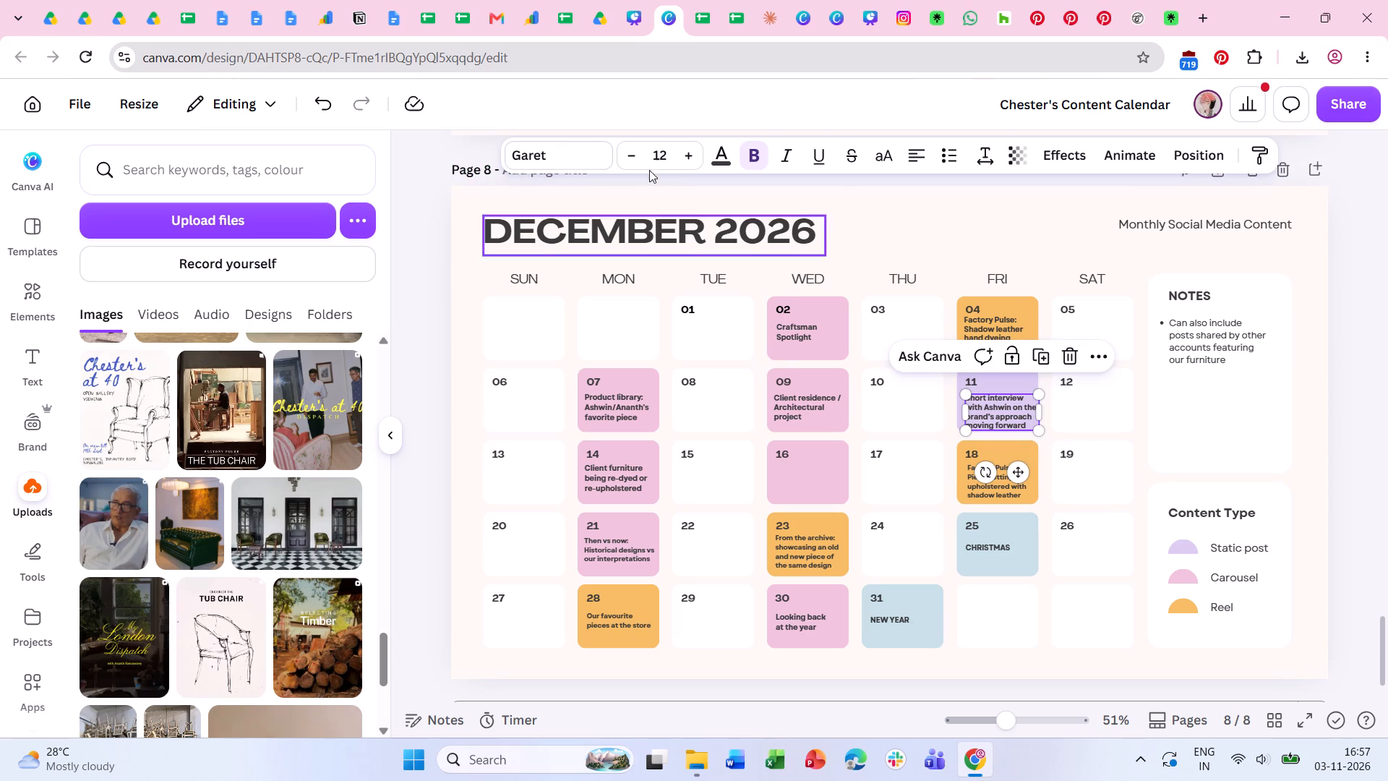
pyautogui.click(623, 150)
pyautogui.moveTo(1048, 409); pyautogui.dragTo(1040, 409)
pyautogui.click(1061, 461)
pyautogui.click(1005, 424)
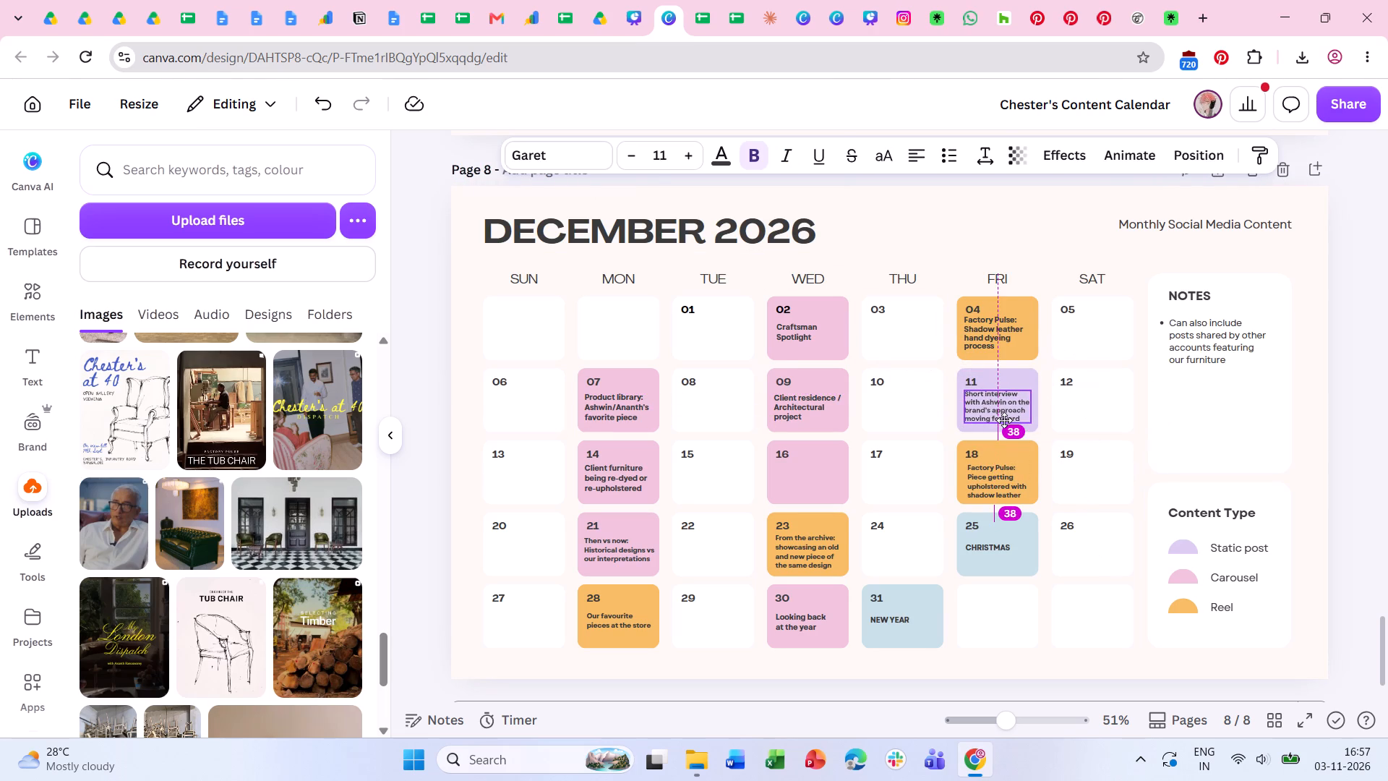
pyautogui.click(1046, 453)
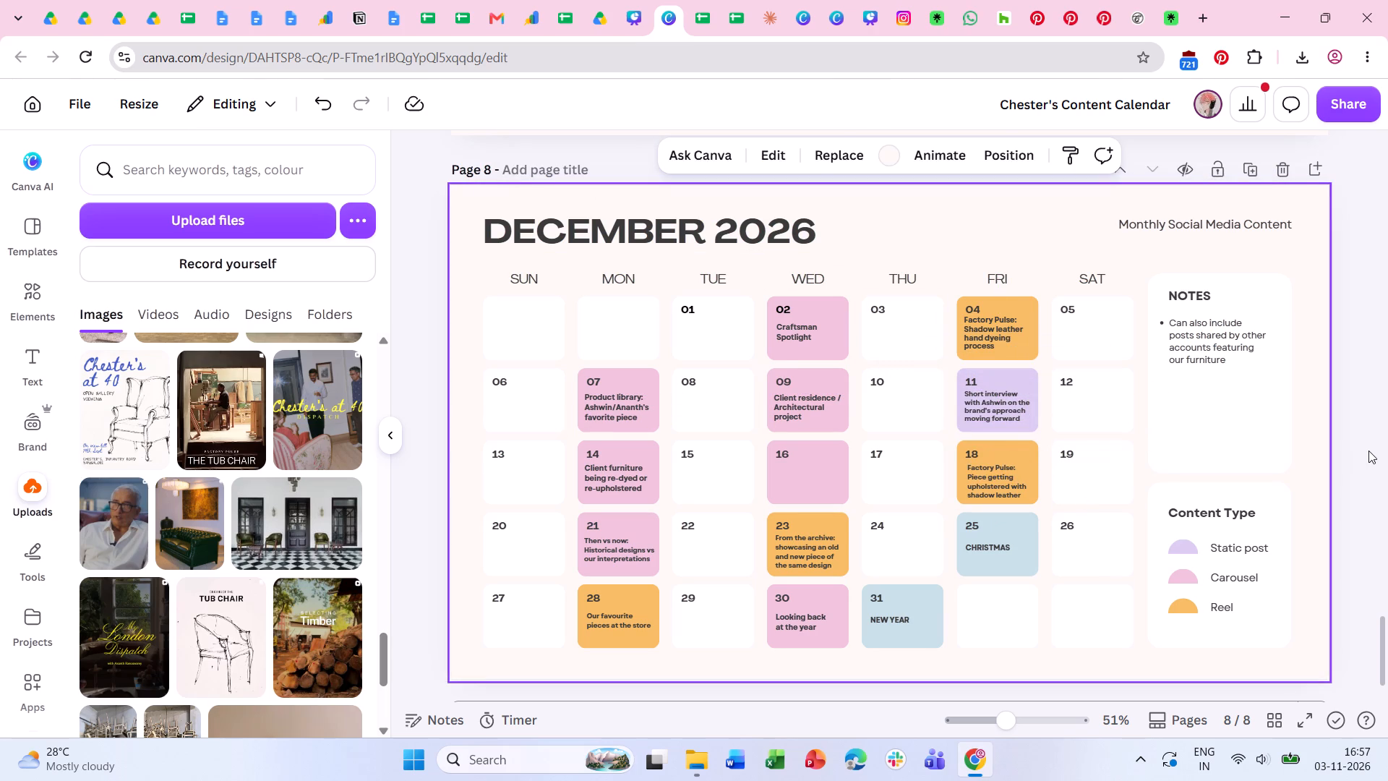
pyautogui.click(1368, 451)
# Narrow the November 23 entry's text box to a width of about 150.
pyautogui.scroll(3, 1358, 468)
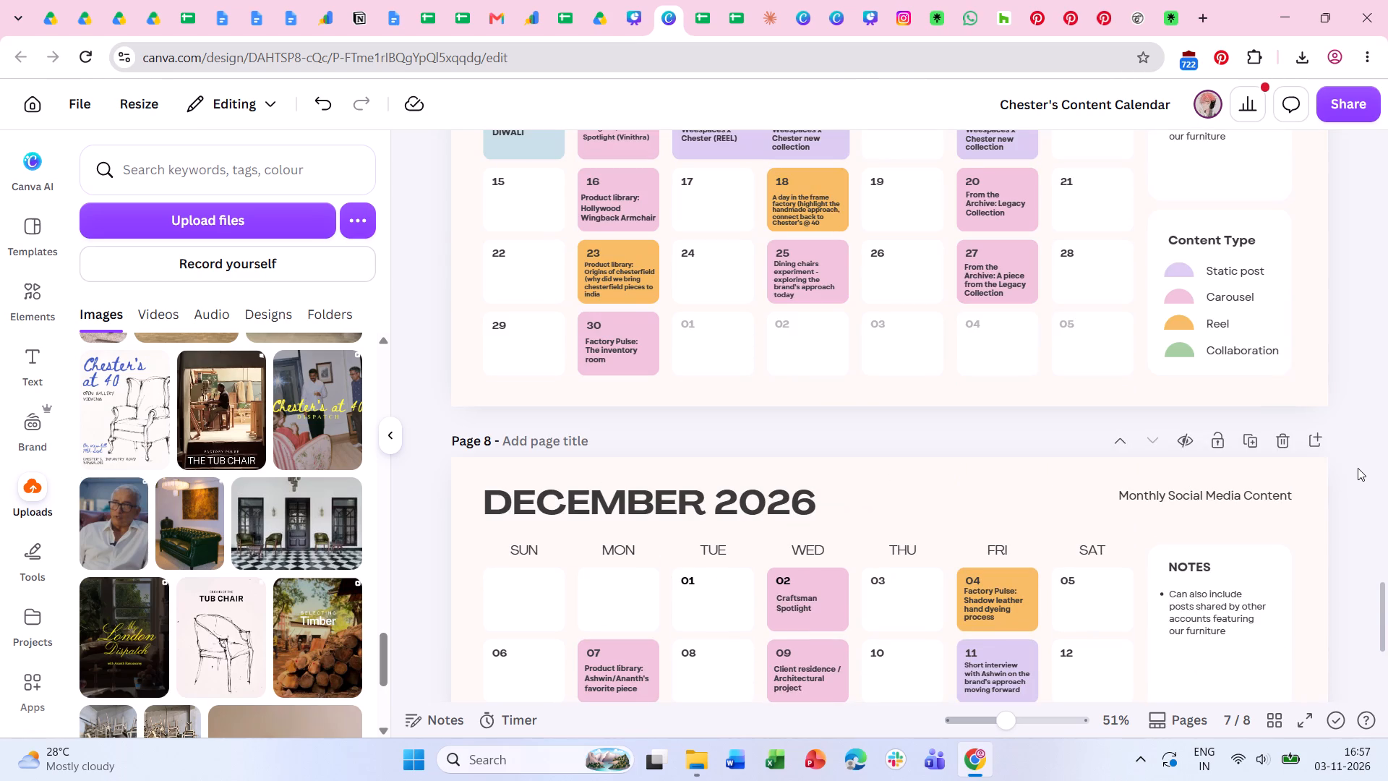
pyautogui.click(630, 291)
pyautogui.click(659, 282)
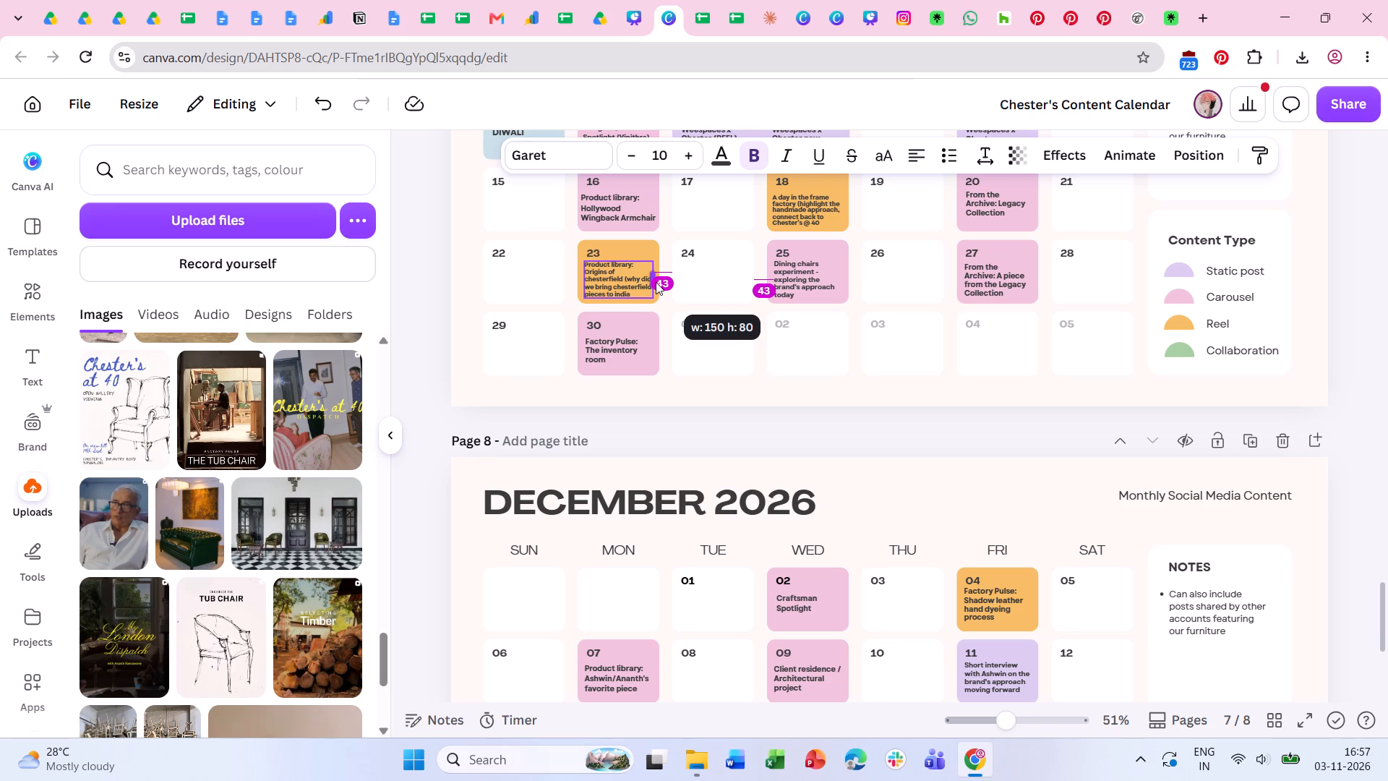
pyautogui.click(716, 356)
pyautogui.click(612, 283)
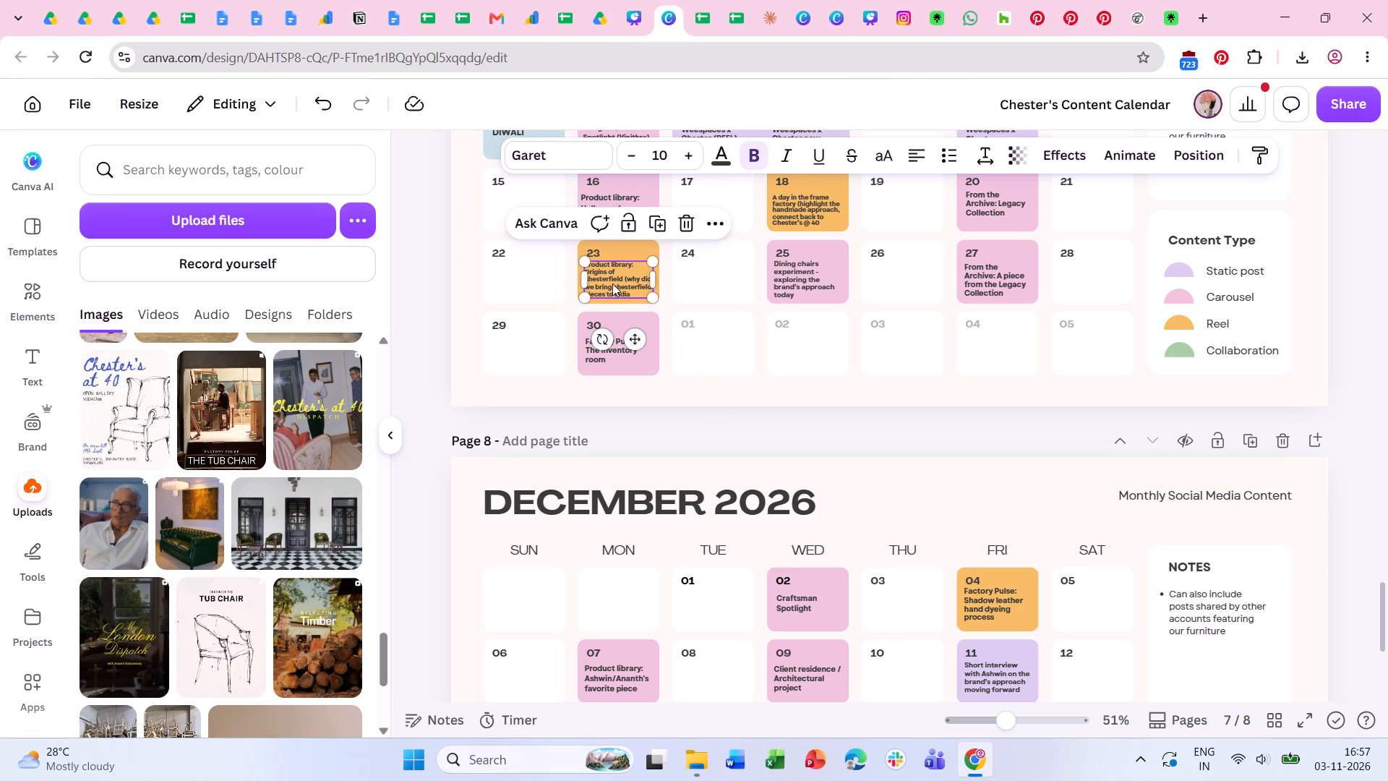
pyautogui.click(930, 397)
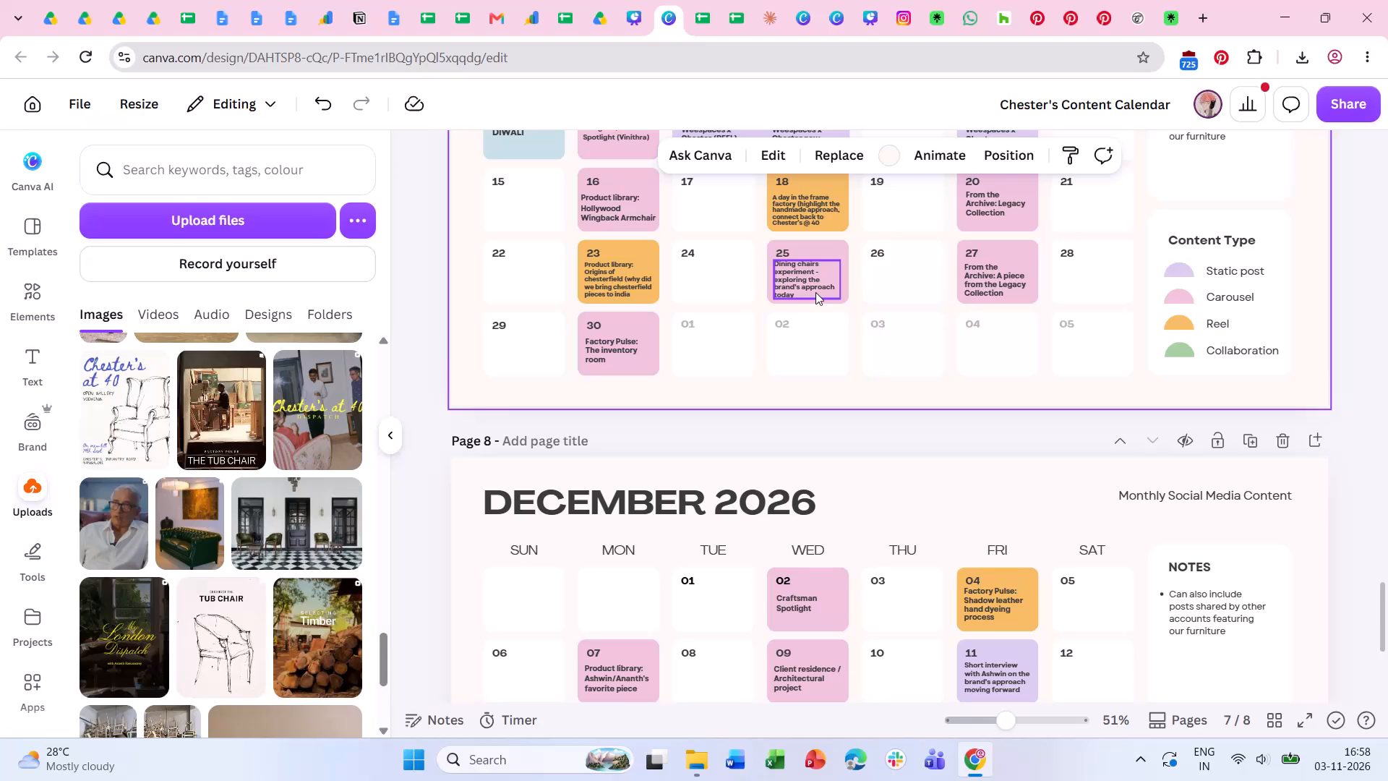
# Review the planned entries across the November and December 2026 calendar pages.
pyautogui.click(1360, 399)
pyautogui.scroll(2, 1355, 415)
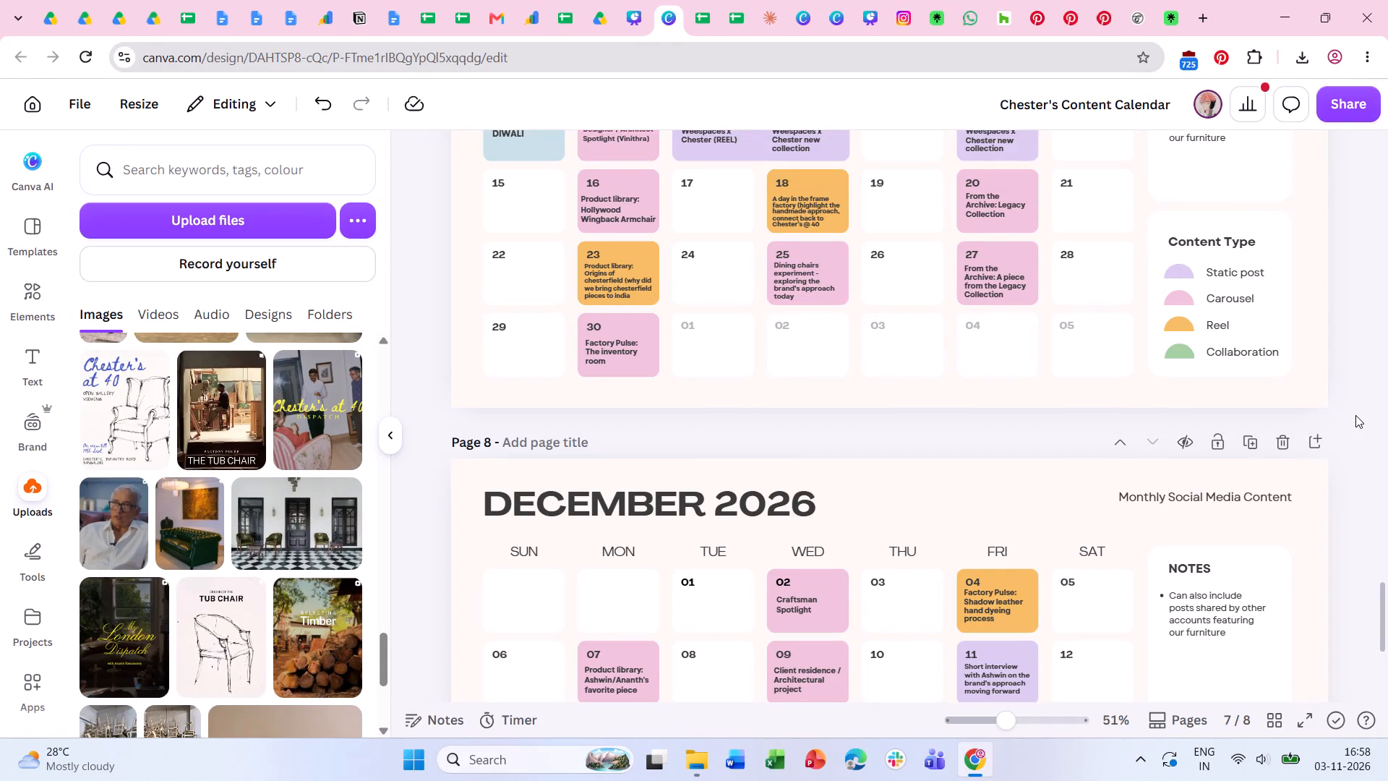
pyautogui.scroll(1, 1355, 415)
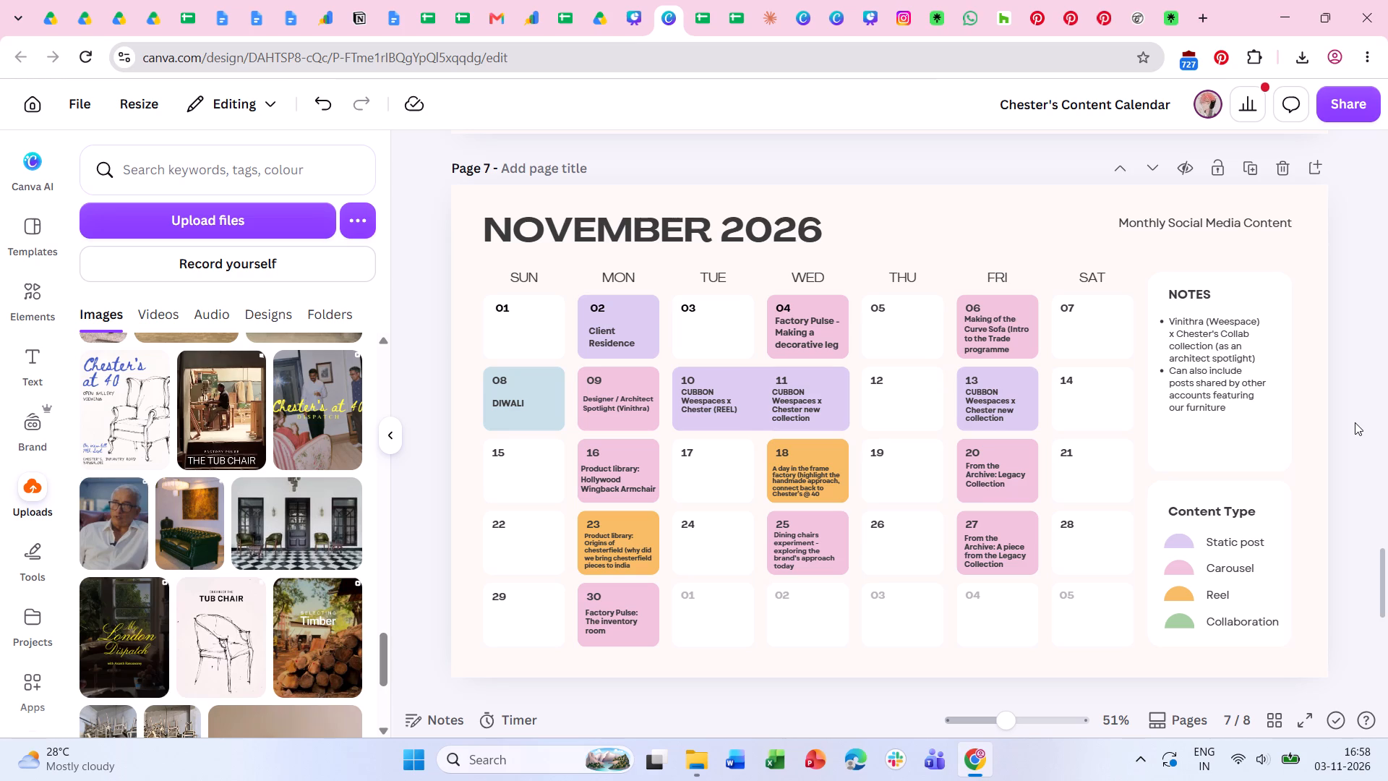
pyautogui.scroll(-5, 1355, 422)
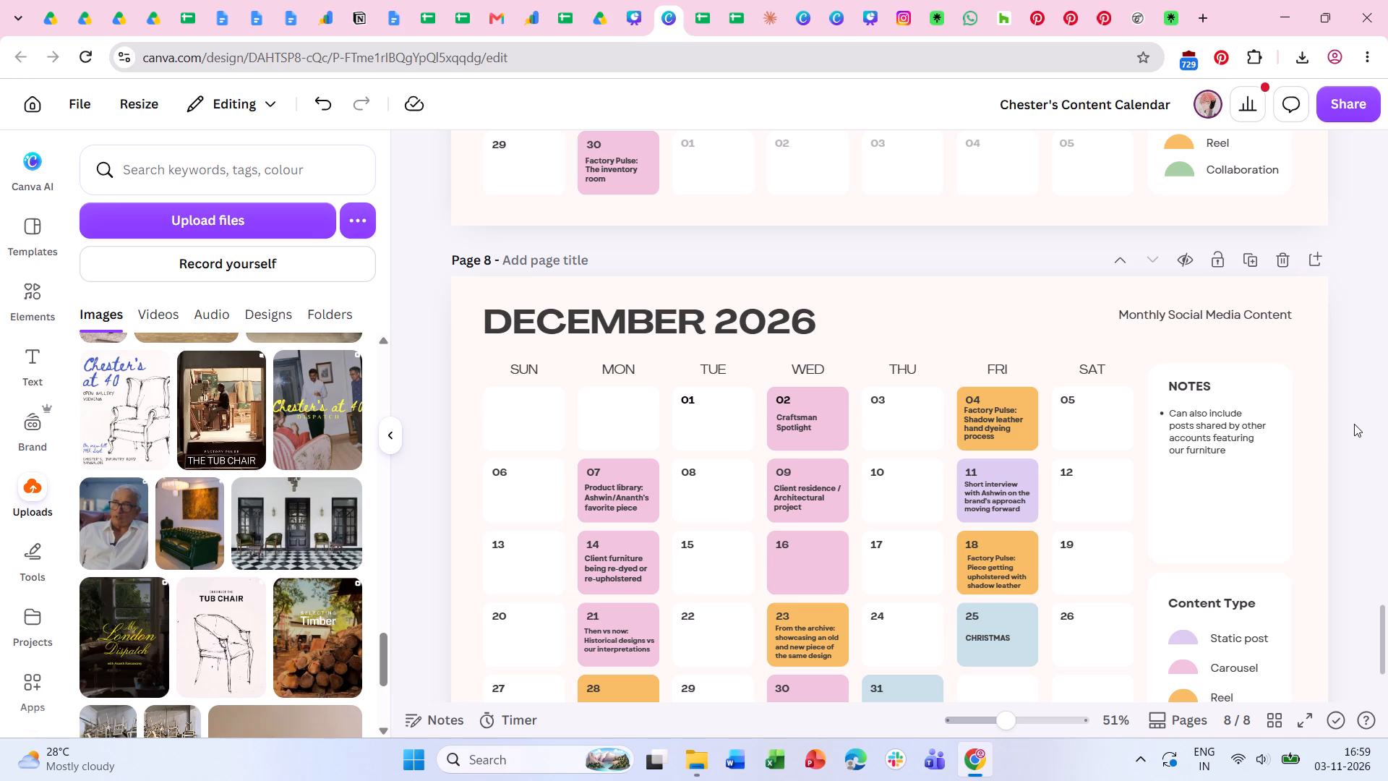
# Duplicate the December 14 entry's text box and align the copy inside the empty December 16 cell.
pyautogui.scroll(-1, 1354, 424)
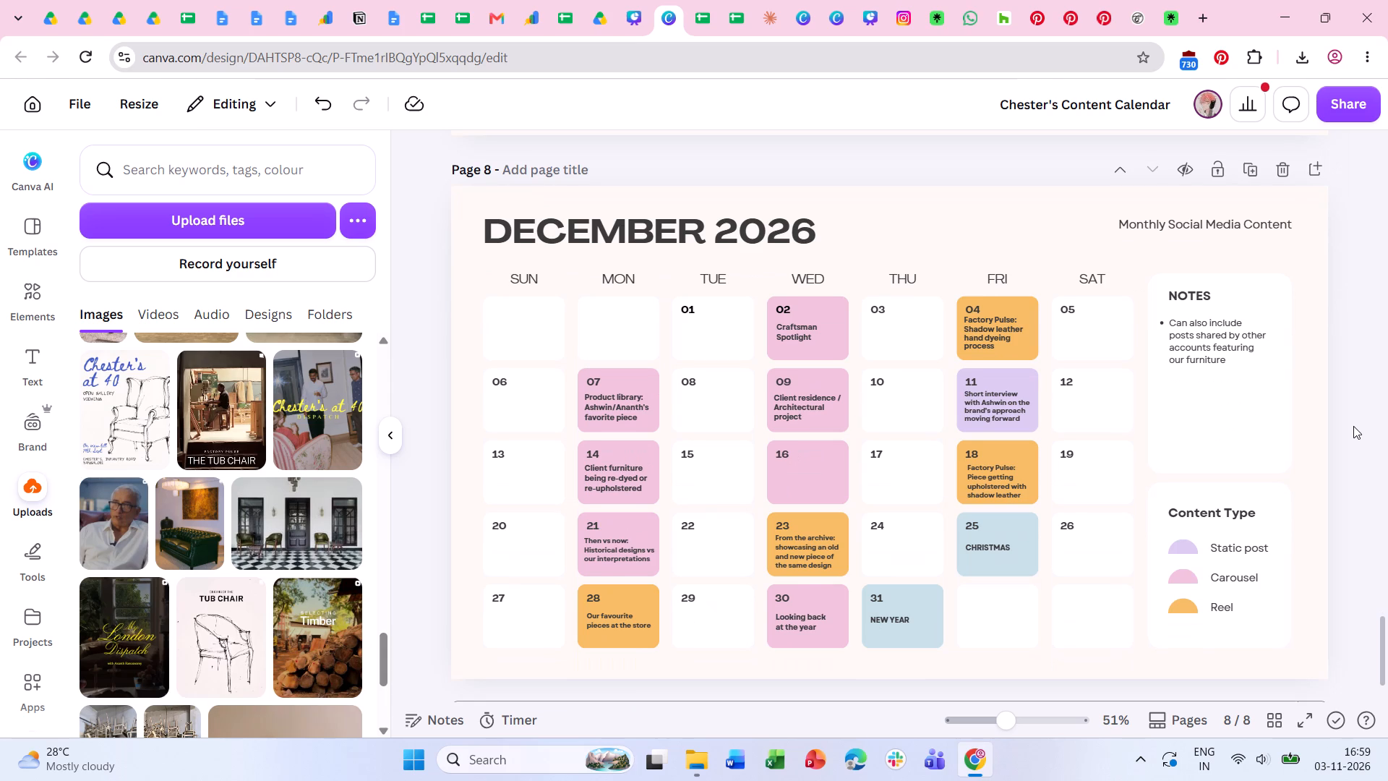
pyautogui.click(600, 488)
pyautogui.hotkey('ctrl', 'c')
pyautogui.hotkey('ctrl', 'v')
pyautogui.moveTo(622, 491); pyautogui.dragTo(813, 485)
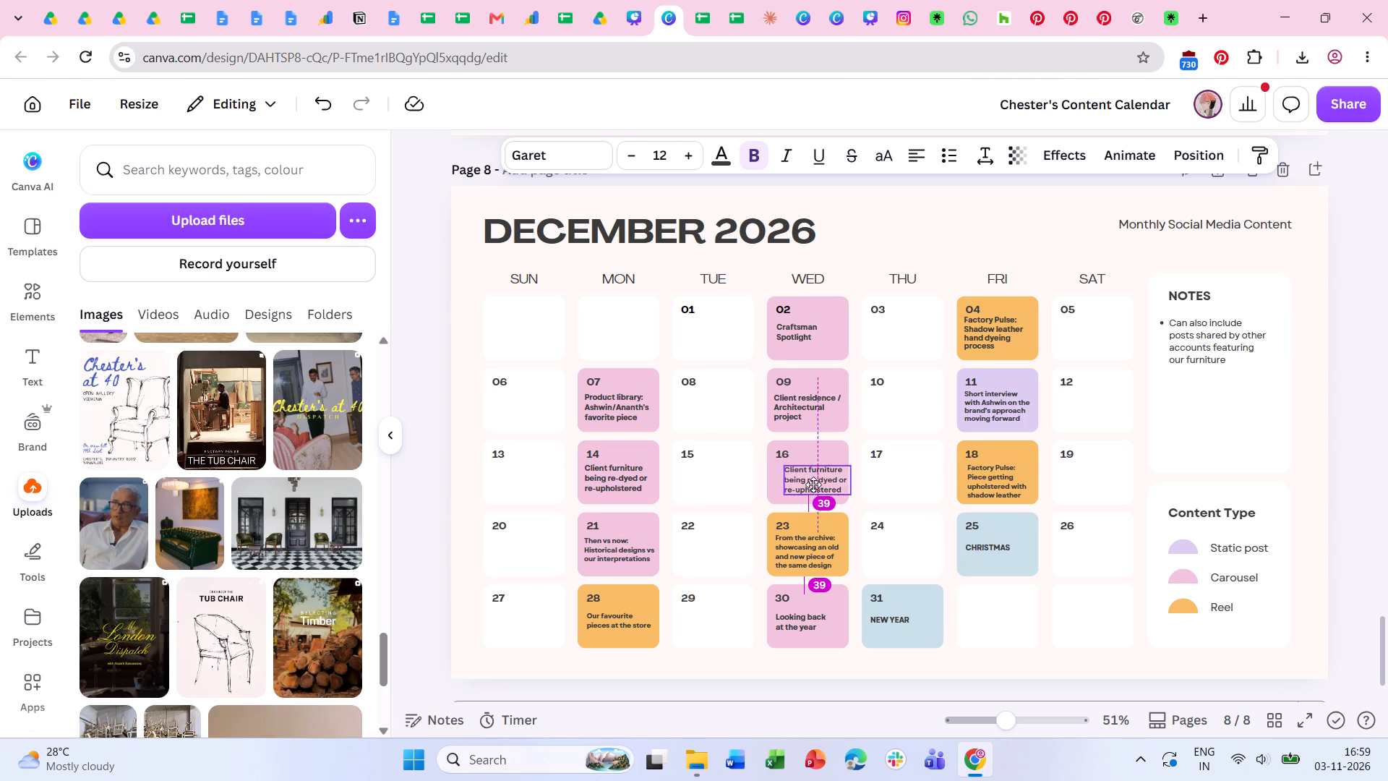
pyautogui.moveTo(813, 485); pyautogui.dragTo(807, 486)
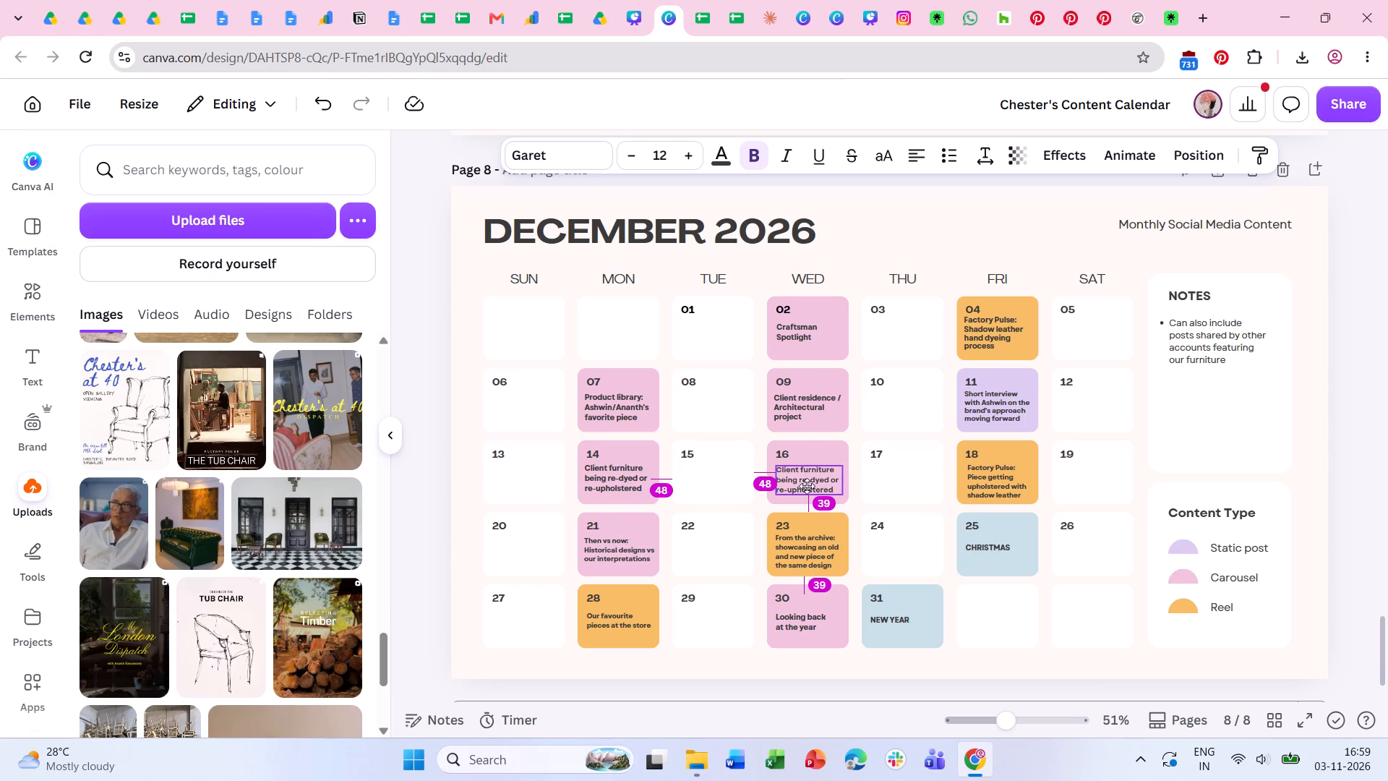
pyautogui.moveTo(807, 486); pyautogui.dragTo(805, 485)
pyautogui.press('Up')
pyautogui.press('Up')
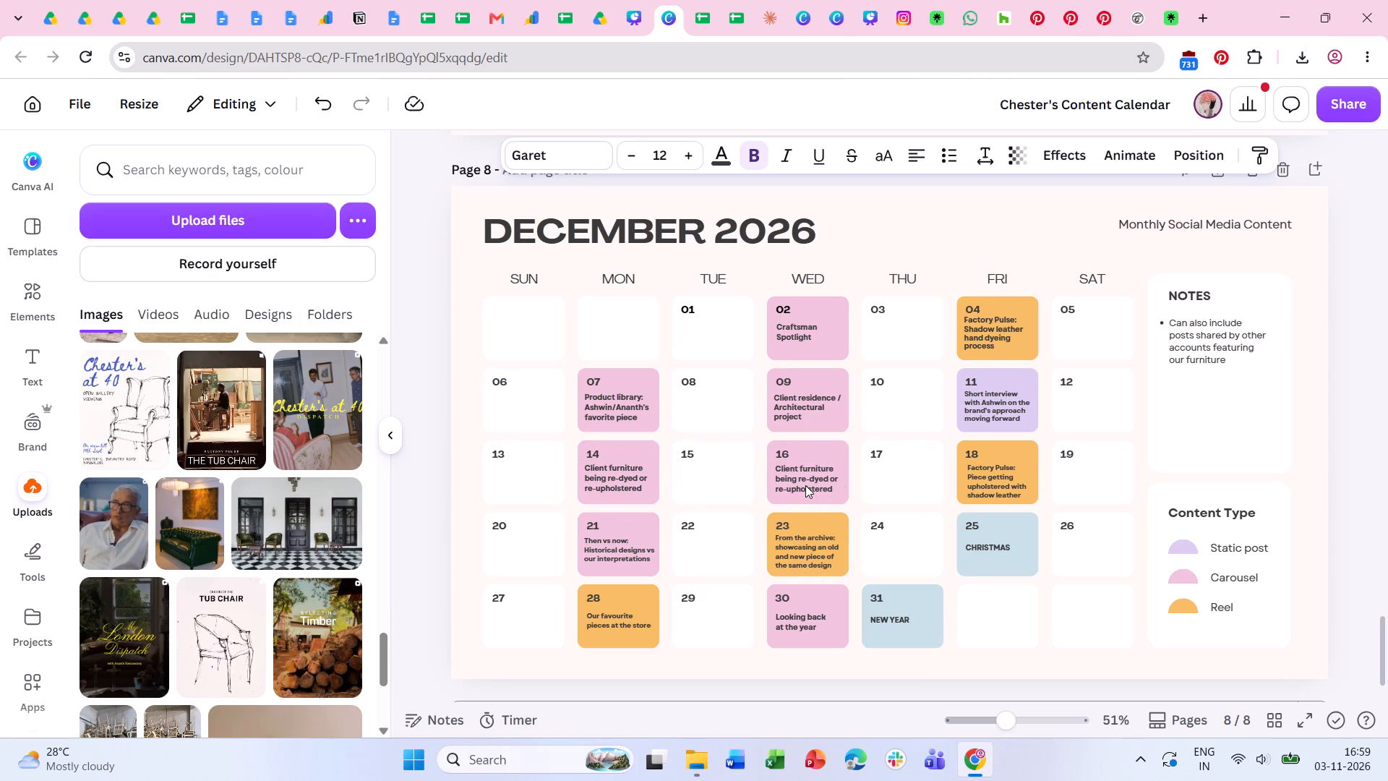
pyautogui.press('Up')
# Check the Marketing Plan's talking points, then rewrite the December 16 entry as "The inventory room at the factory".
pyautogui.click(630, 19)
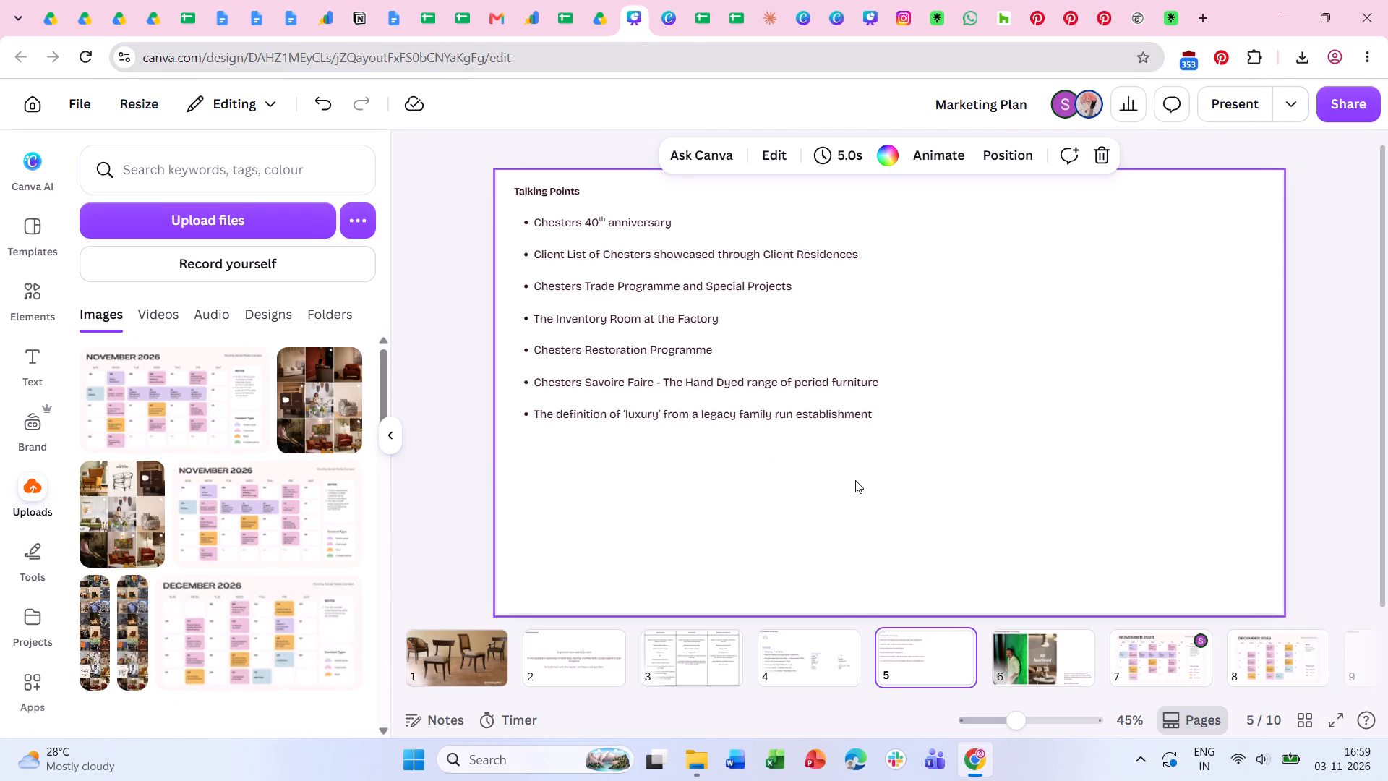
pyautogui.click(855, 480)
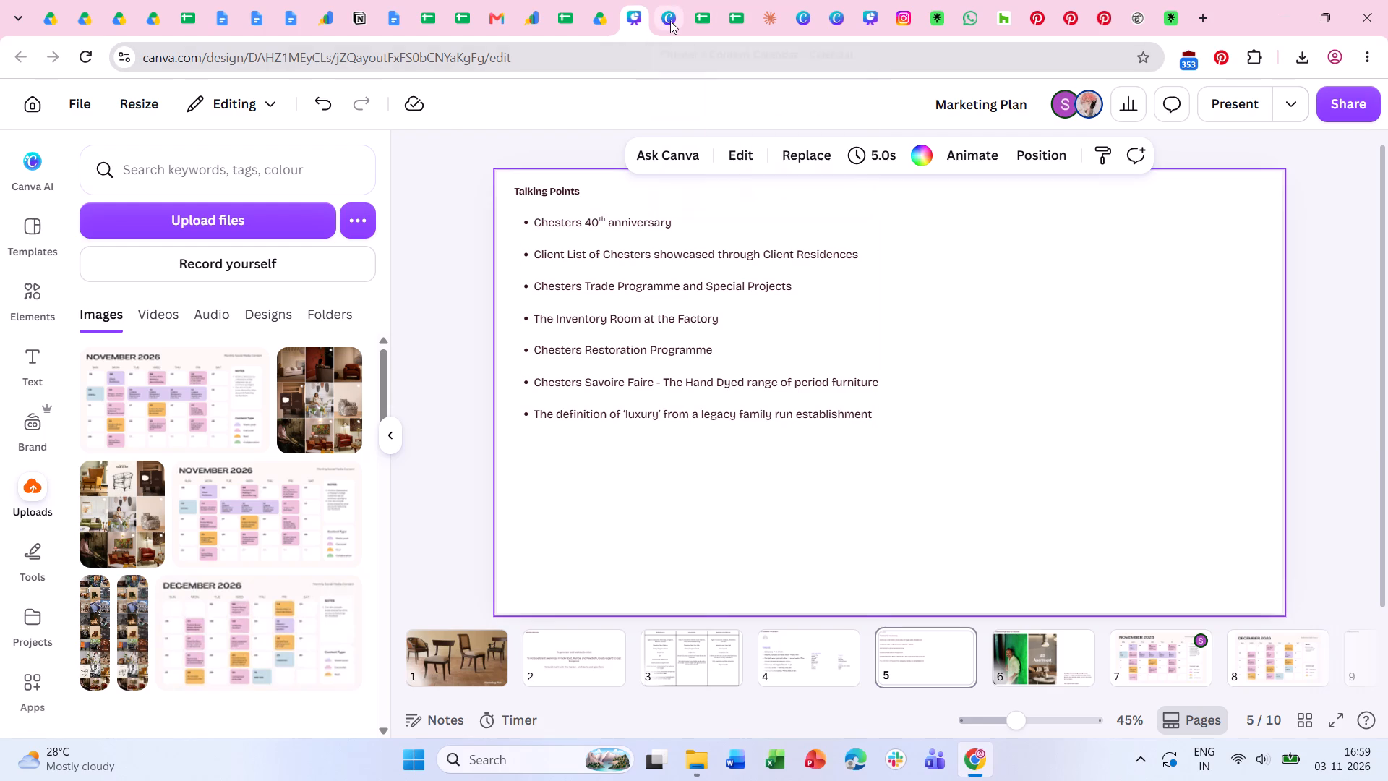
pyautogui.click(670, 21)
pyautogui.click(812, 488)
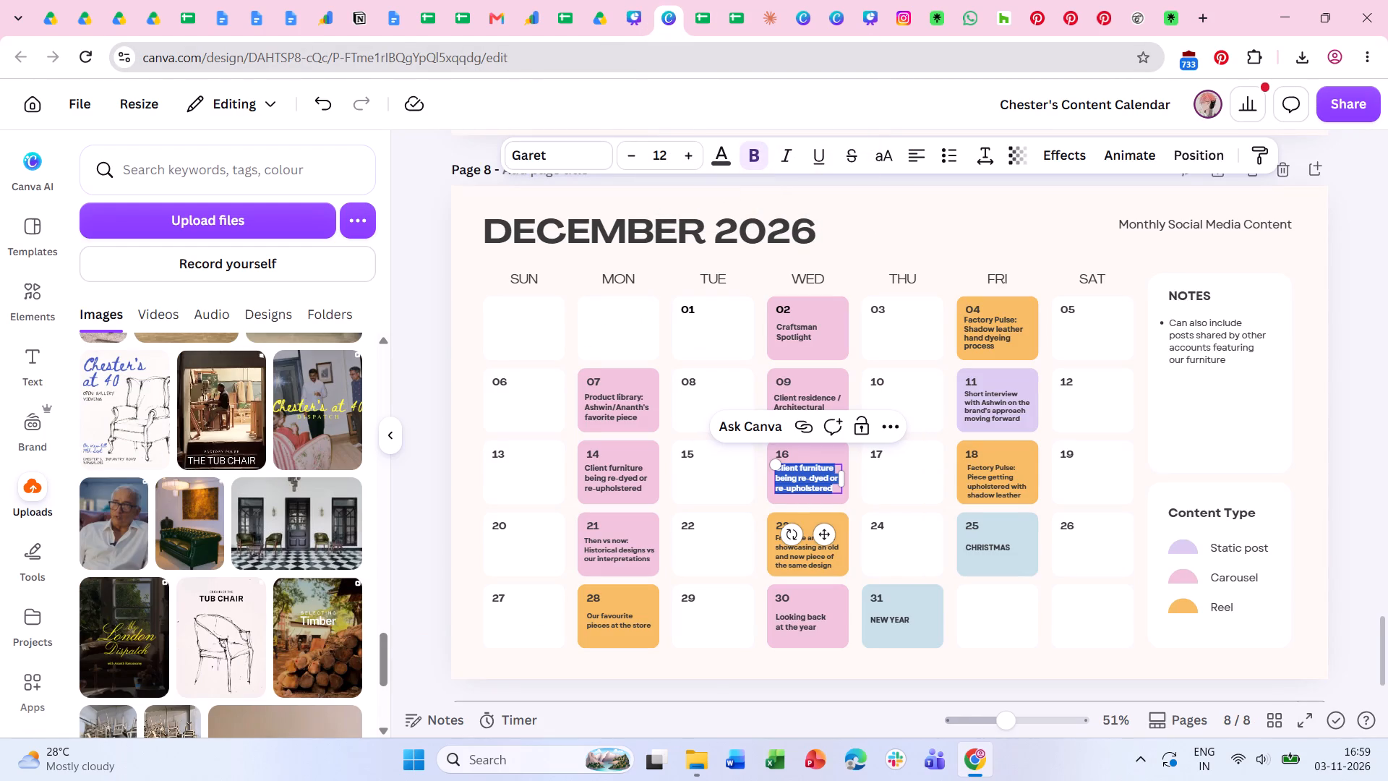
pyautogui.write('The inventory roo')
pyautogui.press('space')
pyautogui.press('BackSpace')
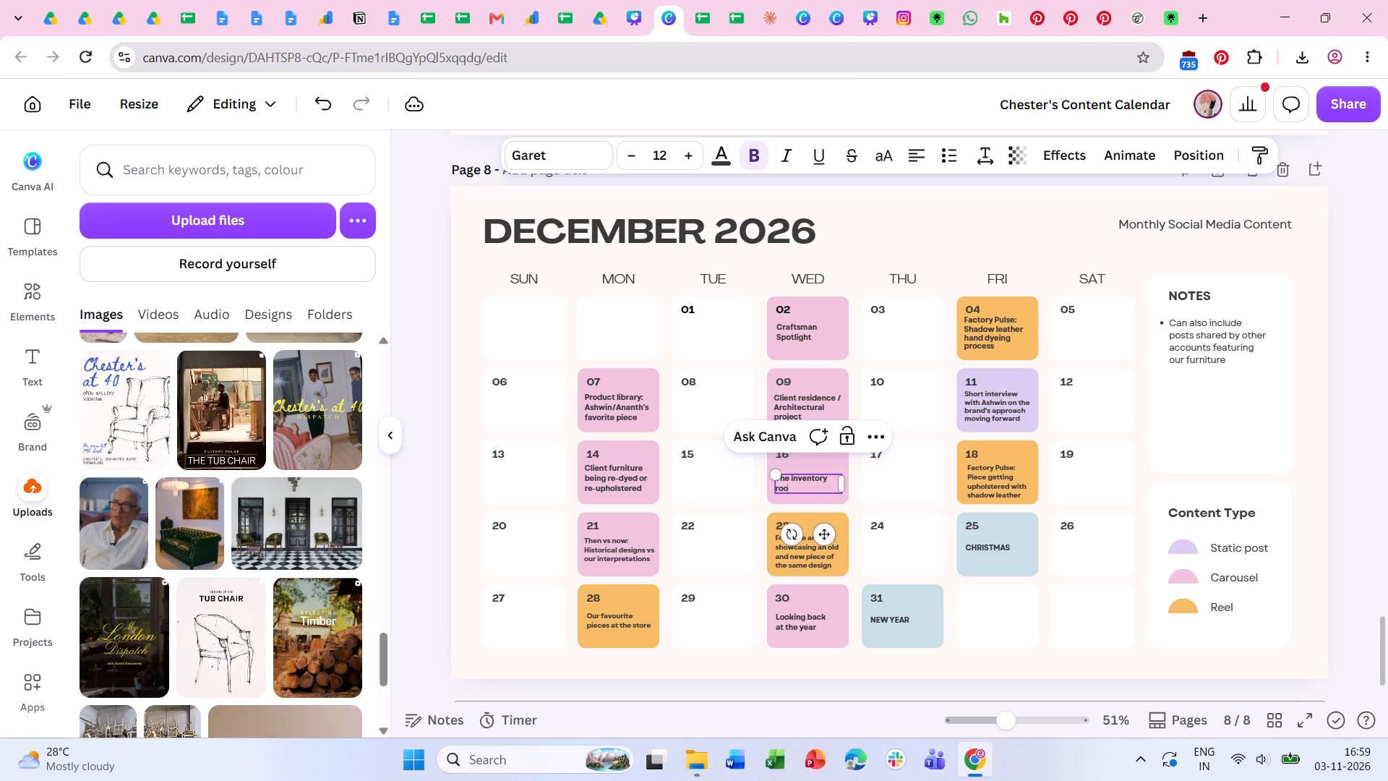
pyautogui.write('m a')
pyautogui.press('BackSpace')
pyautogui.press('BackSpace')
pyautogui.press('space')
pyautogui.write('at the factory')
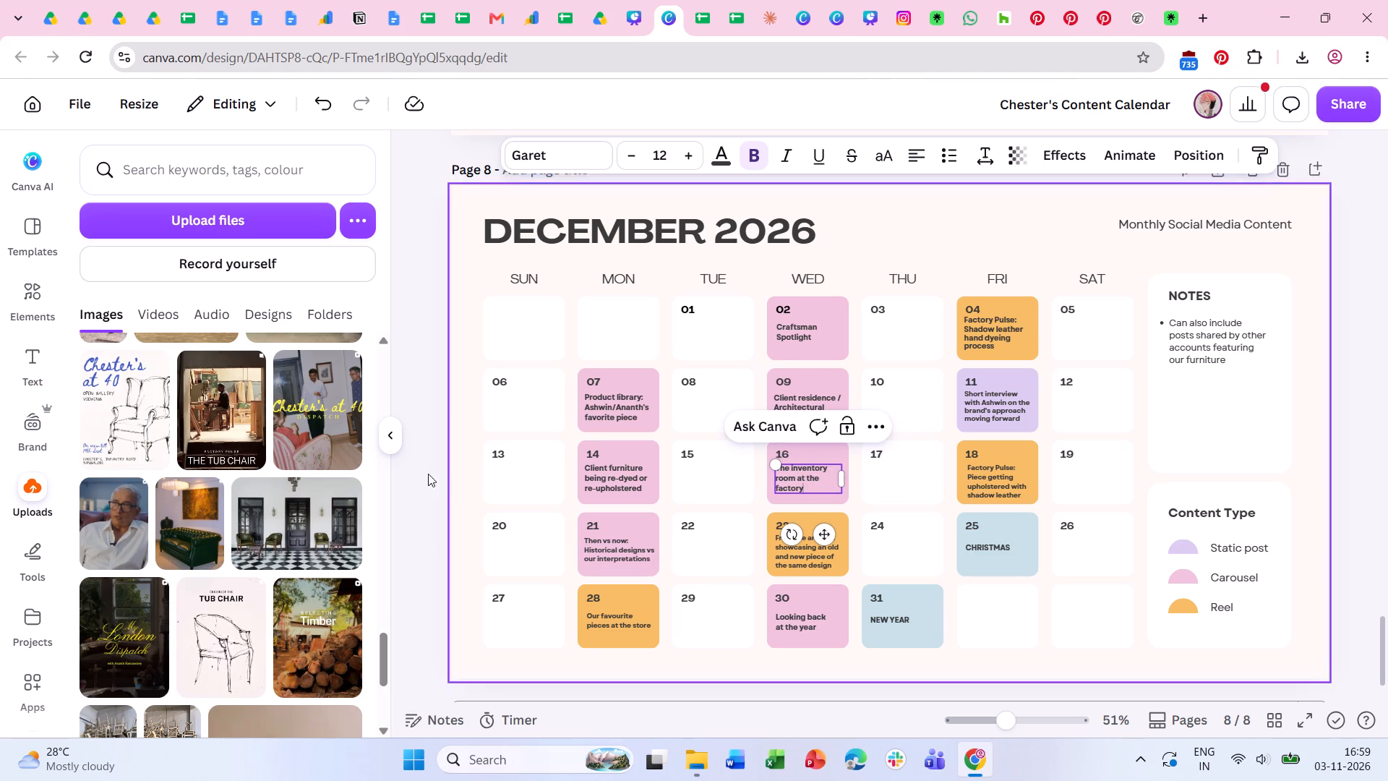
pyautogui.click(424, 470)
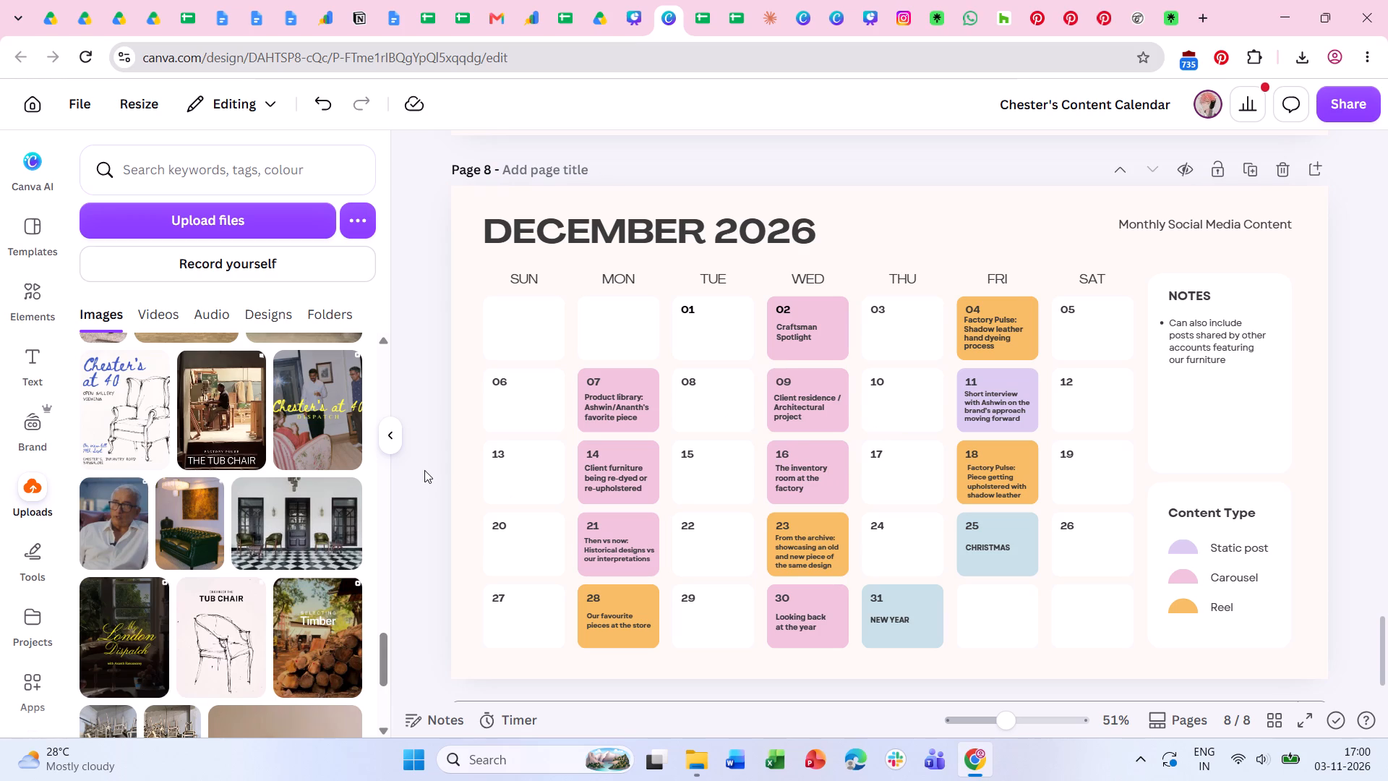
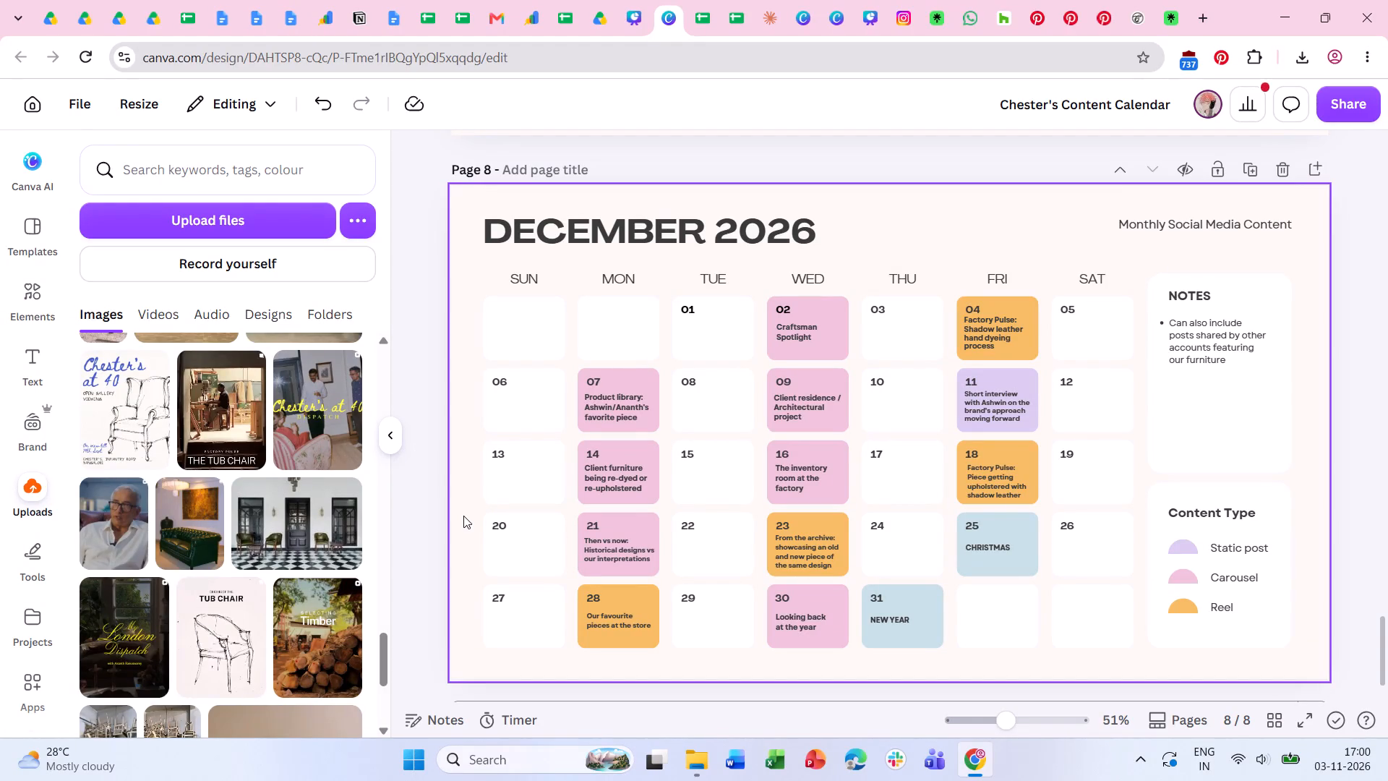
# Nudge the December 18 entry's text slightly upward so it sits better within its cell.
pyautogui.click(982, 469)
pyautogui.press('Up')
pyautogui.press('Up')
pyautogui.press('Up')
pyautogui.press('Up')
pyautogui.press('Up')
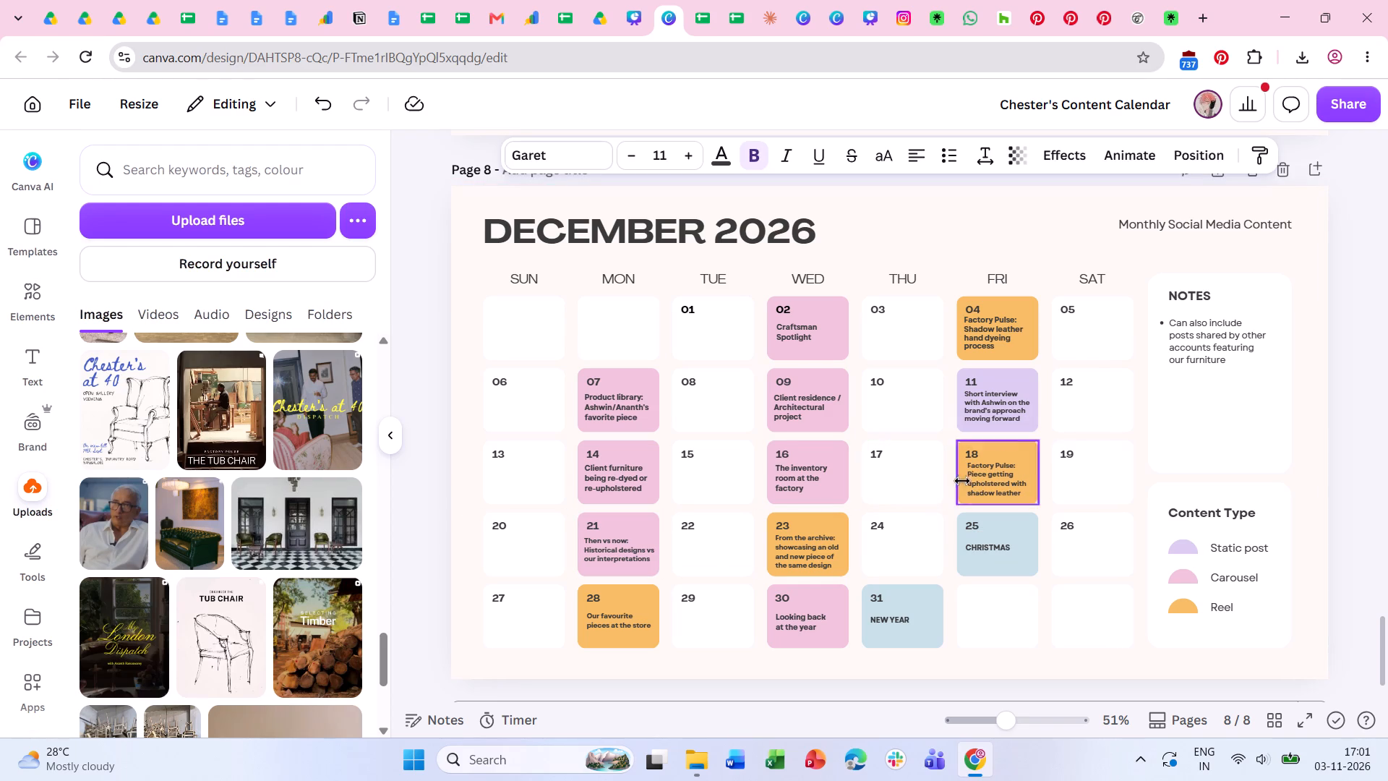
pyautogui.click(437, 511)
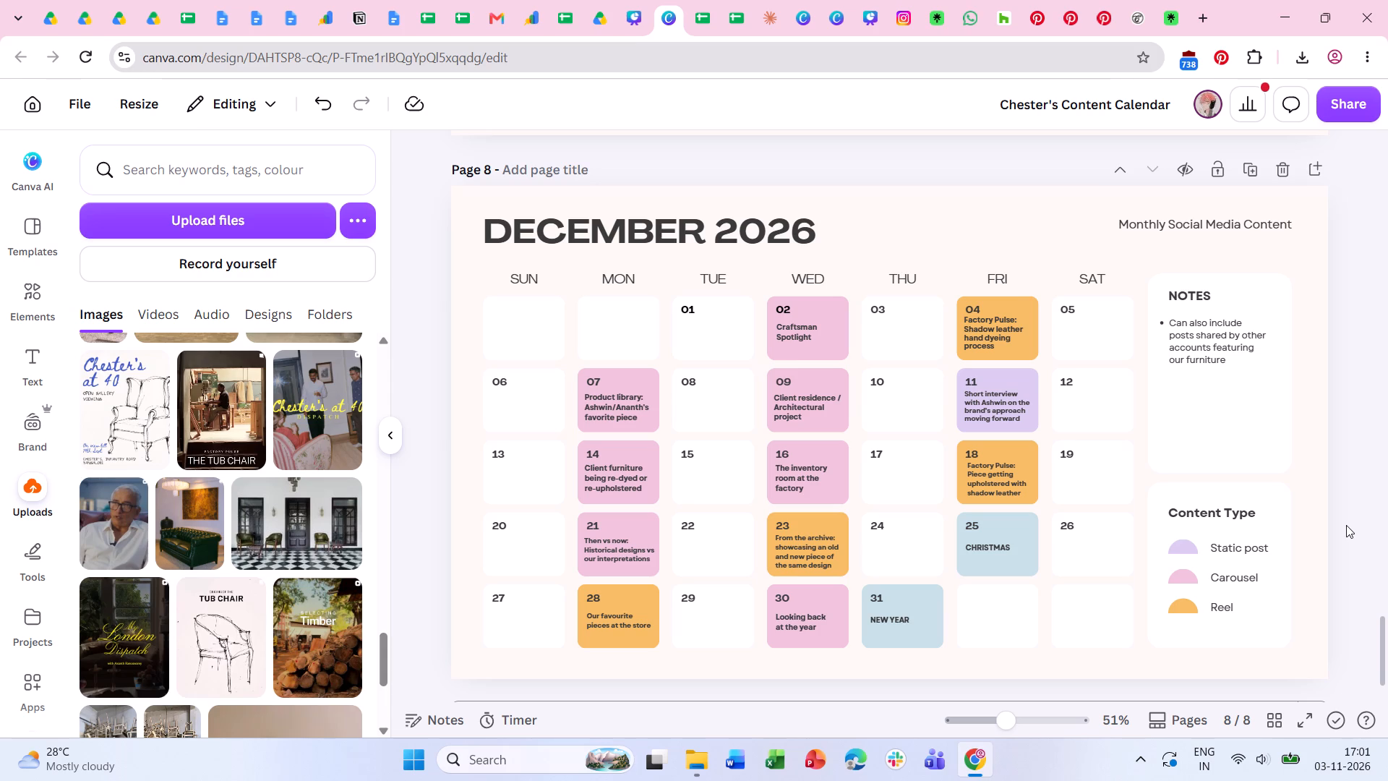
# Review the planned entries on the October, November and December 2026 pages and consult the system calendar for November 2026.
pyautogui.scroll(7, 1346, 521)
pyautogui.scroll(-1, 1346, 521)
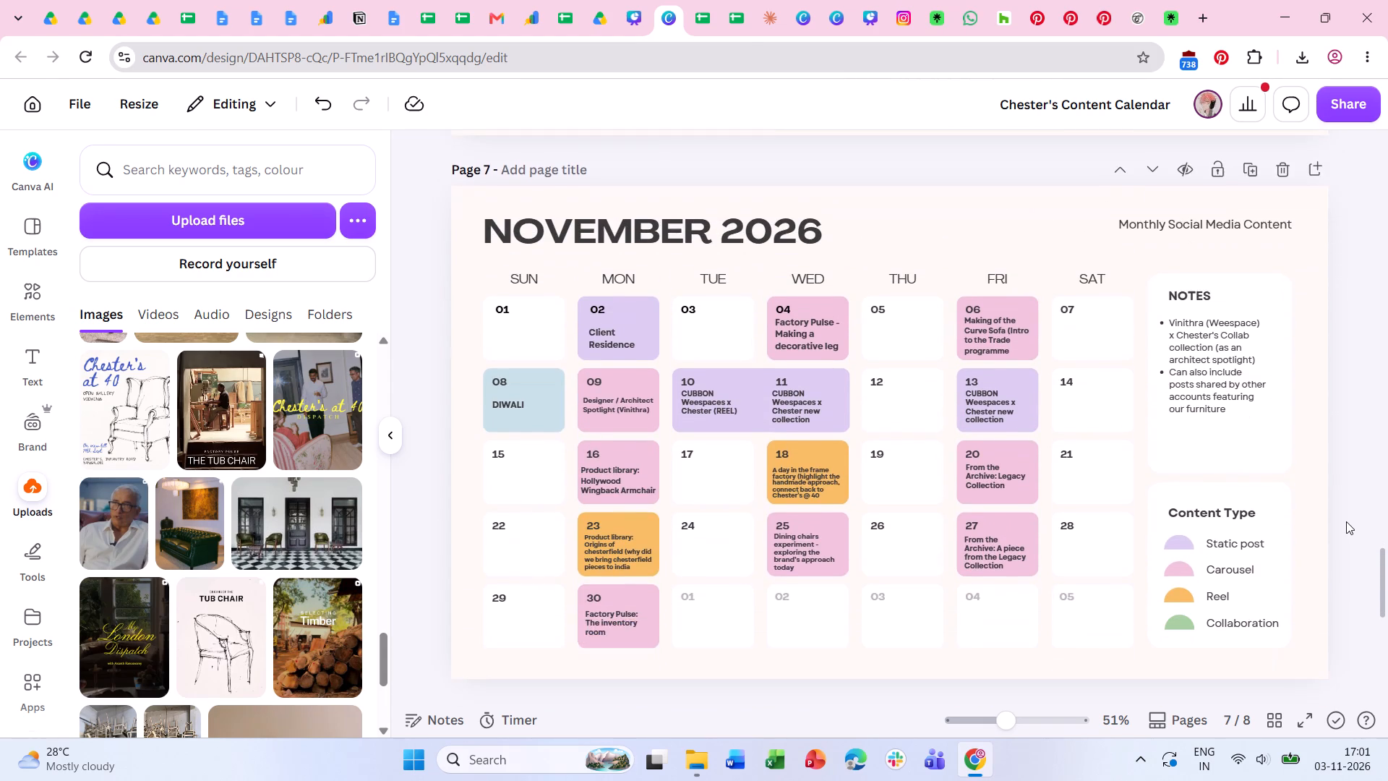
pyautogui.scroll(6, 1345, 522)
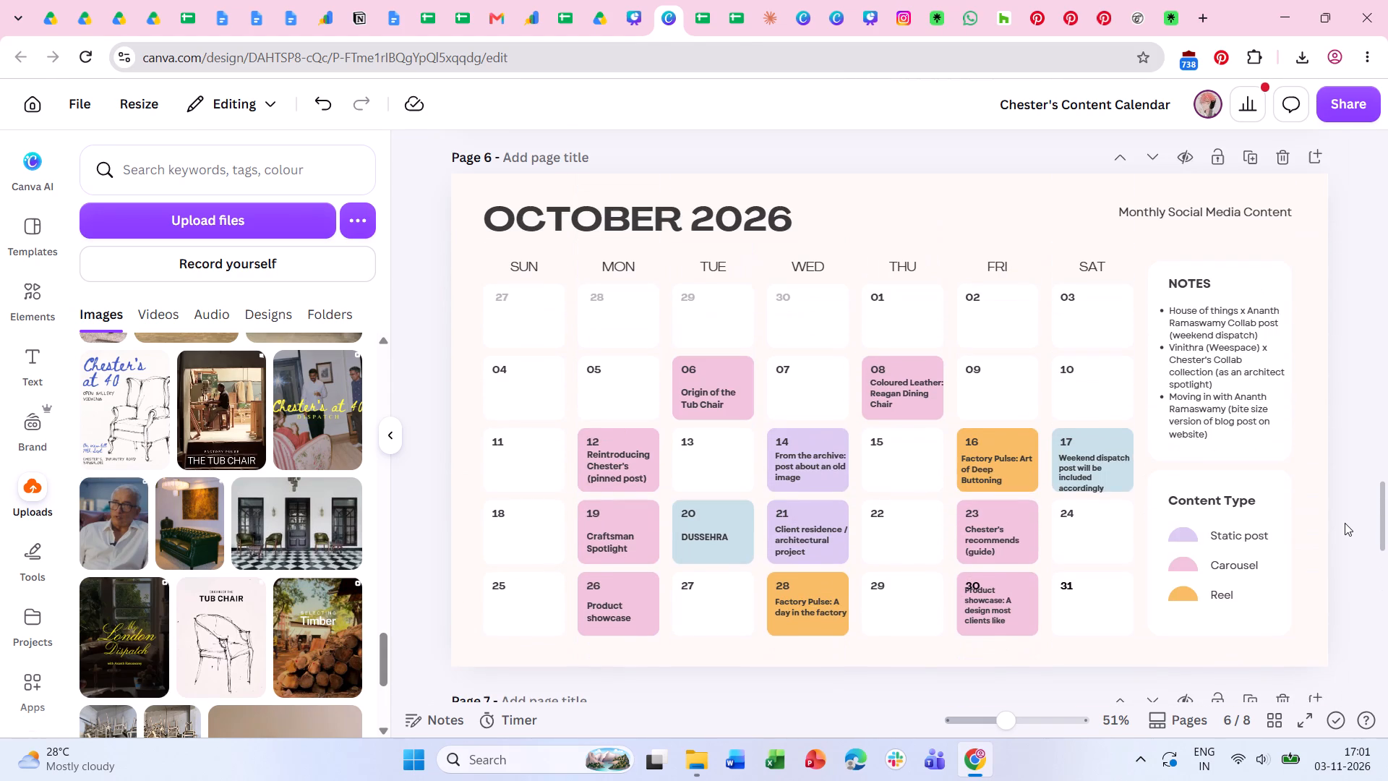
pyautogui.scroll(-6, 1345, 523)
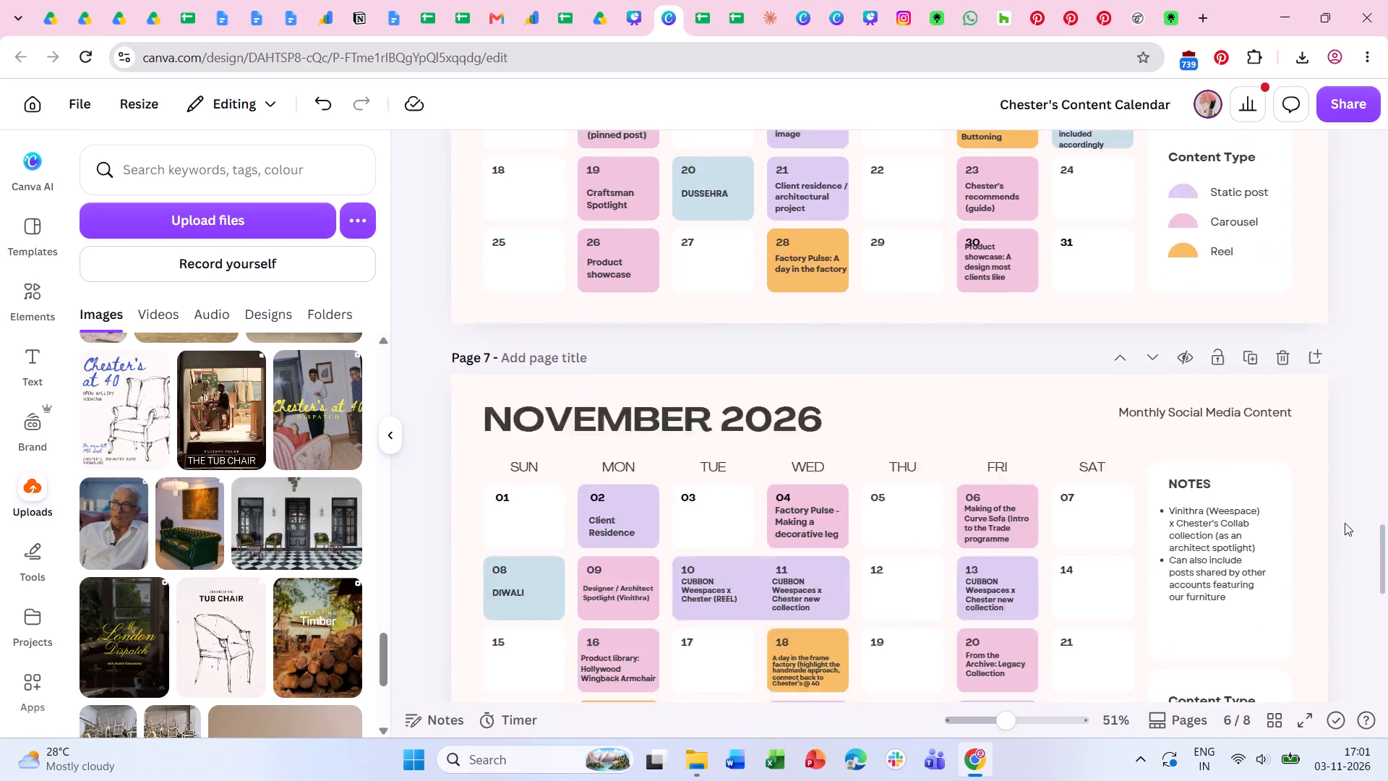
pyautogui.scroll(-6, 1345, 523)
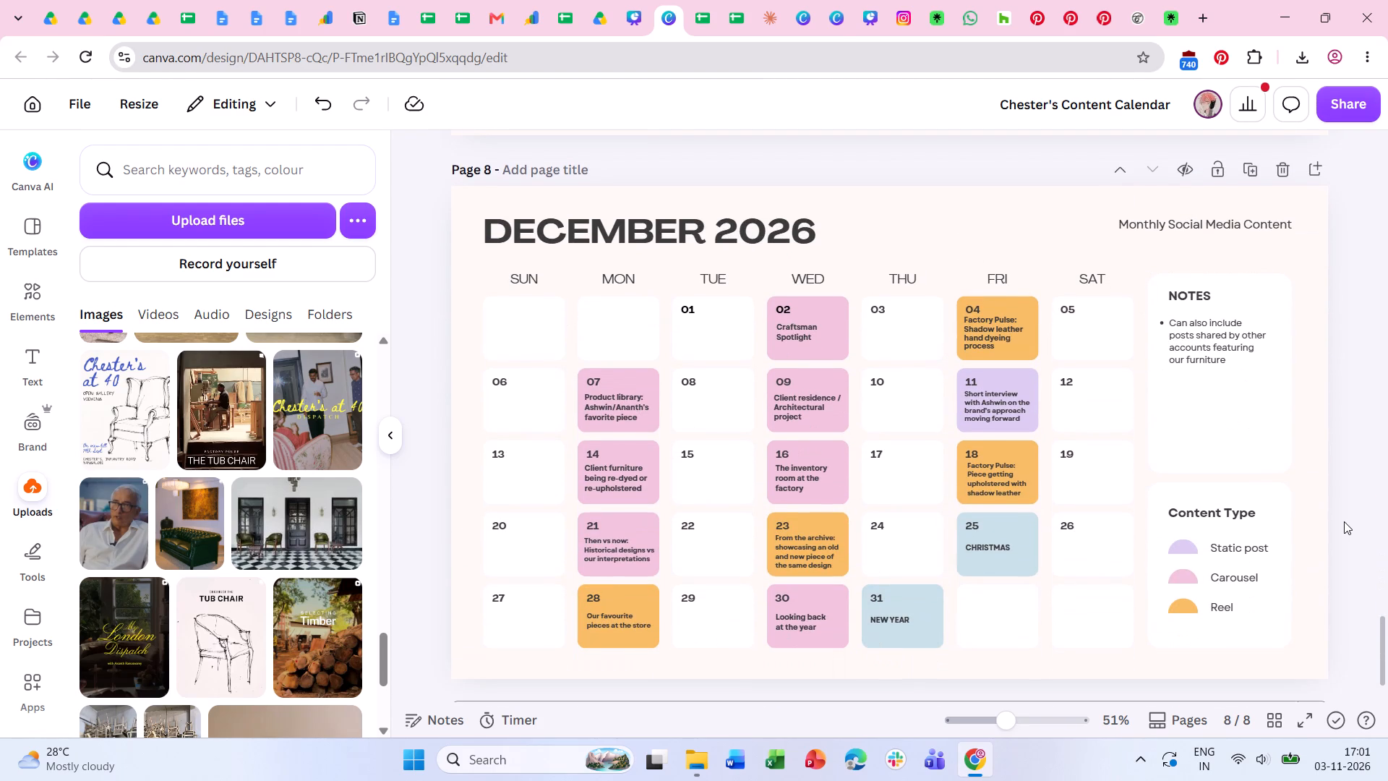
pyautogui.click(1331, 754)
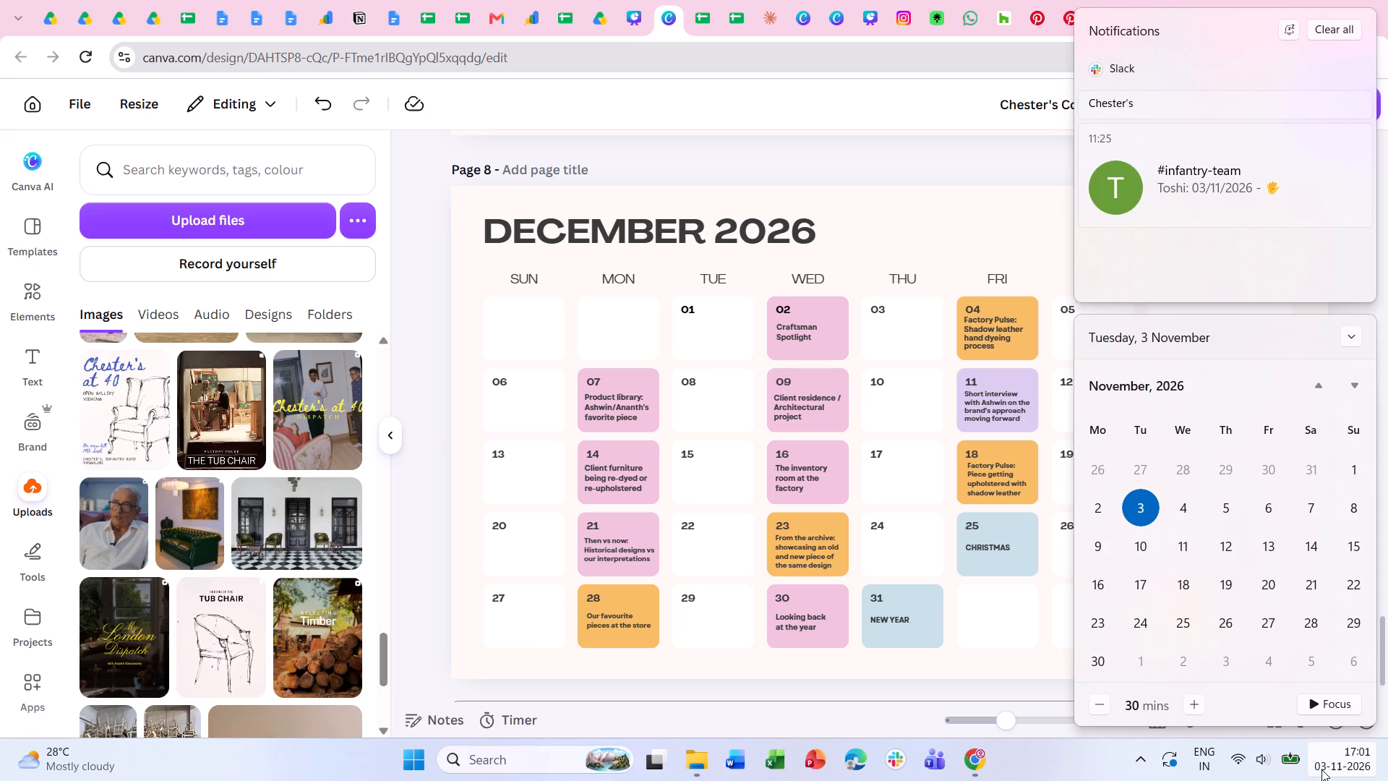
pyautogui.click(1321, 769)
pyautogui.click(1336, 613)
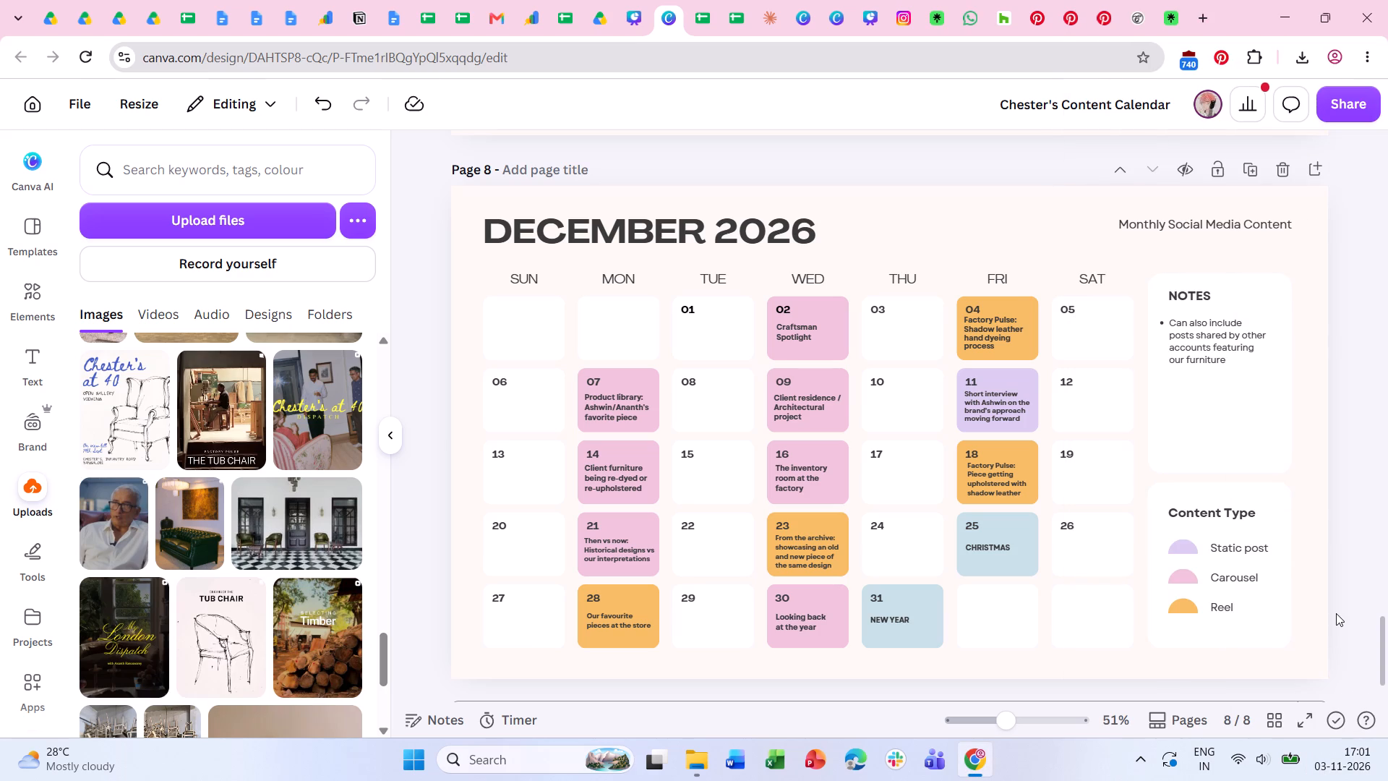
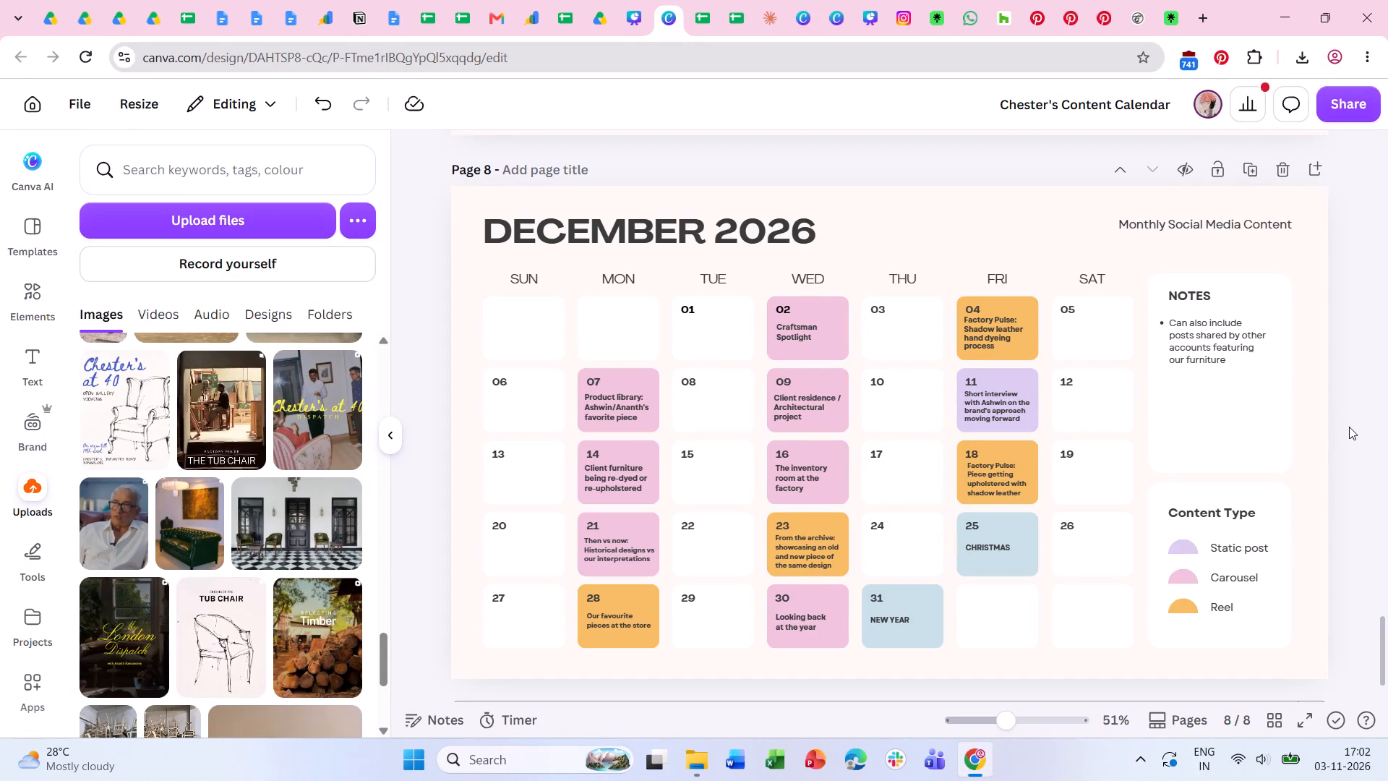
# Download only the December 2026 calendar page as a high-quality PNG.
pyautogui.click(1345, 114)
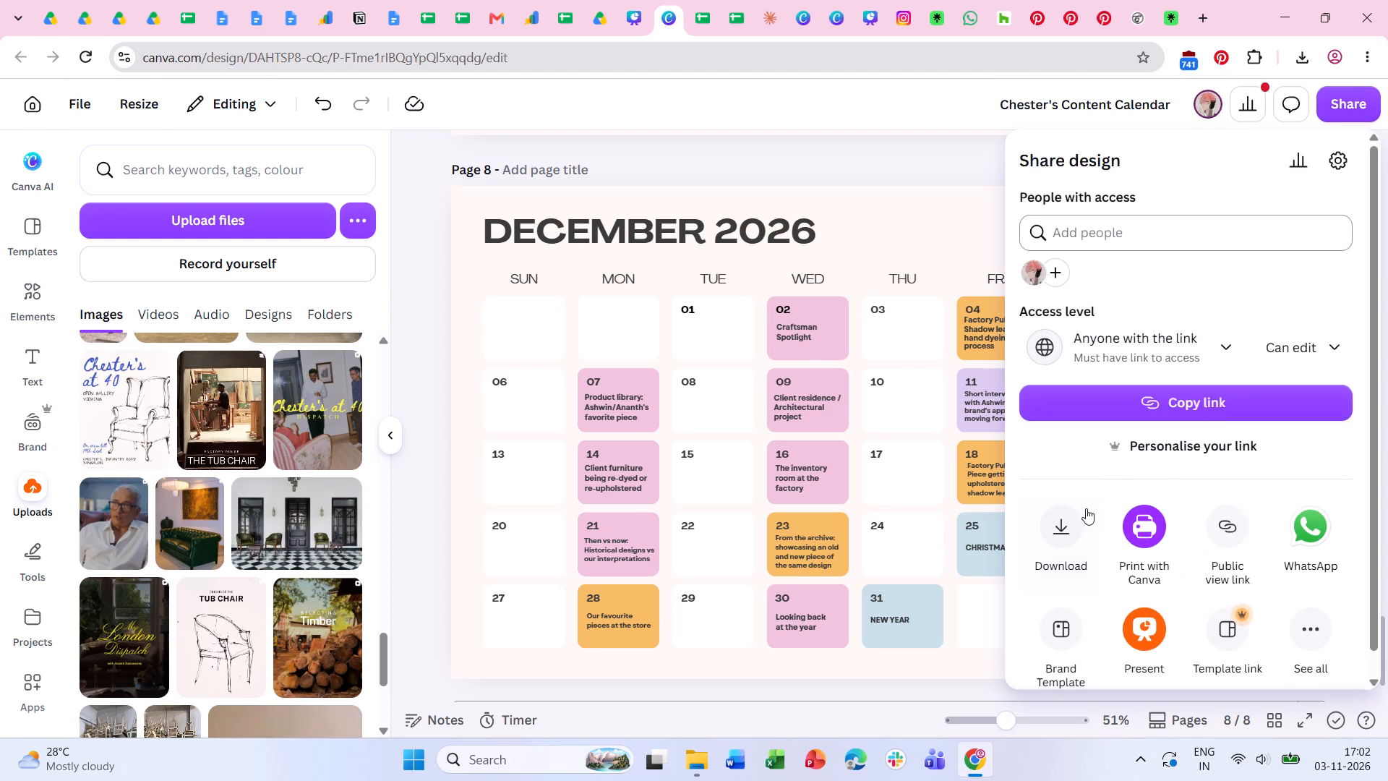
pyautogui.click(1066, 513)
pyautogui.click(1217, 520)
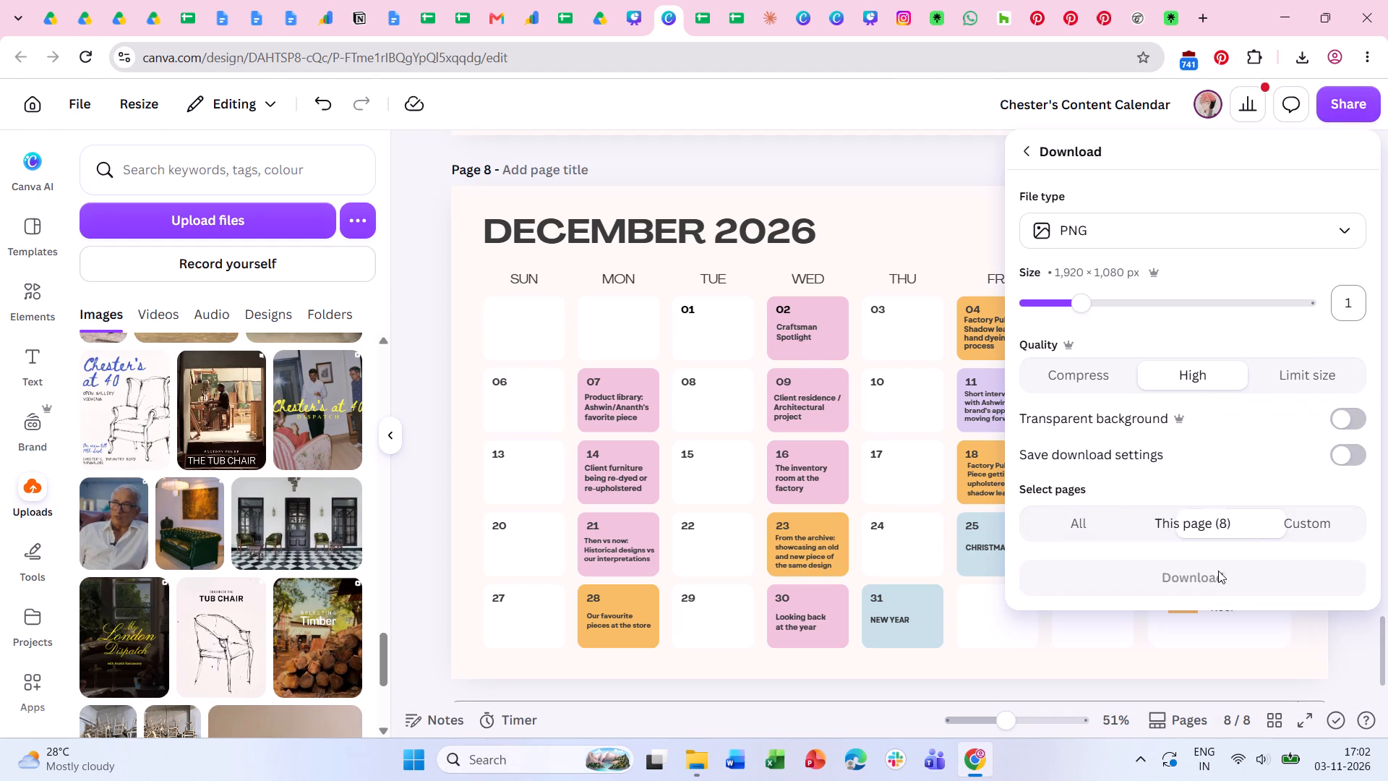
pyautogui.click(1222, 577)
# Download only the November 2026 calendar page as a high-quality PNG.
pyautogui.scroll(5, 875, 409)
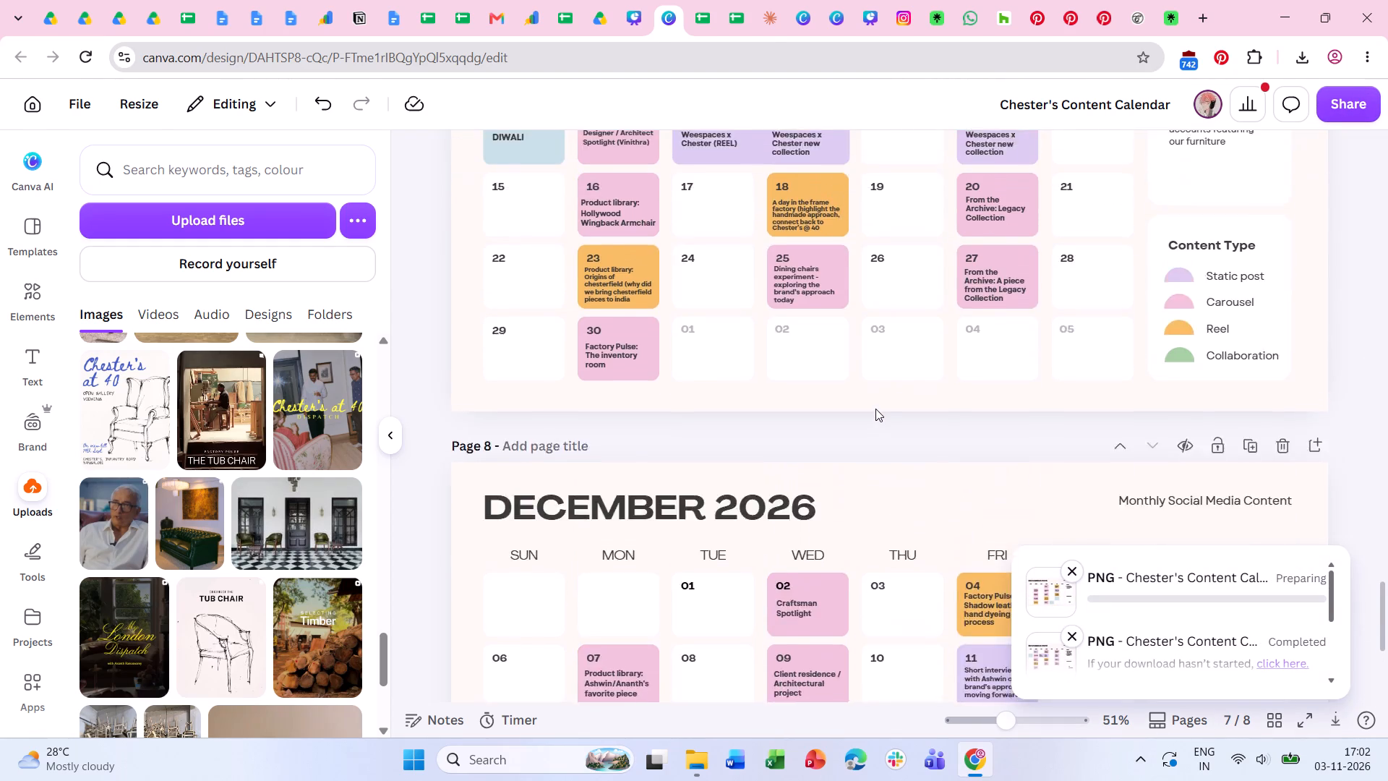
pyautogui.click(1369, 372)
pyautogui.click(1347, 101)
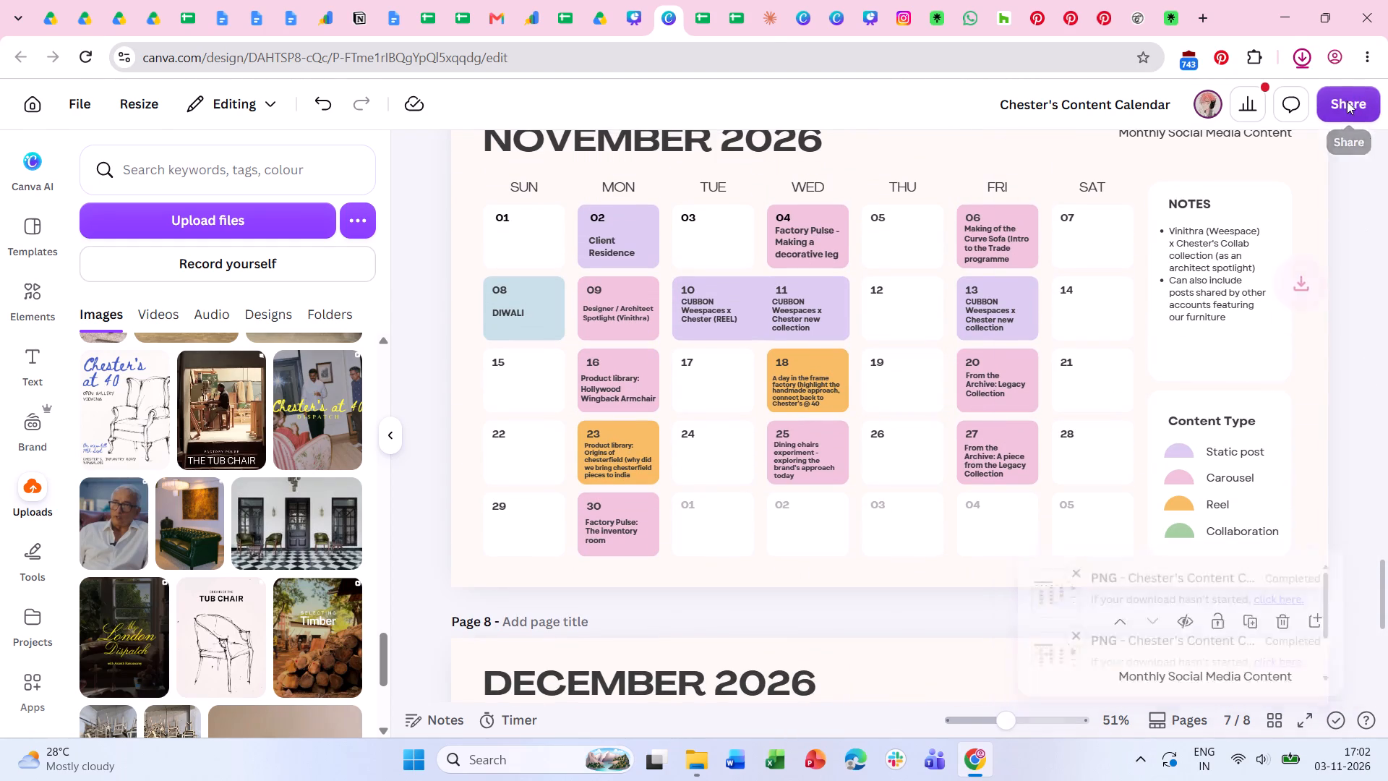
pyautogui.click(1067, 553)
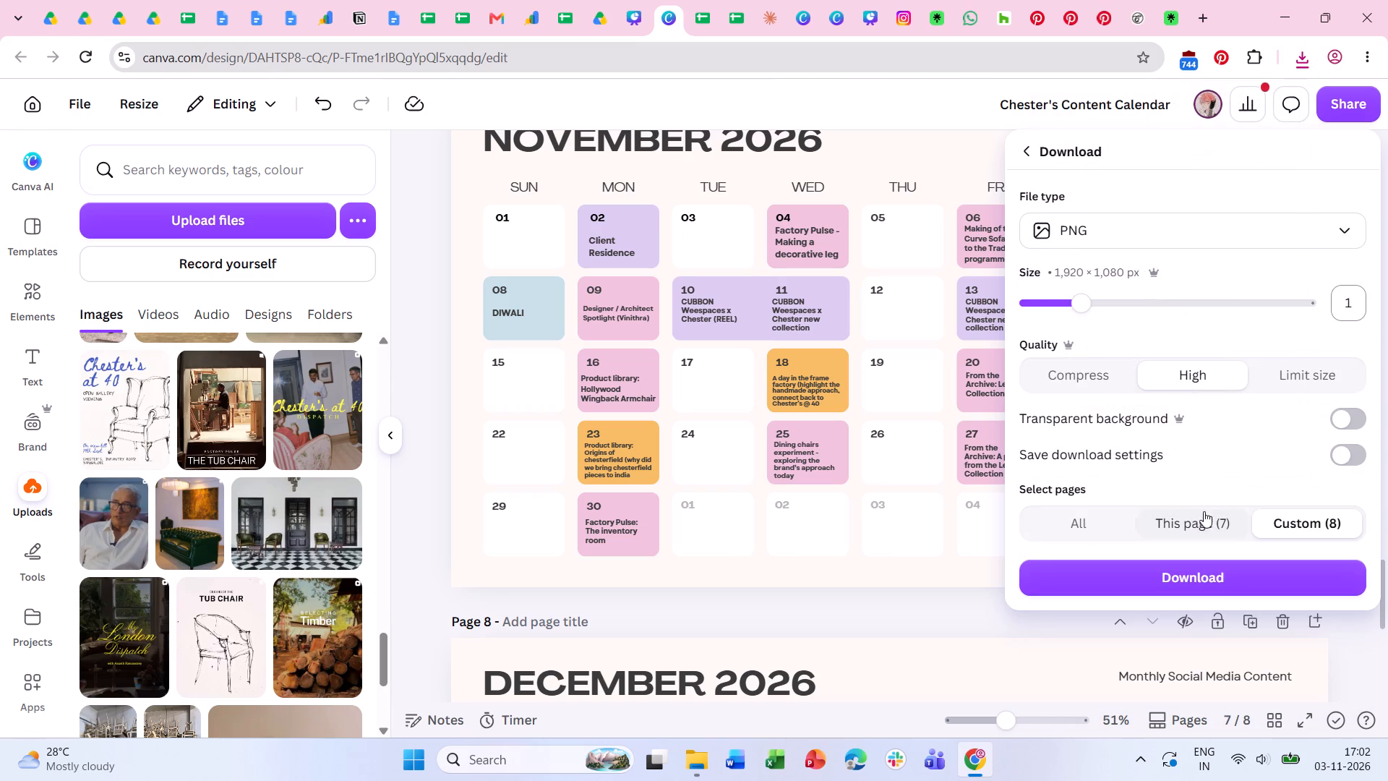
pyautogui.click(1201, 515)
pyautogui.click(1200, 581)
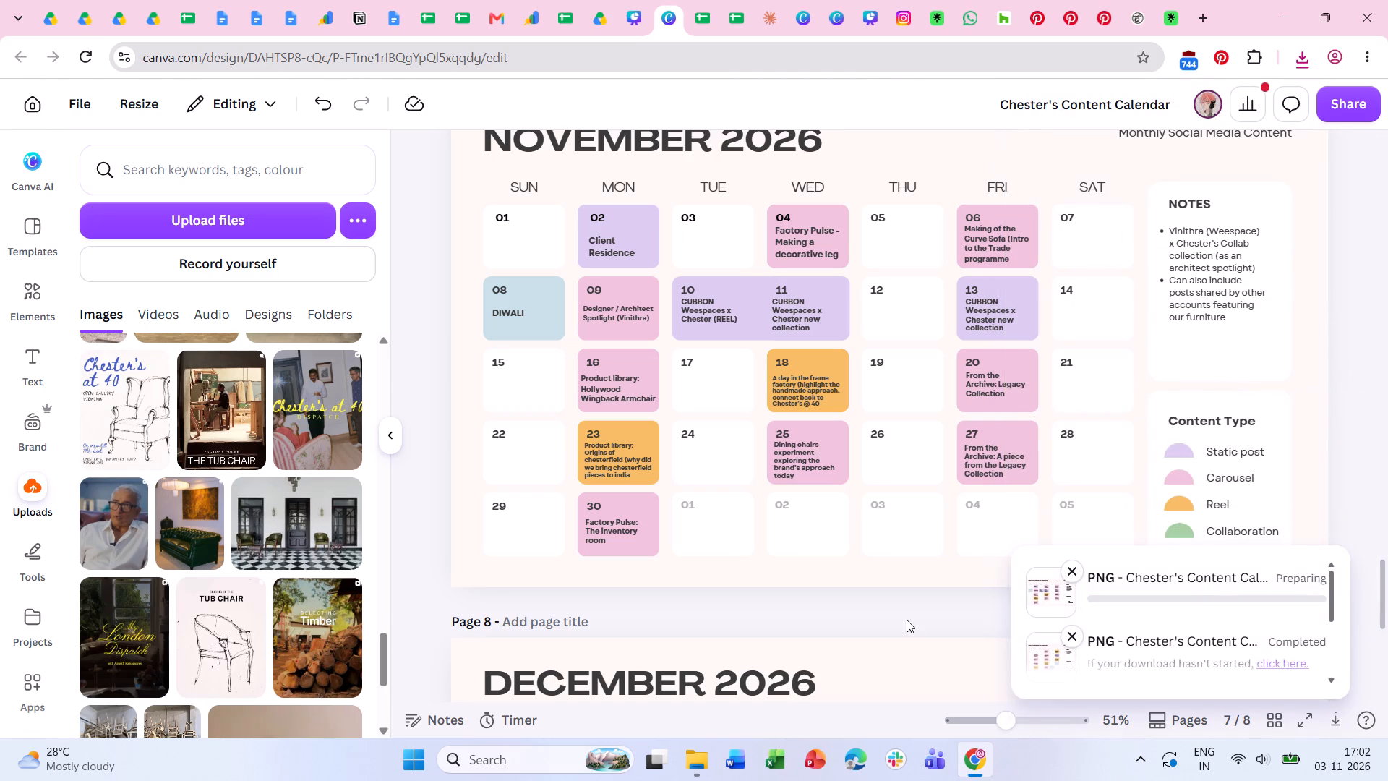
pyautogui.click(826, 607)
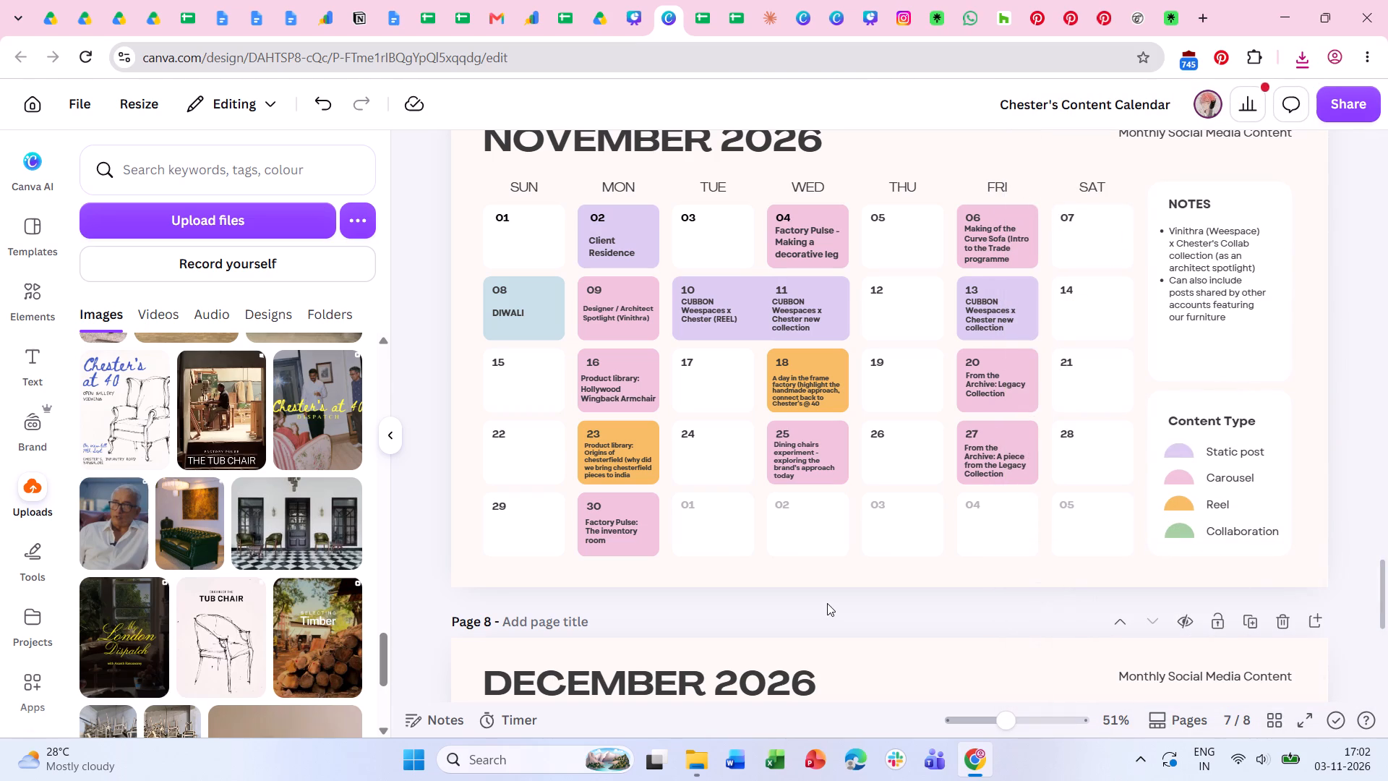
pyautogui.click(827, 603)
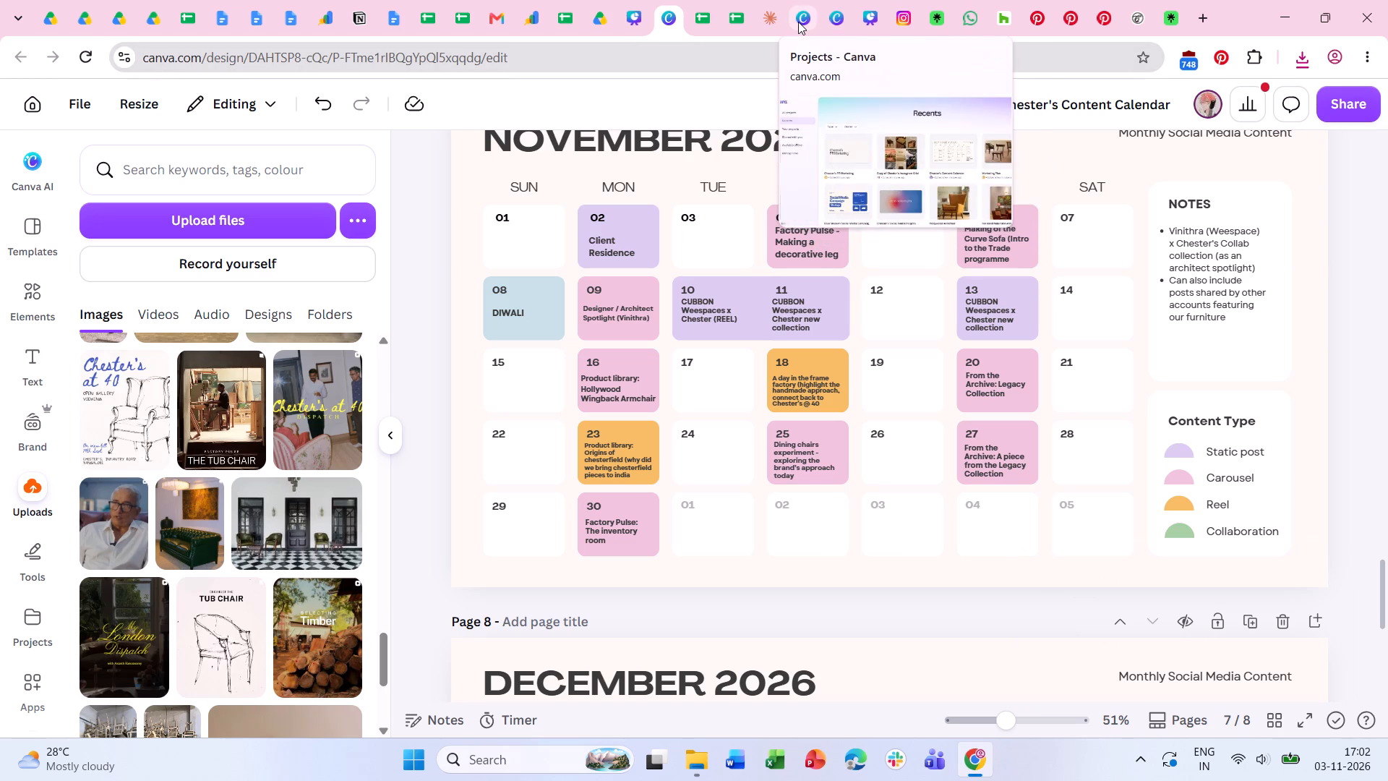
# Switch to the Marketing Plan design and delete the outdated November 2026 calendar image from page 7.
pyautogui.click(633, 22)
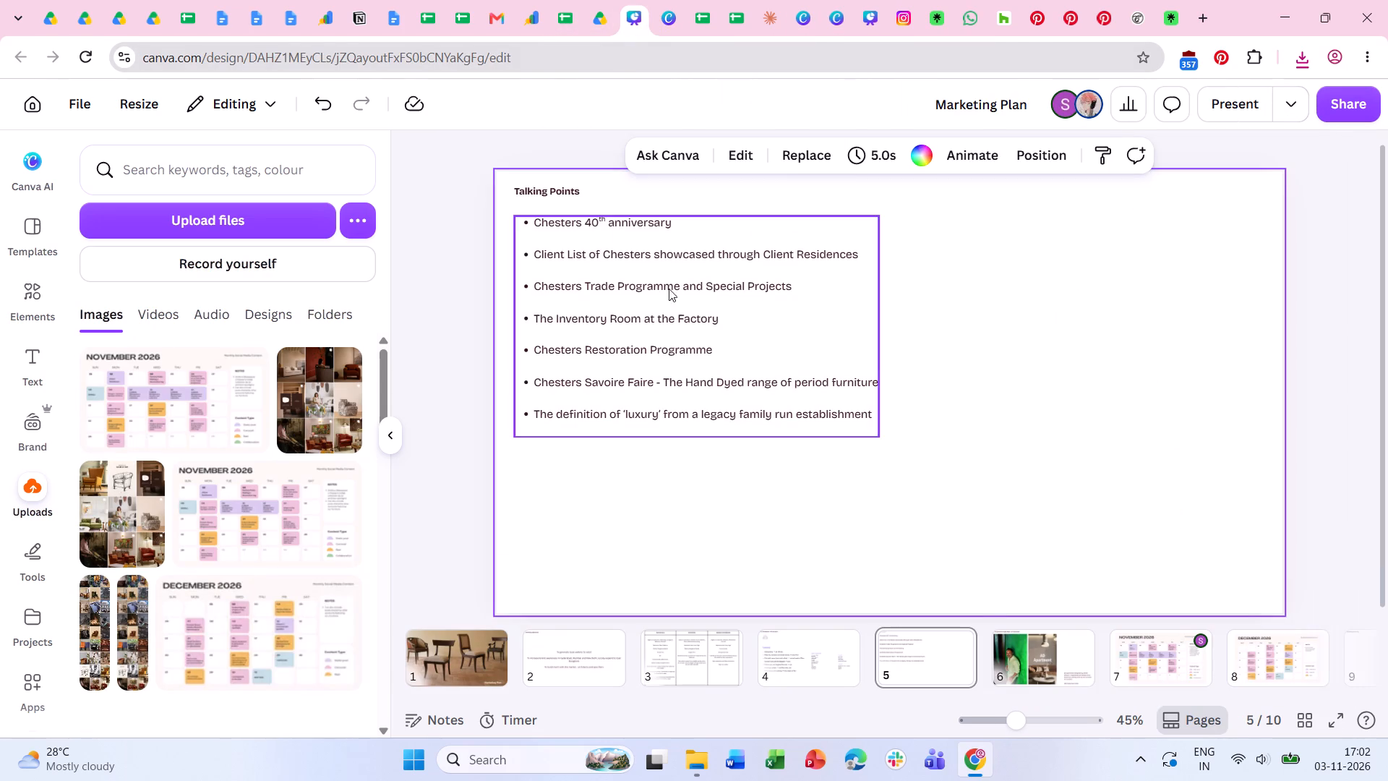
pyautogui.click(1196, 680)
pyautogui.click(662, 398)
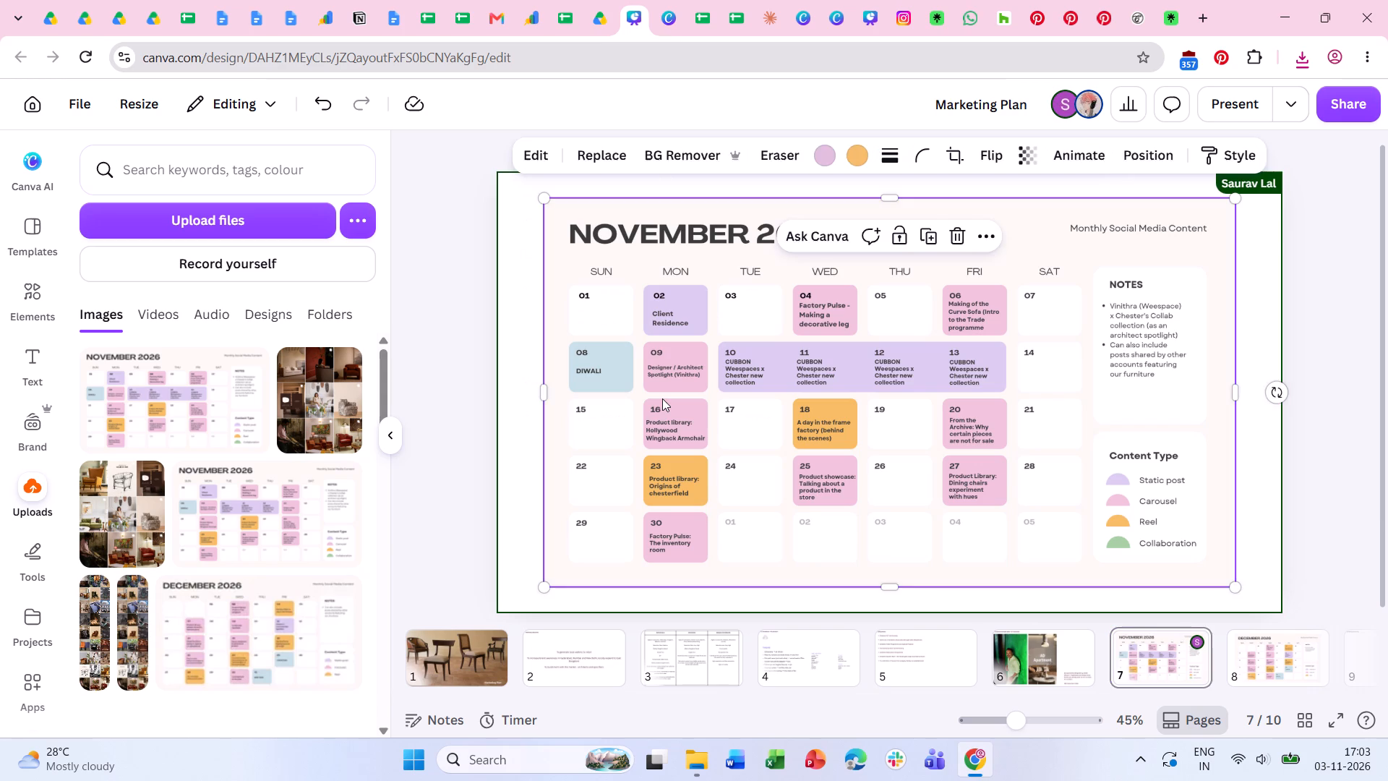
pyautogui.press('BackSpace')
# Upload the images Chester's Content Calendar (2) and (3) from the Downloads folder into the Marketing Plan's uploads.
pyautogui.click(697, 757)
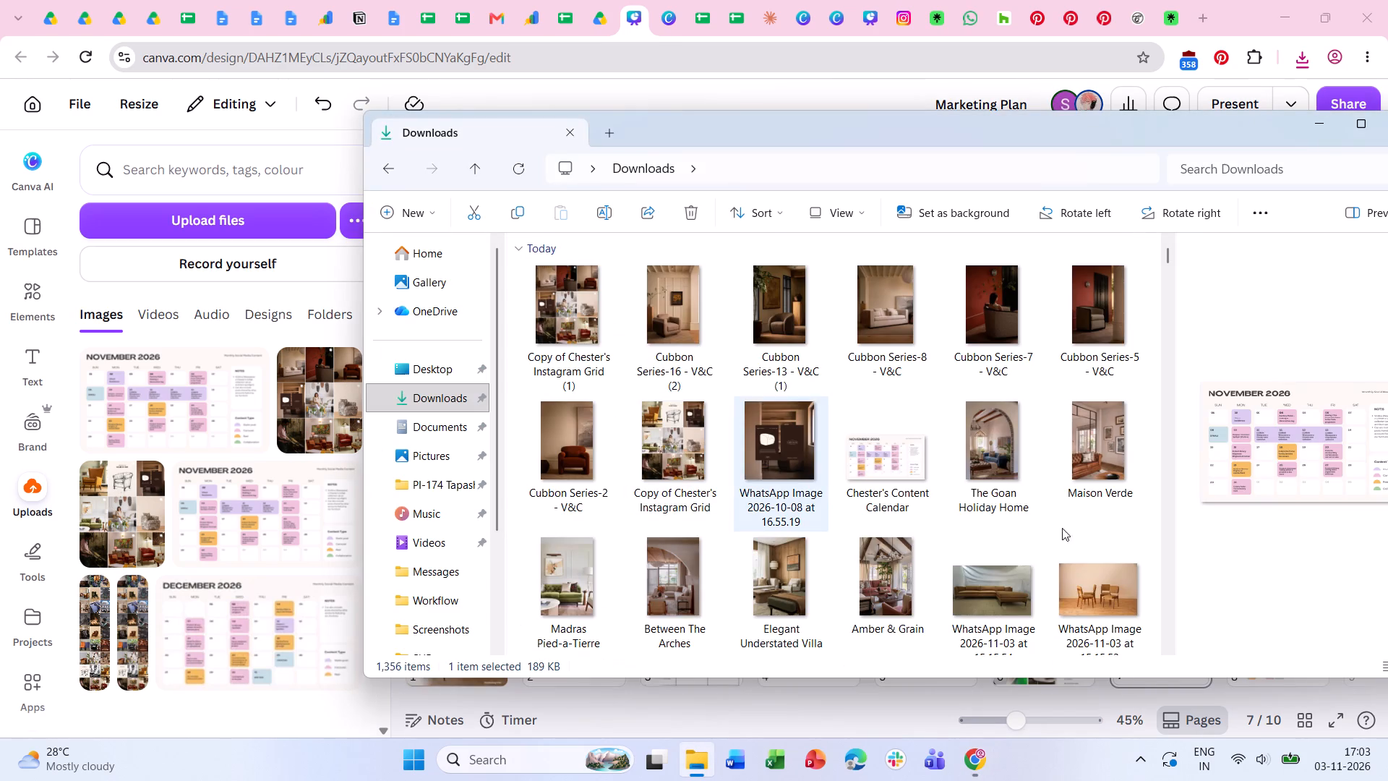
pyautogui.scroll(-2, 881, 487)
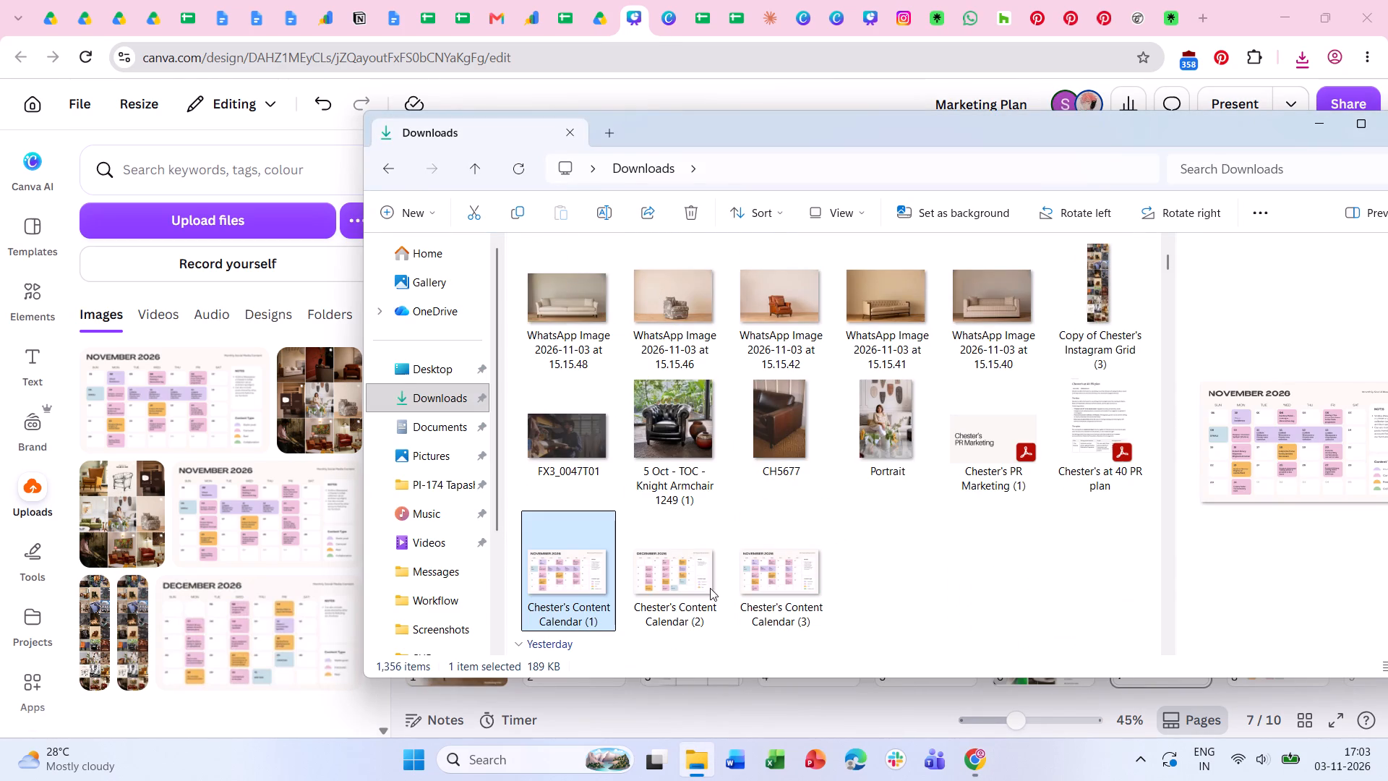
pyautogui.click(710, 588)
pyautogui.keyDown('shift'); pyautogui.click(806, 596); pyautogui.keyUp('shift')
pyautogui.moveTo(681, 587); pyautogui.dragTo(372, 558)
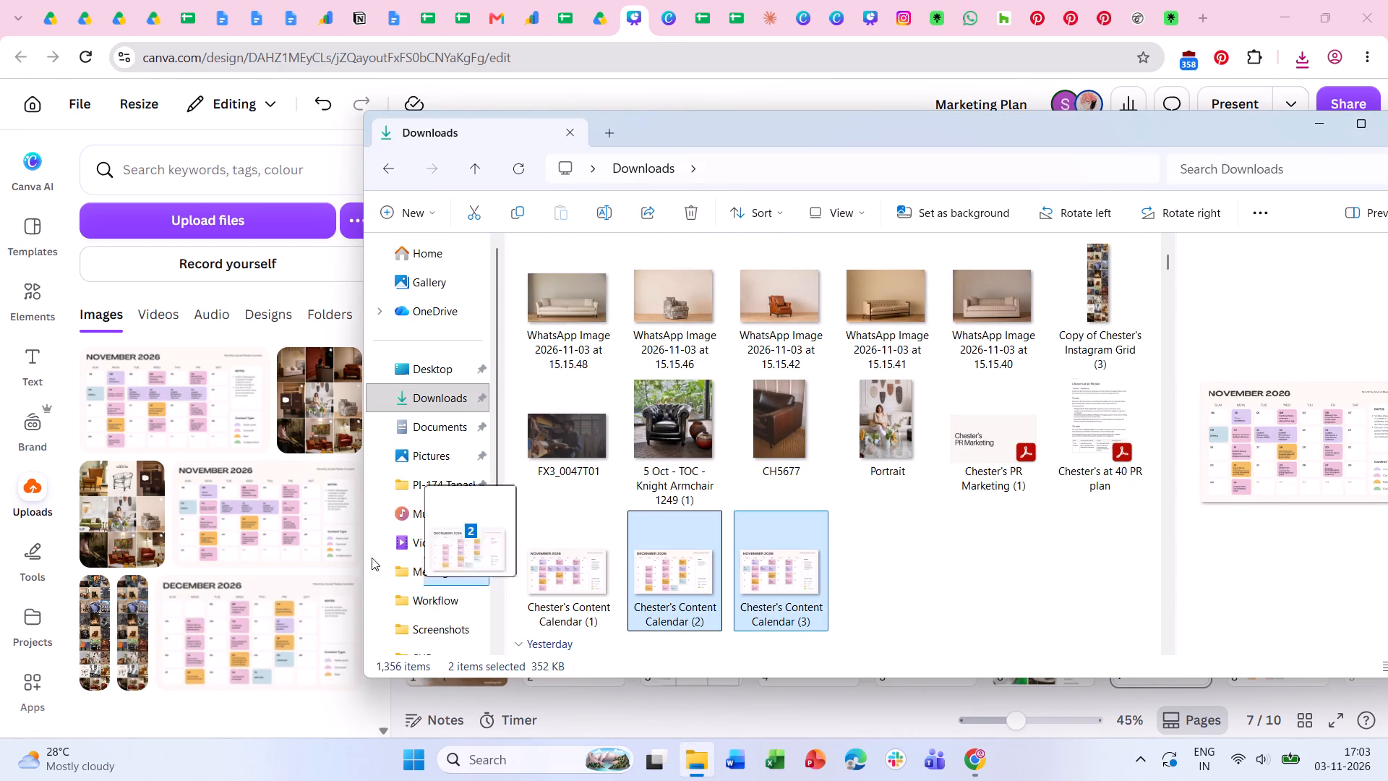
pyautogui.moveTo(372, 558); pyautogui.dragTo(220, 537)
pyautogui.click(414, 457)
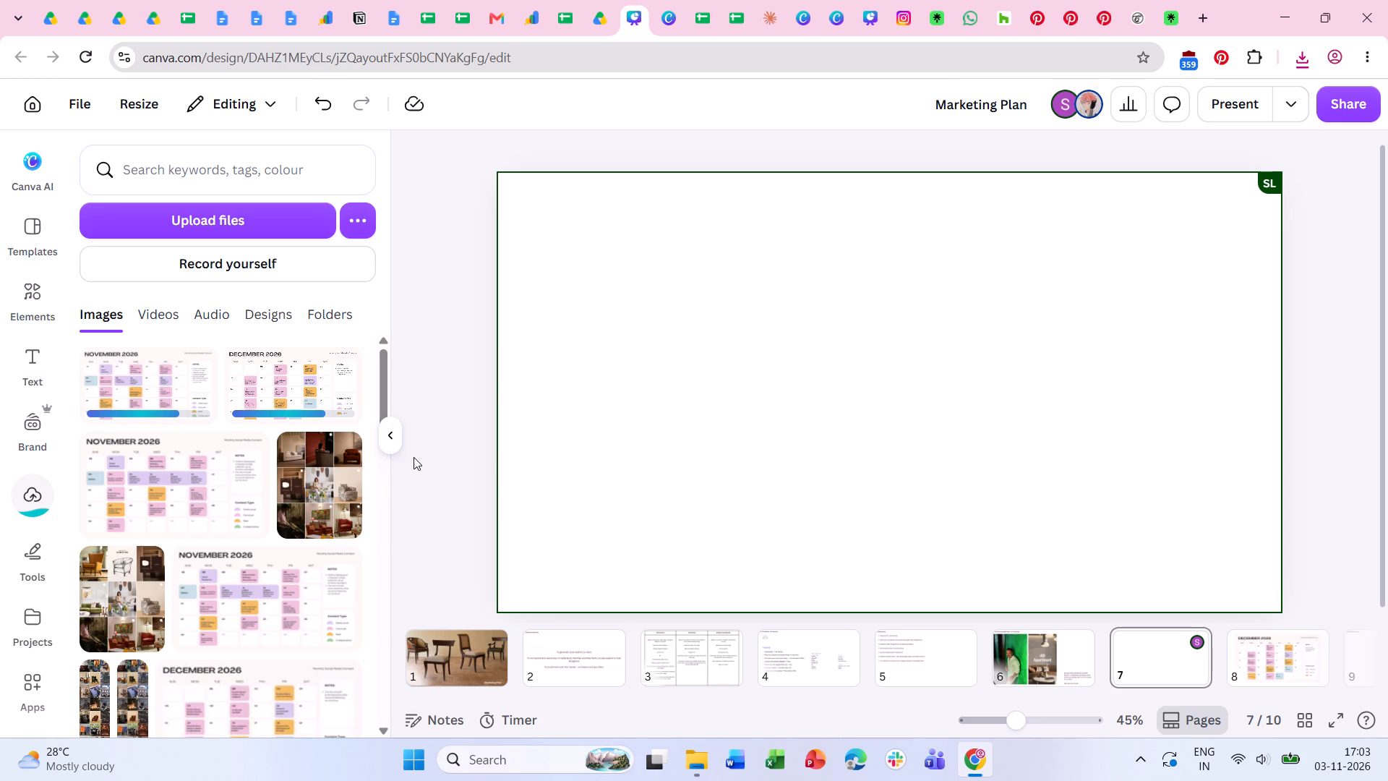
# Place the newly uploaded November 2026 calendar on page 7 and enlarge it to fill the whole page.
pyautogui.click(164, 406)
pyautogui.moveTo(836, 351); pyautogui.dragTo(773, 335)
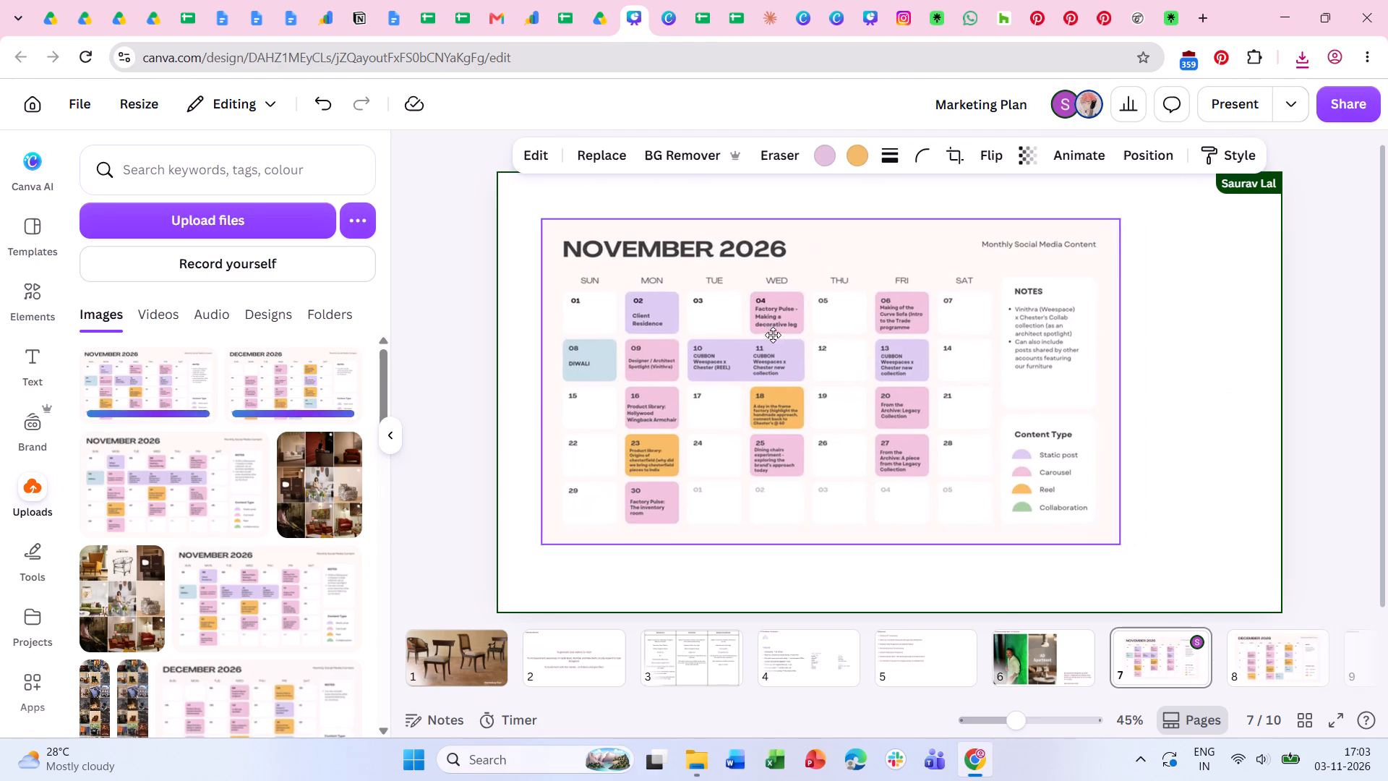
pyautogui.moveTo(773, 335); pyautogui.dragTo(760, 317)
pyautogui.moveTo(1107, 524); pyautogui.dragTo(1233, 590)
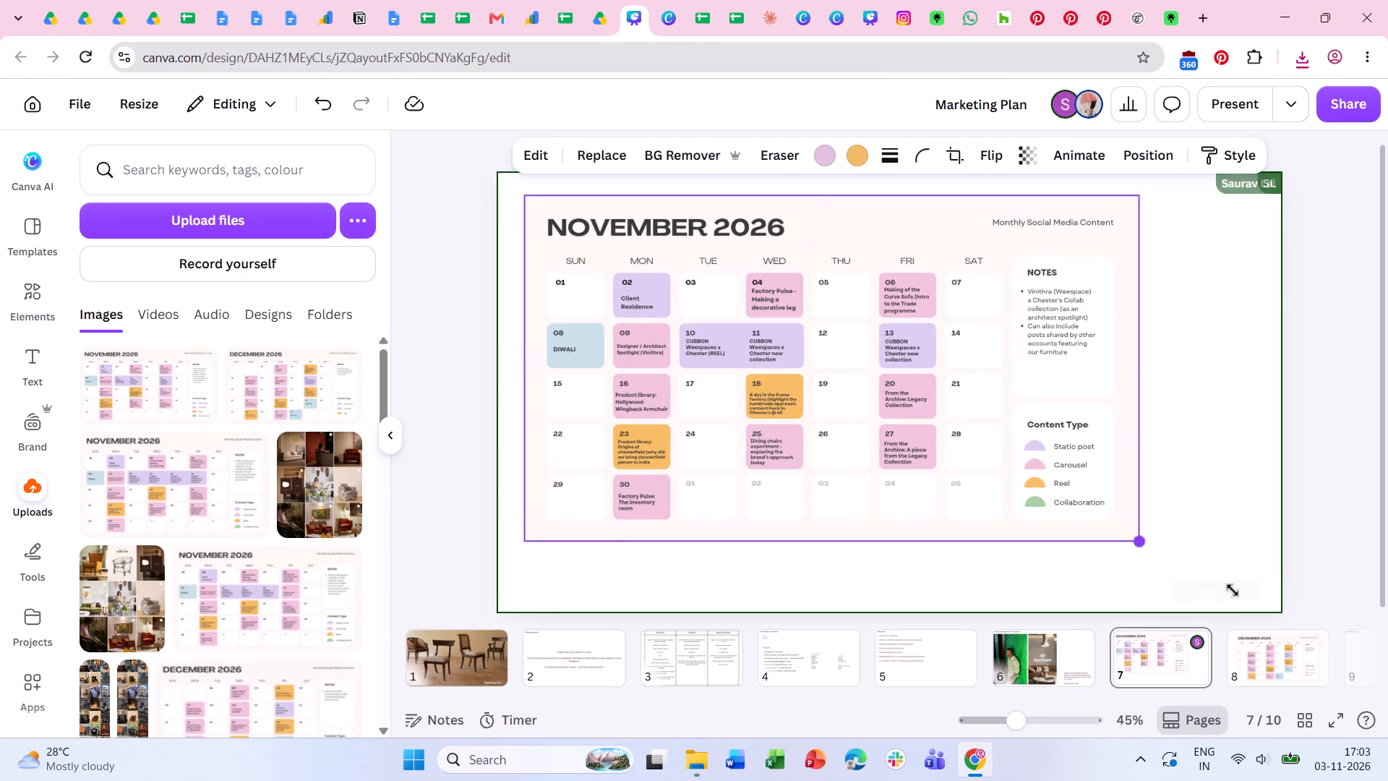
pyautogui.moveTo(1233, 590); pyautogui.dragTo(1264, 597)
pyautogui.moveTo(1228, 512); pyautogui.dragTo(1207, 500)
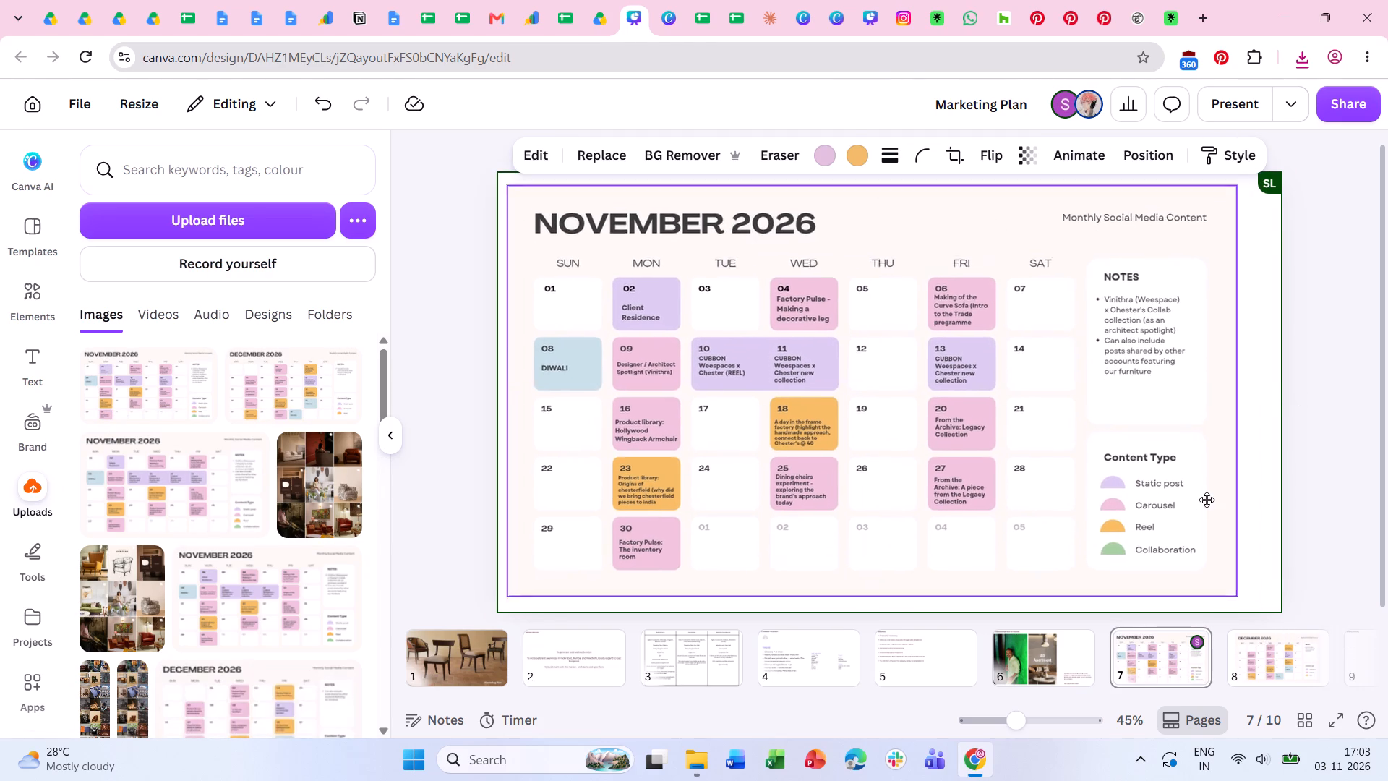
pyautogui.moveTo(1207, 500); pyautogui.dragTo(1204, 492)
pyautogui.moveTo(1228, 579); pyautogui.dragTo(1277, 610)
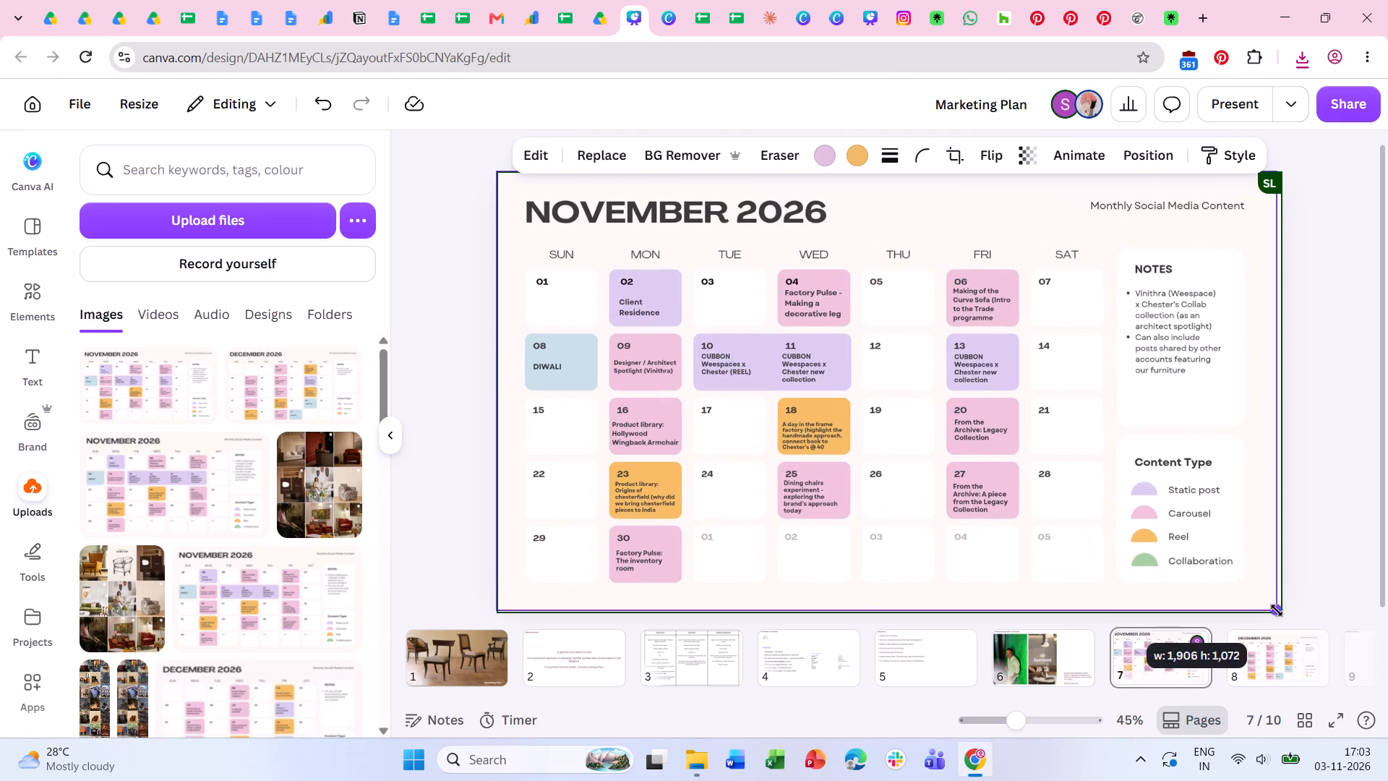
pyautogui.moveTo(1277, 610); pyautogui.dragTo(1283, 614)
pyautogui.click(1324, 559)
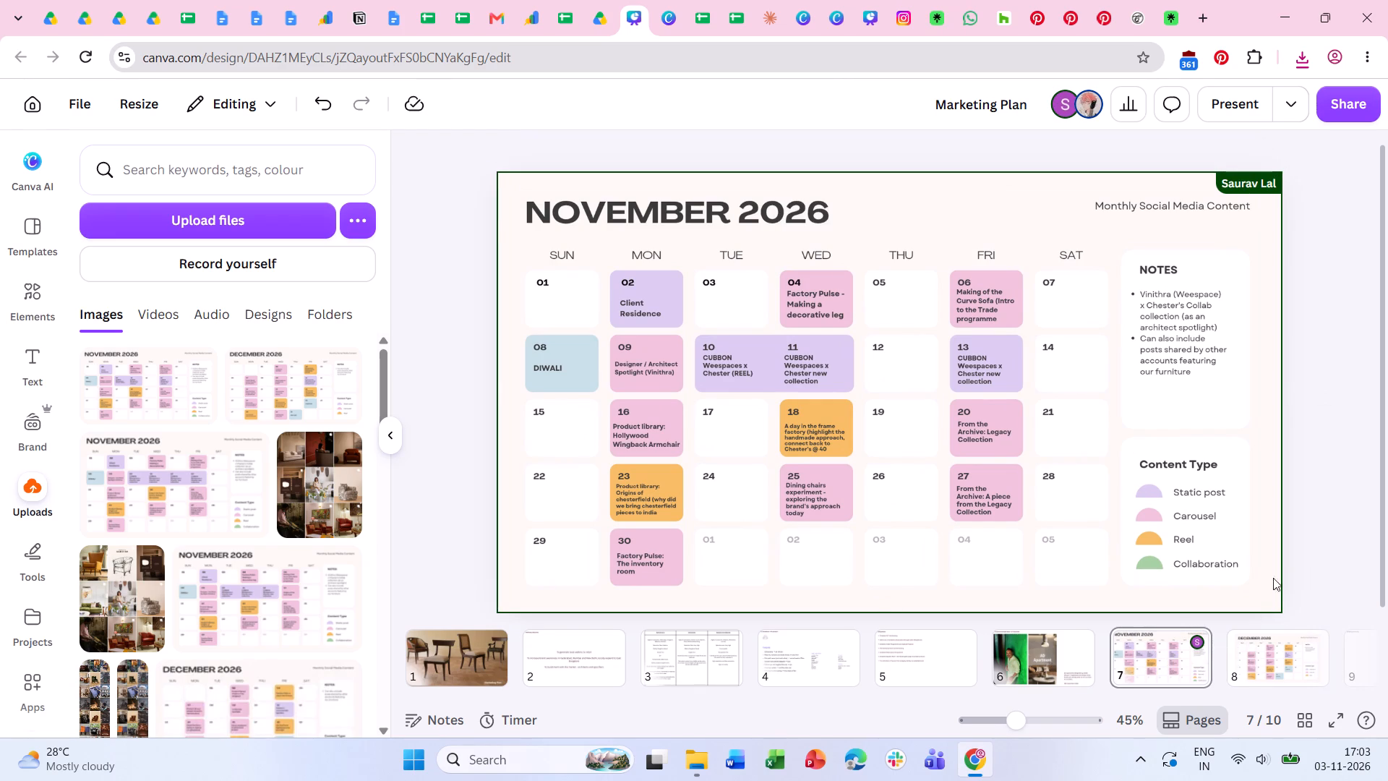
# Replace the outdated calendar image on page 8 with the newly uploaded December 2026 calendar, filling the page.
pyautogui.click(1261, 662)
pyautogui.click(836, 357)
pyautogui.press('BackSpace')
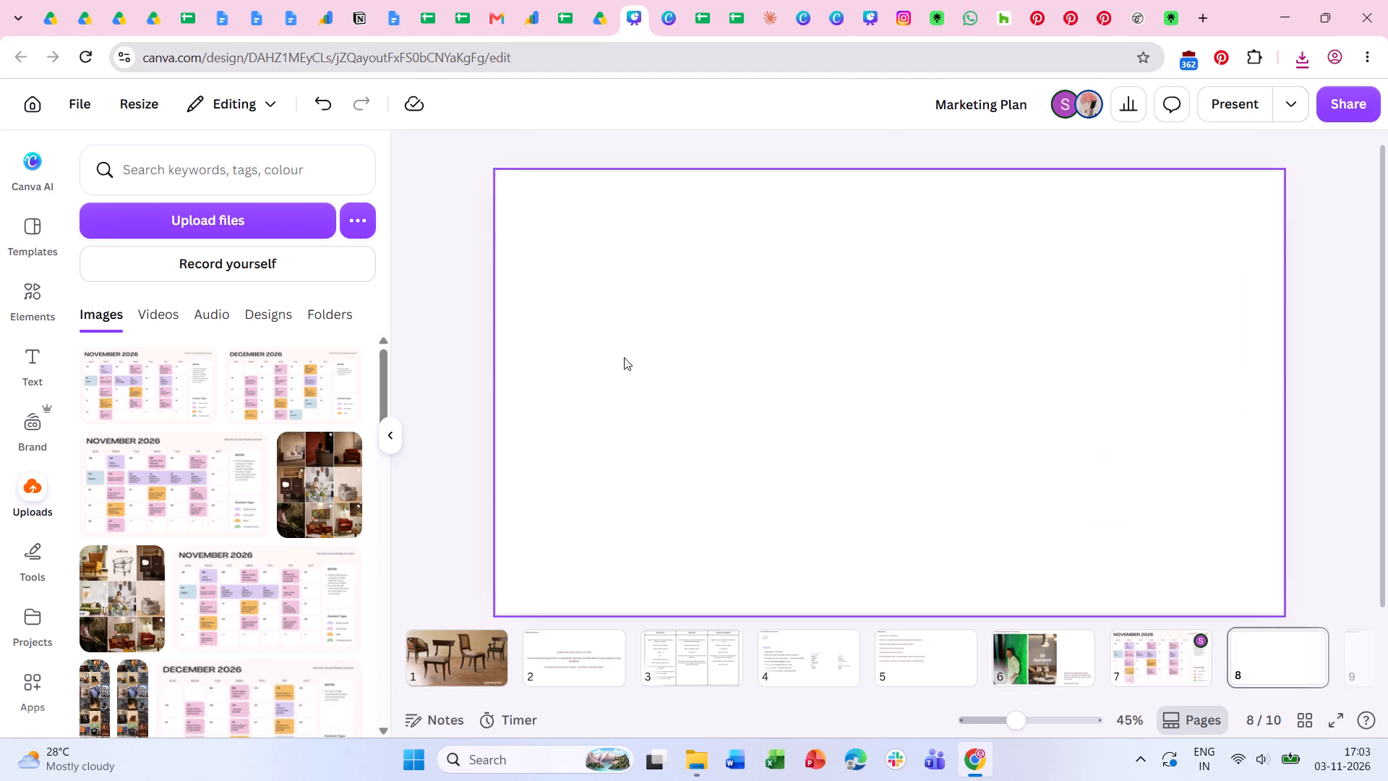
pyautogui.moveTo(323, 395); pyautogui.dragTo(509, 337)
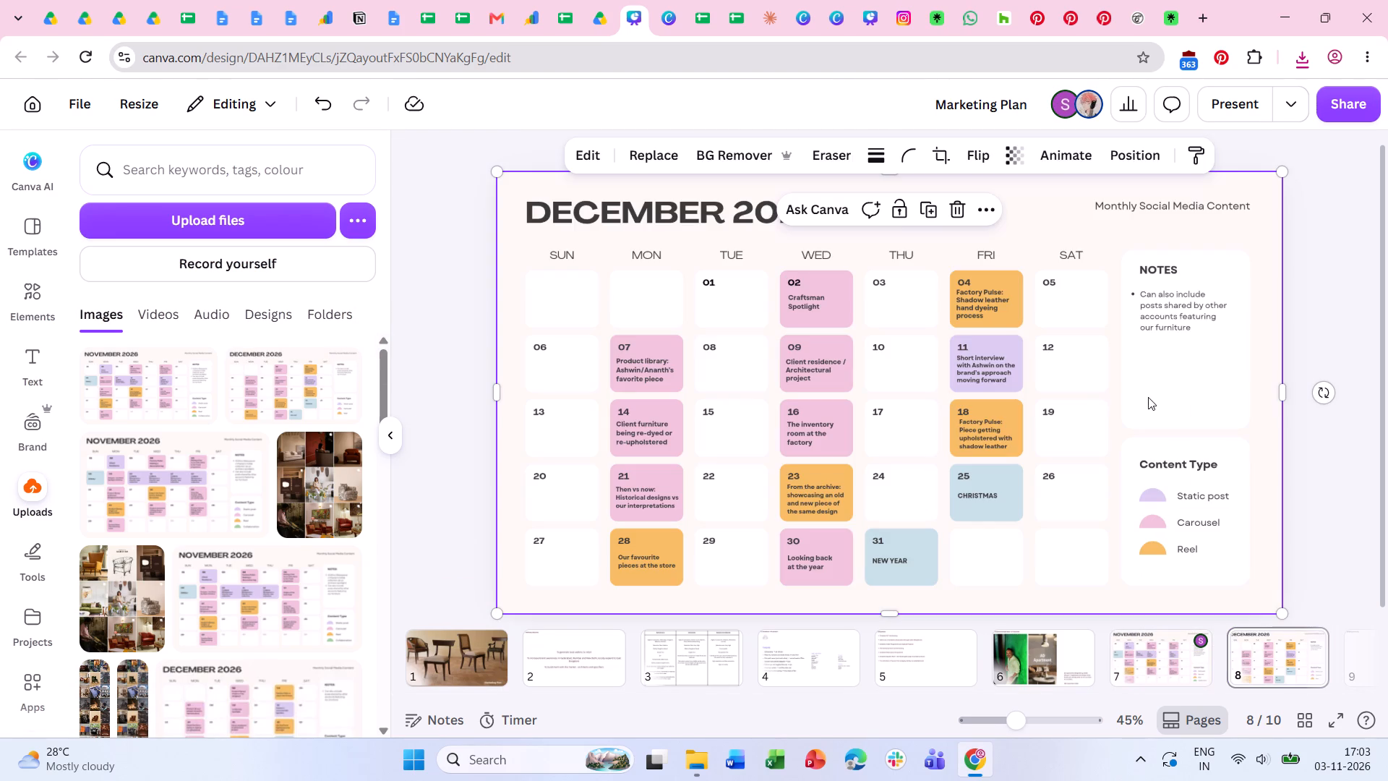
pyautogui.click(1315, 490)
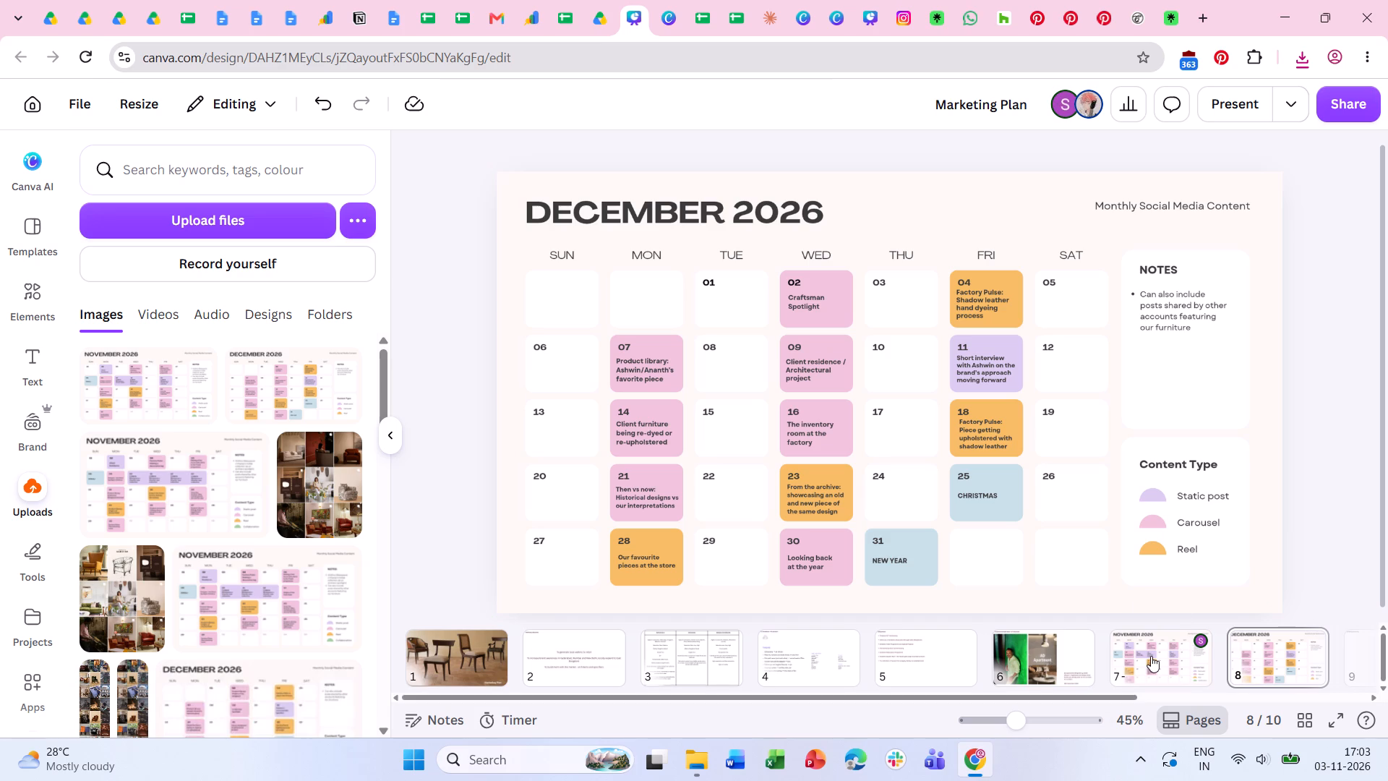
# Review the updated November and December 2026 calendars on pages 7 and 8 of the Marketing Plan.
pyautogui.click(1169, 669)
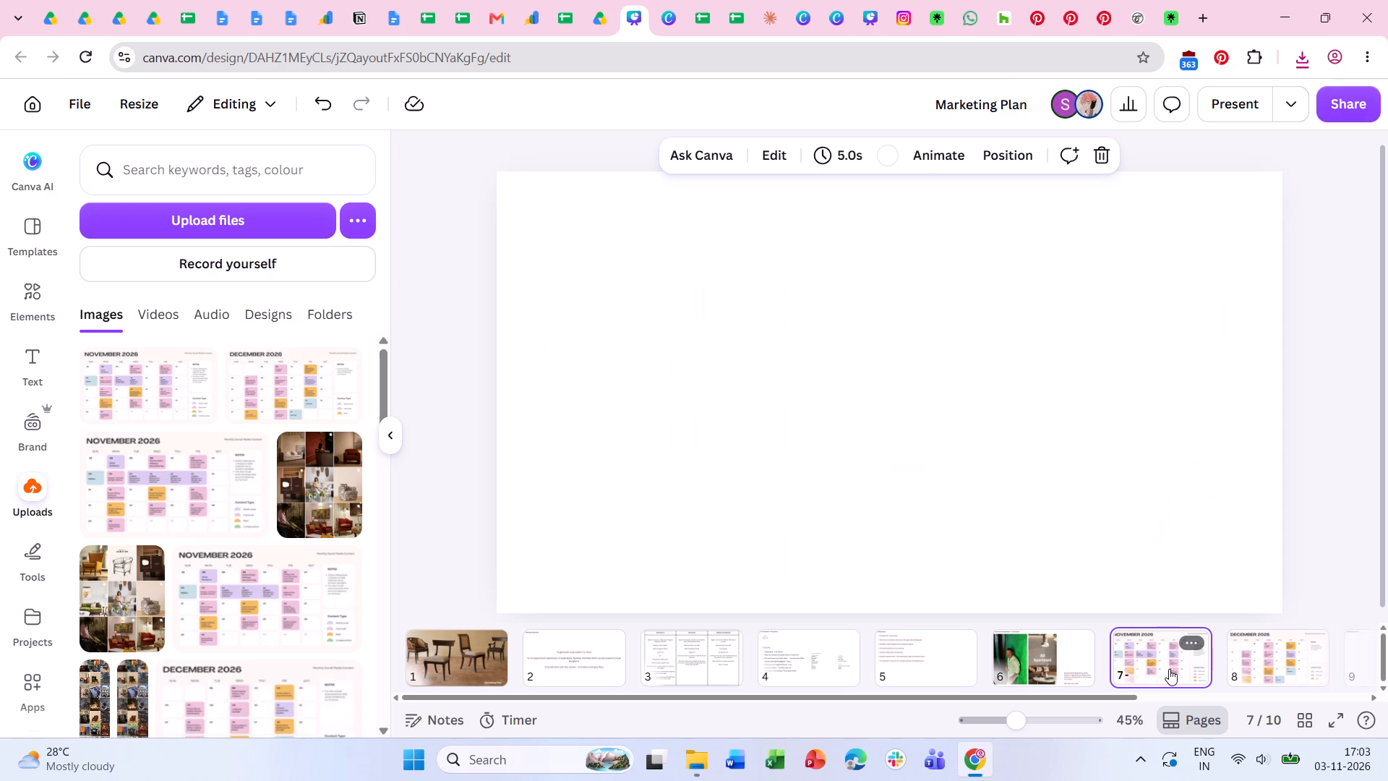
pyautogui.click(1241, 670)
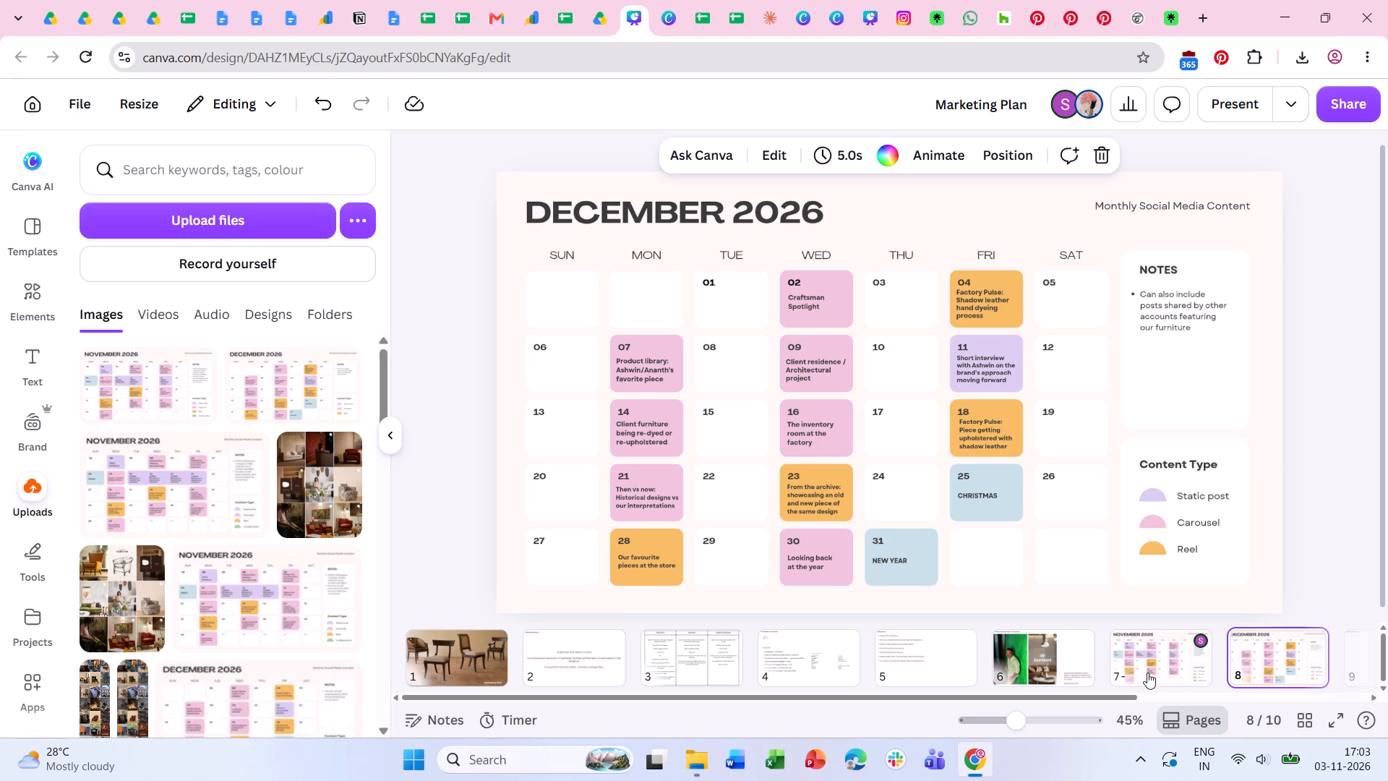
pyautogui.click(1147, 673)
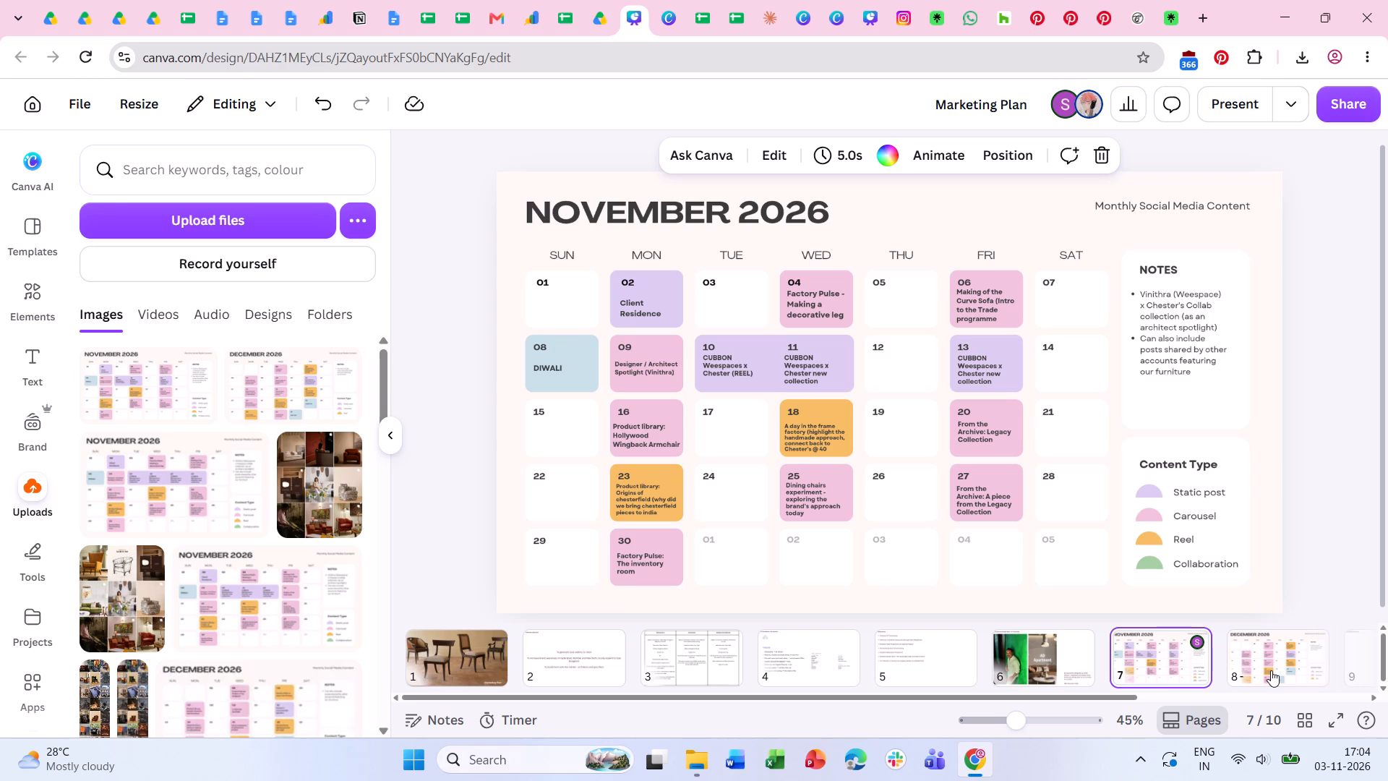
# Check pages 7 to 10 of the Marketing Plan, from the November calendar through to the Instagram grid on the last page.
pyautogui.click(1271, 670)
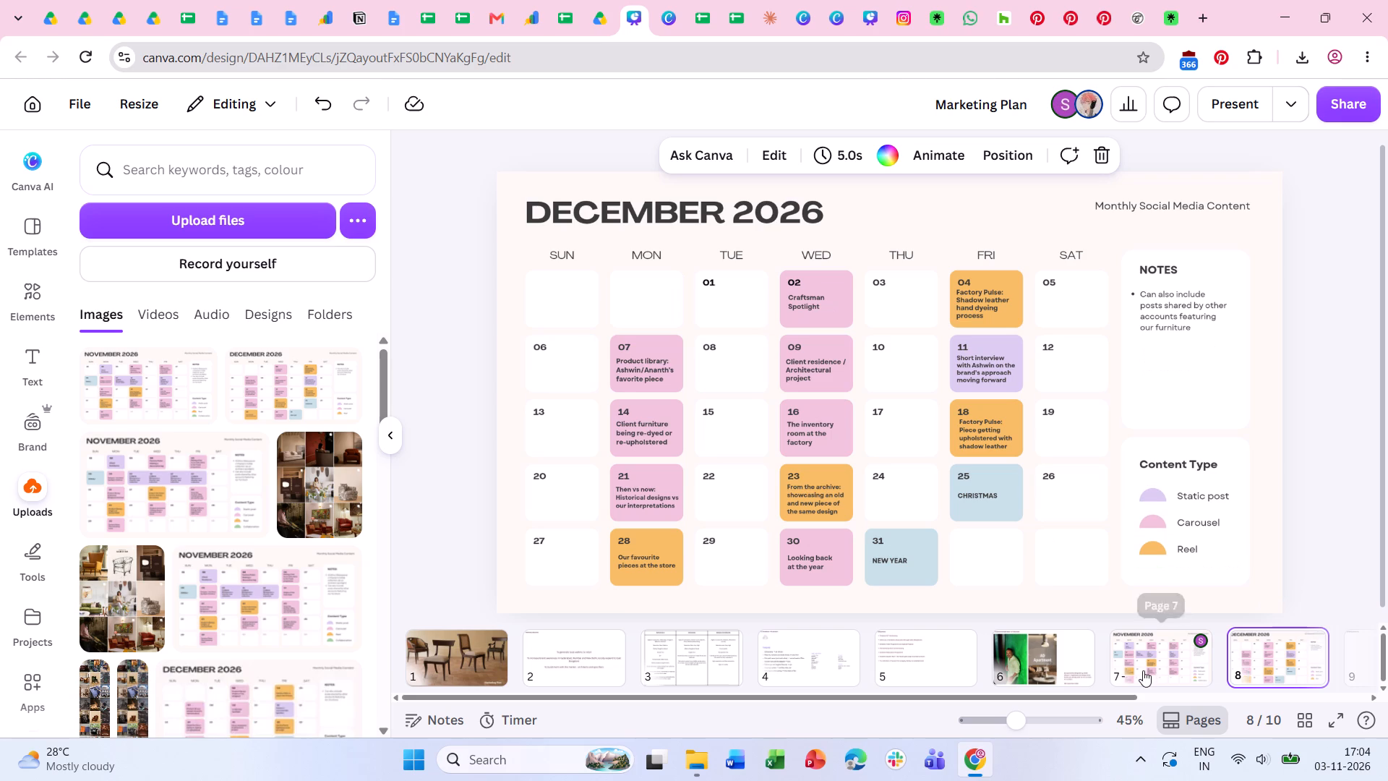
pyautogui.click(1143, 670)
pyautogui.click(1254, 680)
pyautogui.hscroll(-2, 1111, 648)
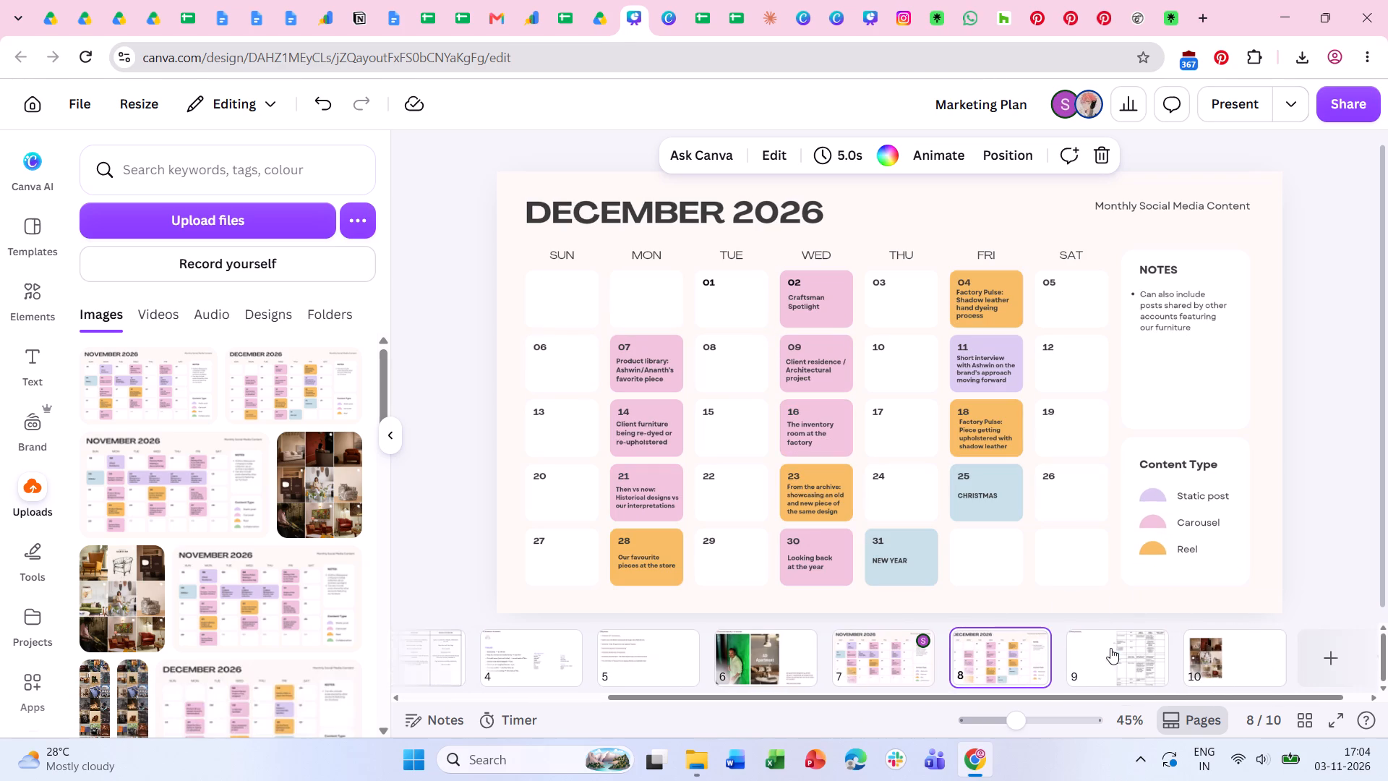
pyautogui.click(1120, 669)
pyautogui.click(1221, 667)
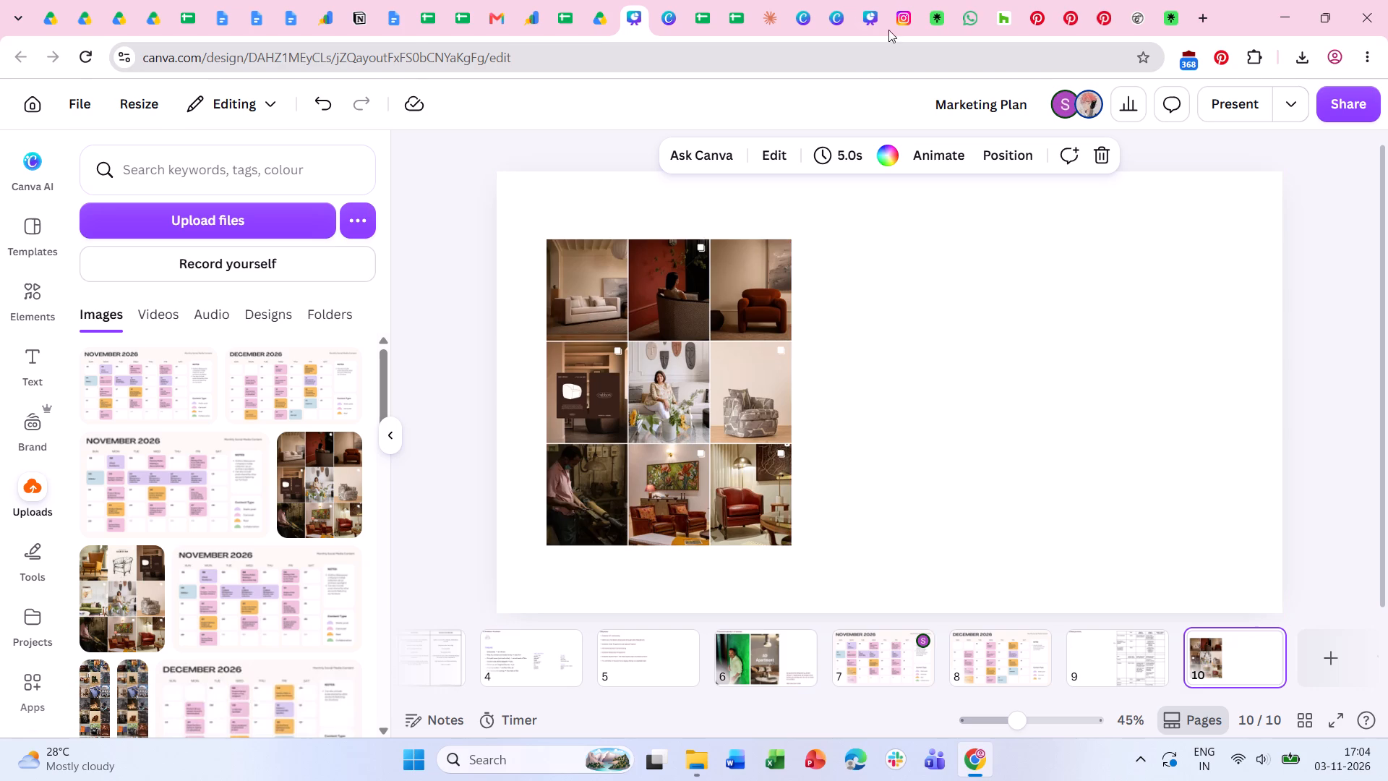
# Switch to the Copy of Chester's Instagram Grid design and duplicate page 5, the grid with the cream sofa in its first cell.
pyautogui.click(828, 11)
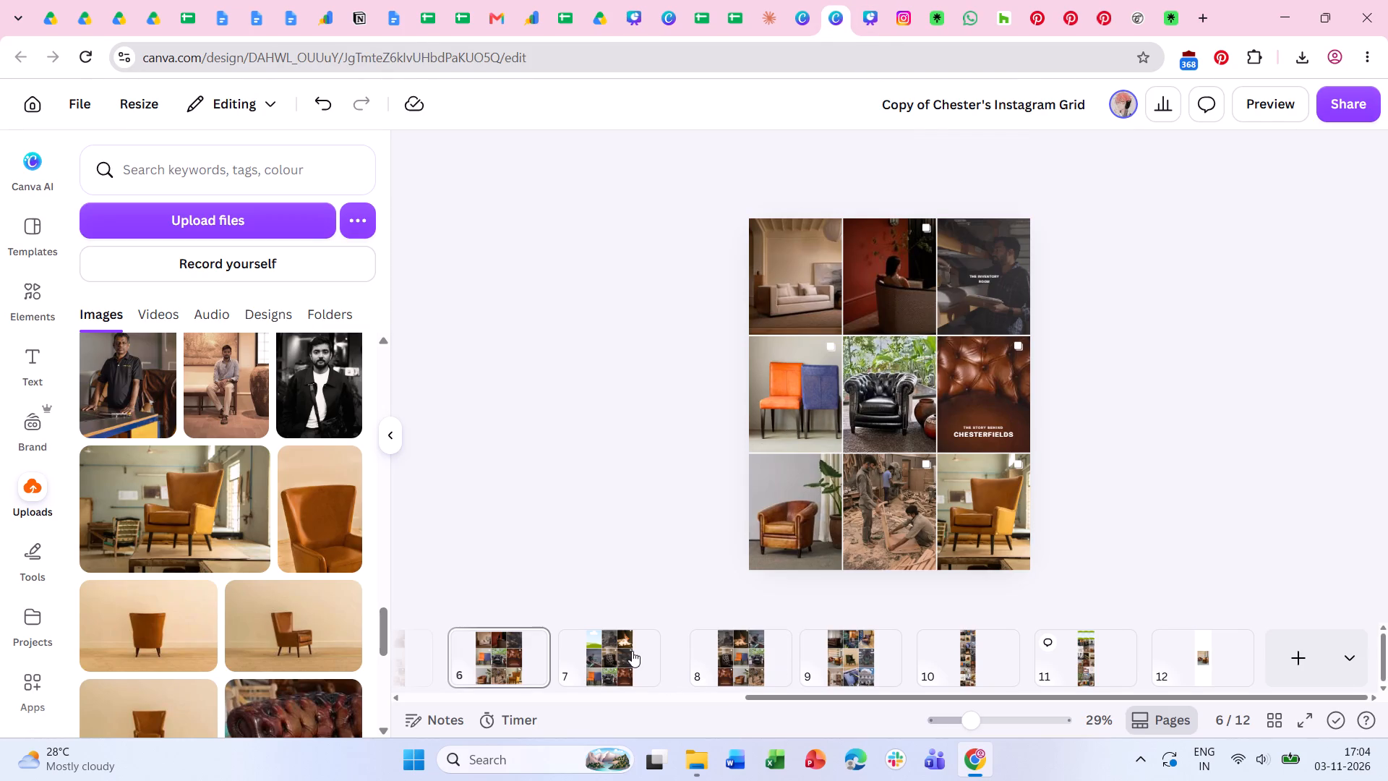
pyautogui.hscroll(2, 636, 662)
pyautogui.click(590, 682)
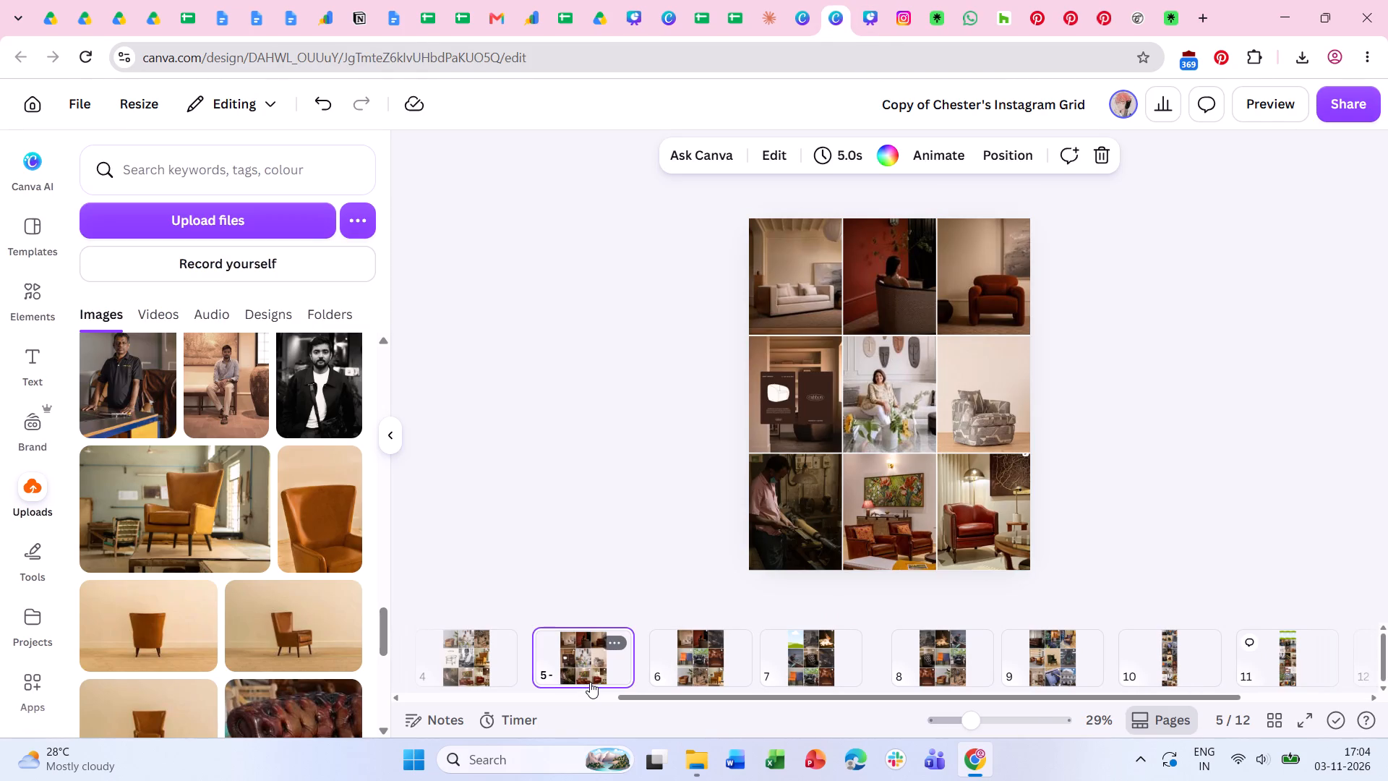
pyautogui.click(580, 662)
pyautogui.hotkey('ctrl', 'd')
pyautogui.click(1160, 400)
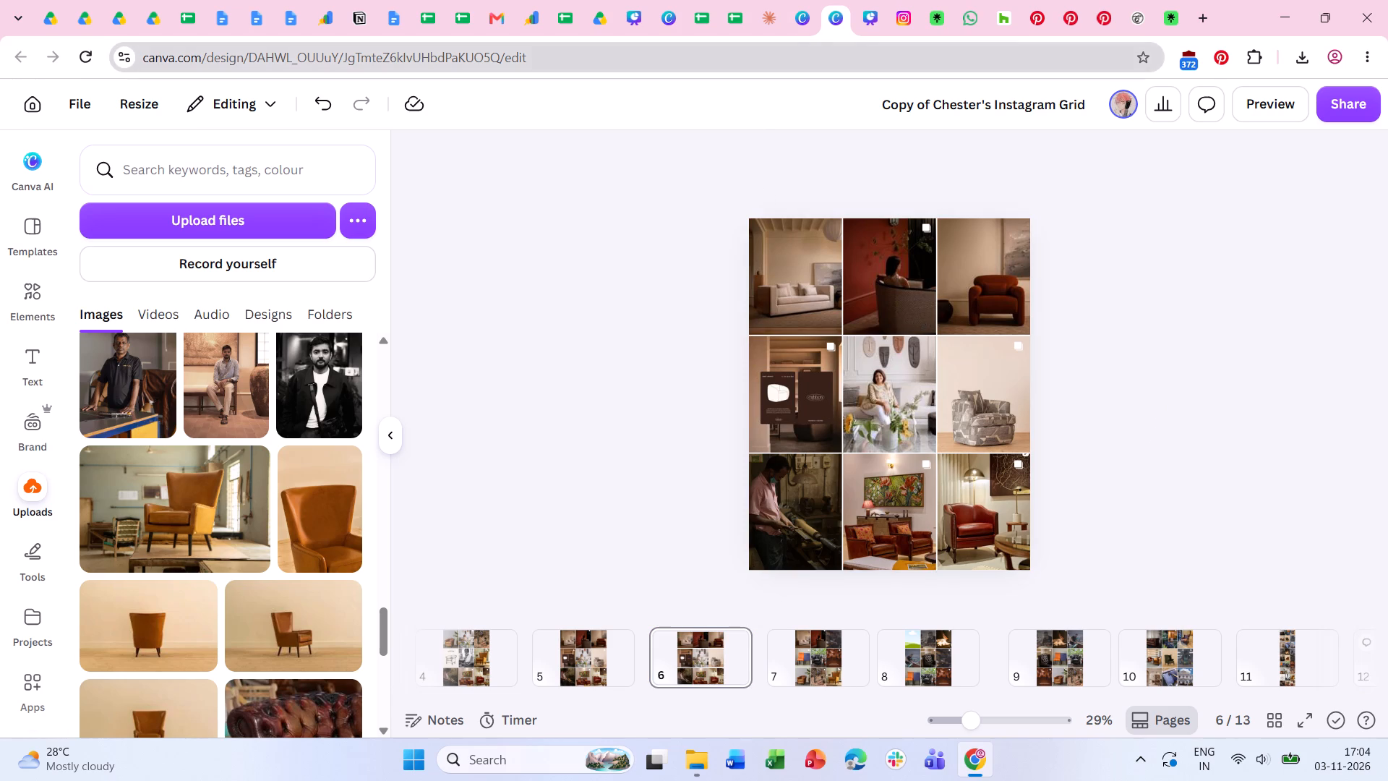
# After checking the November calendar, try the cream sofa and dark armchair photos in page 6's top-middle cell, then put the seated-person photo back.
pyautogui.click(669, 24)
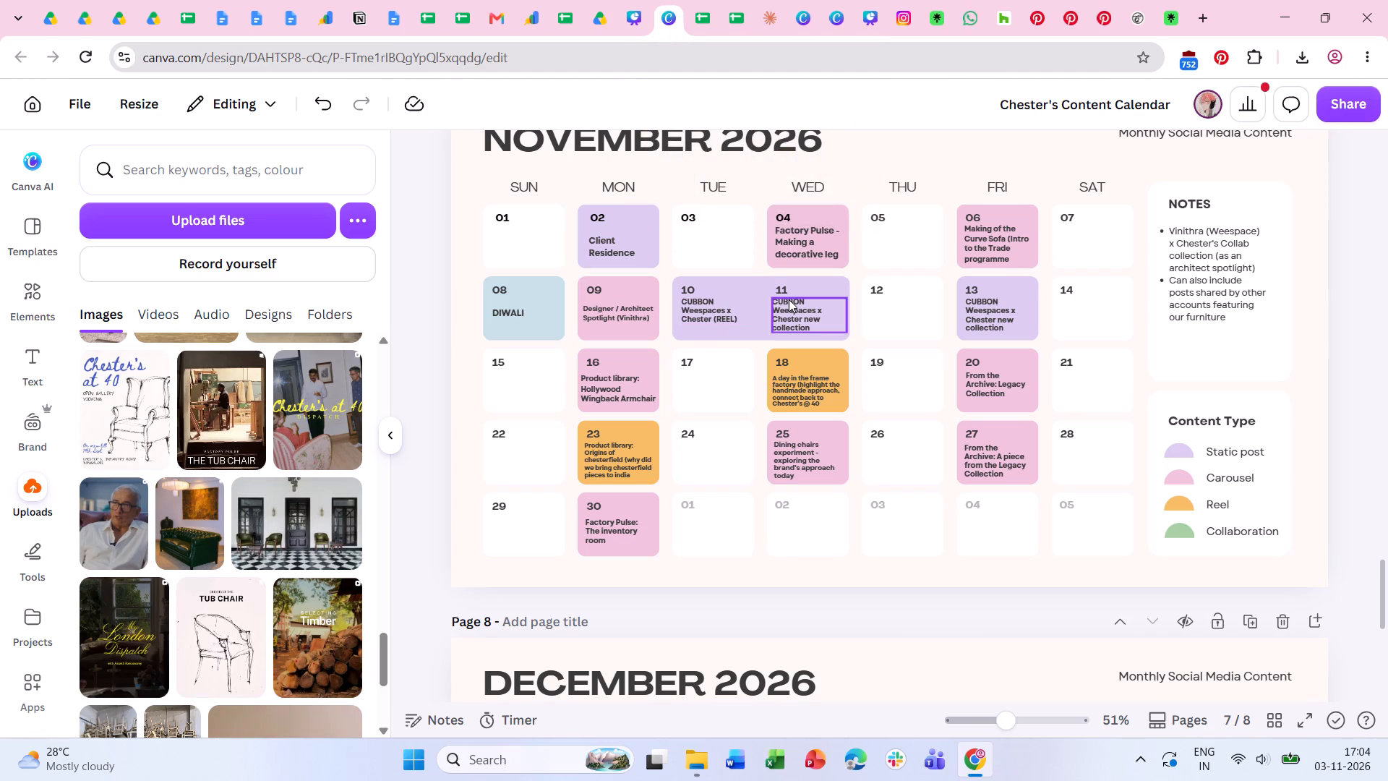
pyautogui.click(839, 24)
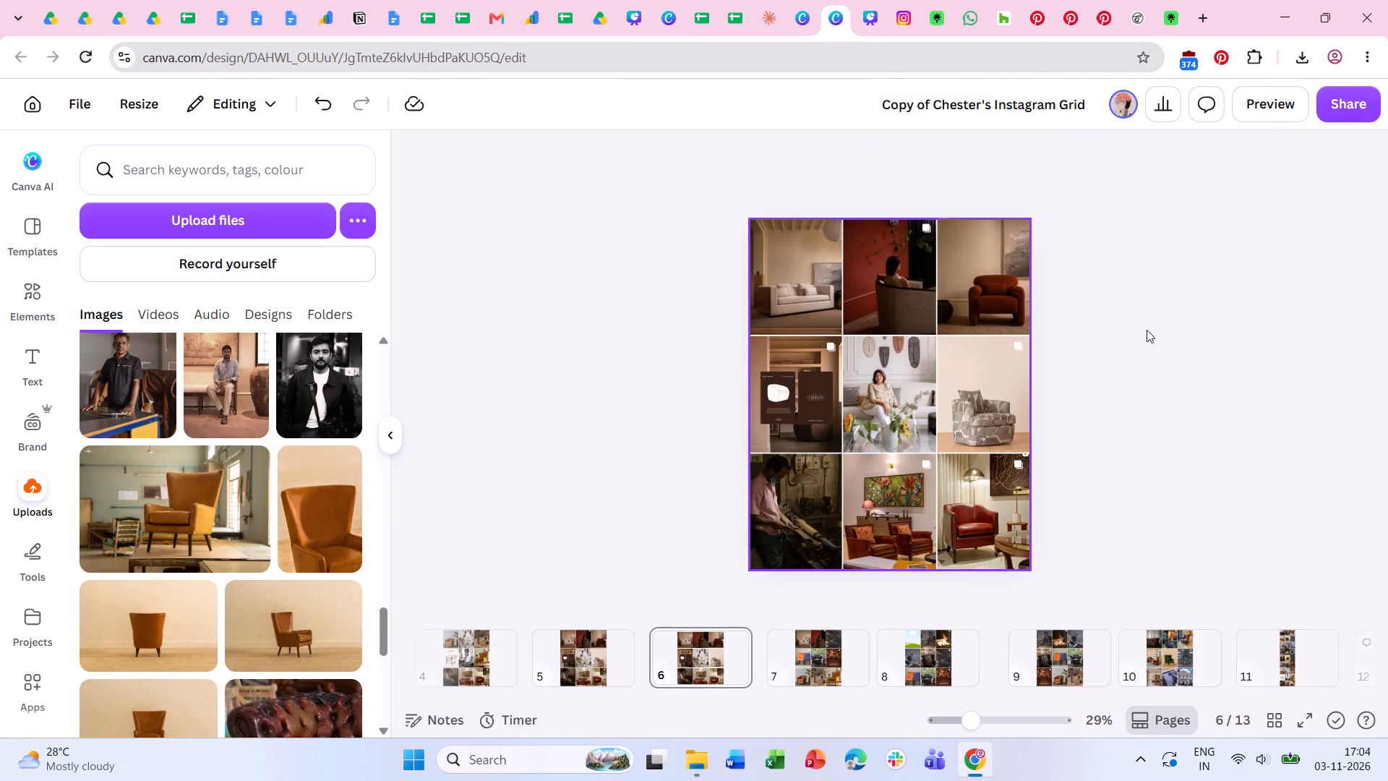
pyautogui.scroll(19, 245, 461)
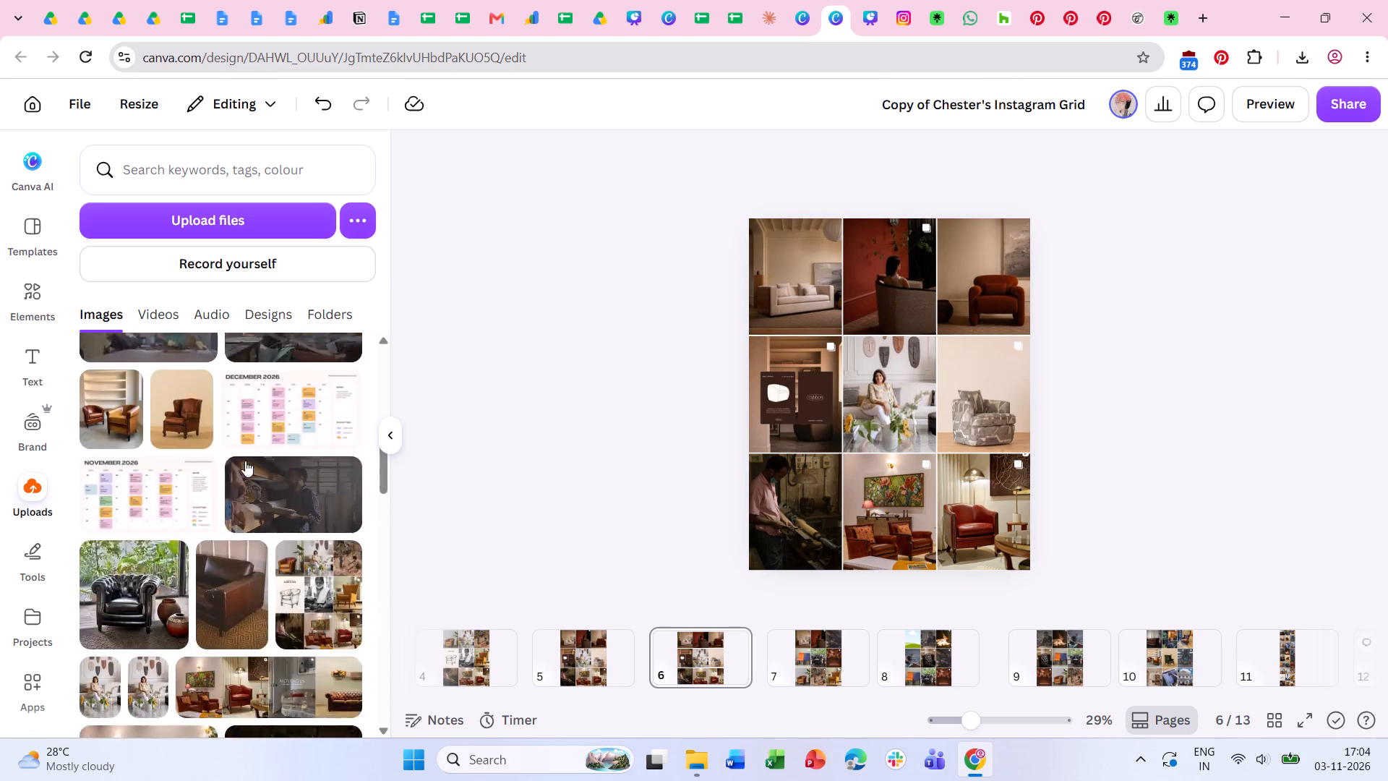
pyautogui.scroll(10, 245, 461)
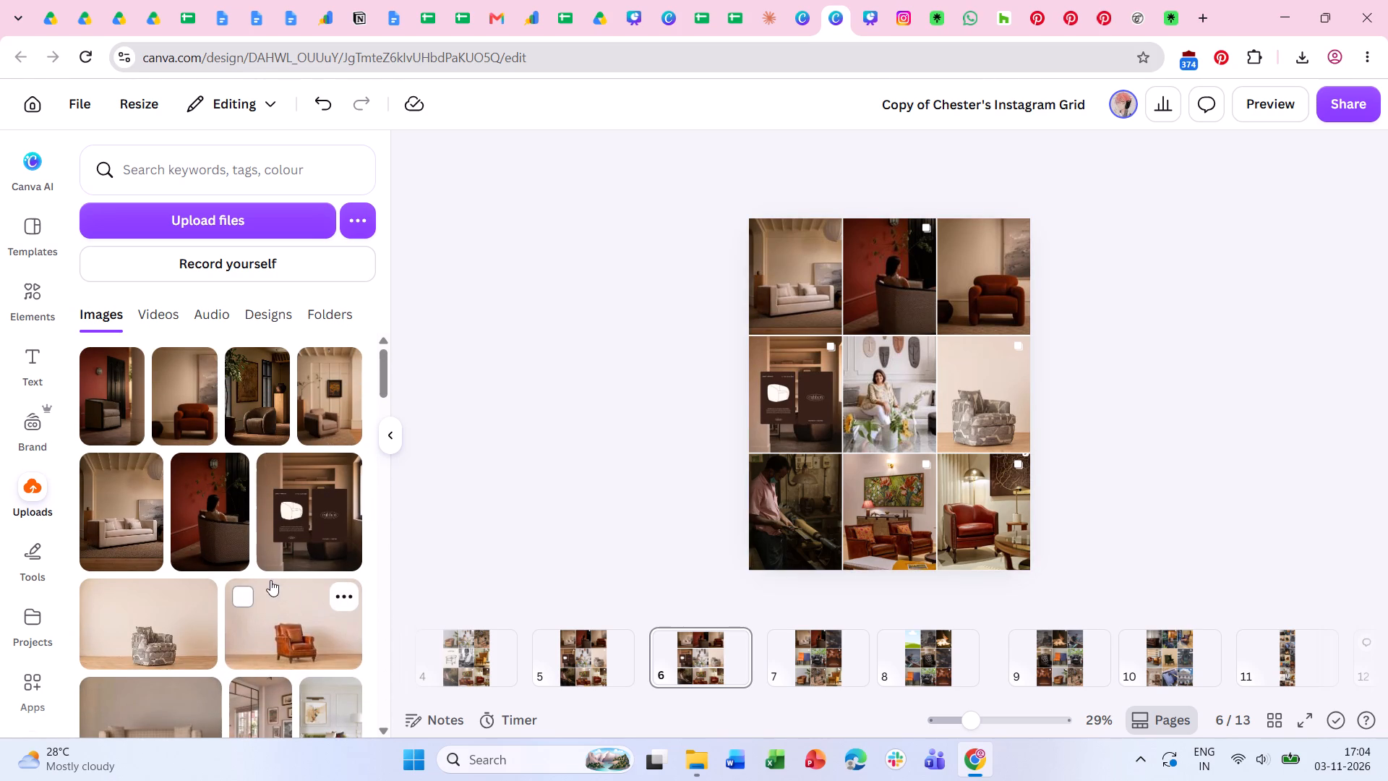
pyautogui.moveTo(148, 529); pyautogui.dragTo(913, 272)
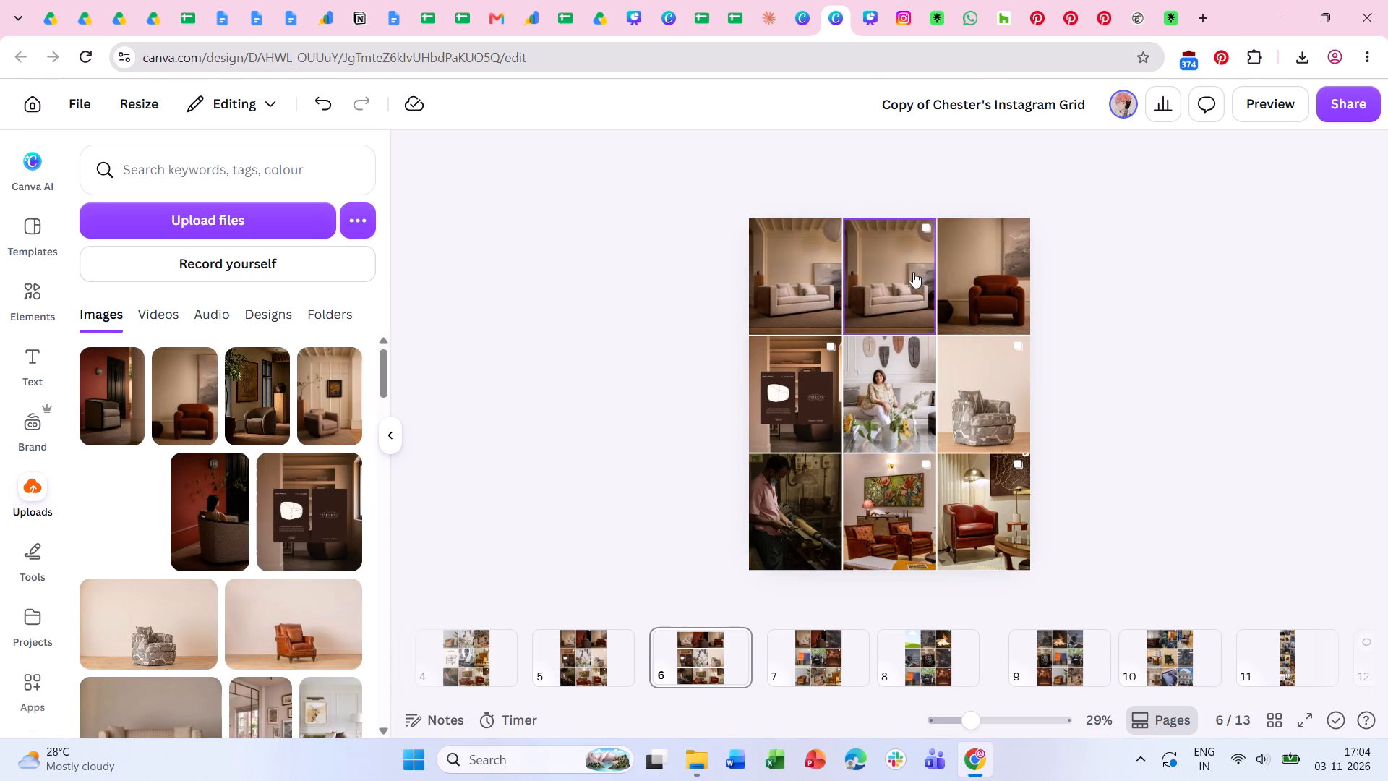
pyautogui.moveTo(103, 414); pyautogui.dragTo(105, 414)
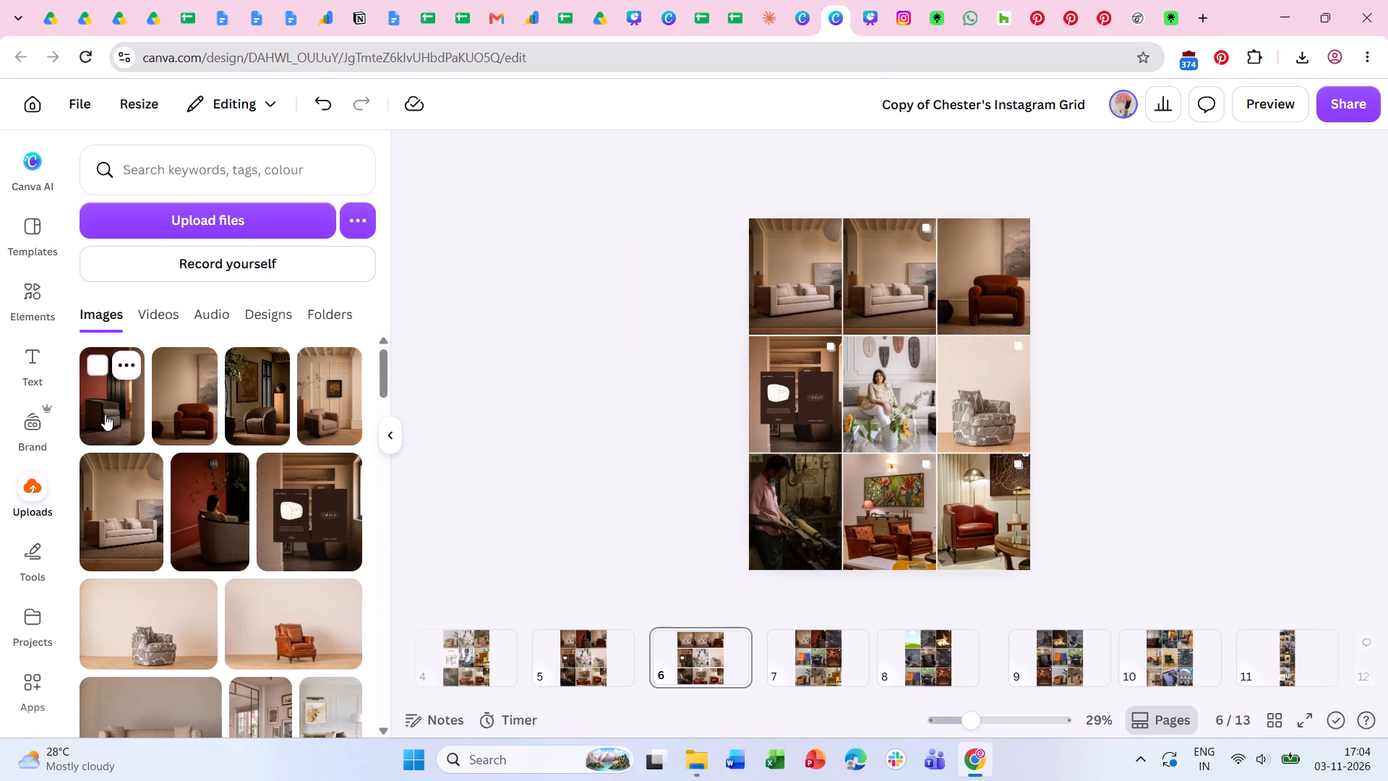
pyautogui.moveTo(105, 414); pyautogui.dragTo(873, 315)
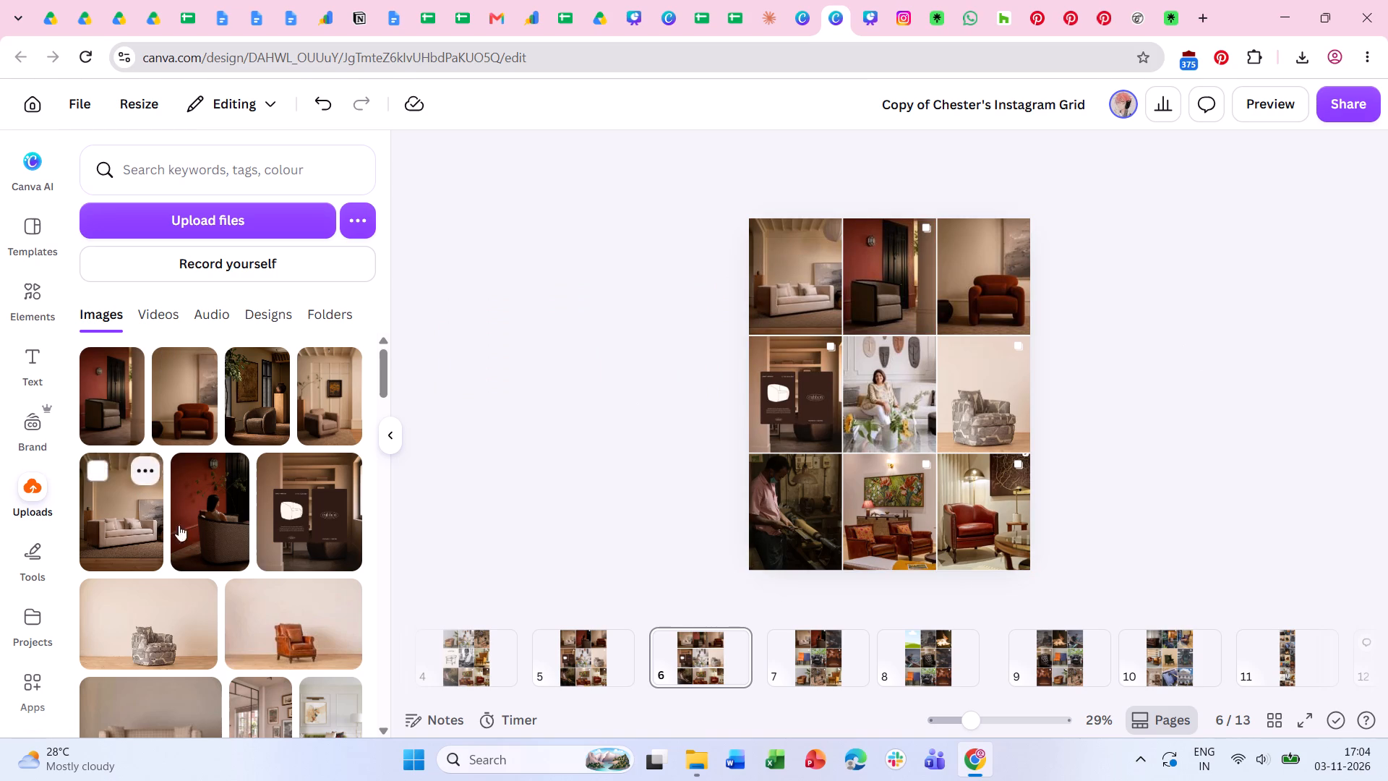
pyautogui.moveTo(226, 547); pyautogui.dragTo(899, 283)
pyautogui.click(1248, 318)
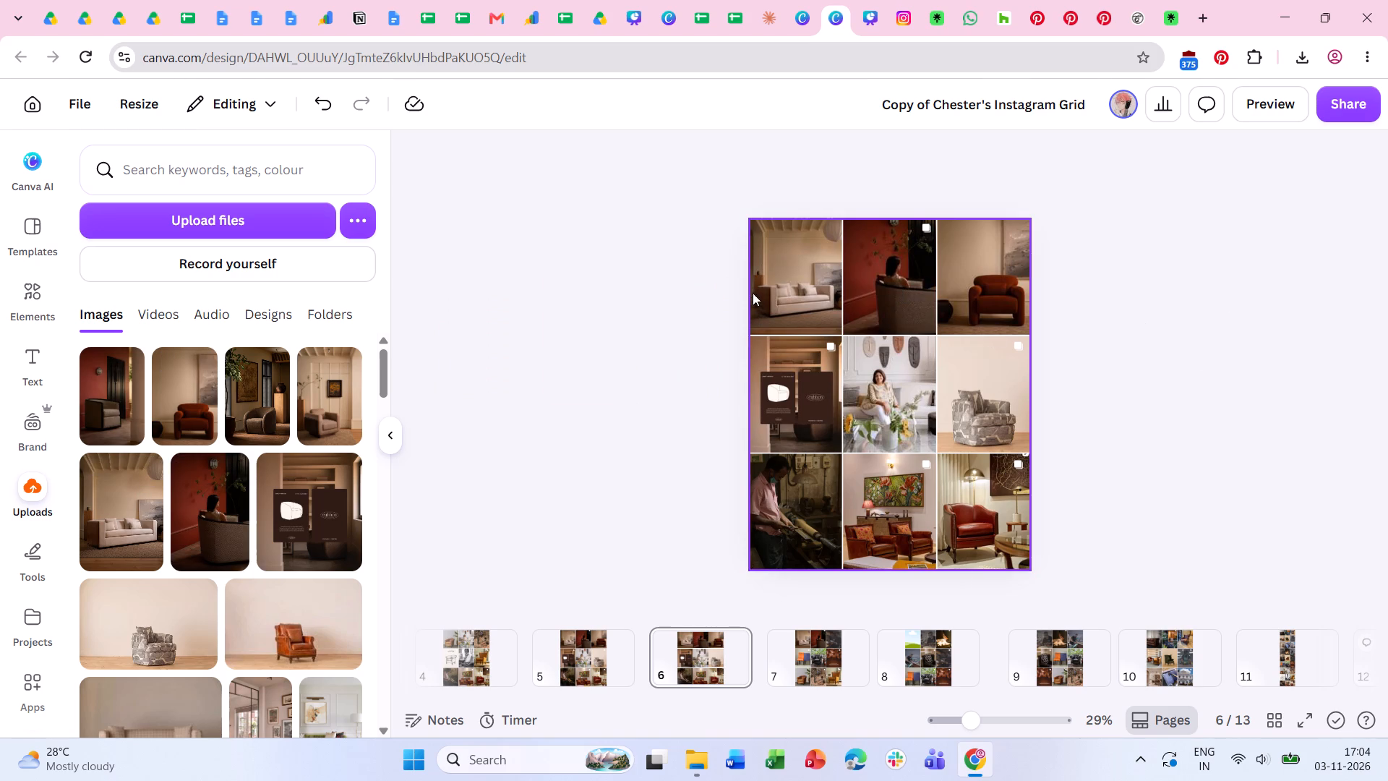
# Compare the Instagram grid on page 7 with the November 2026 content calendar.
pyautogui.click(758, 292)
pyautogui.click(811, 660)
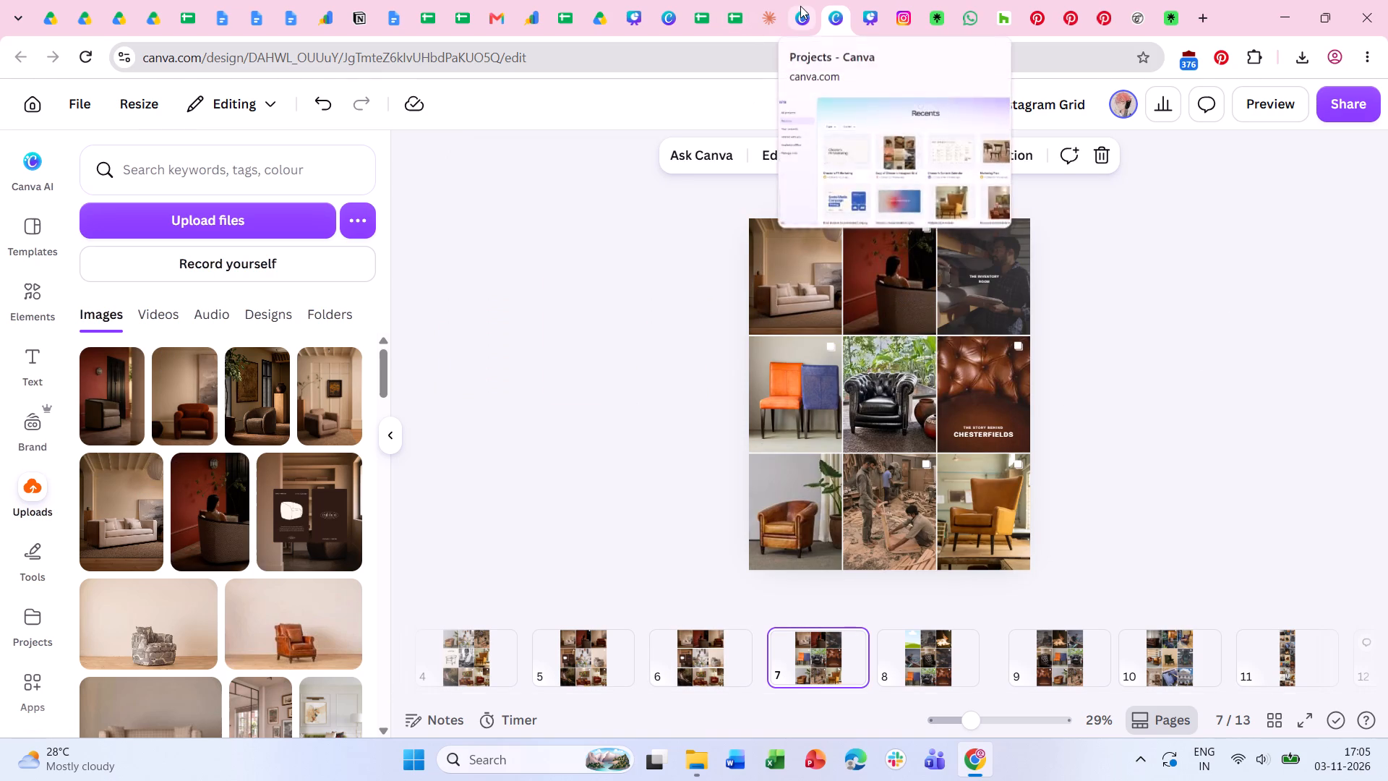
pyautogui.click(658, 21)
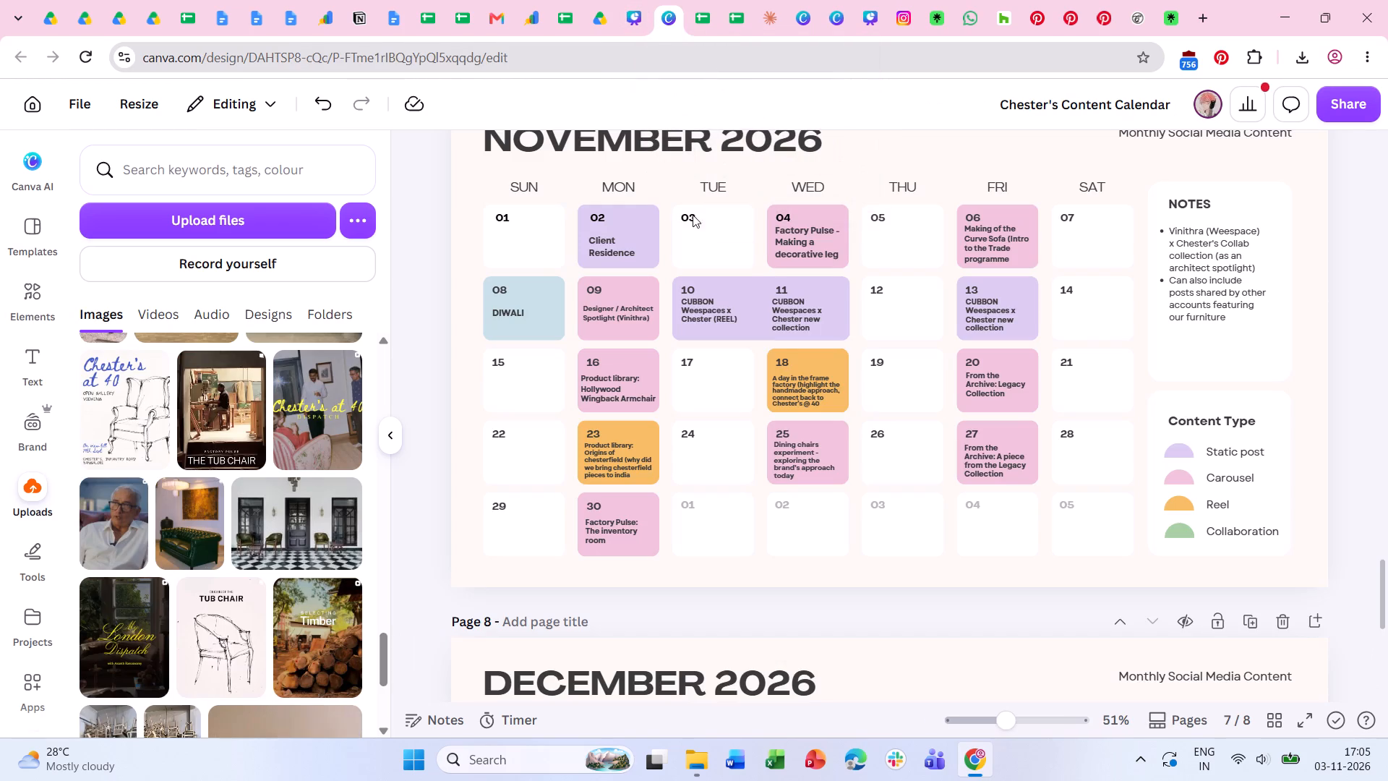
pyautogui.click(836, 32)
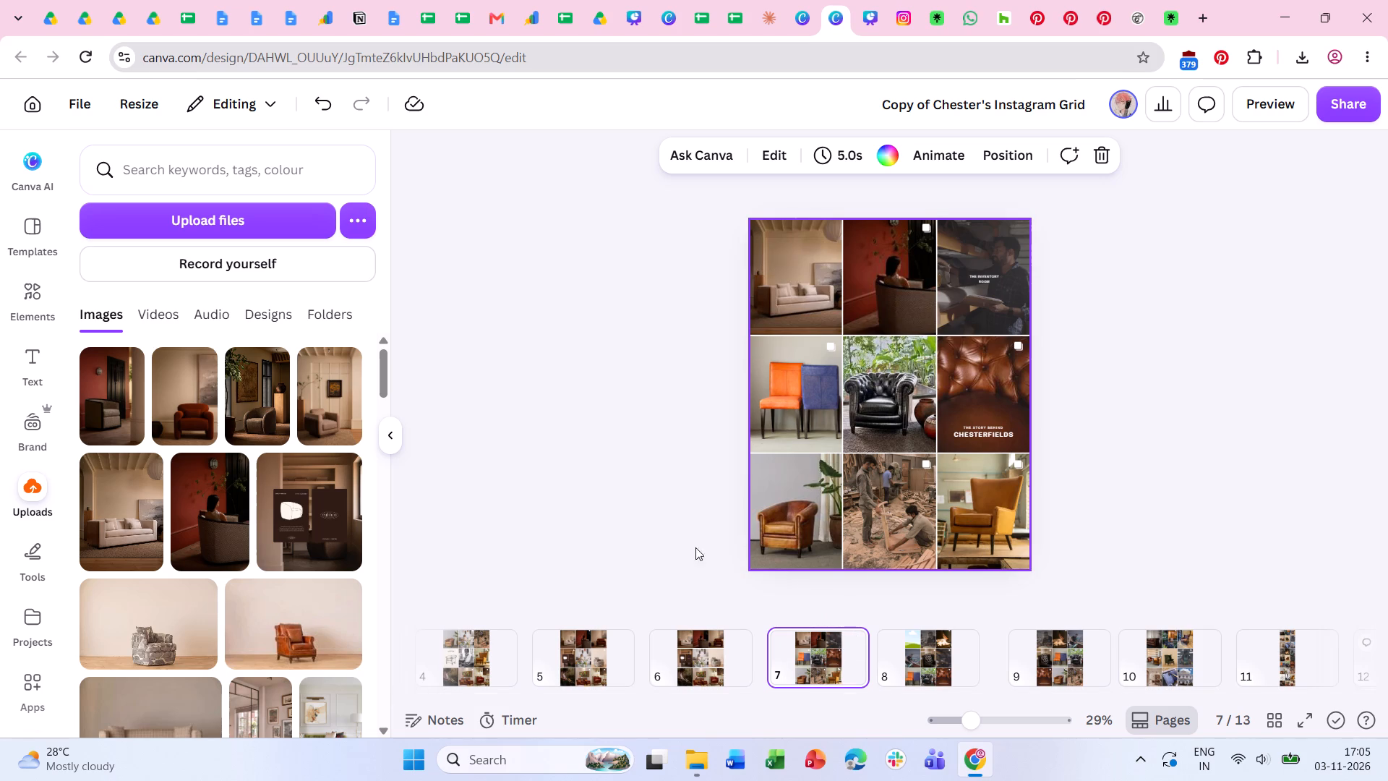
# Replace the cream sofa in the top-left cell of page 6's grid with the uploaded photo of the tan wingback armchair in a workshop.
pyautogui.scroll(-19, 296, 528)
pyautogui.scroll(-6, 292, 527)
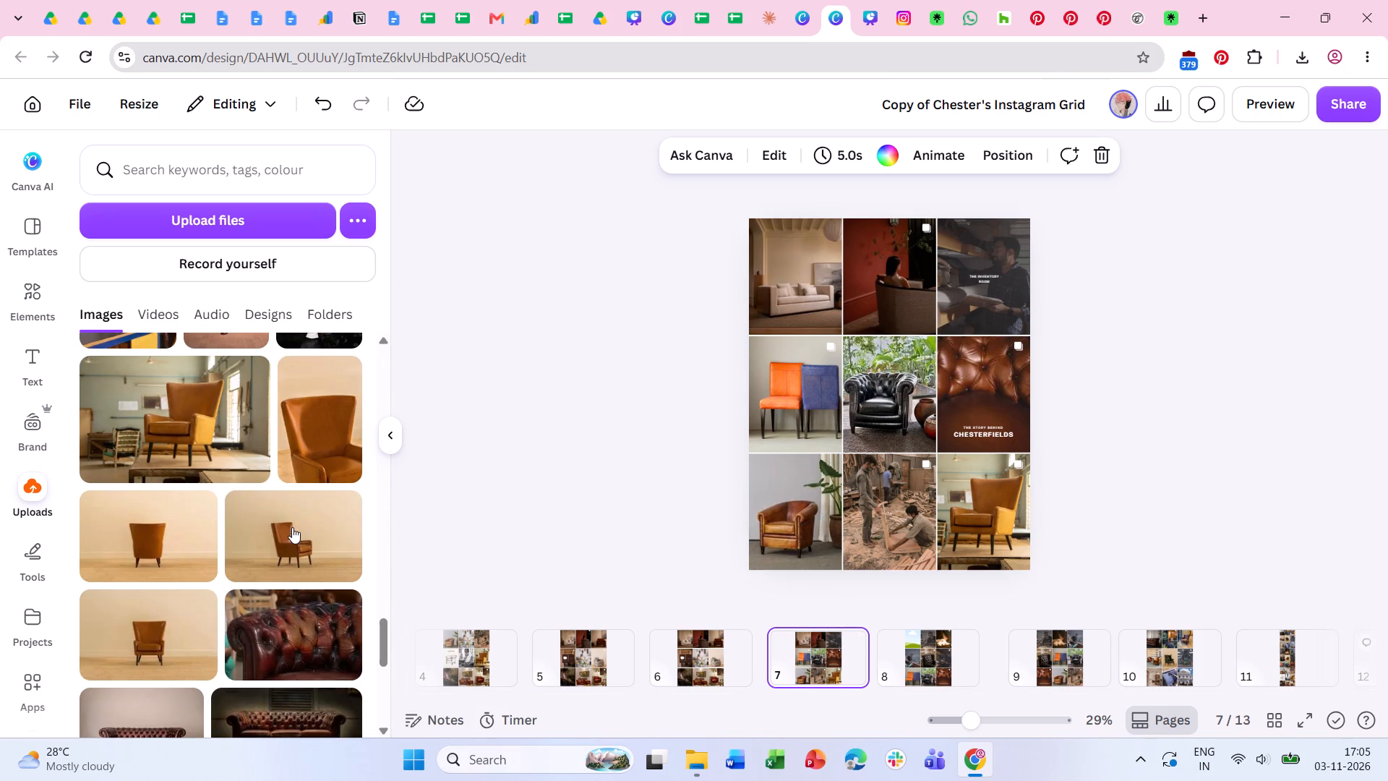
pyautogui.click(697, 662)
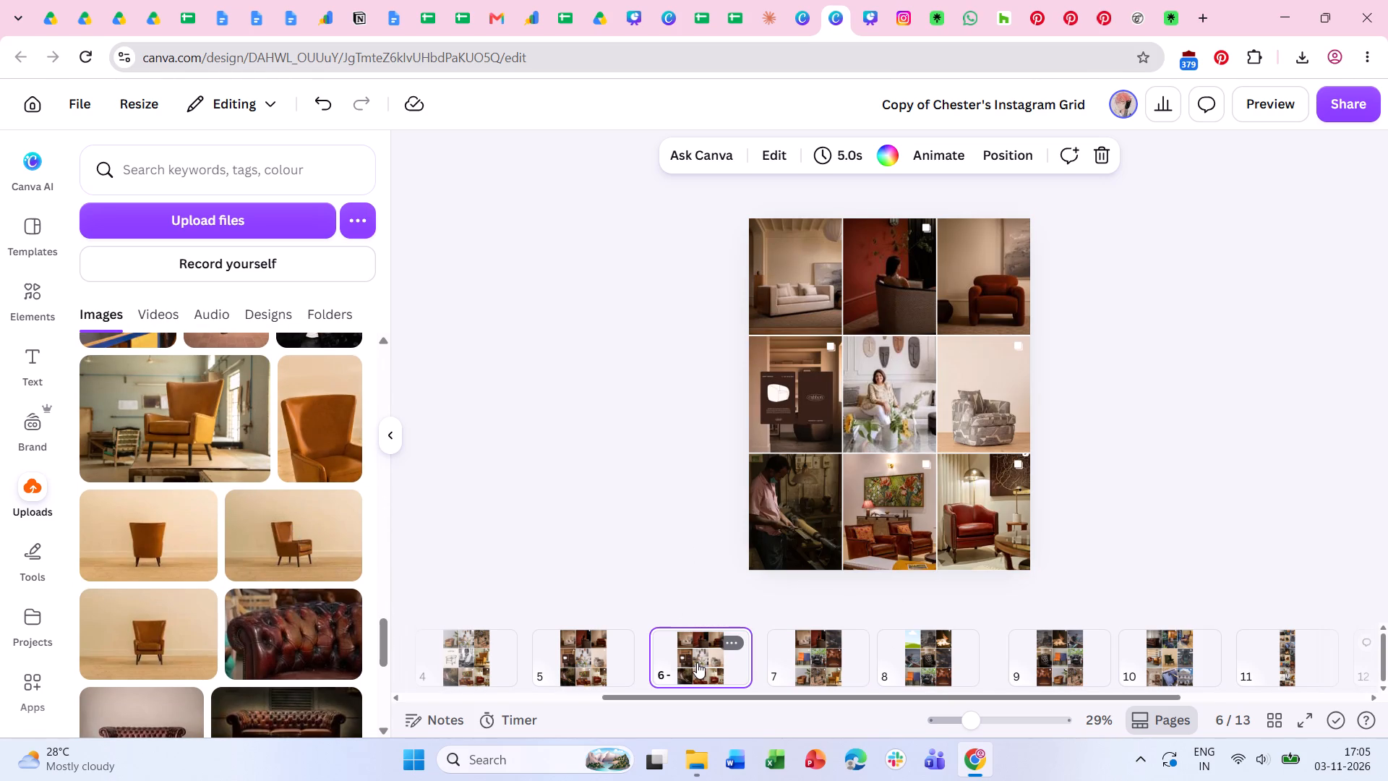
pyautogui.click(614, 667)
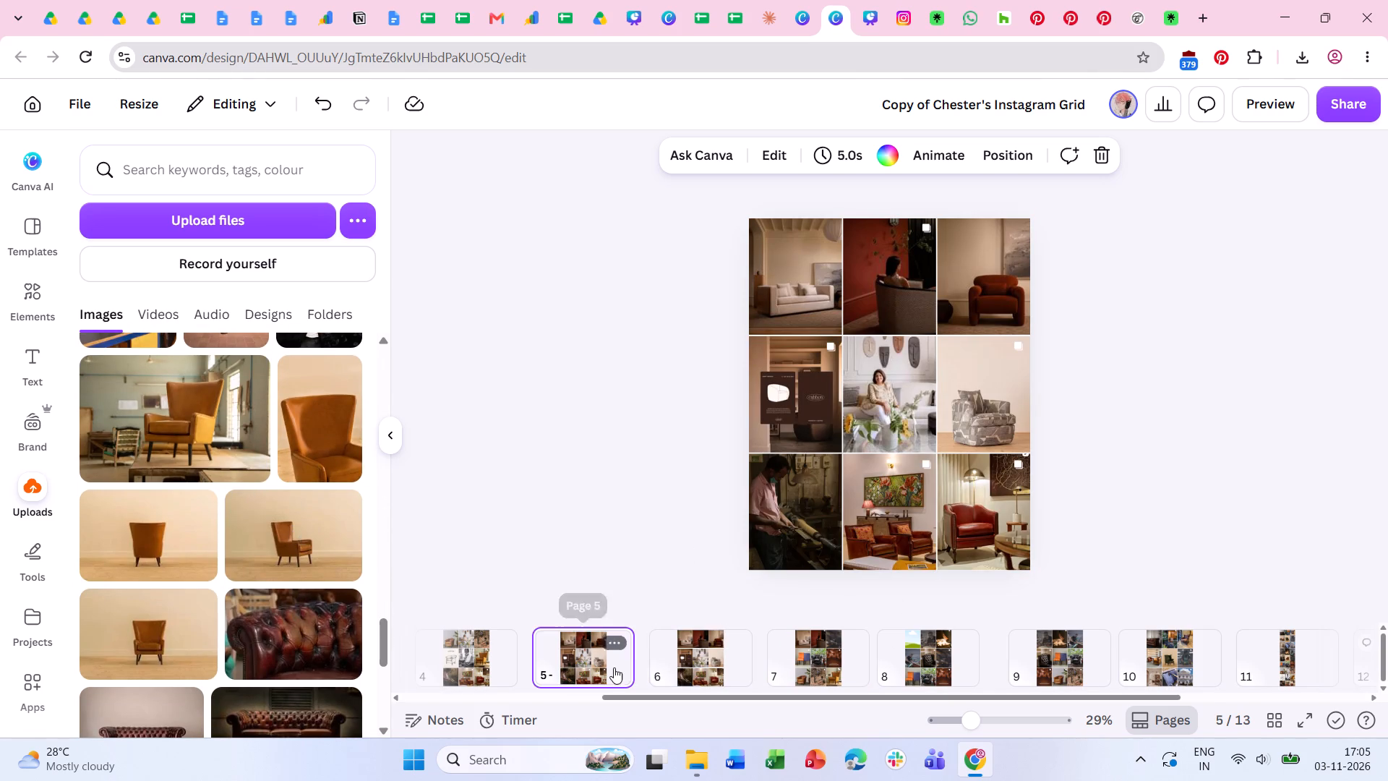
pyautogui.click(674, 656)
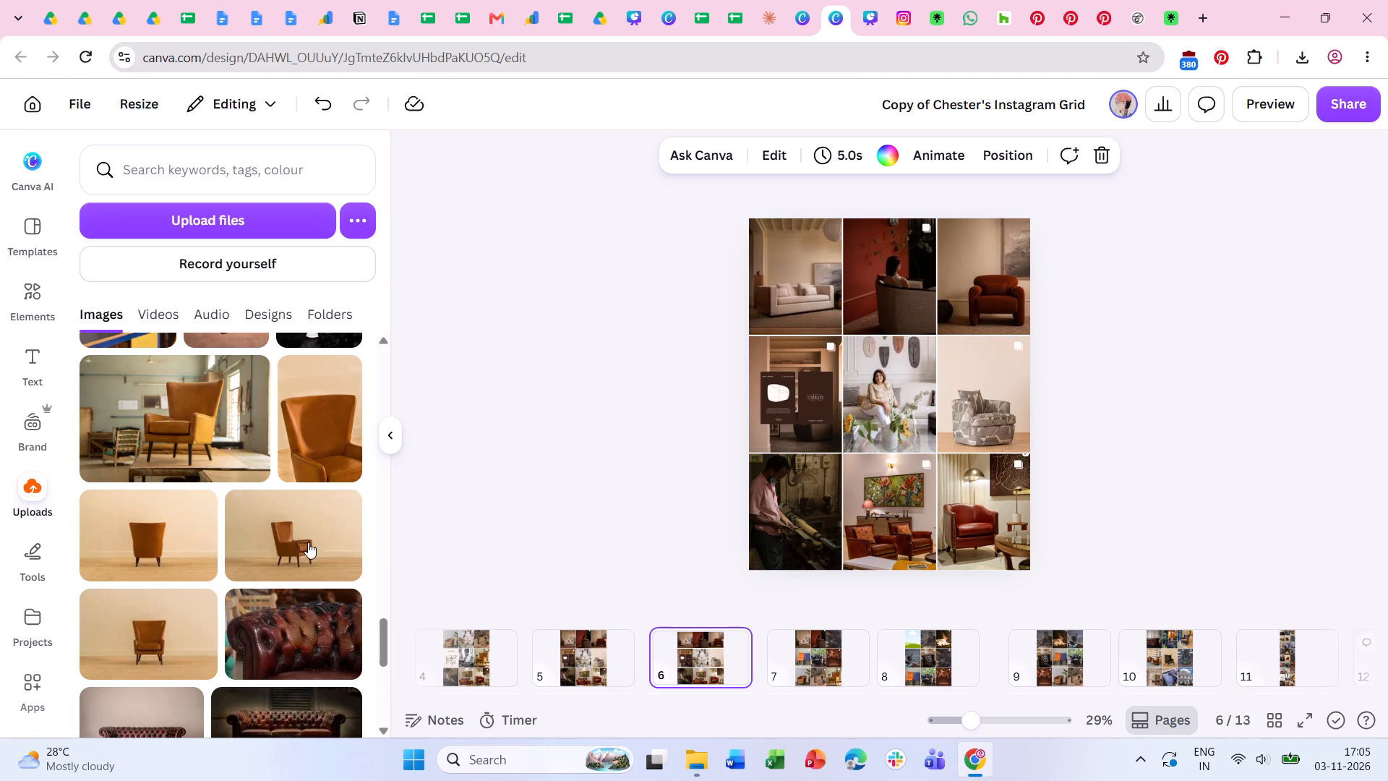
pyautogui.moveTo(214, 435); pyautogui.dragTo(792, 286)
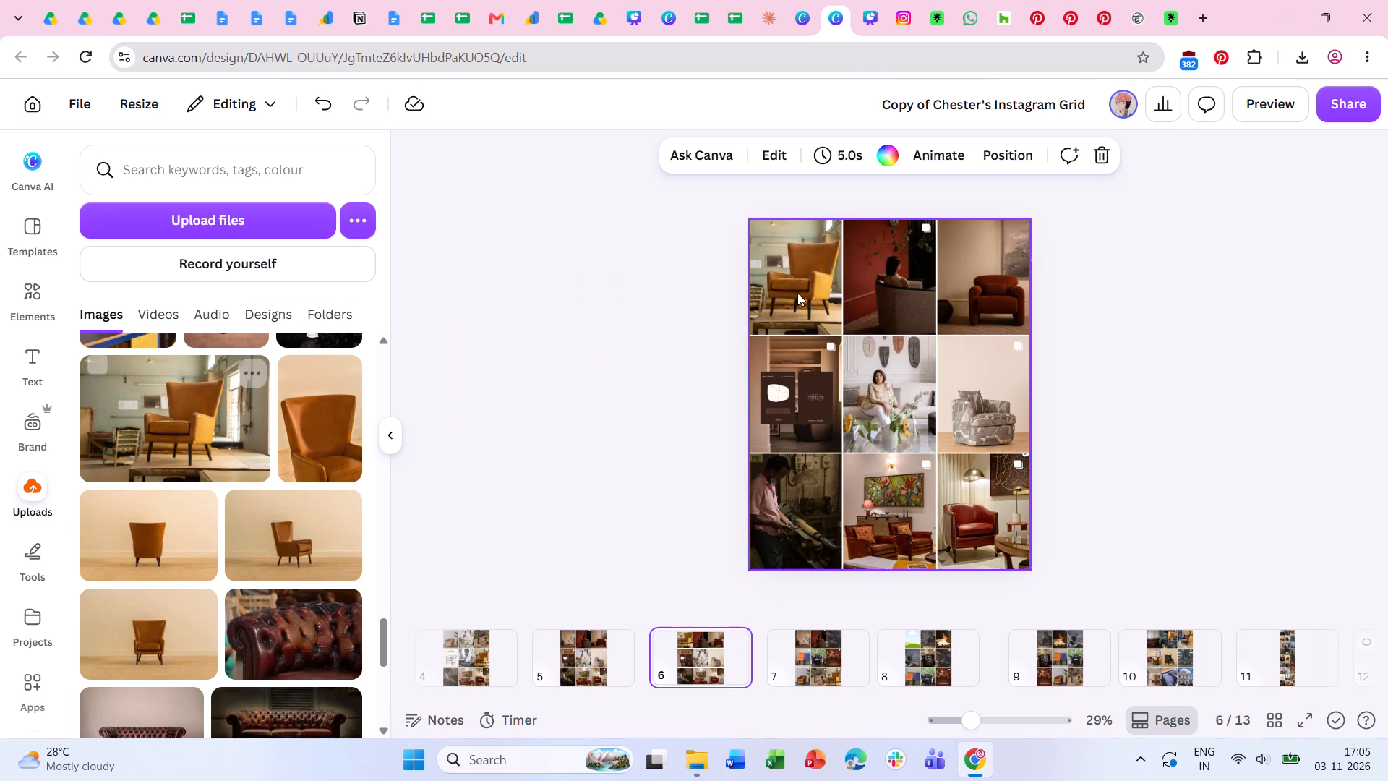
# Adjust the crop of the wingback armchair photo, shifting it slightly to the left within its grid cell.
pyautogui.click(798, 294)
pyautogui.click(993, 154)
pyautogui.moveTo(797, 291); pyautogui.dragTo(781, 293)
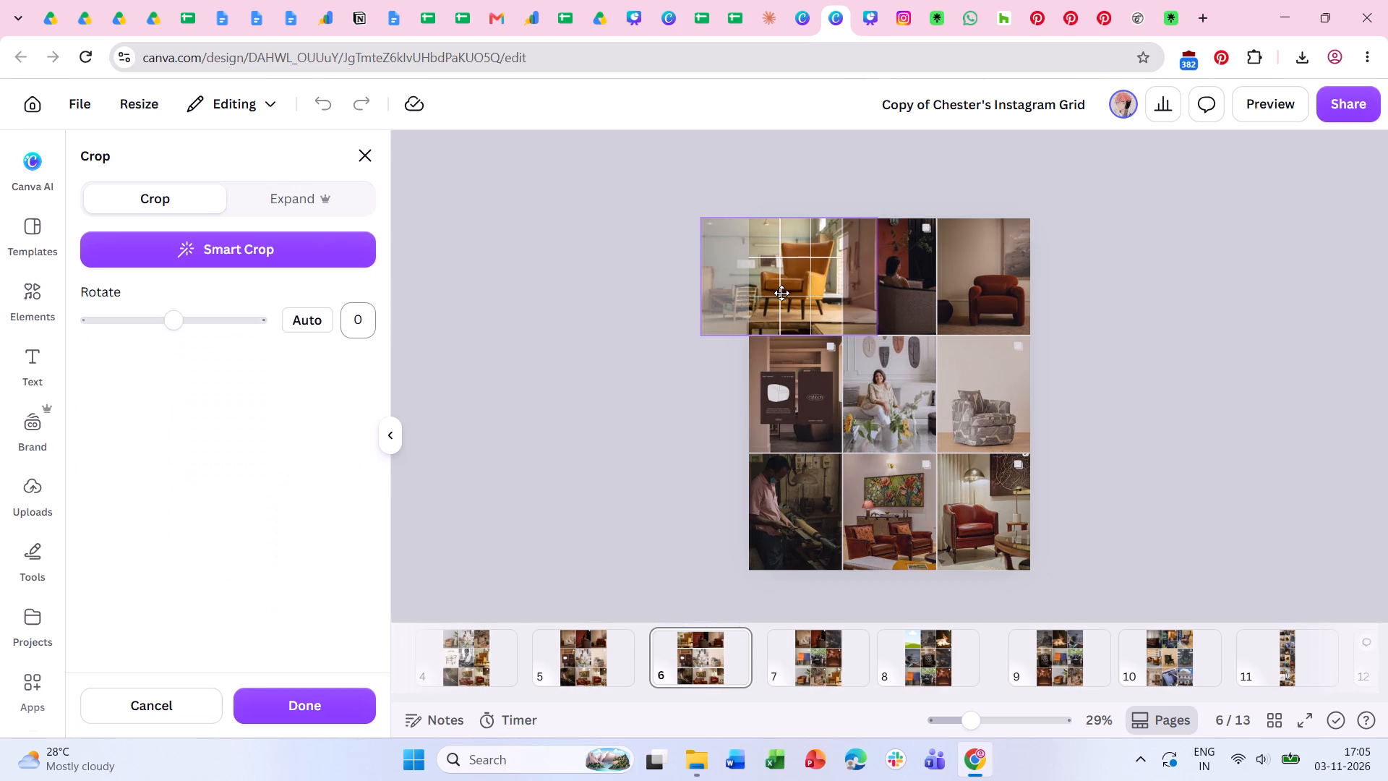
# In the Copy of Chester's Instagram Grid design, adjust the crop of the yellow armchair photo in page 6's first cell.
pyautogui.moveTo(781, 293); pyautogui.dragTo(780, 294)
pyautogui.click(367, 708)
pyautogui.click(514, 474)
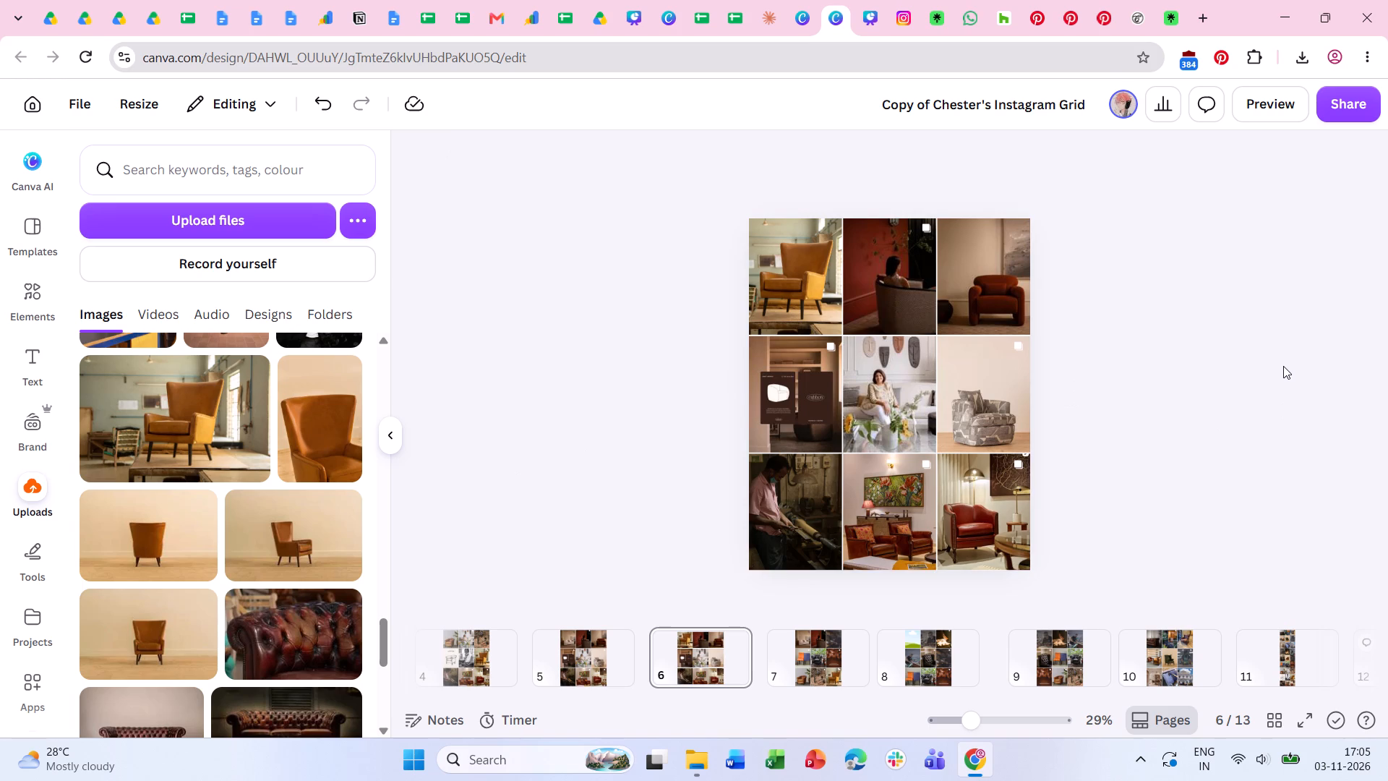
# Place the angled tan leather wingback chair photo with the plain beige background into the first cell of page 6's grid.
pyautogui.moveTo(269, 559); pyautogui.dragTo(287, 556)
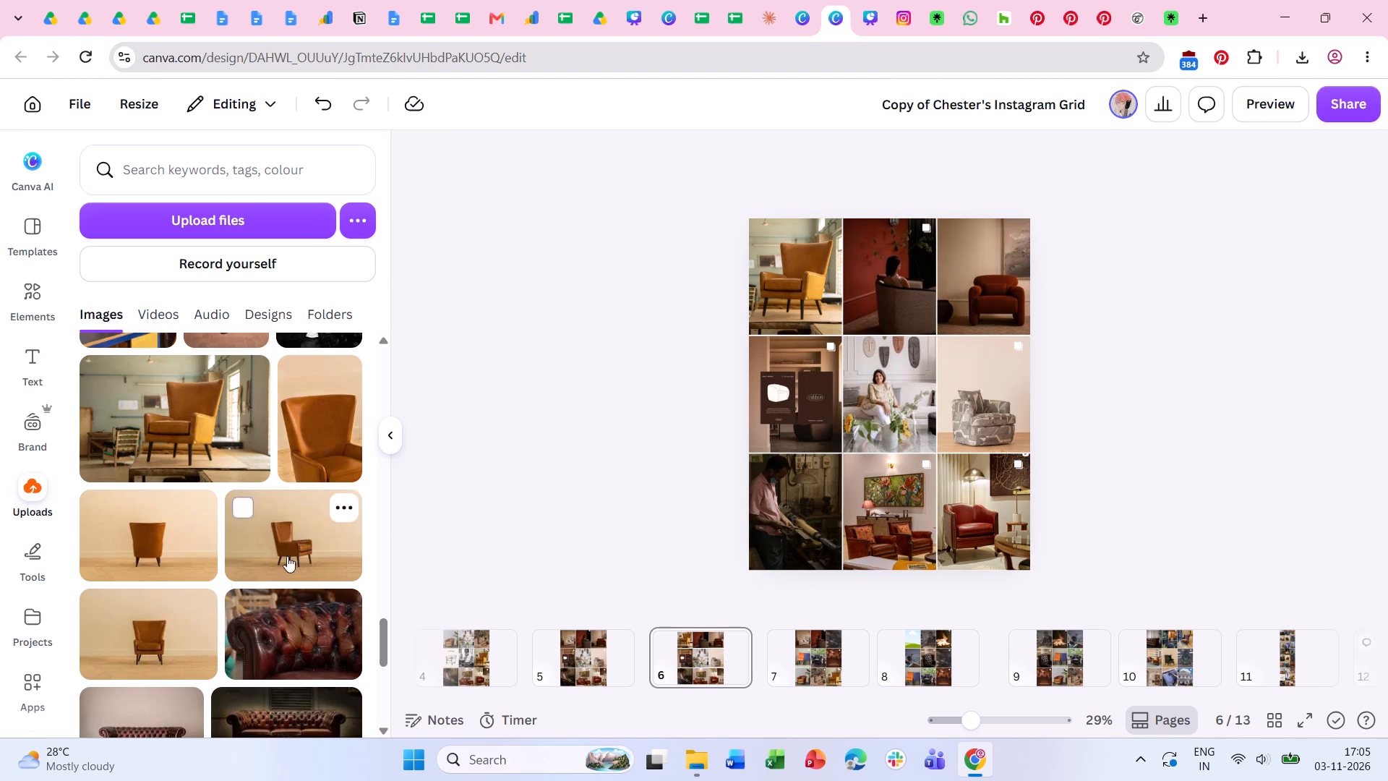
pyautogui.moveTo(287, 556); pyautogui.dragTo(781, 317)
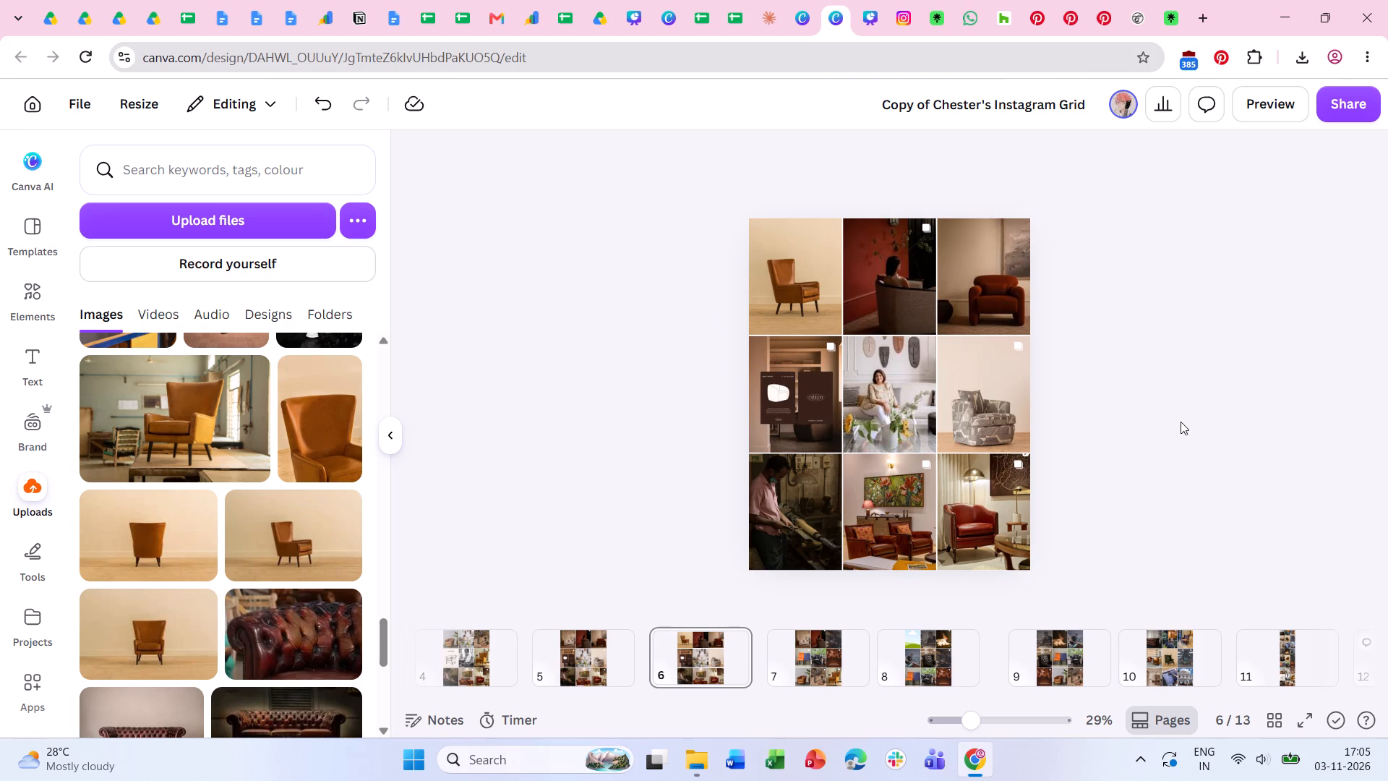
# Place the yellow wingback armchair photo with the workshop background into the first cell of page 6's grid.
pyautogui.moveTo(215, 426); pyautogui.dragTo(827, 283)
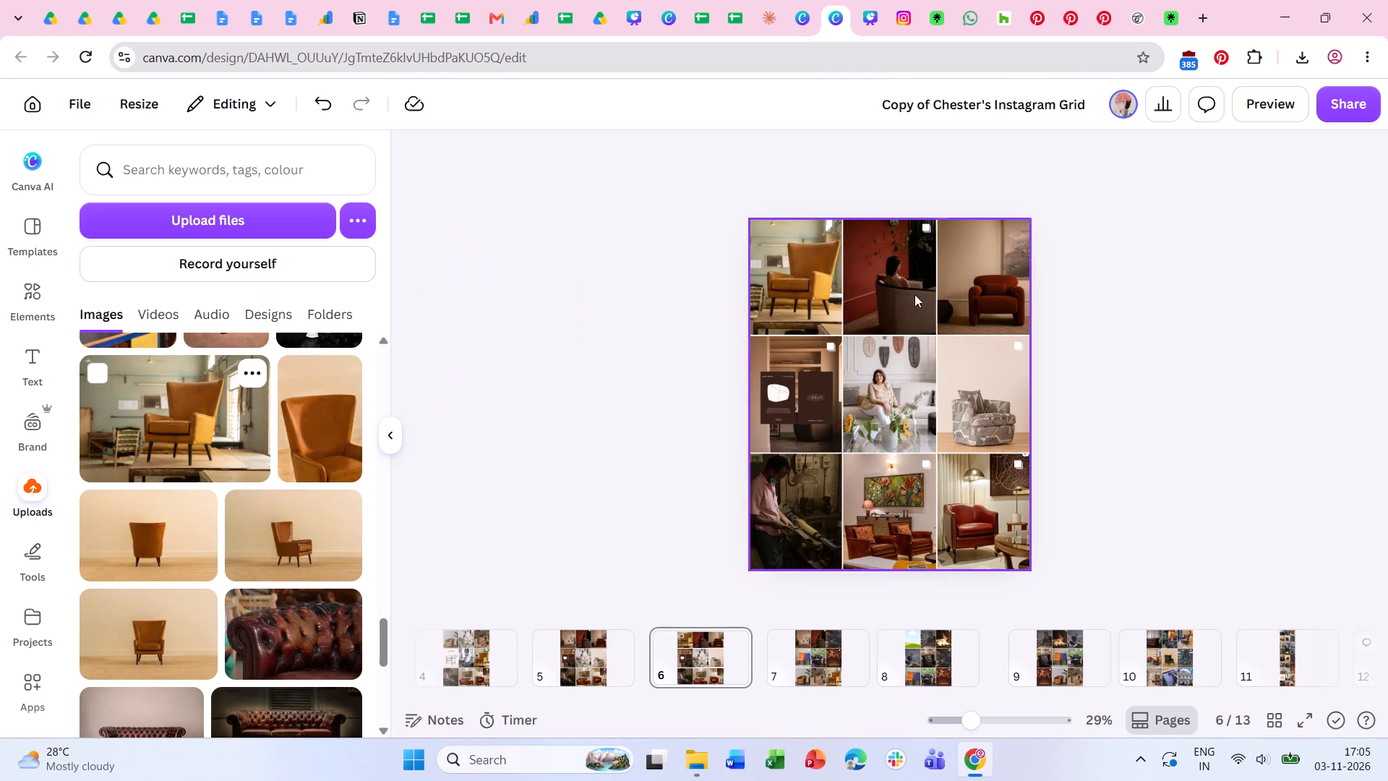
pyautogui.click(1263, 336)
# Undo the last two photo replacements in the first cell of page 6's grid.
pyautogui.hotkey('ctrl', 'z')
pyautogui.hotkey('ctrl', 'z')
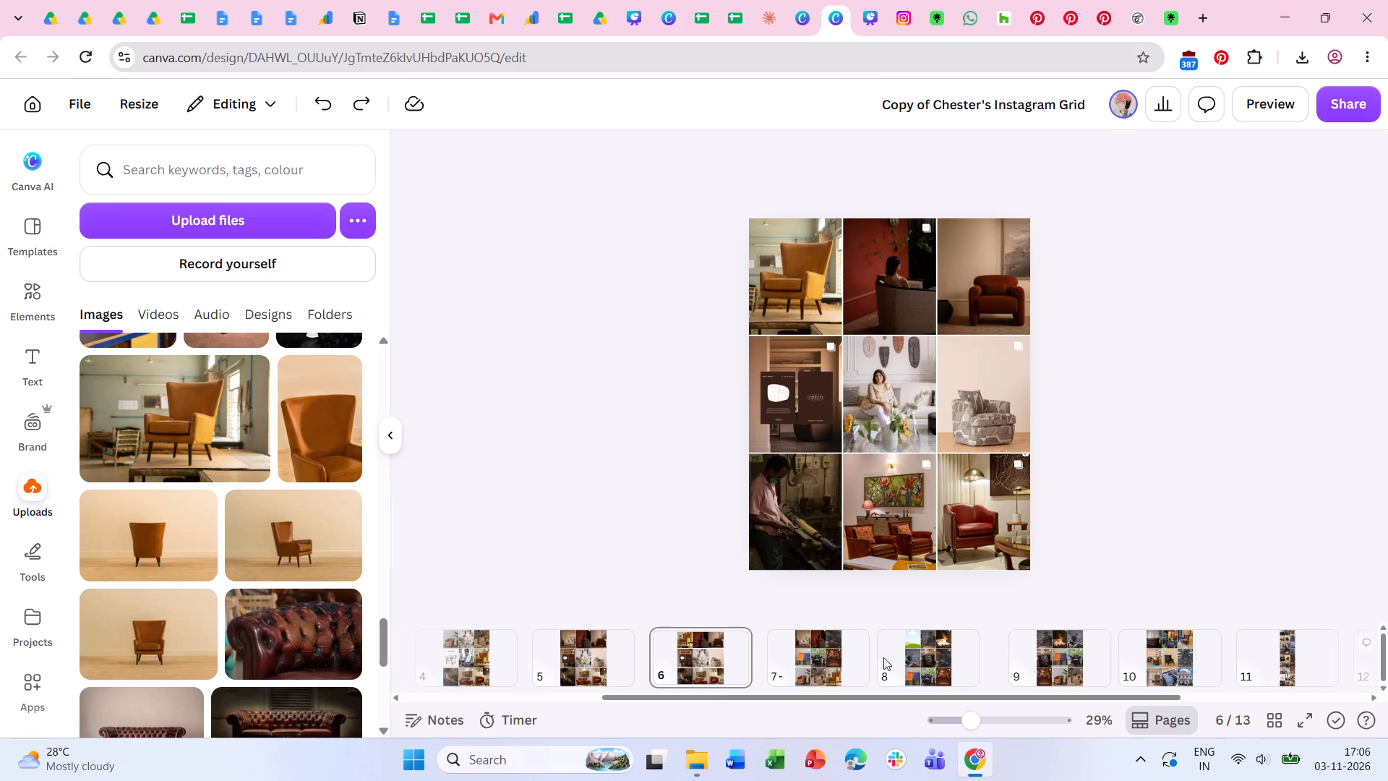
# Copy the inventory room text from page 8 onto page 6's Cubbon cell, near its bottom edge, and change it to "REEL".
pyautogui.click(956, 665)
pyautogui.click(982, 401)
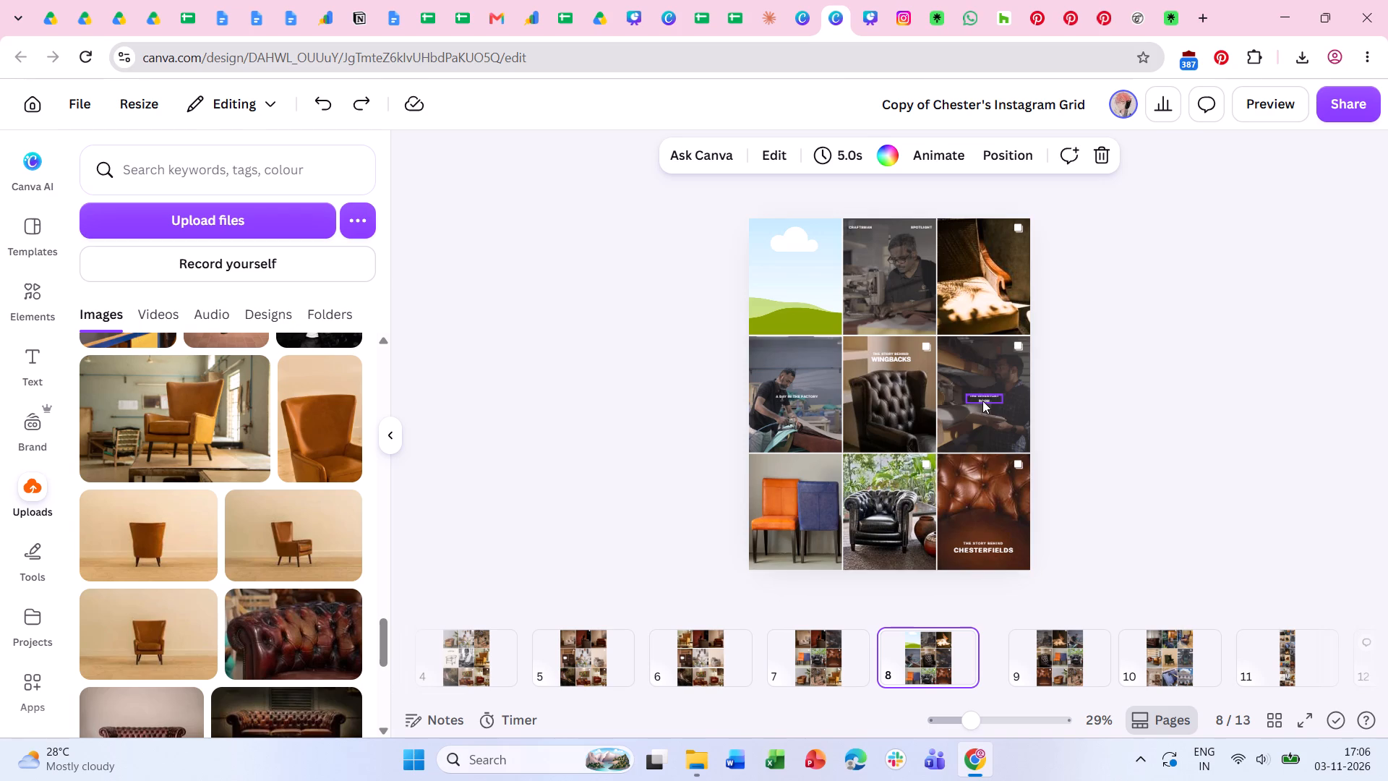
pyautogui.hotkey('ctrl', 'c')
pyautogui.click(743, 674)
pyautogui.hotkey('ctrl', 'v')
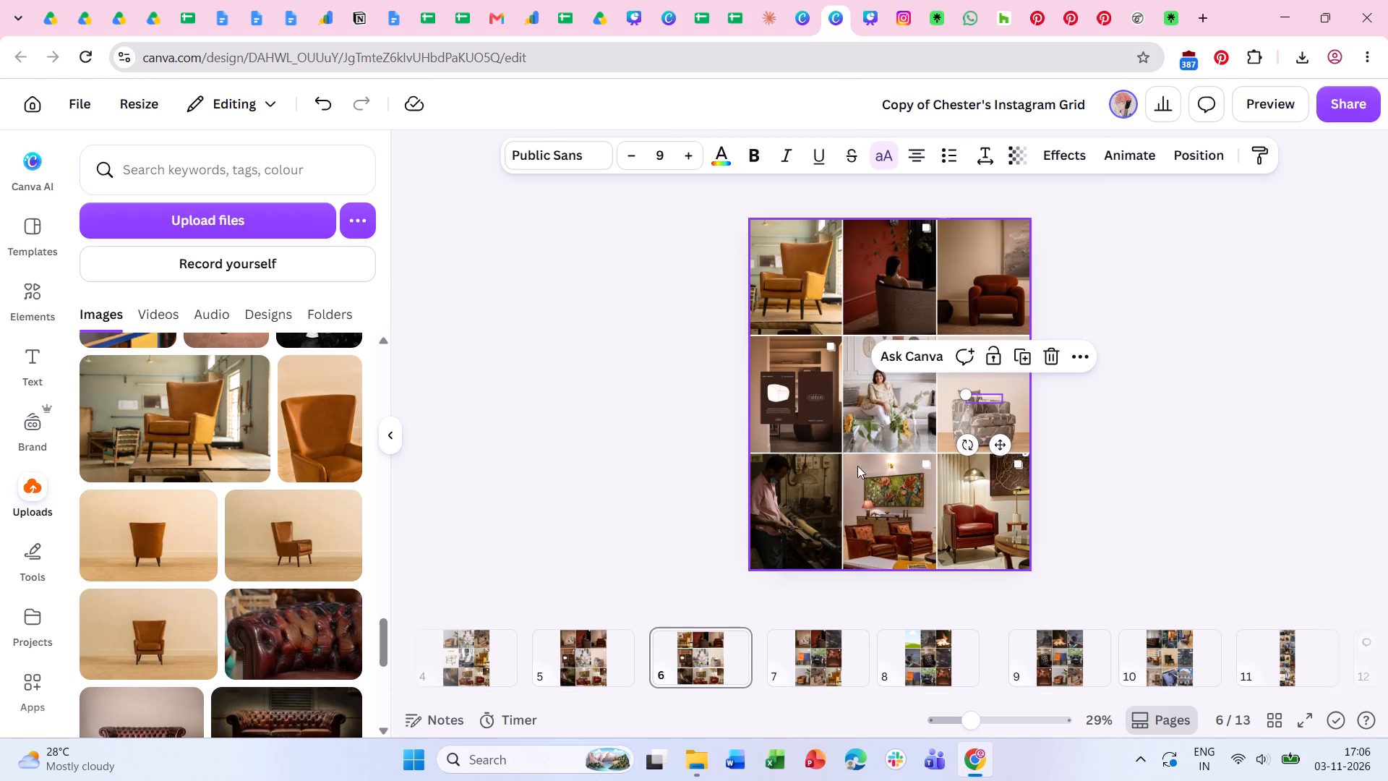
pyautogui.moveTo(994, 396); pyautogui.dragTo(807, 439)
pyautogui.click(807, 439)
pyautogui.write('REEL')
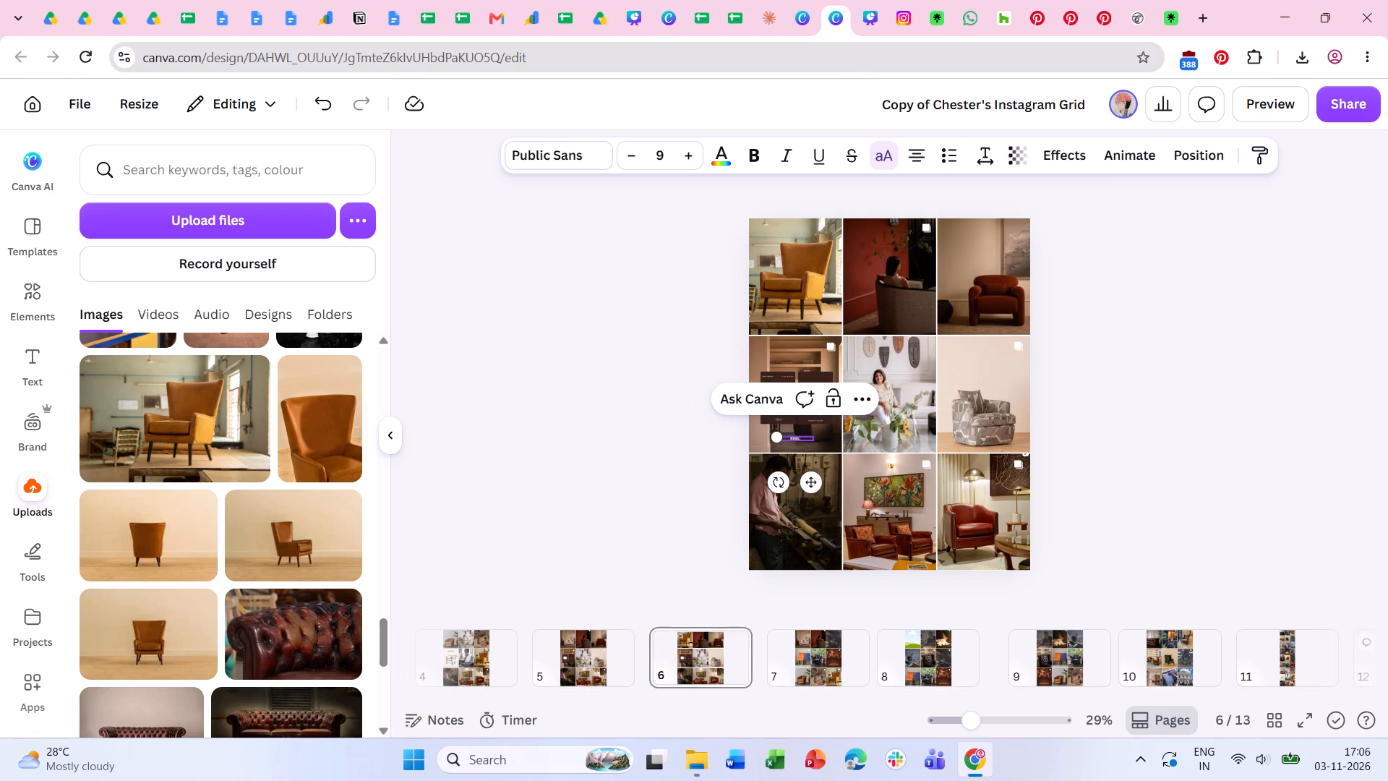
pyautogui.click(1095, 440)
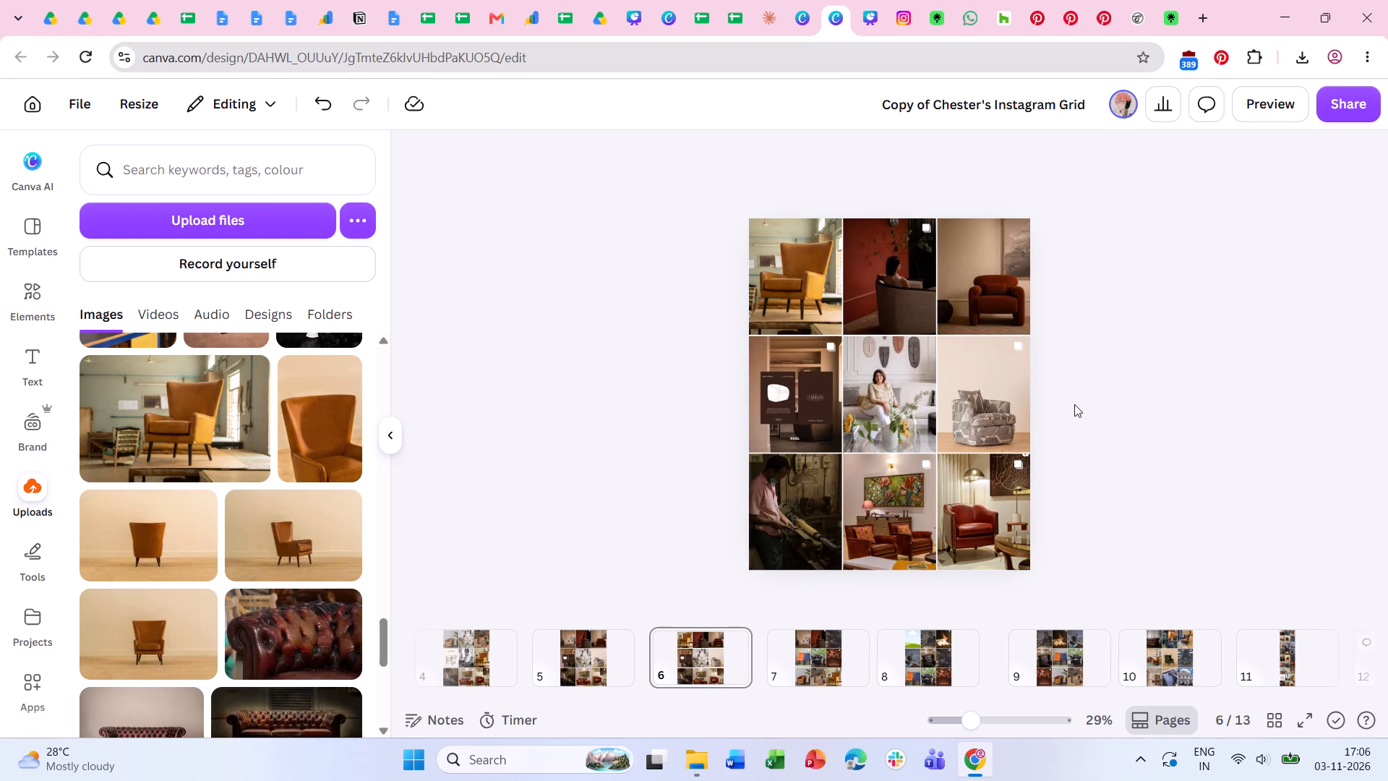
# Duplicate the REEL label above the patterned grey armchair, colour it dark brown, and change its text to "intro to trade programme".
pyautogui.click(792, 438)
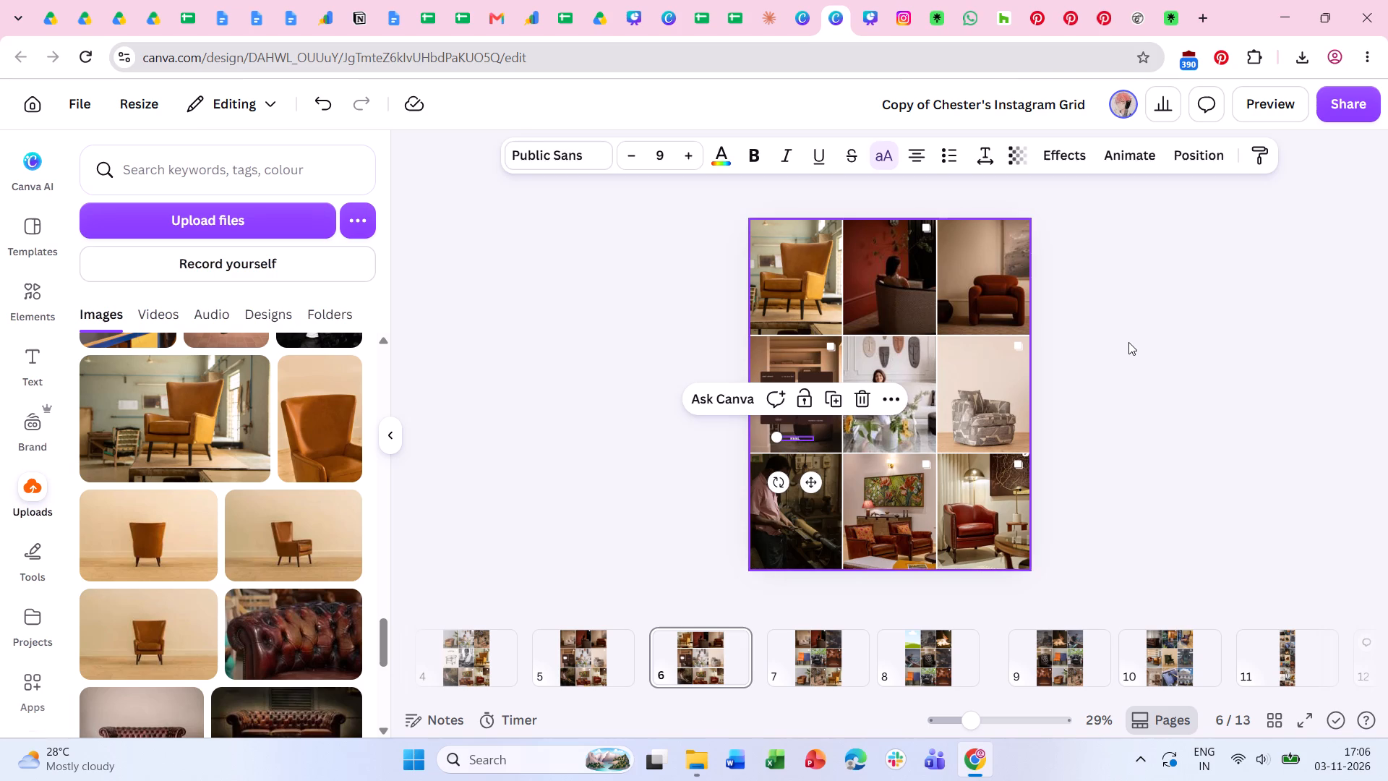
pyautogui.hotkey('ctrl', 'c')
pyautogui.hotkey('ctrl', 'v')
pyautogui.moveTo(815, 490); pyautogui.dragTo(1002, 414)
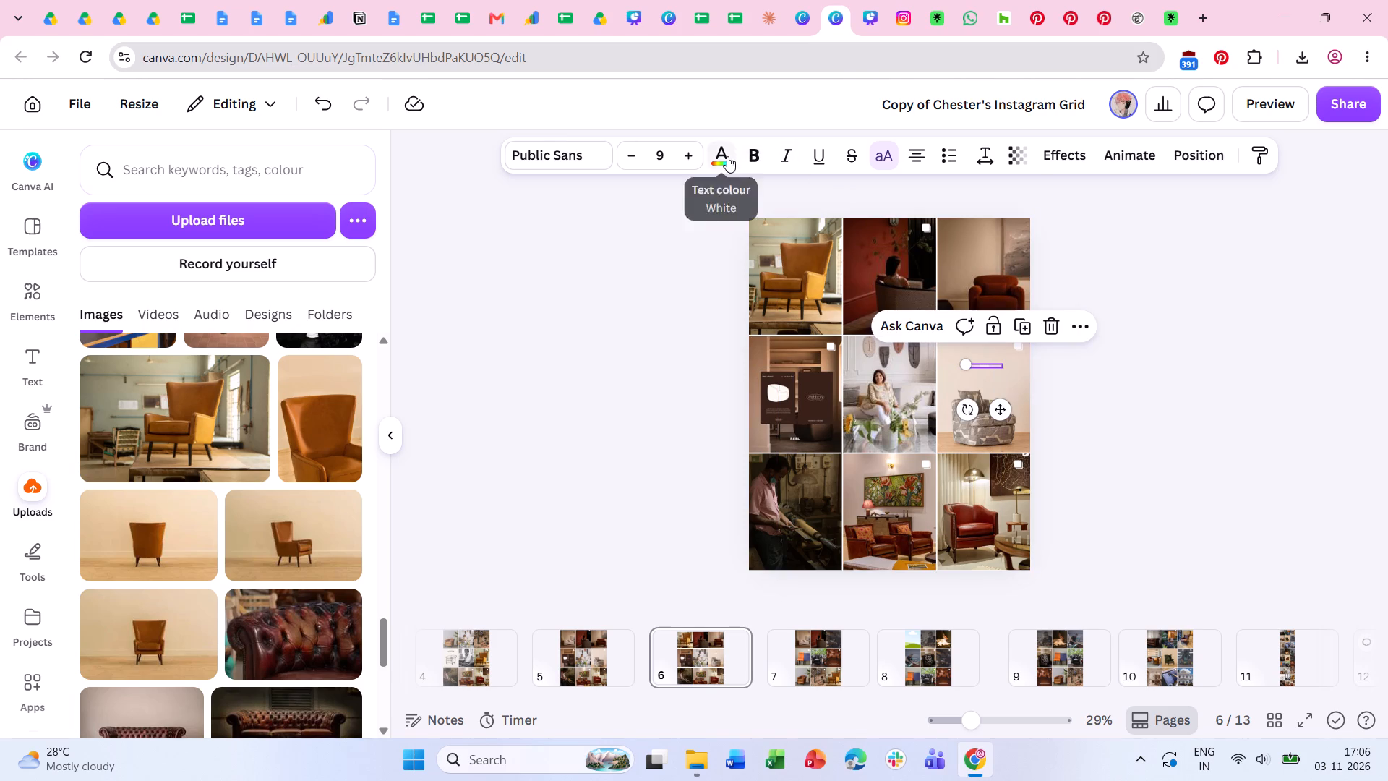
pyautogui.click(727, 156)
pyautogui.click(228, 295)
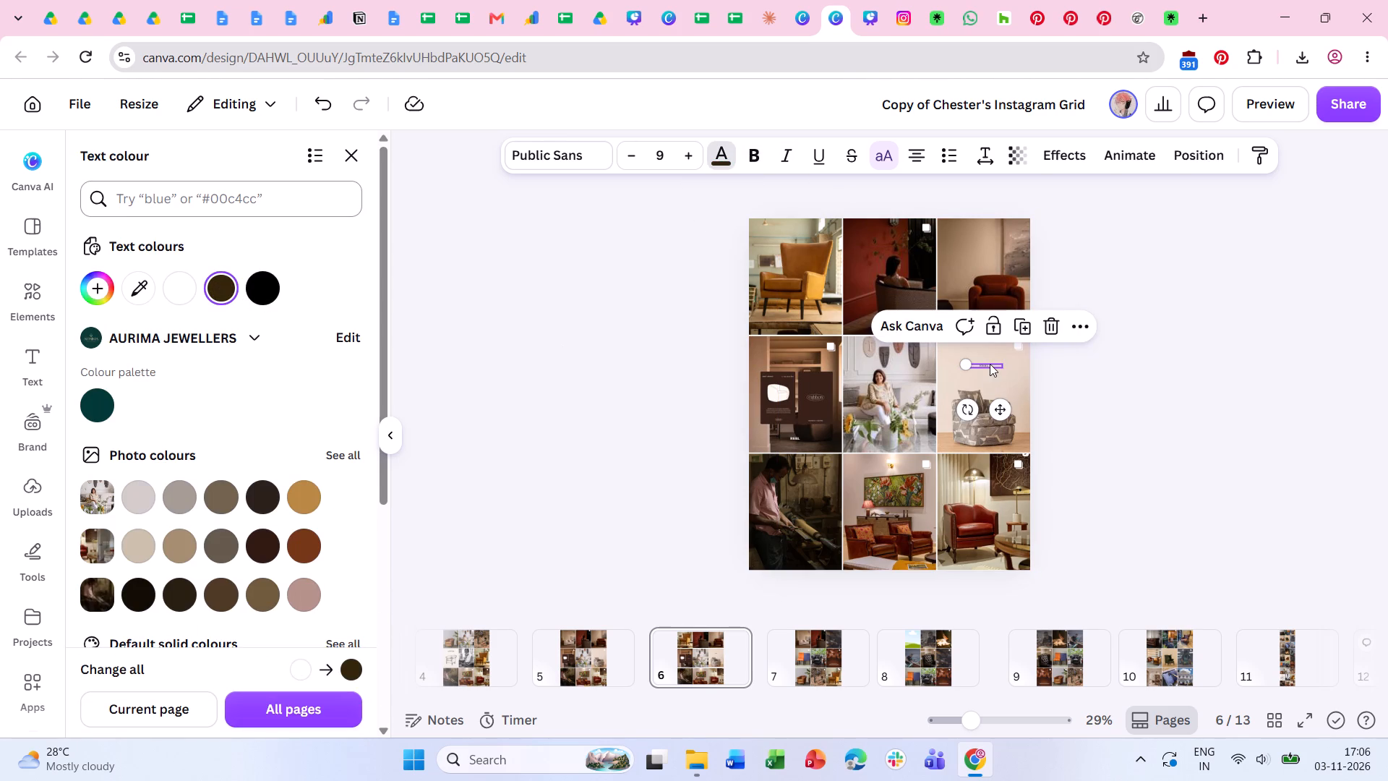
pyautogui.click(990, 364)
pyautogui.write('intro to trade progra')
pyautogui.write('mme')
pyautogui.click(1156, 407)
pyautogui.click(1110, 395)
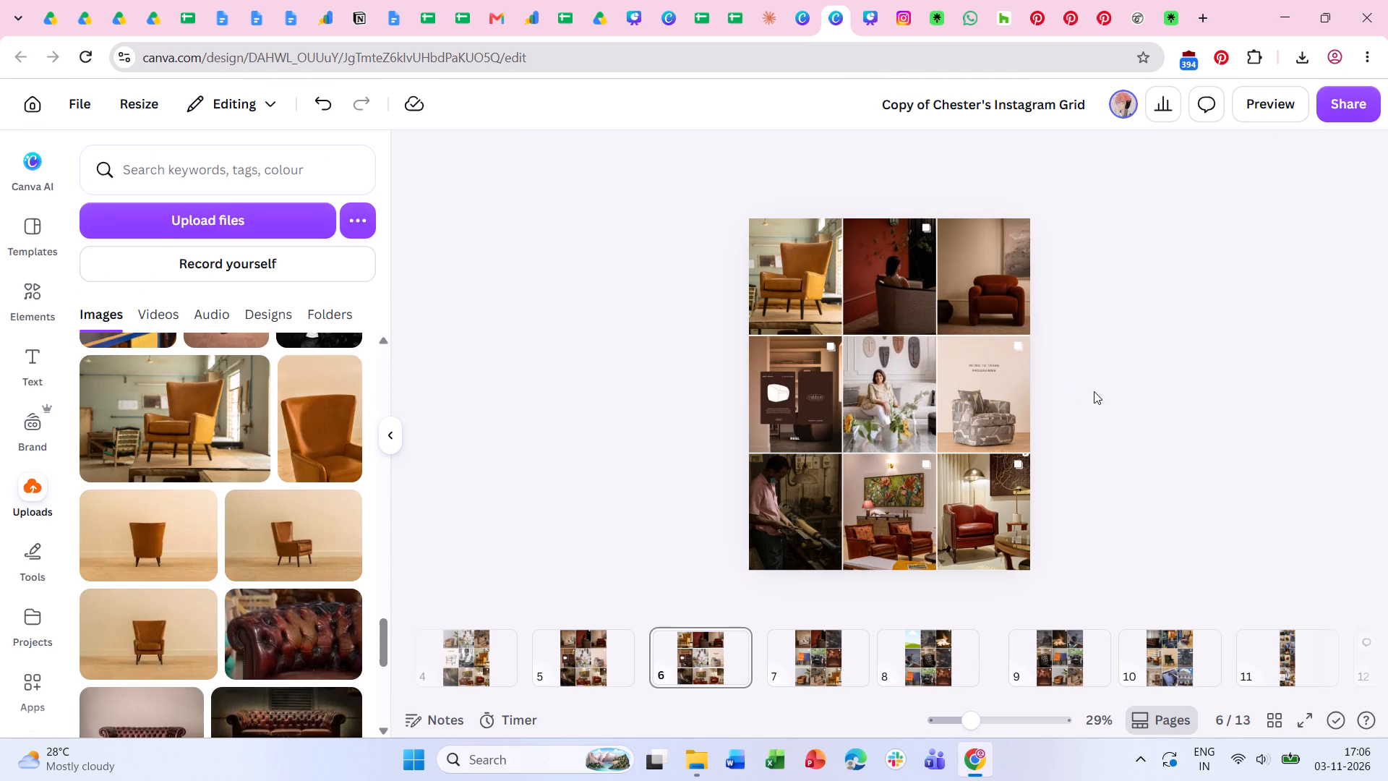
pyautogui.moveTo(1105, 346); pyautogui.dragTo(1102, 343)
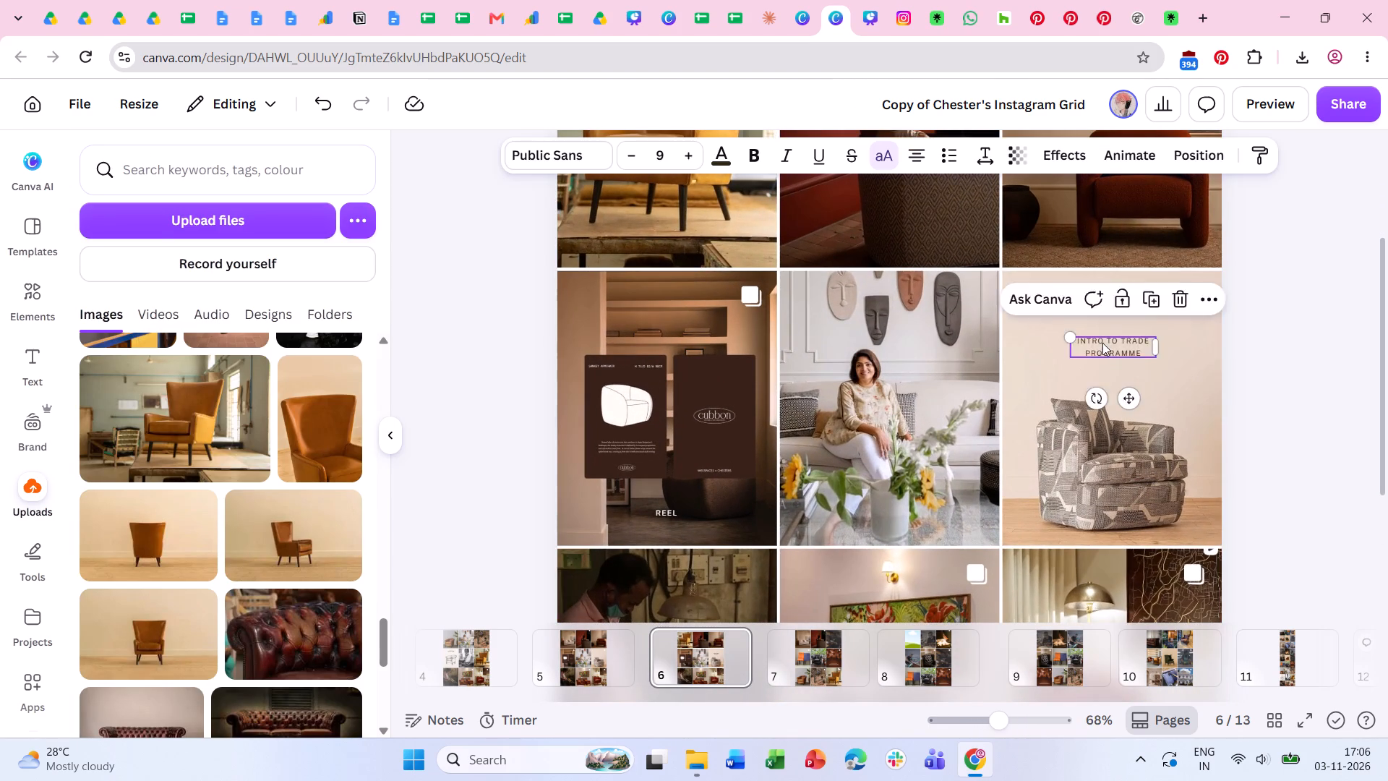
pyautogui.moveTo(1102, 343); pyautogui.dragTo(1102, 338)
pyautogui.click(1299, 357)
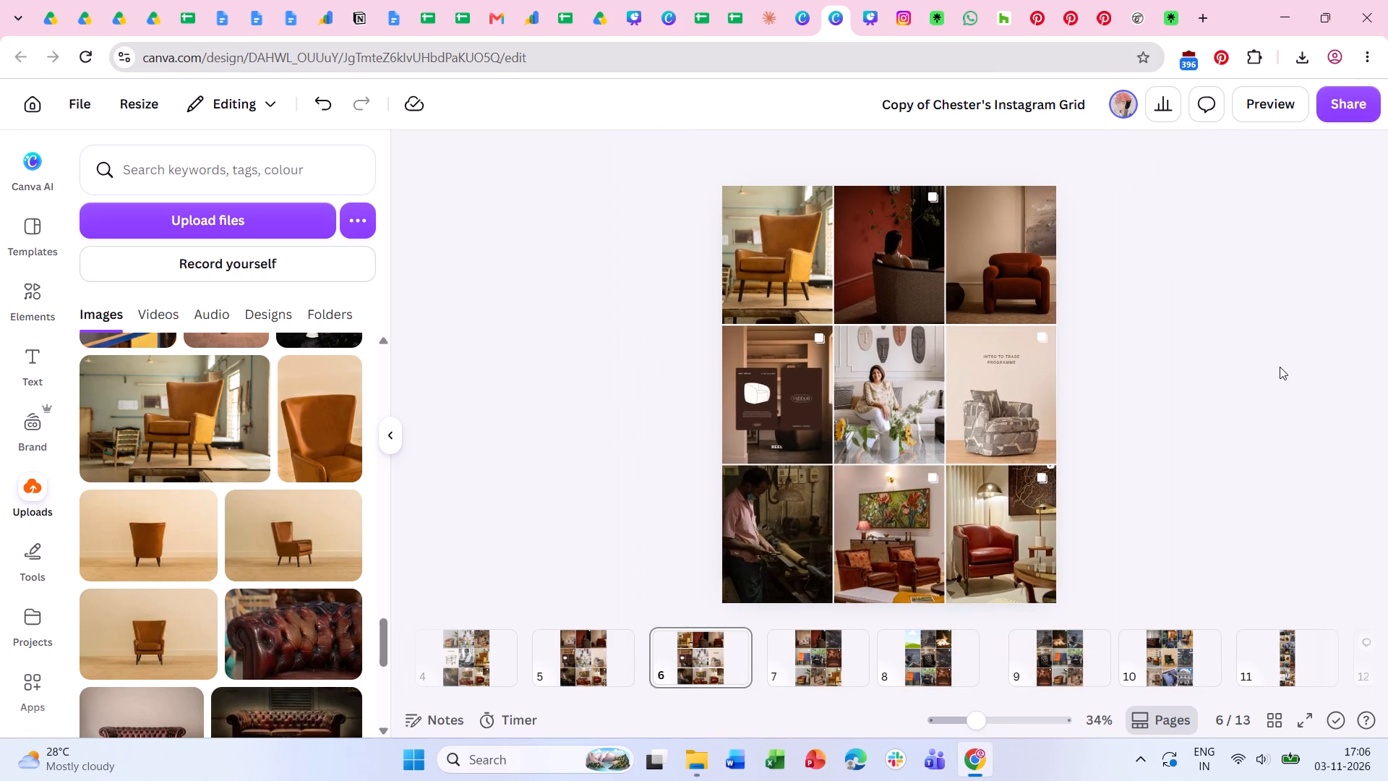
pyautogui.scroll(1, 1280, 367)
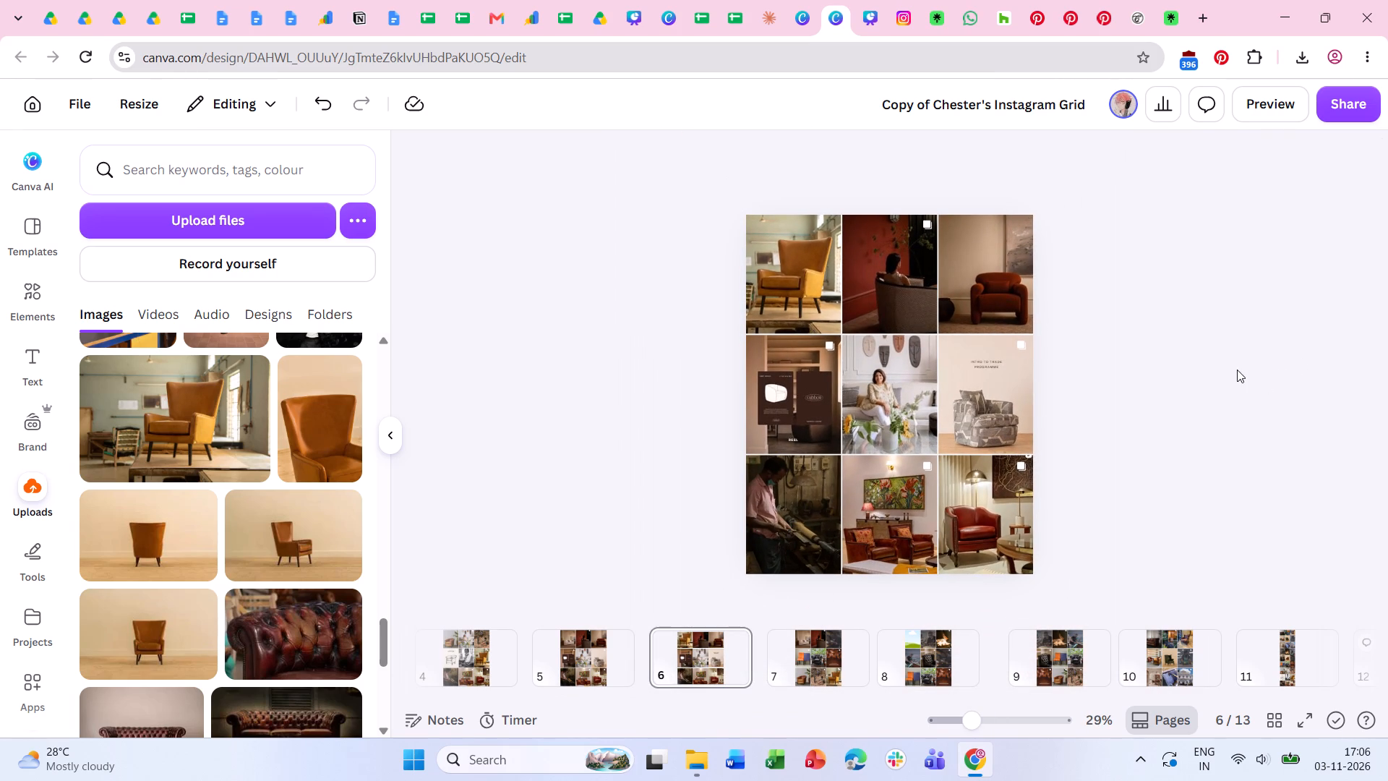
# Download only page 6 of the Instagram grid as a PNG.
pyautogui.click(1325, 108)
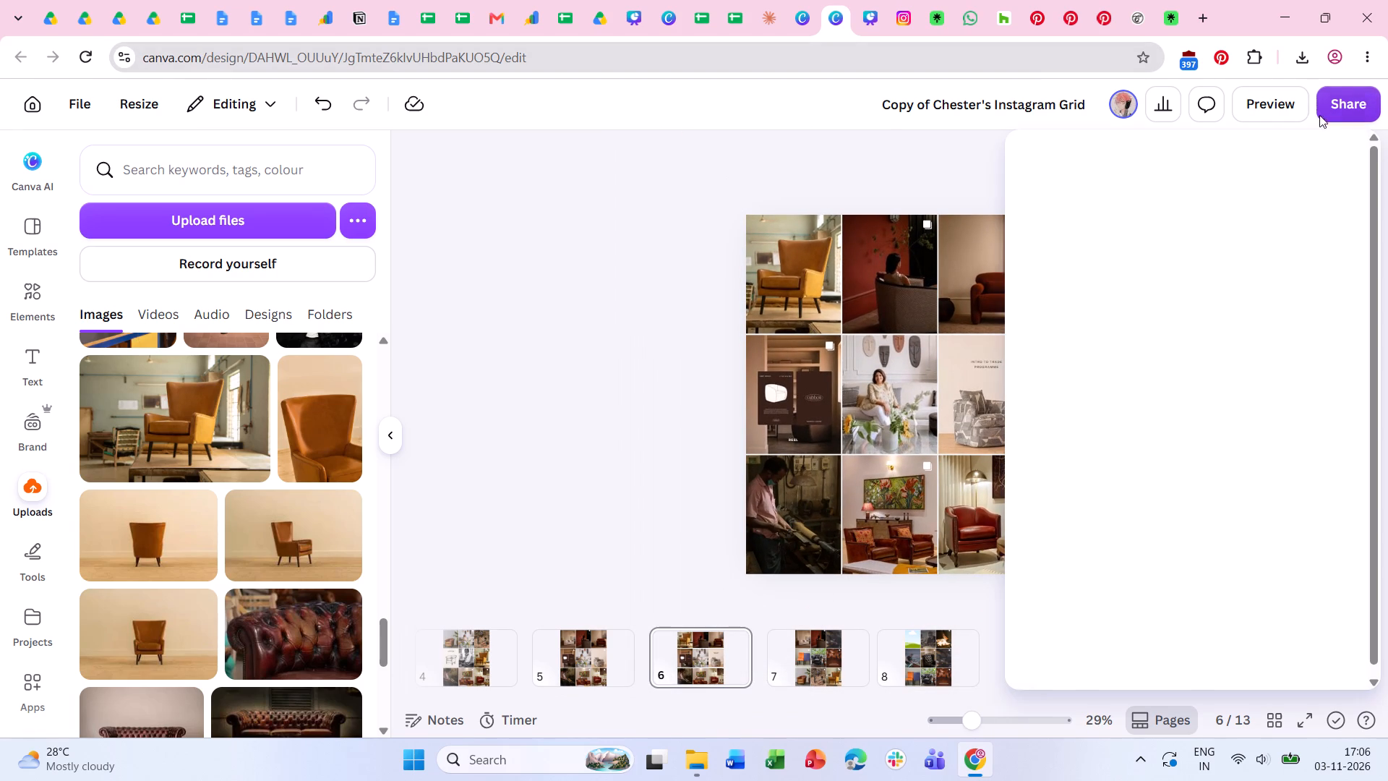
pyautogui.click(1058, 555)
pyautogui.click(1182, 490)
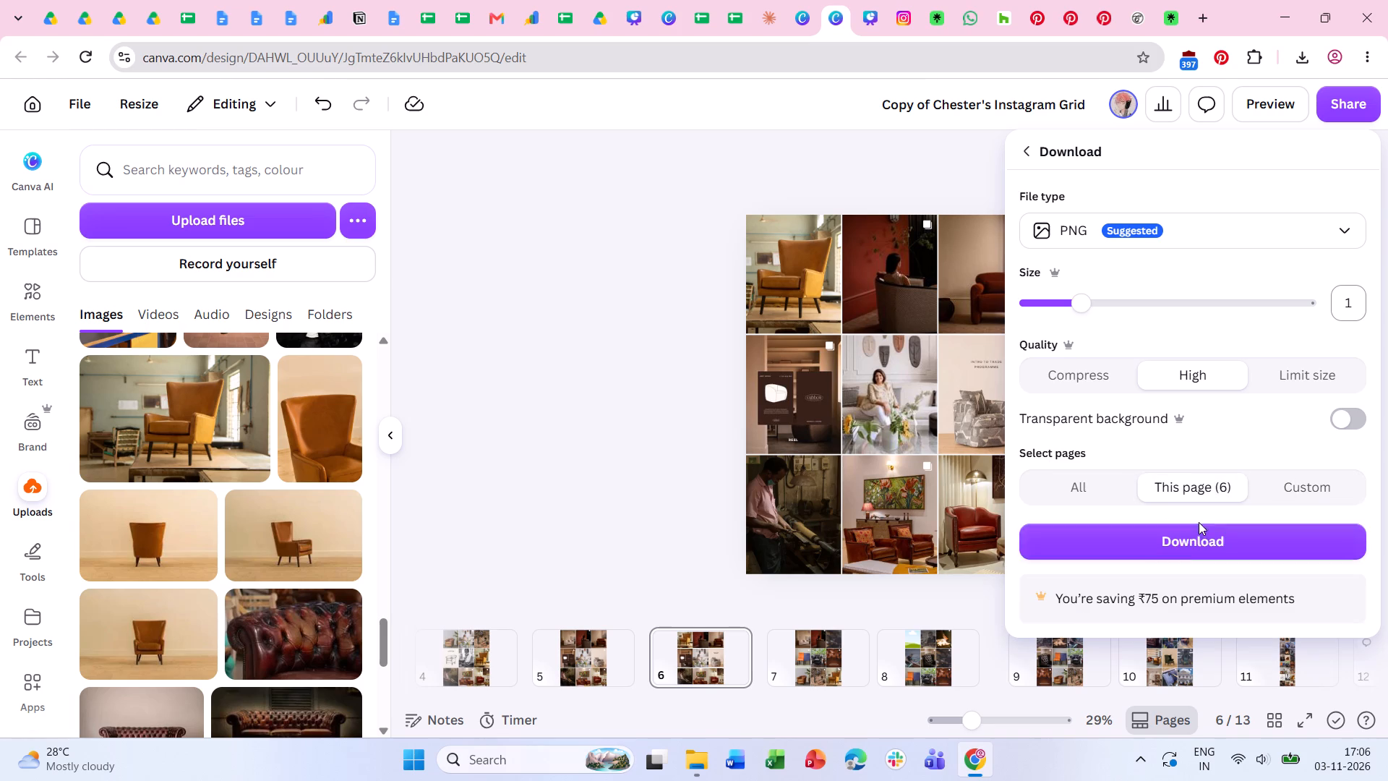
pyautogui.click(1204, 548)
pyautogui.click(666, 538)
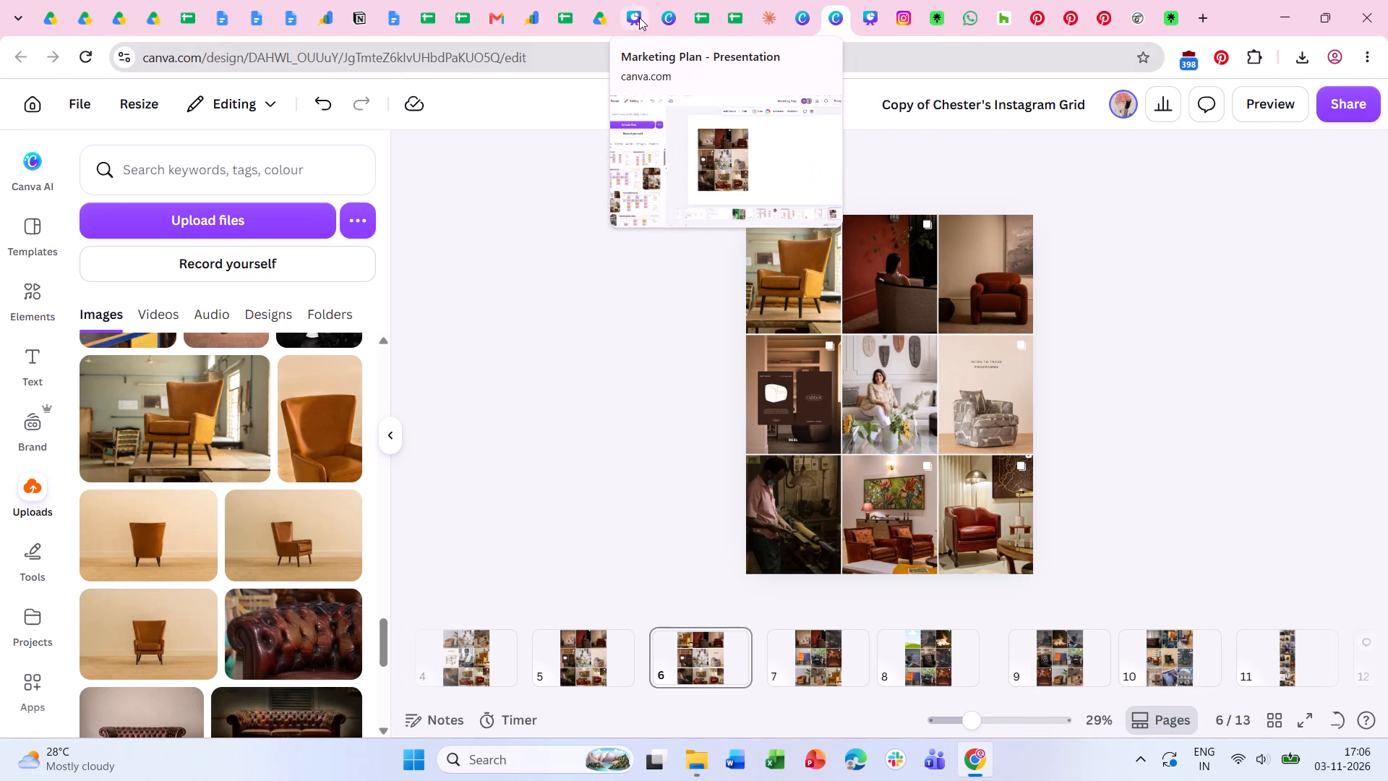
# Compare page 7 of the Instagram grid with the scheduled posts in the November 2026 content calendar.
pyautogui.click(657, 20)
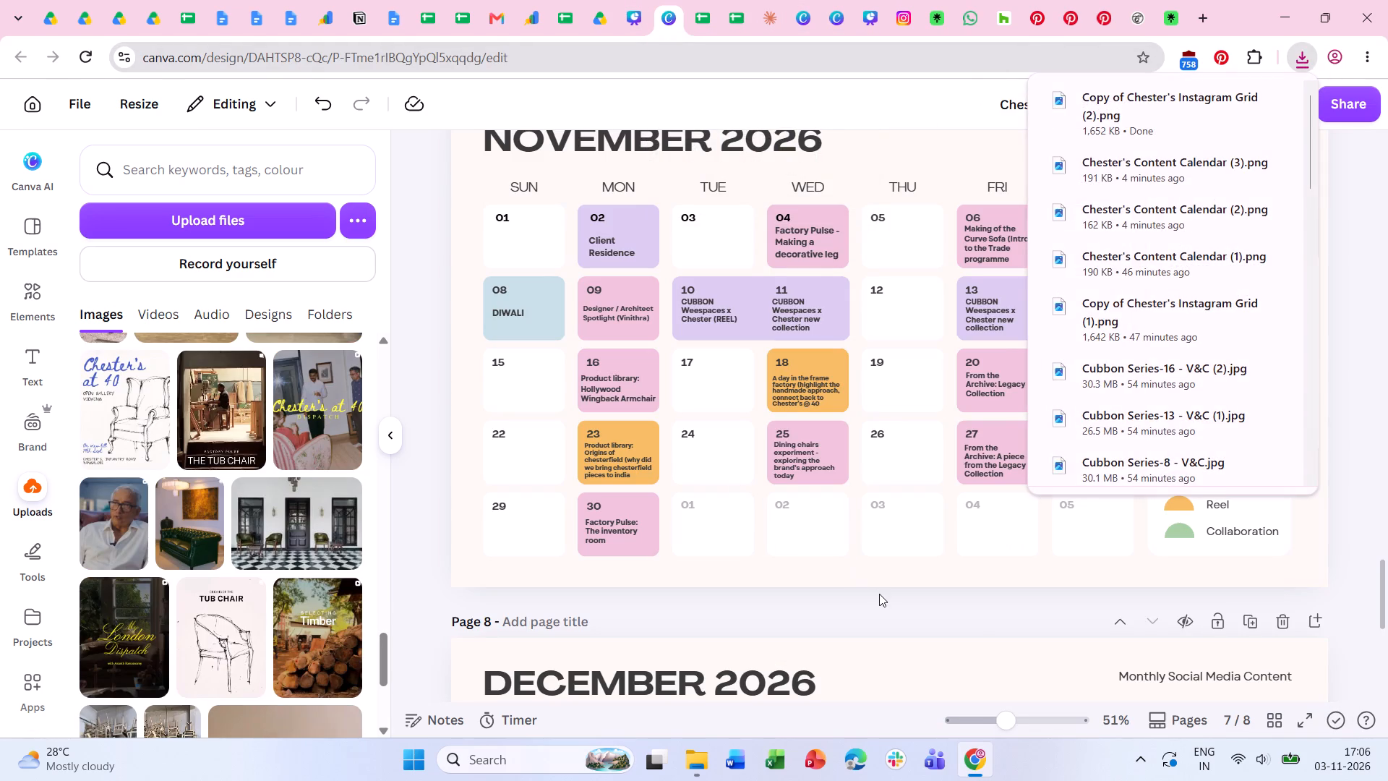
pyautogui.click(879, 594)
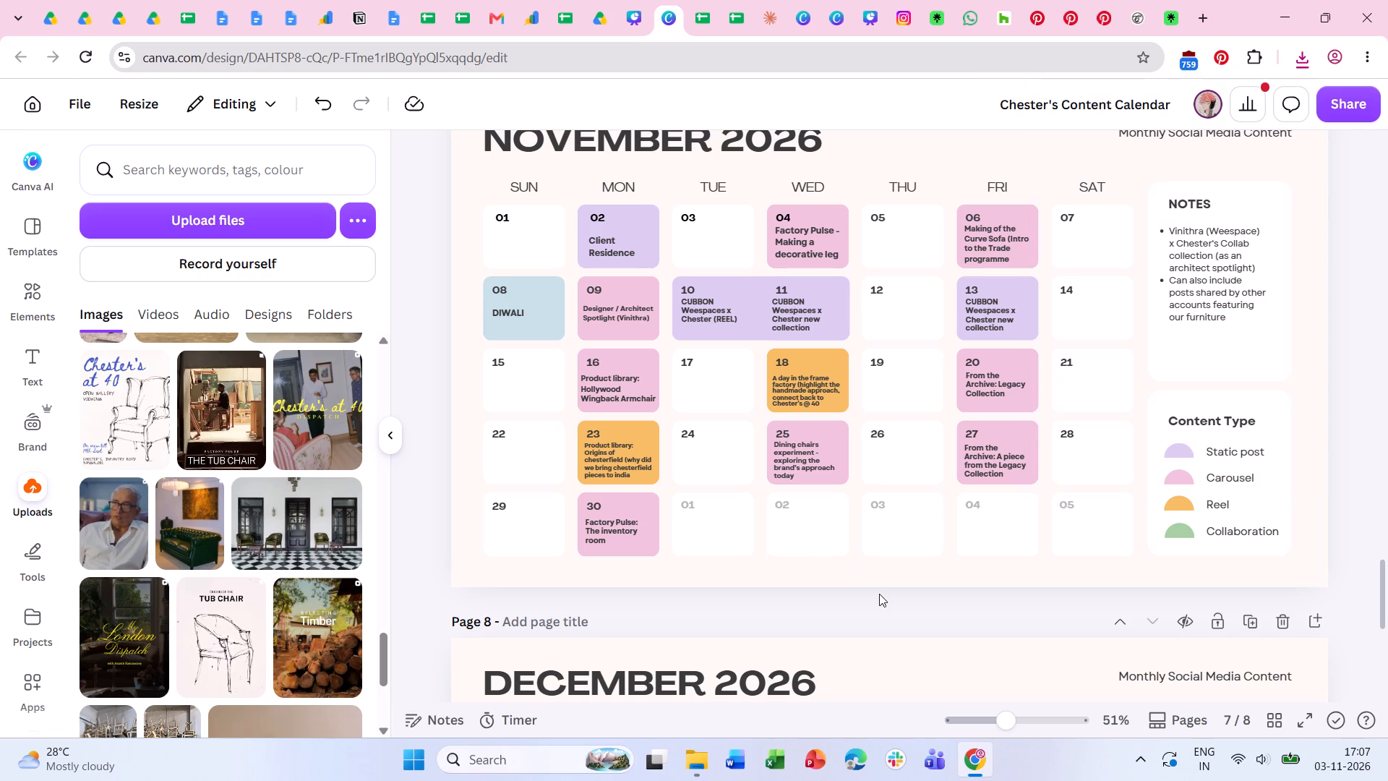
pyautogui.click(846, 18)
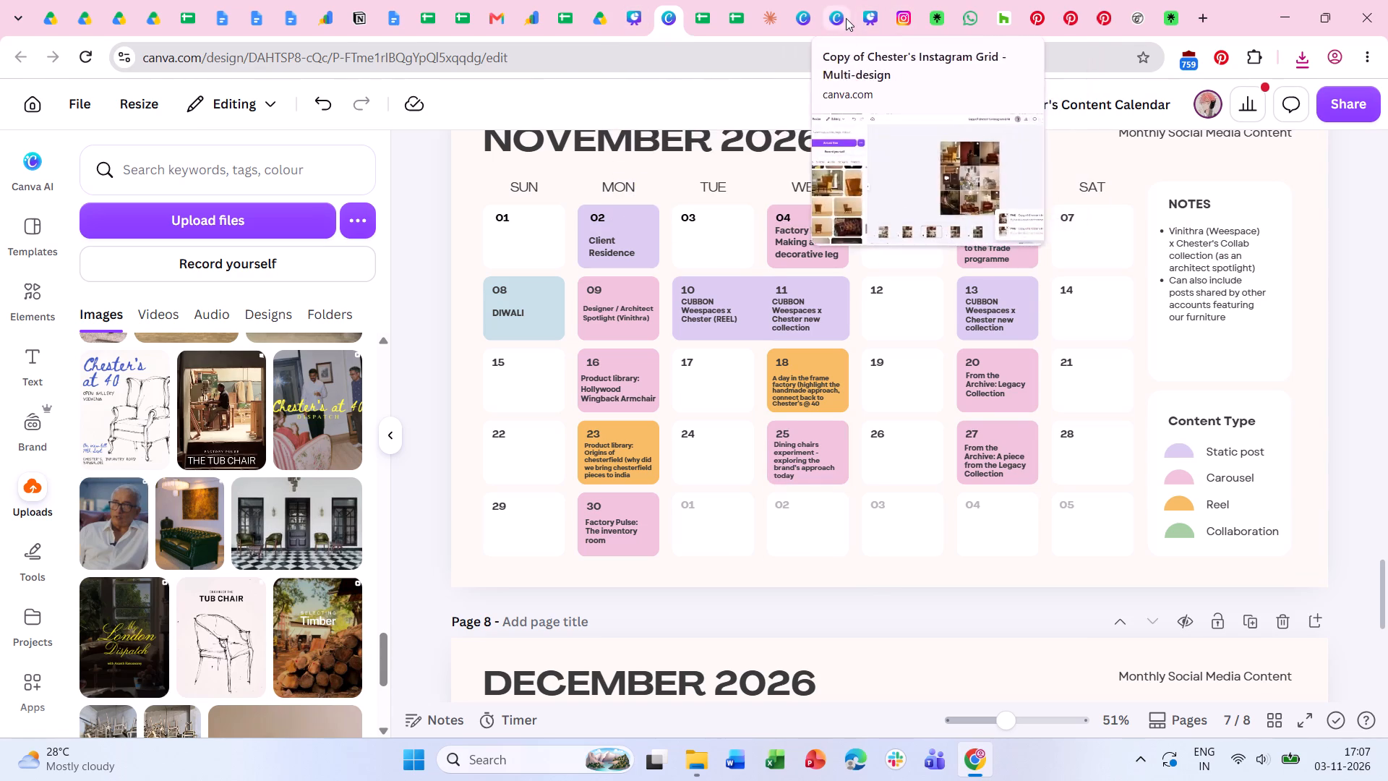
pyautogui.click(833, 665)
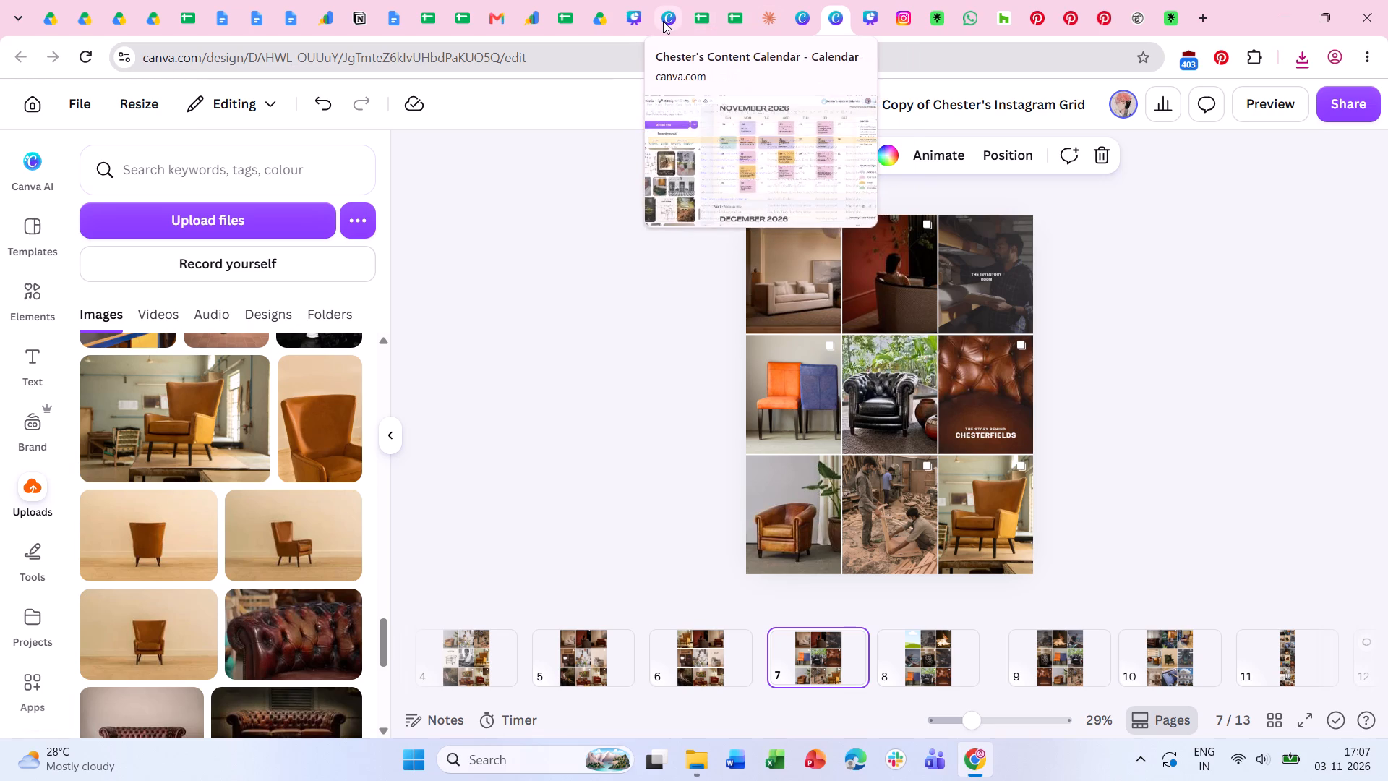
pyautogui.click(643, 23)
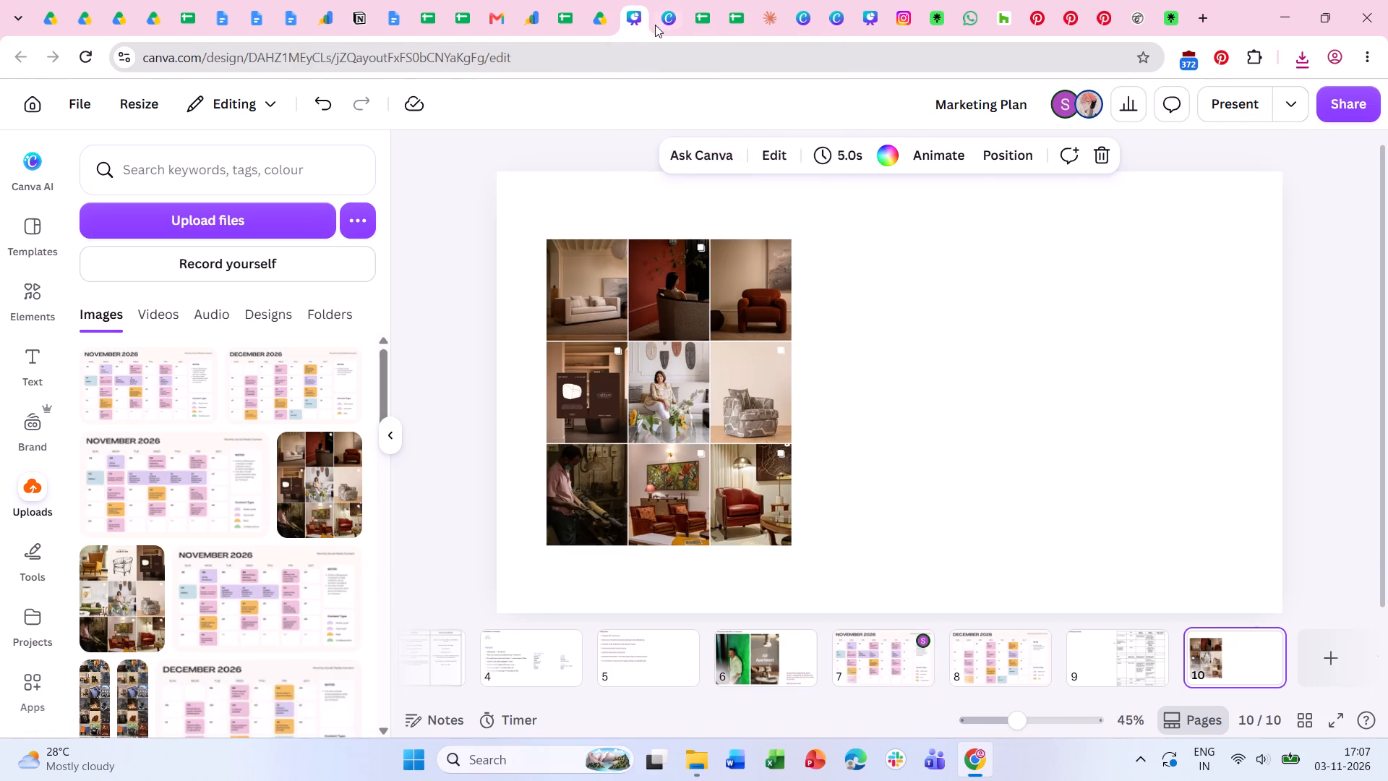
pyautogui.click(659, 25)
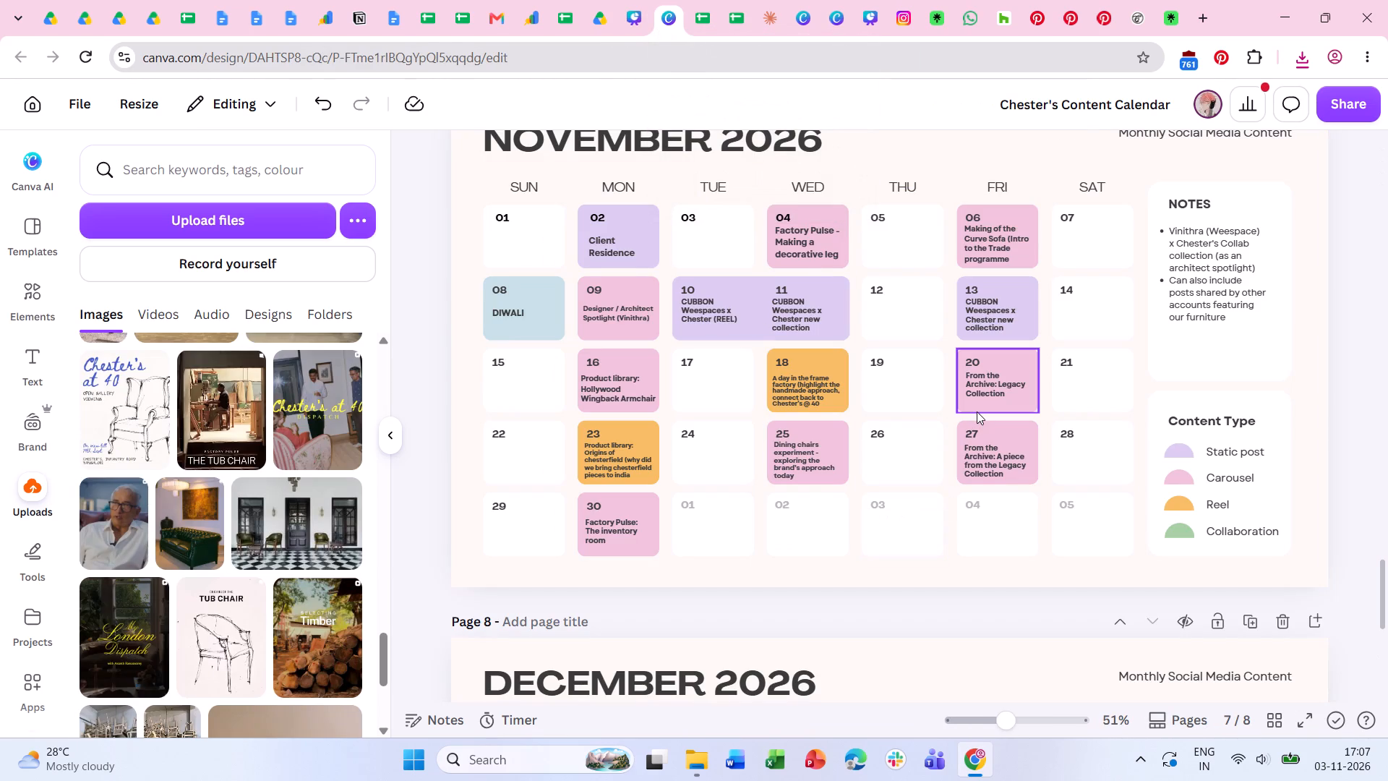
pyautogui.click(834, 24)
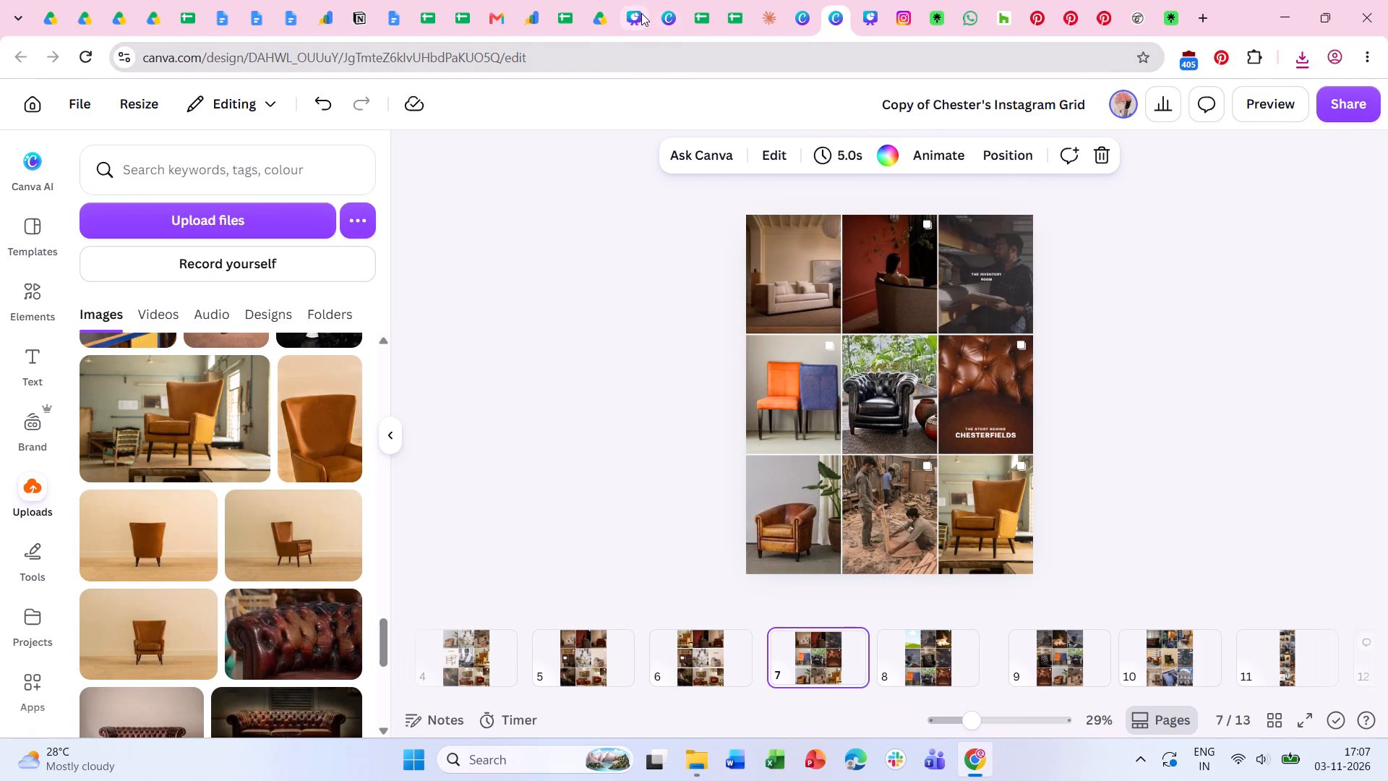
pyautogui.click(665, 14)
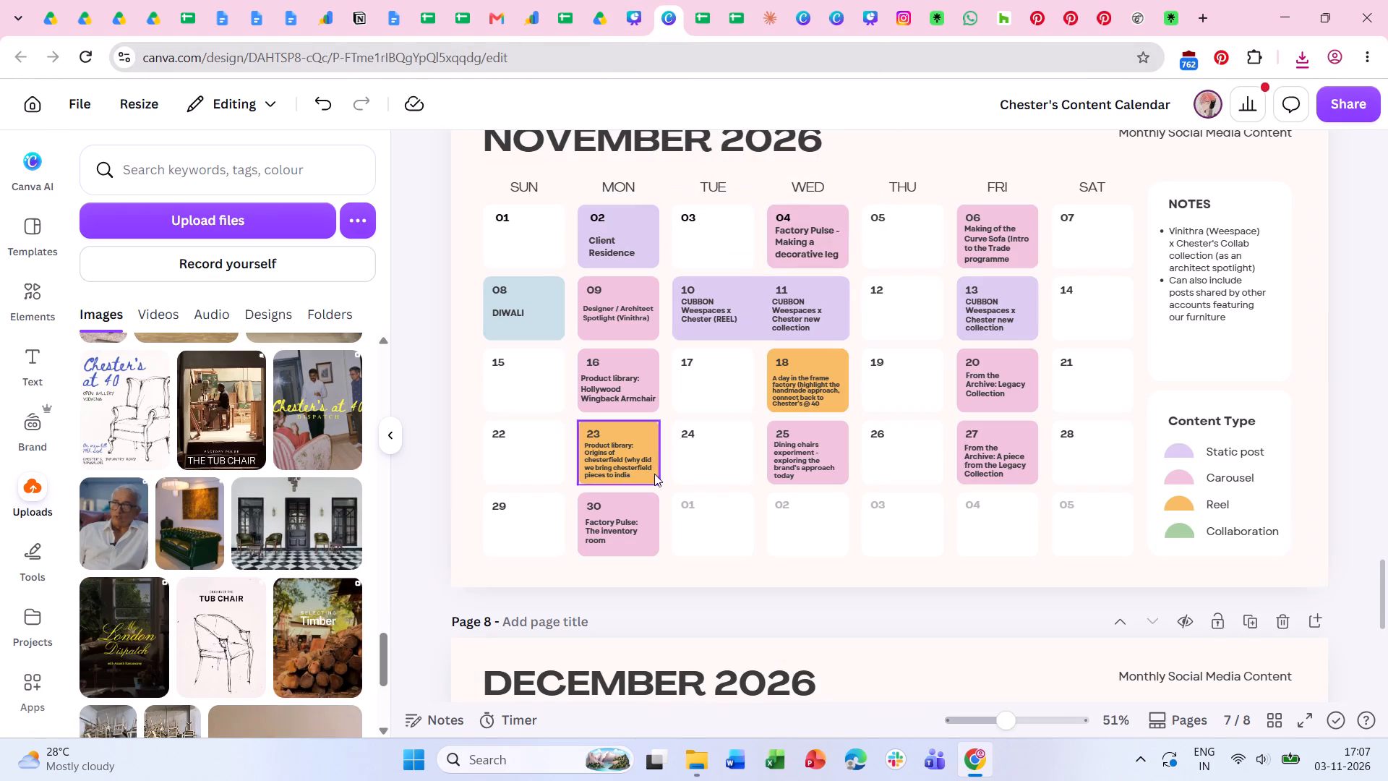
pyautogui.click(821, 25)
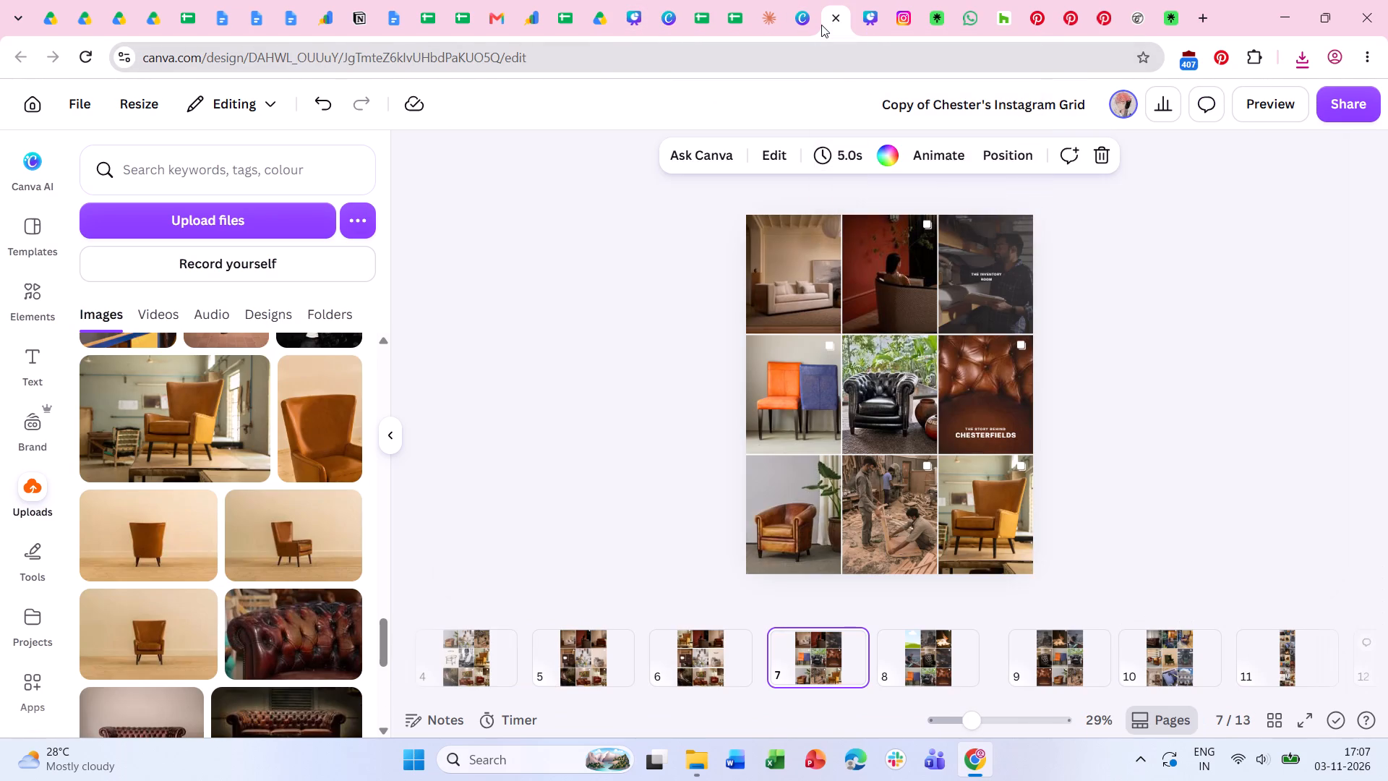
# On page 7, move the dining chairs photo into the grid's centre cell and crop it to the orange and blue chairs.
pyautogui.click(826, 411)
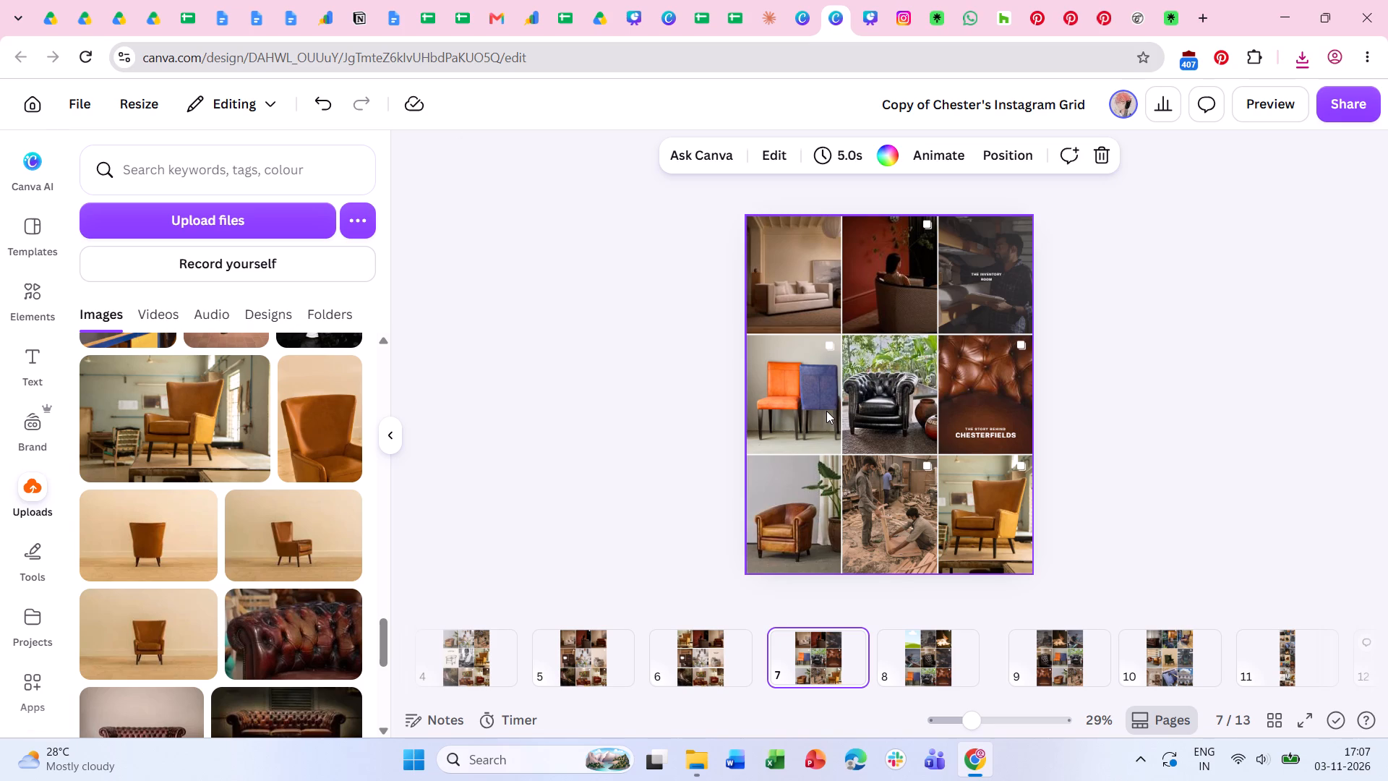
pyautogui.rightClick(826, 411)
pyautogui.click(915, 612)
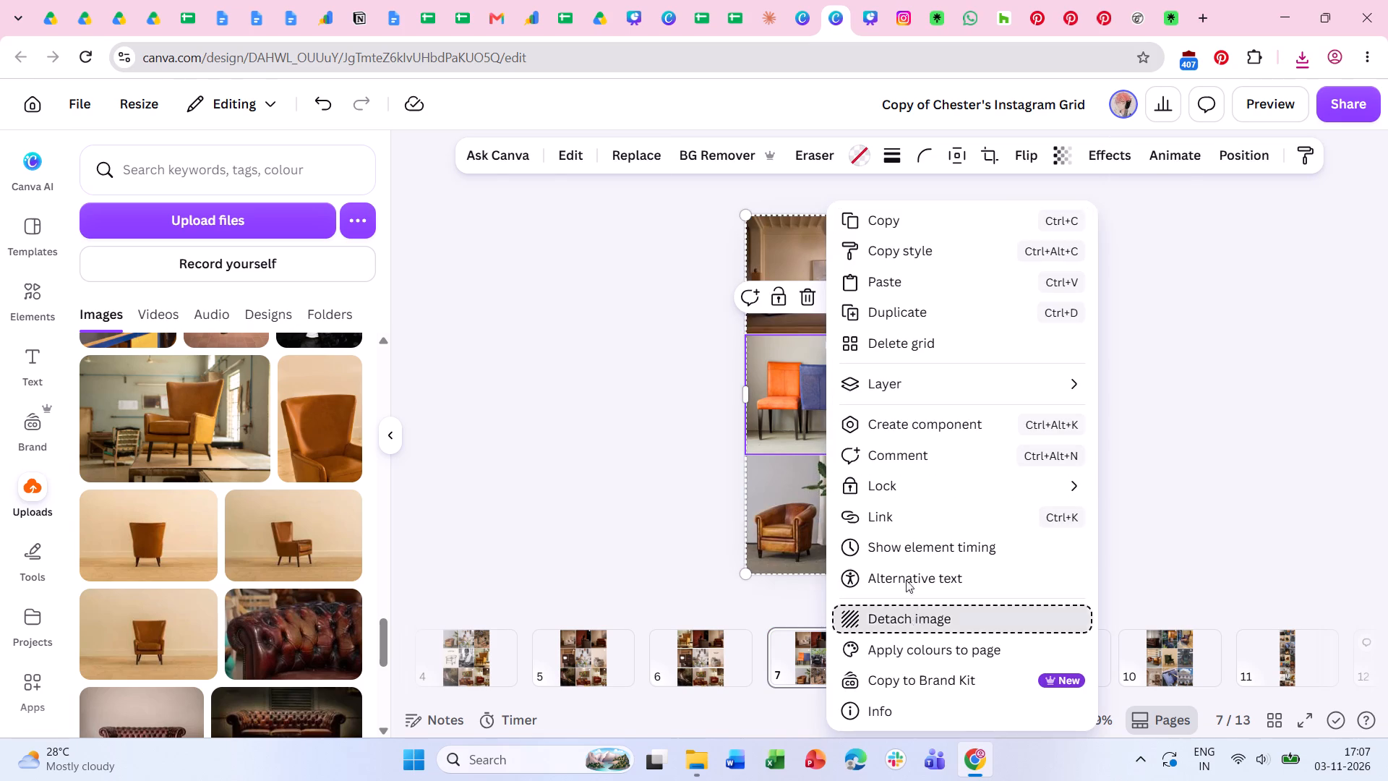
pyautogui.moveTo(883, 400); pyautogui.dragTo(897, 398)
pyautogui.click(896, 404)
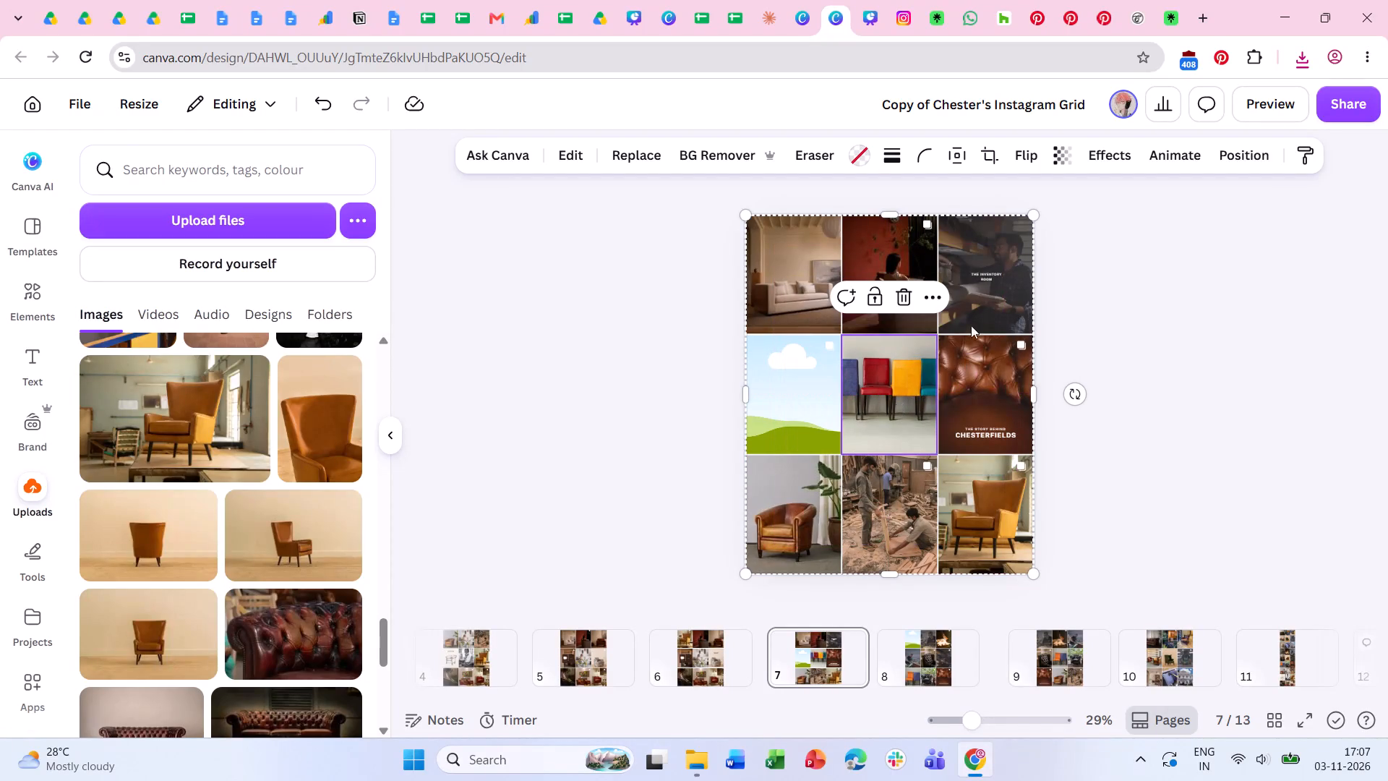
pyautogui.click(994, 163)
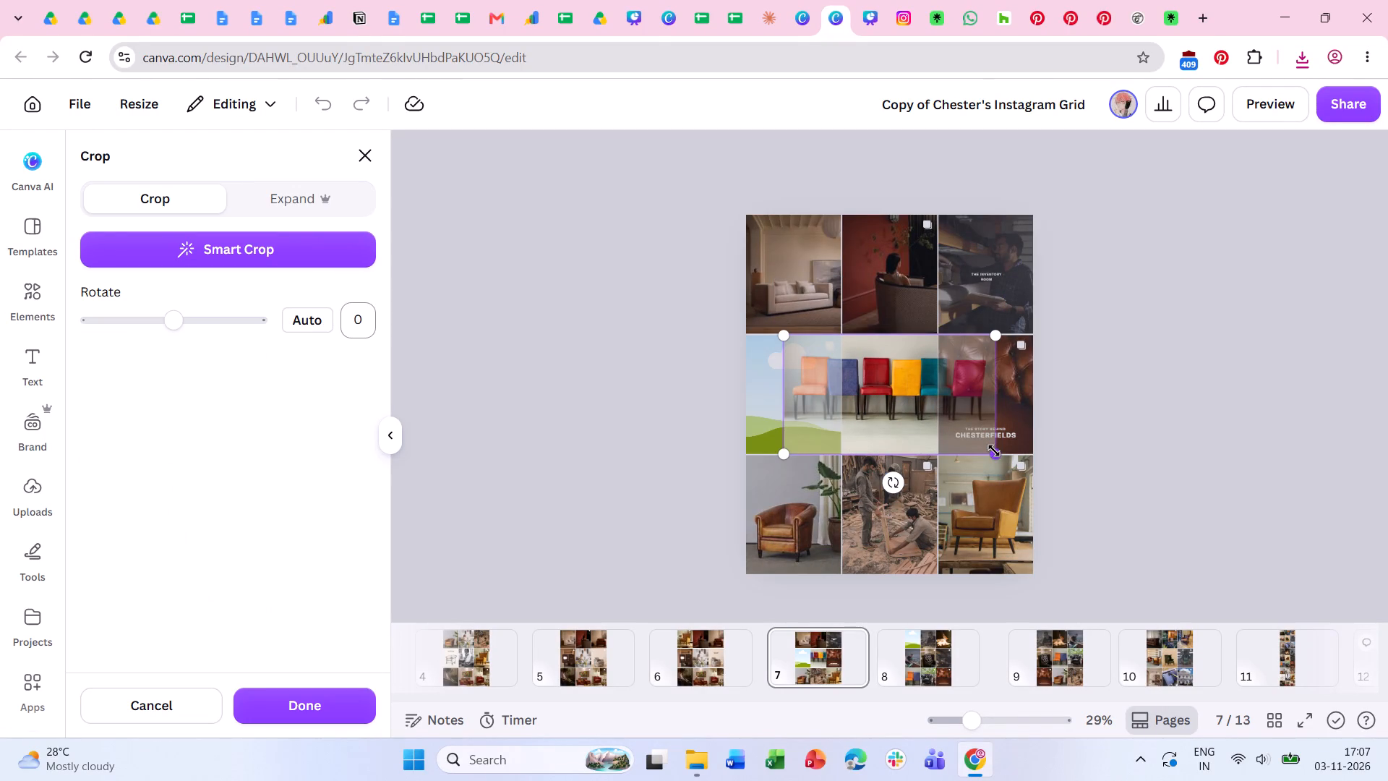
pyautogui.moveTo(881, 427); pyautogui.dragTo(1002, 424)
pyautogui.moveTo(1050, 454); pyautogui.dragTo(1094, 479)
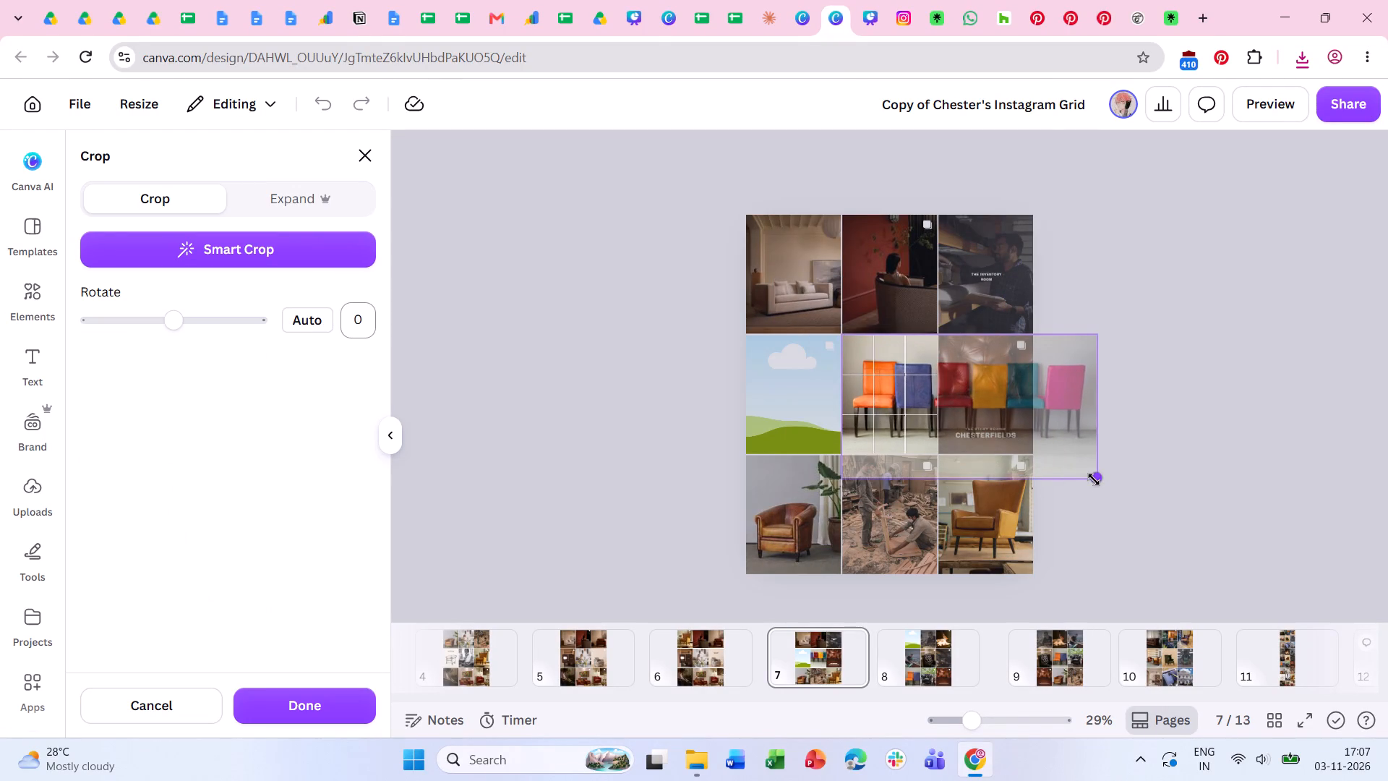
pyautogui.moveTo(1094, 479); pyautogui.dragTo(1101, 482)
pyautogui.click(361, 692)
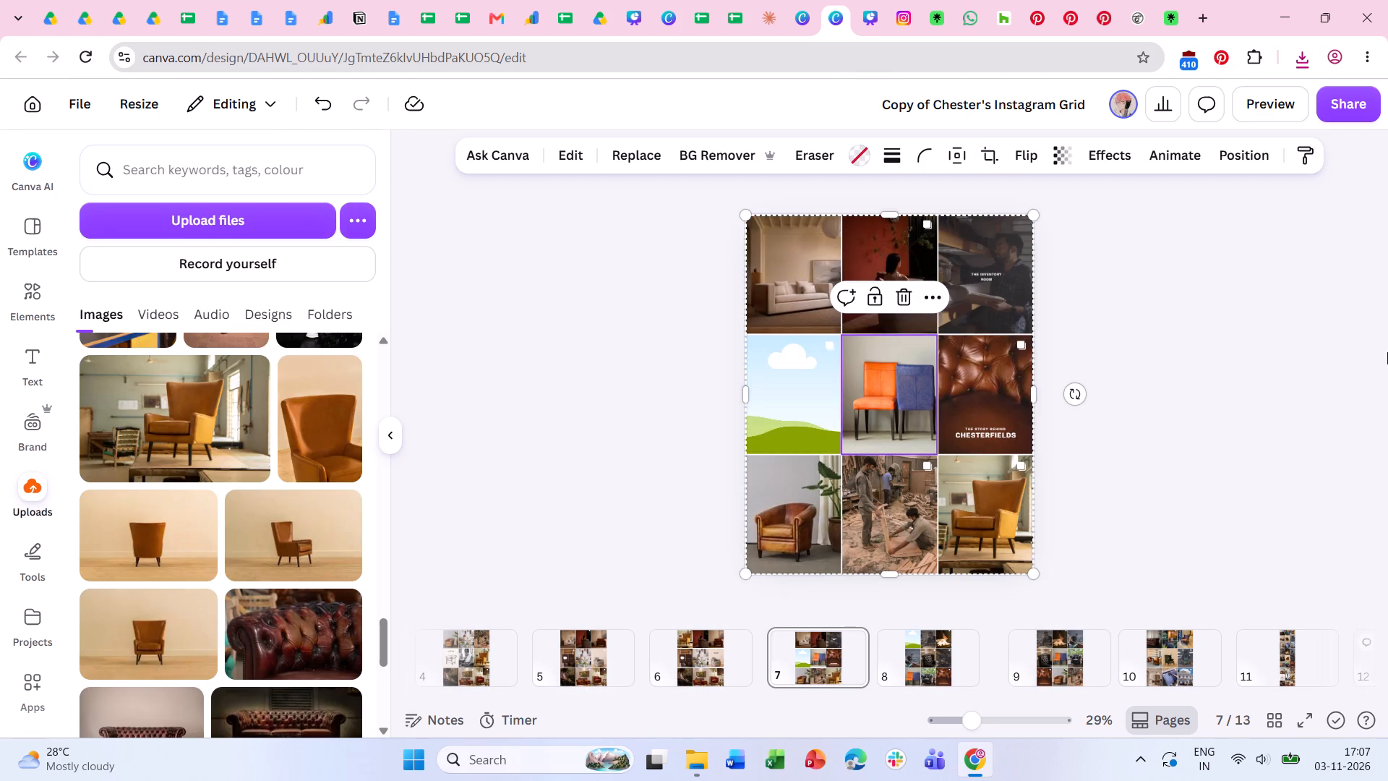
pyautogui.click(1237, 346)
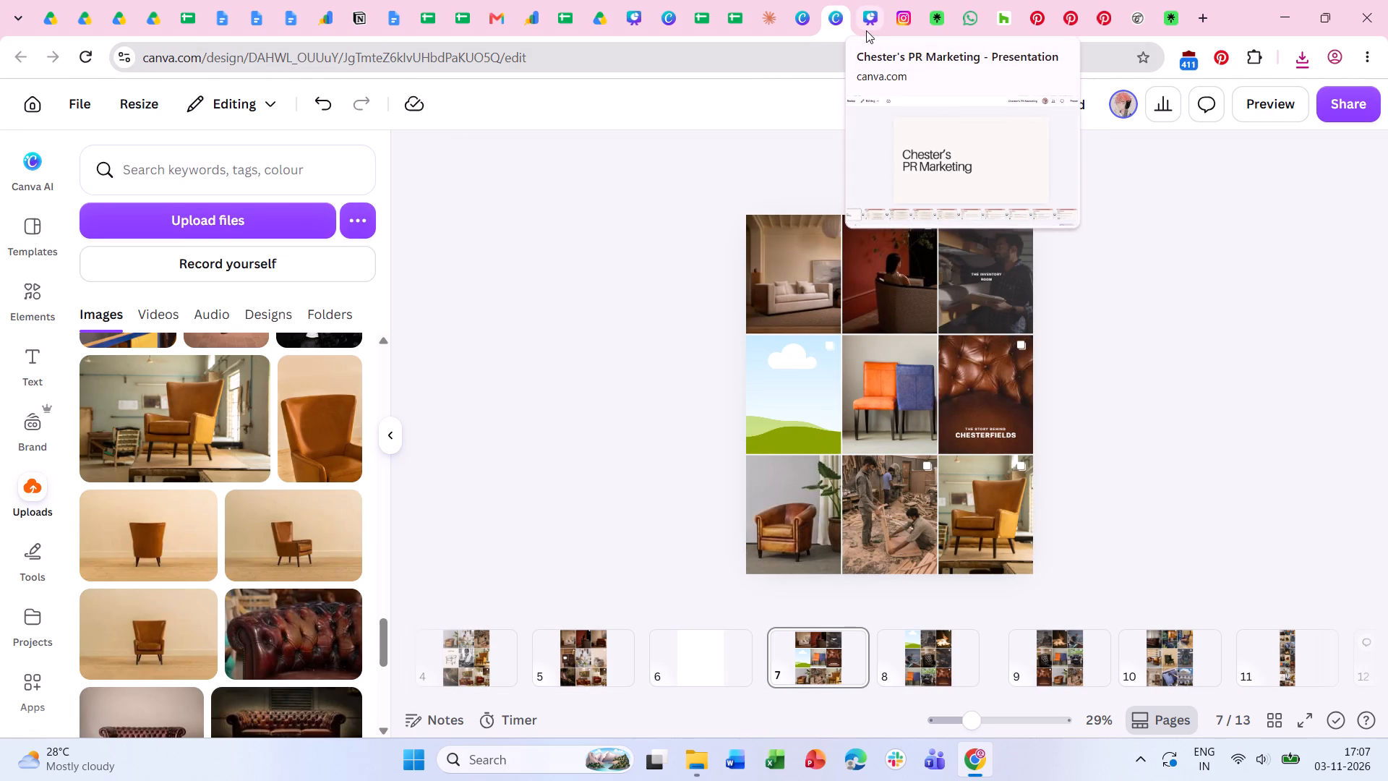
# In the Marketing Plan, delete the outdated Instagram grid image from page 10.
pyautogui.click(699, 662)
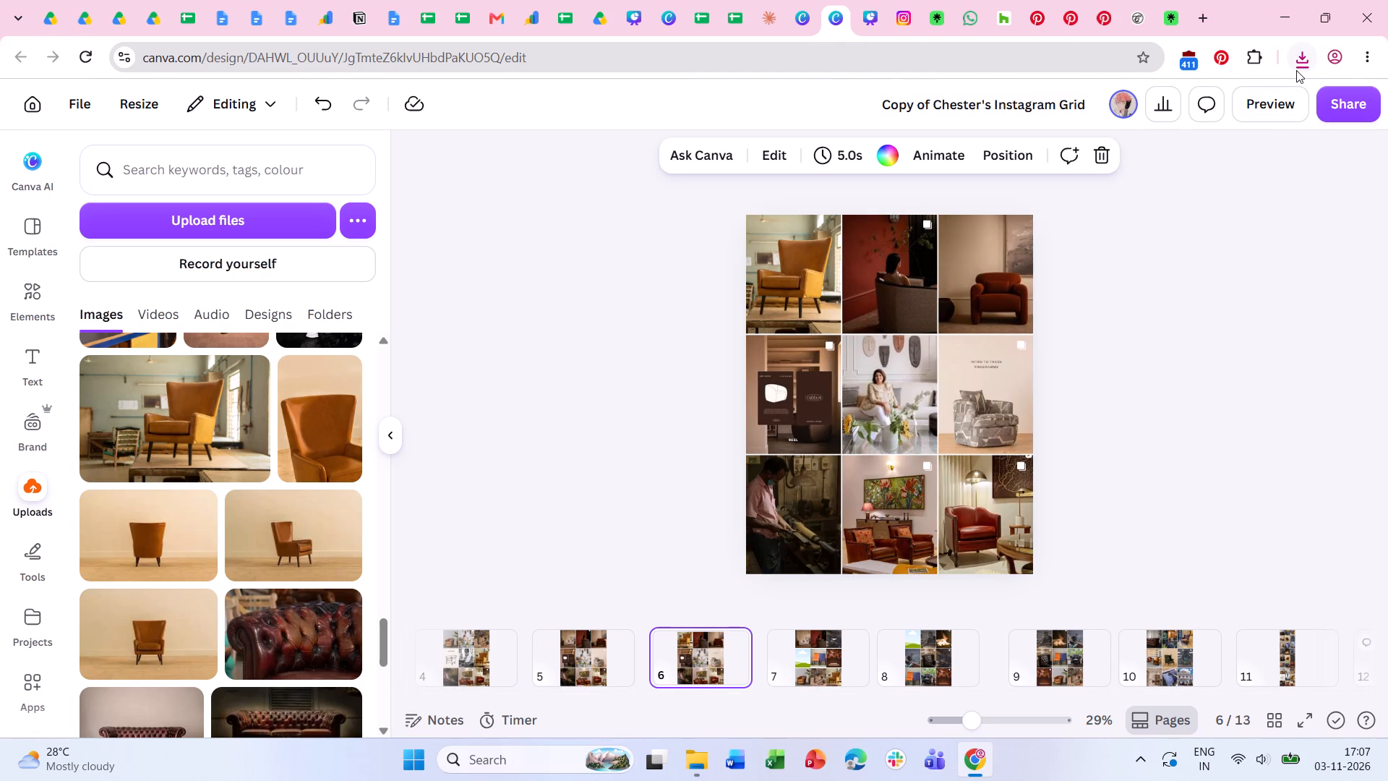
pyautogui.click(1296, 70)
pyautogui.click(1296, 63)
pyautogui.click(638, 20)
pyautogui.click(626, 448)
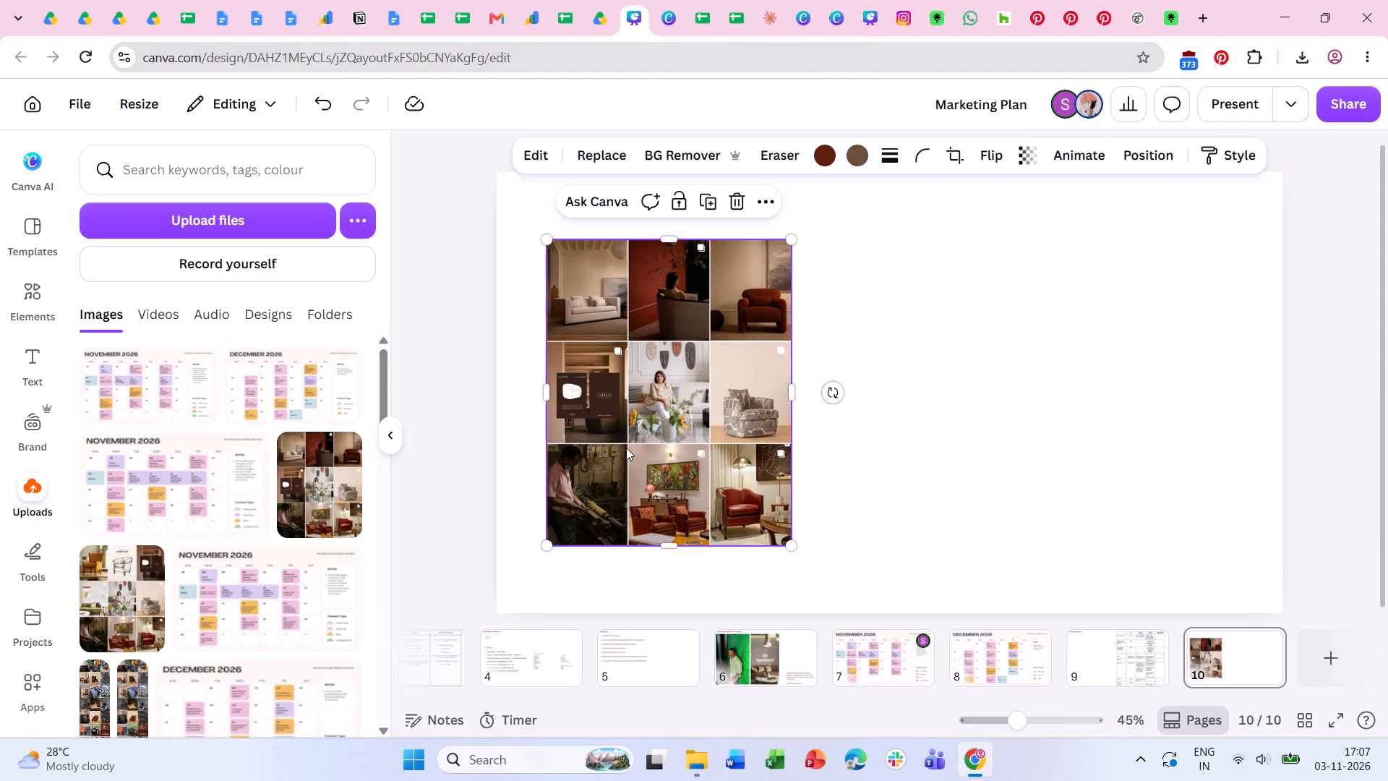
pyautogui.press('BackSpace')
# Upload the downloaded image Copy of Chester's Instagram Grid (2) to the Marketing Plan and place it on the left half of page 10.
pyautogui.click(695, 748)
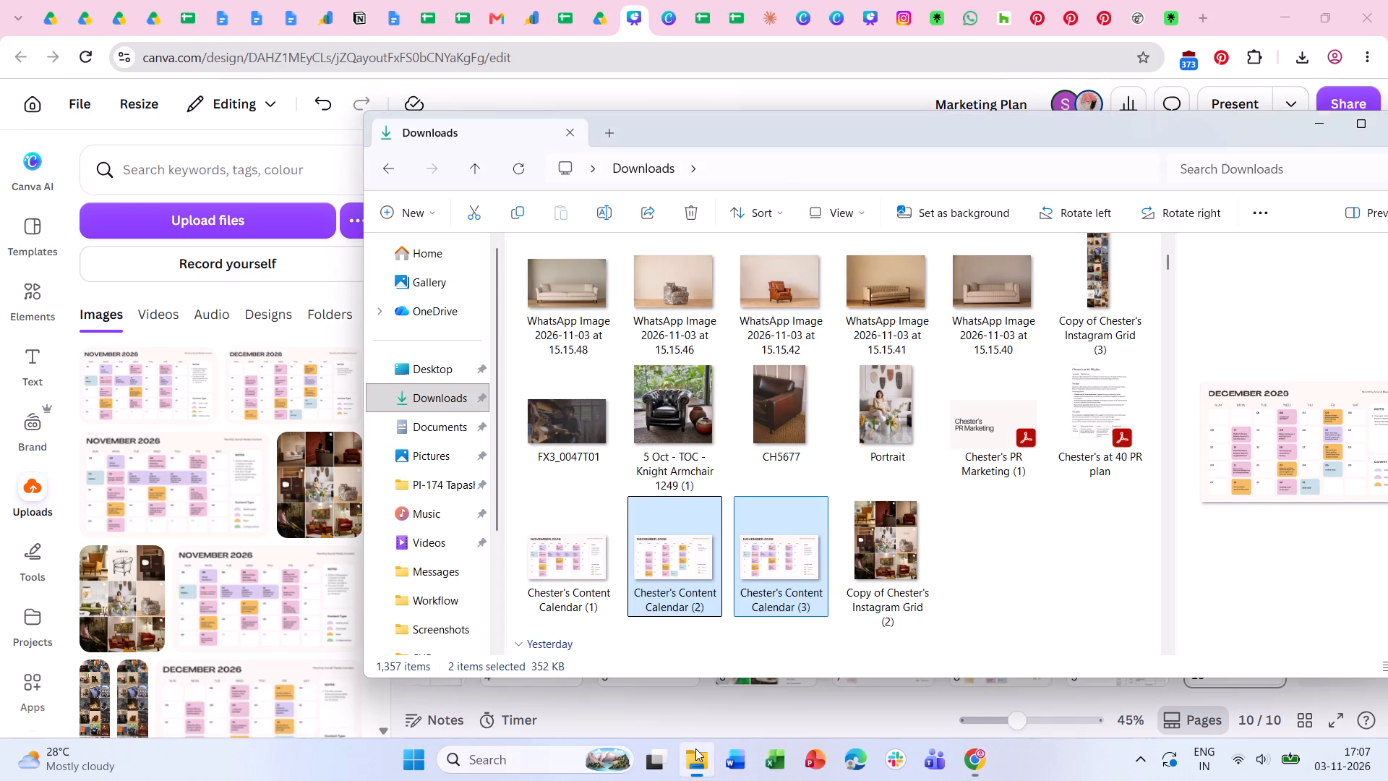
pyautogui.click(875, 555)
pyautogui.moveTo(887, 537); pyautogui.dragTo(293, 511)
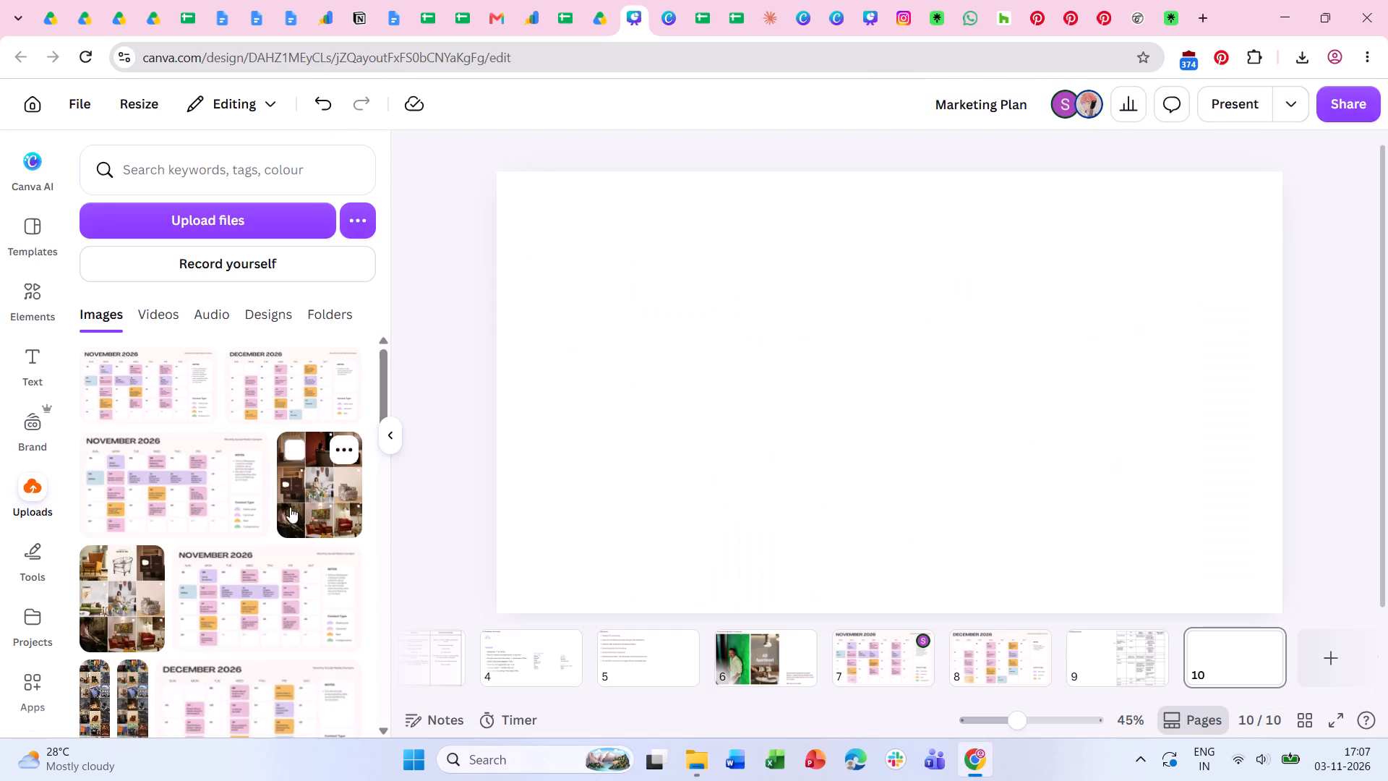
pyautogui.click(152, 396)
pyautogui.moveTo(881, 343); pyautogui.dragTo(840, 341)
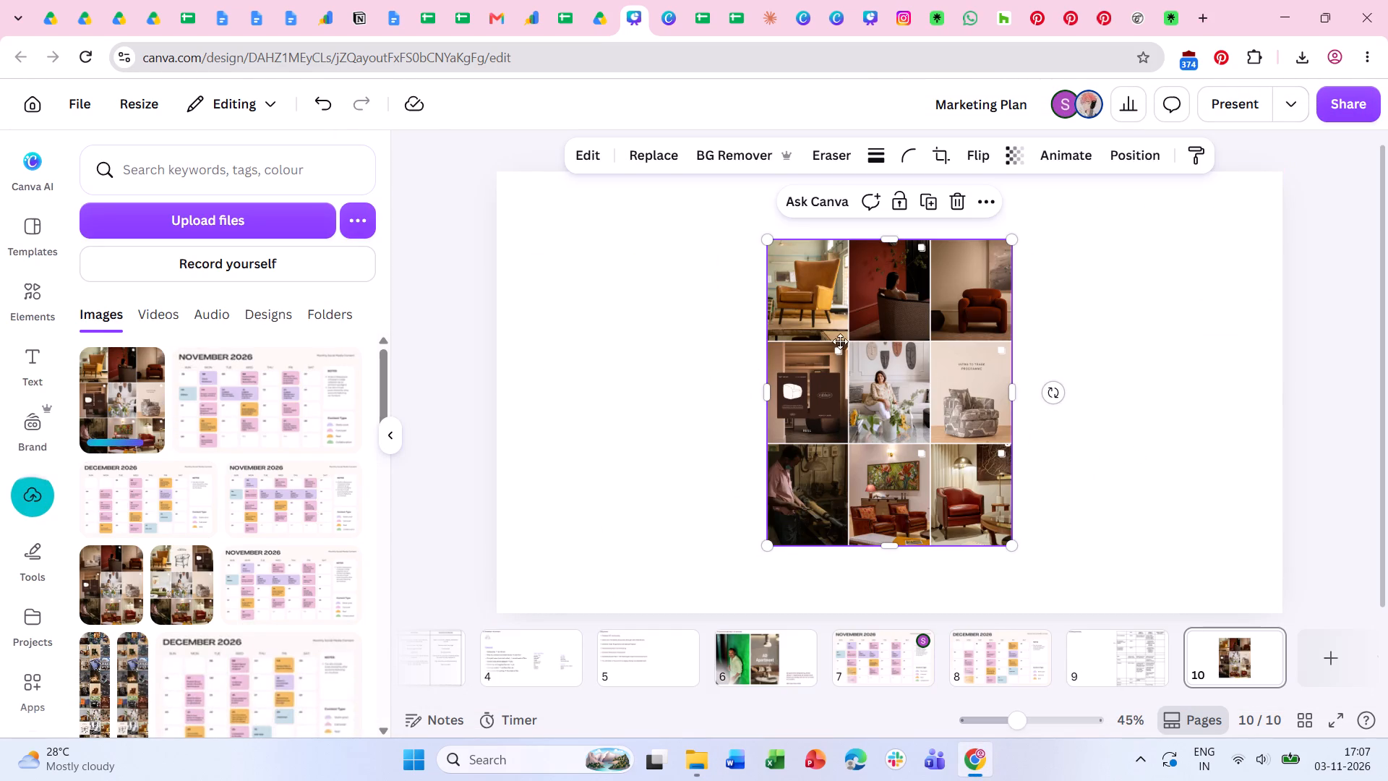
pyautogui.moveTo(840, 341); pyautogui.dragTo(647, 332)
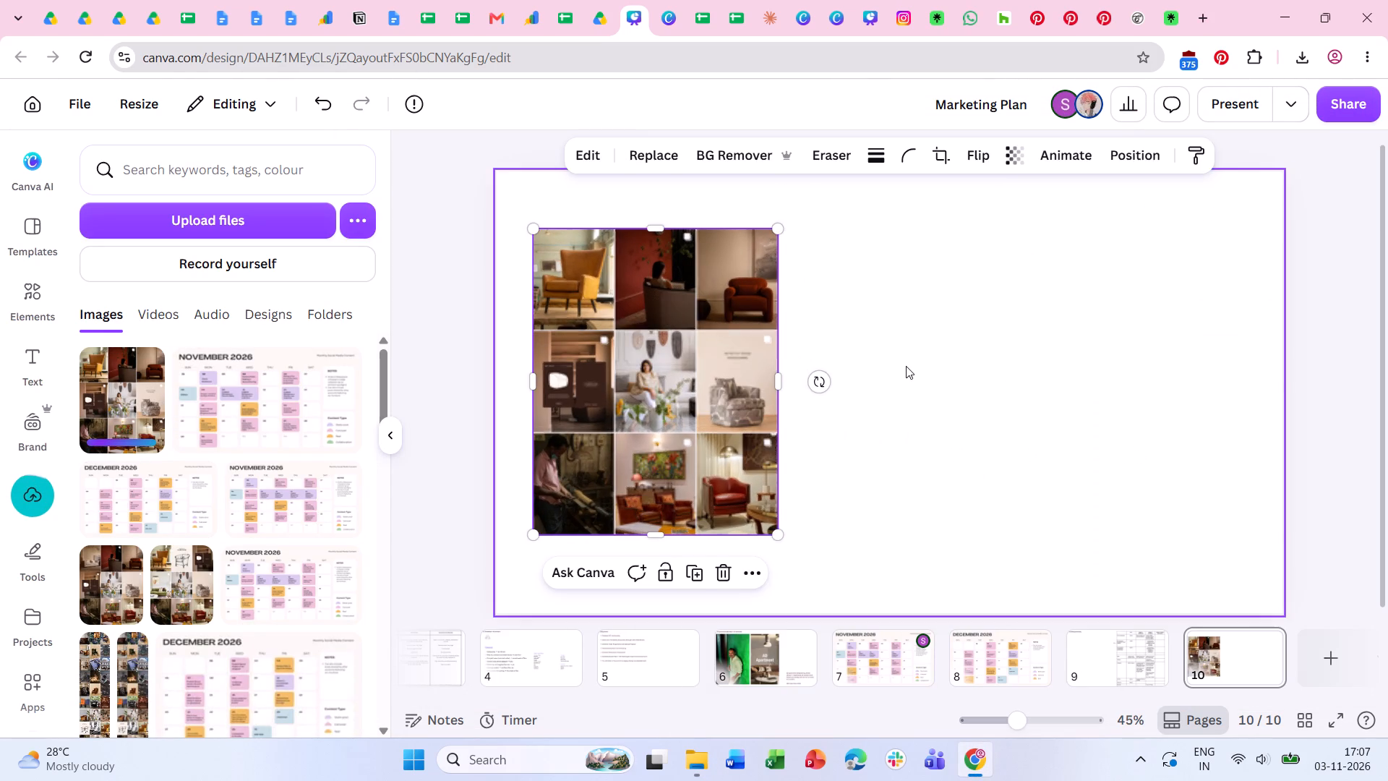
# Scale the new Instagram grid image on page 10 down slightly, keeping its proportions and its lower-left corner in place.
pyautogui.click(906, 366)
pyautogui.click(747, 405)
pyautogui.moveTo(779, 226); pyautogui.dragTo(763, 233)
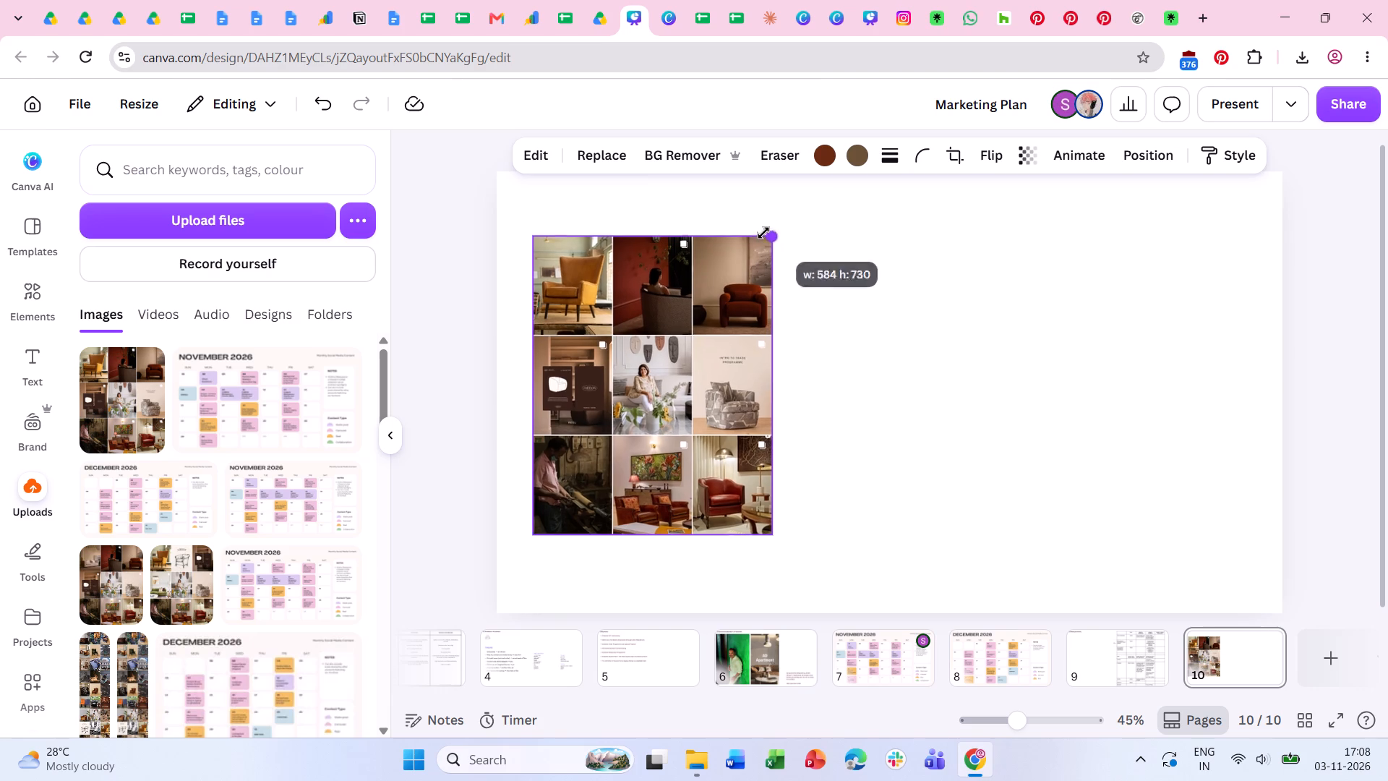
pyautogui.moveTo(763, 233); pyautogui.dragTo(757, 241)
pyautogui.click(865, 333)
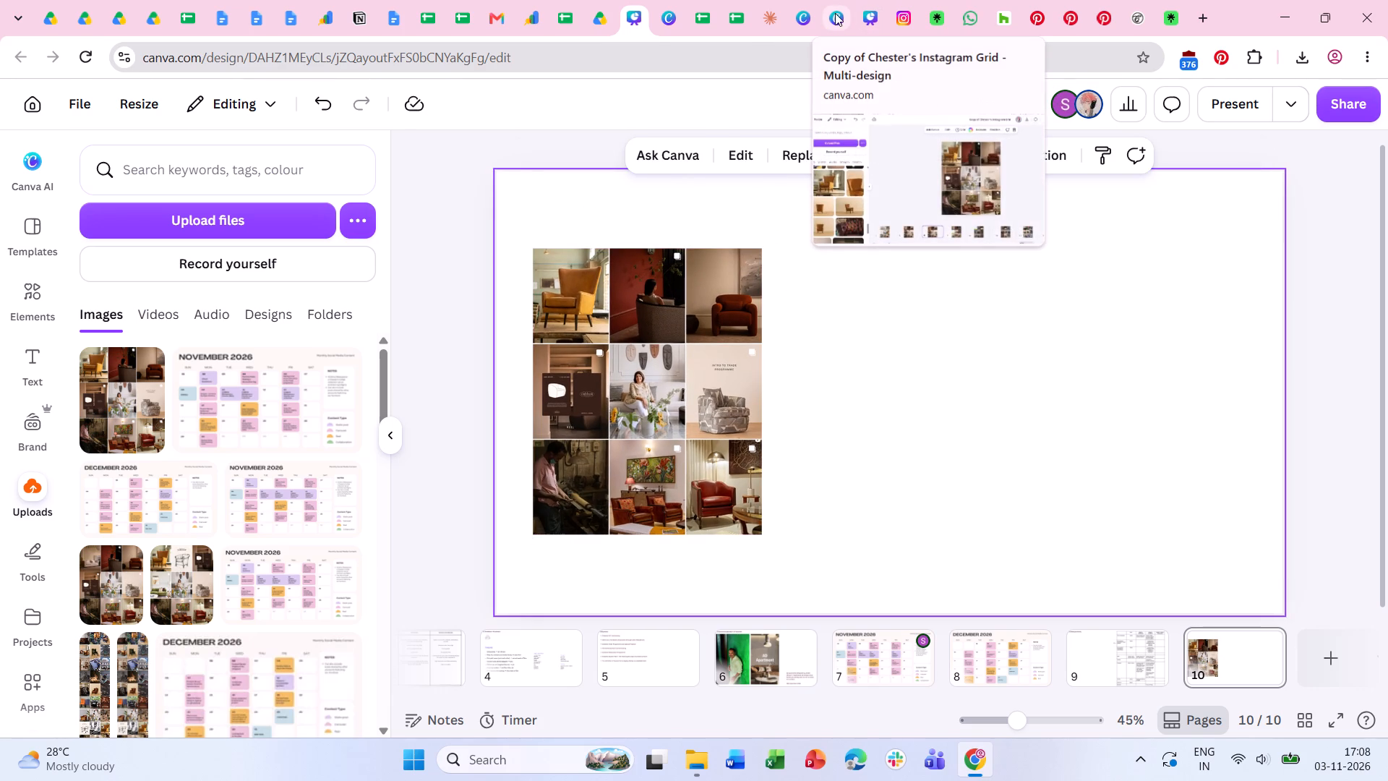
# Check page 7 of the Instagram grid against the November 2026 content calendar and open the 20 November entry's text.
pyautogui.click(835, 13)
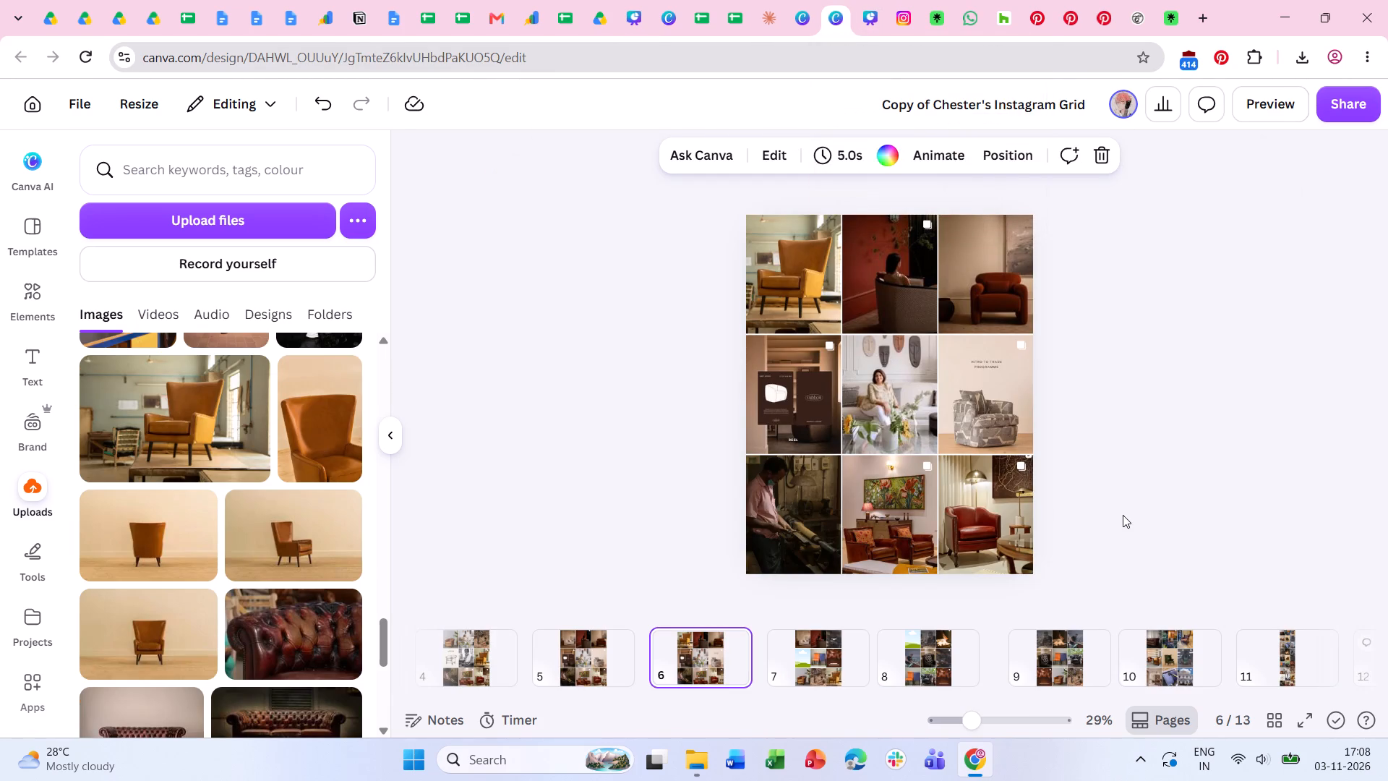
pyautogui.click(844, 658)
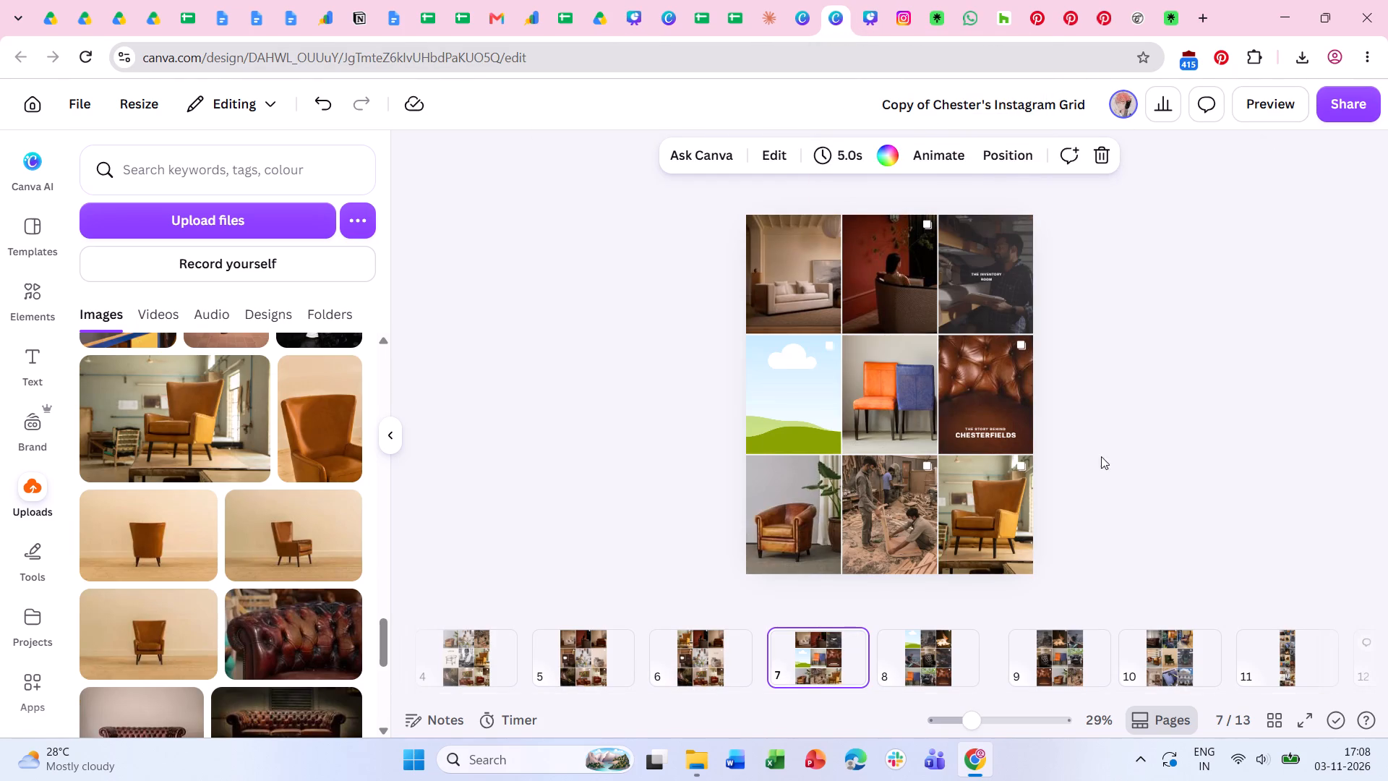
pyautogui.click(671, 21)
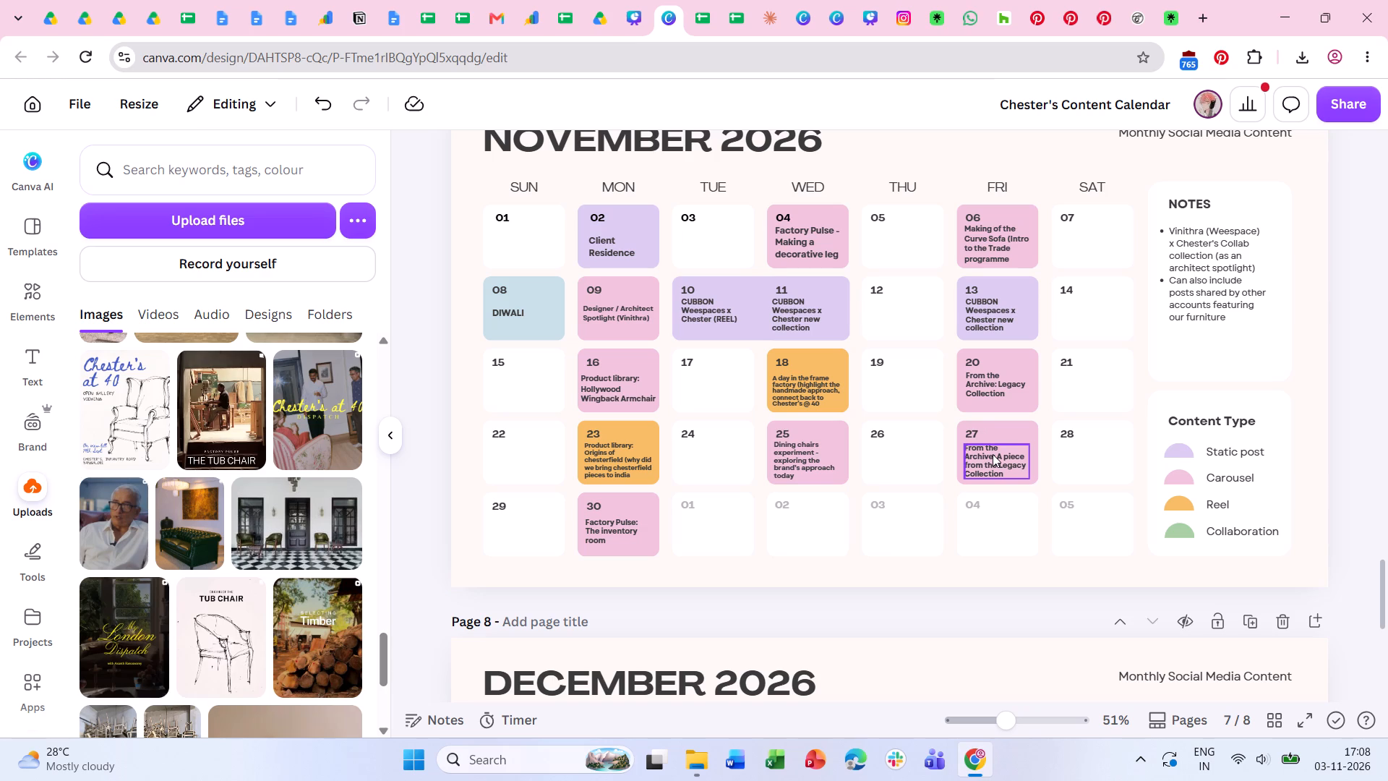
pyautogui.doubleClick(998, 383)
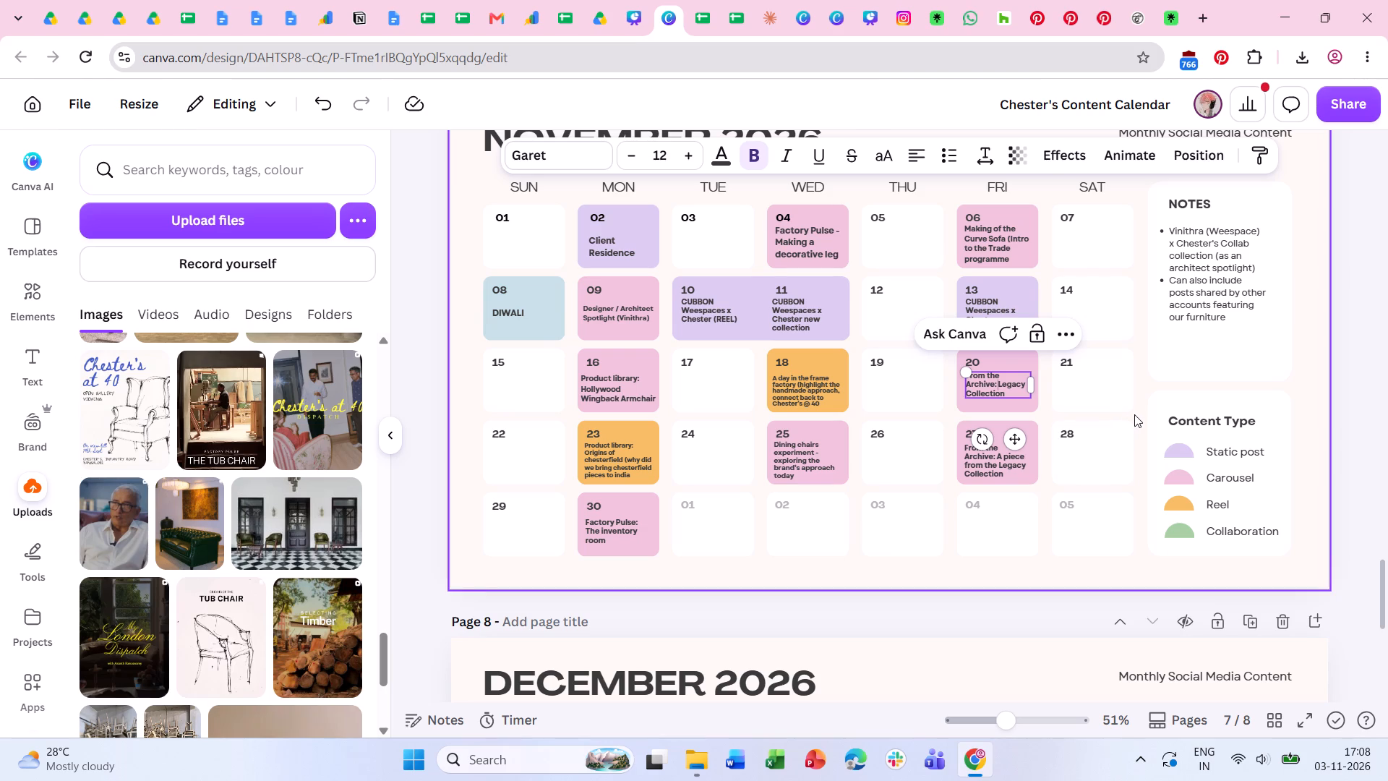
# In Chester's Content Calendar, reword the November 20 entry as "From the Archive: A piece from the Legacy Collection".
pyautogui.write('A piece from the')
pyautogui.press('space')
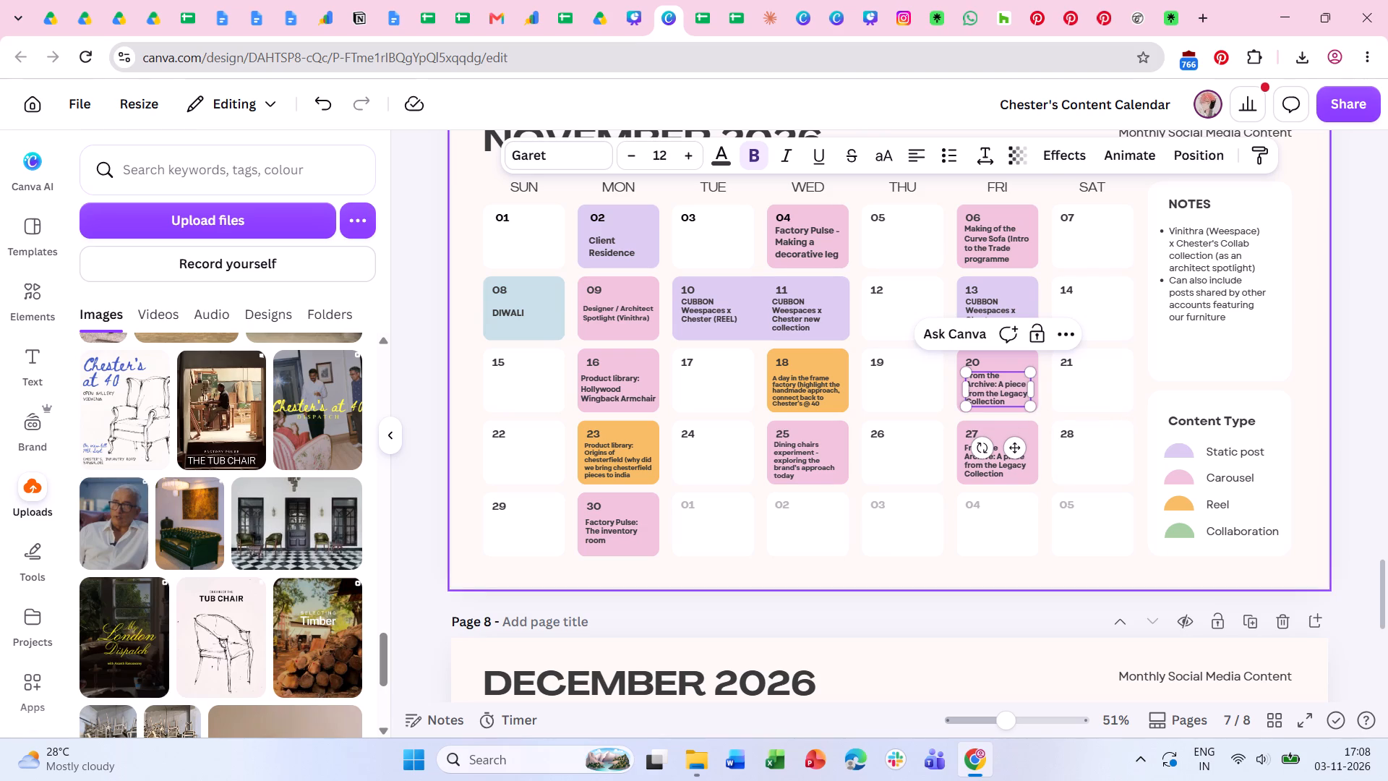
# Check the Talking Points on page 5 of the Marketing Plan and page 7 of the Copy of Chester's Instagram Grid.
pyautogui.click(1141, 408)
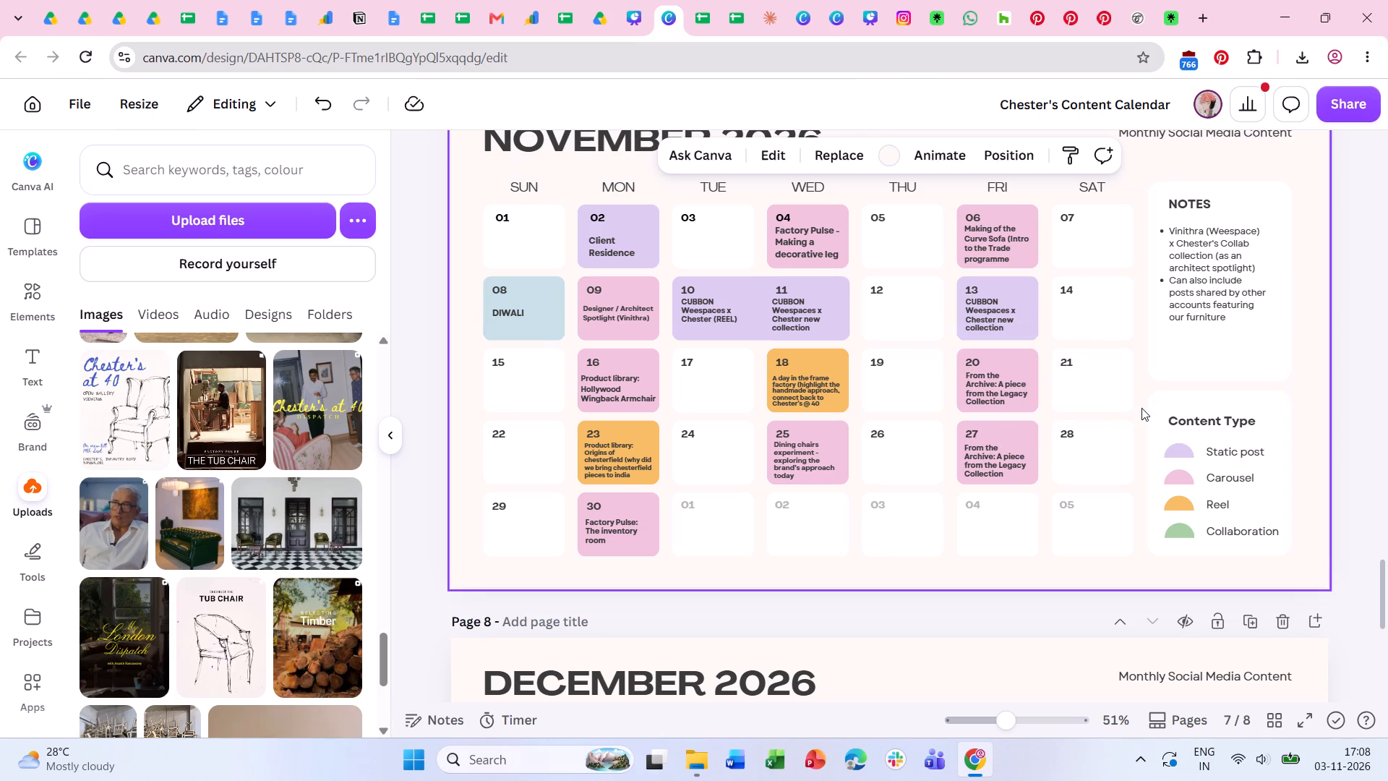
pyautogui.click(622, 17)
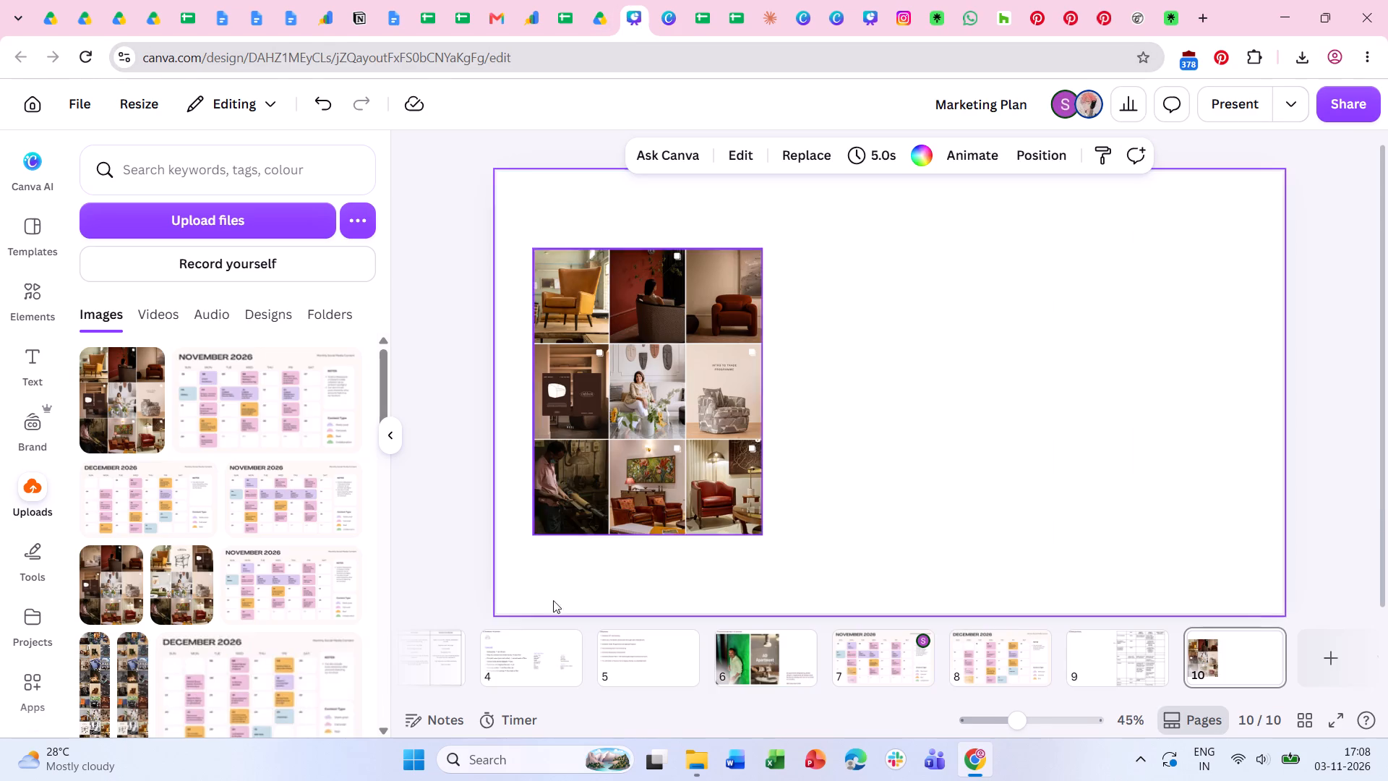
pyautogui.click(552, 666)
pyautogui.click(682, 654)
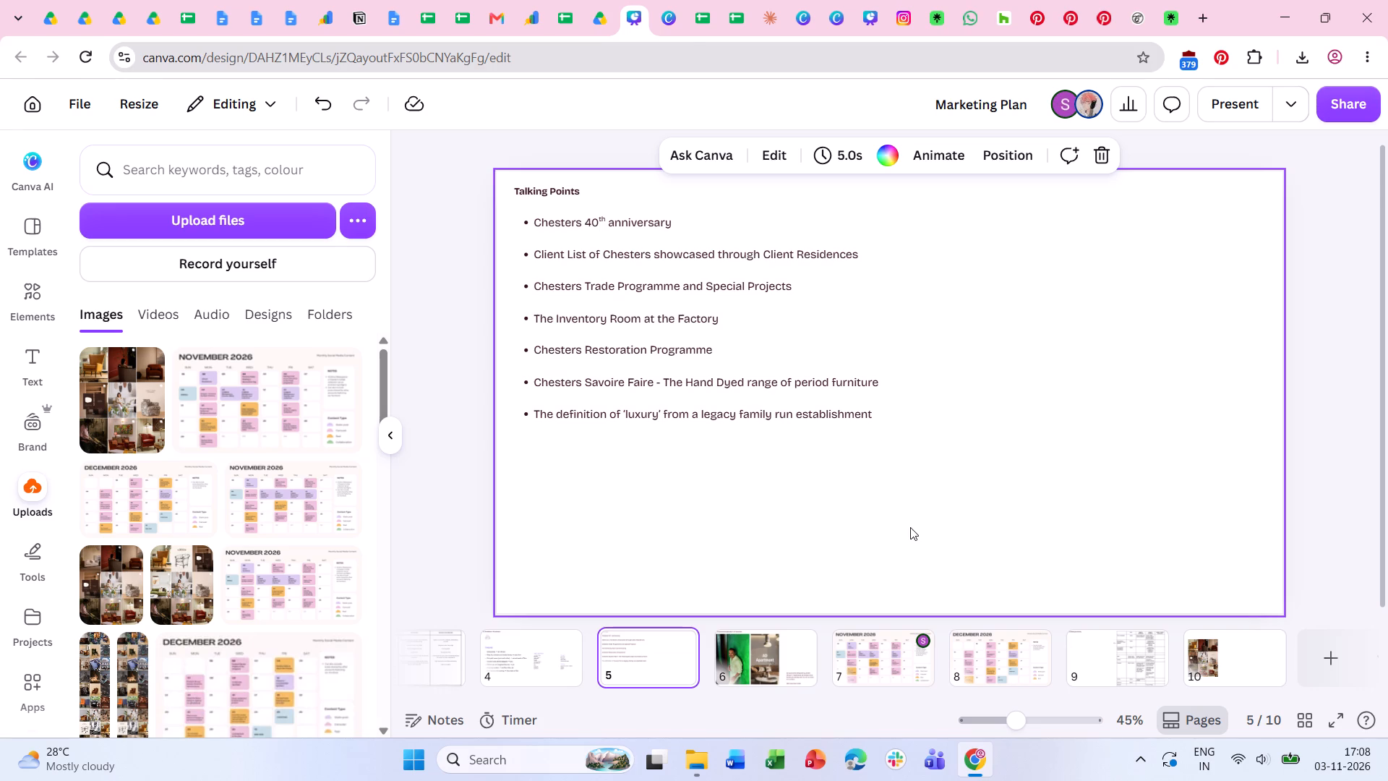
pyautogui.click(841, 22)
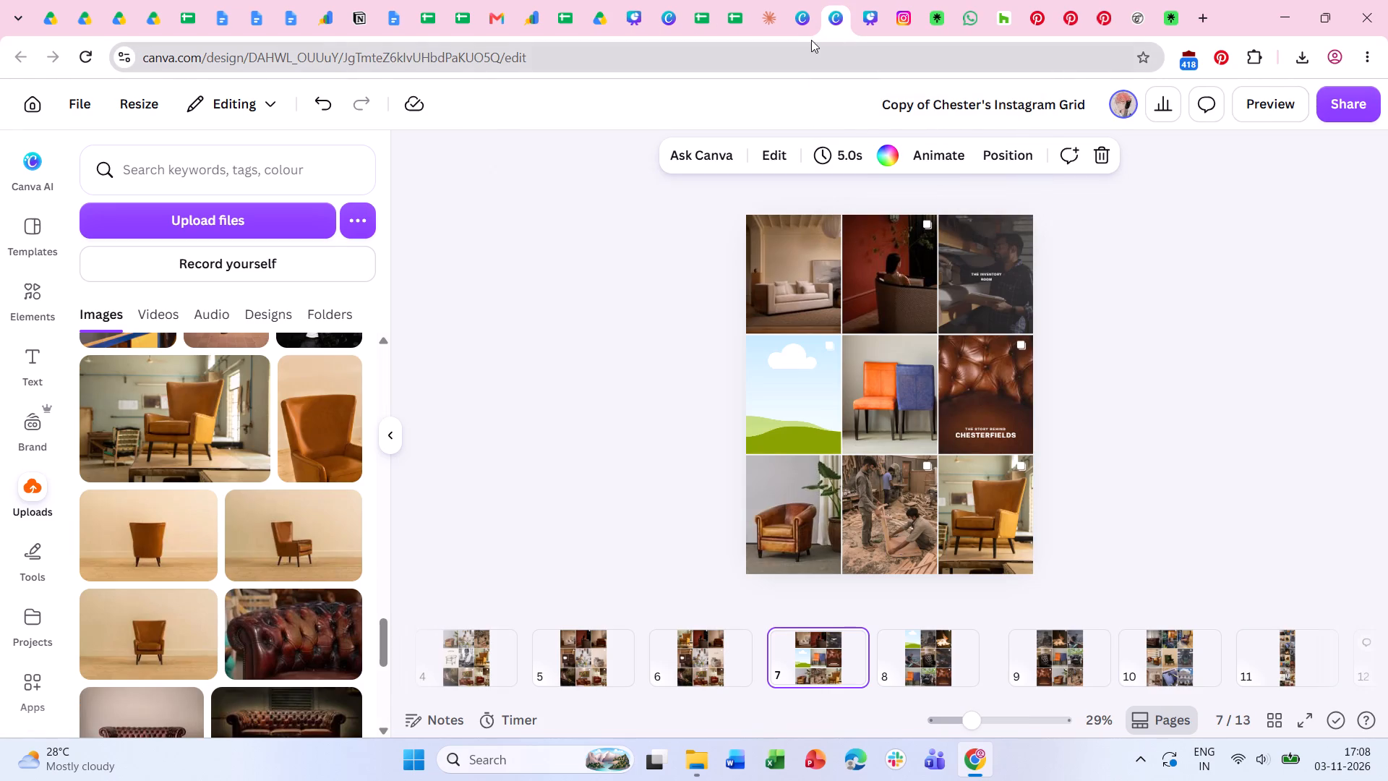
pyautogui.click(635, 23)
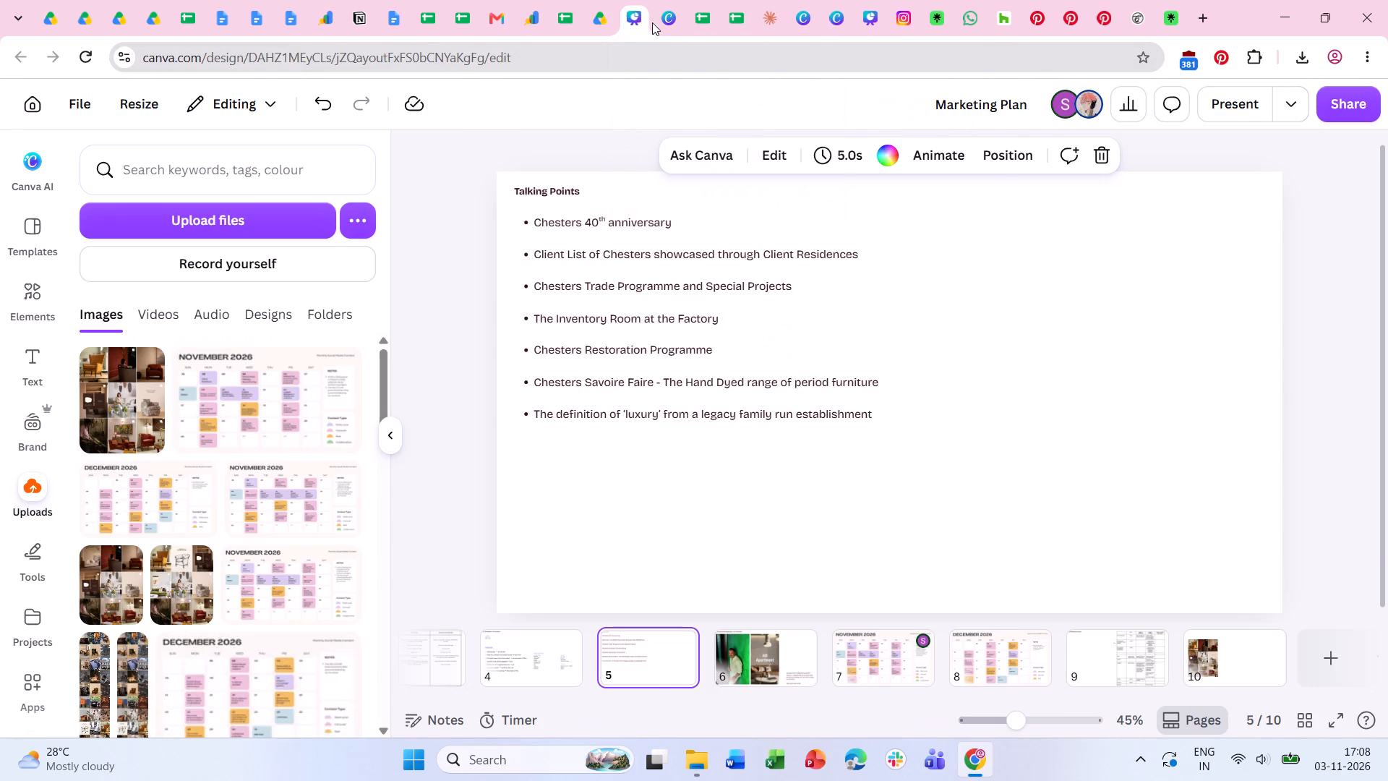
# In Chester's Content Calendar, reword the November 27 entry as "From the Archive: A piece being restored".
pyautogui.click(659, 22)
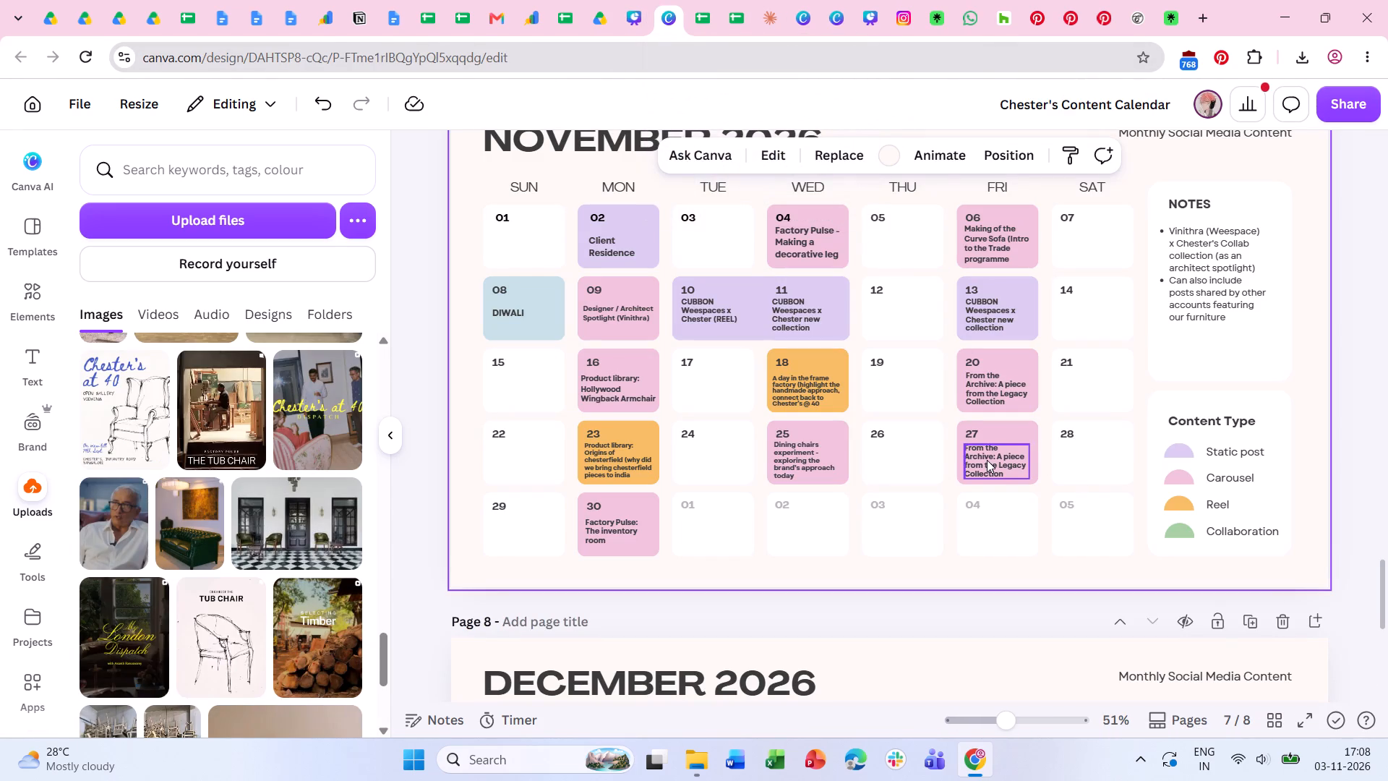
pyautogui.doubleClick(987, 460)
pyautogui.click(1005, 473)
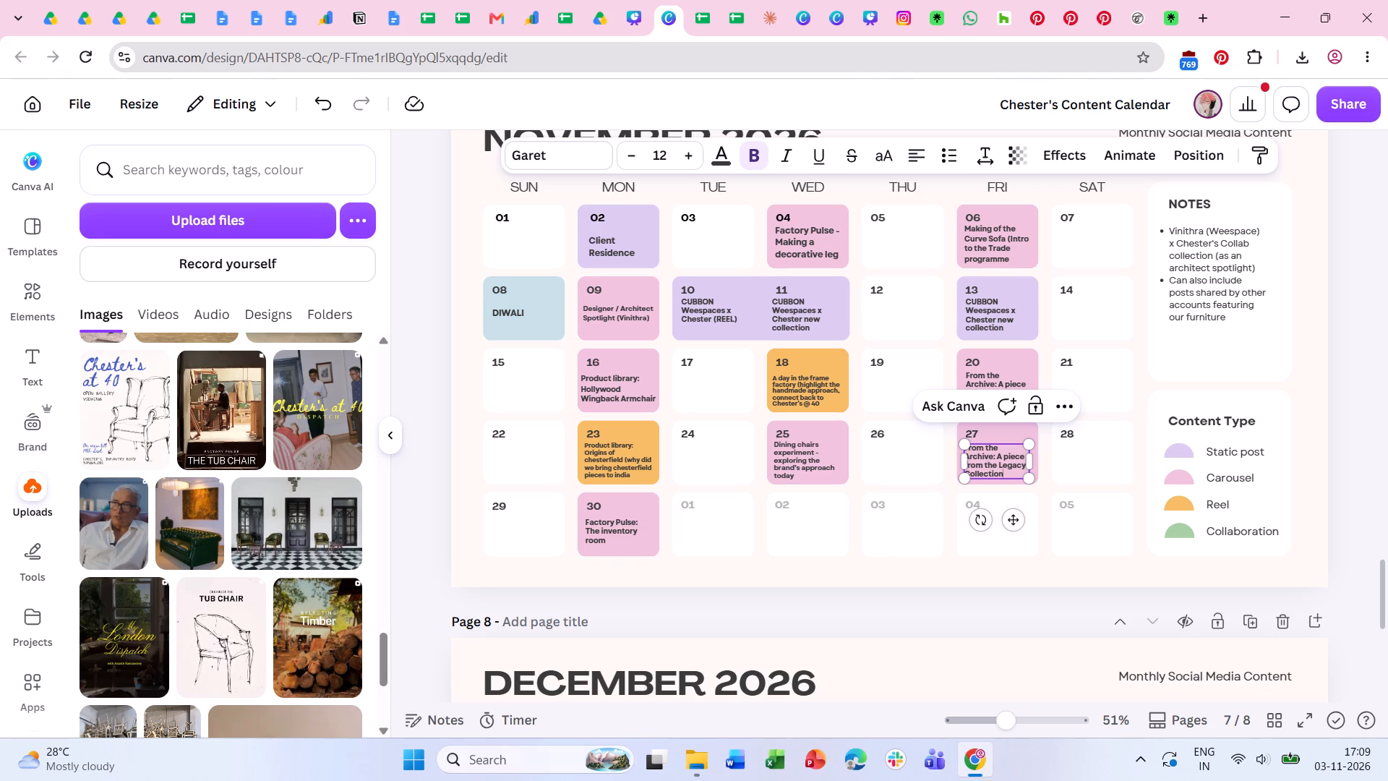
pyautogui.moveTo(967, 465); pyautogui.dragTo(1012, 474)
pyautogui.press('BackSpace')
pyautogui.press('BackSpace')
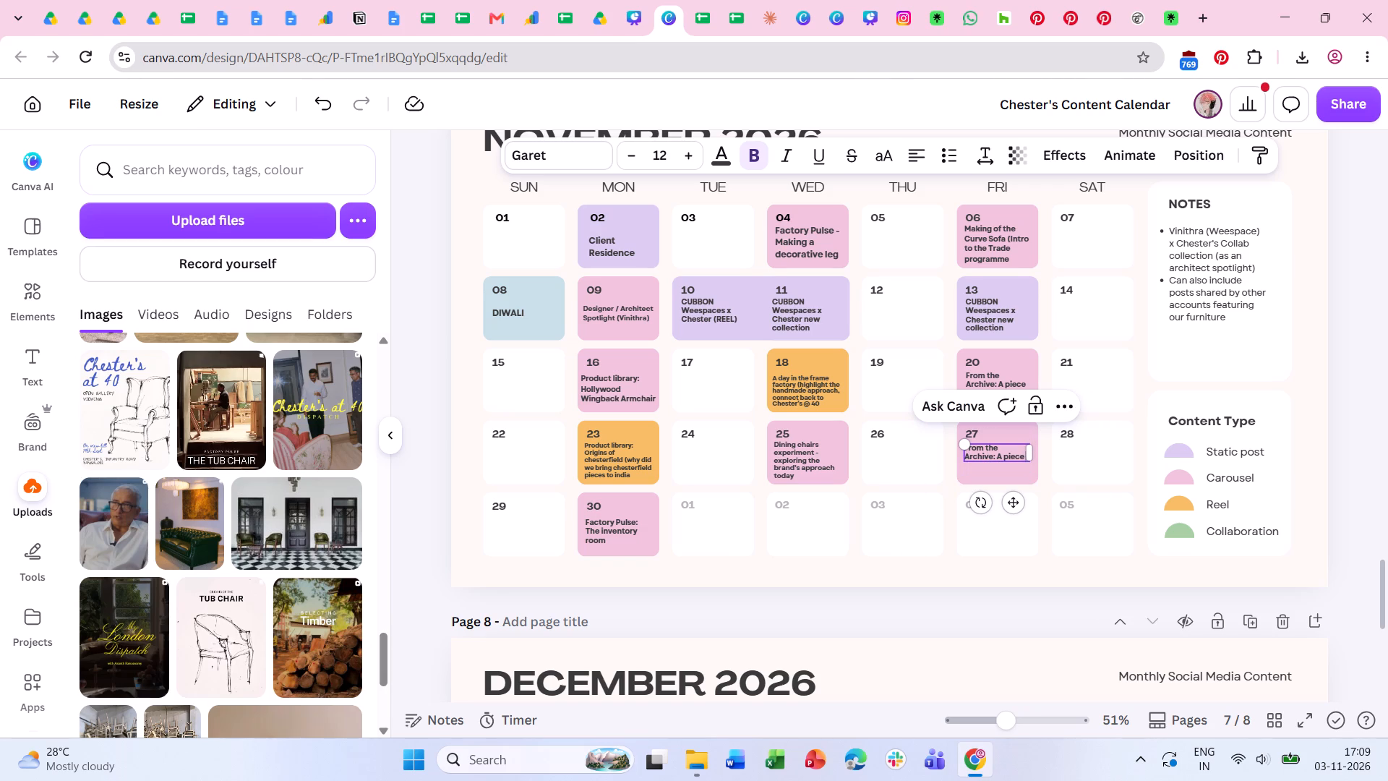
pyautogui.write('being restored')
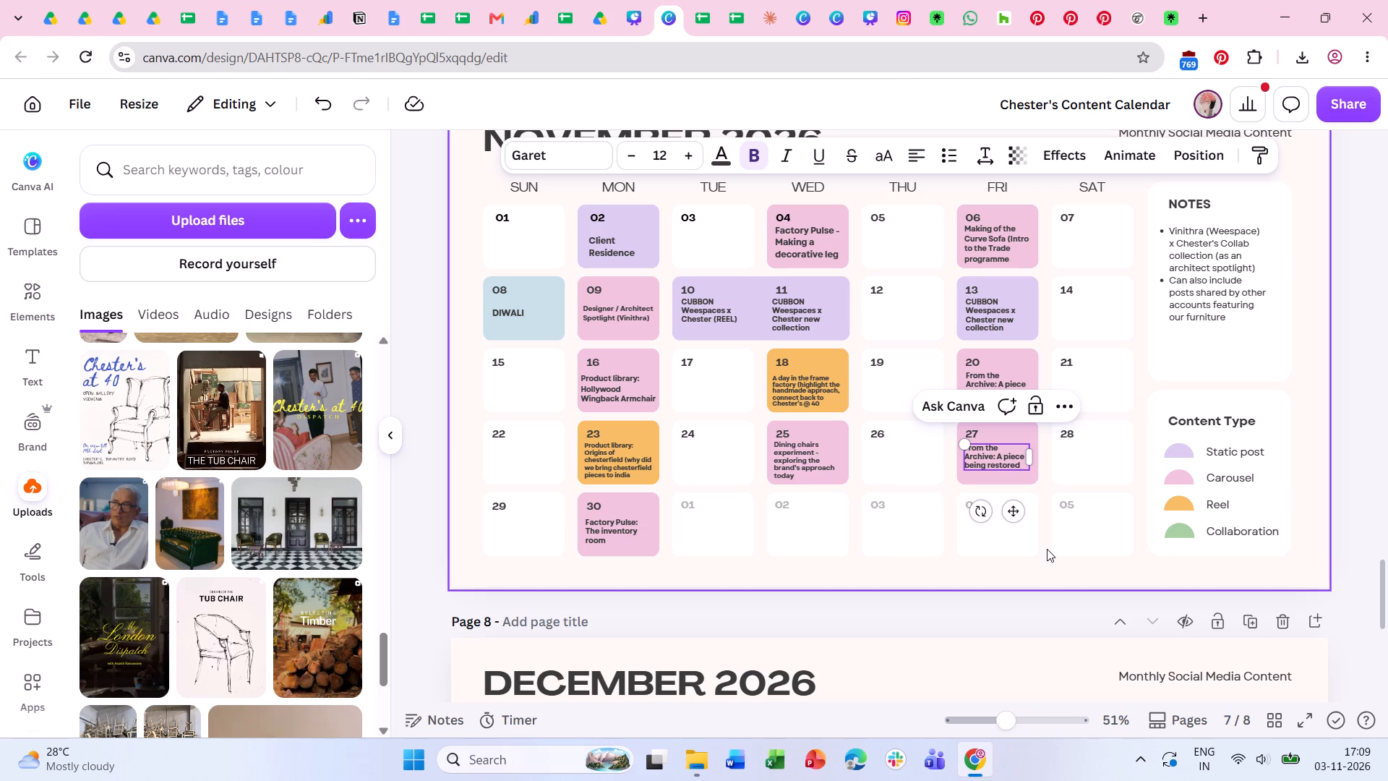
# Complete the November 27 entry's text with "at the factory" after "From the Archive: A piece being restored".
pyautogui.press('space')
pyautogui.write('at the factory')
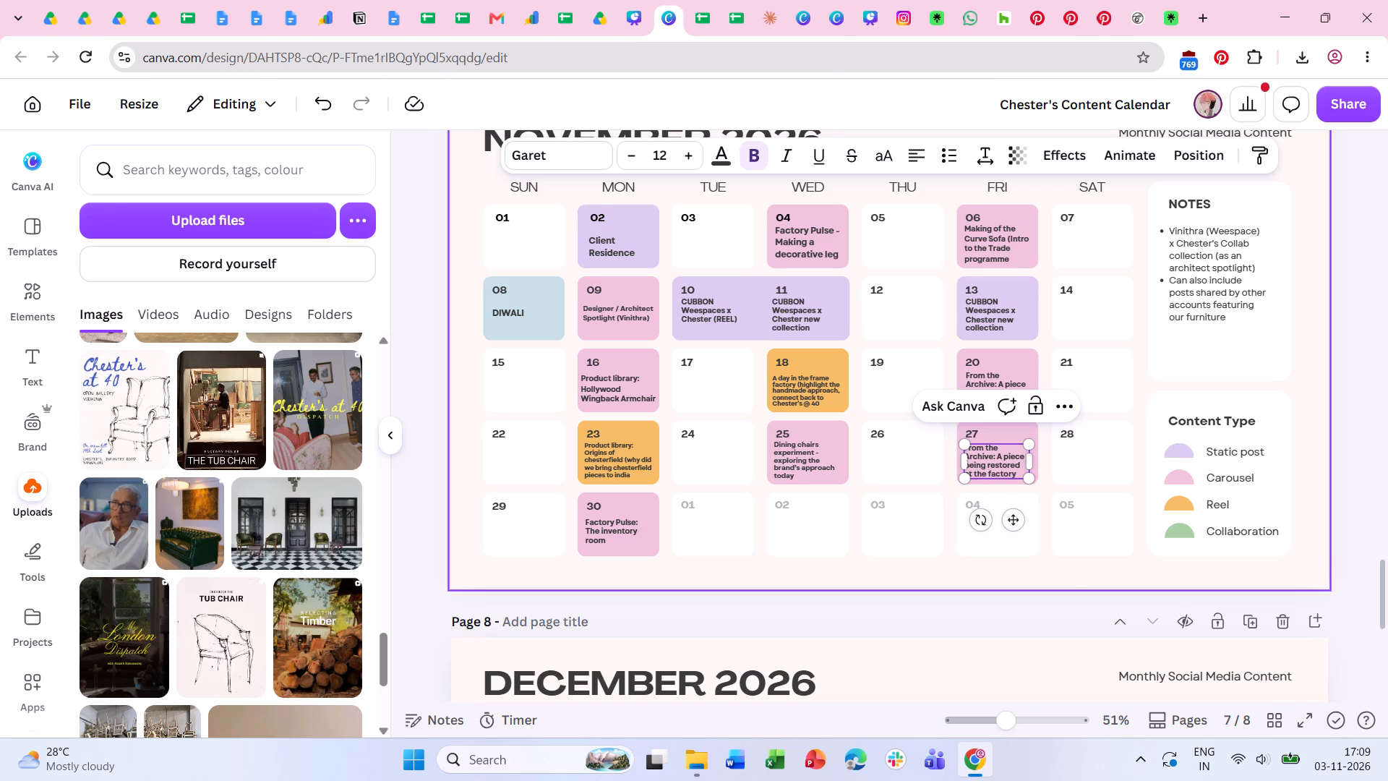
pyautogui.click(1071, 569)
# Nudge the November 27 entry's text slightly up and to the right so it sits better within its cell.
pyautogui.click(1008, 457)
pyautogui.press('Up')
pyautogui.press('Up')
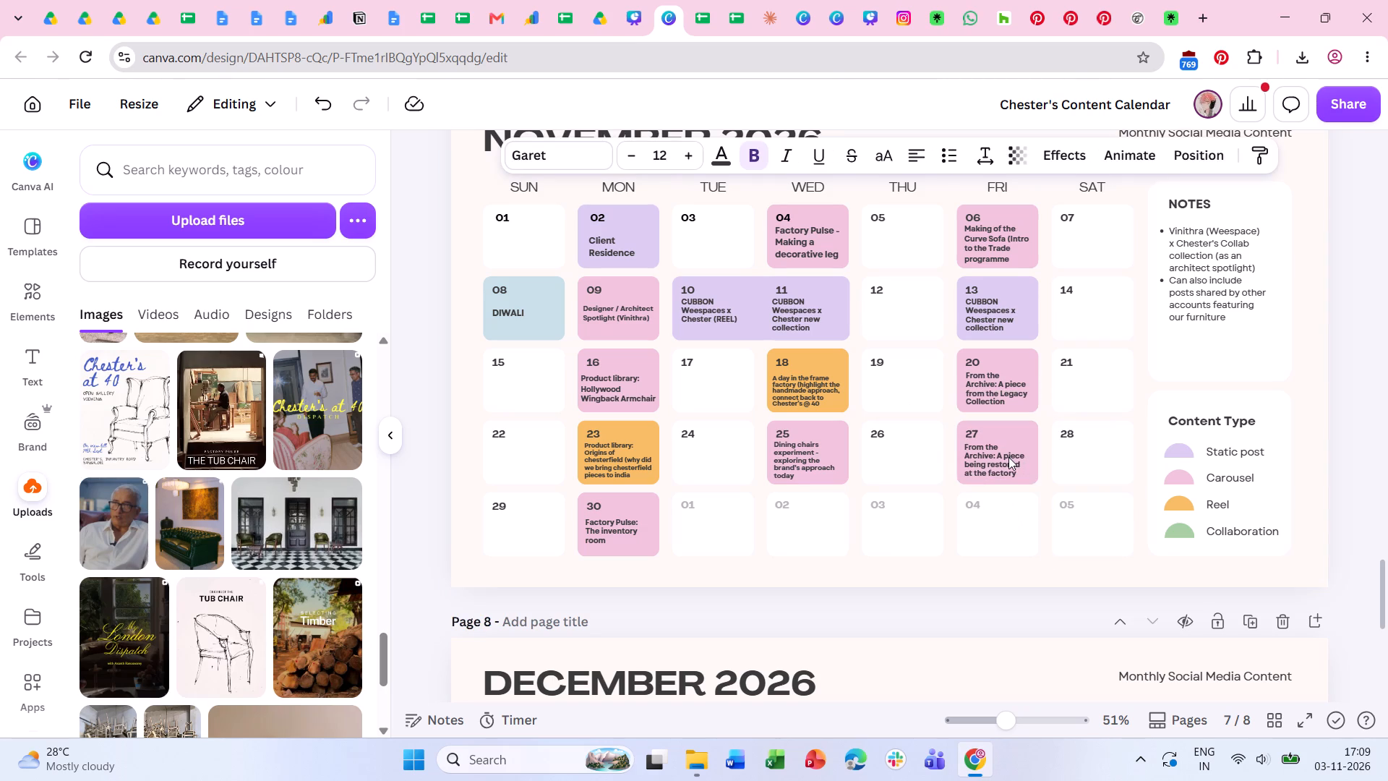
pyautogui.press('Up')
pyautogui.press('Up')
pyautogui.press('Right')
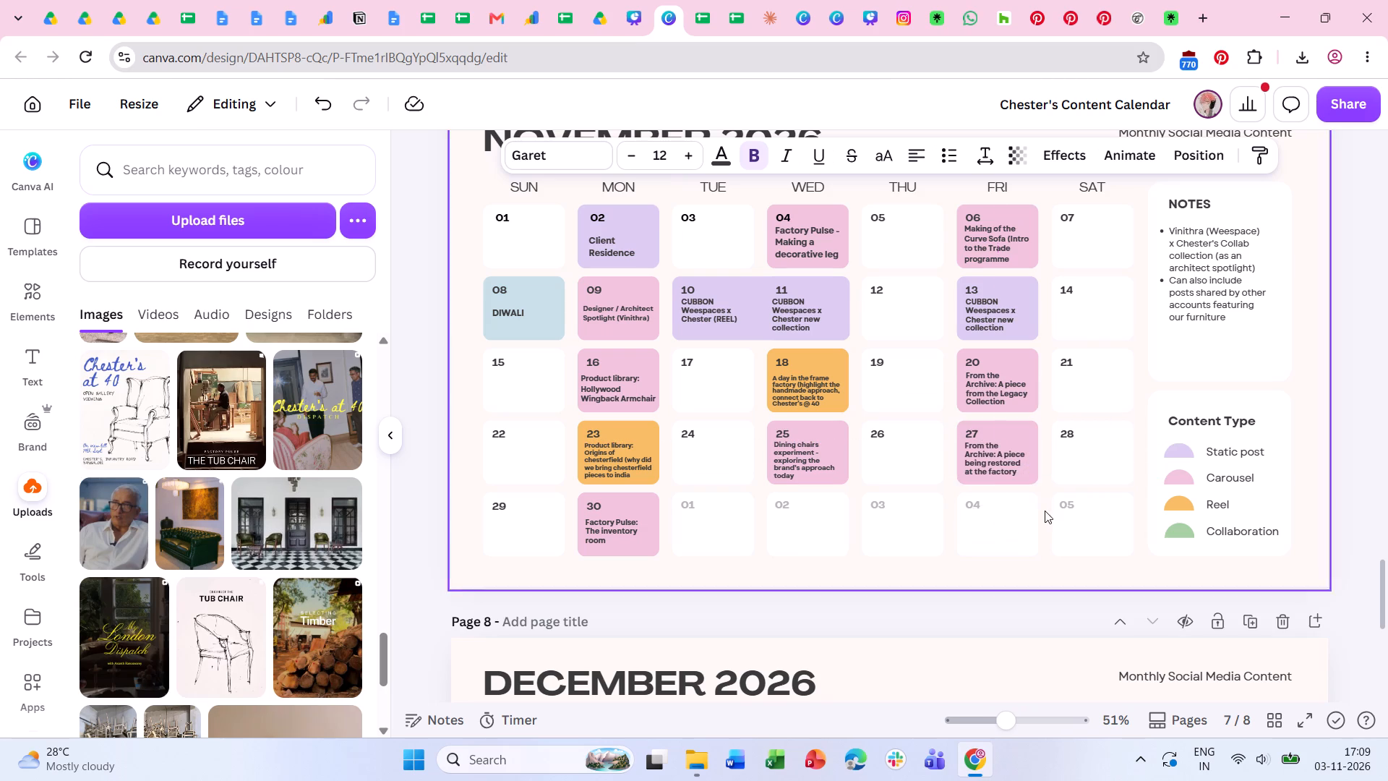
pyautogui.press('Right')
pyautogui.click(1048, 565)
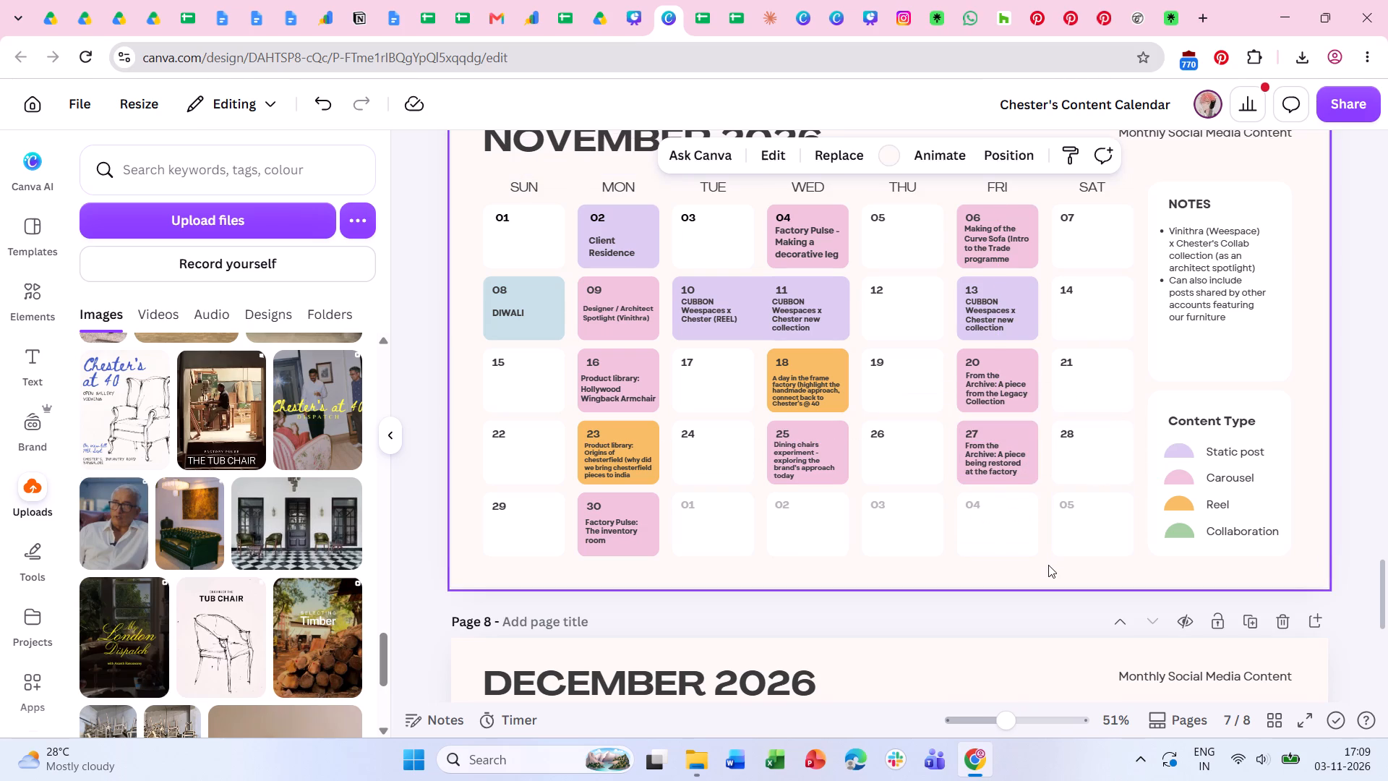
# Remove the "From the Archive:" prefix from the November 27 entry so it reads "A piece being restored at the factory".
pyautogui.scroll(-2, 1048, 565)
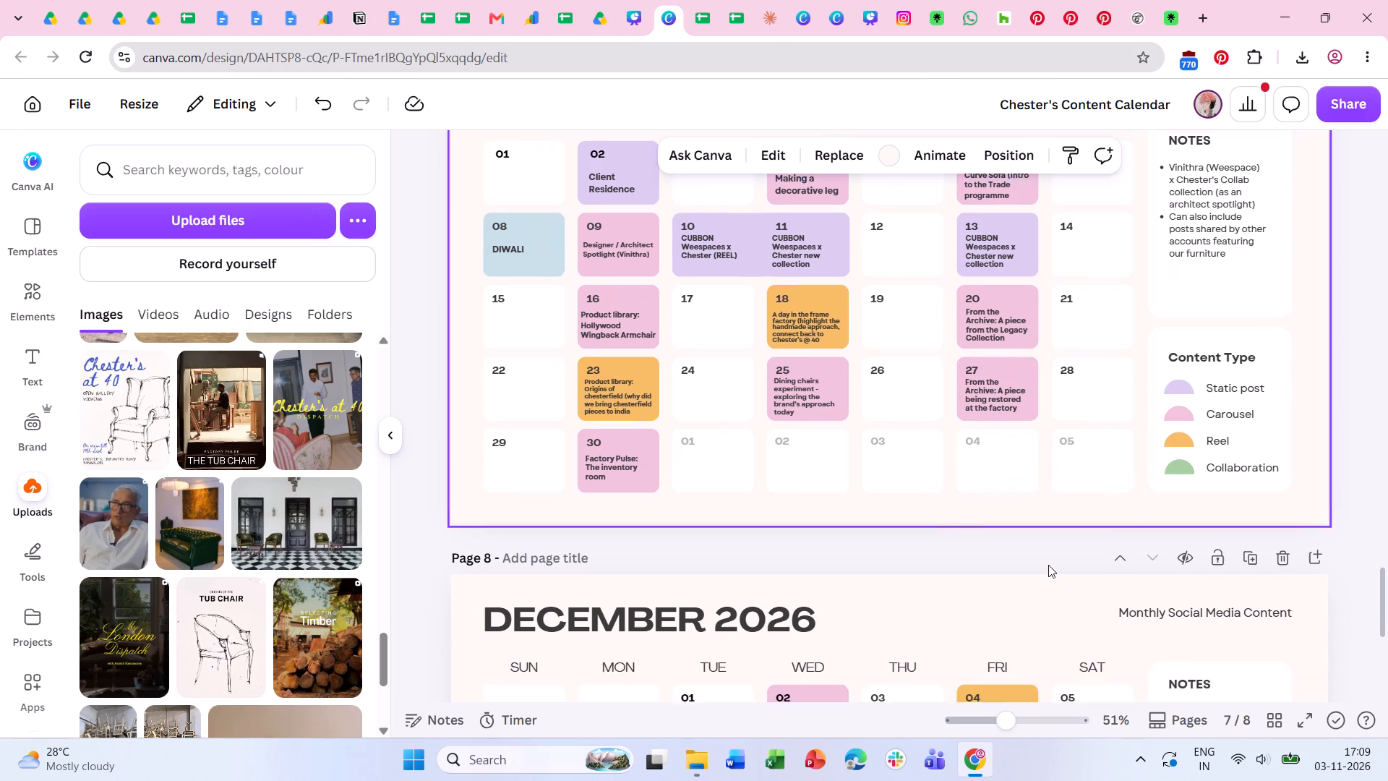
pyautogui.scroll(-2, 1048, 565)
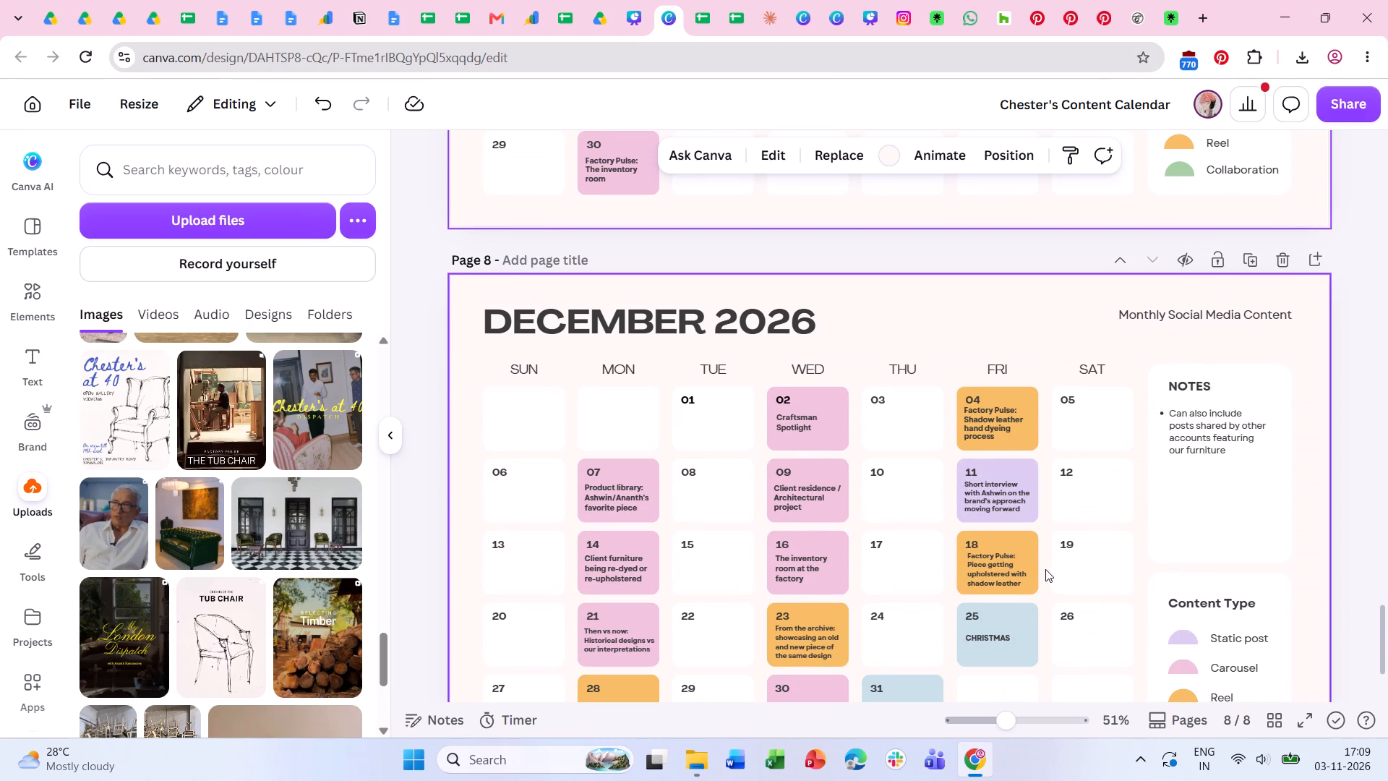
pyautogui.scroll(1, 1136, 561)
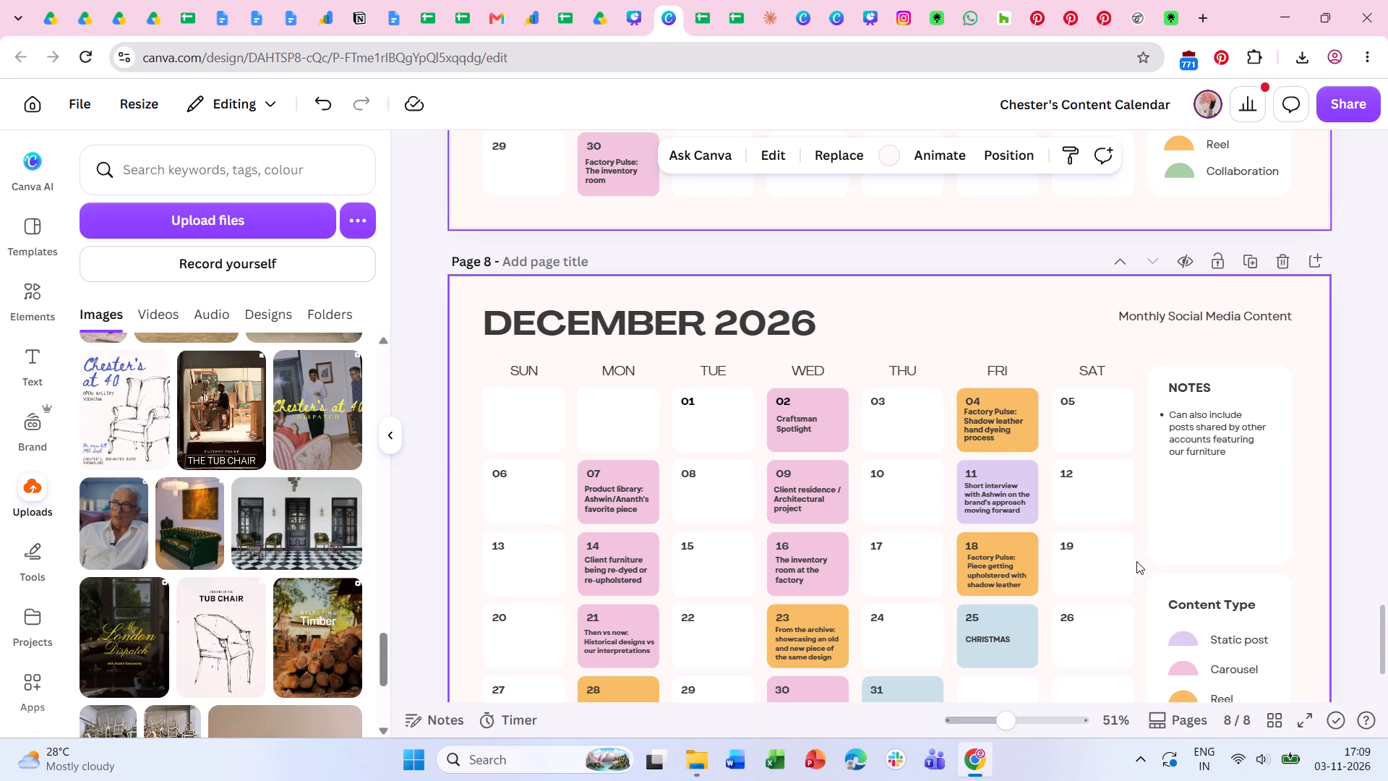
pyautogui.scroll(3, 1136, 561)
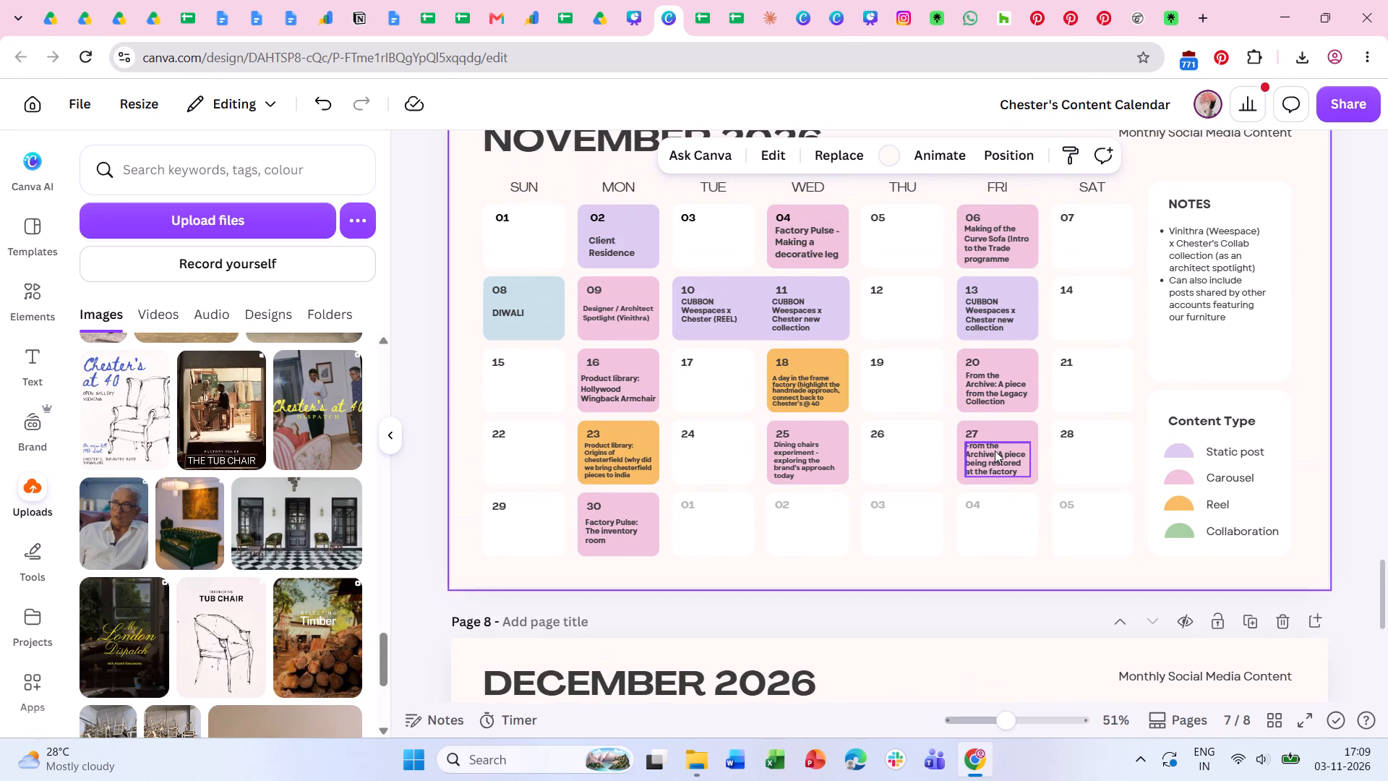
pyautogui.doubleClick(995, 451)
pyautogui.moveTo(997, 453); pyautogui.dragTo(960, 447)
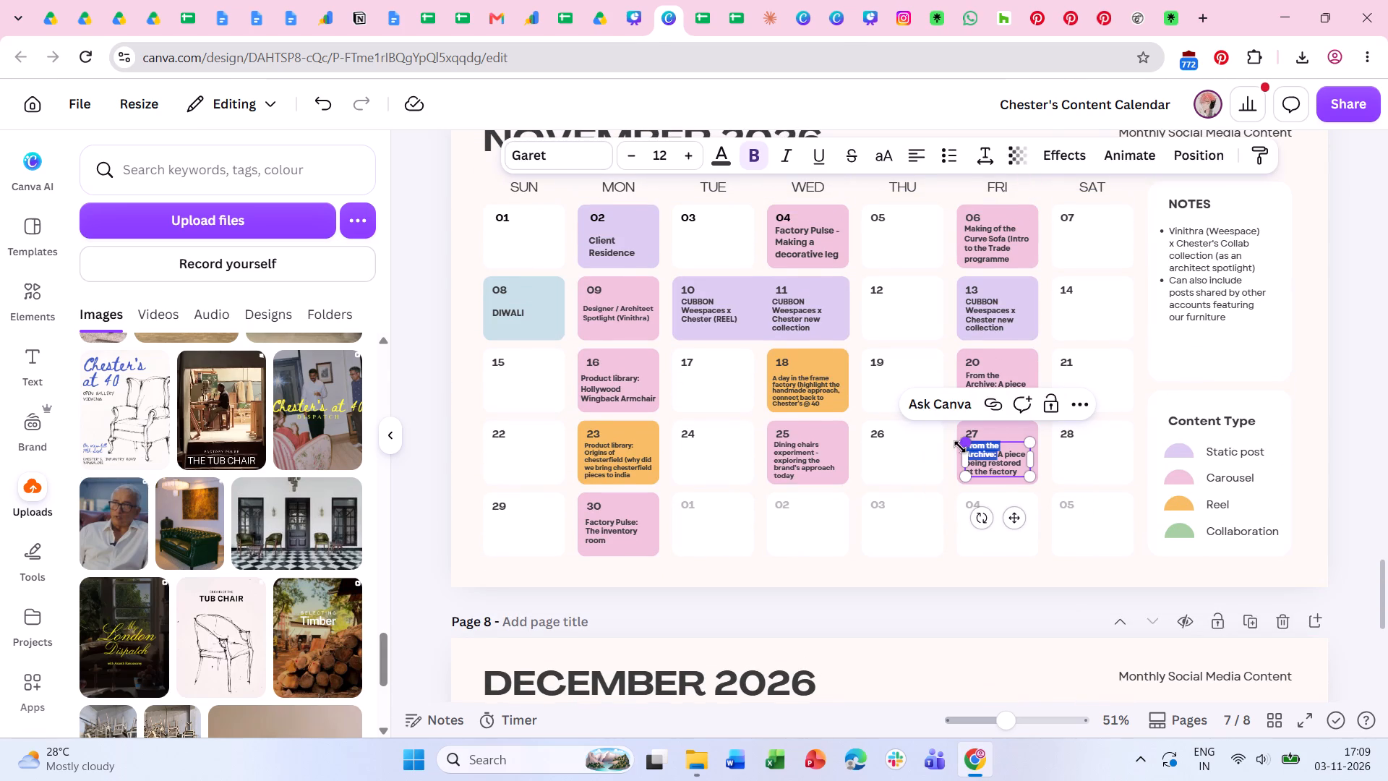
pyautogui.press('BackSpace')
pyautogui.press('Right')
pyautogui.press('BackSpace')
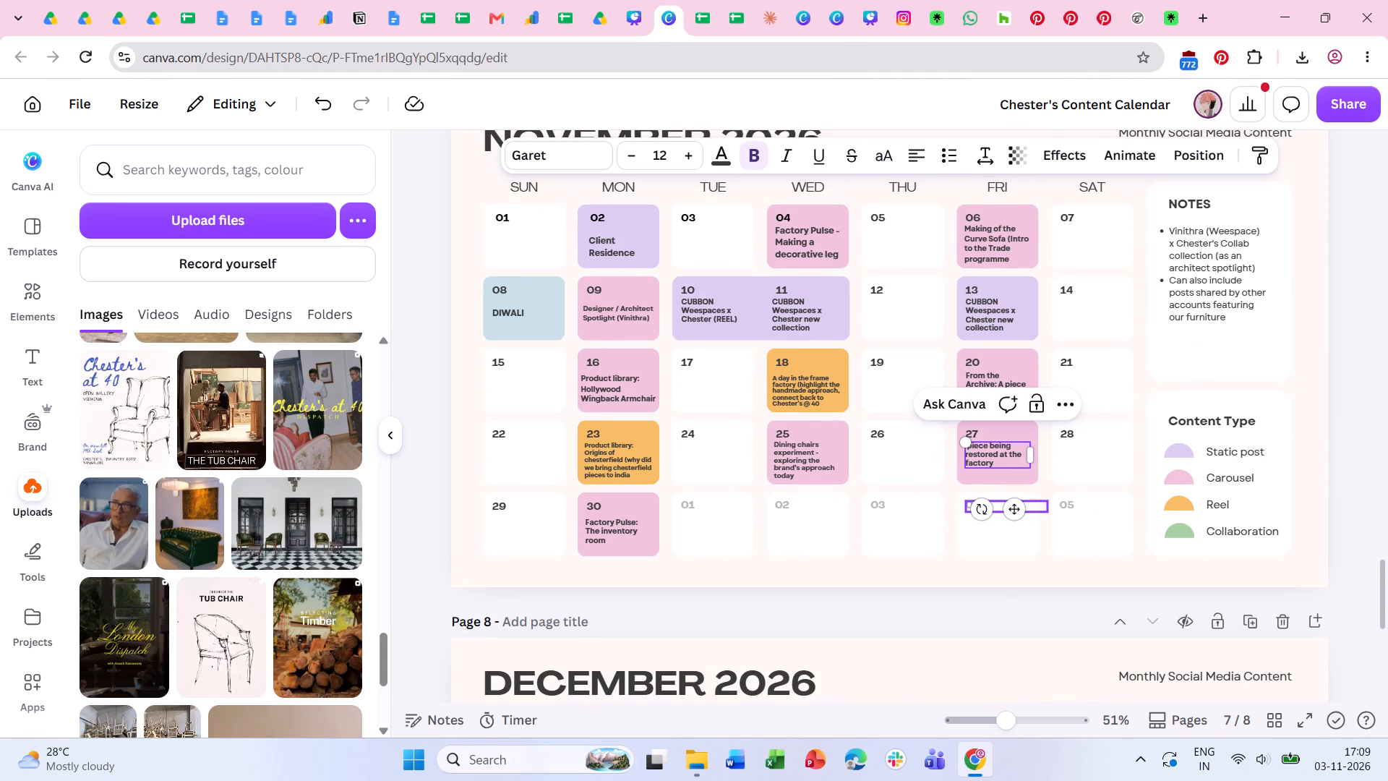
pyautogui.hotkey('shift', 'a')
pyautogui.click(1071, 589)
# Download the November 2026 page of Chester's Content Calendar (page 7) as a PNG.
pyautogui.click(1363, 93)
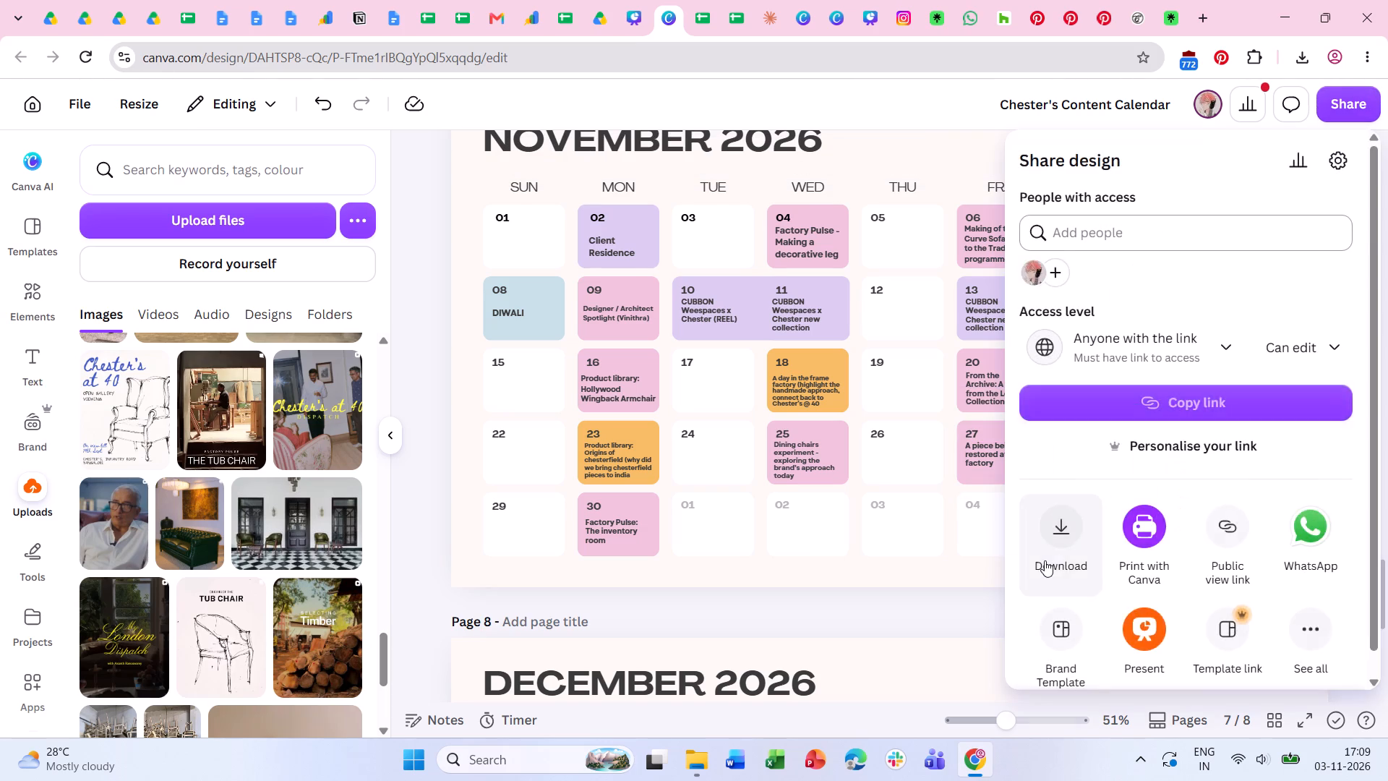
pyautogui.click(1045, 560)
pyautogui.click(1196, 581)
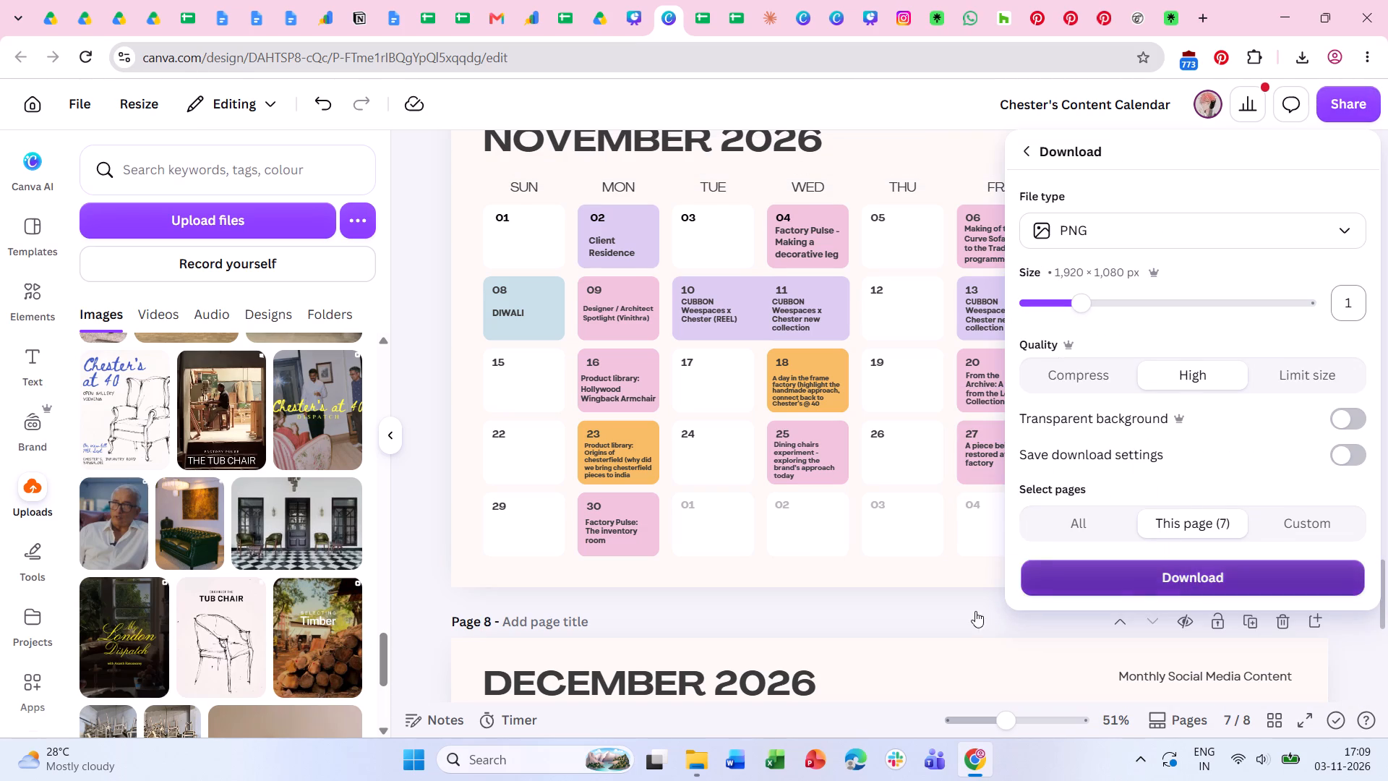
# In the Downloads folder, delete the older calendar exports Chester's Content Calendar (1) to (3).
pyautogui.click(711, 764)
pyautogui.click(567, 578)
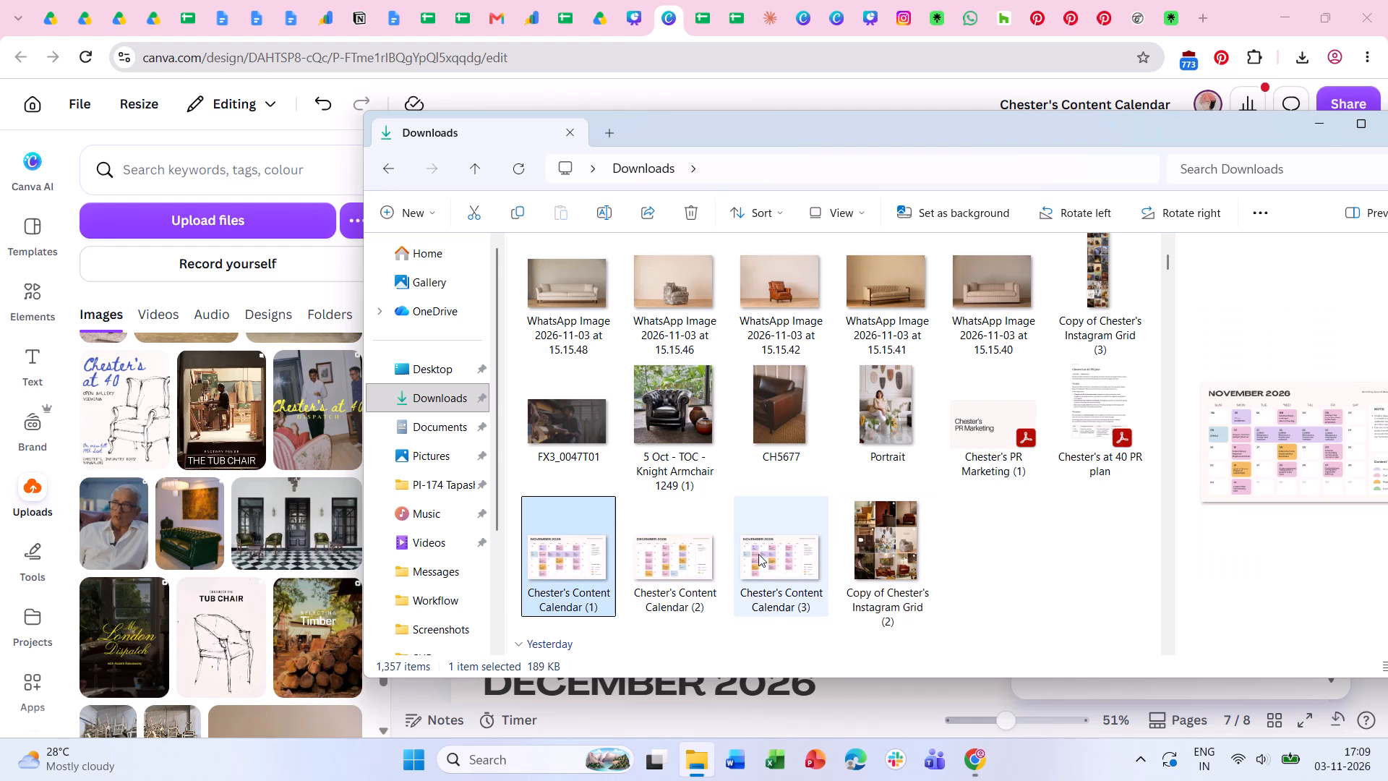
pyautogui.keyDown('shift'); pyautogui.click(758, 554); pyautogui.keyUp('shift')
pyautogui.click(696, 213)
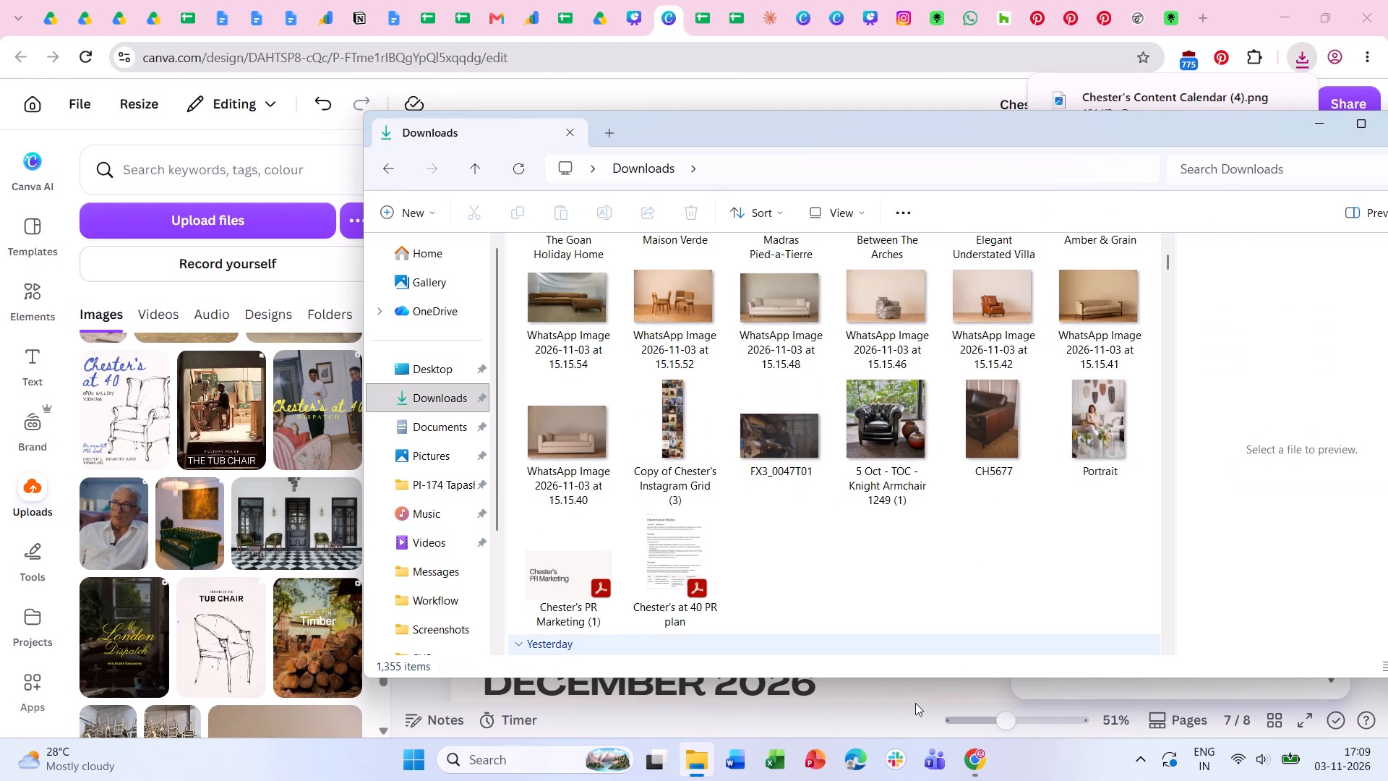
# Upload the newly exported Chester's Content Calendar (4) from the Downloads folder to the Marketing Plan design's uploads.
pyautogui.scroll(6, 902, 498)
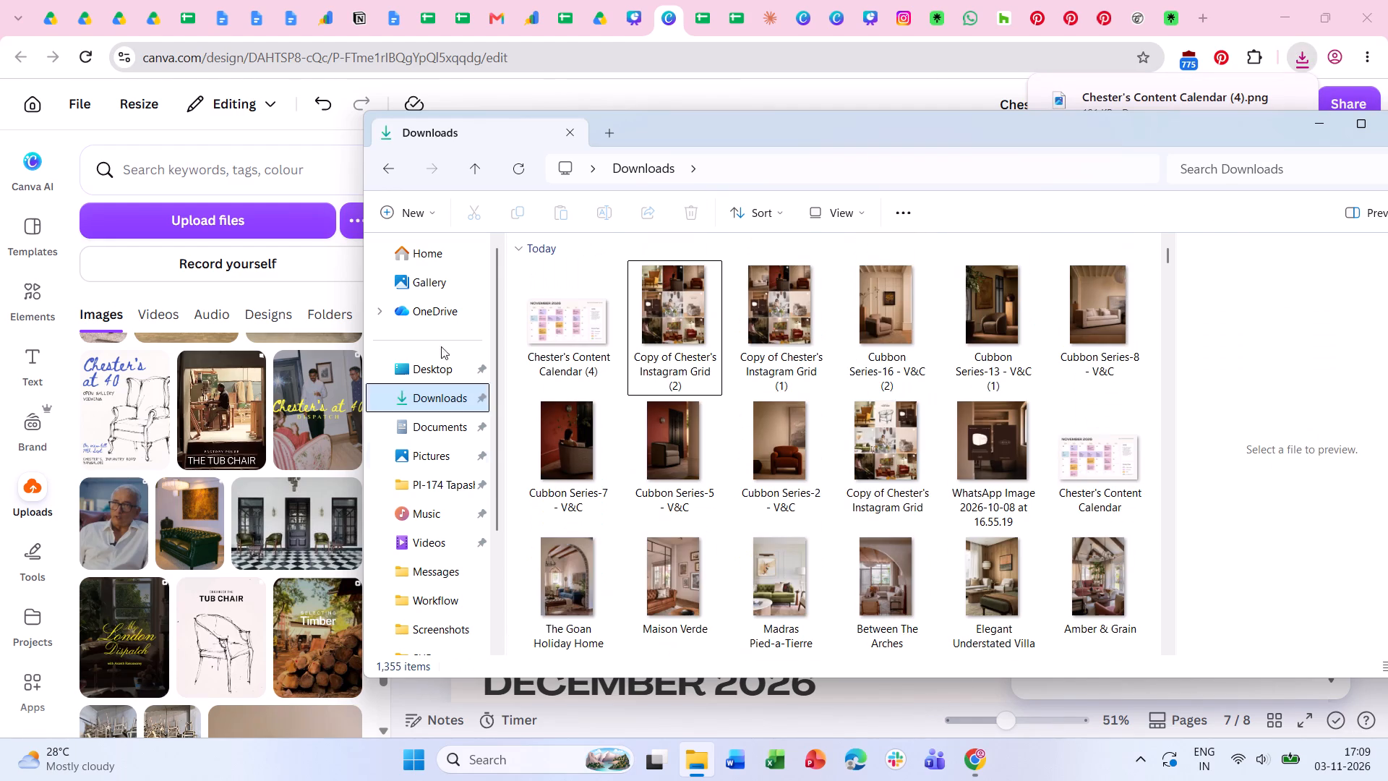
pyautogui.moveTo(541, 332); pyautogui.dragTo(530, 332)
pyautogui.click(633, 19)
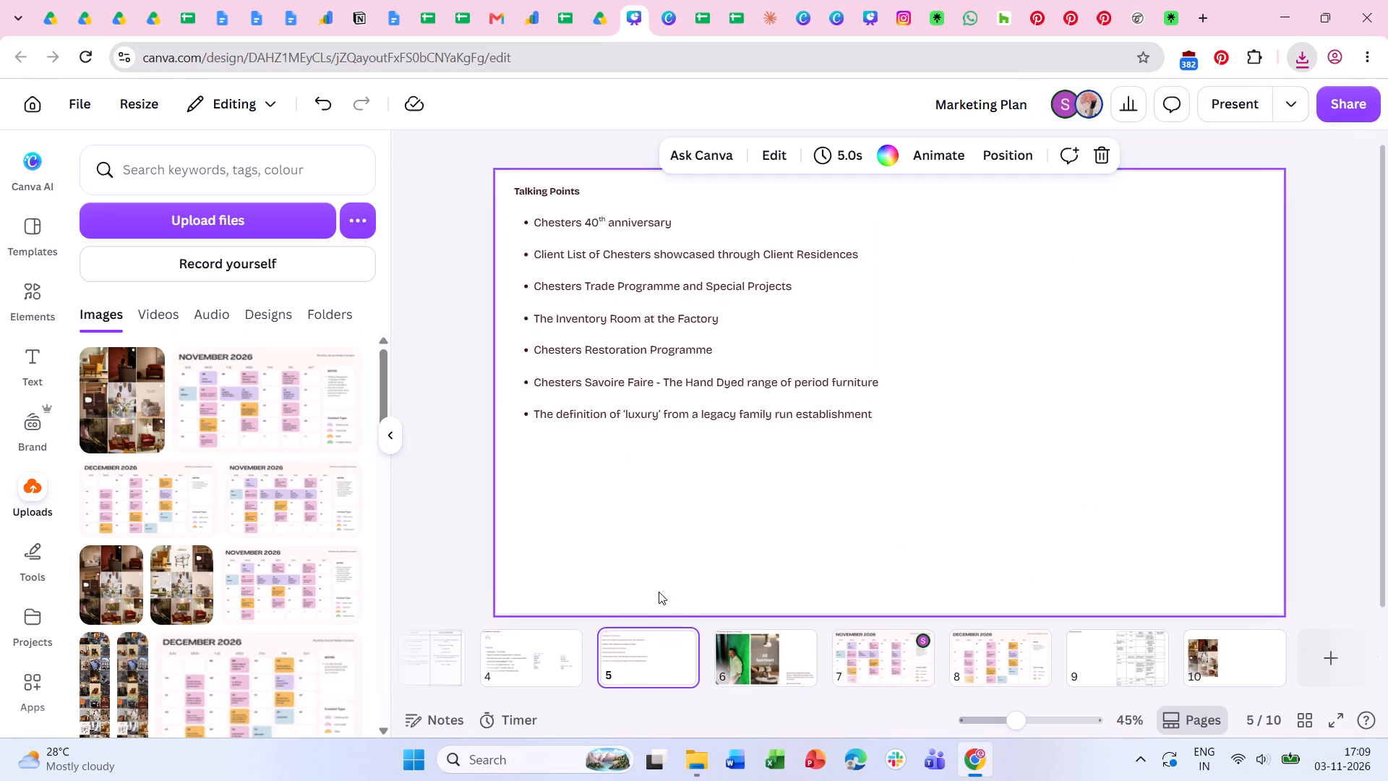
pyautogui.click(702, 777)
pyautogui.moveTo(571, 325); pyautogui.dragTo(301, 377)
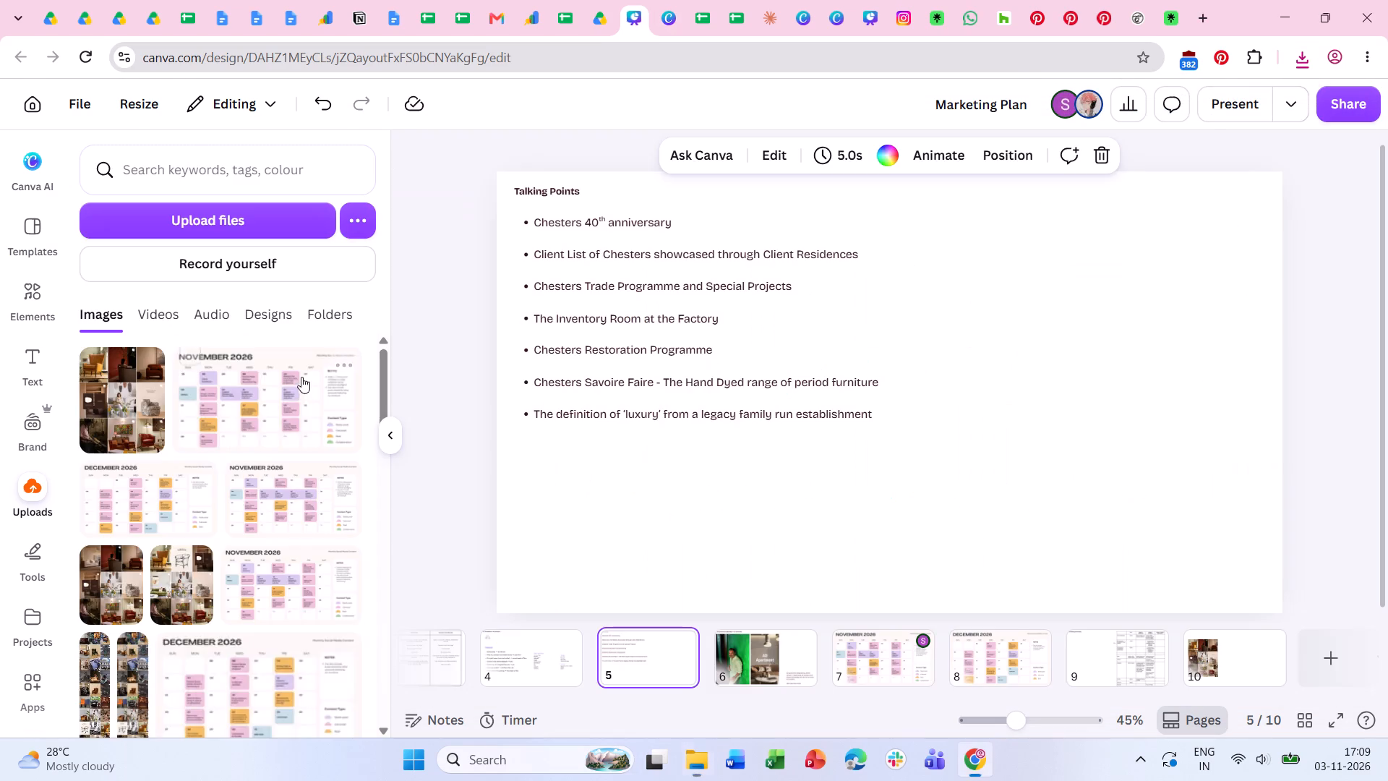
# On page 7 of the Marketing Plan, replace the November 2026 calendar image with the newly uploaded version.
pyautogui.click(892, 651)
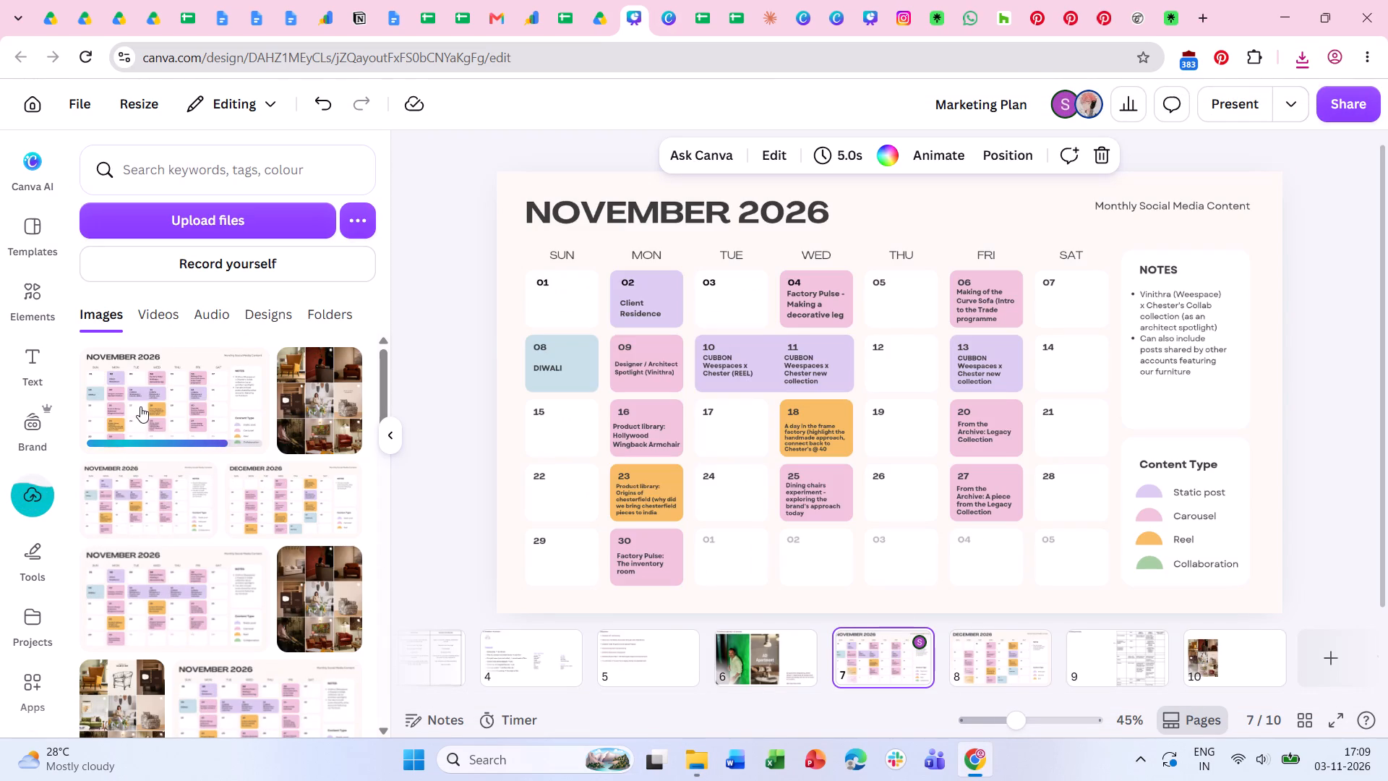
pyautogui.moveTo(140, 406); pyautogui.dragTo(508, 355)
pyautogui.click(1323, 456)
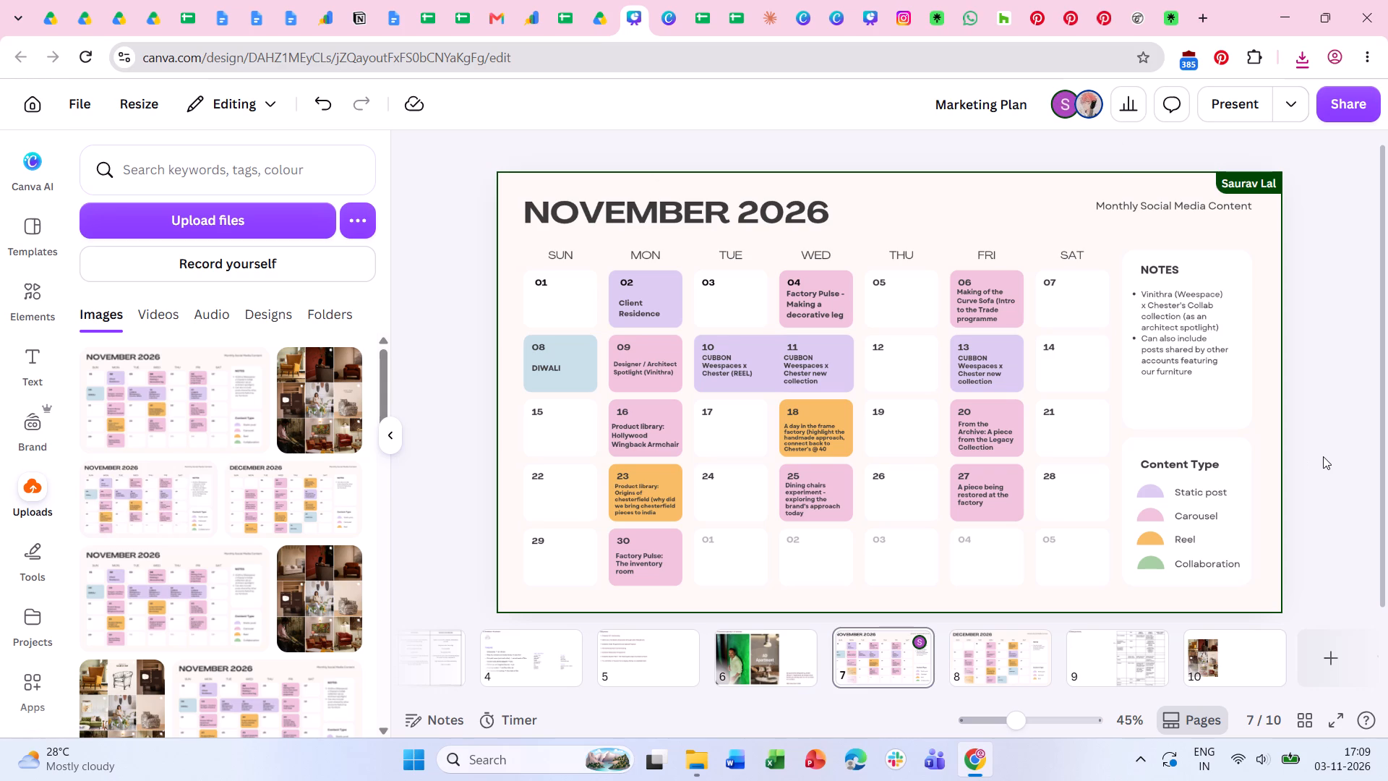
# Check the Marketing Plan's page 10 grid against the Content Calendar's November and December pages and browse its uploaded images.
pyautogui.click(1228, 649)
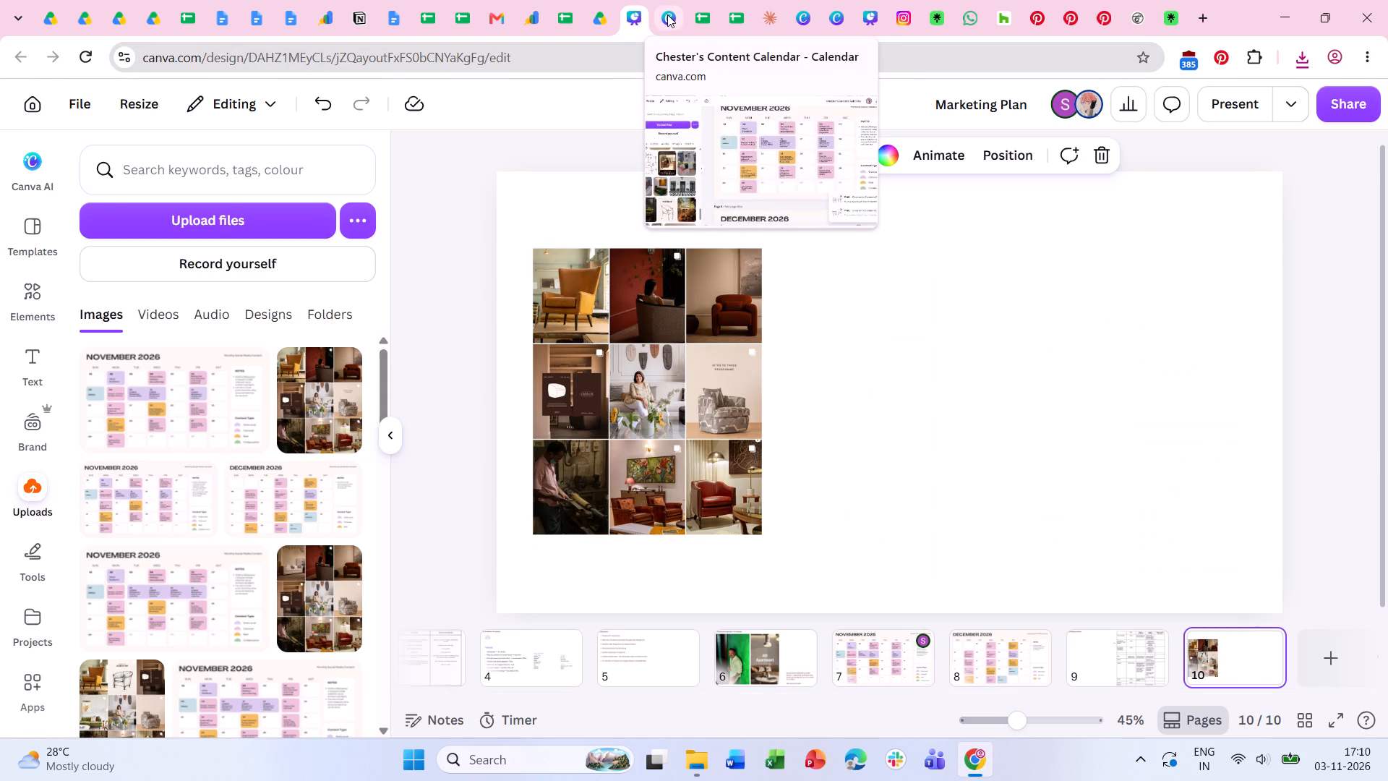
pyautogui.click(667, 14)
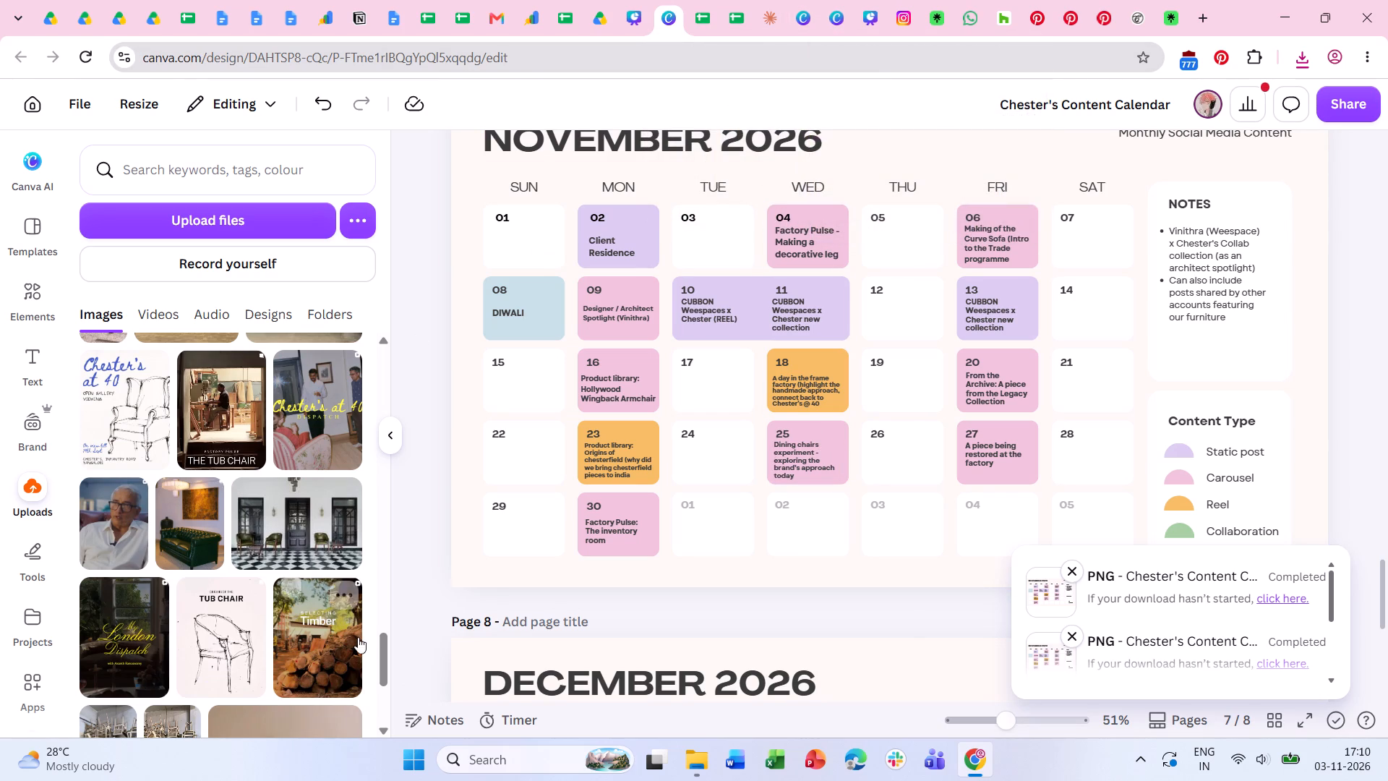
pyautogui.moveTo(380, 657); pyautogui.dragTo(366, 482)
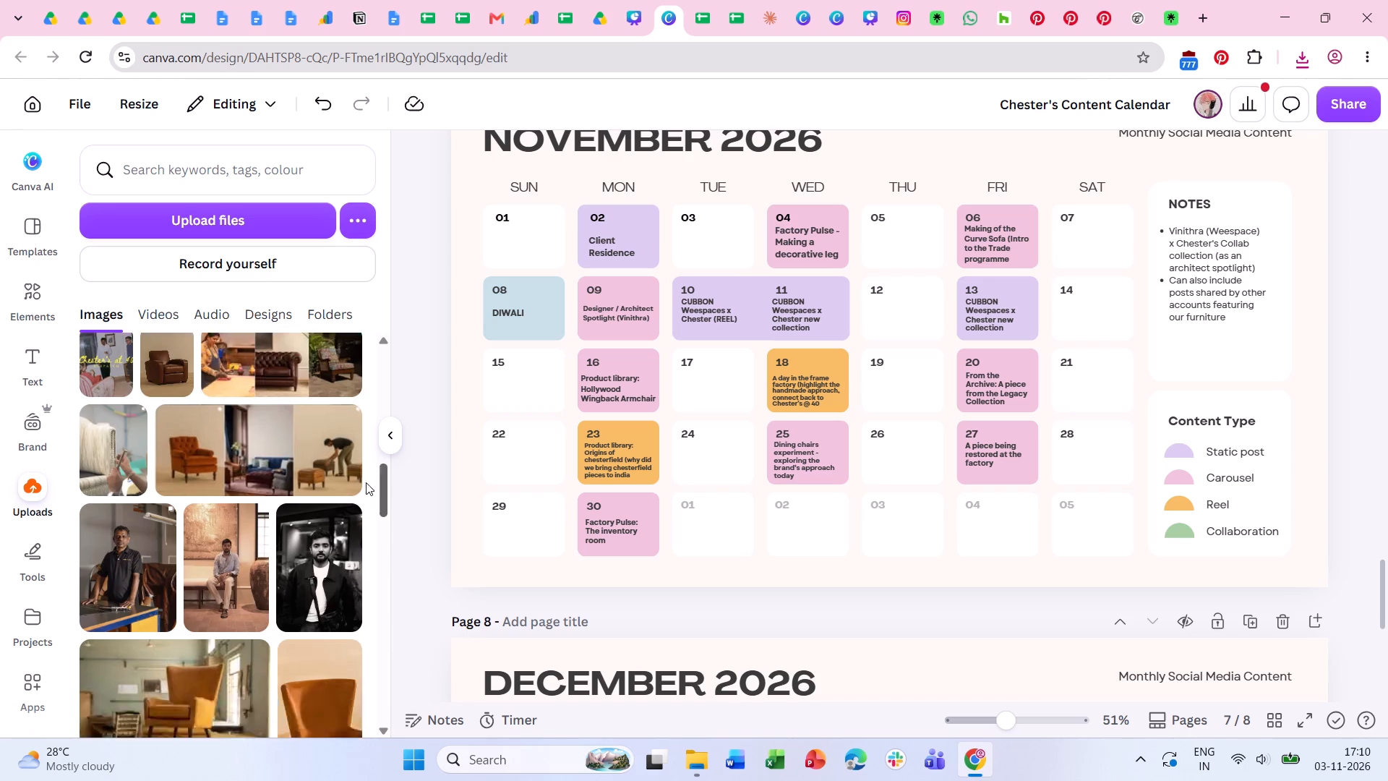
pyautogui.moveTo(366, 482); pyautogui.dragTo(365, 365)
pyautogui.scroll(-4, 807, 592)
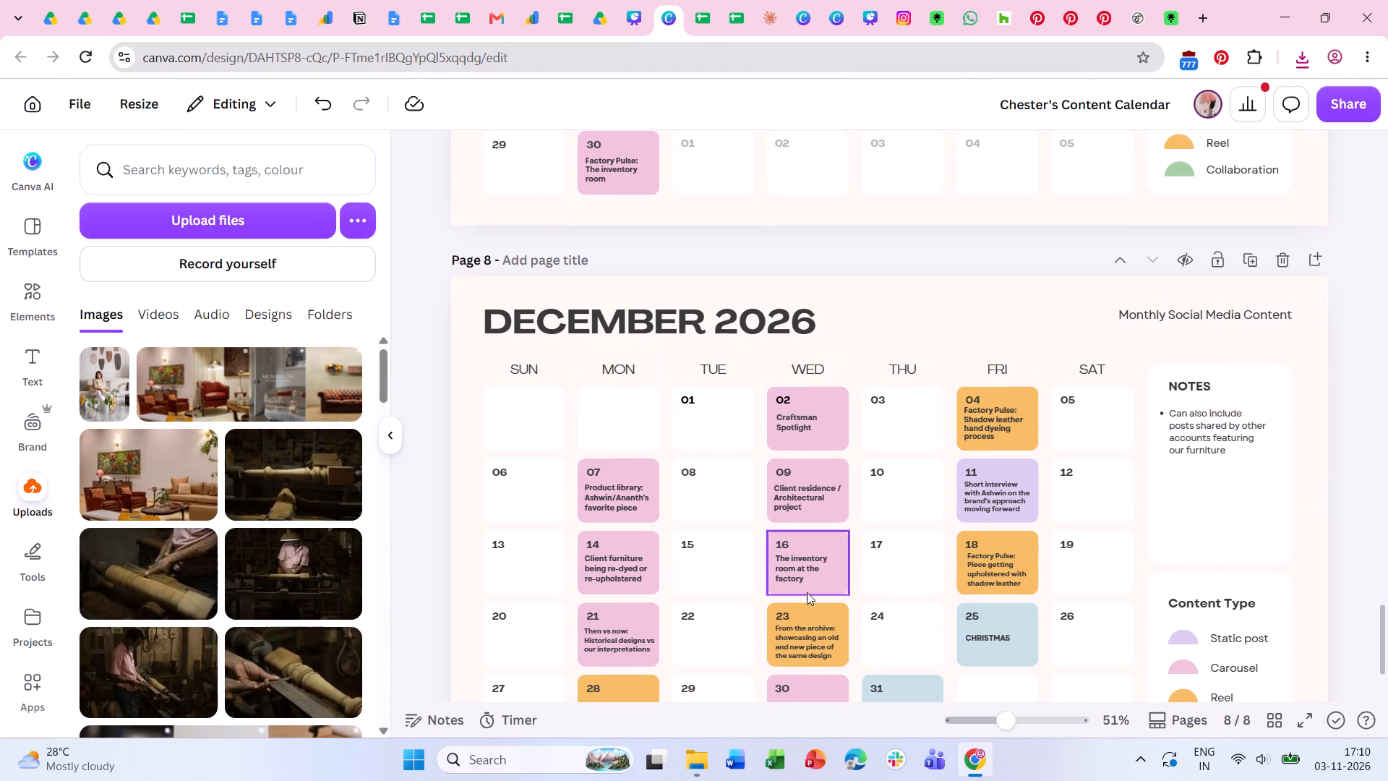
pyautogui.scroll(-1, 807, 592)
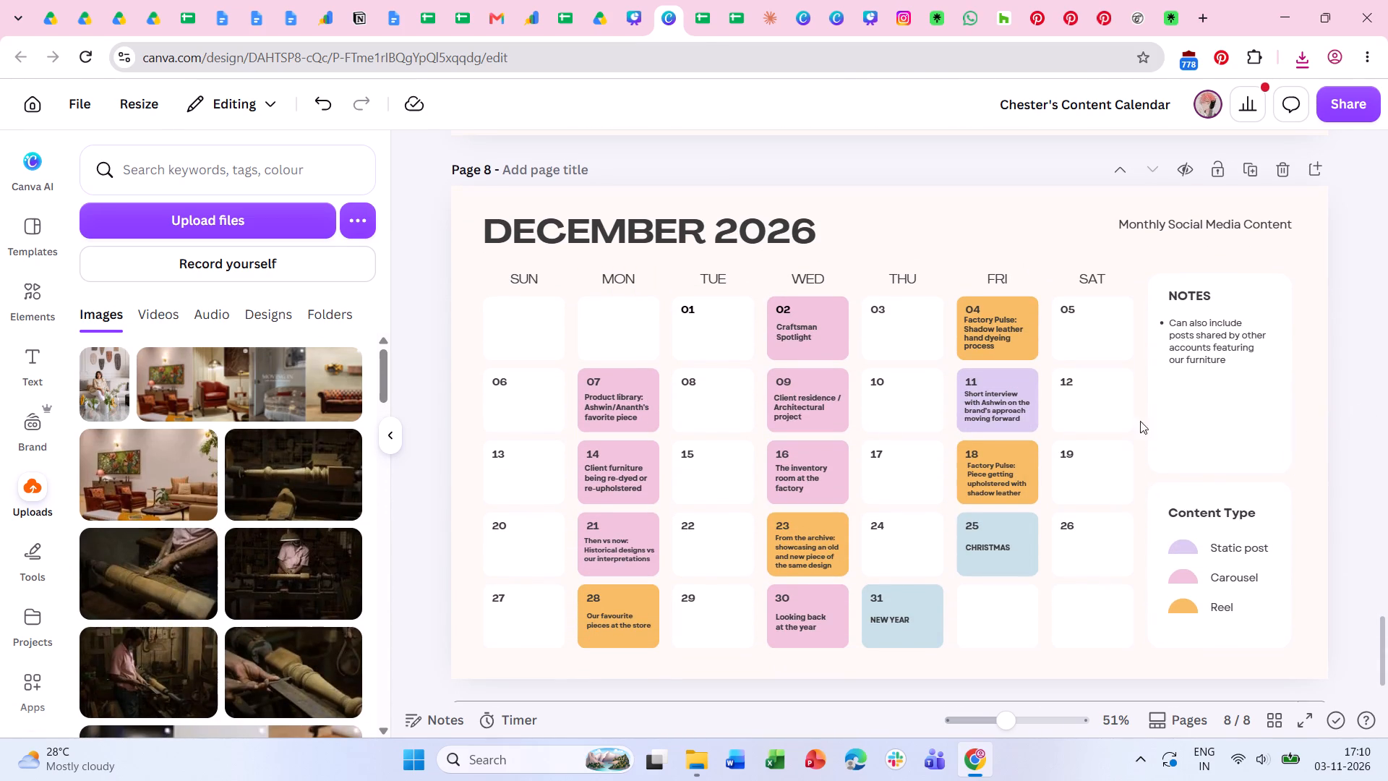
pyautogui.scroll(-9, 168, 515)
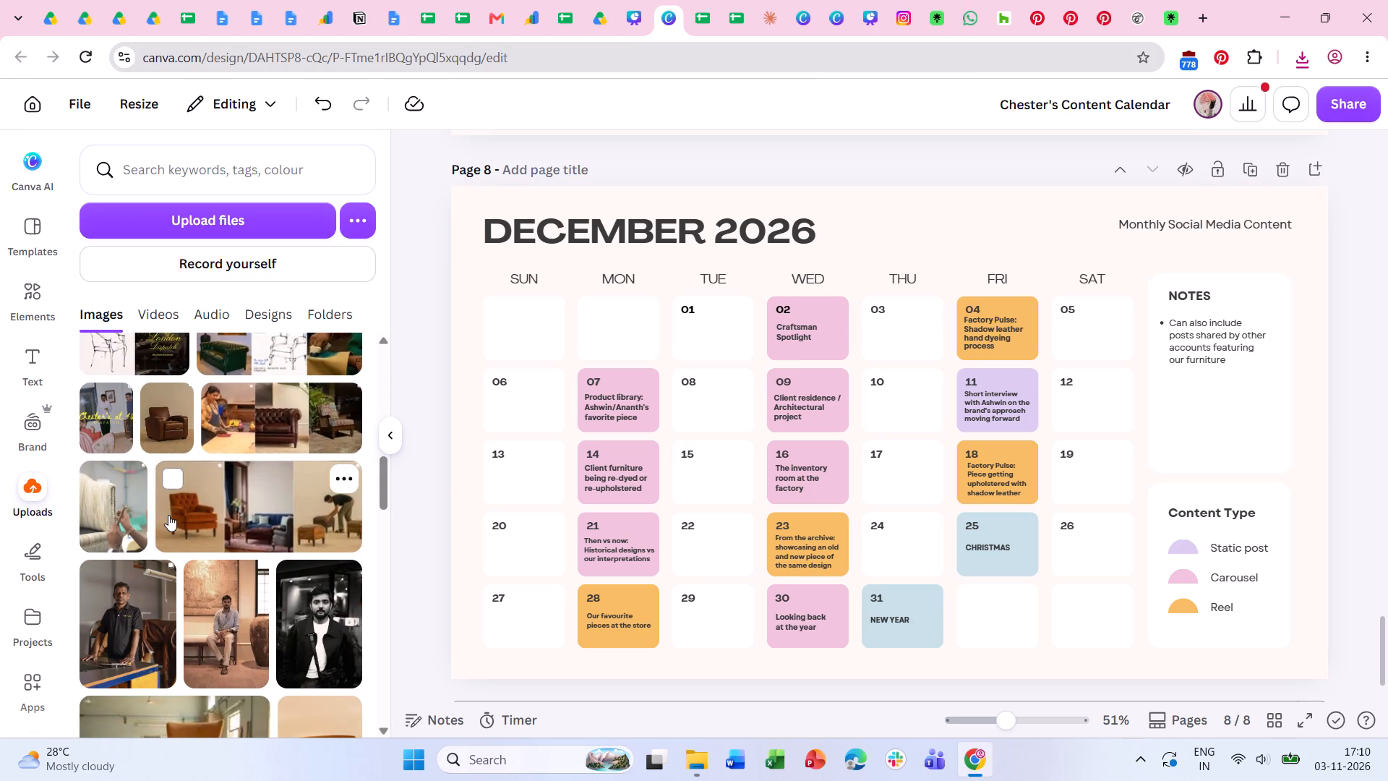
pyautogui.scroll(-3, 168, 515)
pyautogui.scroll(4, 1317, 532)
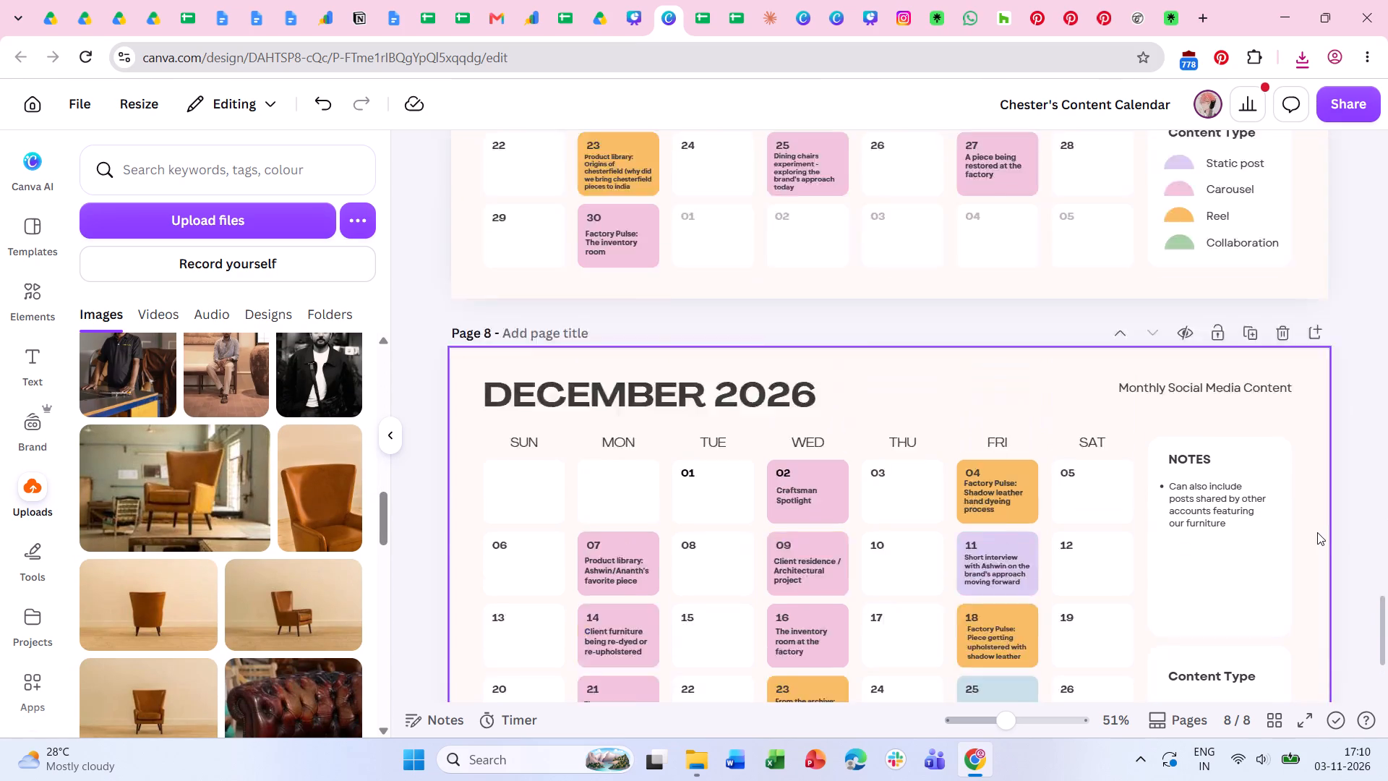
pyautogui.scroll(2, 1317, 532)
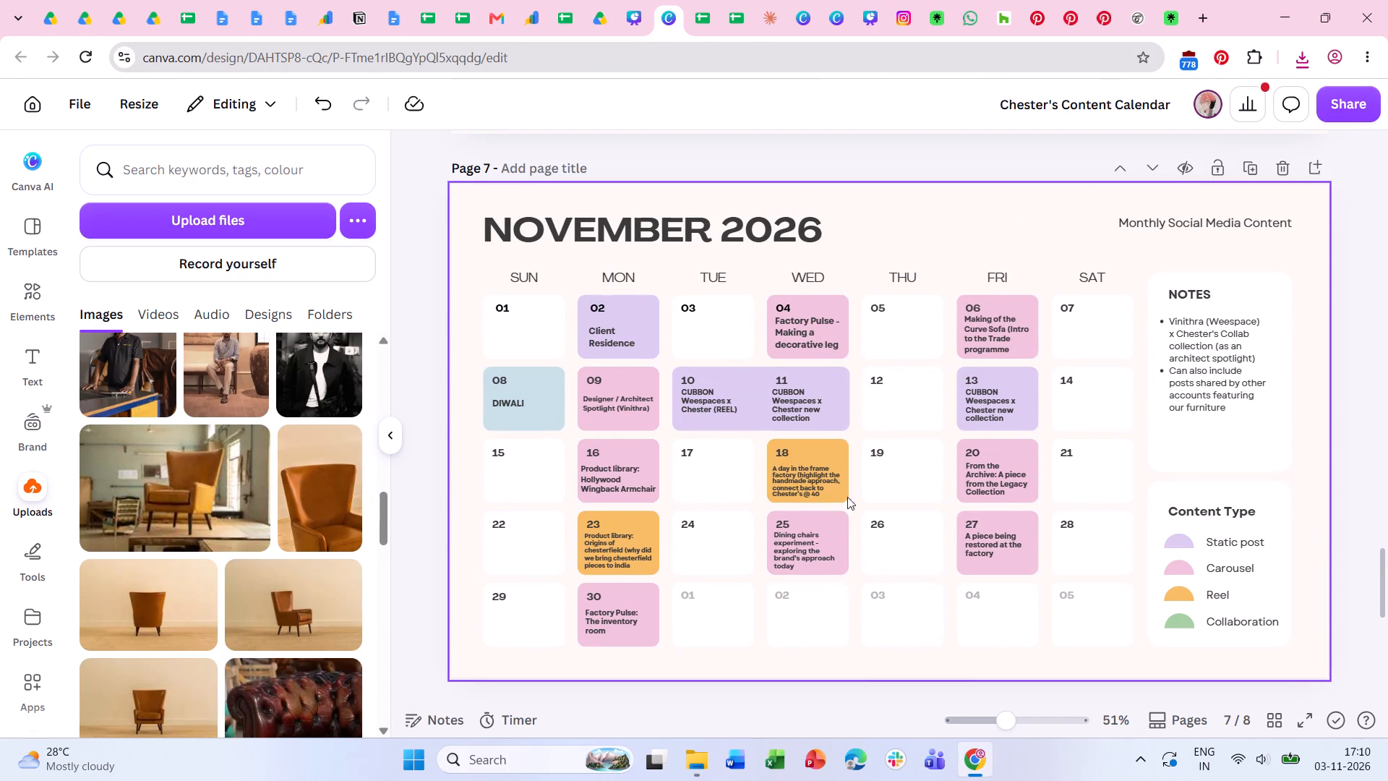
pyautogui.scroll(-4, 297, 537)
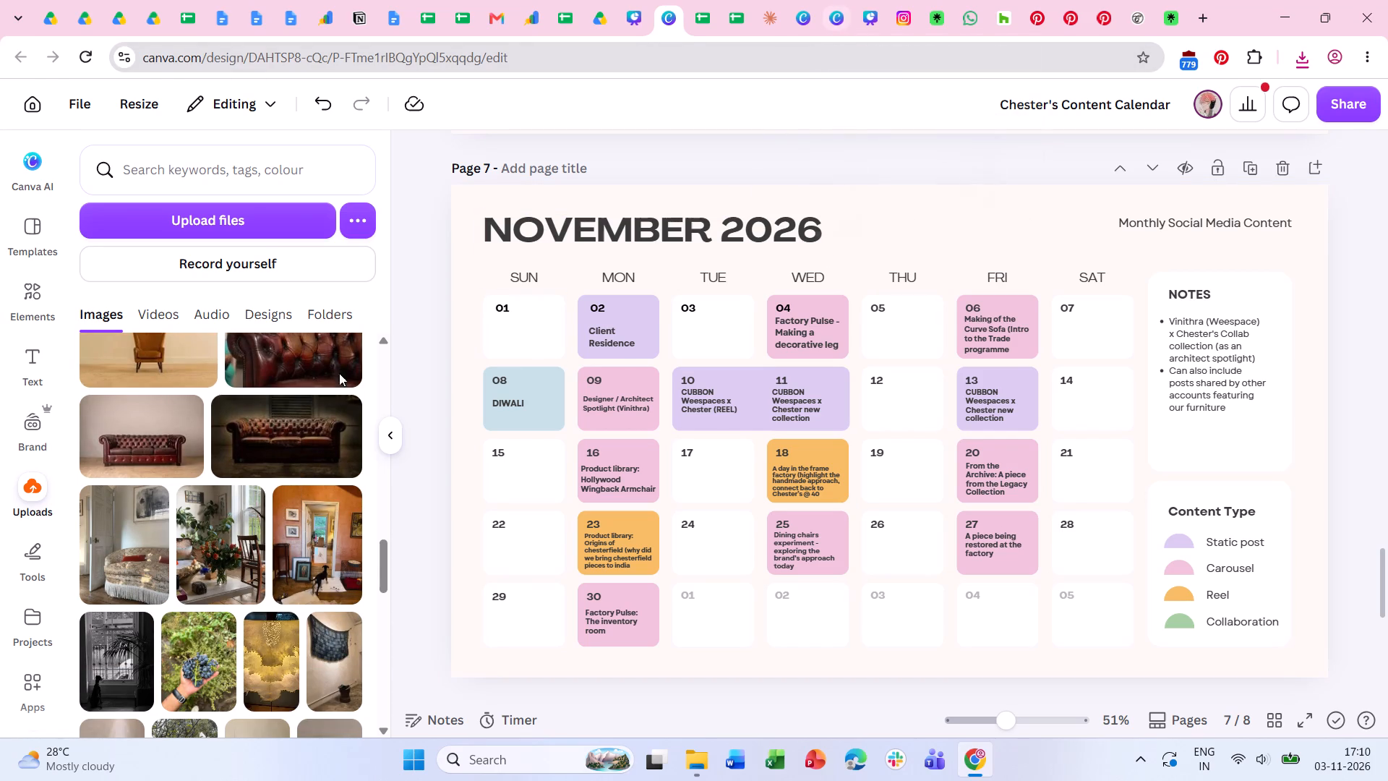
pyautogui.scroll(-5, 261, 506)
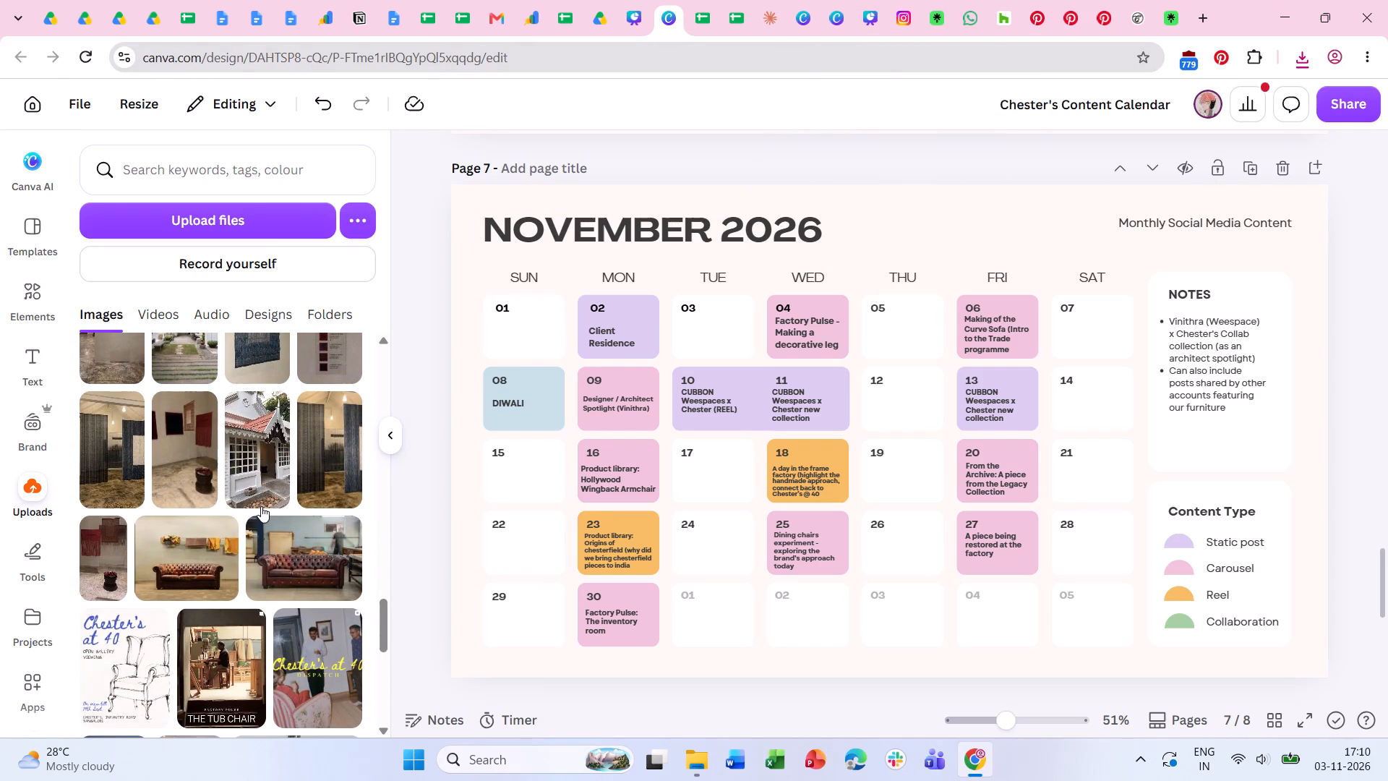
pyautogui.scroll(-3, 261, 506)
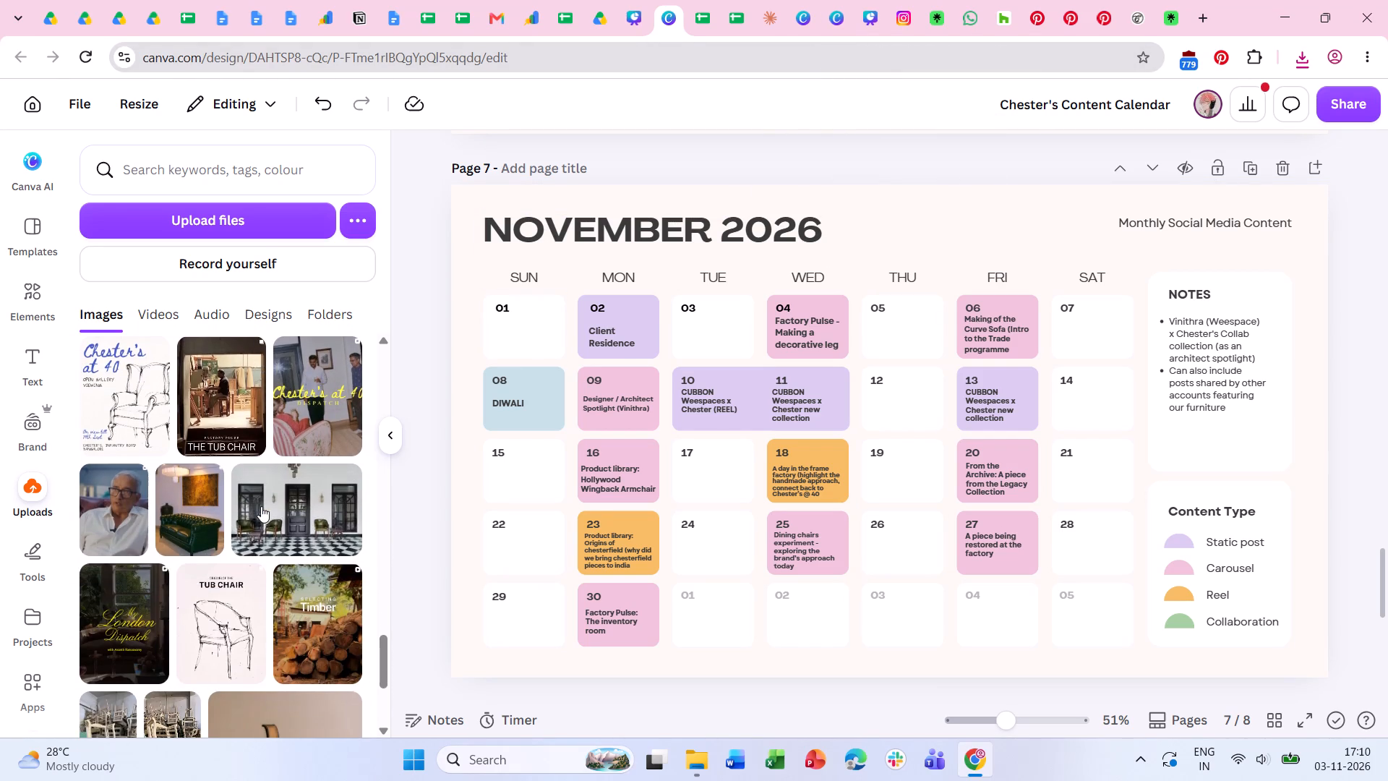
pyautogui.scroll(-5, 261, 506)
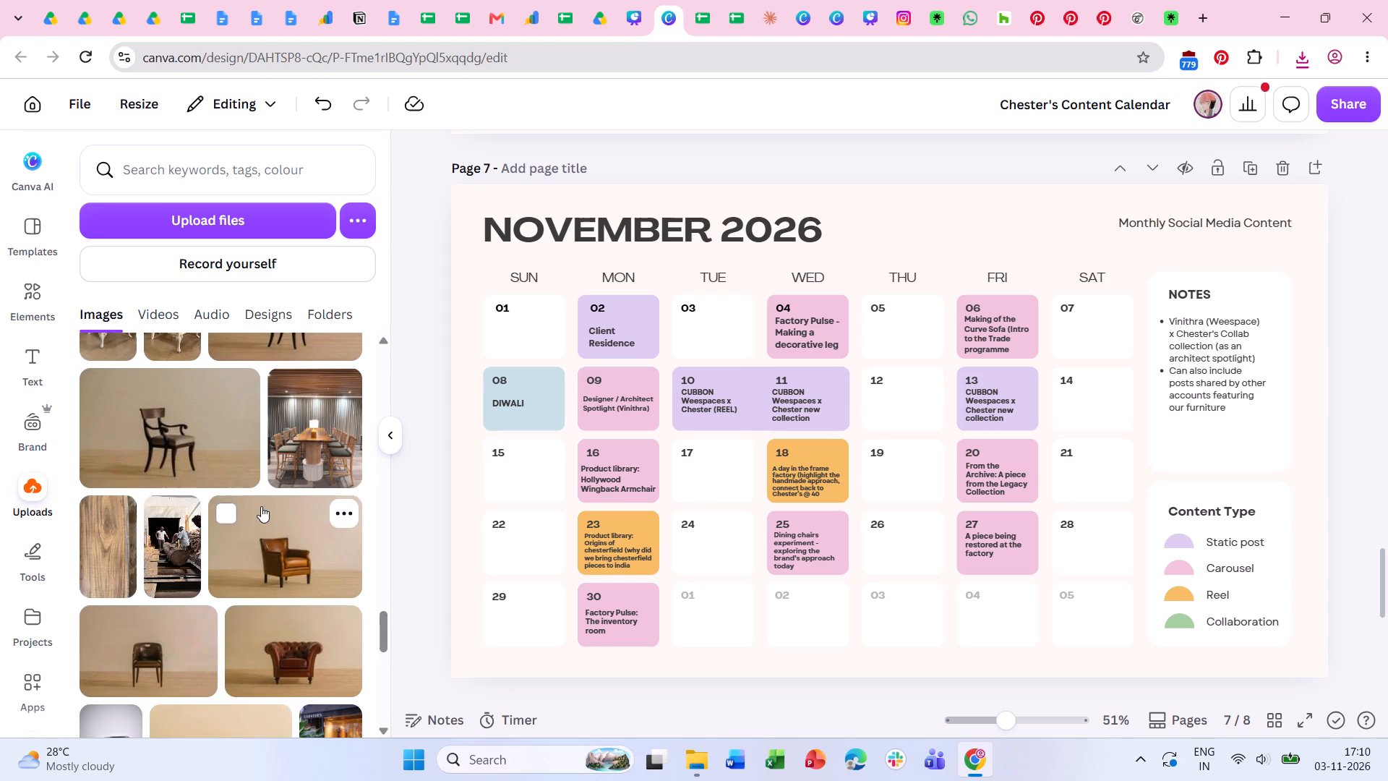
# Look through the Content Calendar design's uploaded images for a photo that suits the empty slot in the Instagram grid.
pyautogui.scroll(-6, 261, 506)
pyautogui.scroll(1, 261, 506)
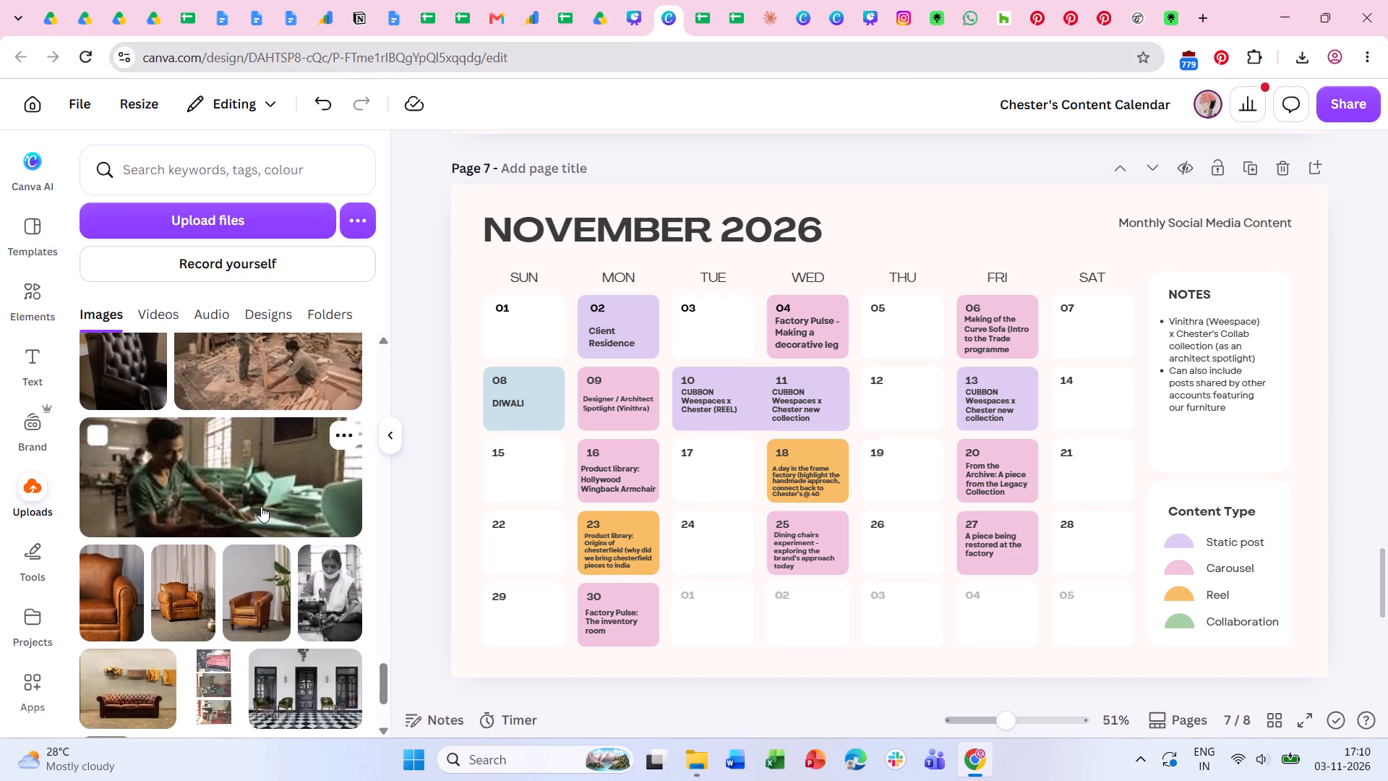
pyautogui.scroll(-4, 261, 506)
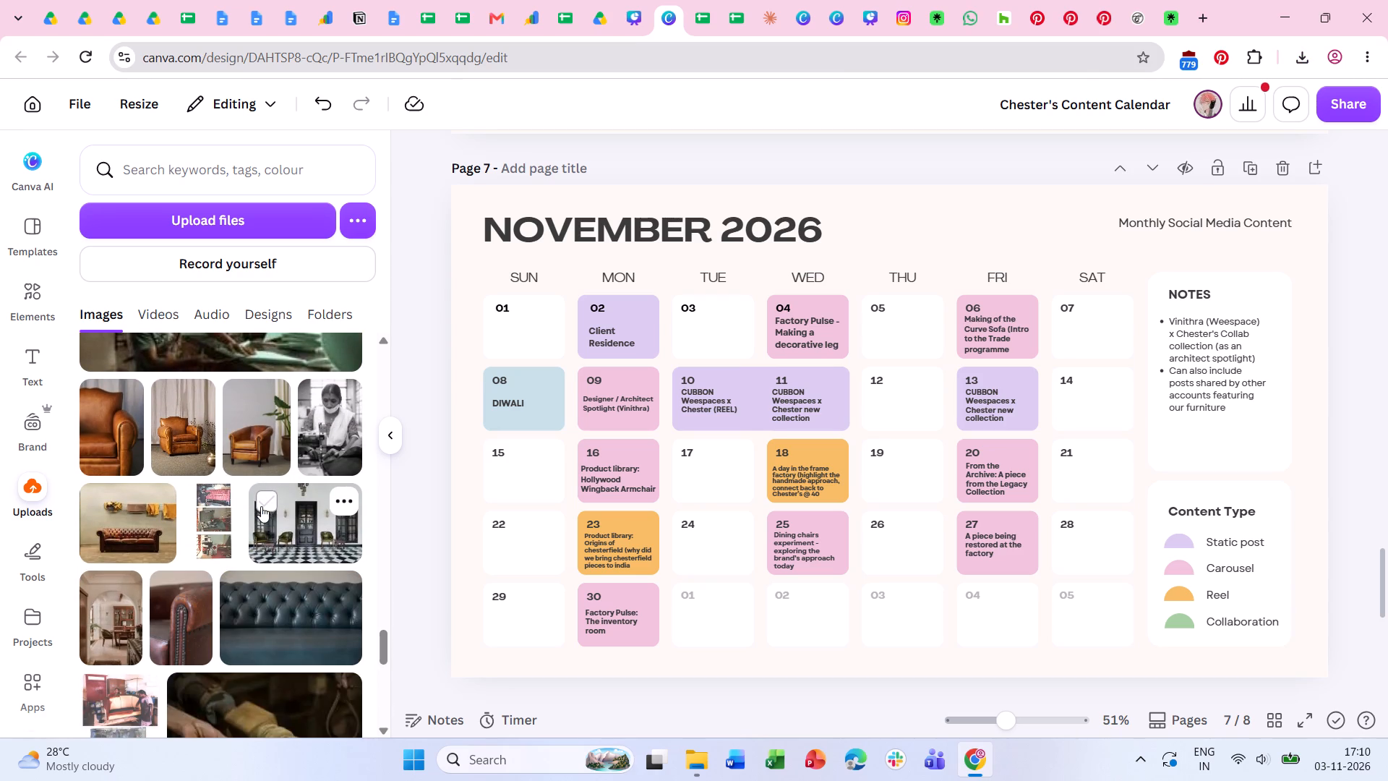
pyautogui.scroll(-7, 261, 506)
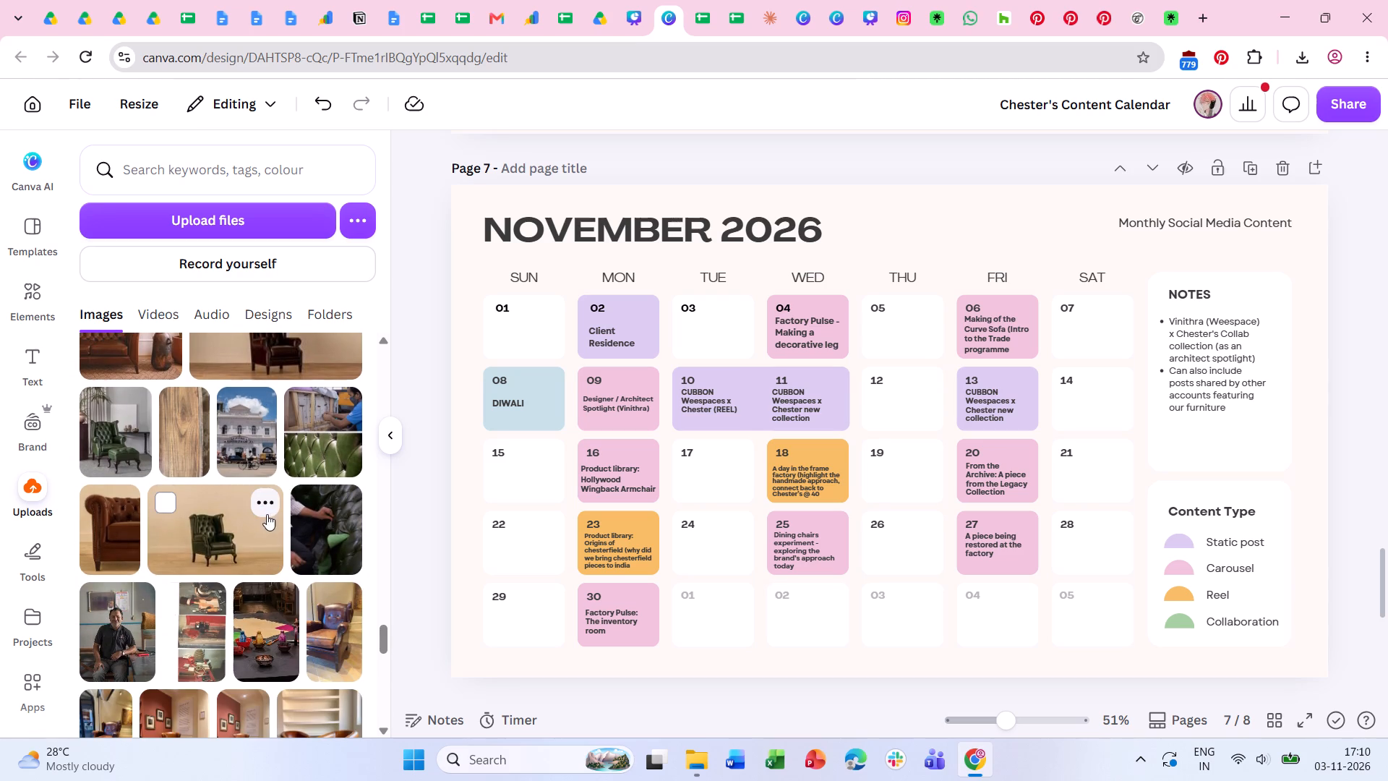
# On page 7 of Copy of Chester's Instagram Grid, fill the empty middle-row frame with the uploaded photo of hands working green leather.
pyautogui.click(843, 27)
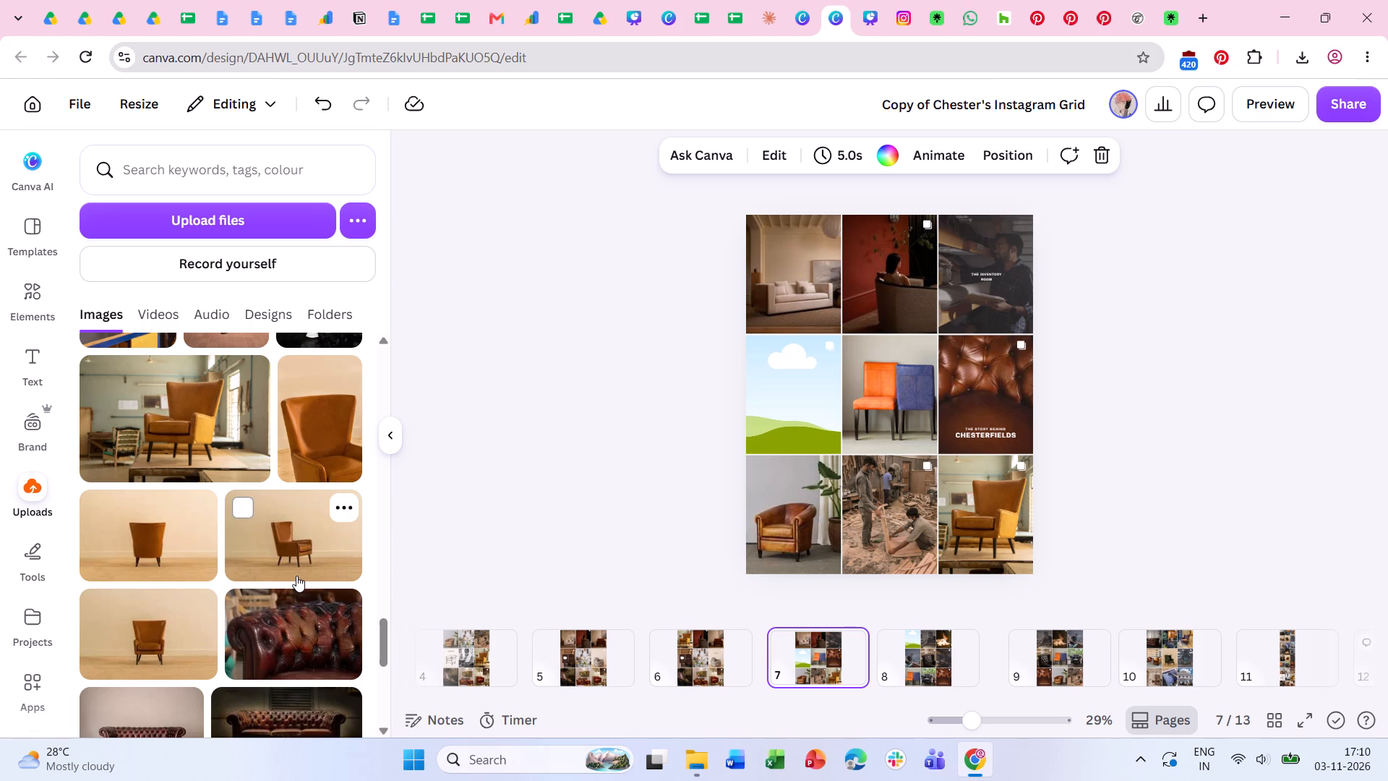
pyautogui.scroll(-4, 296, 576)
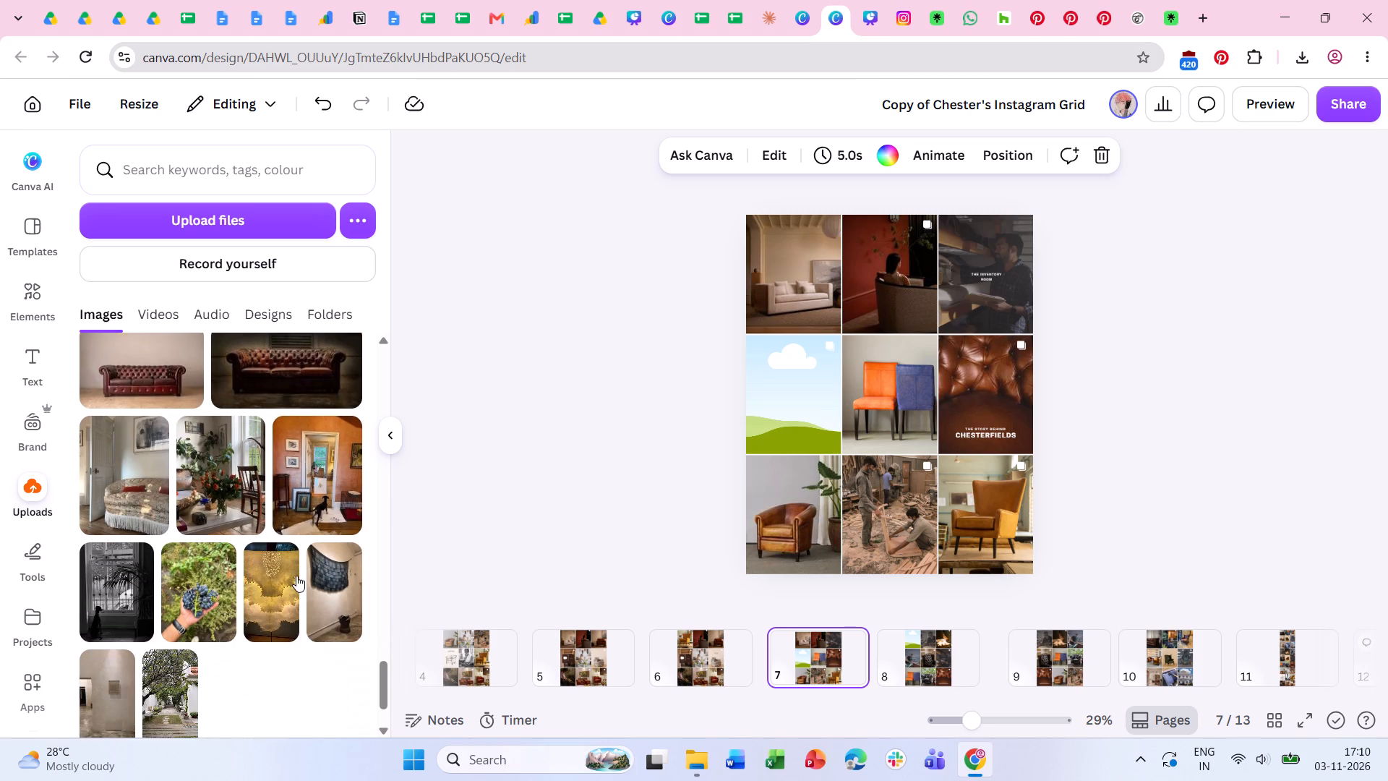
pyautogui.scroll(-7, 296, 576)
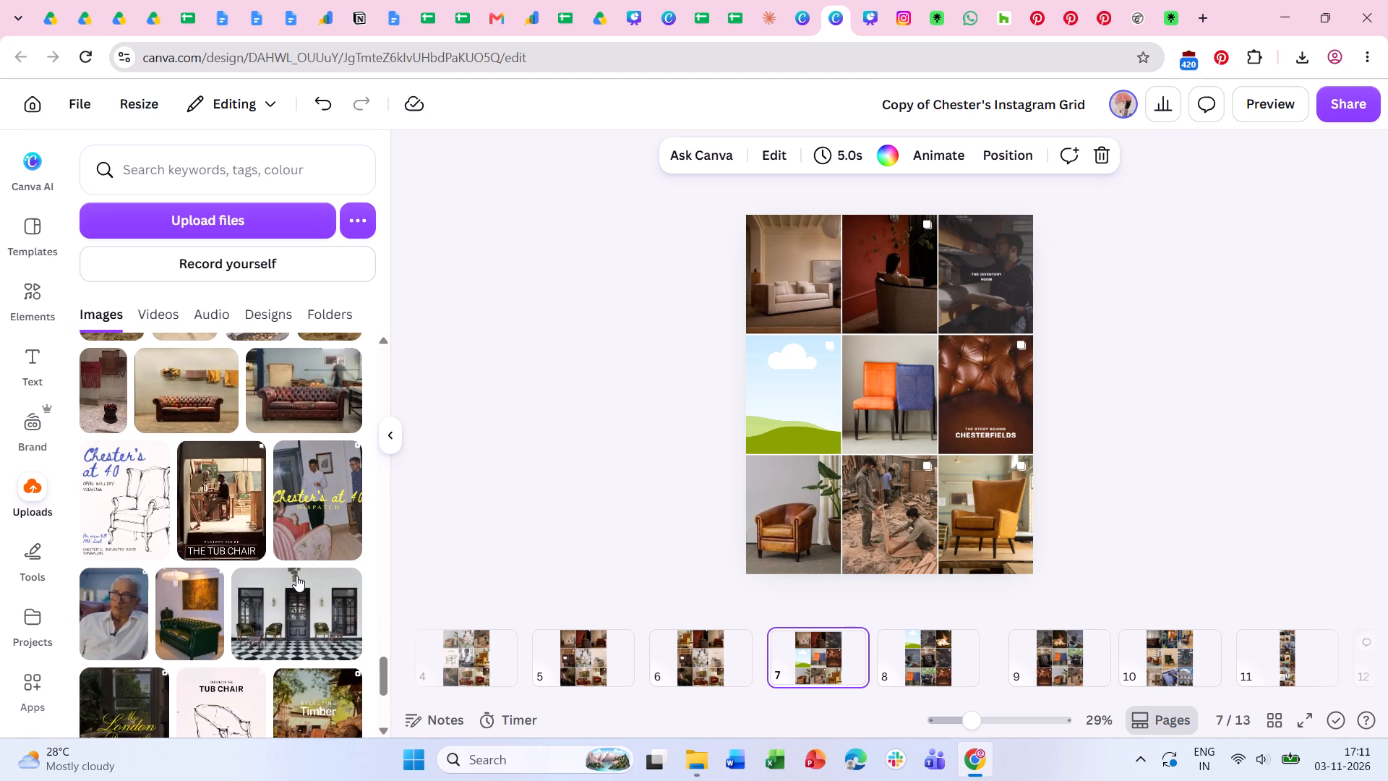
pyautogui.scroll(-7, 296, 576)
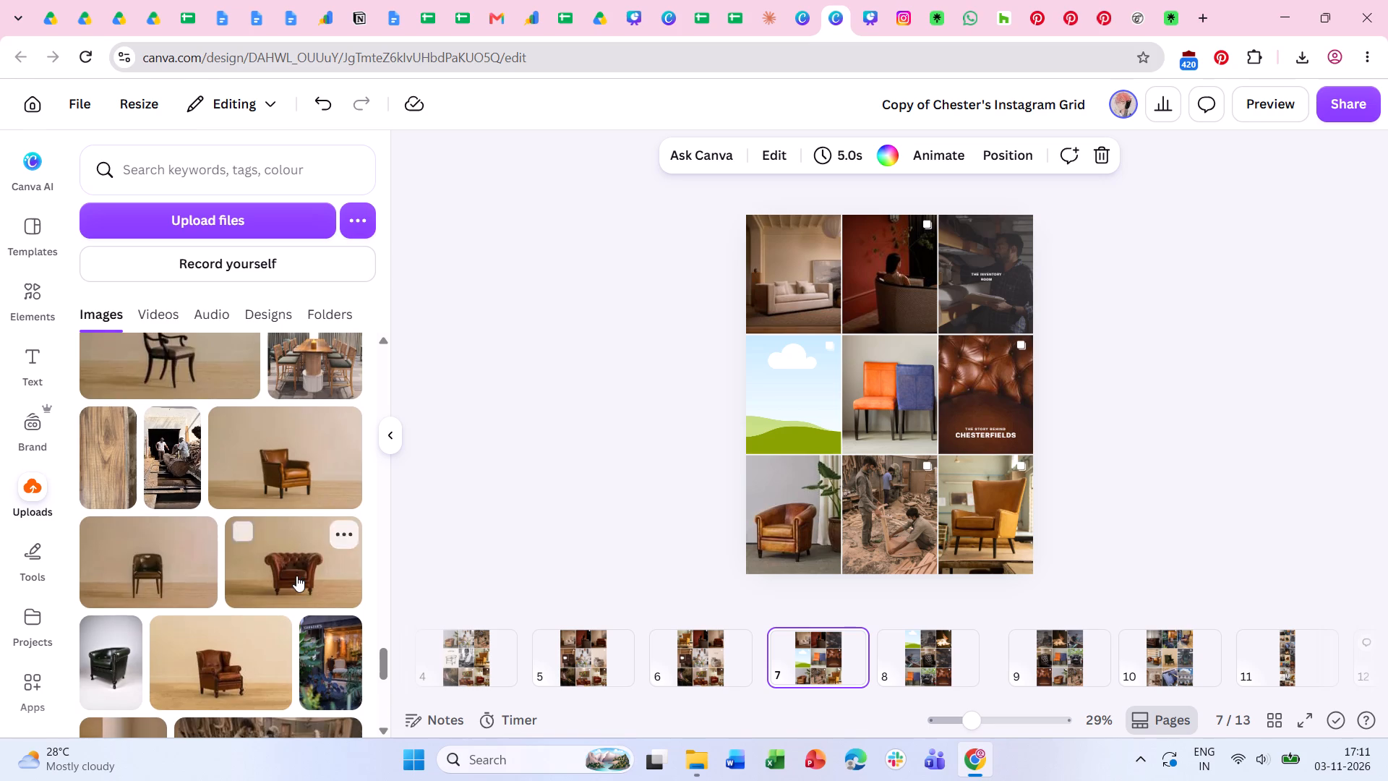
pyautogui.scroll(-7, 296, 576)
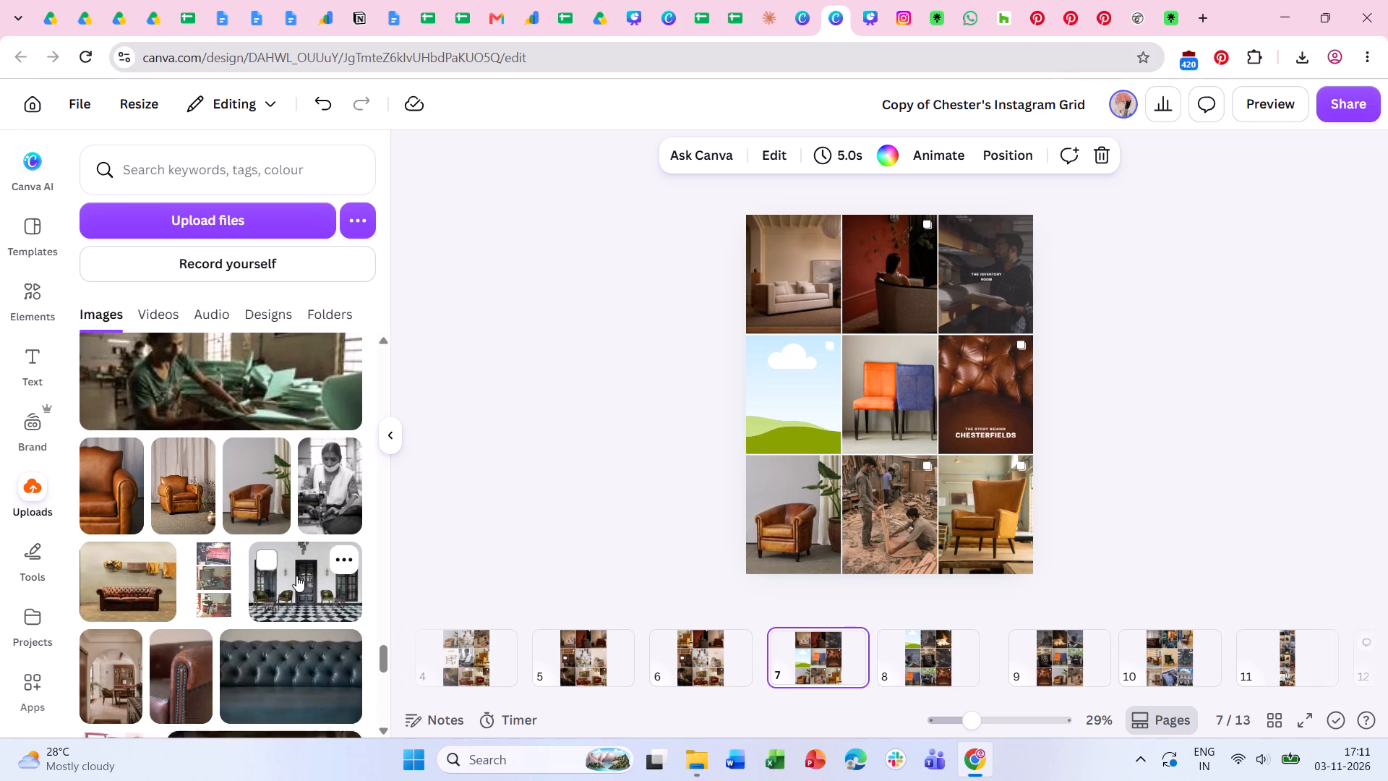
pyautogui.scroll(-3, 296, 576)
pyautogui.scroll(2, 296, 576)
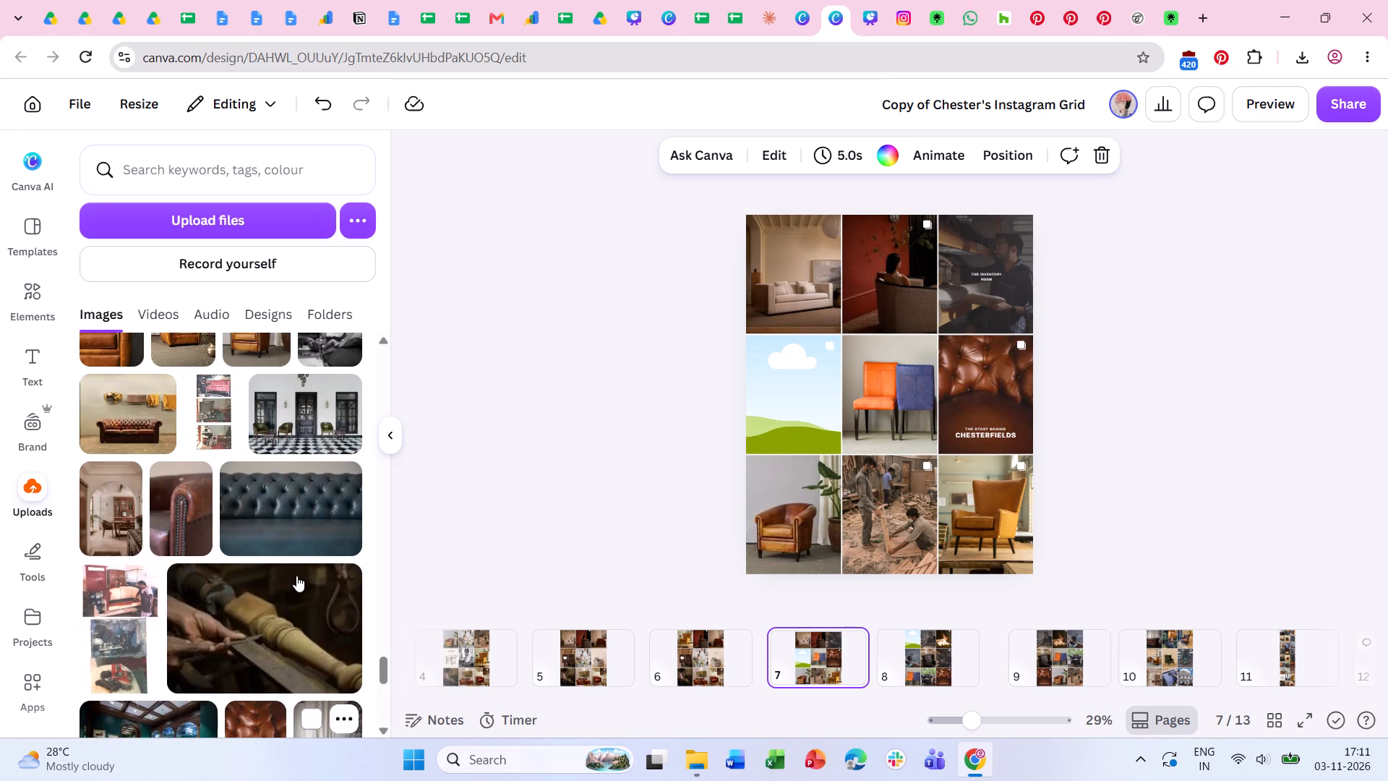
pyautogui.scroll(-5, 296, 576)
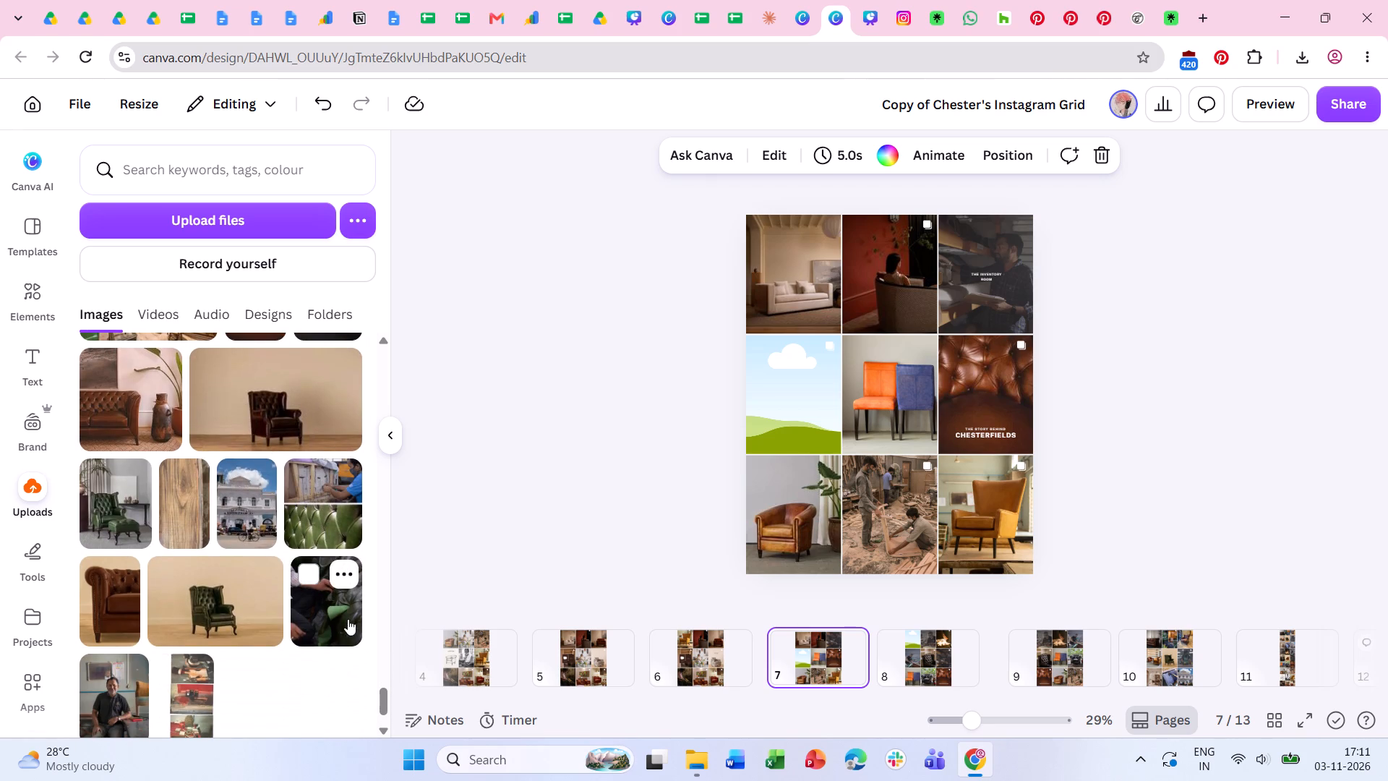
pyautogui.moveTo(342, 618); pyautogui.dragTo(761, 408)
pyautogui.click(1301, 408)
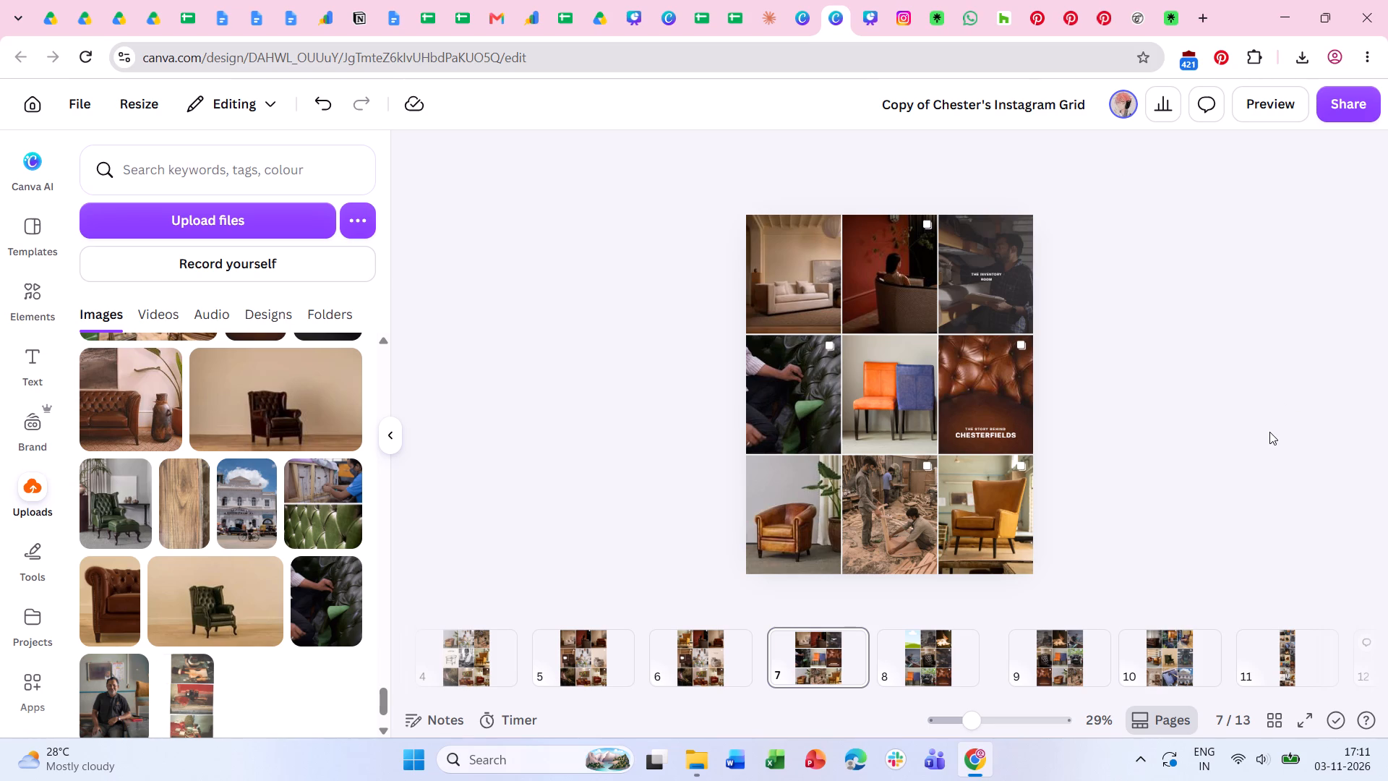
# After checking the December calendar, copy the craftsman sewing photo from grid page 8 into page 7's top-middle frame, keeping page 8 intact.
pyautogui.click(652, 20)
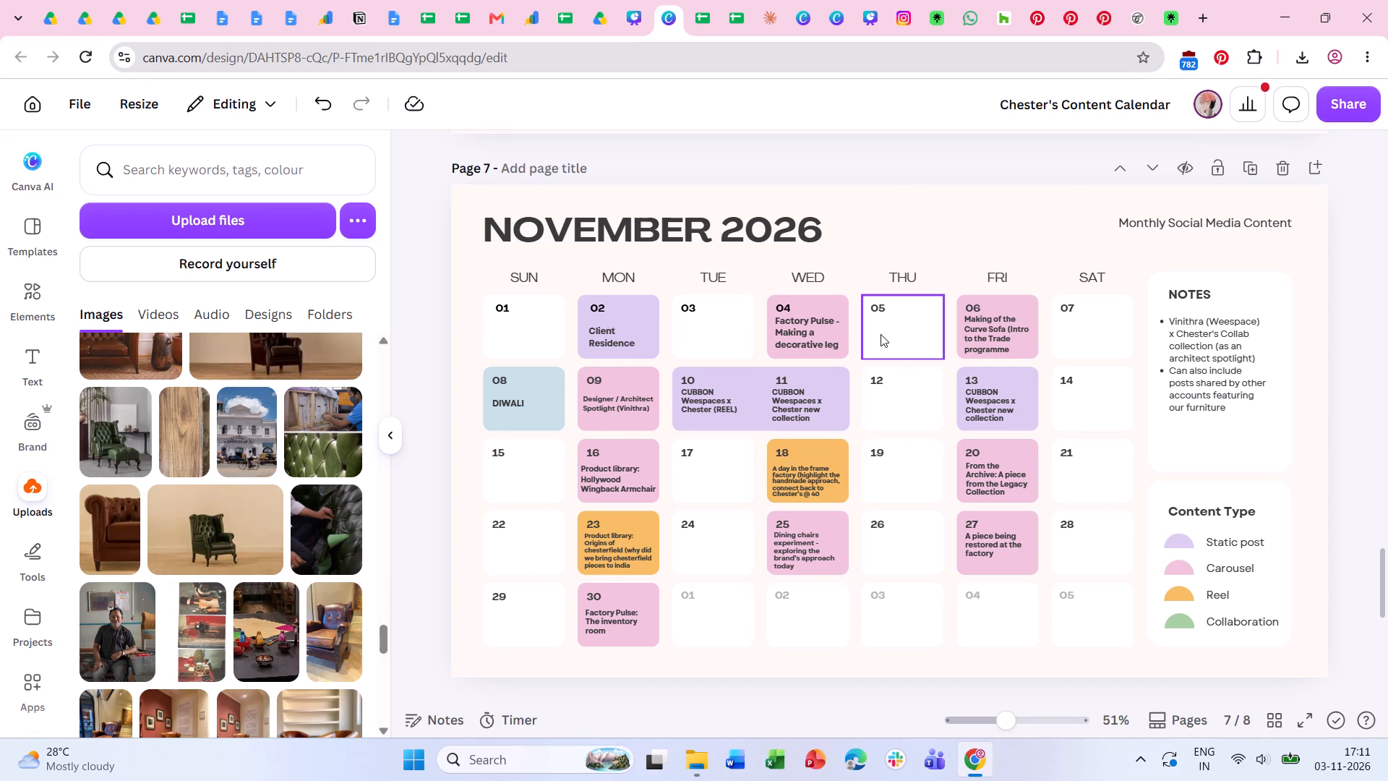
pyautogui.scroll(-3, 811, 490)
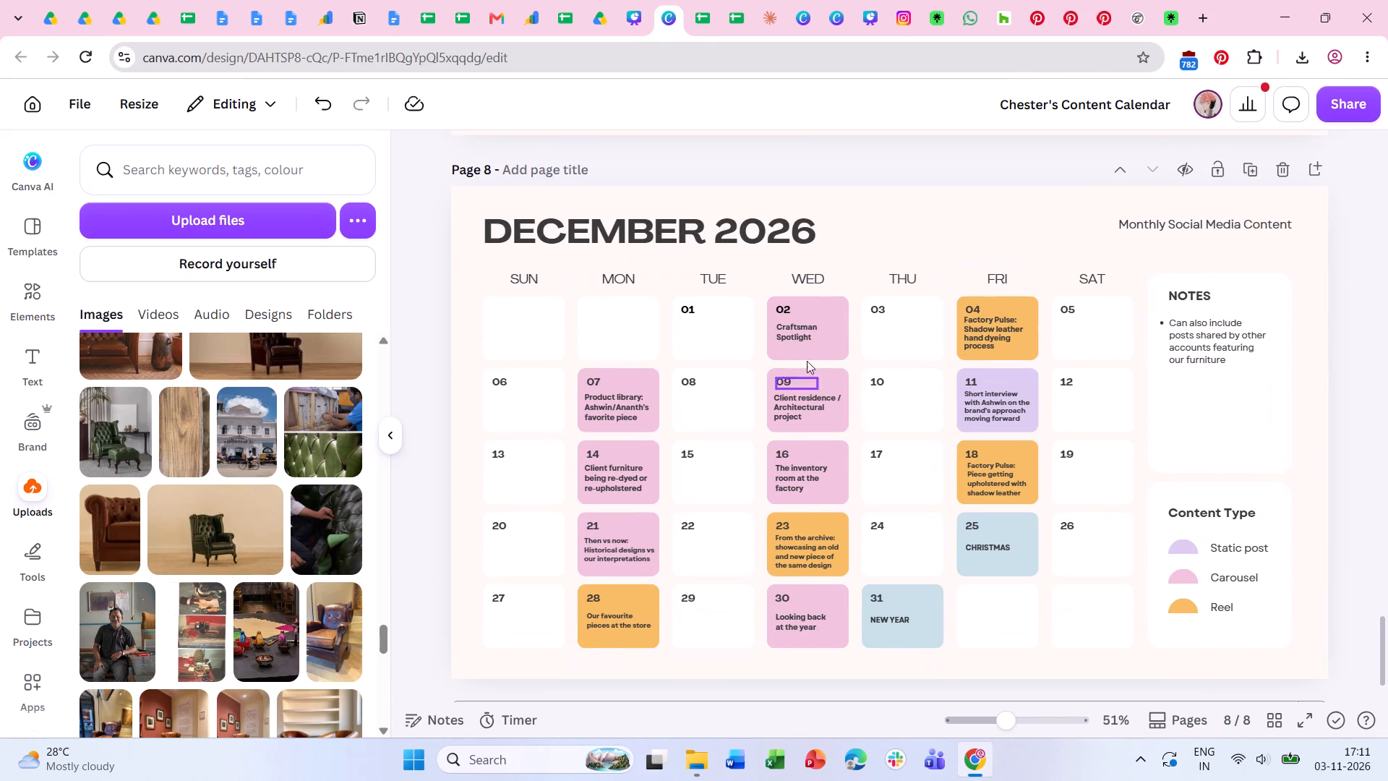
pyautogui.click(834, 14)
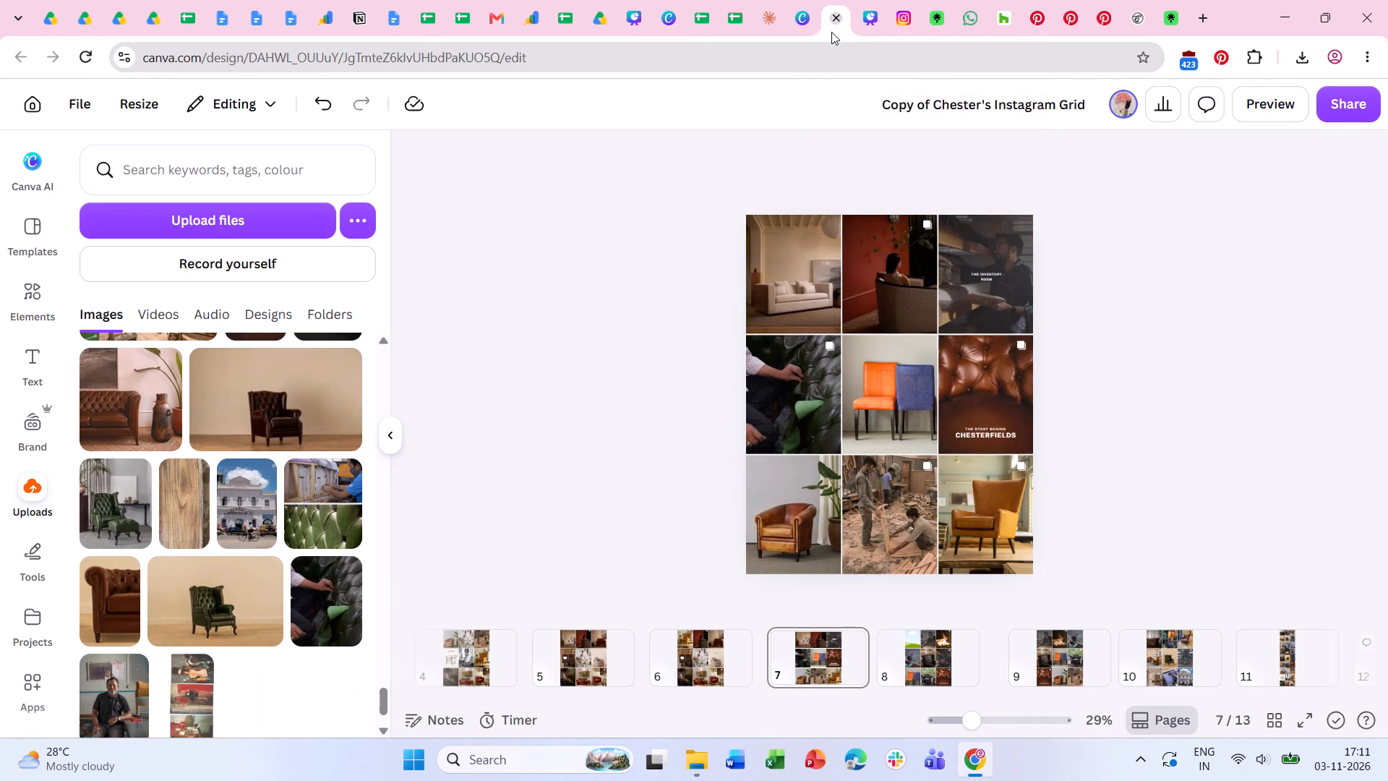
pyautogui.click(898, 641)
pyautogui.click(883, 267)
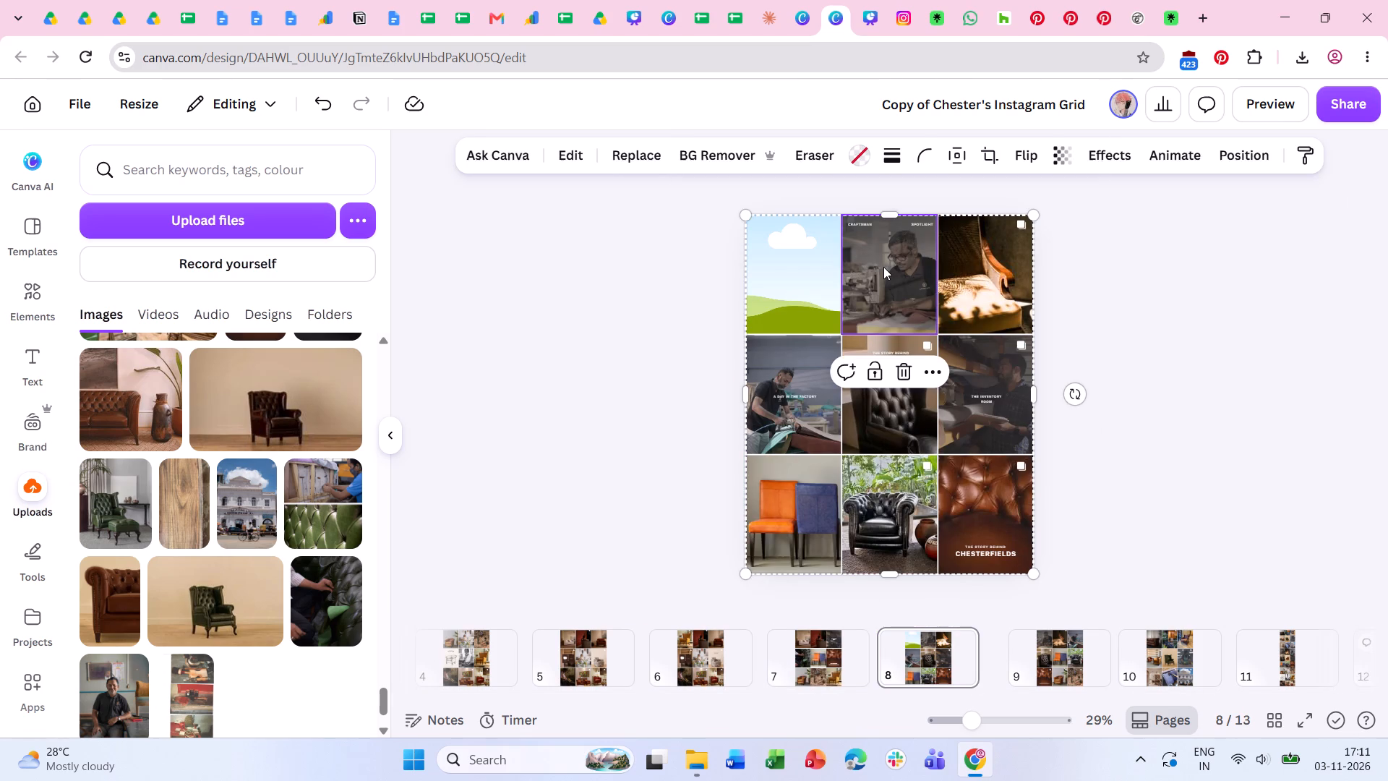
pyautogui.rightClick(883, 267)
pyautogui.click(968, 616)
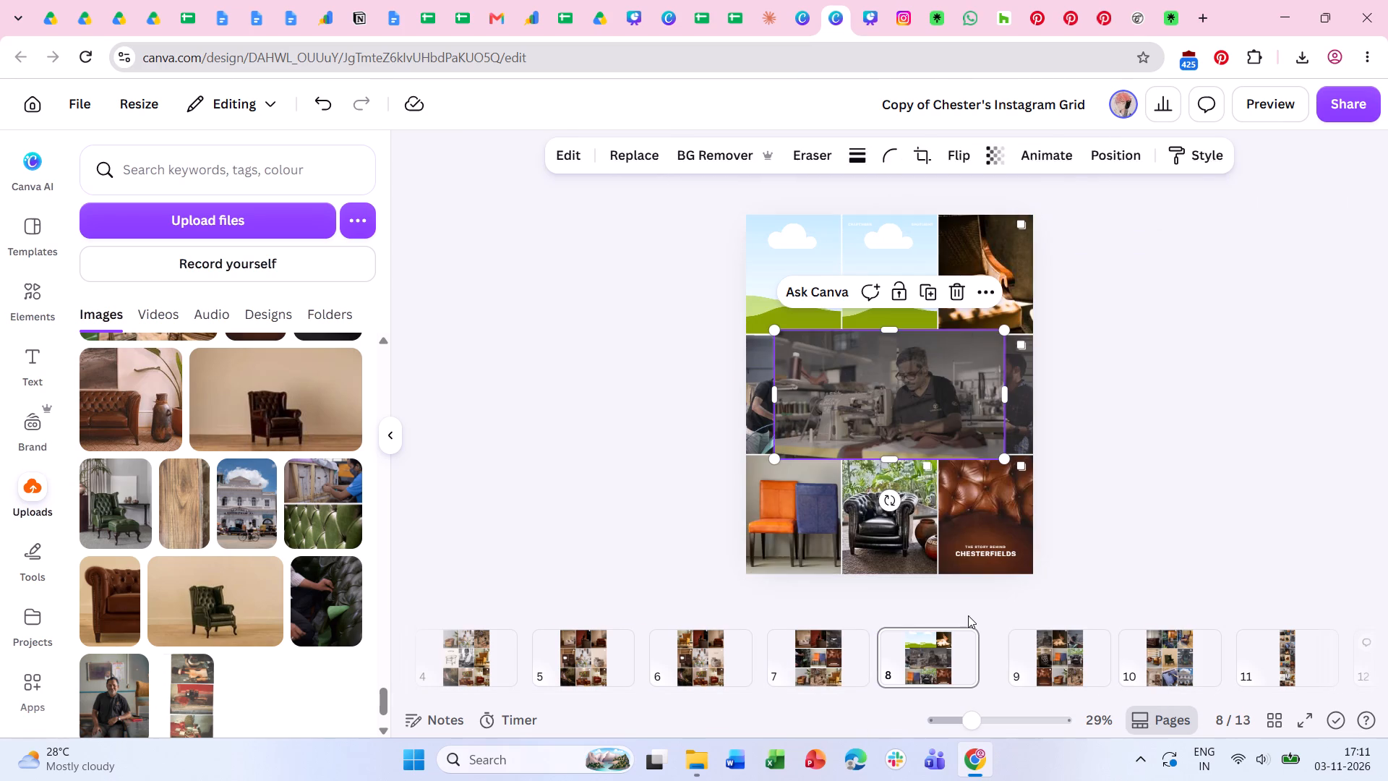
pyautogui.hotkey('ctrl', 'c')
pyautogui.hotkey('ctrl', 'z')
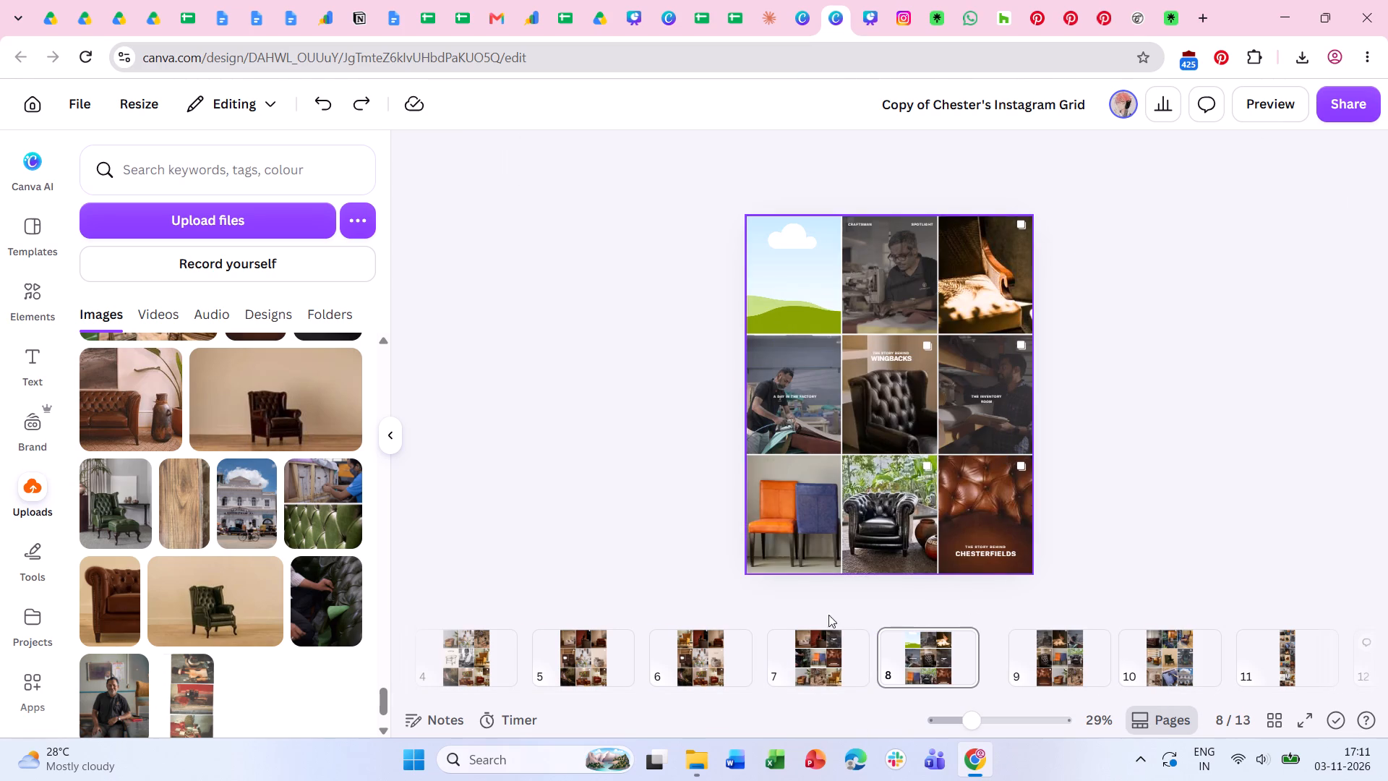
pyautogui.click(823, 676)
pyautogui.hotkey('ctrl', 'v')
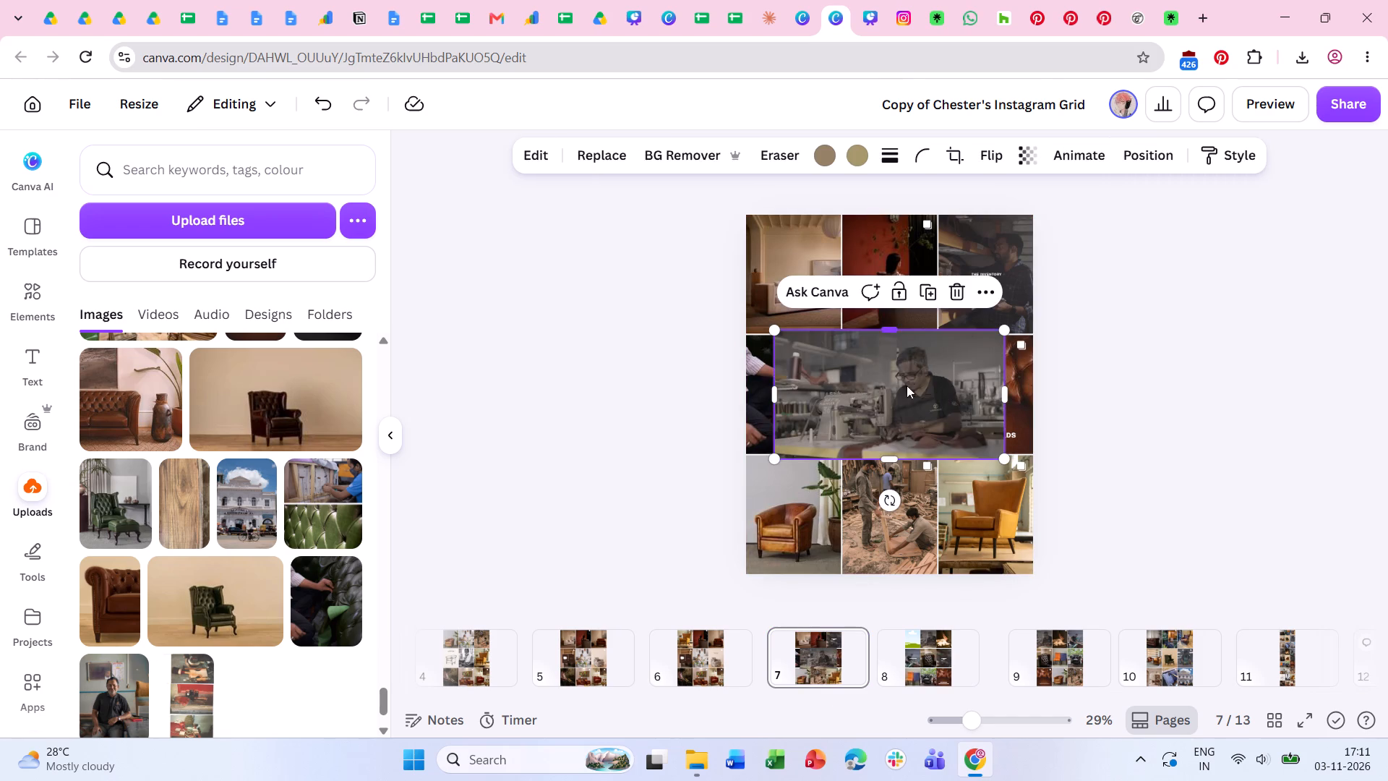
pyautogui.moveTo(907, 390); pyautogui.dragTo(898, 322)
pyautogui.click(1190, 331)
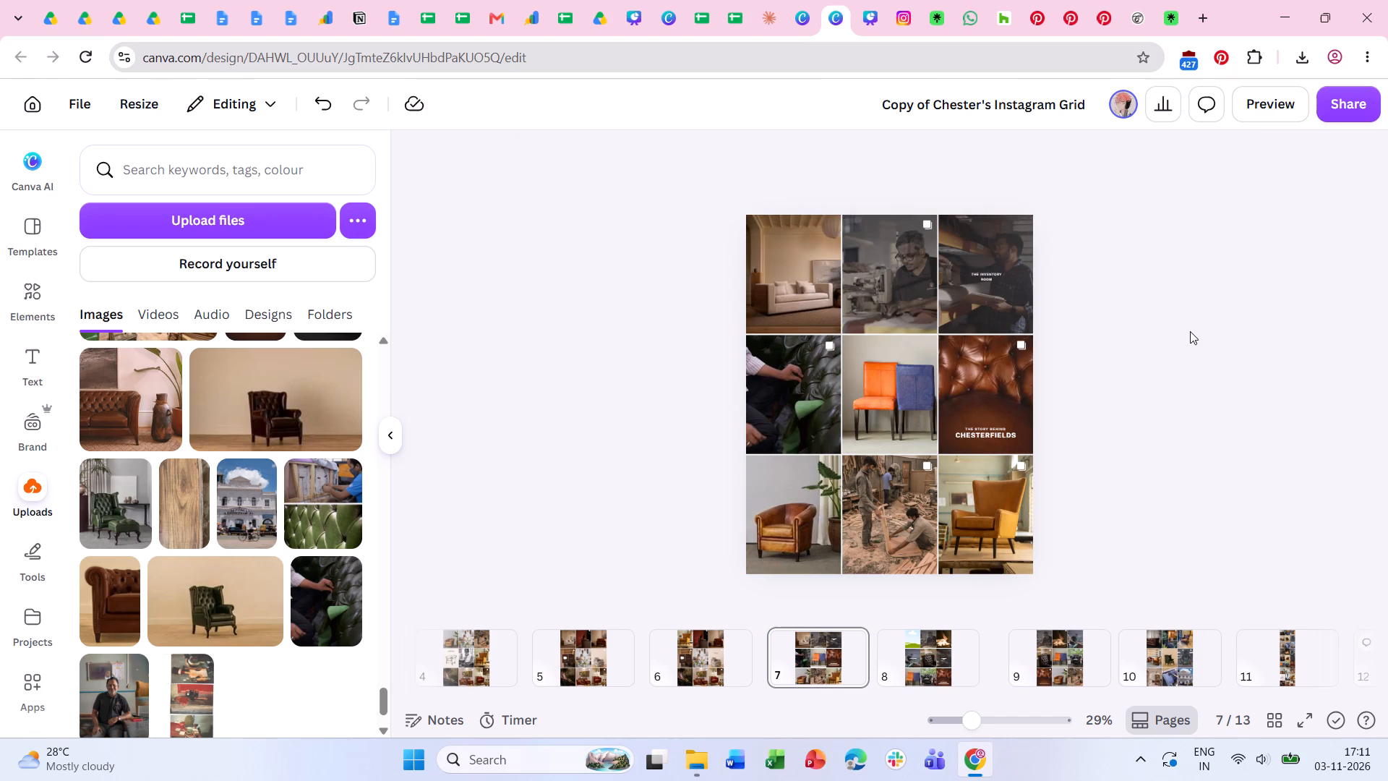
# Copy the "Craftsman" and "Spotlight" text labels from page 8 onto the craftsman photo on page 7.
pyautogui.click(961, 672)
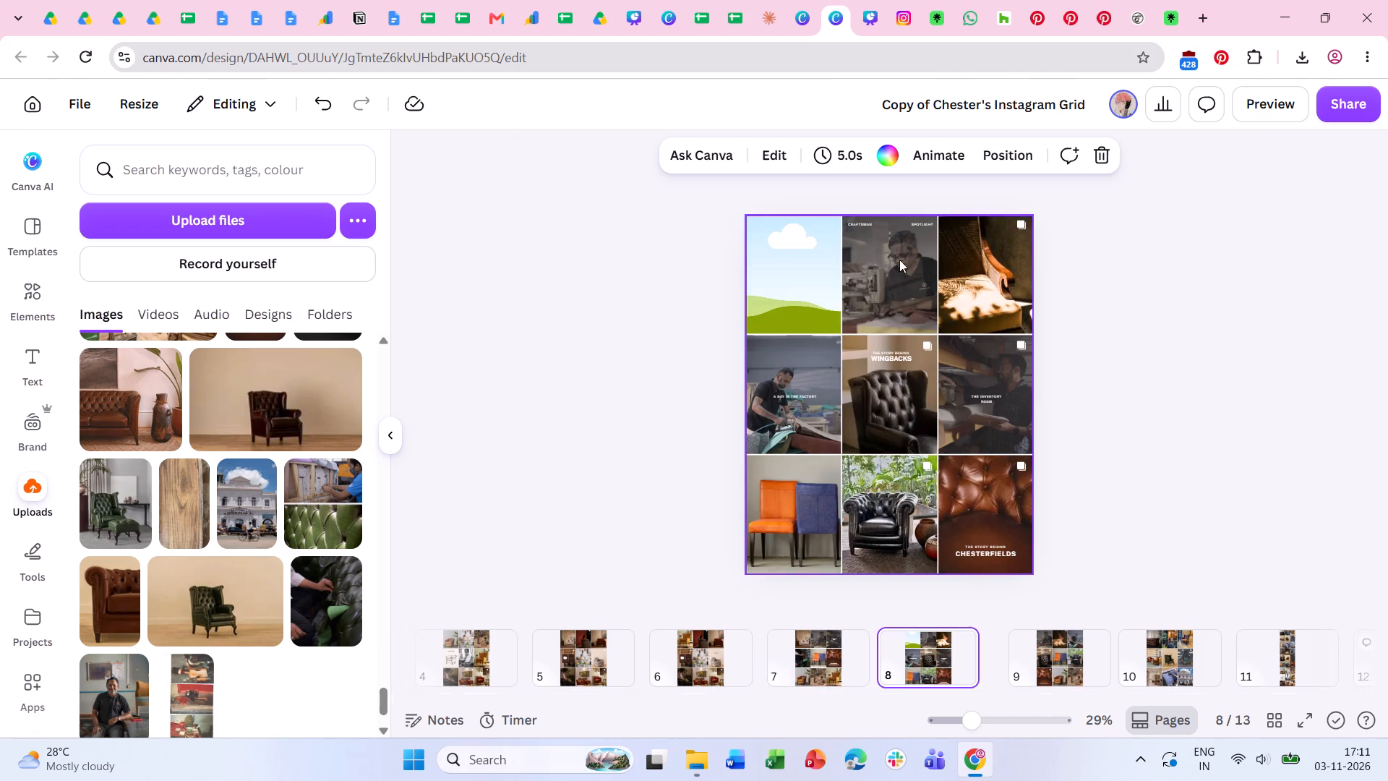
pyautogui.click(861, 225)
pyautogui.keyDown('shift'); pyautogui.click(921, 223); pyautogui.keyUp('shift')
pyautogui.hotkey('ctrl', 'c')
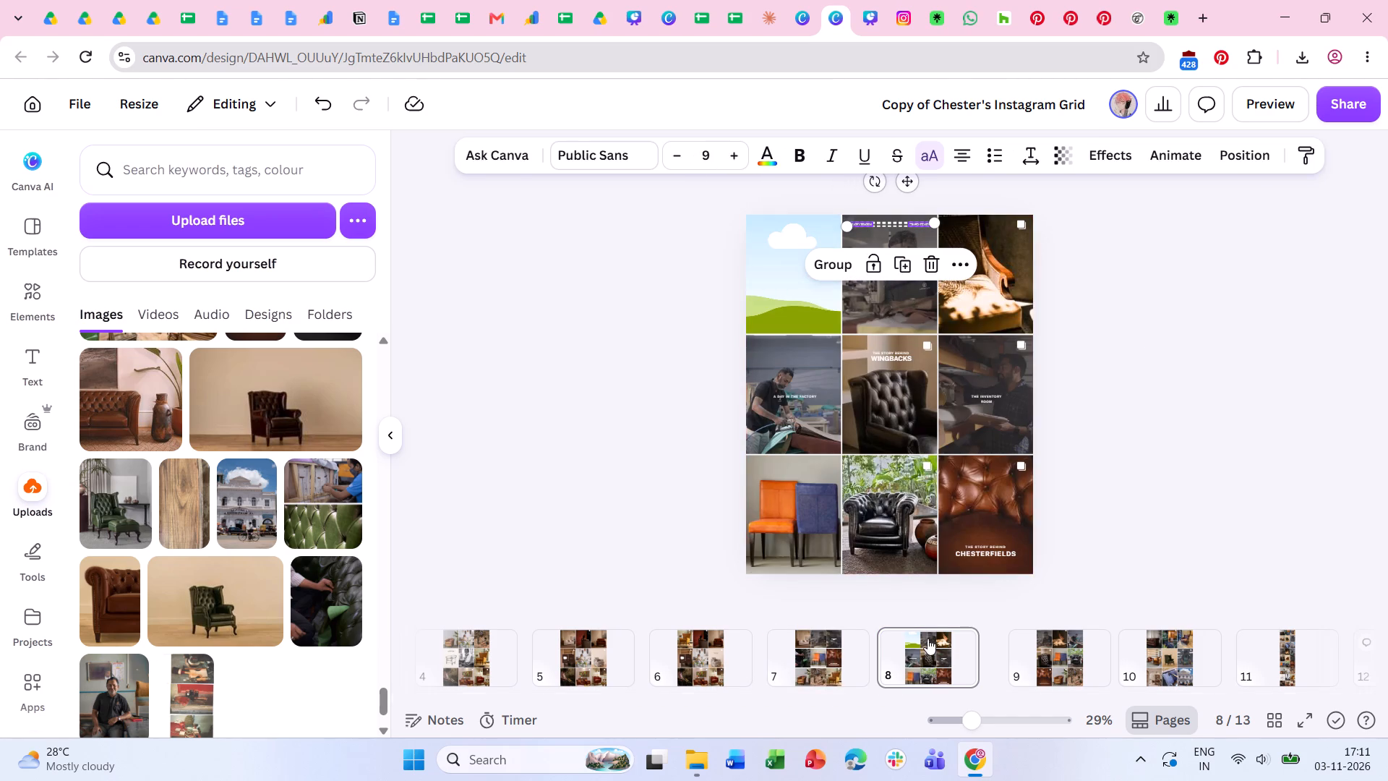
pyautogui.click(830, 652)
pyautogui.hotkey('ctrl', 'v')
pyautogui.click(1141, 344)
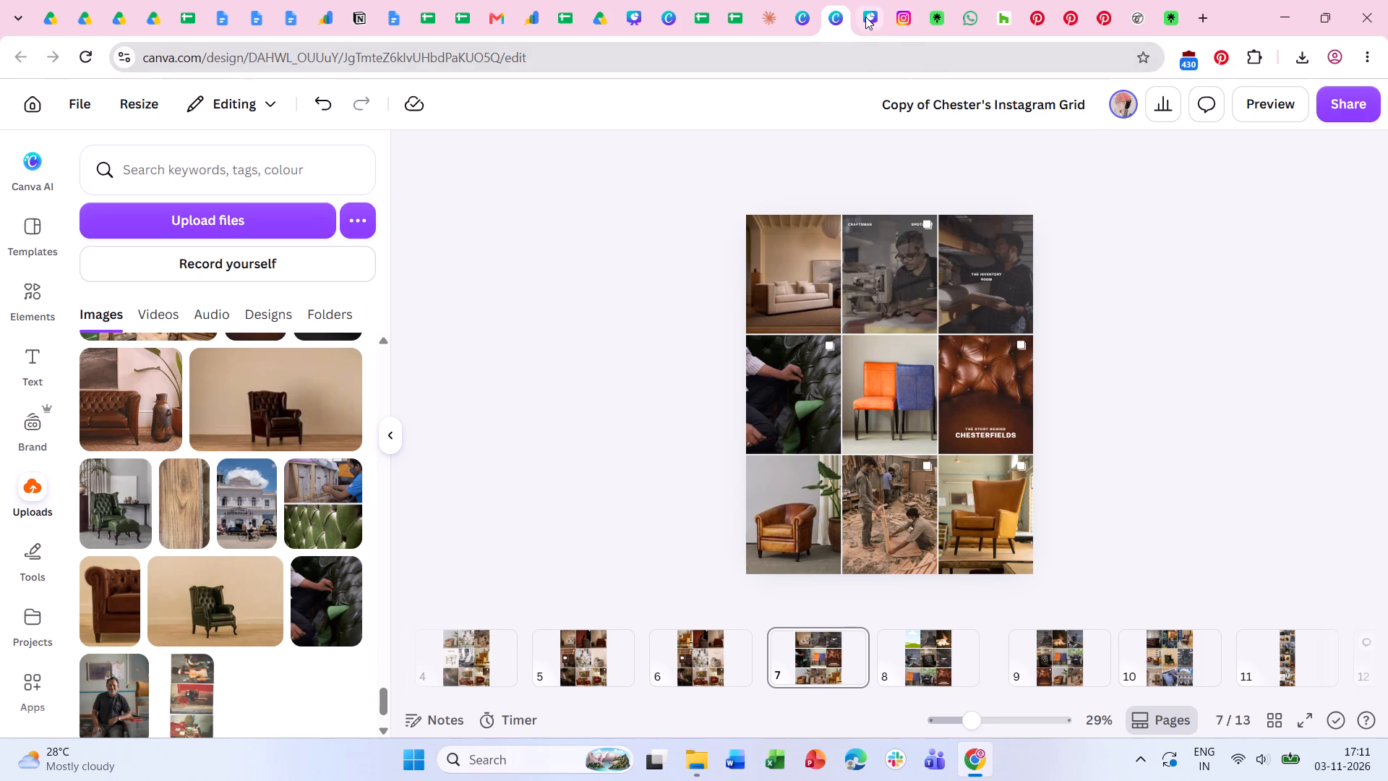
# Recheck the calendar and grid page 6, and set the brightness of page 7's top-middle craftsman photo to 30.
pyautogui.click(659, 21)
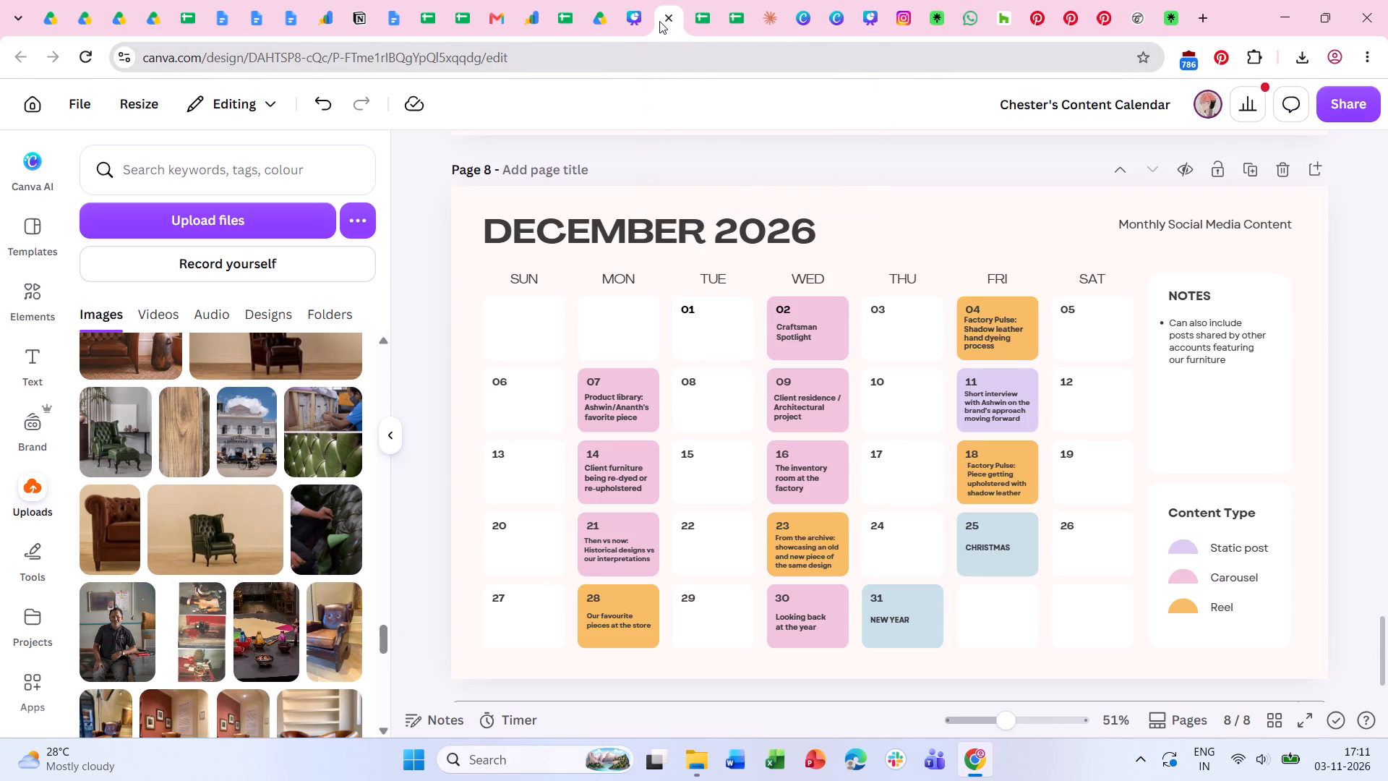
pyautogui.scroll(2, 986, 435)
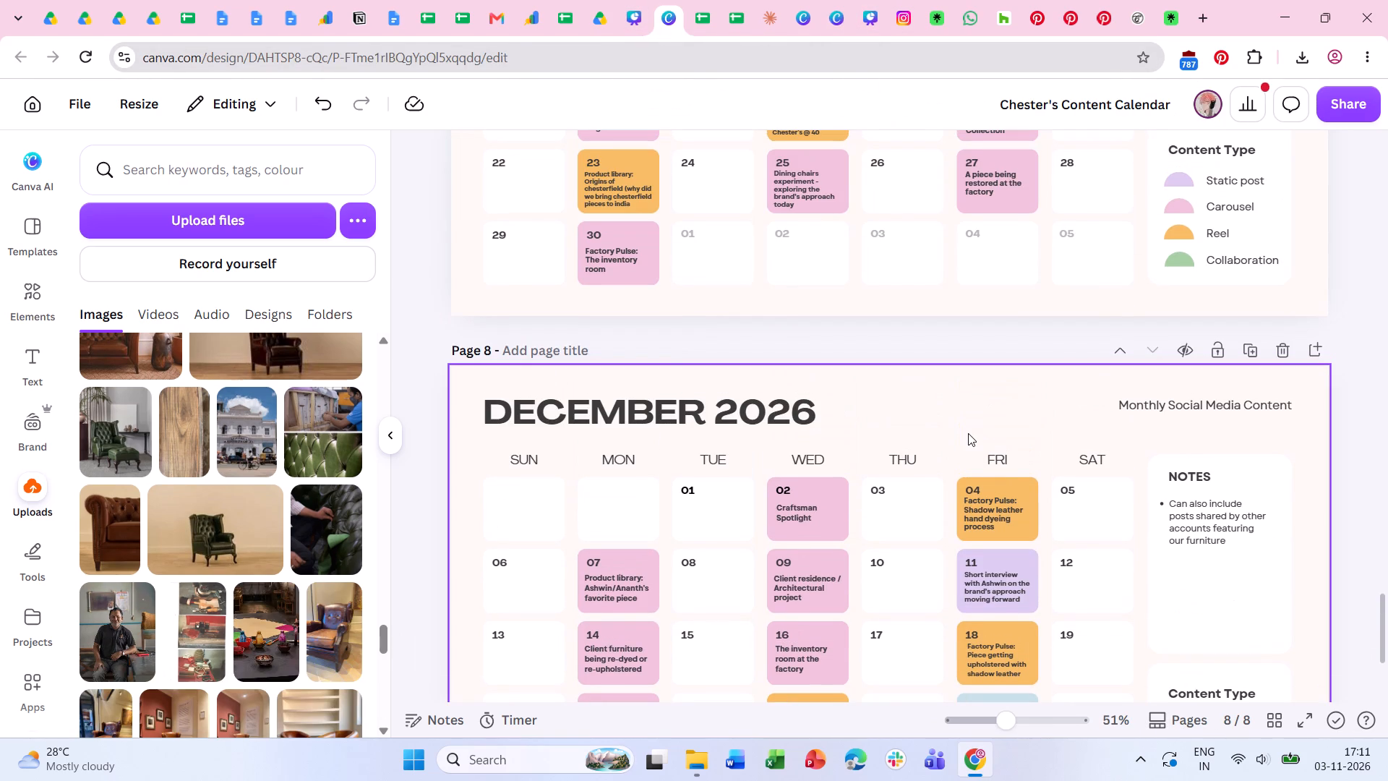
pyautogui.click(833, 21)
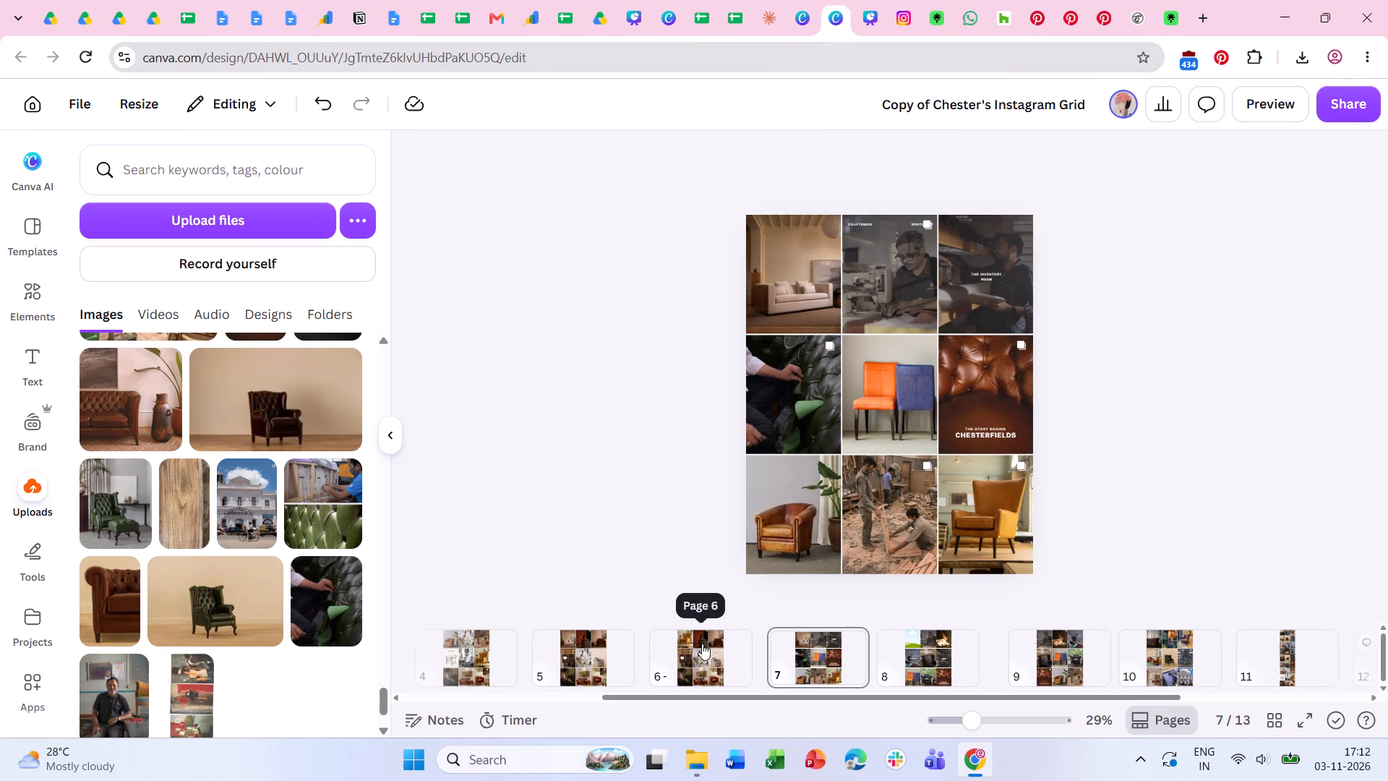
pyautogui.click(672, 658)
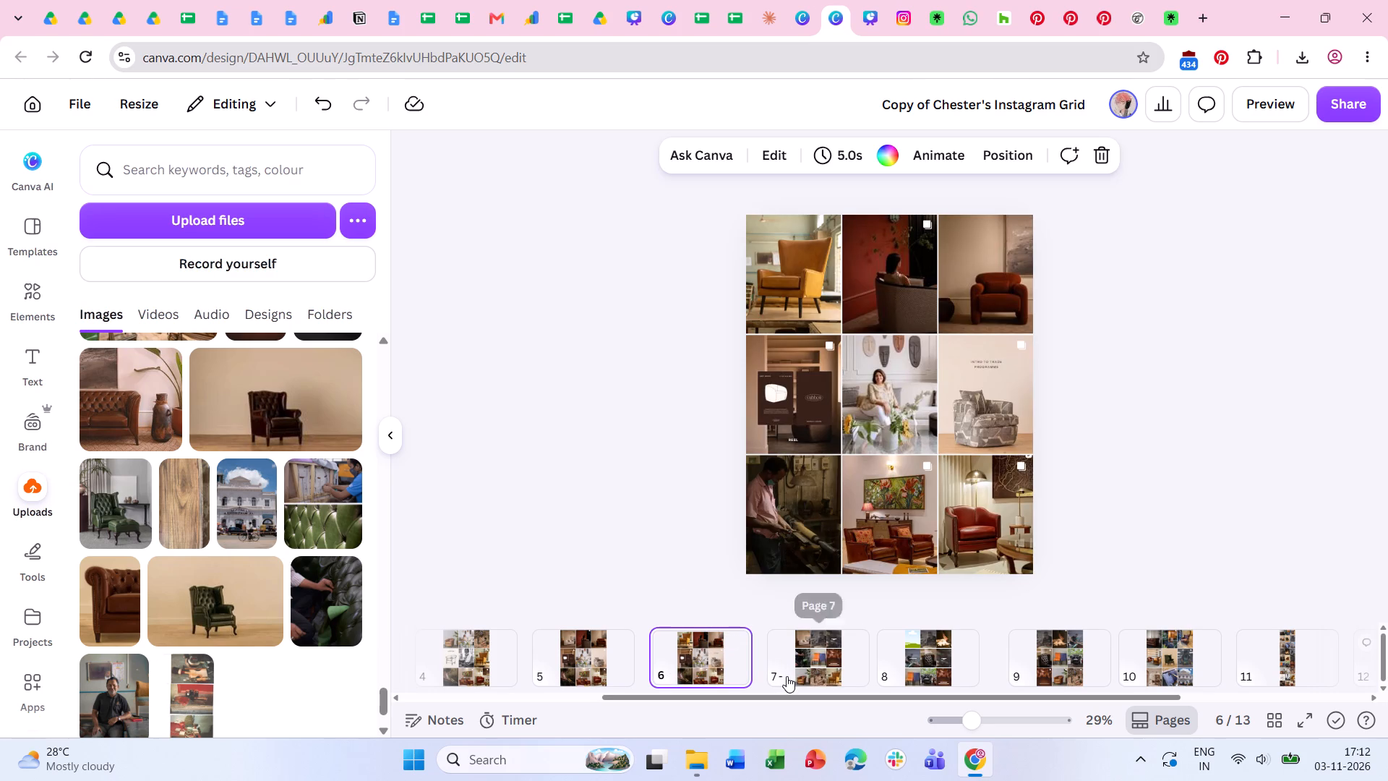
pyautogui.click(797, 678)
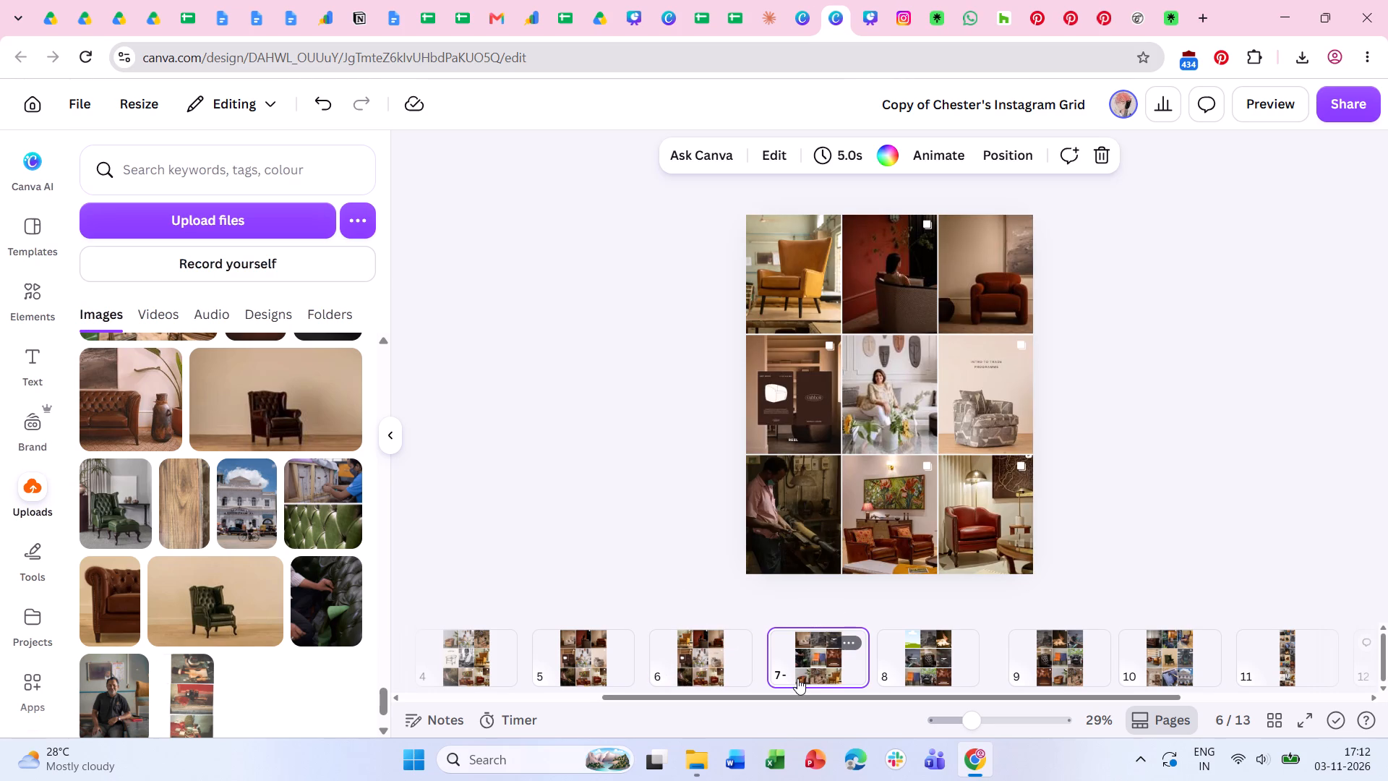
pyautogui.click(901, 281)
pyautogui.click(567, 155)
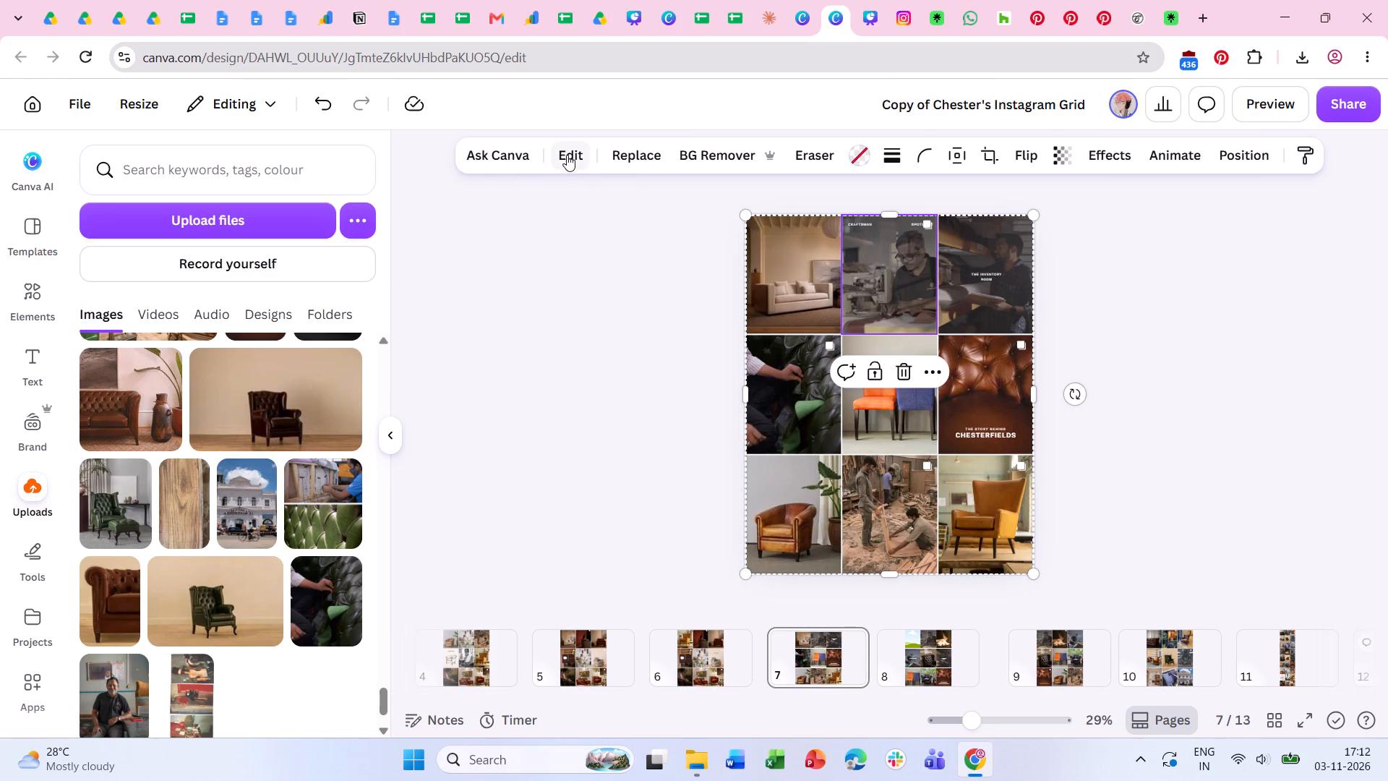
pyautogui.click(100, 333)
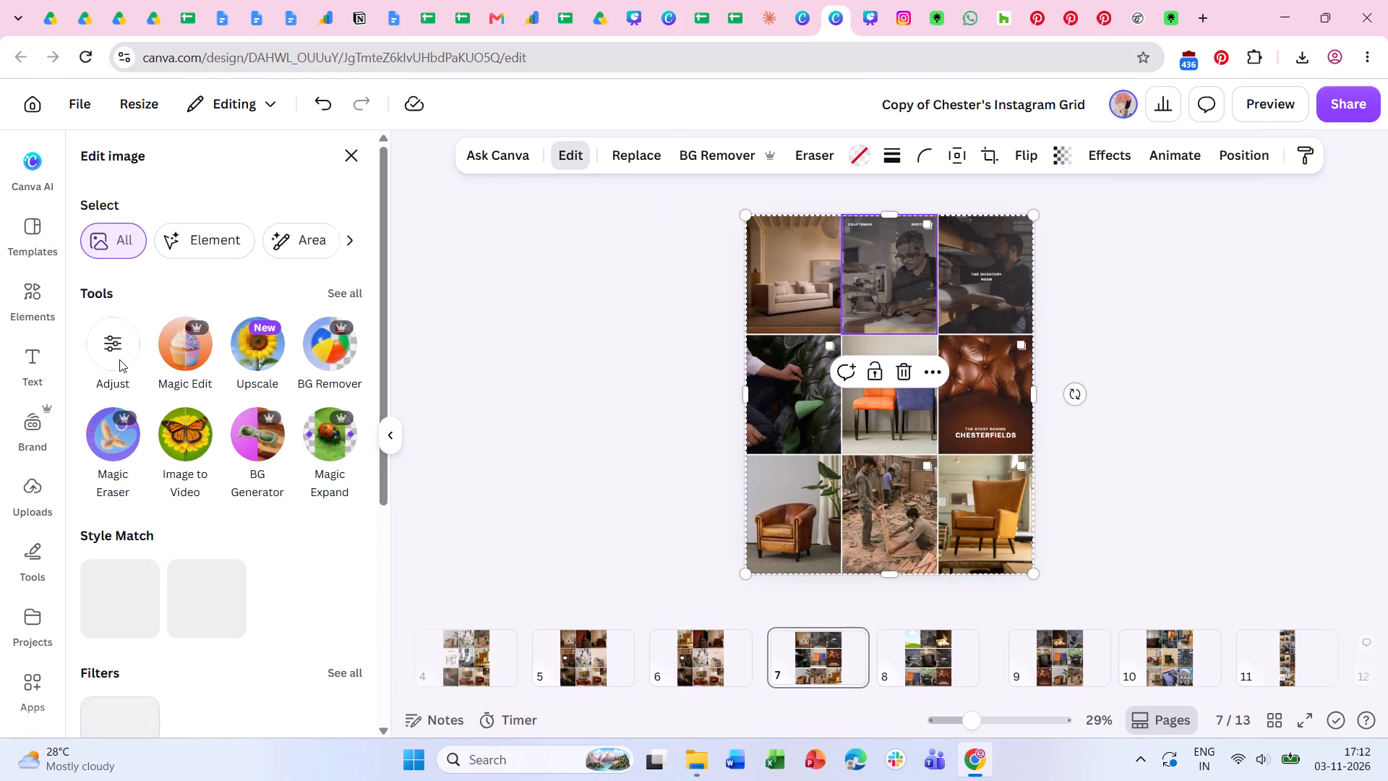
pyautogui.scroll(-1, 249, 510)
pyautogui.moveTo(203, 477); pyautogui.dragTo(229, 481)
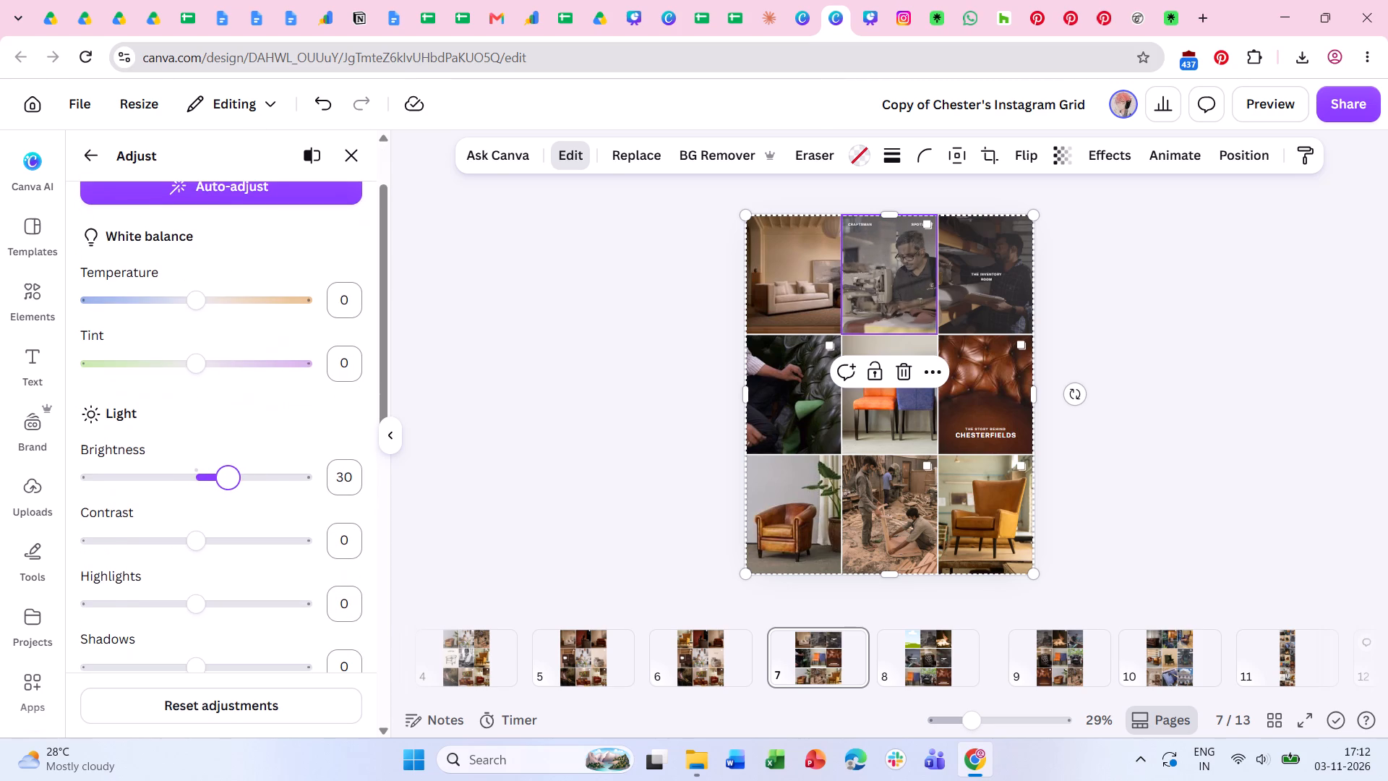
# On page 7 of Copy of Chester's Instagram Grid, set the top-middle photo to brightness 47, contrast 69, highlights 45, shadows 14 and whites 13.
pyautogui.moveTo(229, 481); pyautogui.dragTo(228, 481)
pyautogui.moveTo(192, 538); pyautogui.dragTo(271, 541)
pyautogui.moveTo(228, 482); pyautogui.dragTo(247, 487)
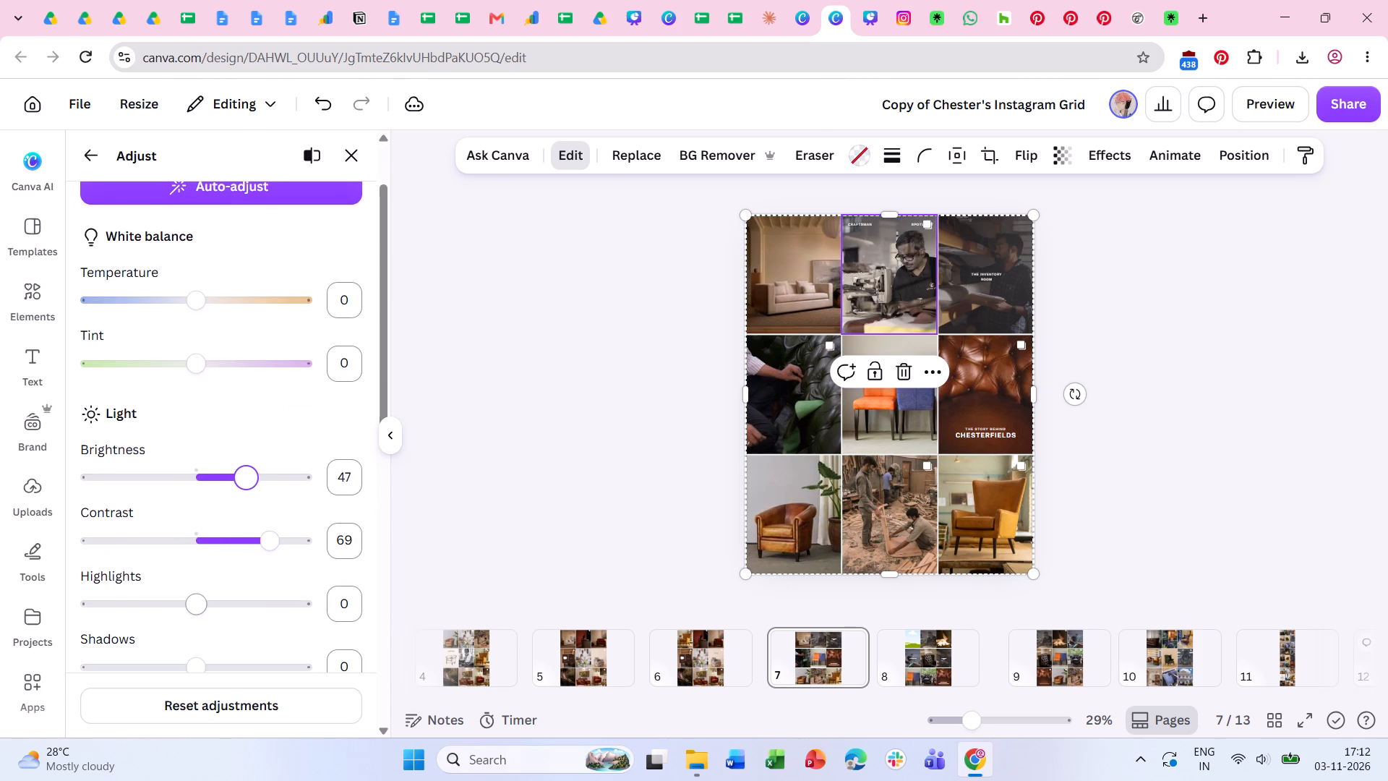
pyautogui.moveTo(194, 607); pyautogui.dragTo(245, 607)
pyautogui.scroll(-2, 239, 585)
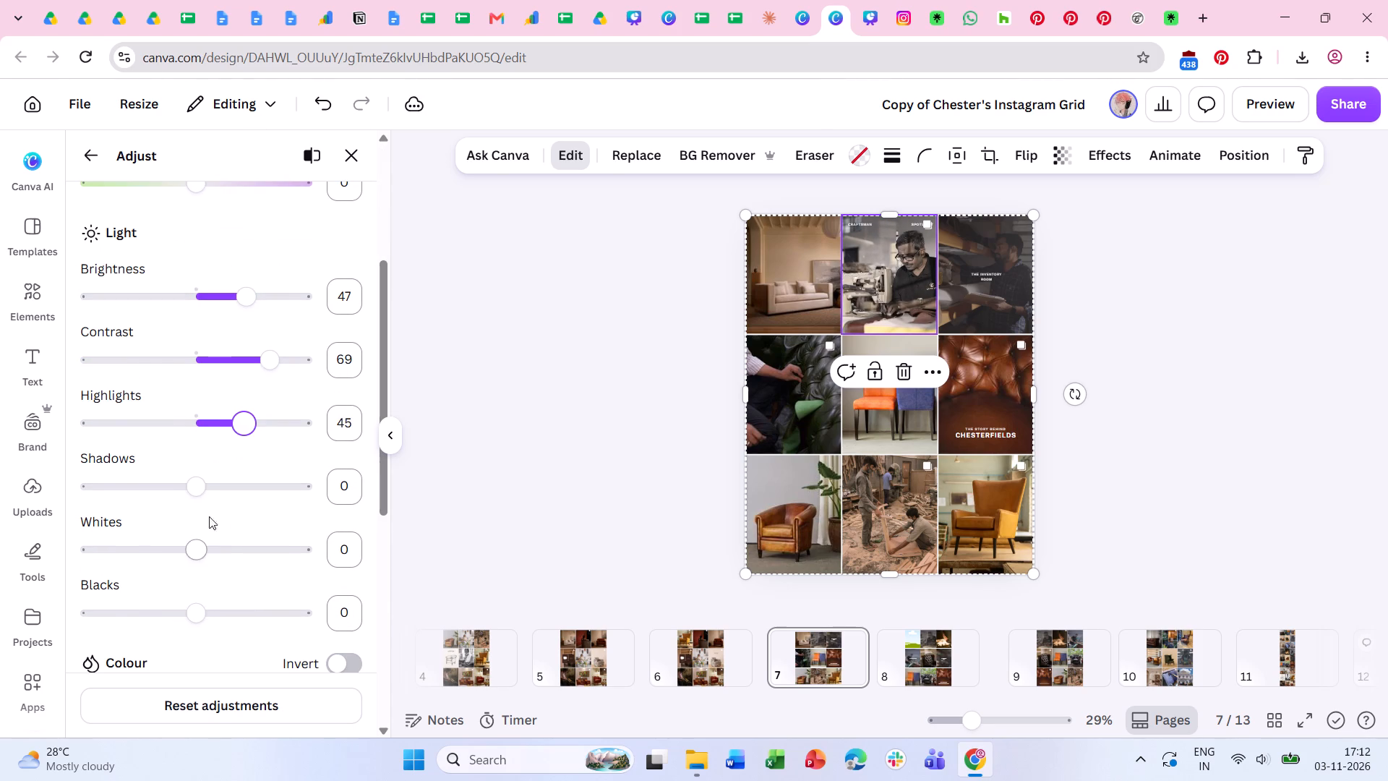
pyautogui.moveTo(199, 487); pyautogui.dragTo(222, 496)
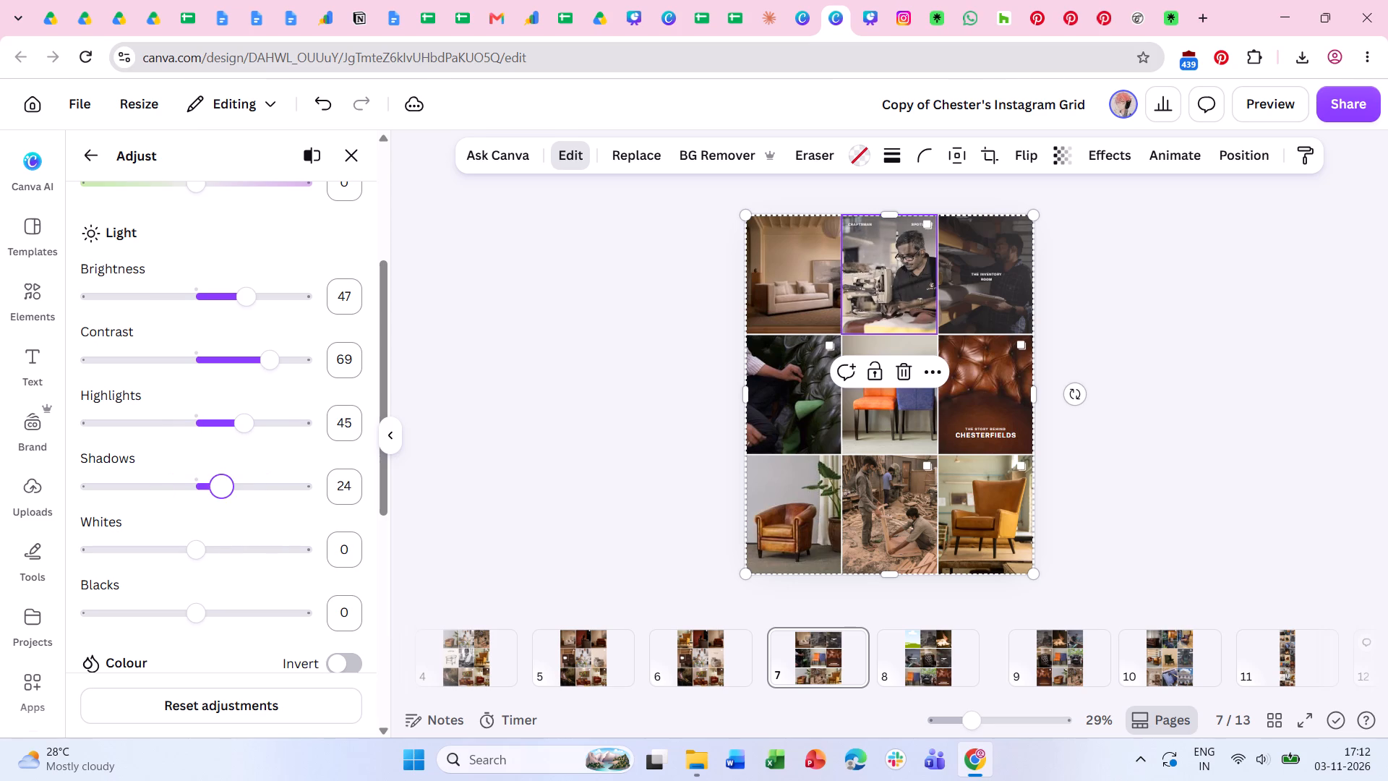
pyautogui.moveTo(222, 496); pyautogui.dragTo(212, 497)
pyautogui.moveTo(190, 551); pyautogui.dragTo(217, 549)
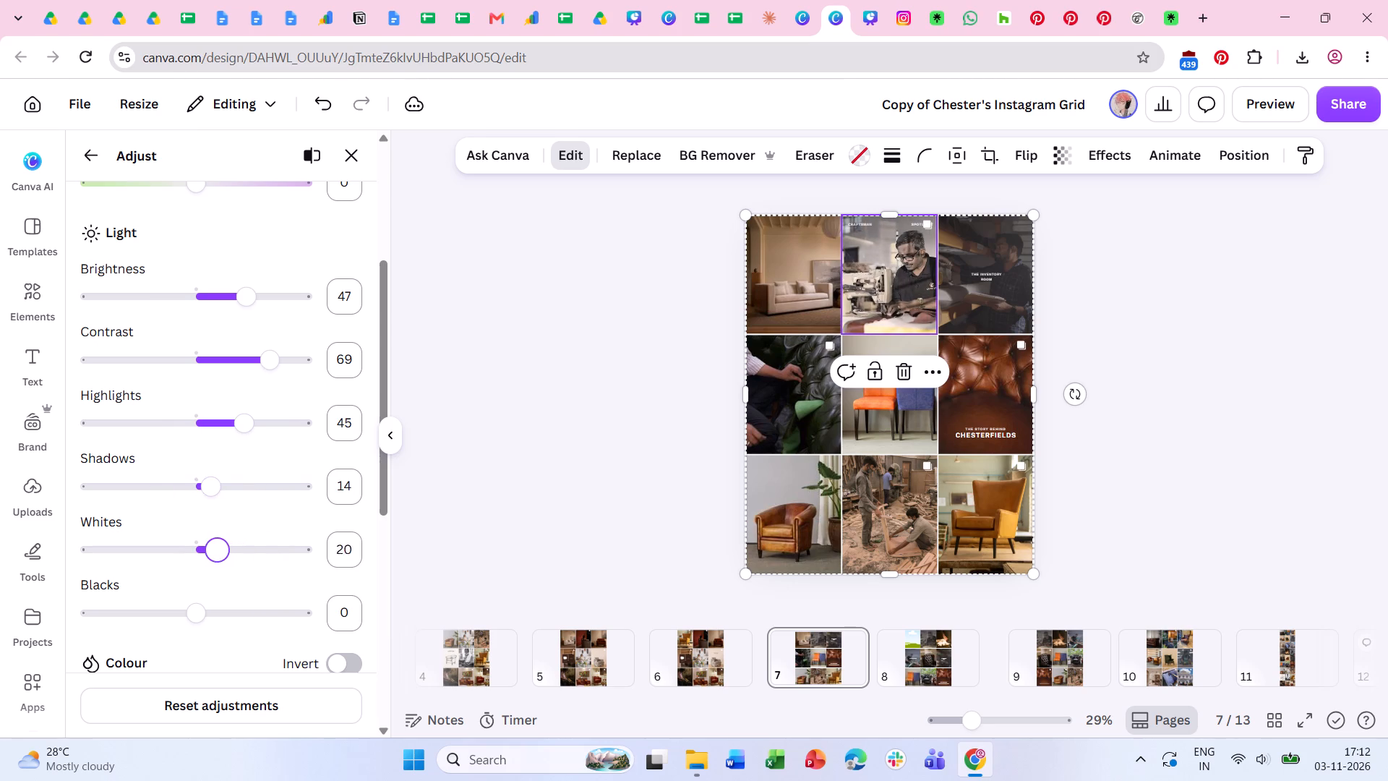
pyautogui.moveTo(217, 549); pyautogui.dragTo(210, 550)
# Set the top-middle sewing photo's vibrance to 40 and raise its saturation slightly.
pyautogui.scroll(-2, 219, 598)
pyautogui.moveTo(194, 549); pyautogui.dragTo(333, 542)
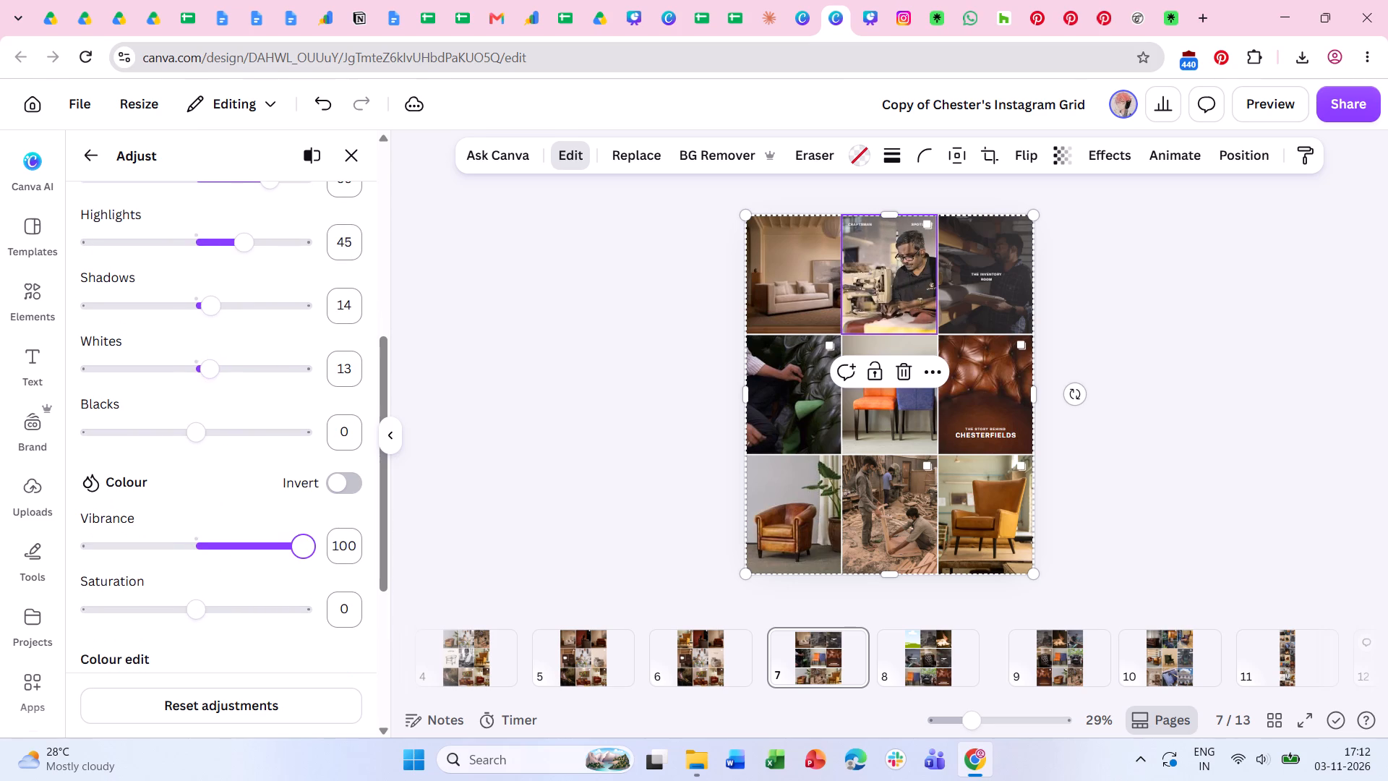
pyautogui.moveTo(333, 542); pyautogui.dragTo(239, 550)
pyautogui.moveTo(198, 607); pyautogui.dragTo(321, 605)
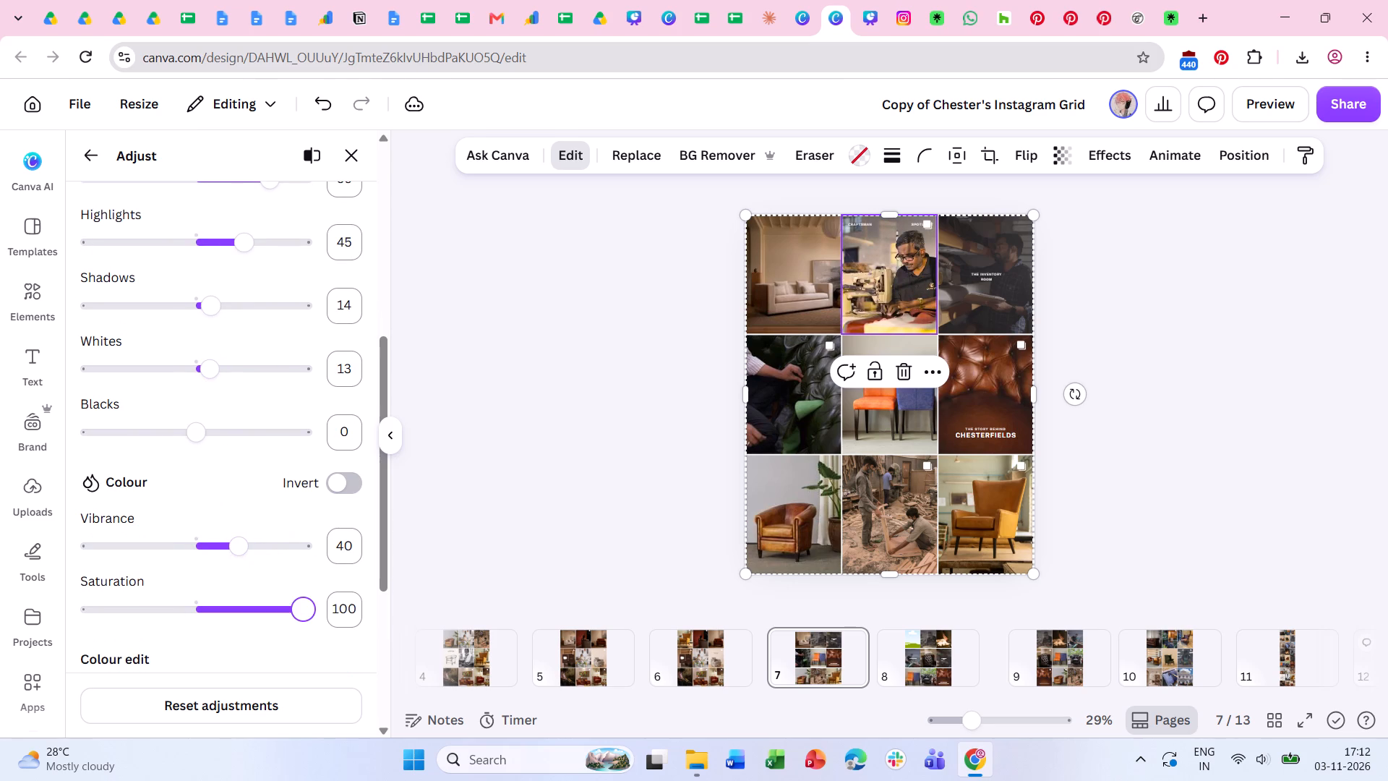
pyautogui.moveTo(321, 605); pyautogui.dragTo(210, 608)
pyautogui.doubleClick(565, 411)
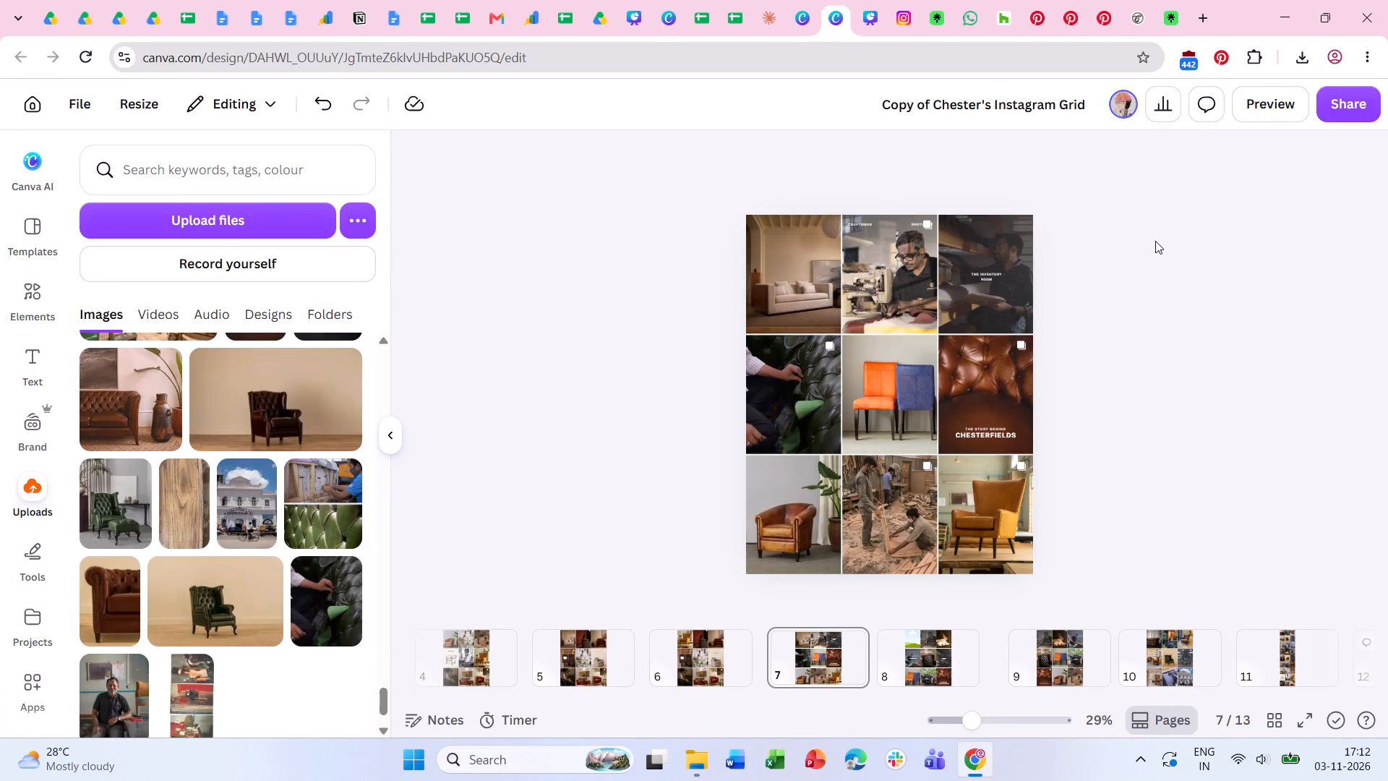
# Lighten the grid's top-right "The Inventory Room" photo with brightness 32 and contrast 35, and raise its highlights and whites.
pyautogui.click(1026, 242)
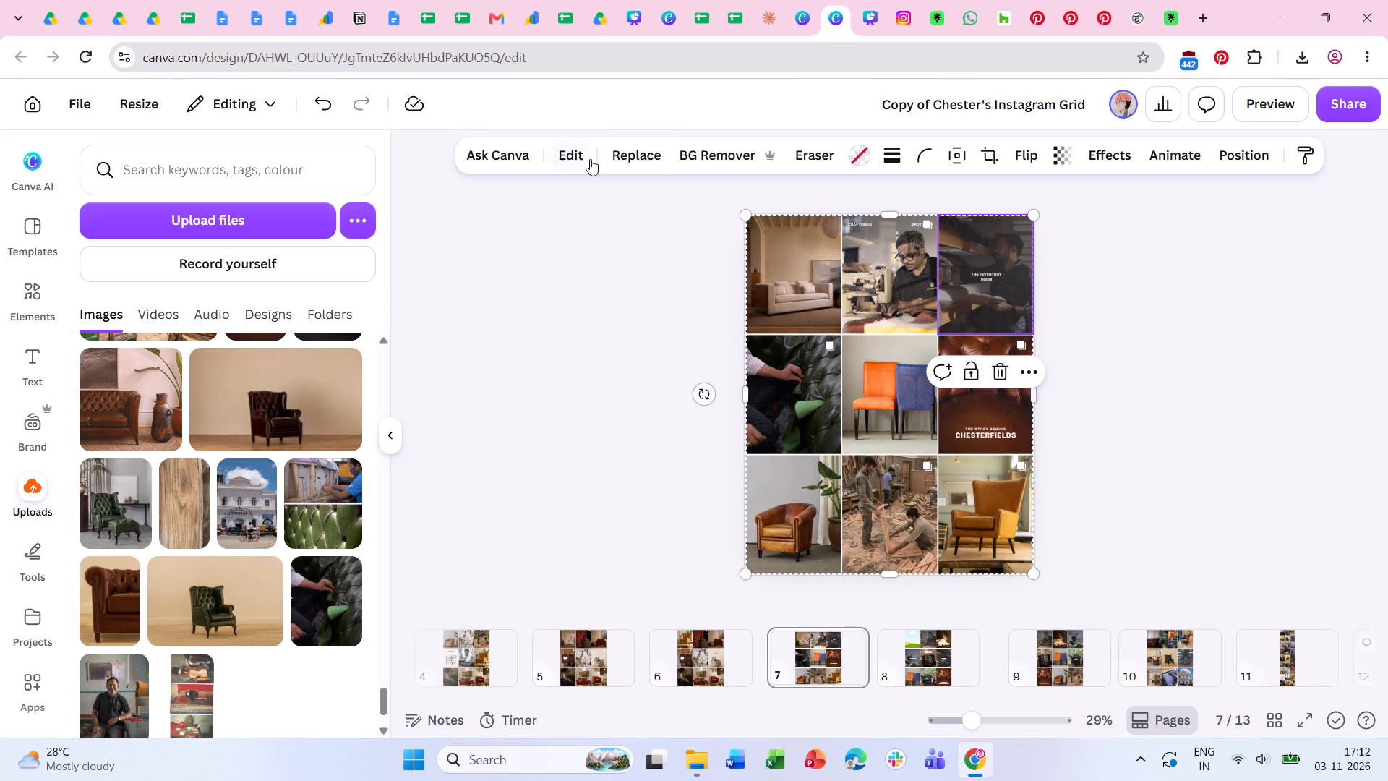
pyautogui.click(590, 159)
pyautogui.click(137, 352)
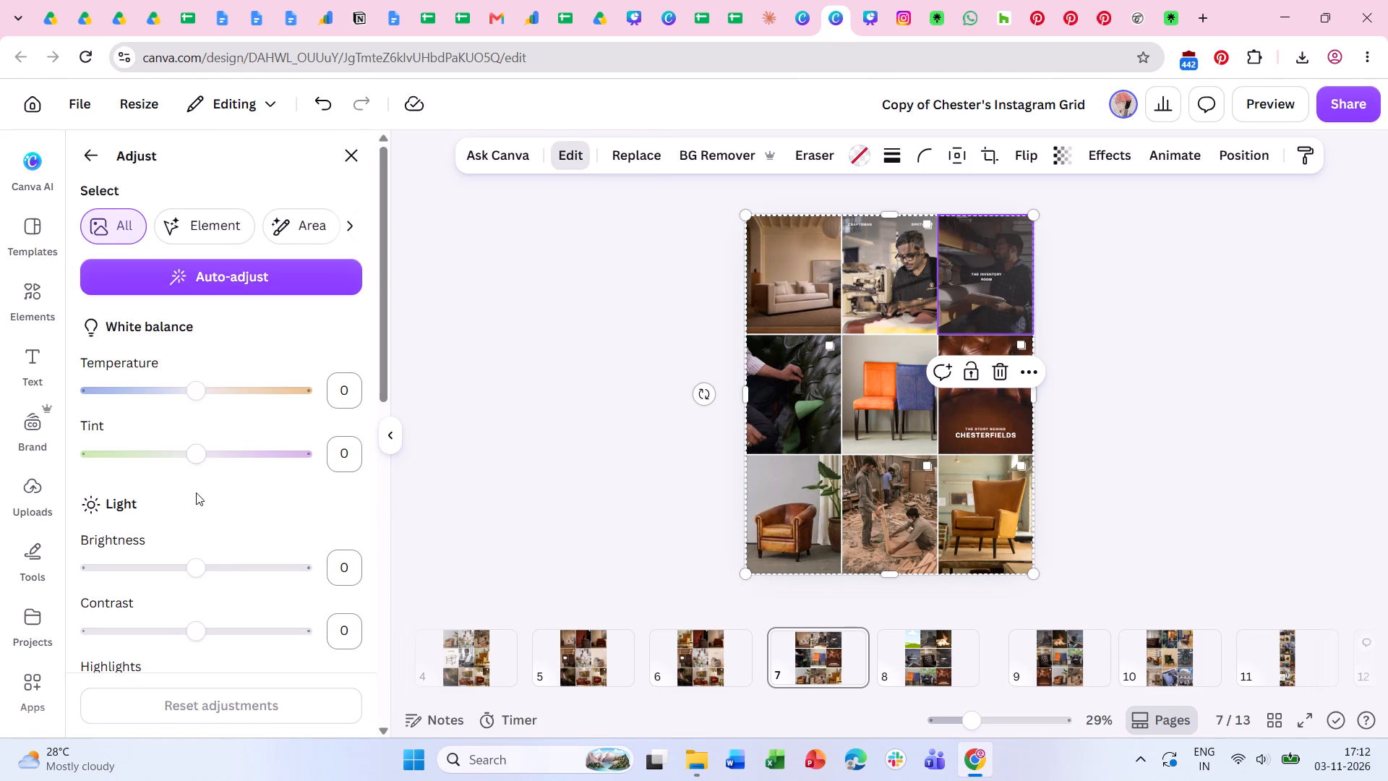
pyautogui.moveTo(204, 561); pyautogui.dragTo(231, 561)
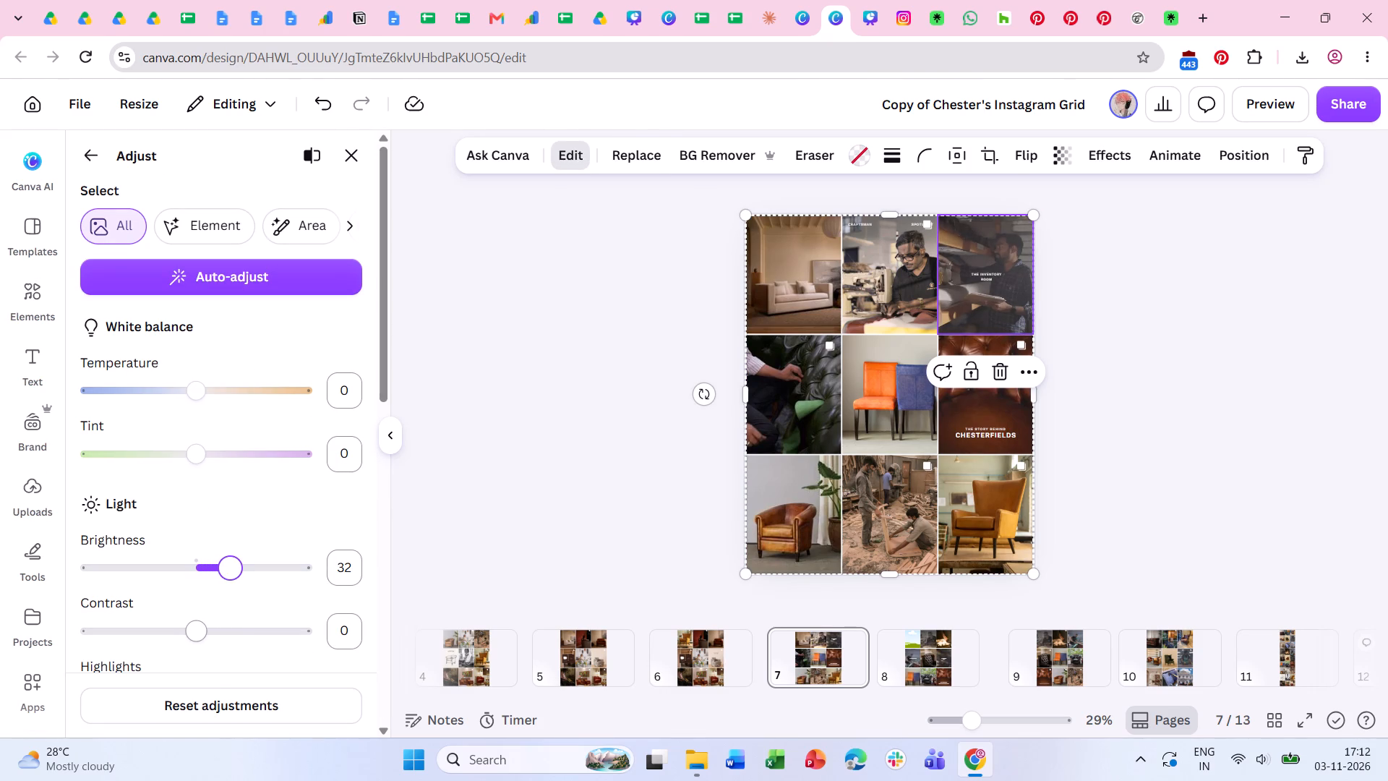
pyautogui.moveTo(207, 630); pyautogui.dragTo(234, 630)
pyautogui.scroll(-2, 245, 595)
pyautogui.moveTo(195, 519); pyautogui.dragTo(211, 519)
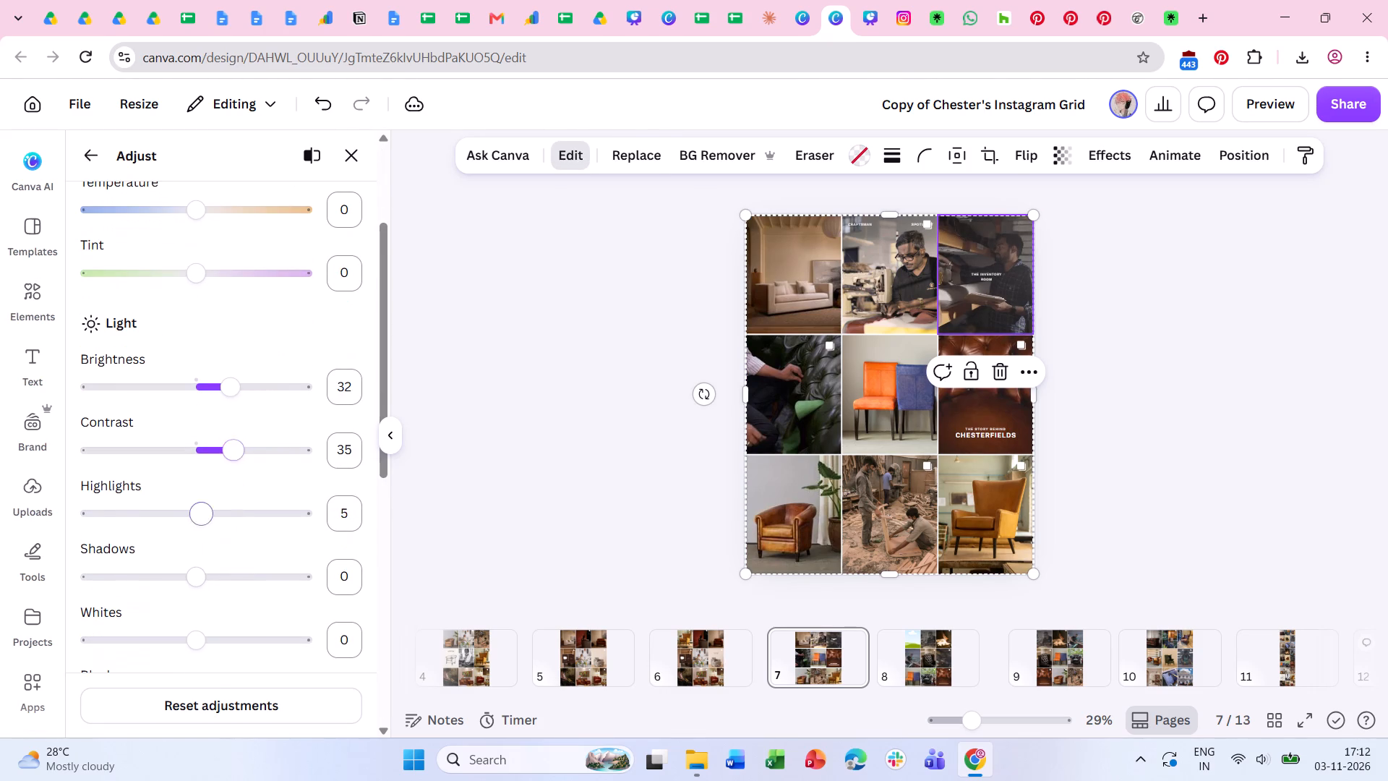
pyautogui.moveTo(211, 519); pyautogui.dragTo(230, 519)
pyautogui.moveTo(202, 646); pyautogui.dragTo(230, 649)
# Moderately raise the vibrance and slightly raise the saturation of the "The Inventory Room" photo.
pyautogui.scroll(-3, 251, 584)
pyautogui.moveTo(194, 554); pyautogui.dragTo(234, 552)
pyautogui.moveTo(197, 607); pyautogui.dragTo(217, 607)
pyautogui.doubleClick(1108, 367)
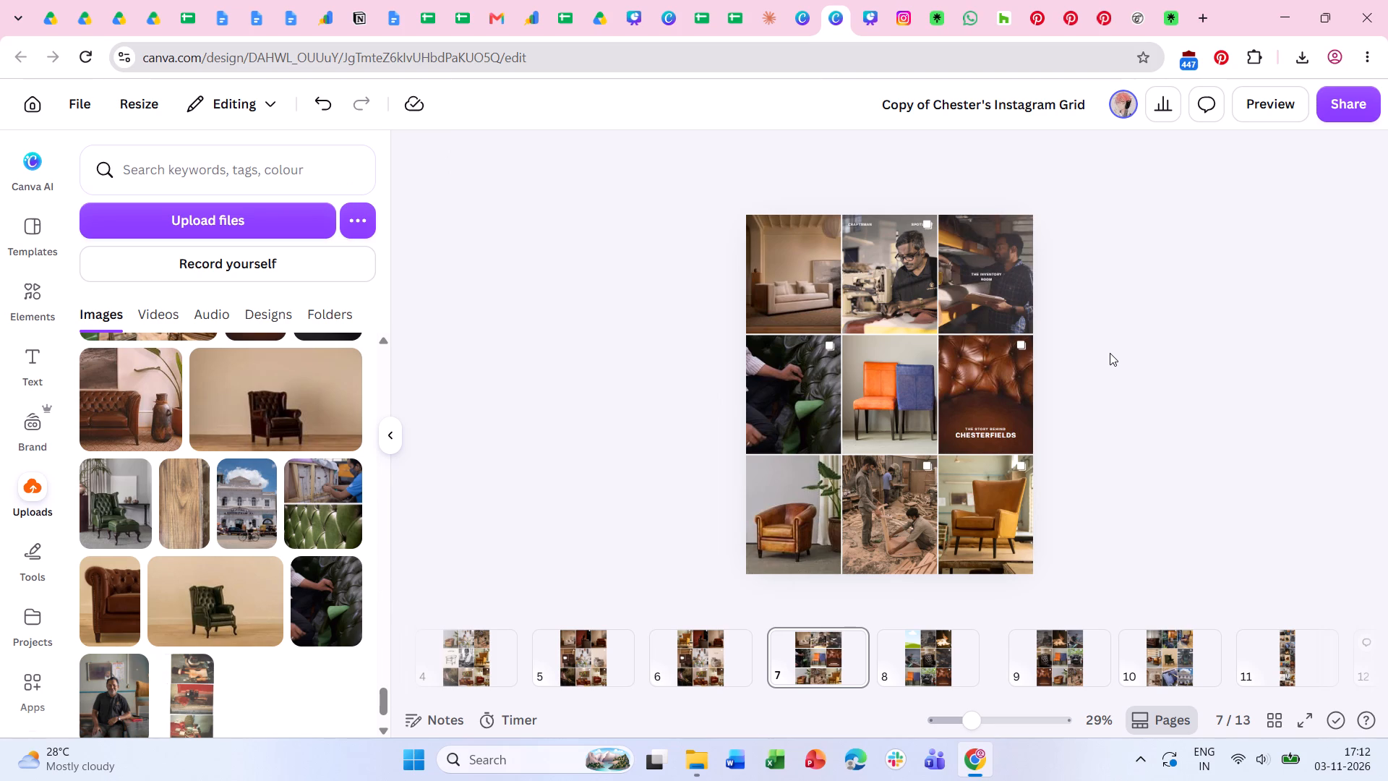
# On page 10, detach and copy the grid's middle-right photo of the craftsman in the green apron, and undo the detachment.
pyautogui.click(661, 27)
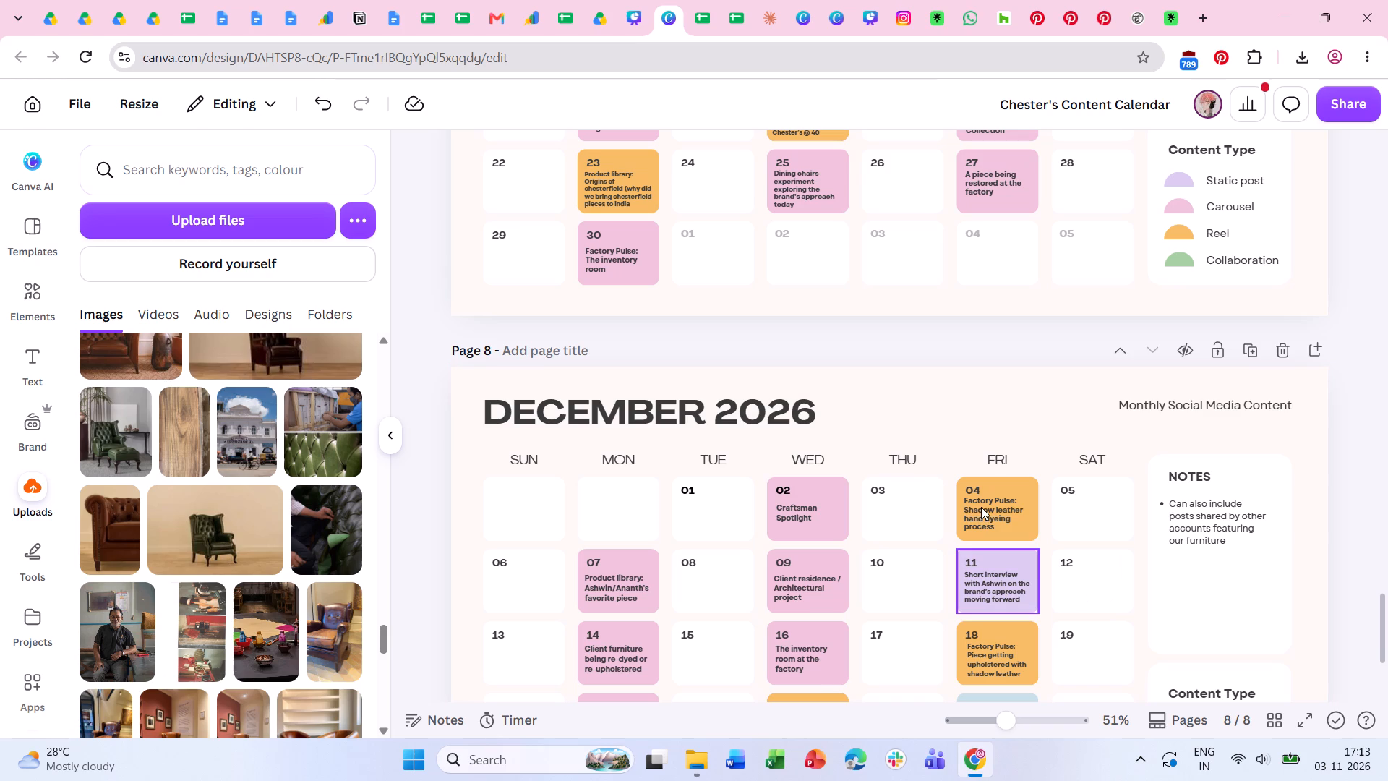
pyautogui.click(826, 22)
pyautogui.click(933, 660)
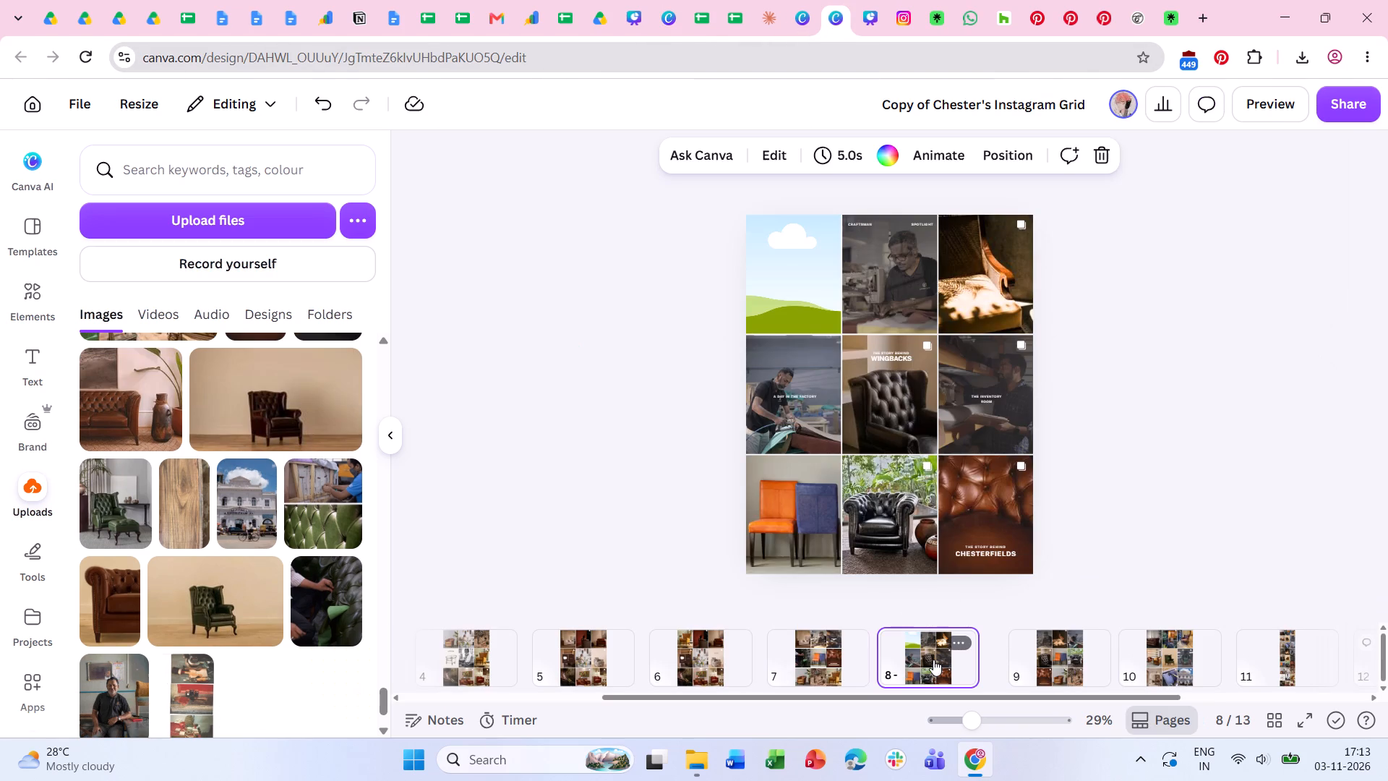
pyautogui.click(1046, 656)
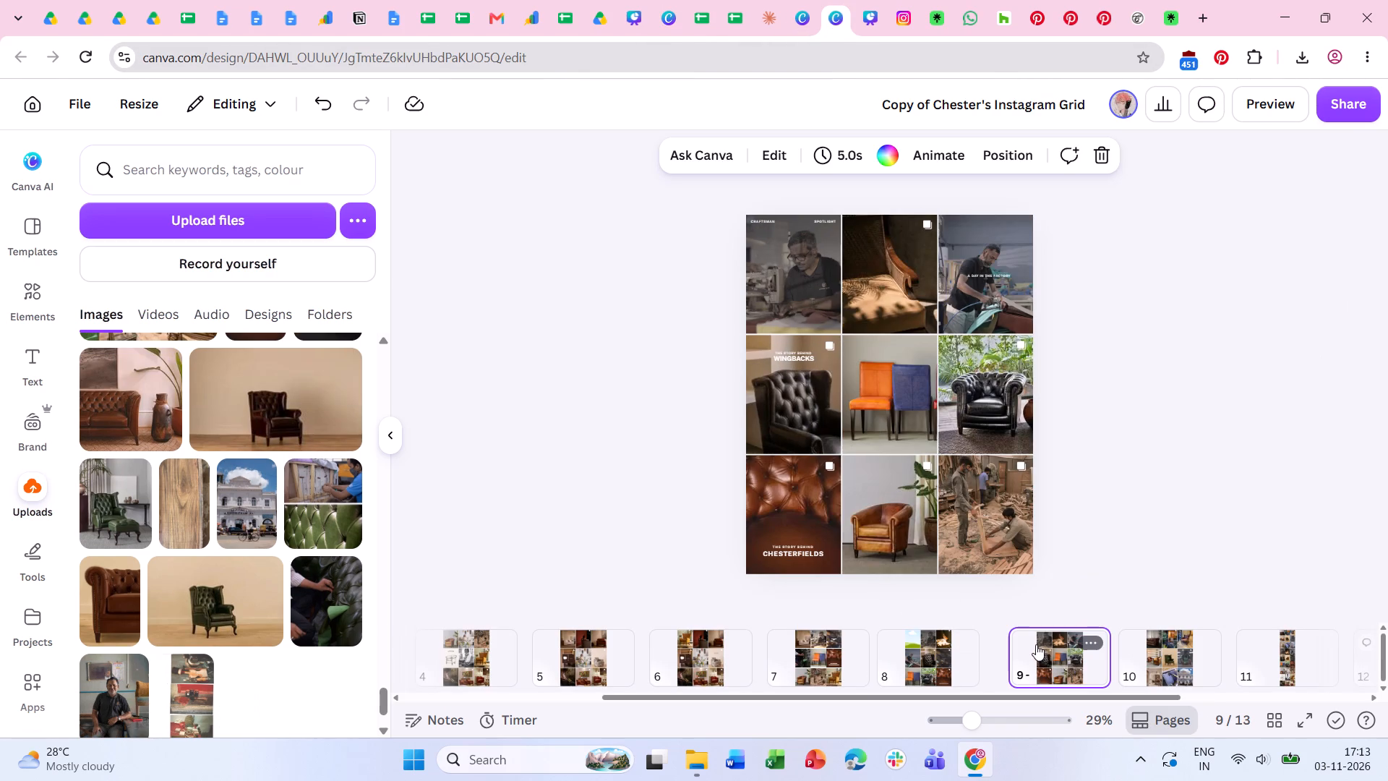
pyautogui.click(1157, 665)
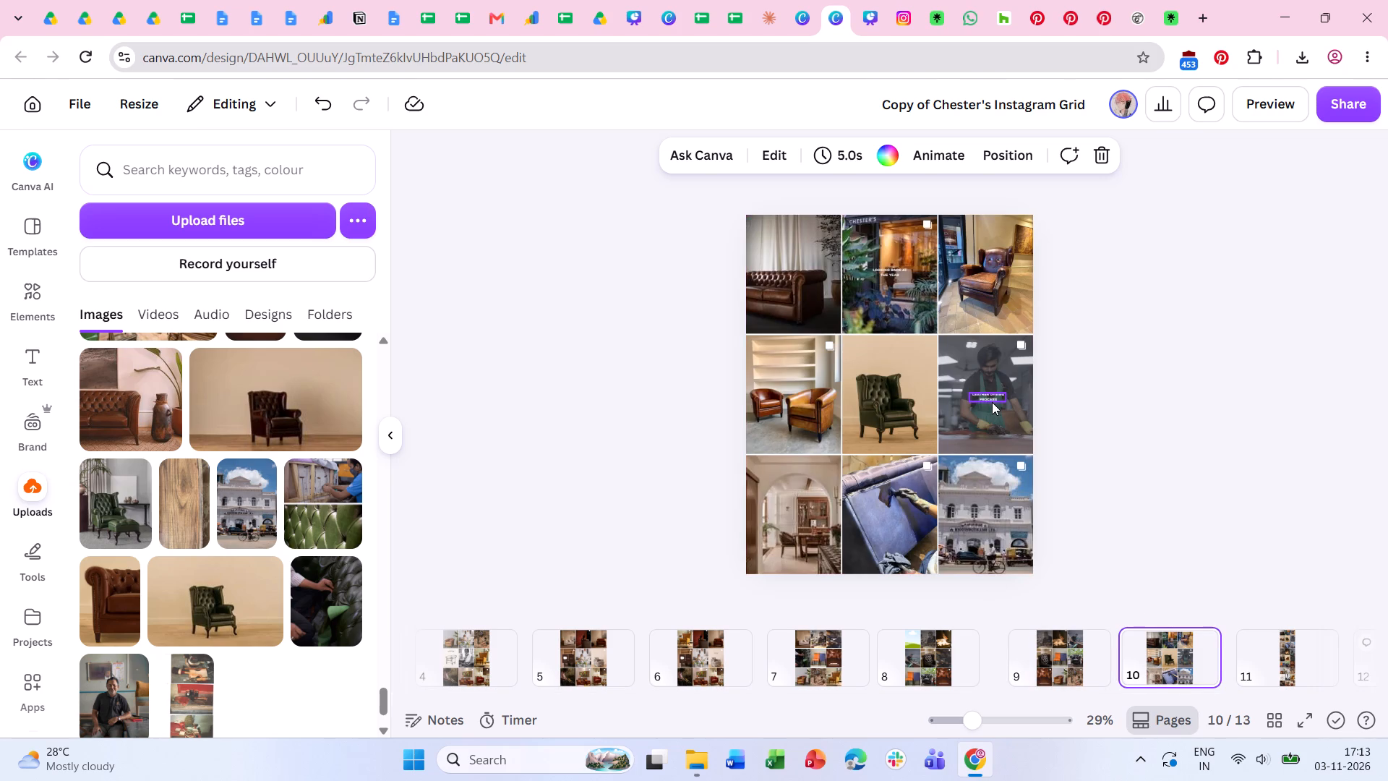
pyautogui.click(992, 399)
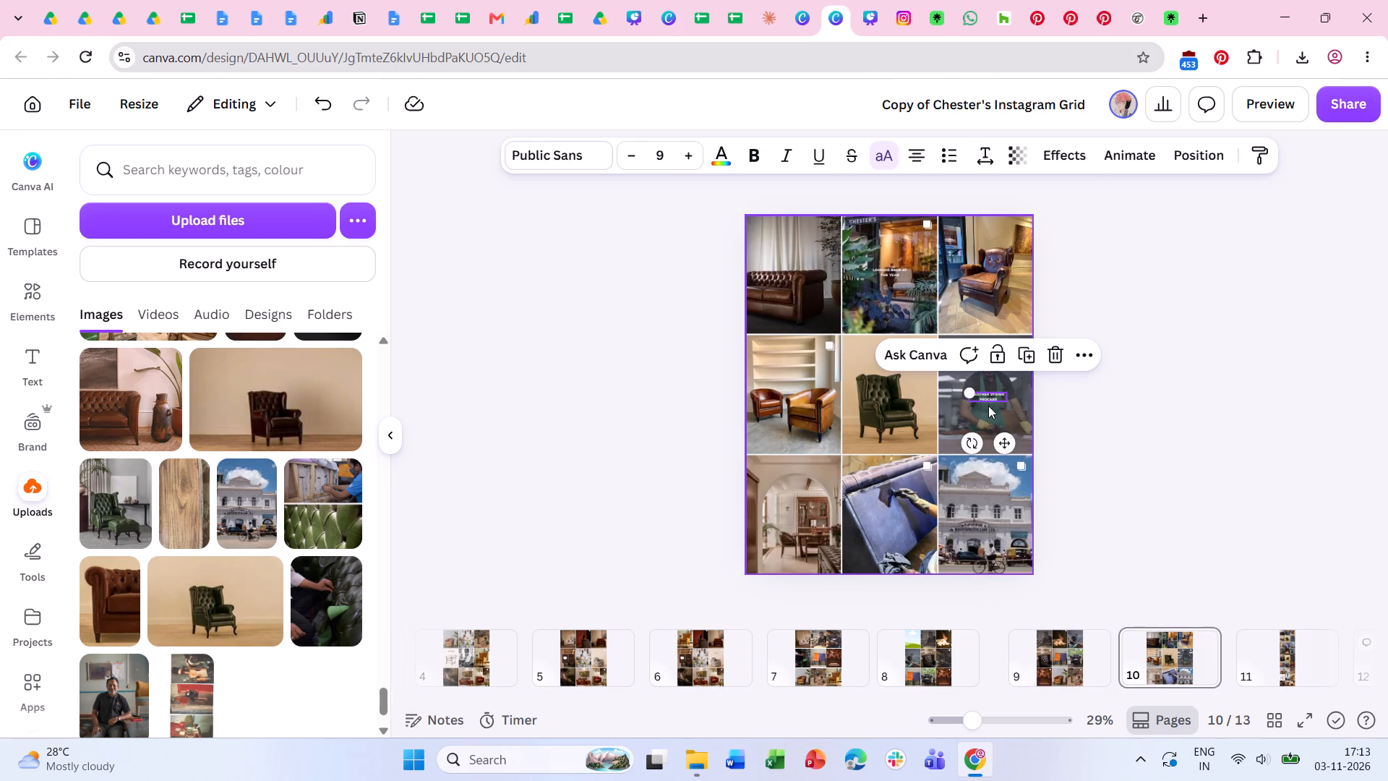
pyautogui.click(989, 425)
pyautogui.rightClick(989, 425)
pyautogui.click(1060, 612)
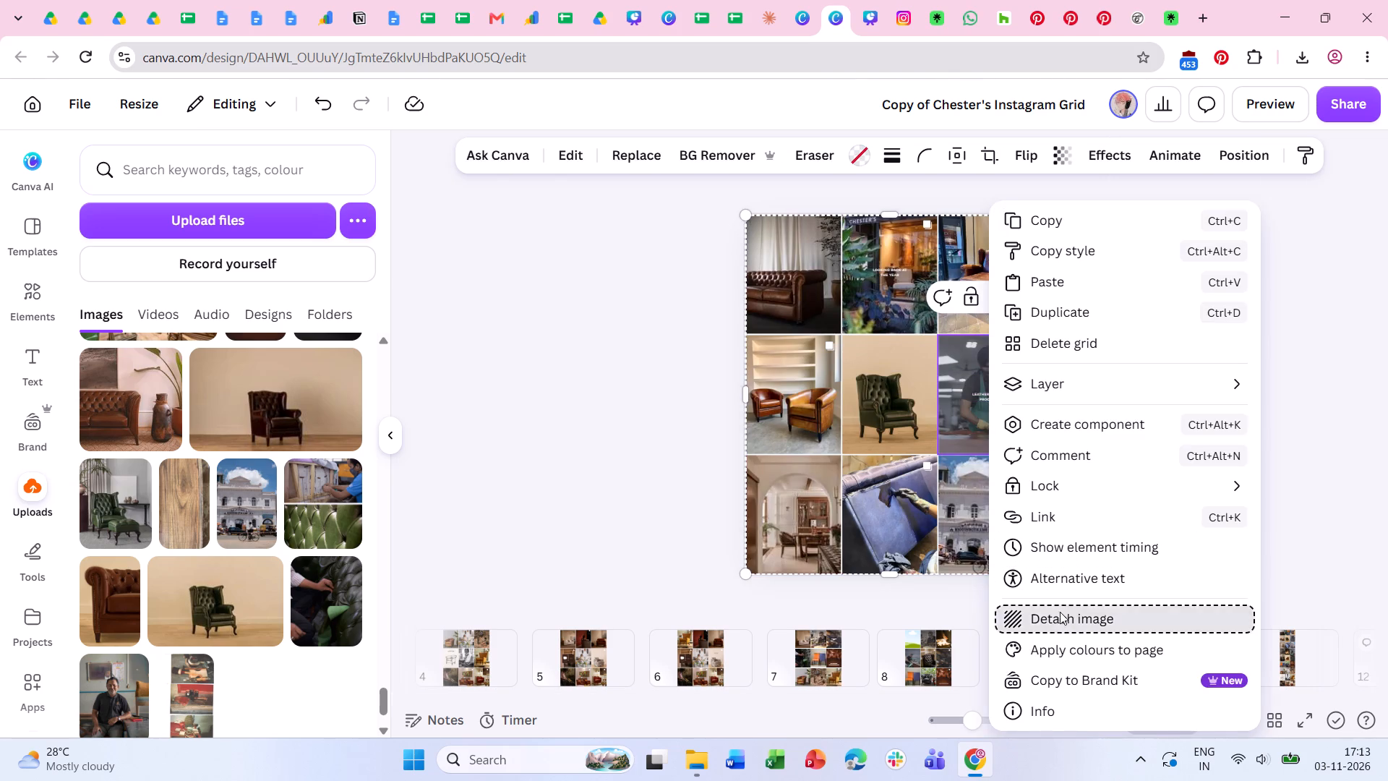
pyautogui.hotkey('ctrl', 'c')
pyautogui.hotkey('ctrl', 'z')
# Paste the copied craftsman photo onto page 7 and move it up and left over the grid.
pyautogui.click(836, 665)
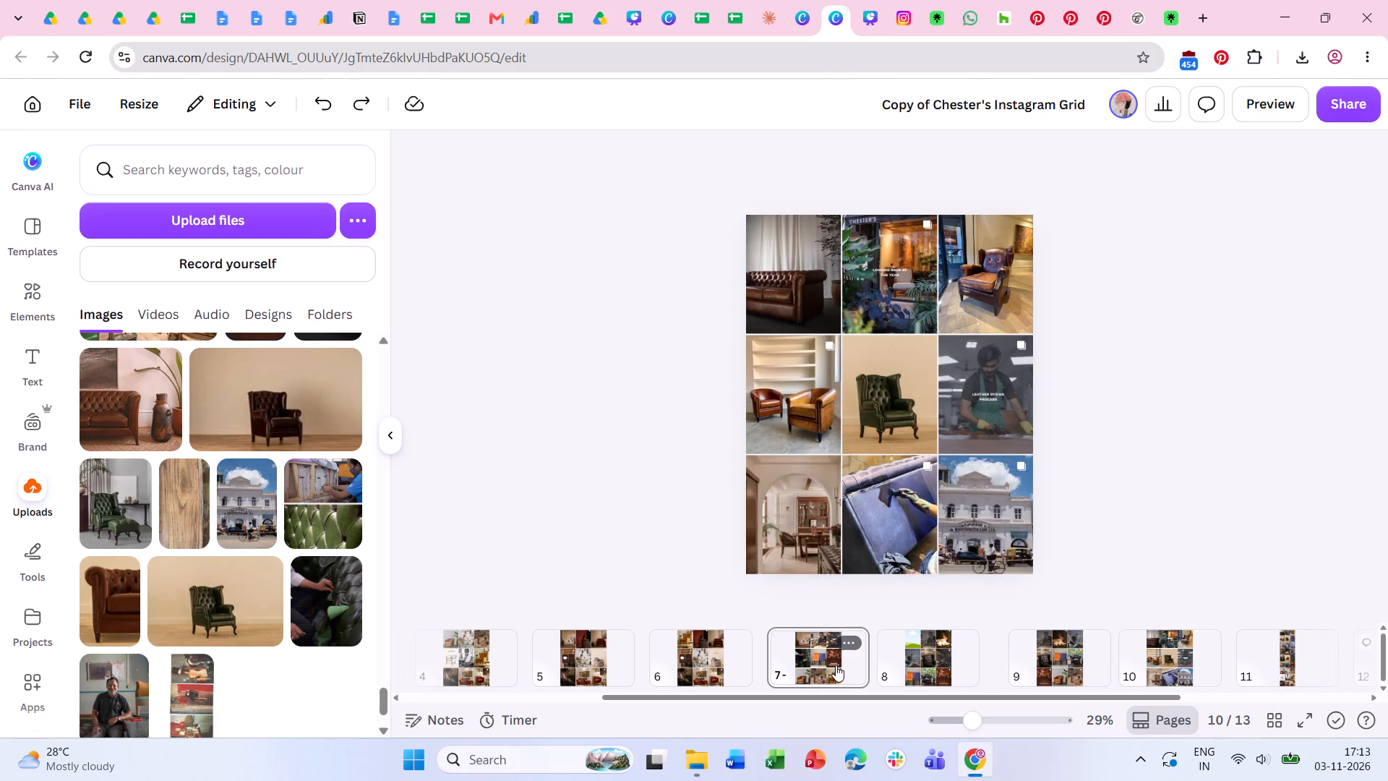
pyautogui.hotkey('ctrl', 'v')
pyautogui.moveTo(862, 370); pyautogui.dragTo(823, 323)
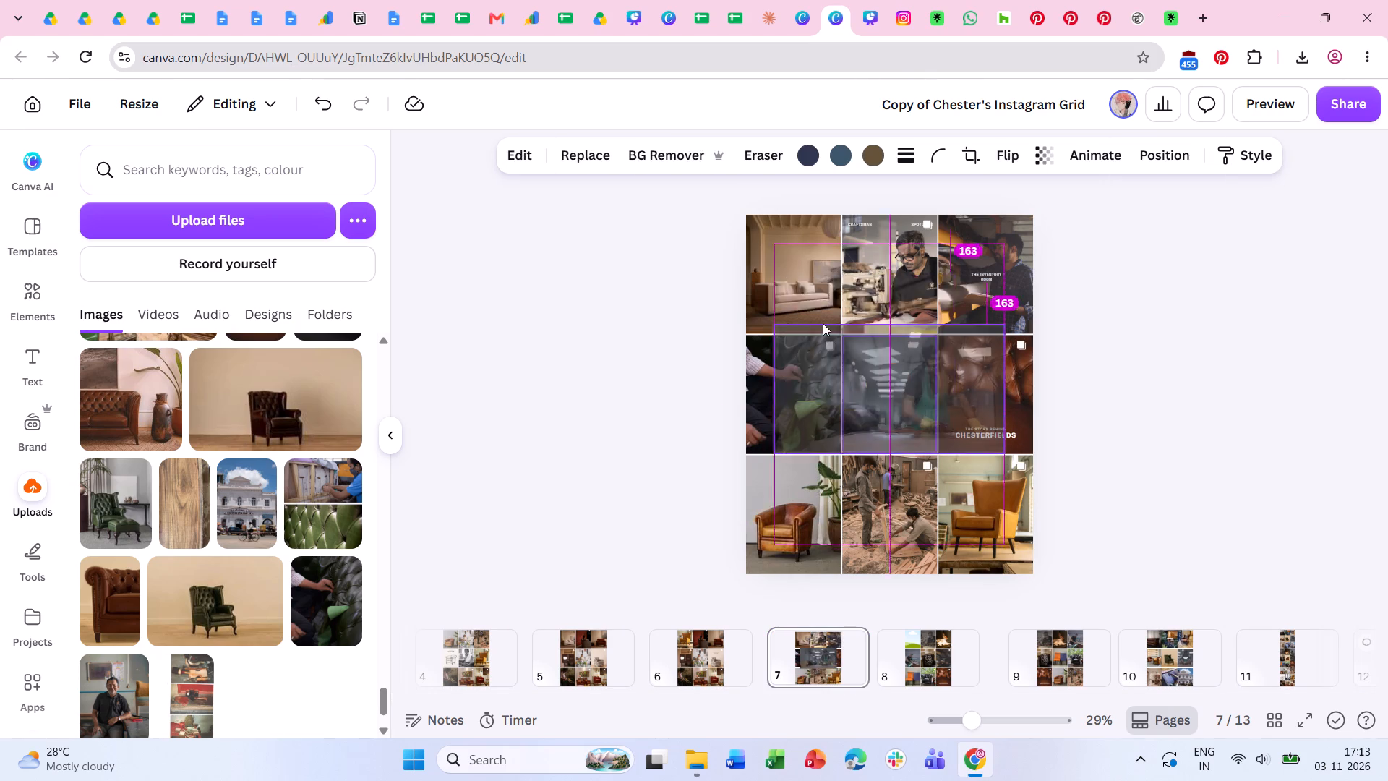
# Replace the grid's top-left sofa photo with the dark workshop photo and crop it to frame the craftsman in the green apron.
pyautogui.moveTo(823, 323); pyautogui.dragTo(804, 309)
pyautogui.click(810, 299)
pyautogui.click(992, 159)
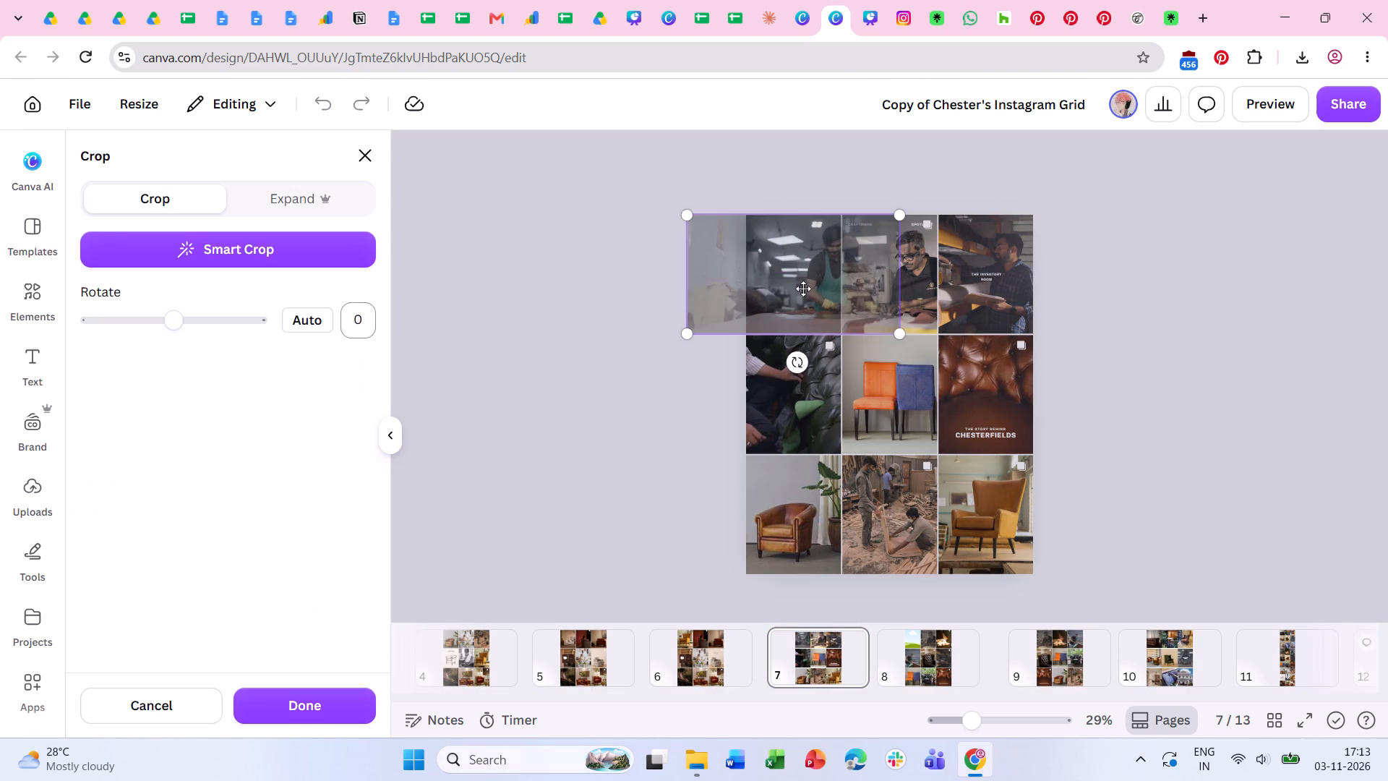
pyautogui.moveTo(802, 289); pyautogui.dragTo(749, 294)
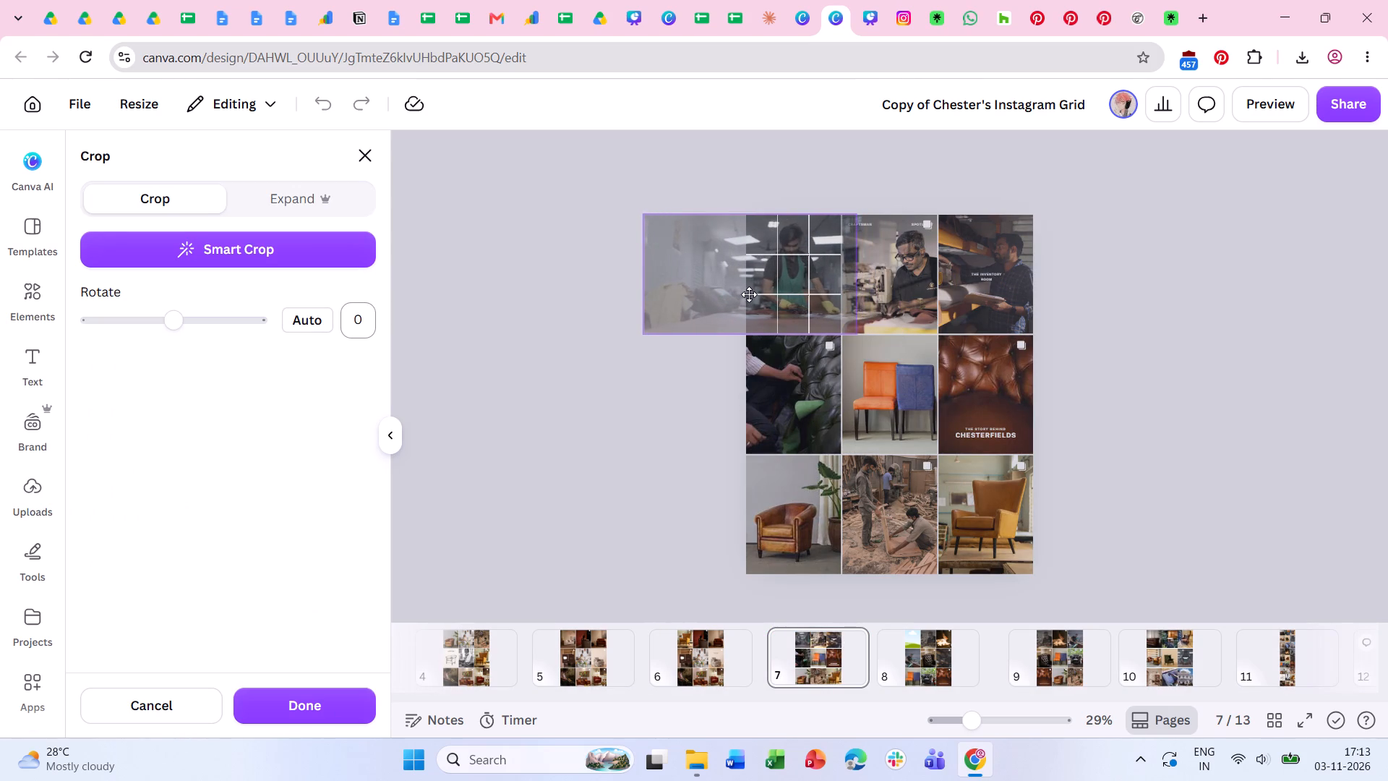
pyautogui.moveTo(749, 294); pyautogui.dragTo(750, 294)
pyautogui.click(294, 714)
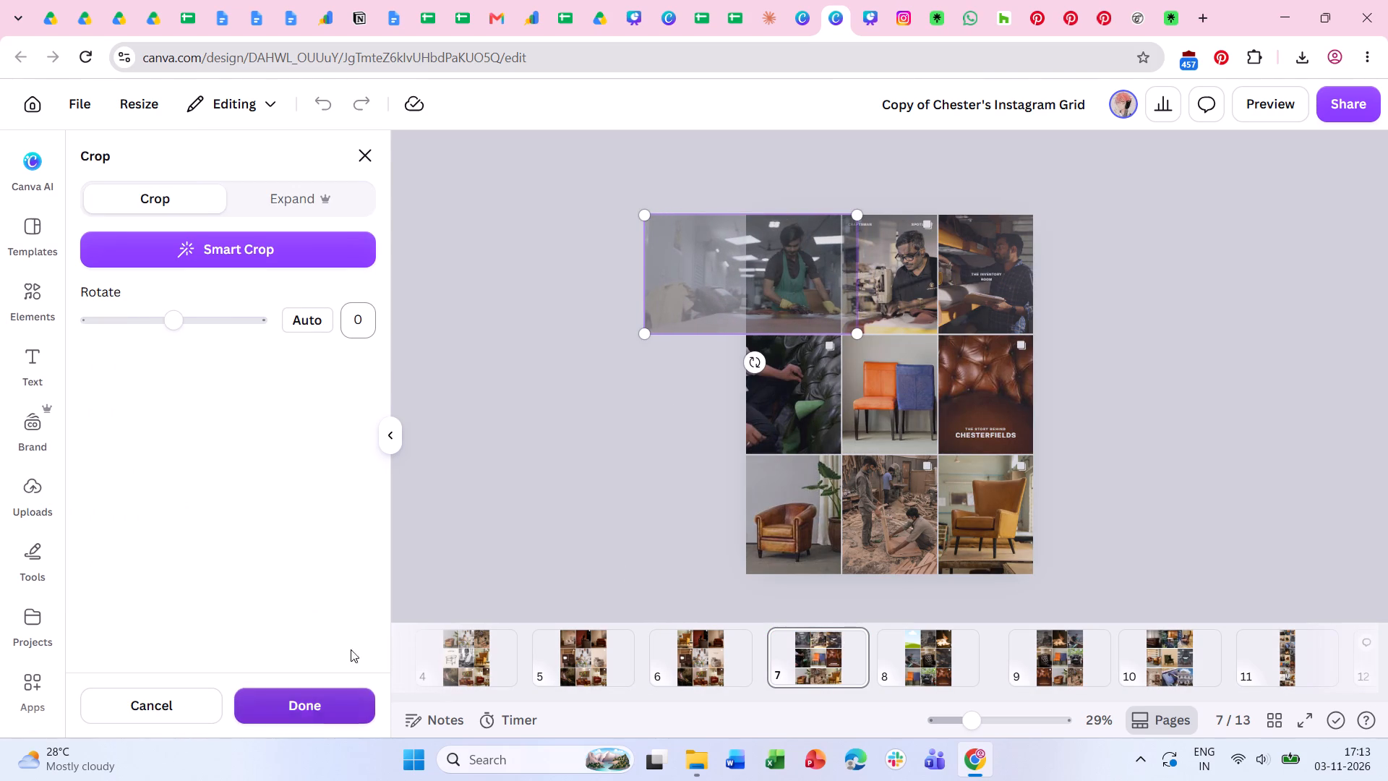
pyautogui.click(470, 522)
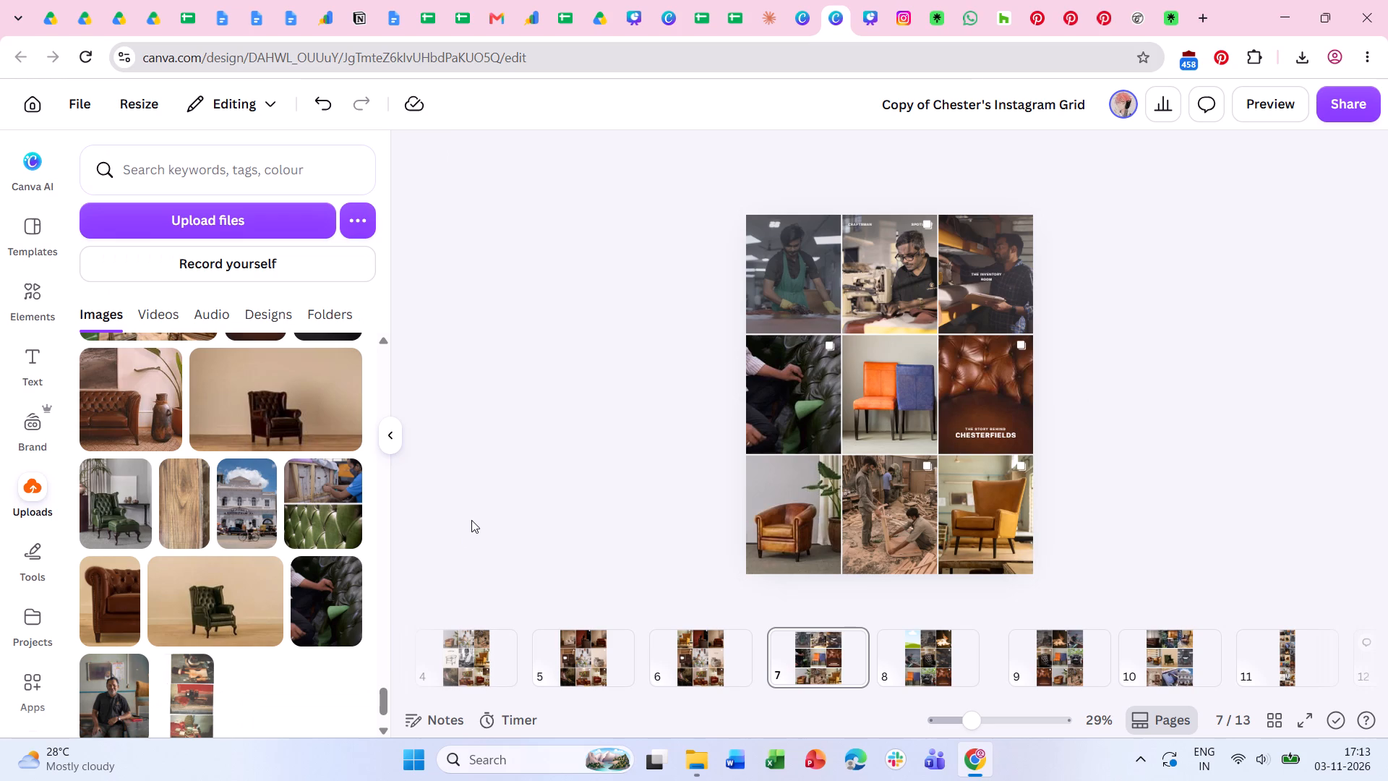
# Copy the small white caption from page 10's middle-right photo onto page 7, centring it over the top-left craftsman photo.
pyautogui.click(1070, 661)
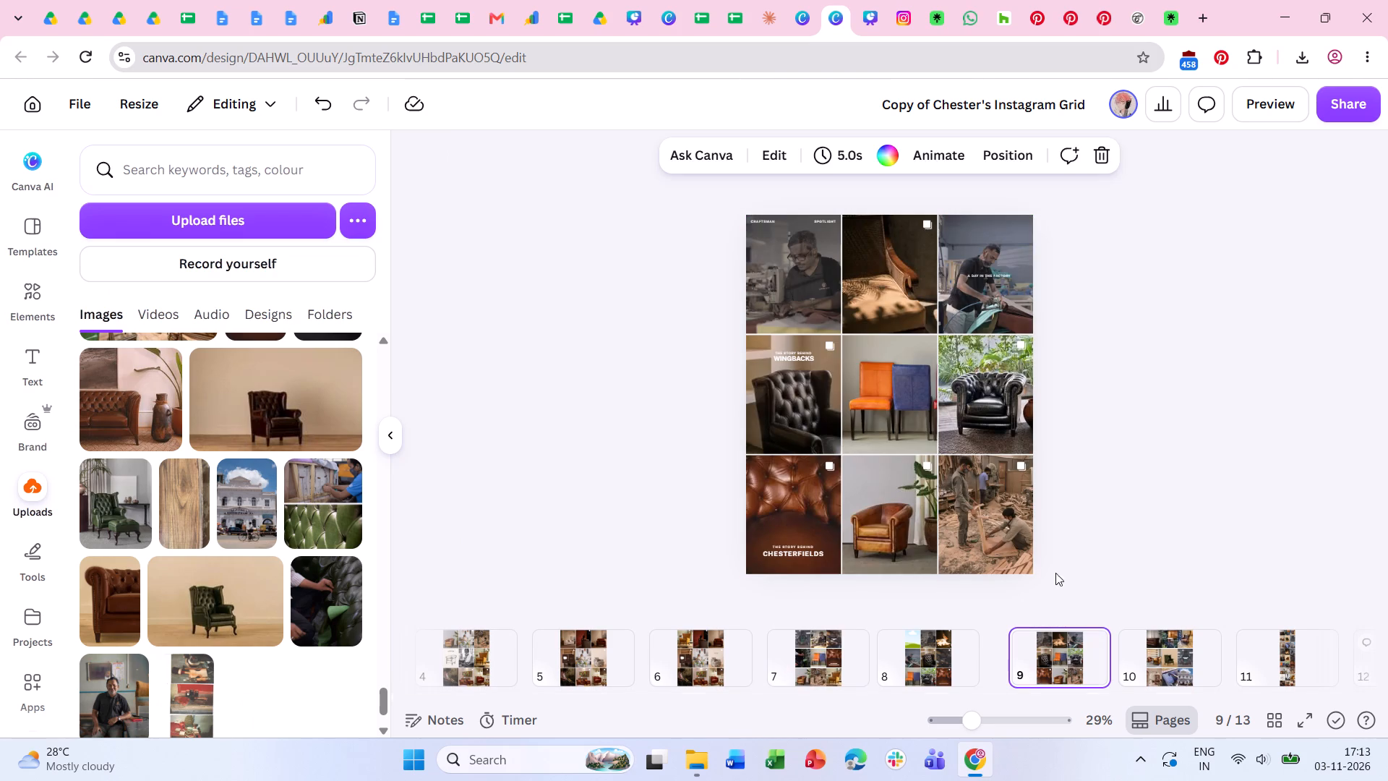
pyautogui.click(1161, 665)
pyautogui.click(993, 398)
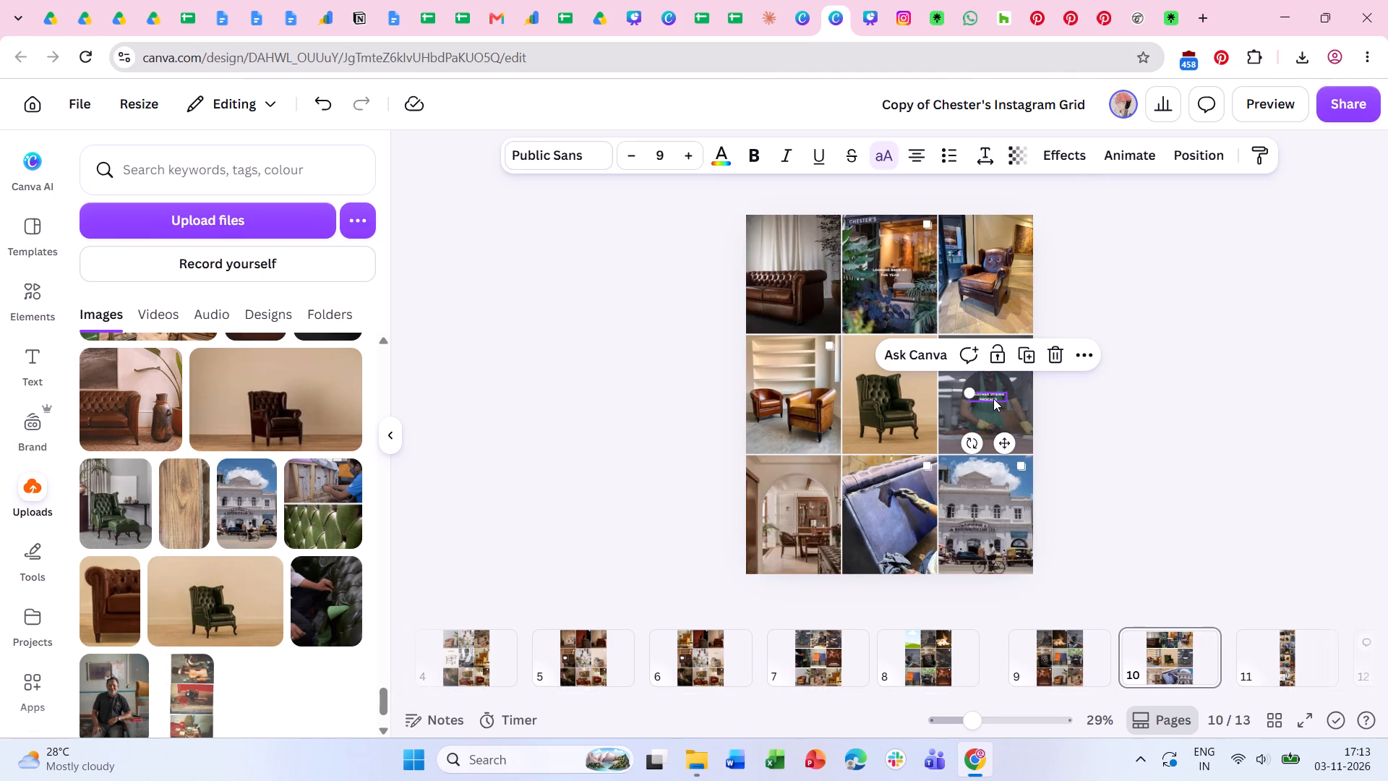
pyautogui.hotkey('ctrl', 'c')
pyautogui.click(948, 683)
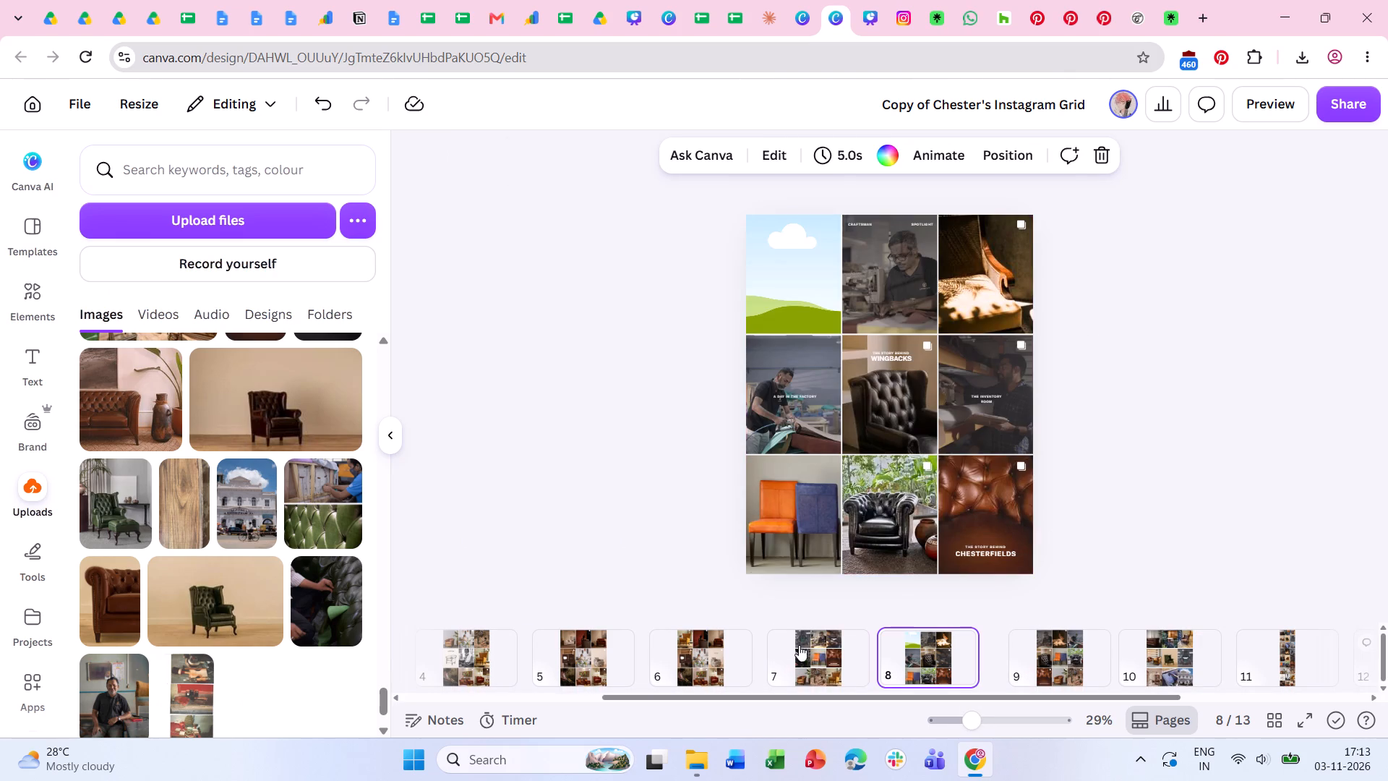
pyautogui.click(799, 653)
pyautogui.hotkey('ctrl', 'v')
pyautogui.moveTo(988, 395); pyautogui.dragTo(925, 360)
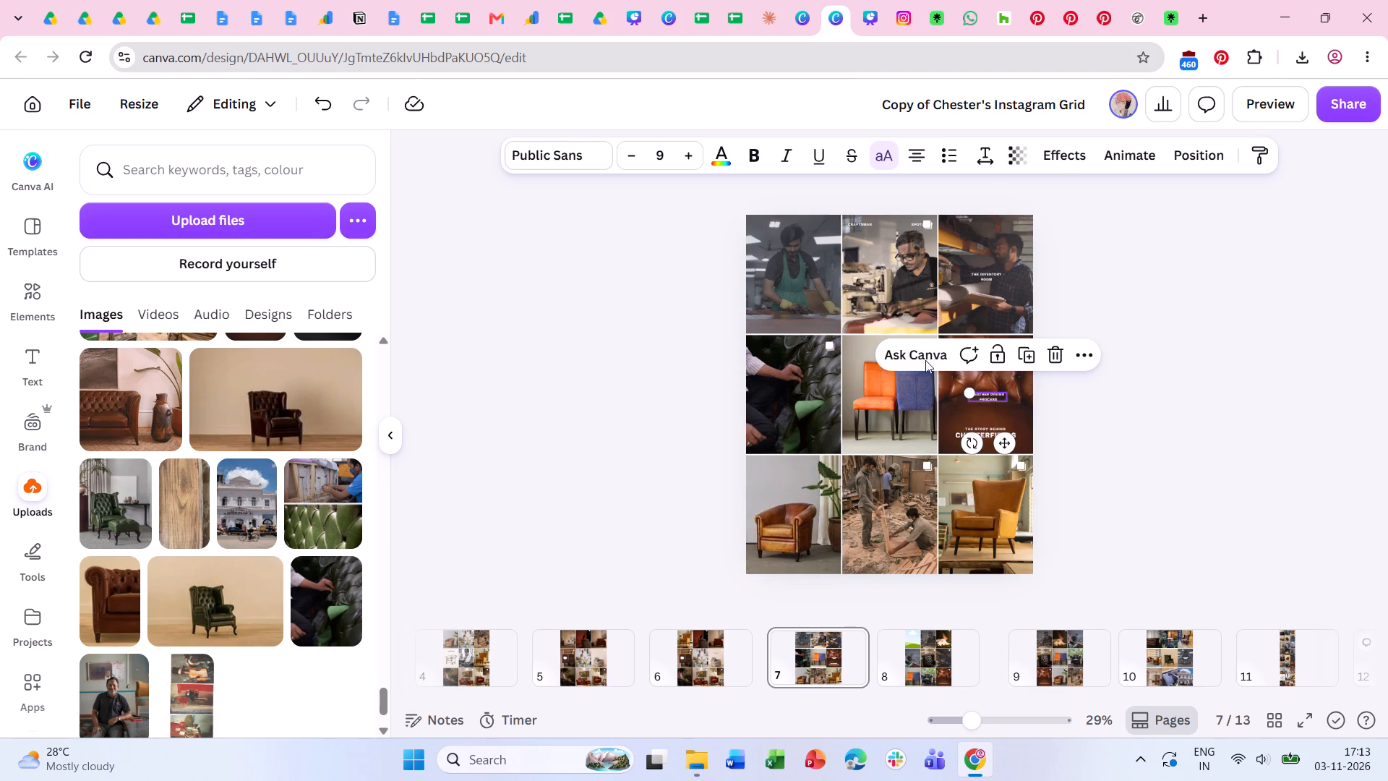
pyautogui.moveTo(925, 360); pyautogui.dragTo(793, 272)
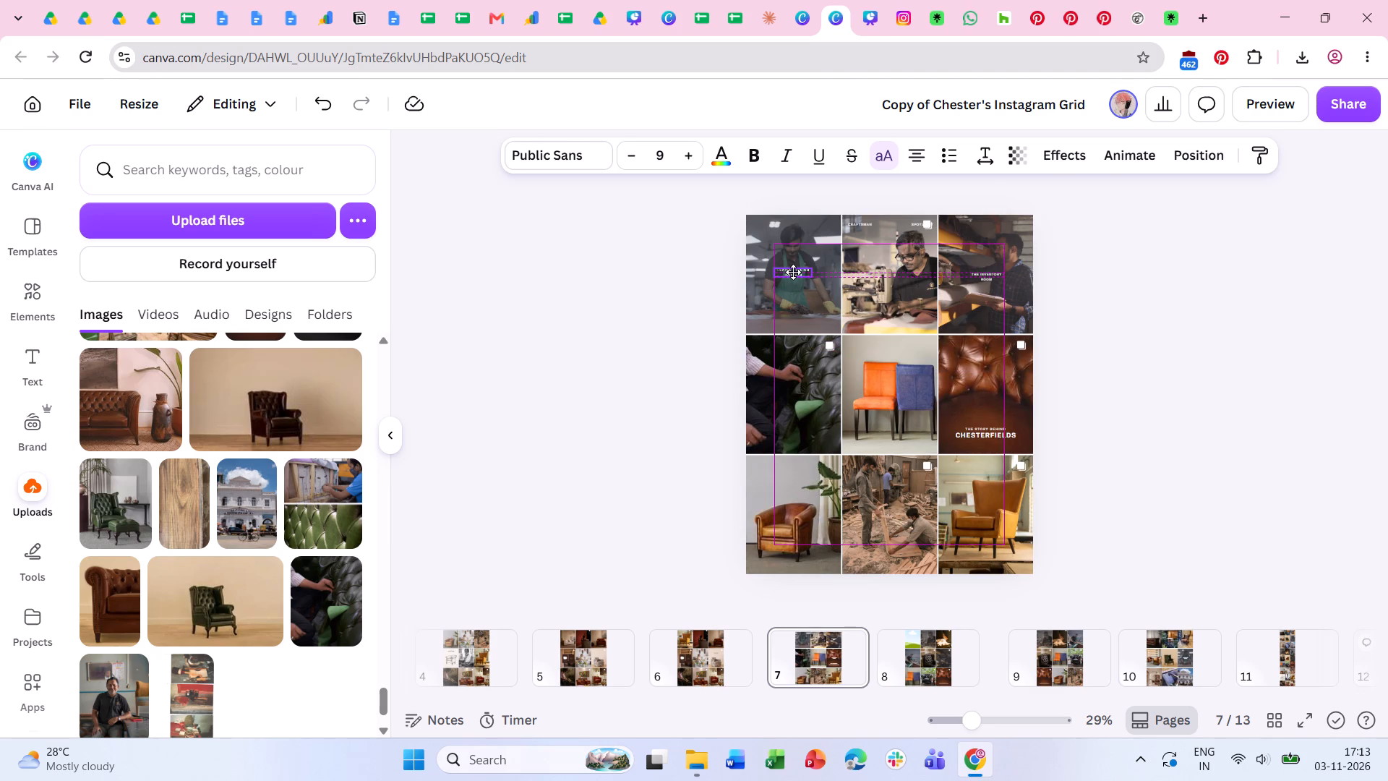
pyautogui.moveTo(793, 272); pyautogui.dragTo(789, 272)
pyautogui.click(1228, 319)
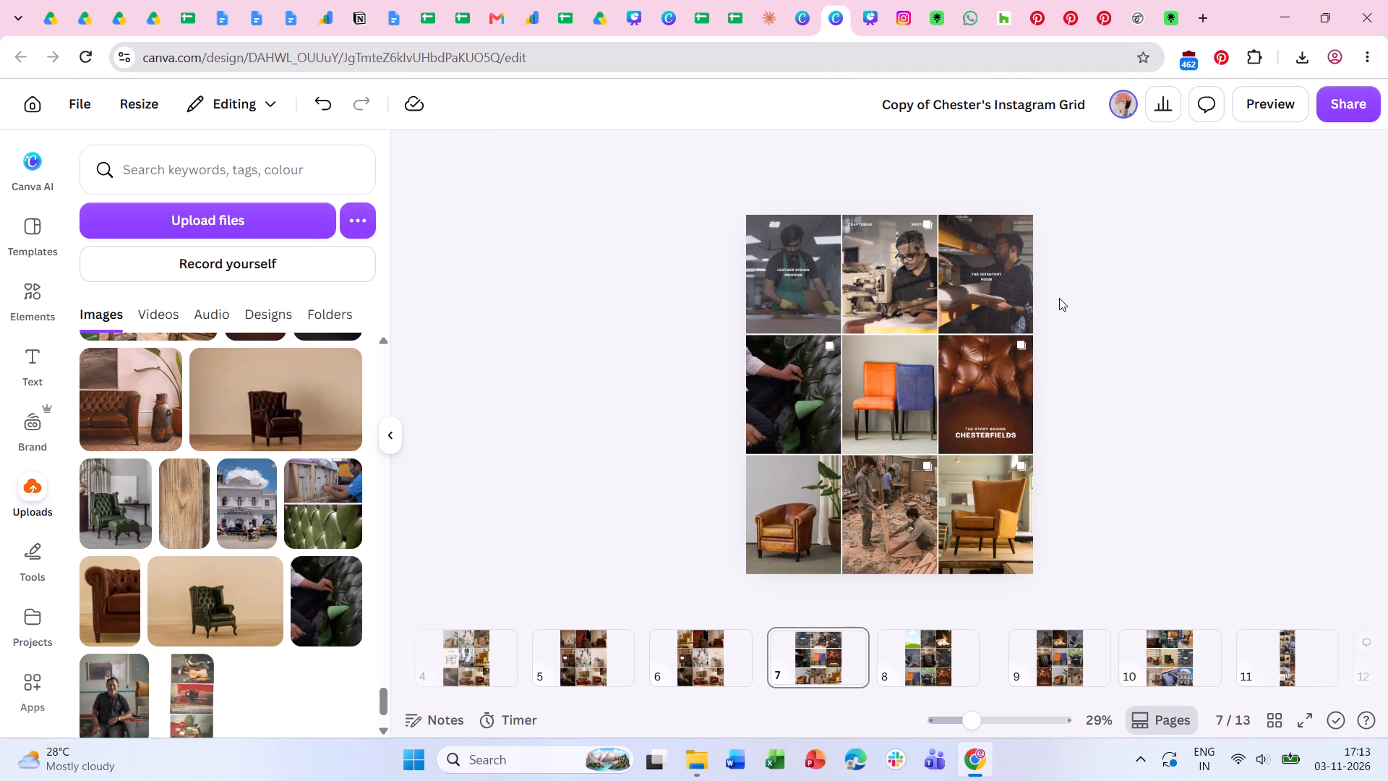
# Set the top-left craftsman photo to brightness 24, contrast 59, highlights 36, shadows 15 and whites 22.
pyautogui.click(776, 248)
pyautogui.click(558, 151)
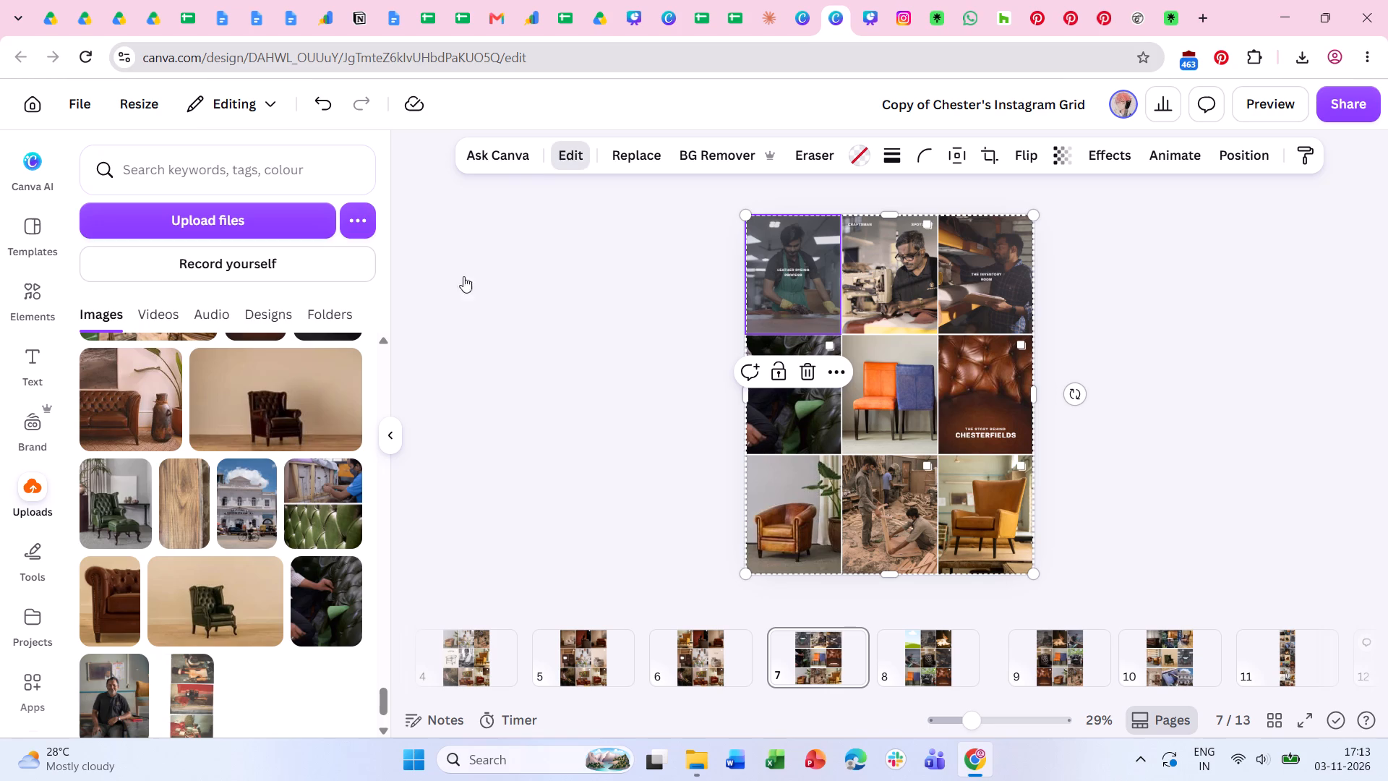
pyautogui.click(123, 306)
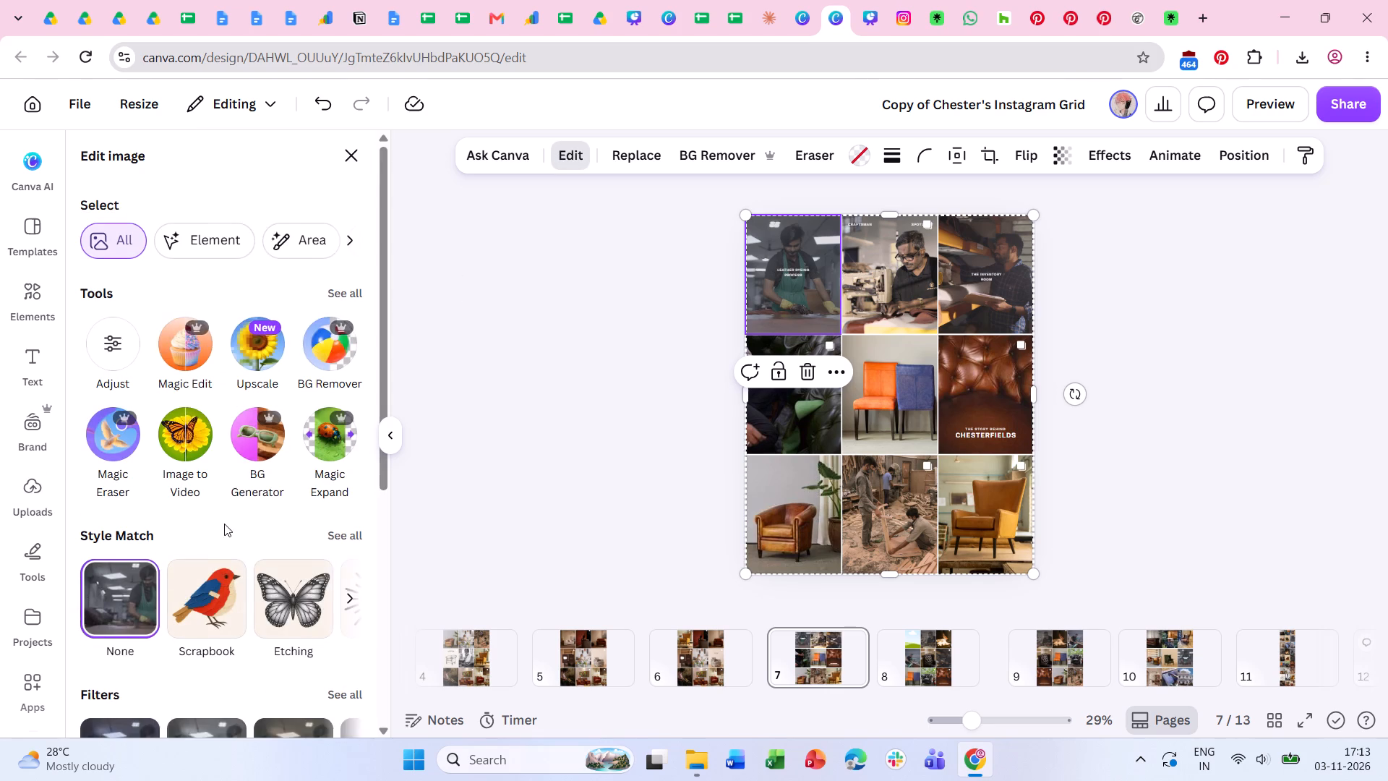
pyautogui.scroll(-2, 224, 524)
pyautogui.scroll(2, 153, 421)
pyautogui.click(124, 333)
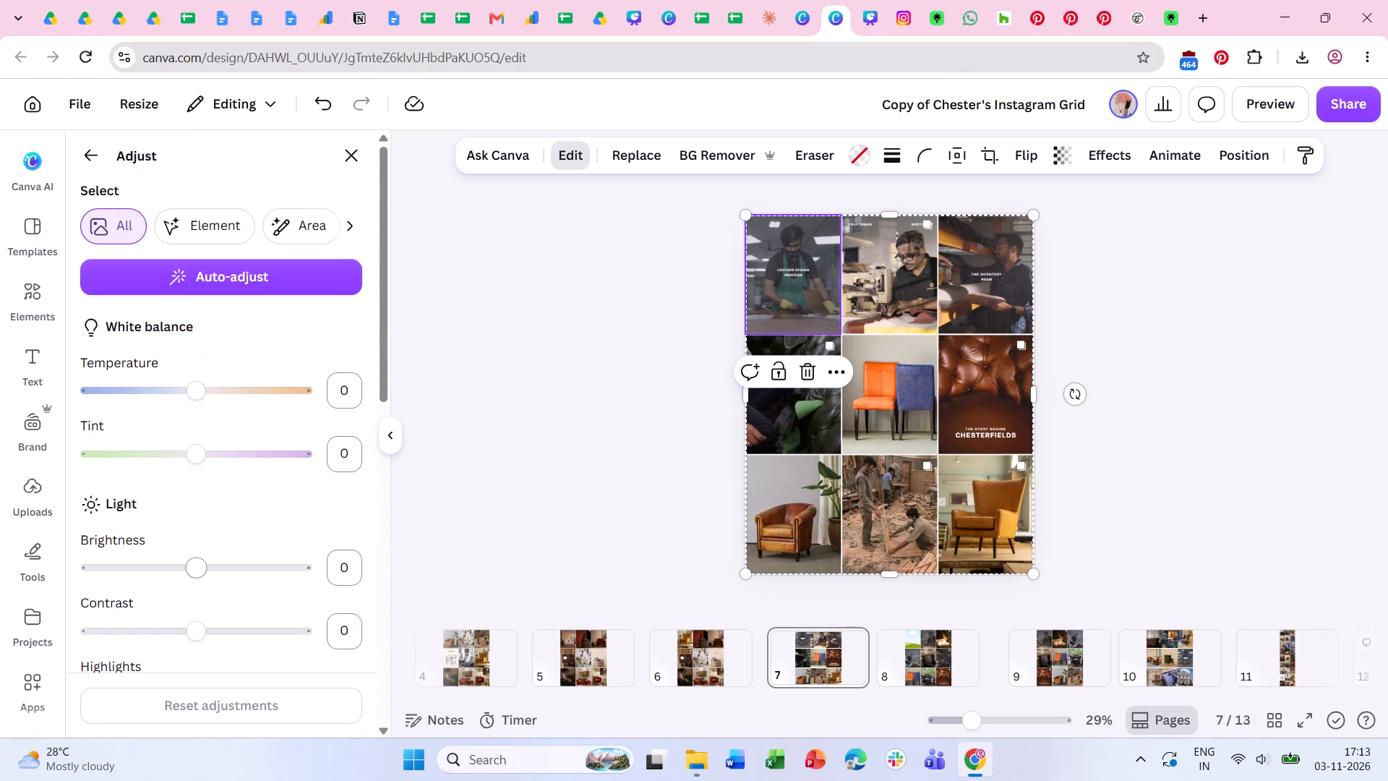
pyautogui.moveTo(205, 568); pyautogui.dragTo(222, 567)
pyautogui.moveTo(194, 635); pyautogui.dragTo(249, 635)
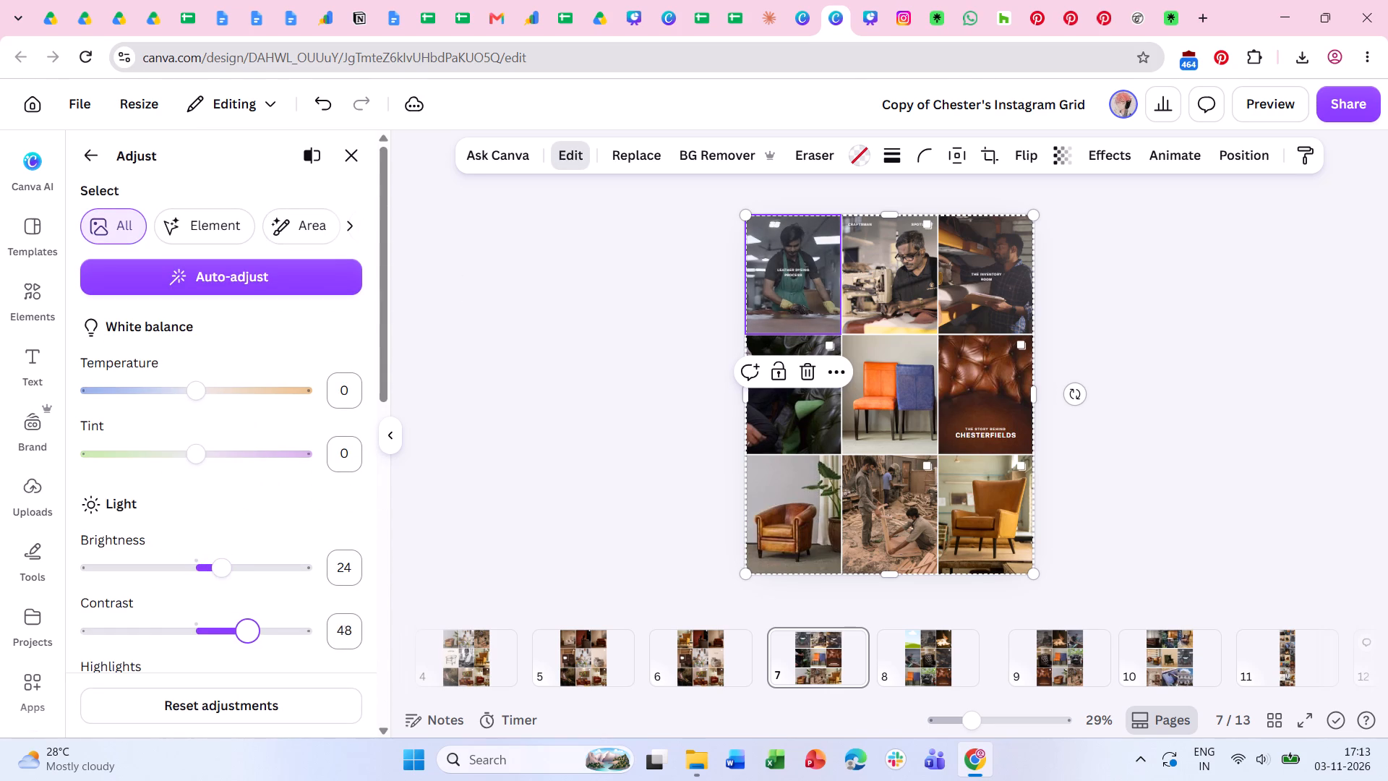
pyautogui.moveTo(249, 635); pyautogui.dragTo(260, 635)
pyautogui.scroll(-2, 258, 622)
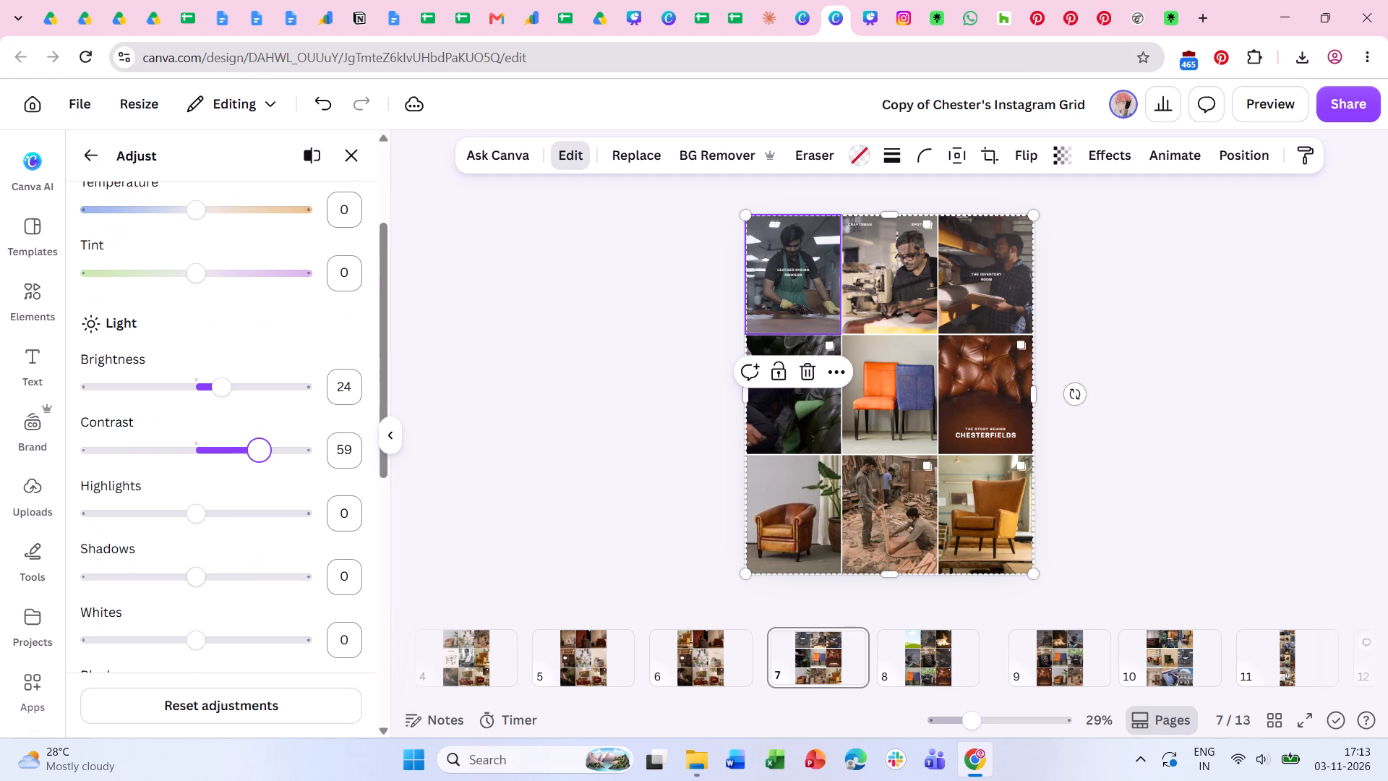
pyautogui.moveTo(196, 514); pyautogui.dragTo(236, 516)
pyautogui.moveTo(195, 575); pyautogui.dragTo(248, 574)
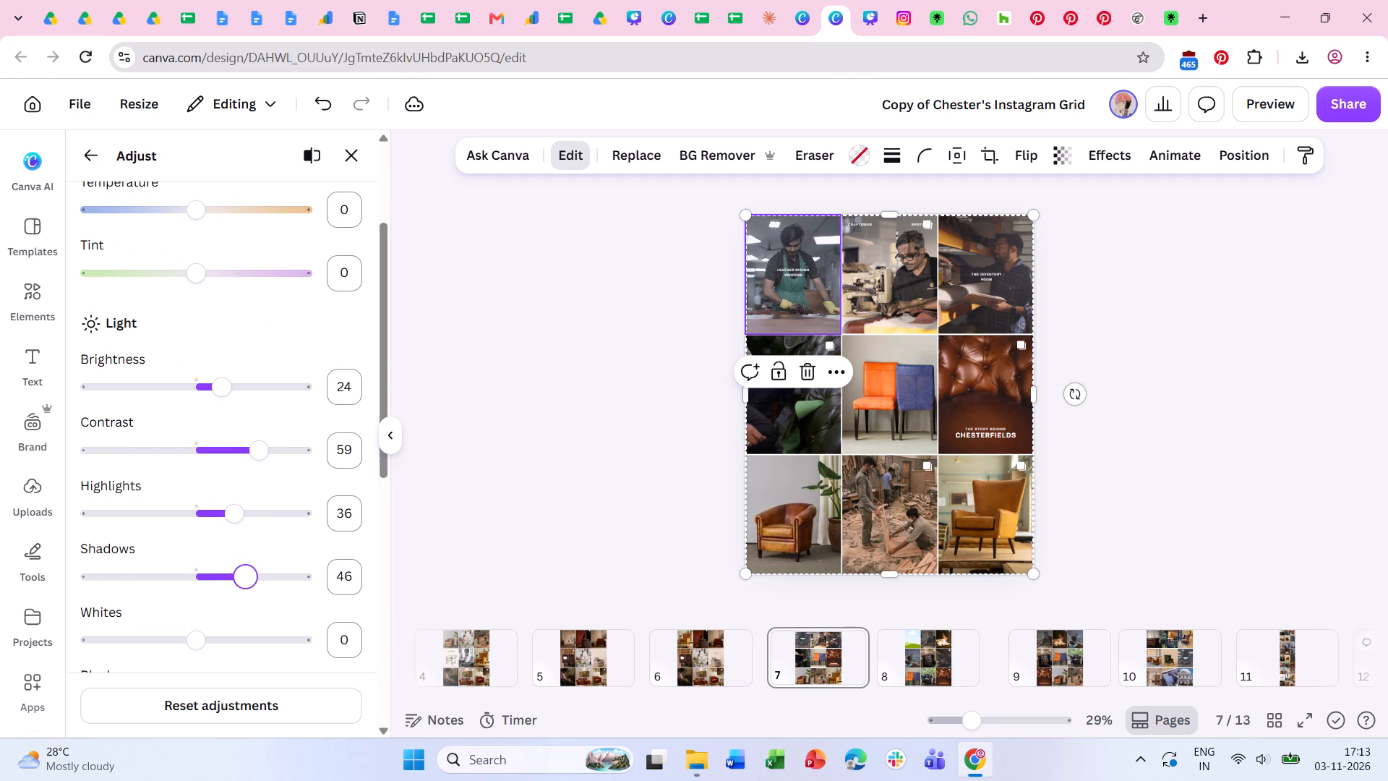
pyautogui.moveTo(248, 574); pyautogui.dragTo(213, 576)
pyautogui.moveTo(200, 636); pyautogui.dragTo(219, 635)
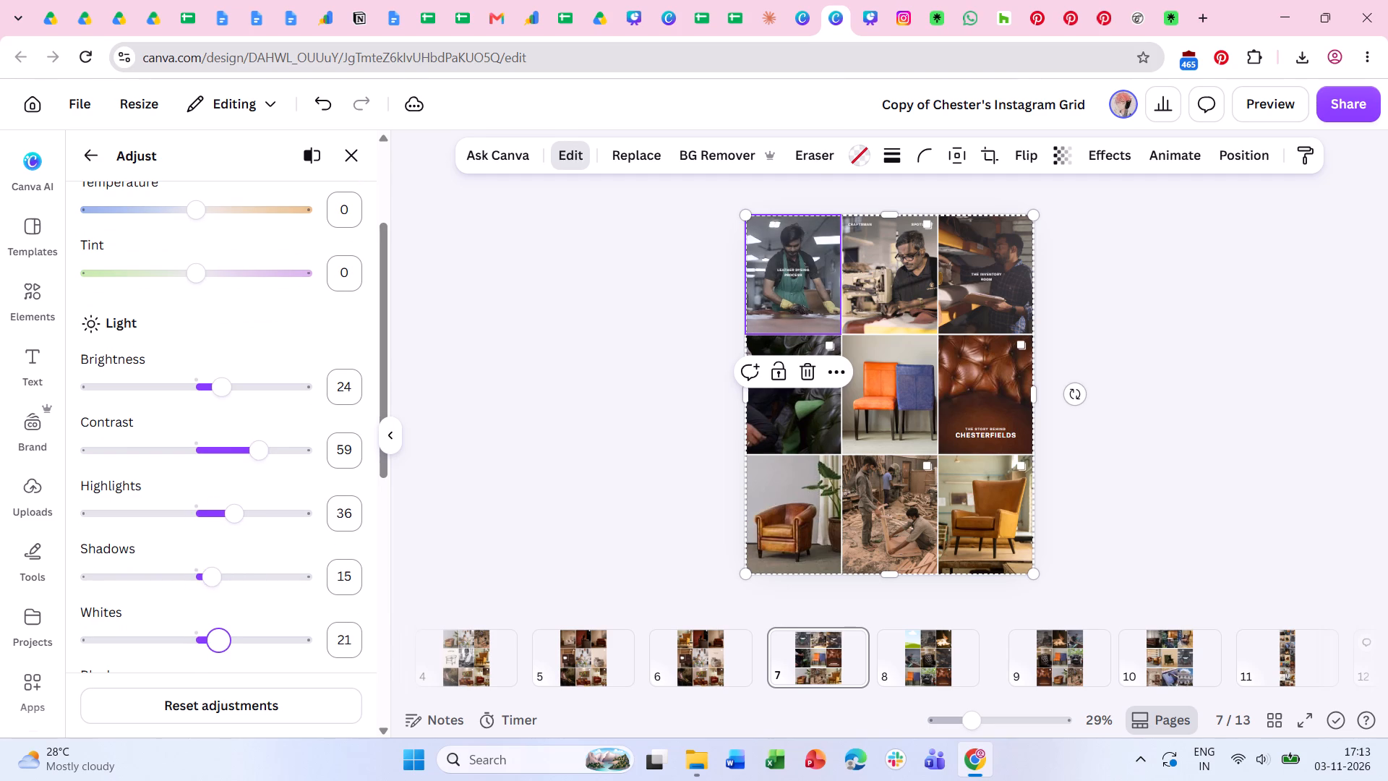
pyautogui.moveTo(219, 635); pyautogui.dragTo(220, 635)
# Set the top-left craftsman photo's vibrance to 48 and raise its saturation slightly.
pyautogui.scroll(-2, 250, 595)
pyautogui.moveTo(202, 650); pyautogui.dragTo(249, 646)
pyautogui.scroll(-3, 234, 613)
pyautogui.moveTo(193, 424); pyautogui.dragTo(213, 427)
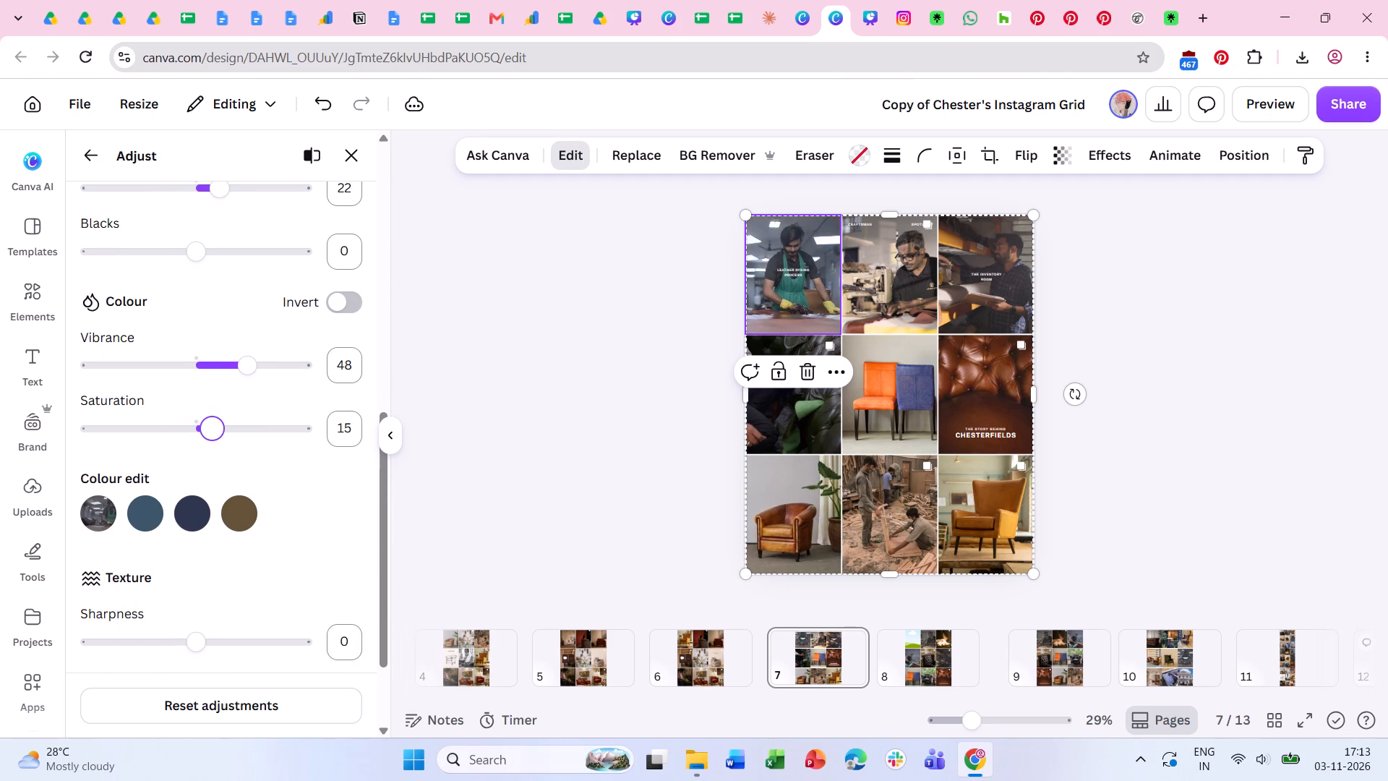
pyautogui.moveTo(213, 427); pyautogui.dragTo(216, 427)
pyautogui.click(526, 406)
pyautogui.click(523, 411)
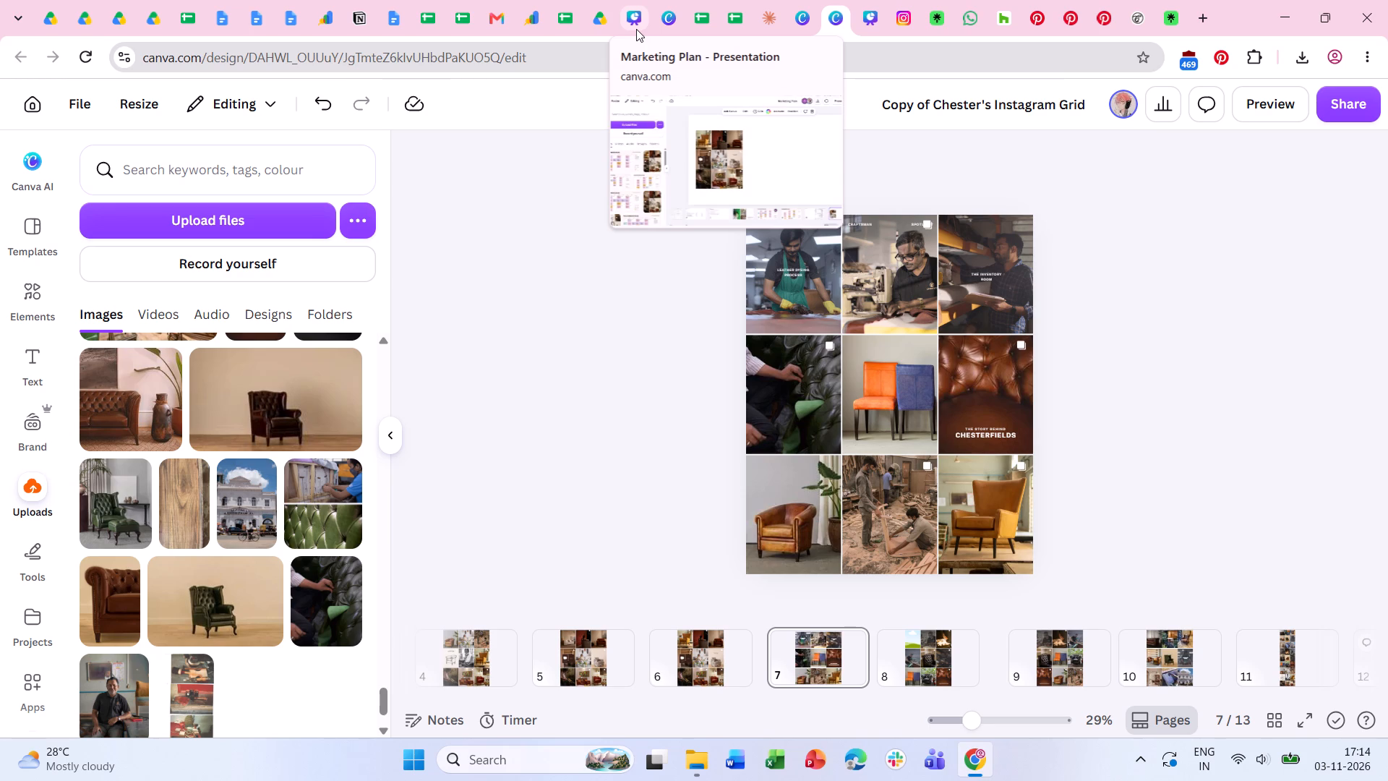
# Check the Instagram grid's page 8 and the Marketing Plan against the December 2026 content calendar.
pyautogui.click(943, 672)
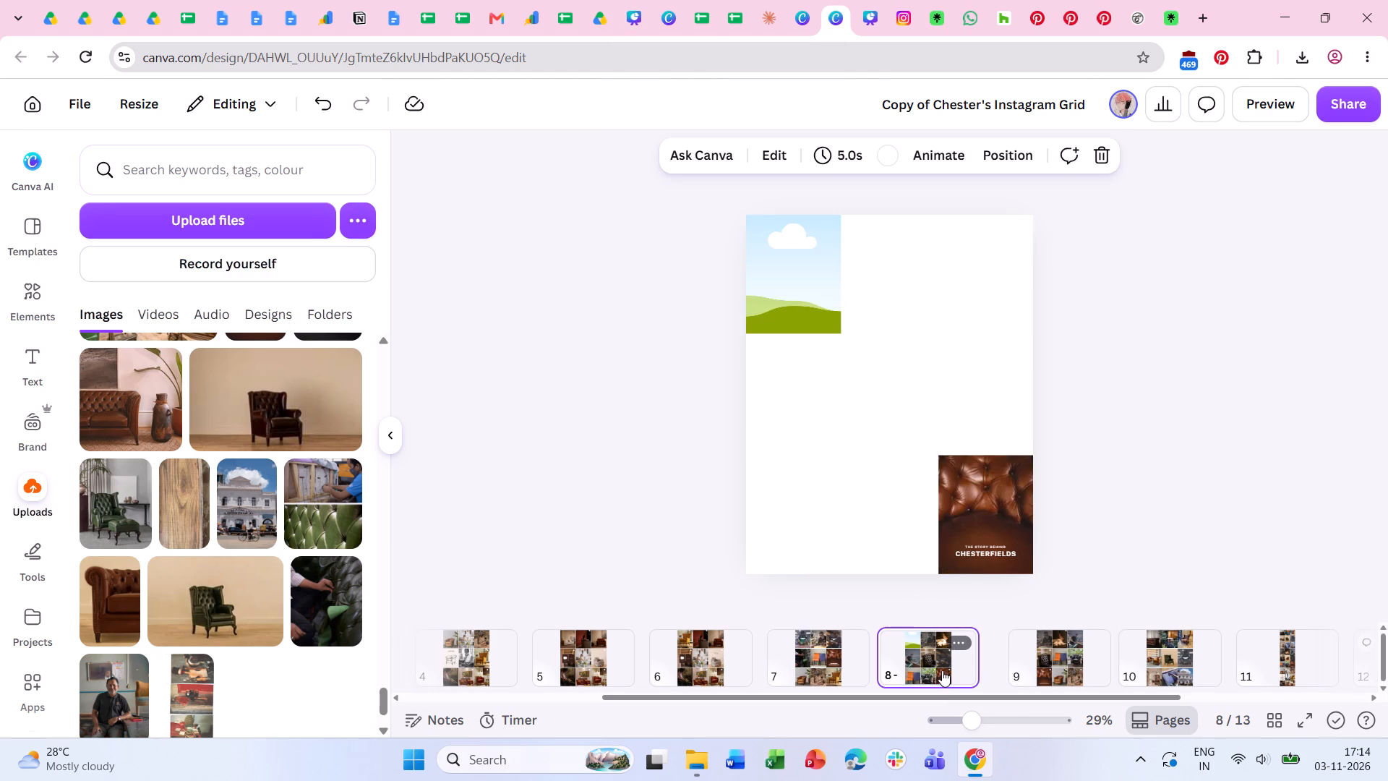
pyautogui.click(635, 25)
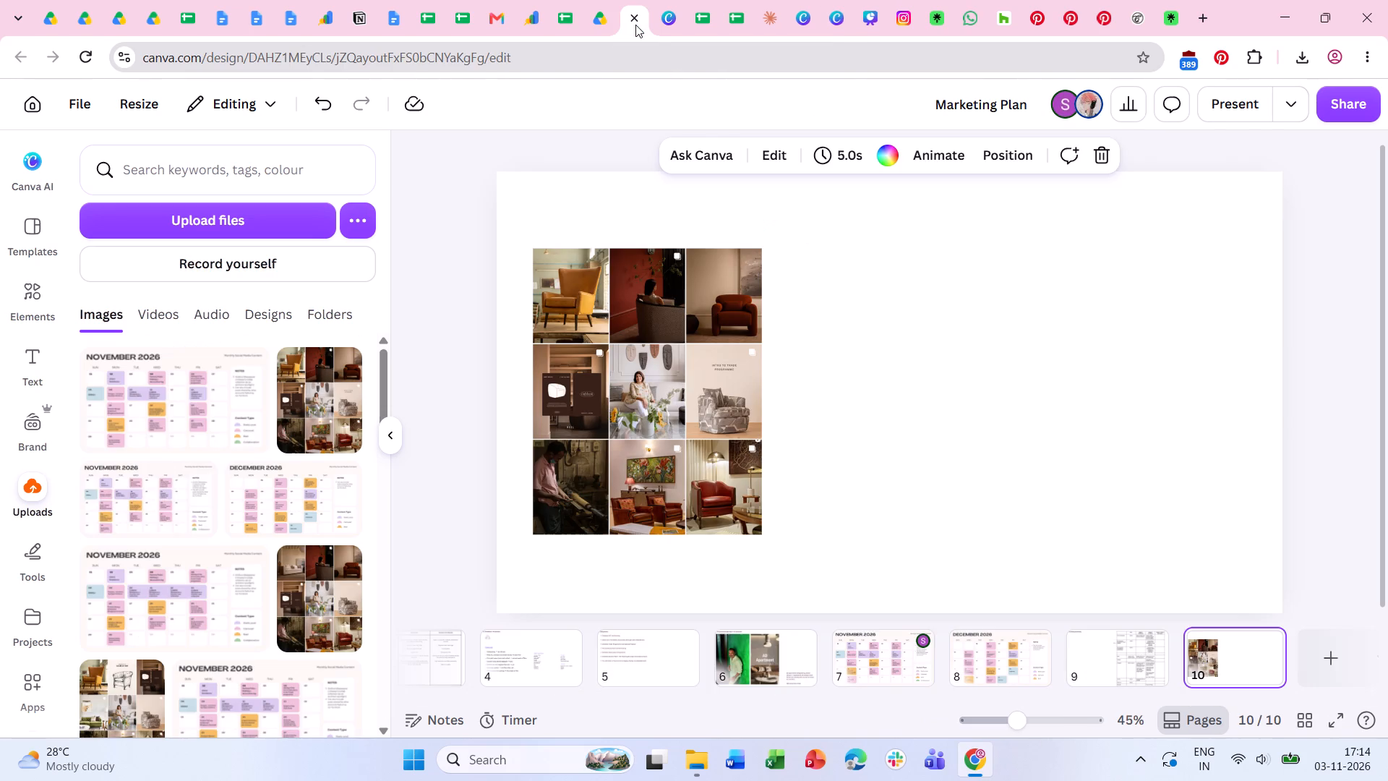
pyautogui.click(661, 25)
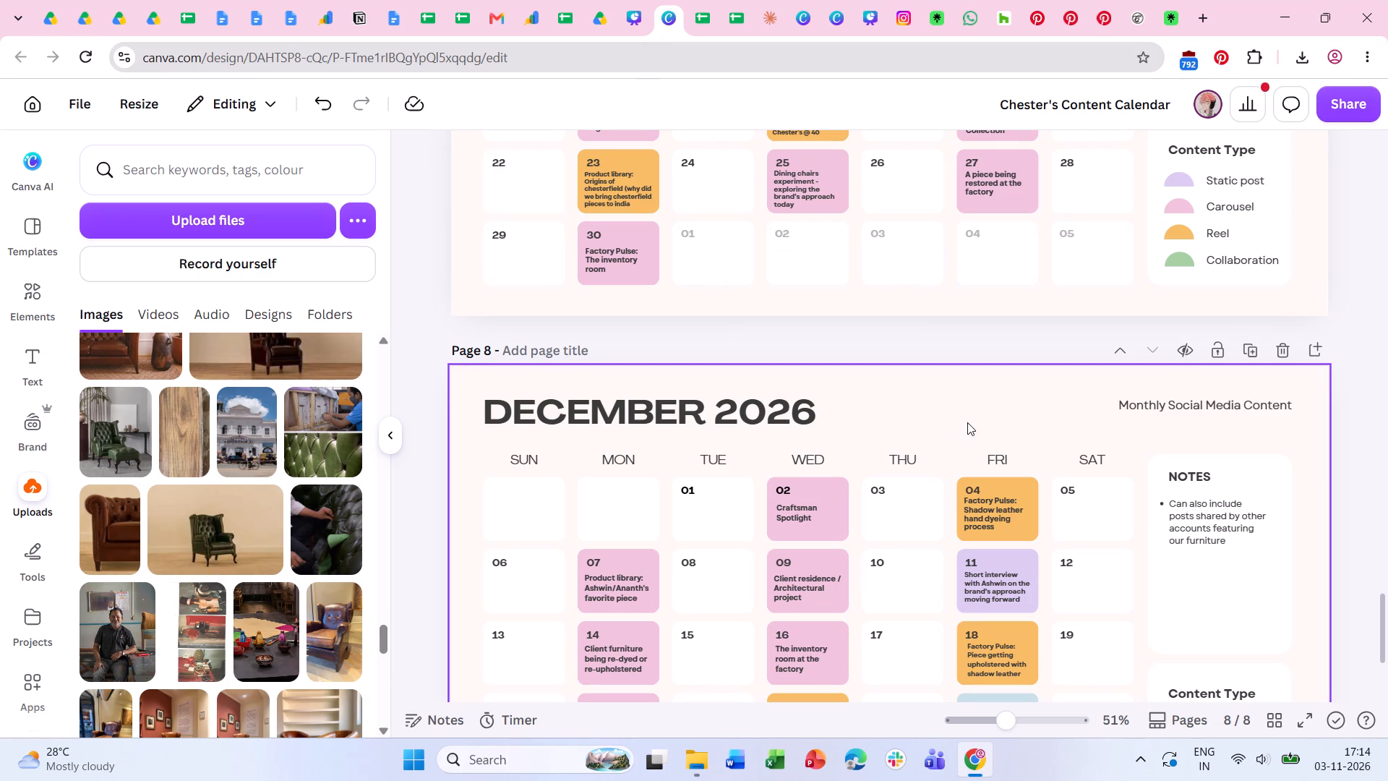
pyautogui.scroll(-1, 972, 414)
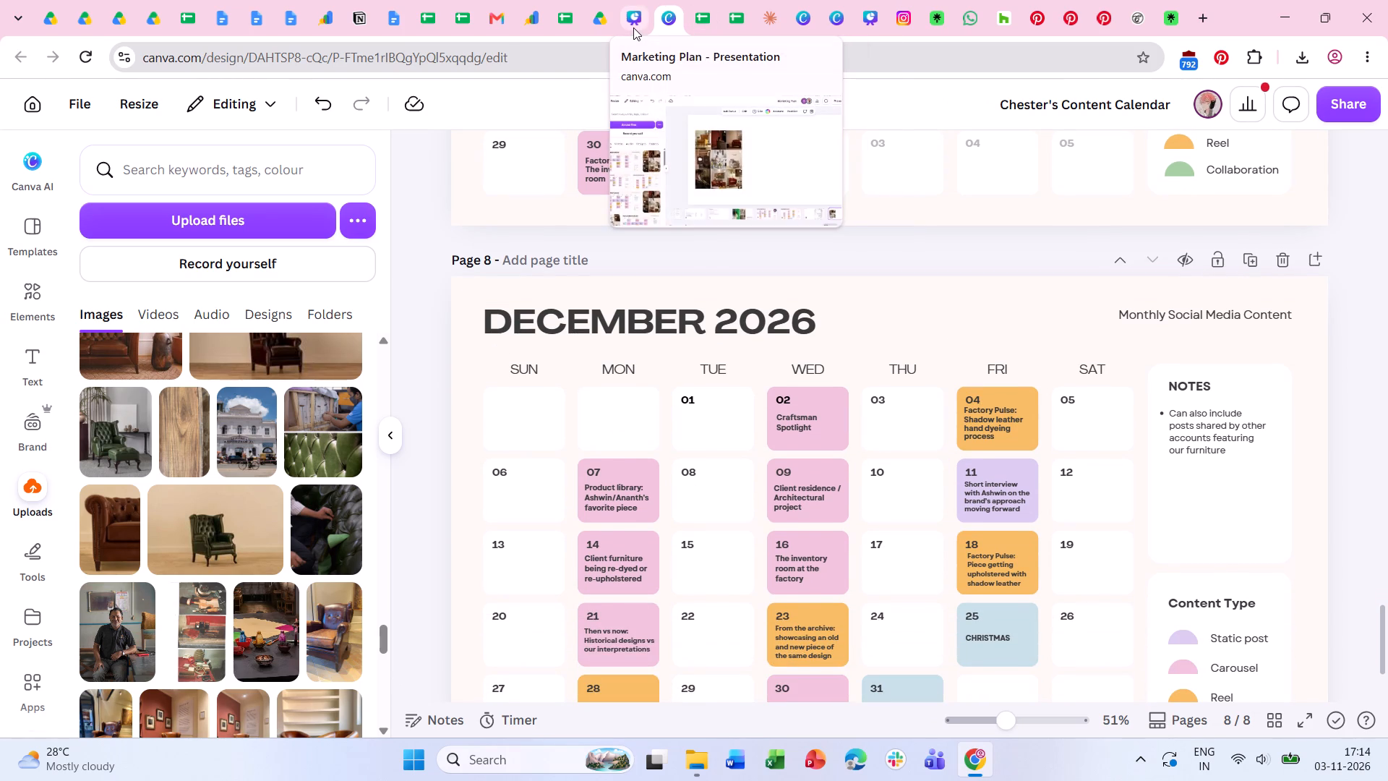
pyautogui.click(633, 27)
pyautogui.click(828, 20)
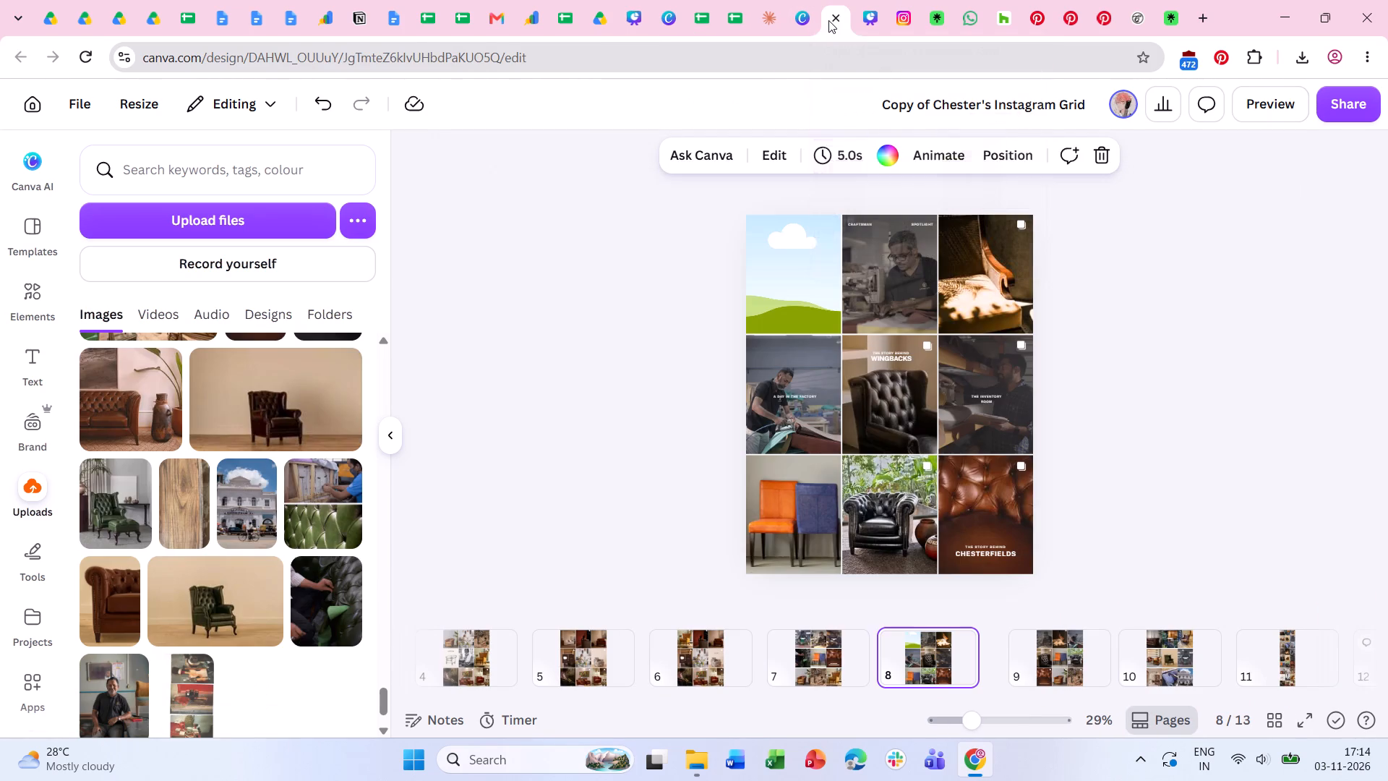
# Download only page 7 of the Instagram grid as a PNG.
pyautogui.click(809, 669)
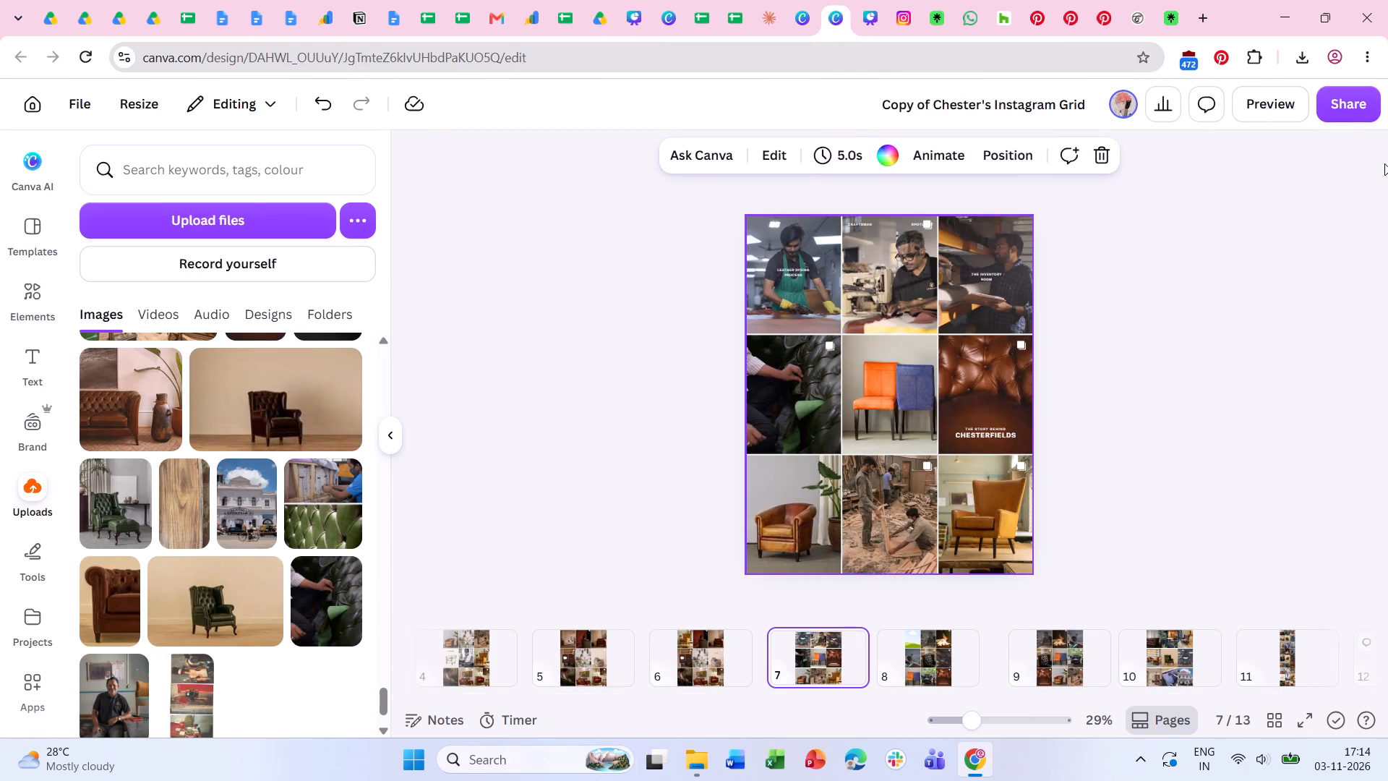
pyautogui.click(1345, 111)
pyautogui.click(1054, 530)
pyautogui.click(1172, 480)
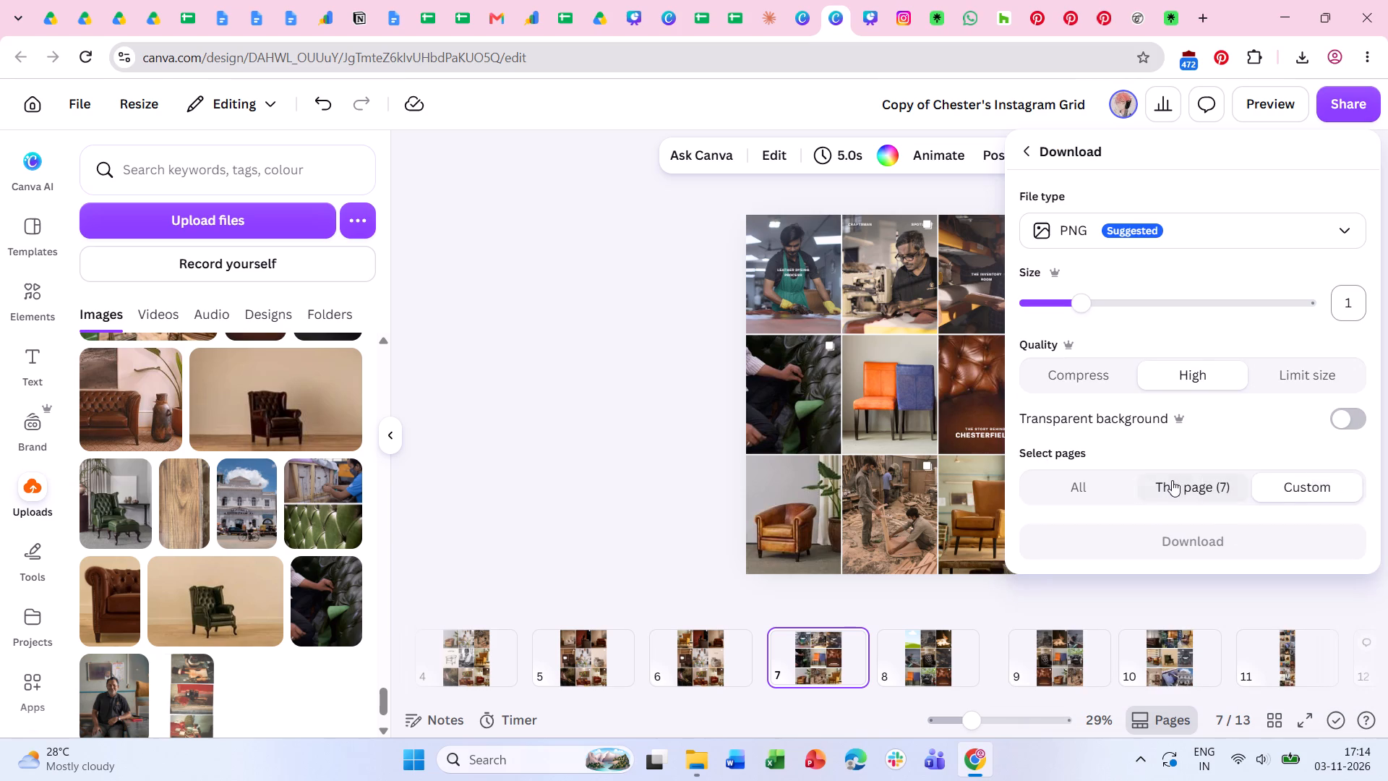
pyautogui.click(1221, 531)
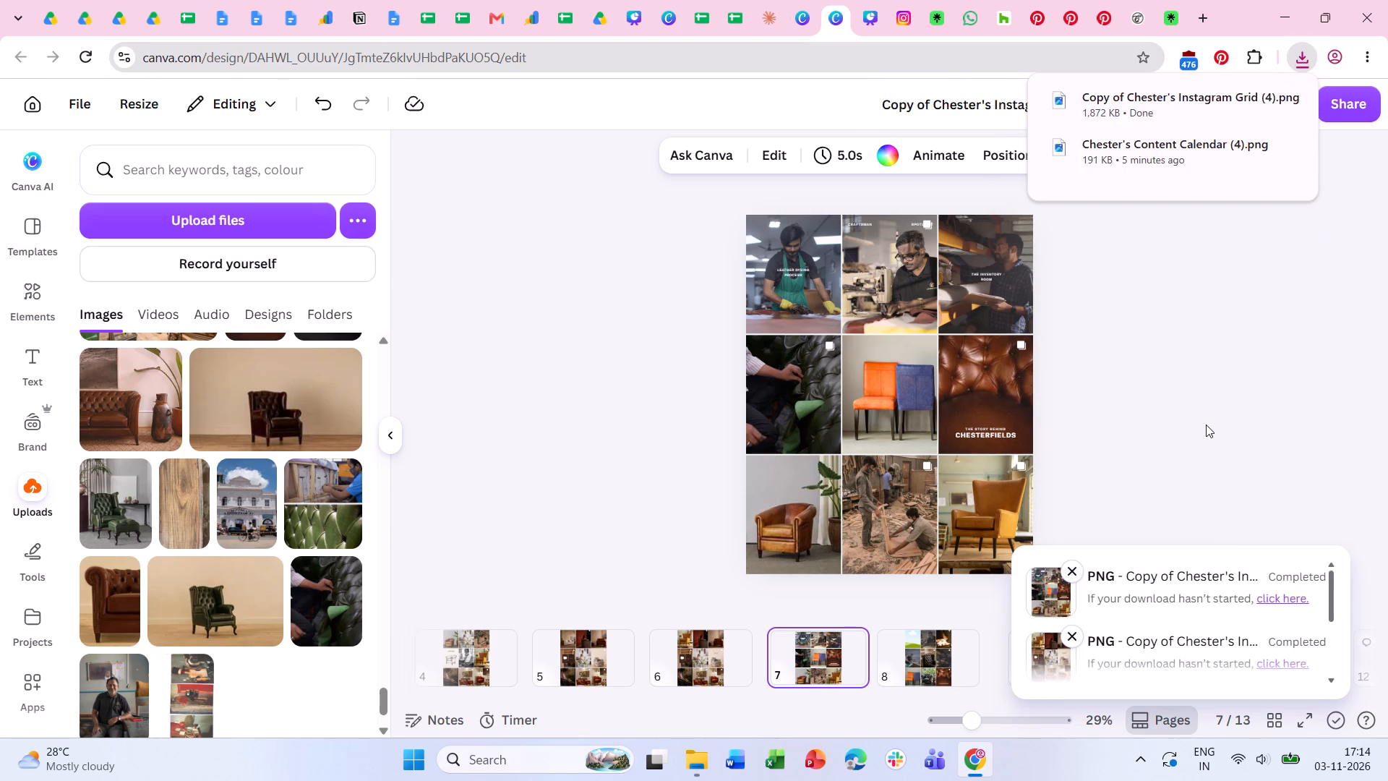
pyautogui.click(1206, 424)
# Copy the top-left photo of the craftsman in the green apron from page 7's grid onto page 8.
pyautogui.click(826, 311)
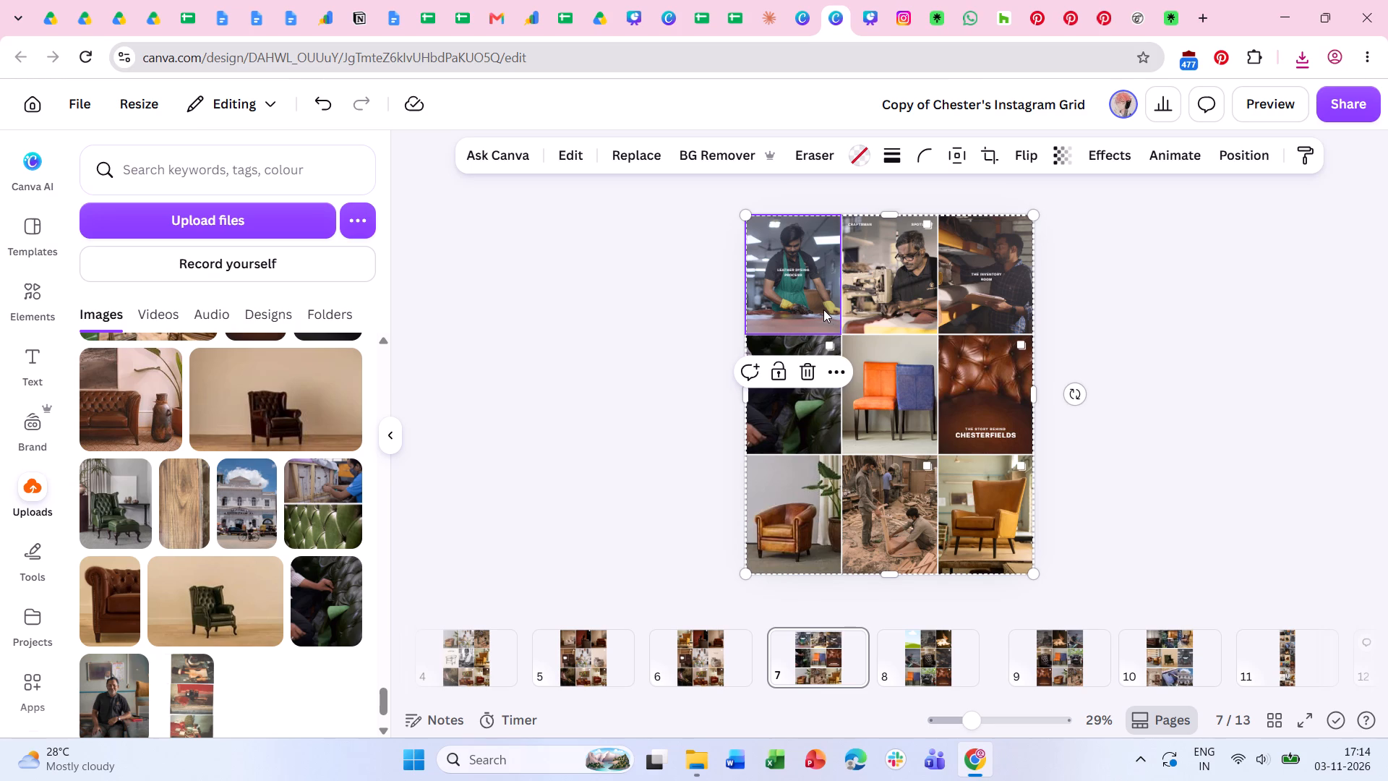
pyautogui.rightClick(823, 310)
pyautogui.click(910, 603)
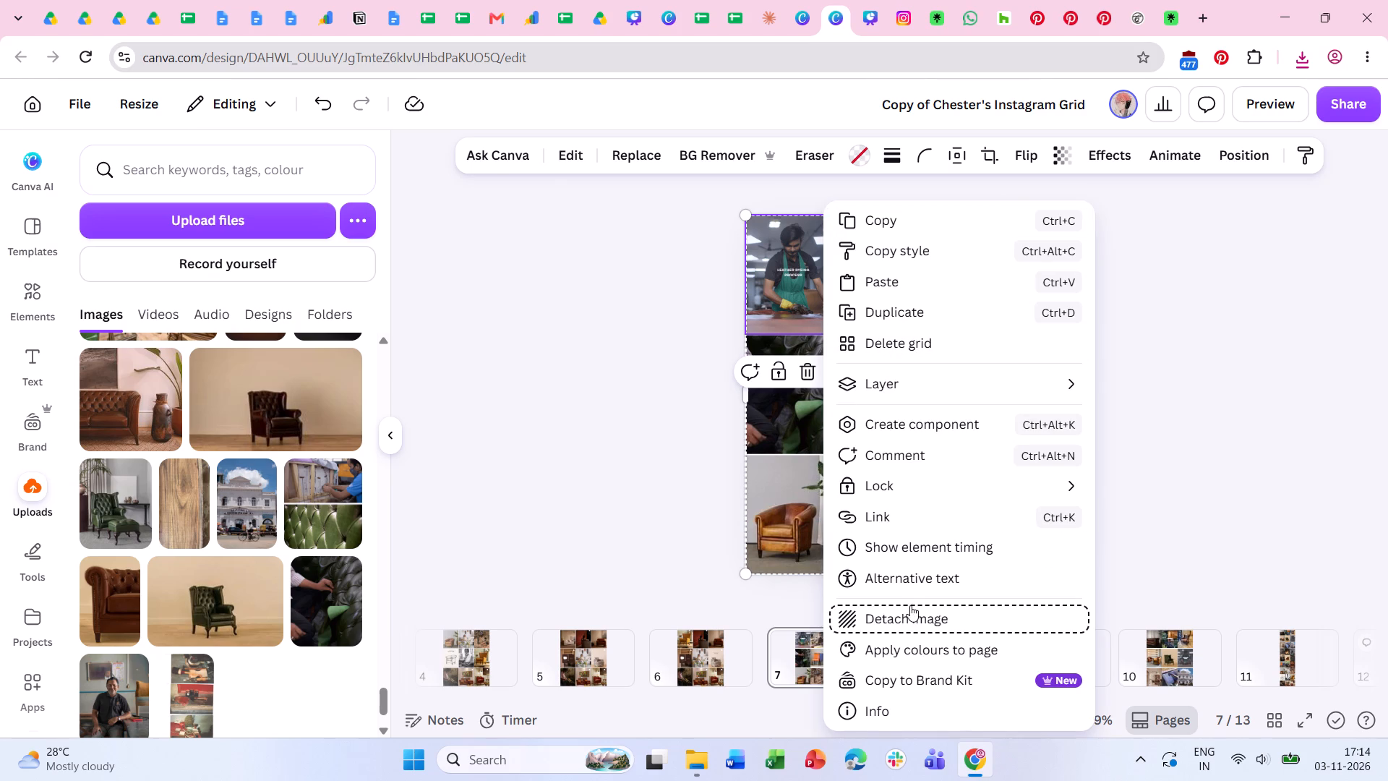
pyautogui.click(910, 605)
pyautogui.hotkey('ctrl', 'c')
pyautogui.hotkey('ctrl', 'z')
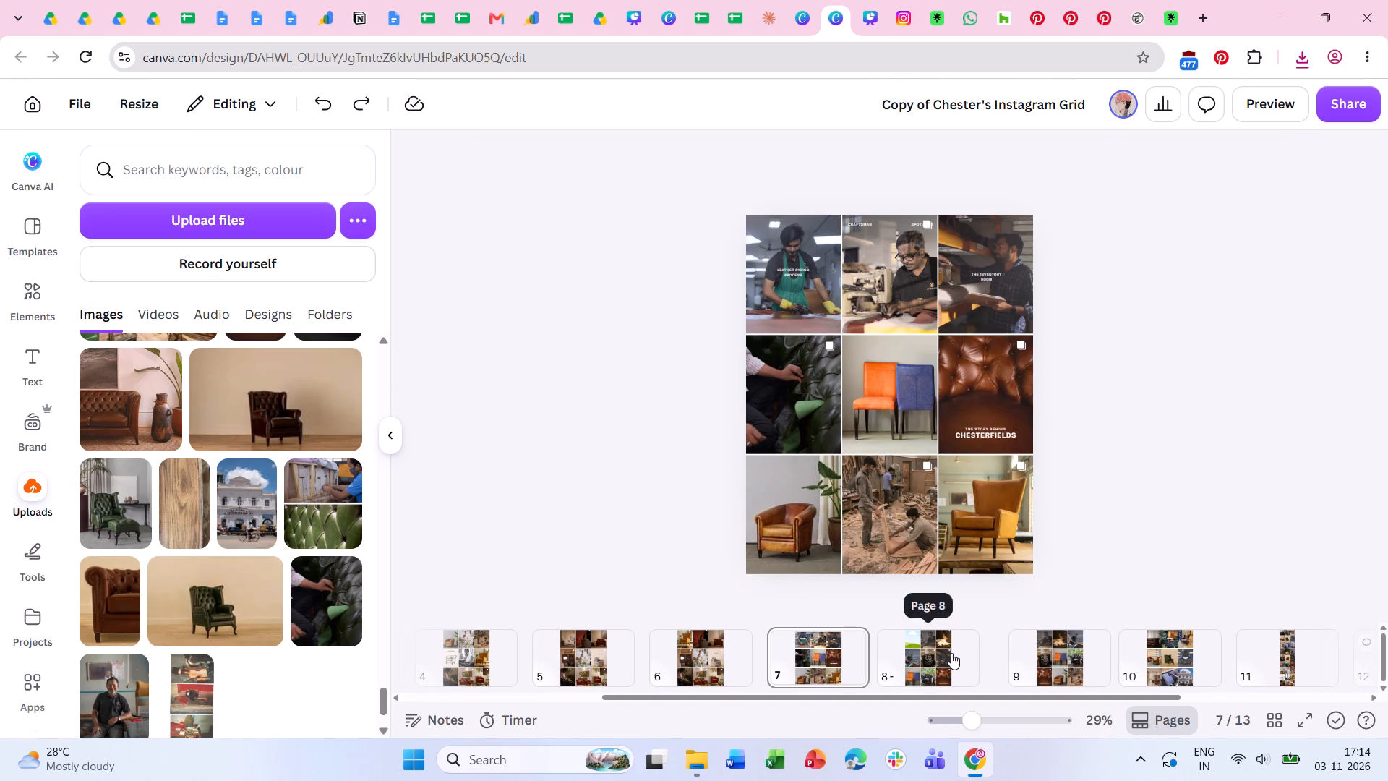
pyautogui.click(951, 653)
pyautogui.hotkey('ctrl', 'v')
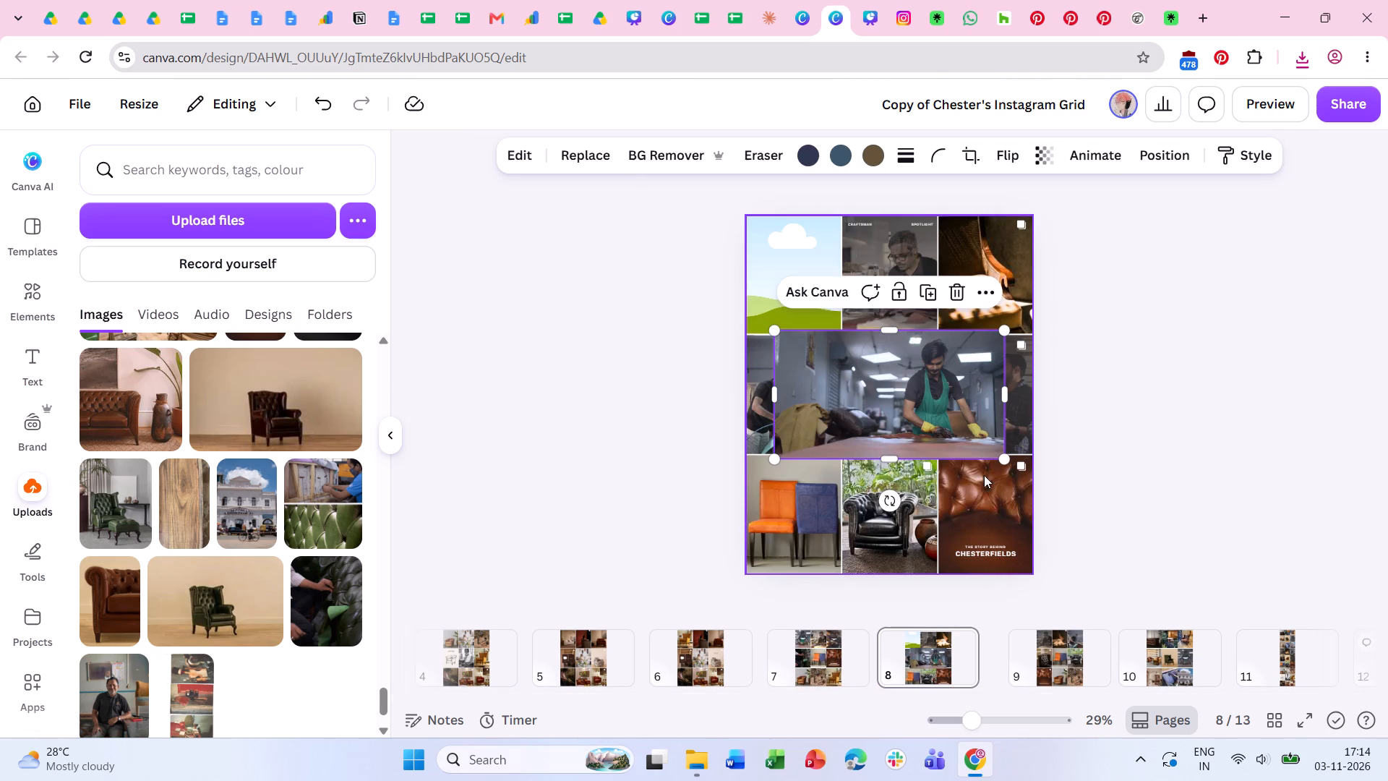
# Delete the two-line "The Story Behind Chesterfields" caption from the bottom-right leather photo on page 8.
pyautogui.click(975, 547)
pyautogui.press('BackSpace')
pyautogui.click(972, 555)
pyautogui.press('BackSpace')
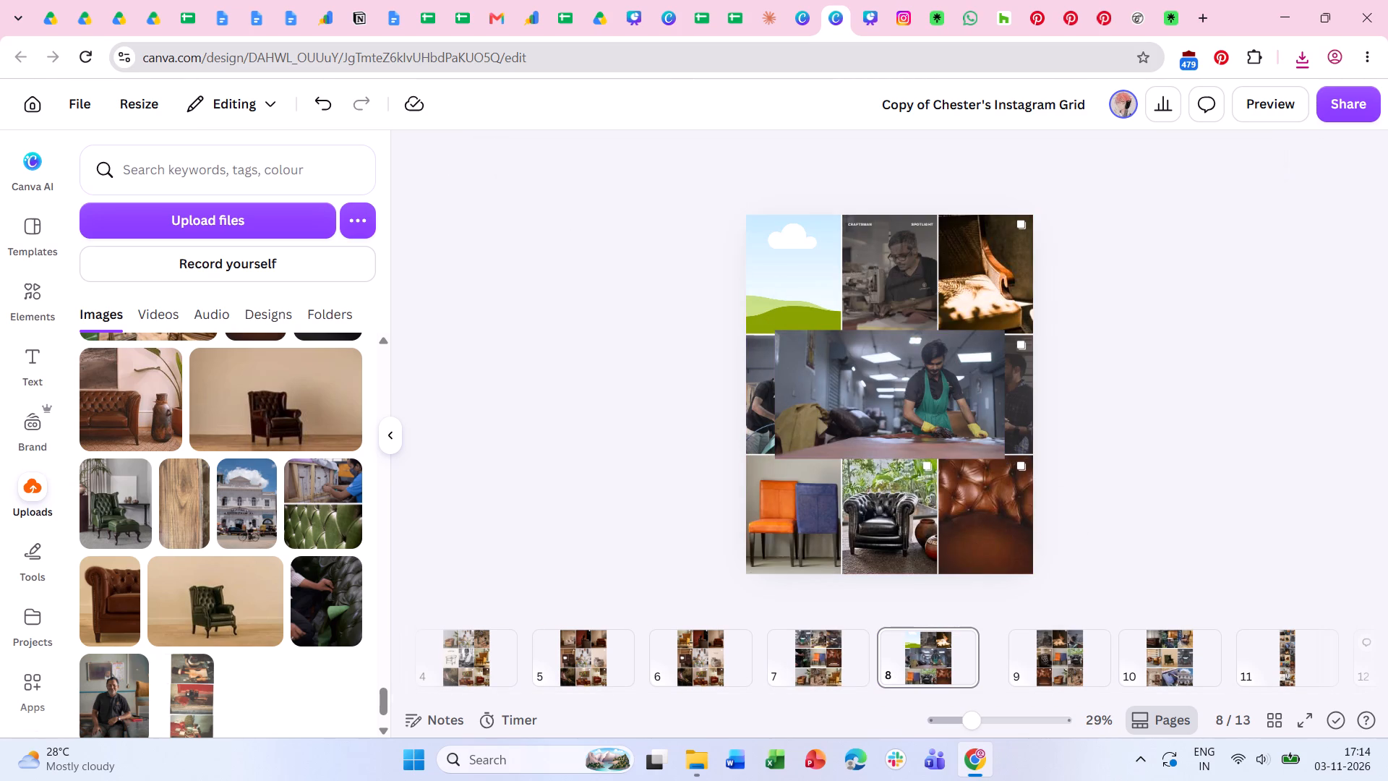
# Replace page 8's bottom-right leather photo with the pasted craftsman photo and crop it to frame the man in the green apron.
pyautogui.moveTo(954, 449); pyautogui.dragTo(978, 512)
pyautogui.click(978, 512)
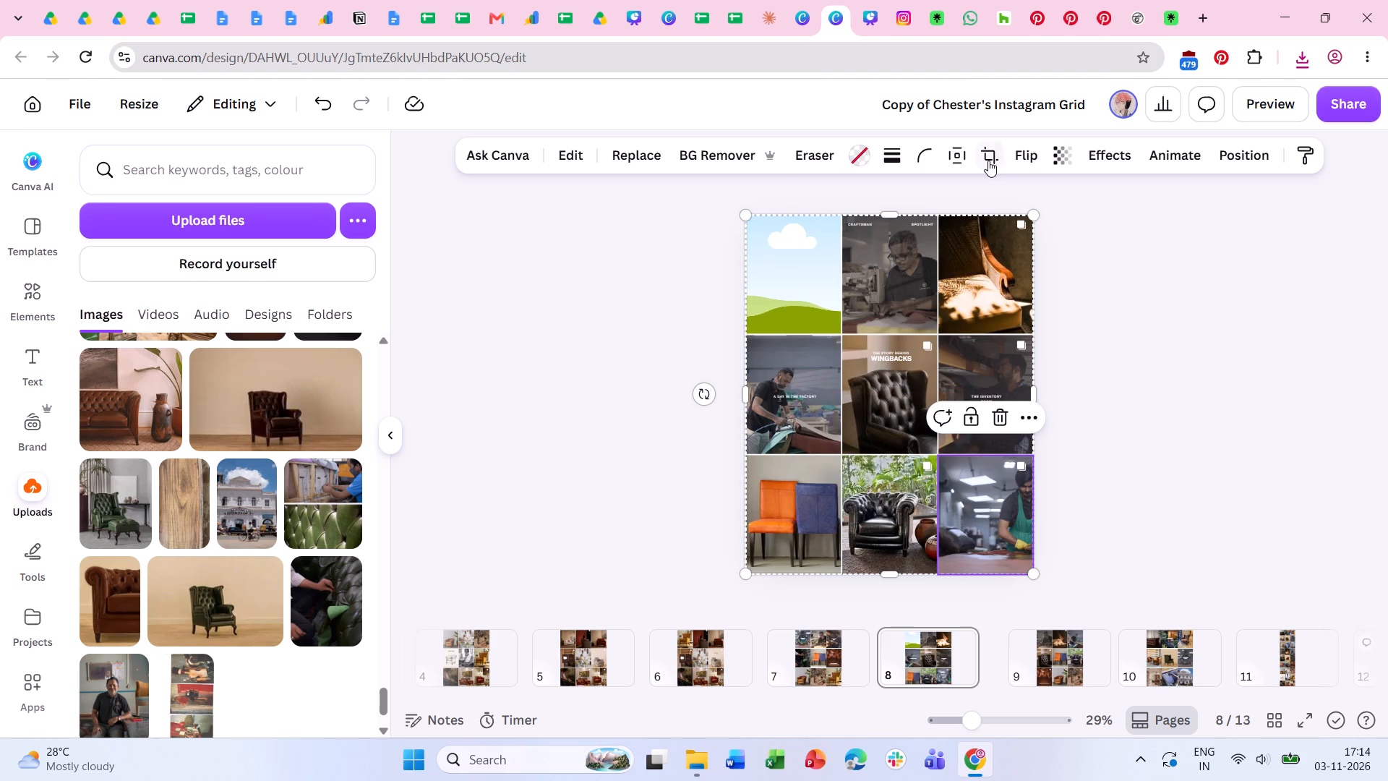
pyautogui.click(988, 161)
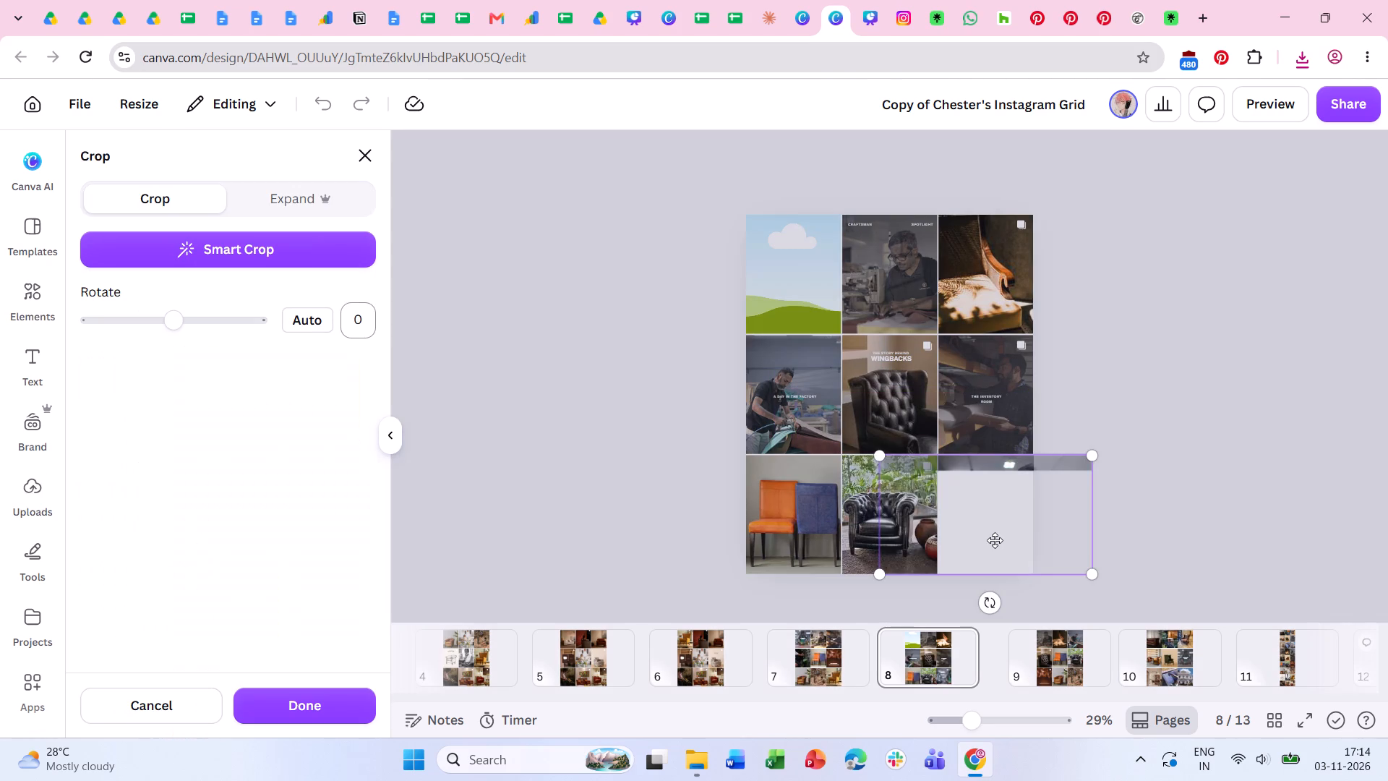
pyautogui.moveTo(994, 540); pyautogui.dragTo(944, 539)
pyautogui.click(1179, 507)
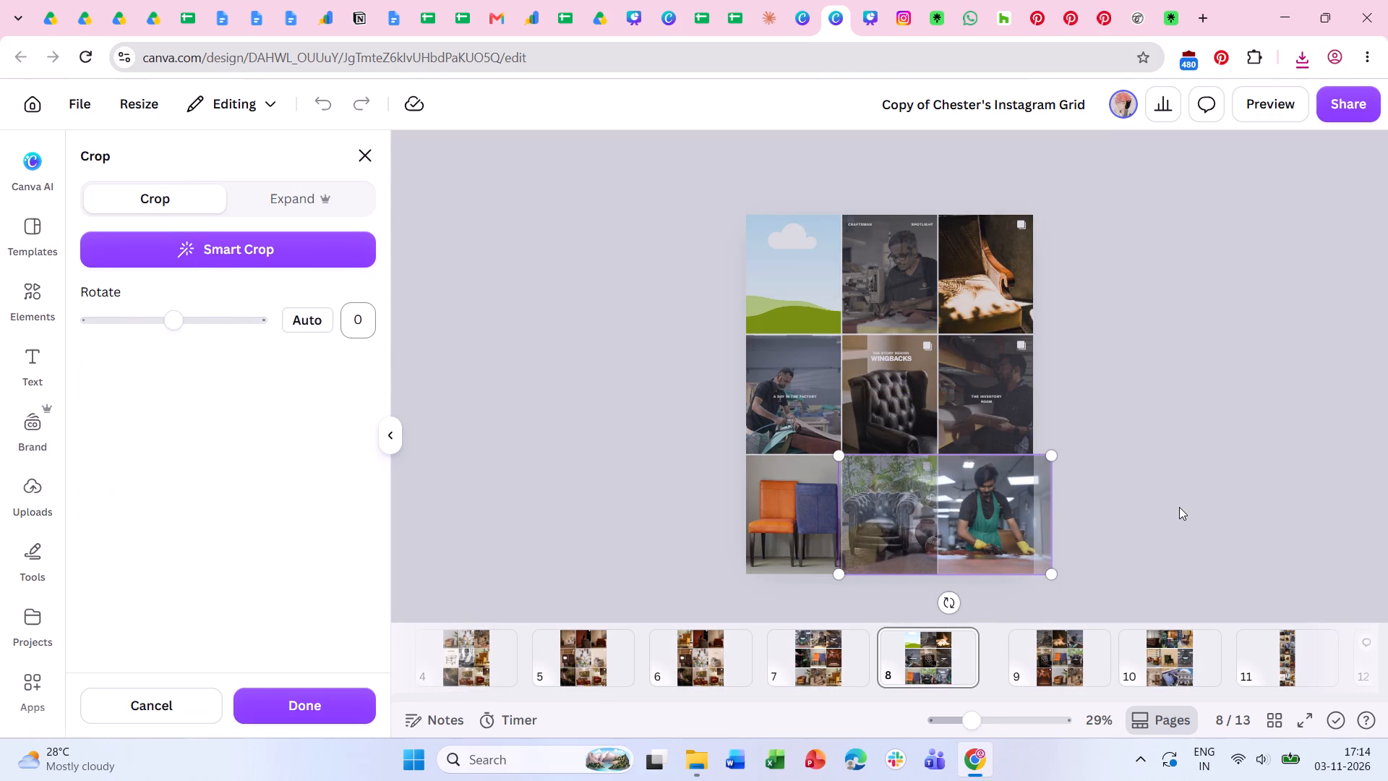
# Copy the small white caption from page 7's top-left photo onto page 8, centring it over the bottom-right craftsman photo.
pyautogui.click(829, 661)
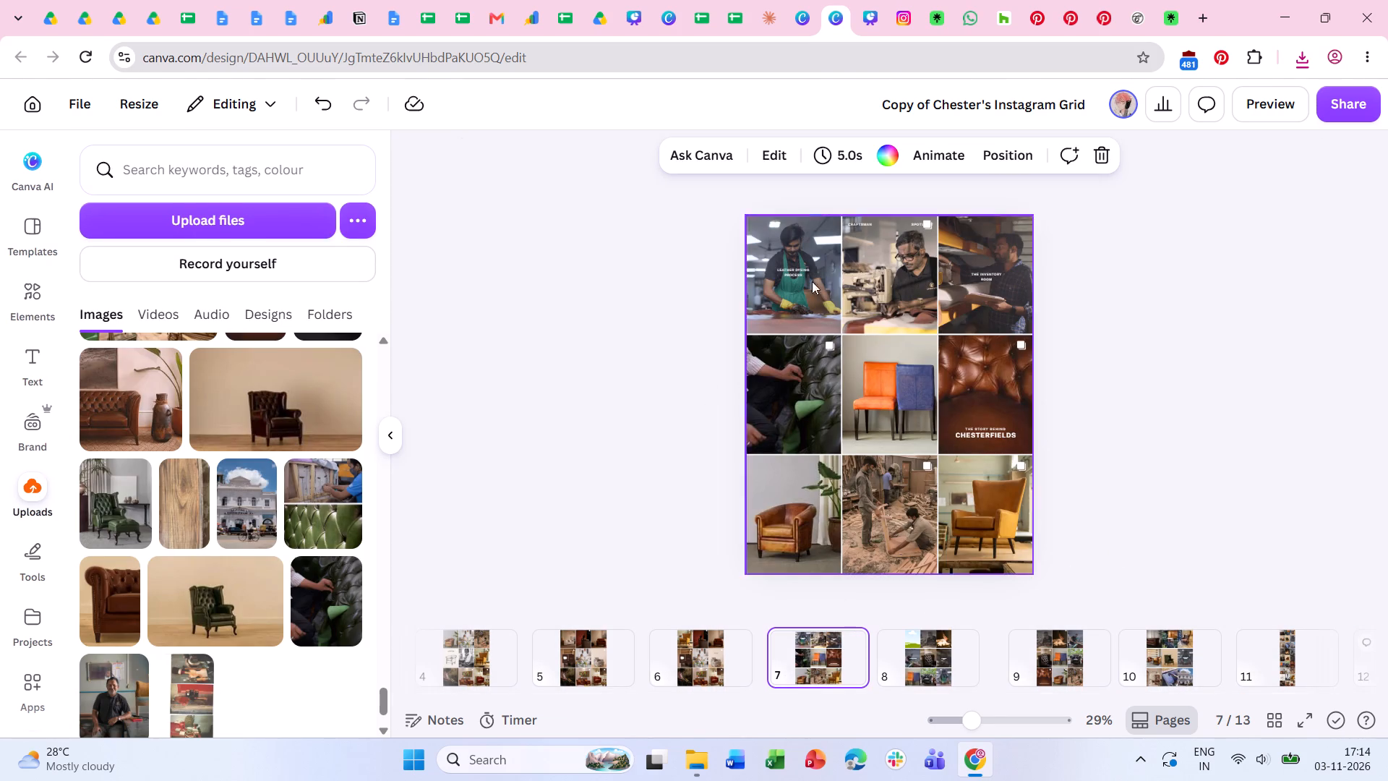
pyautogui.click(802, 274)
pyautogui.hotkey('ctrl', 'c')
pyautogui.click(952, 659)
pyautogui.hotkey('ctrl', 'v')
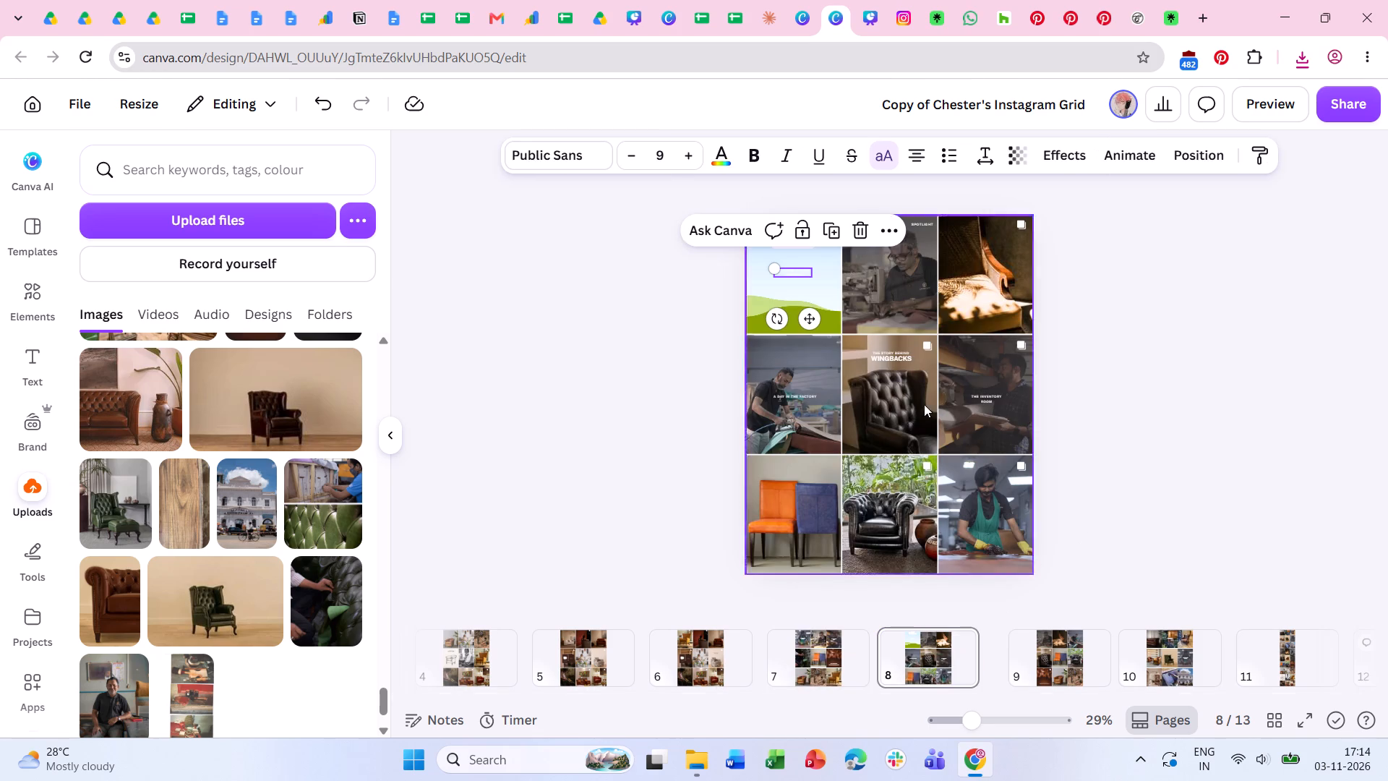
pyautogui.moveTo(800, 275); pyautogui.dragTo(995, 515)
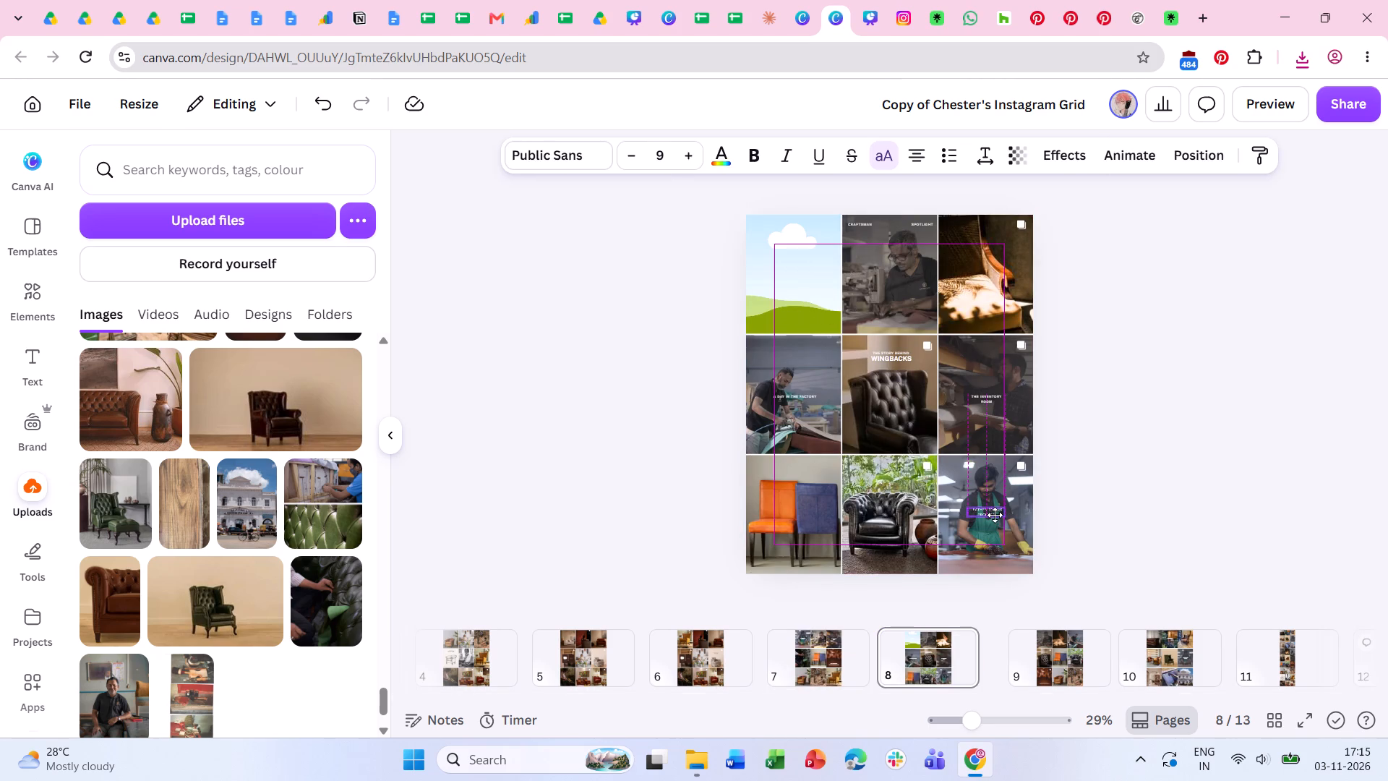
pyautogui.moveTo(995, 515); pyautogui.dragTo(996, 516)
pyautogui.click(1127, 516)
pyautogui.click(977, 516)
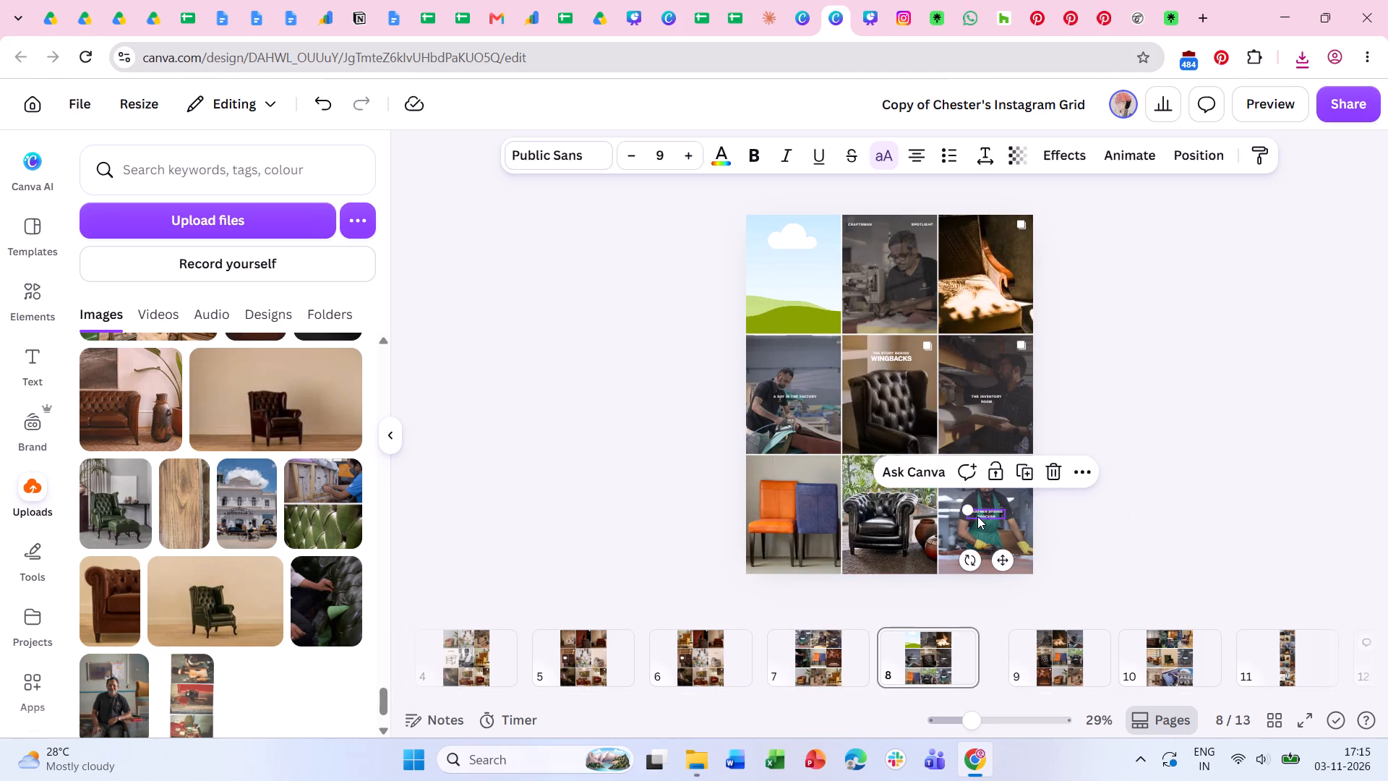
pyautogui.press('Right')
pyautogui.press('Right')
pyautogui.click(1173, 493)
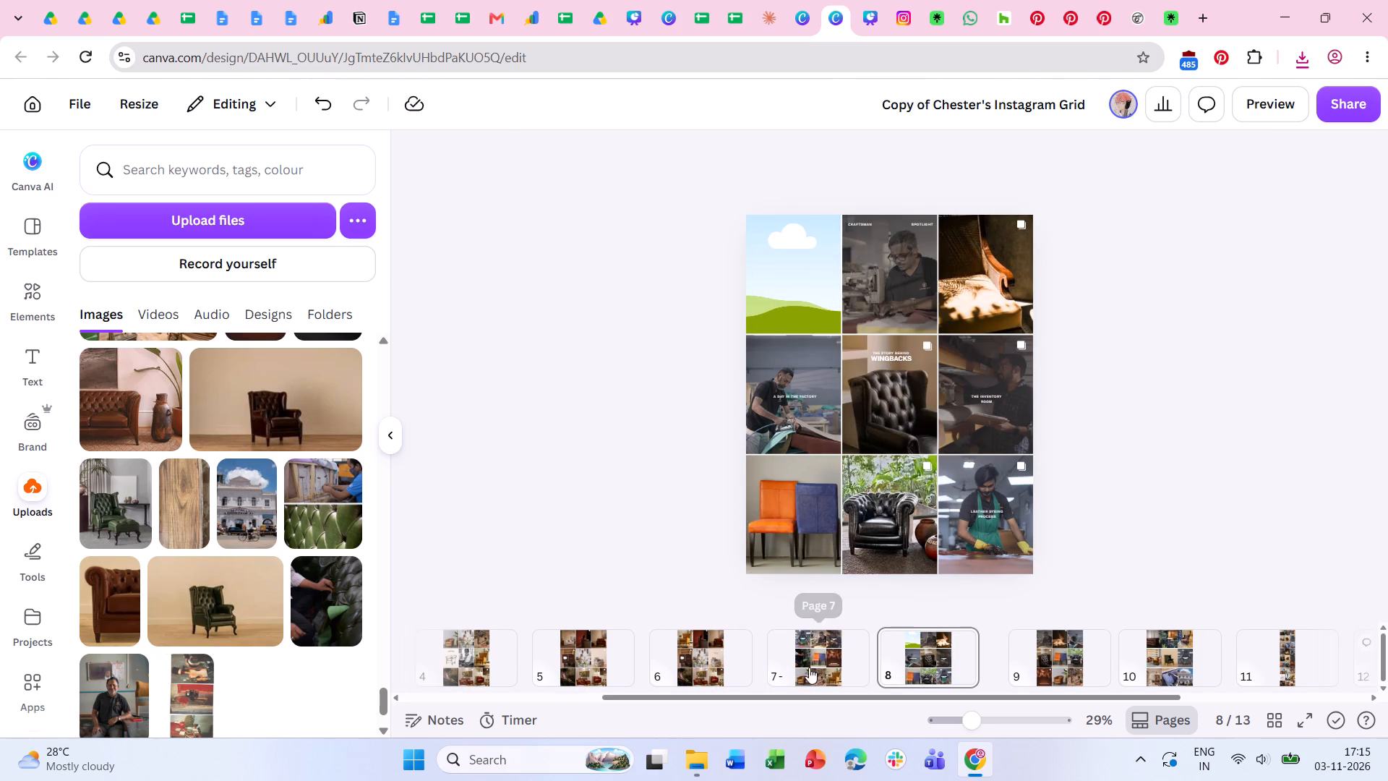
# Compare the December 2026 content calendar with the Instagram grid's page 7.
pyautogui.click(656, 12)
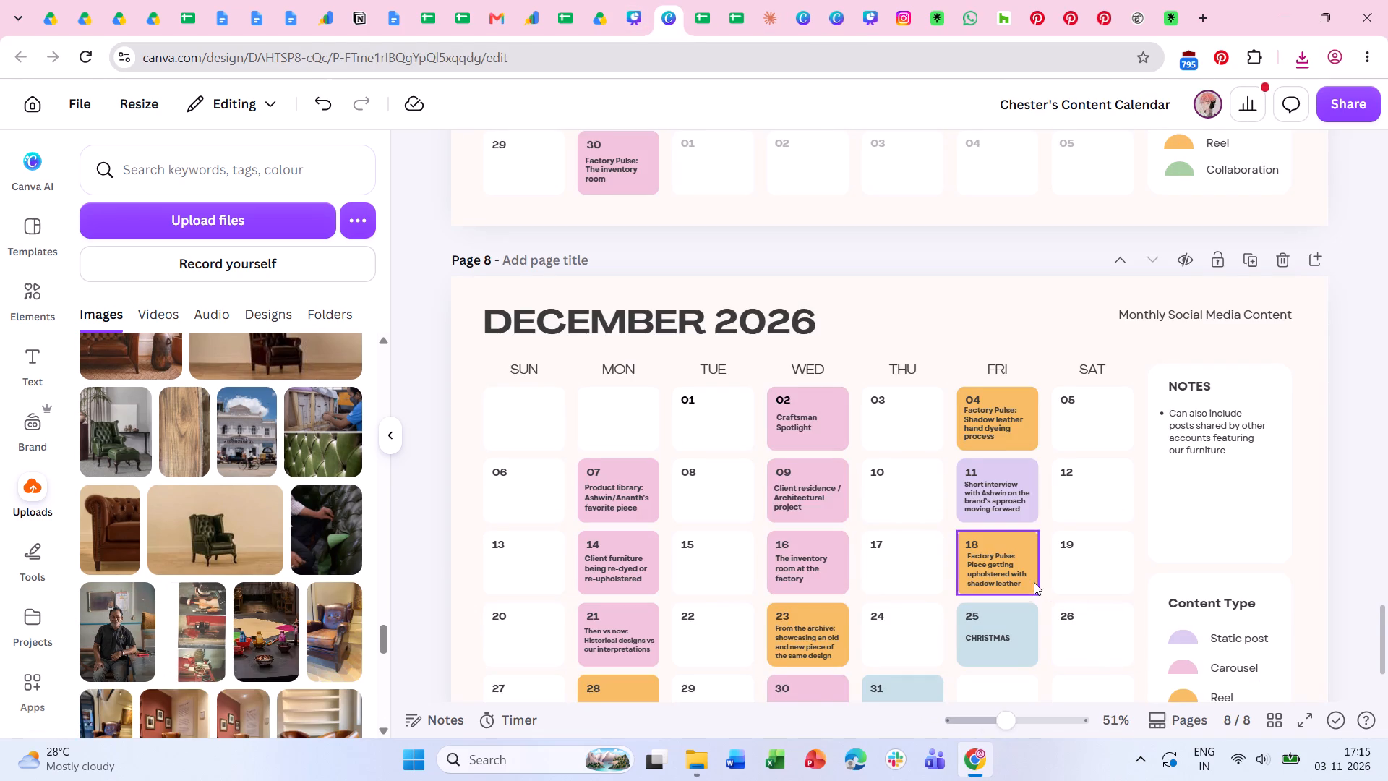
pyautogui.scroll(-1, 1033, 582)
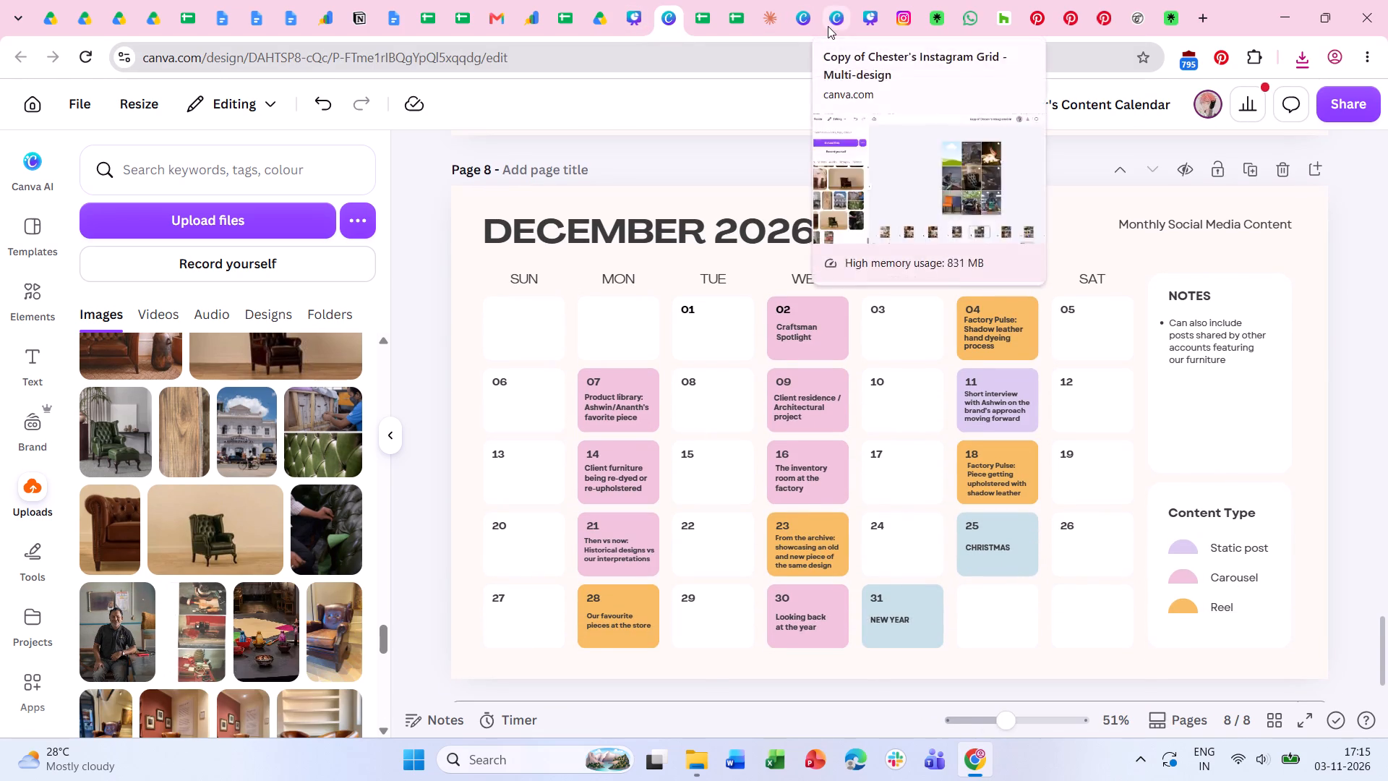
pyautogui.click(828, 26)
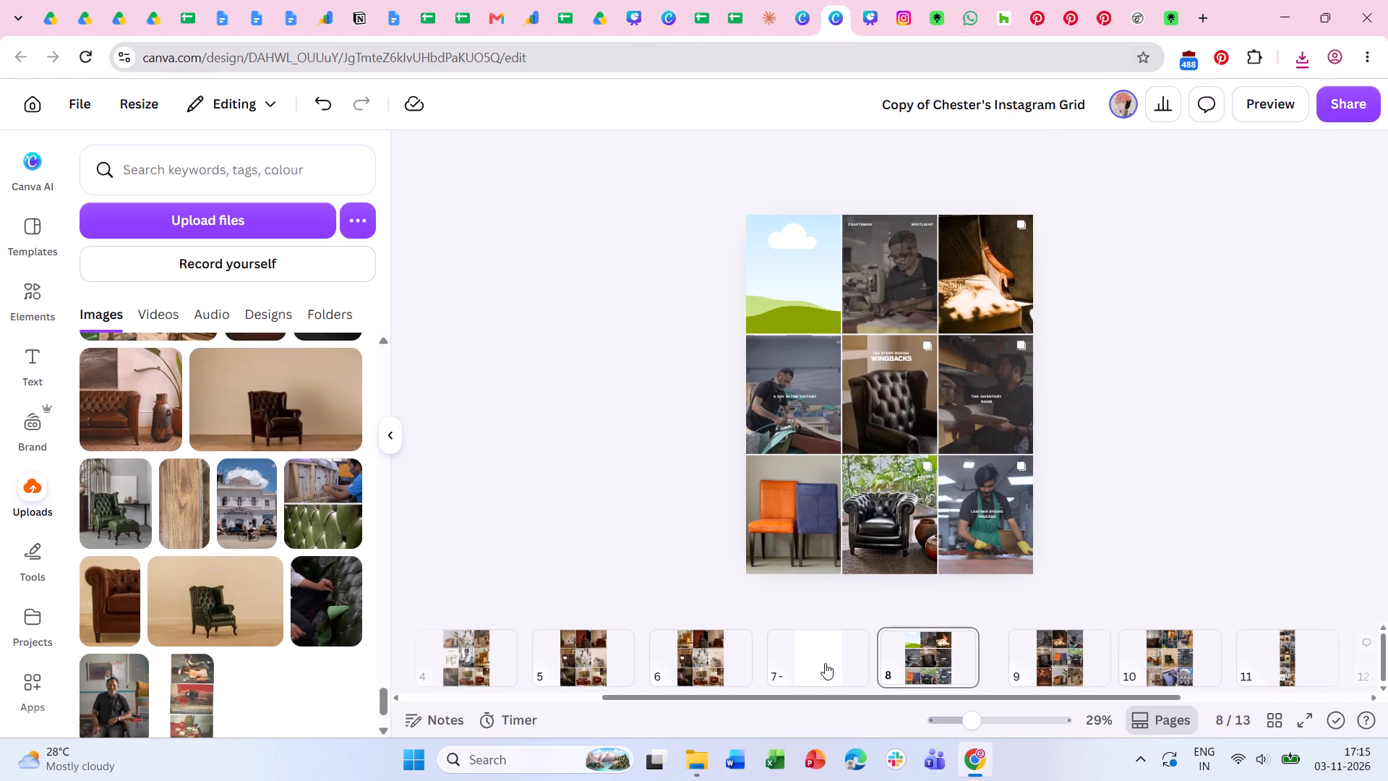
pyautogui.click(825, 663)
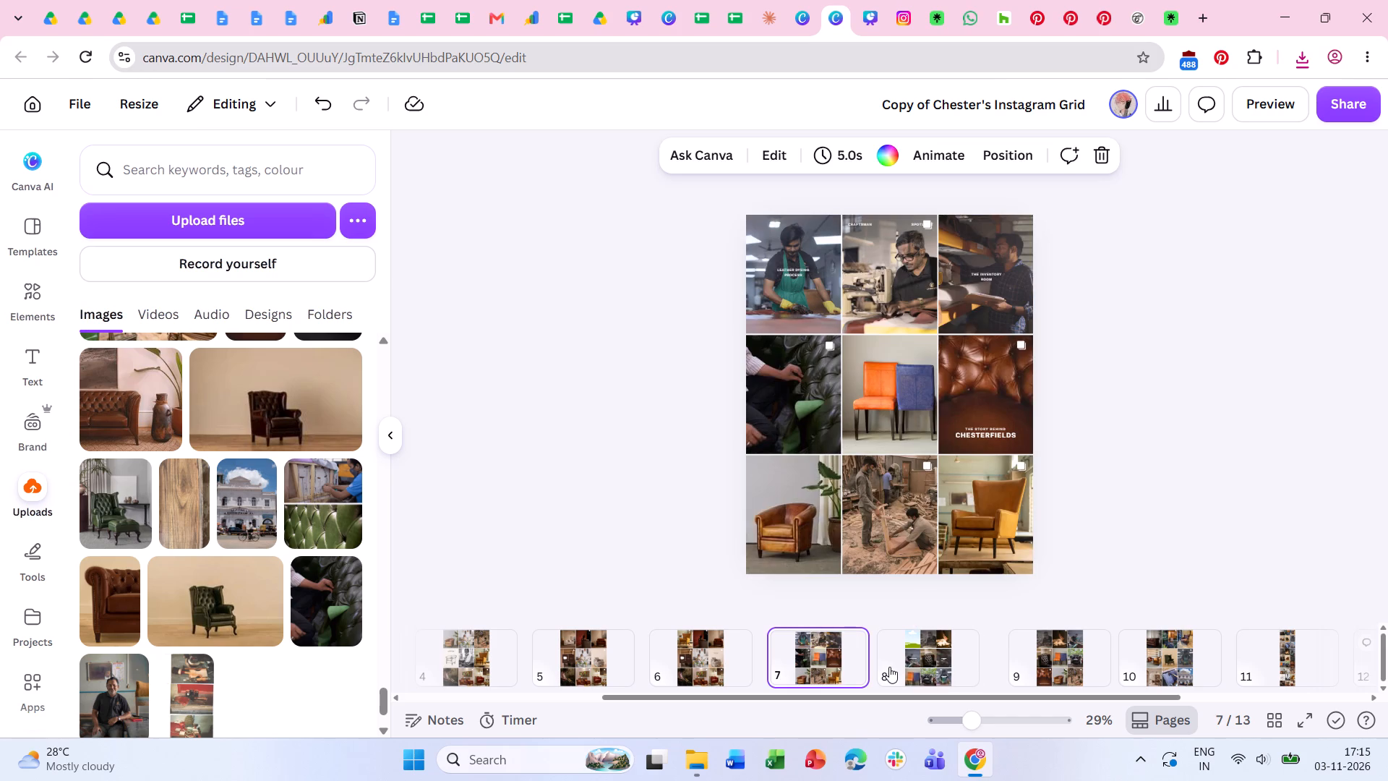
pyautogui.click(659, 16)
# Upload the downloaded image Copy of Chester's Instagram Grid (4) to the Marketing Plan.
pyautogui.click(623, 20)
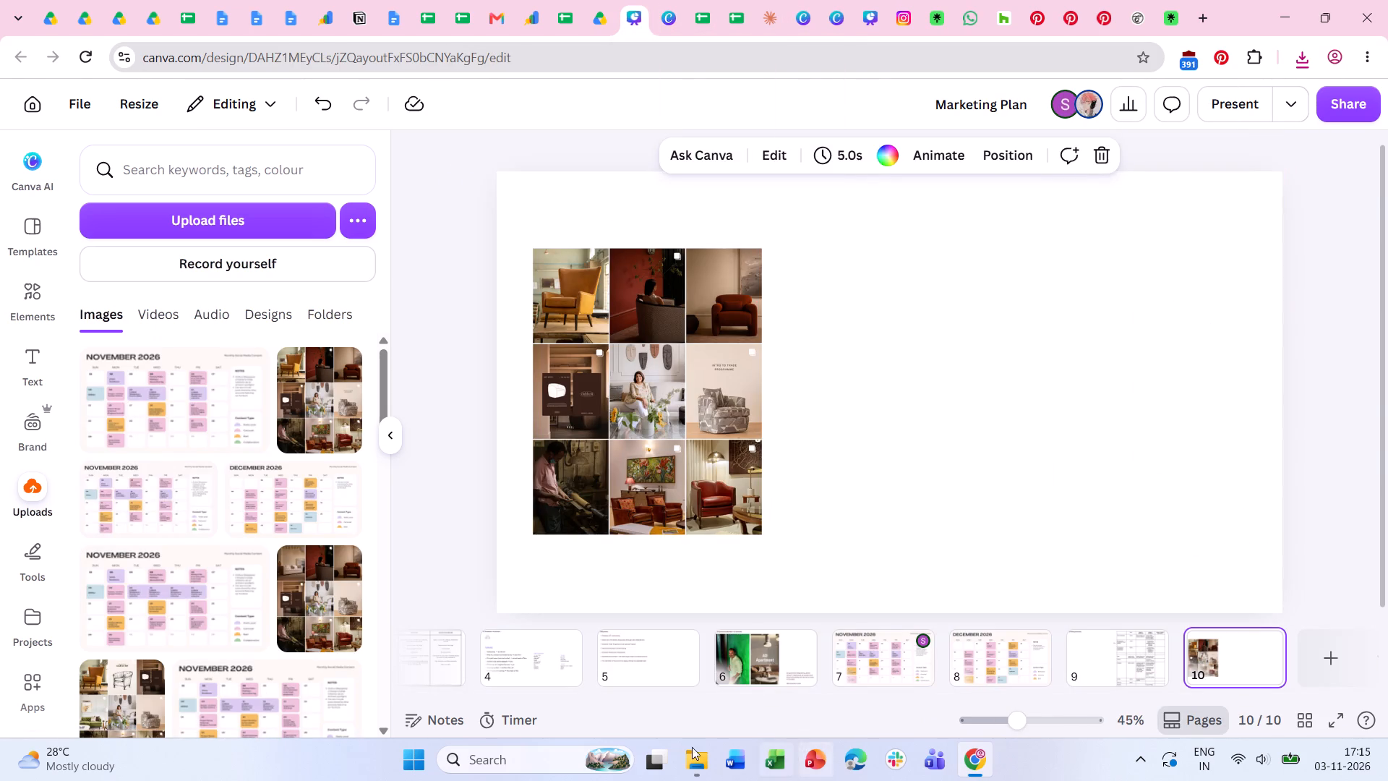
pyautogui.click(698, 750)
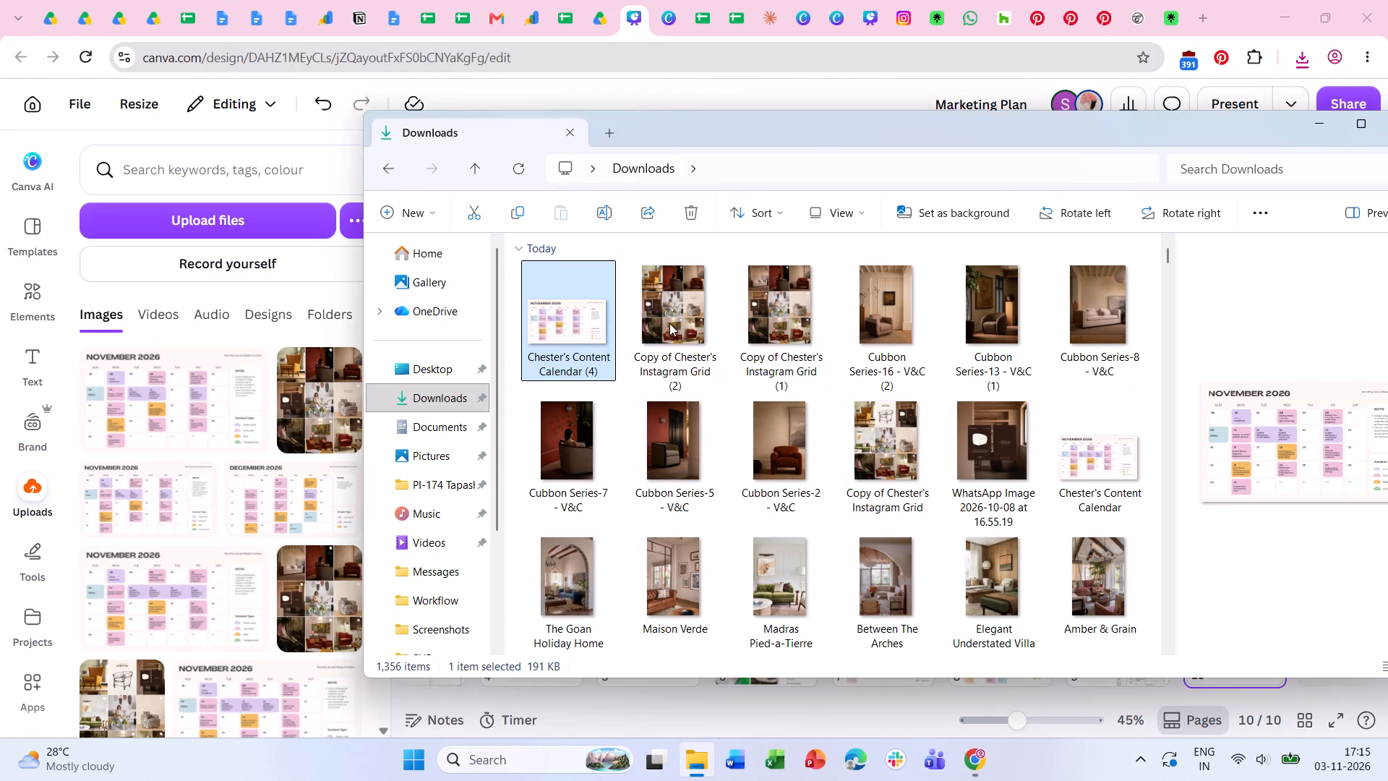
pyautogui.click(669, 323)
pyautogui.click(767, 312)
pyautogui.click(690, 323)
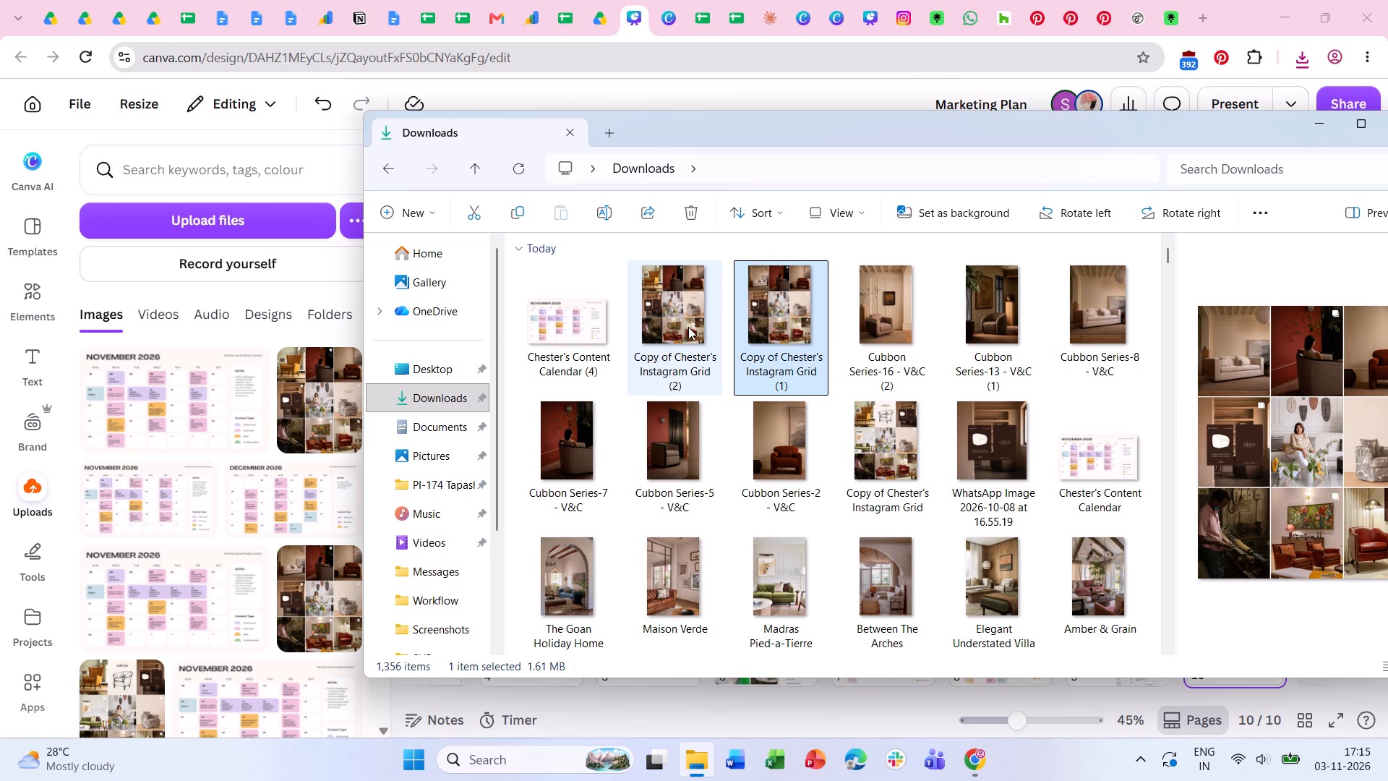
pyautogui.scroll(5, 189, 539)
pyautogui.scroll(-1, 716, 479)
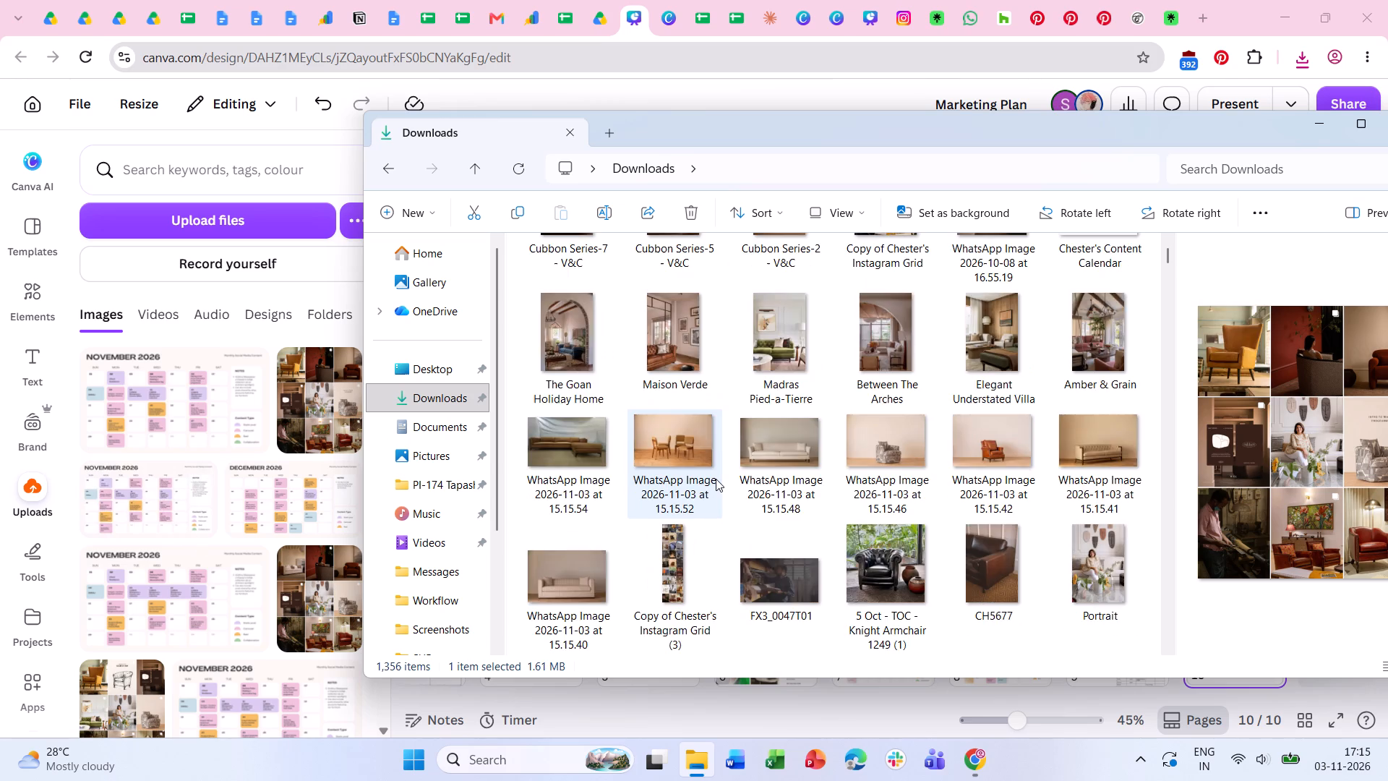
pyautogui.scroll(-1, 716, 479)
pyautogui.click(778, 555)
pyautogui.moveTo(788, 548); pyautogui.dragTo(309, 535)
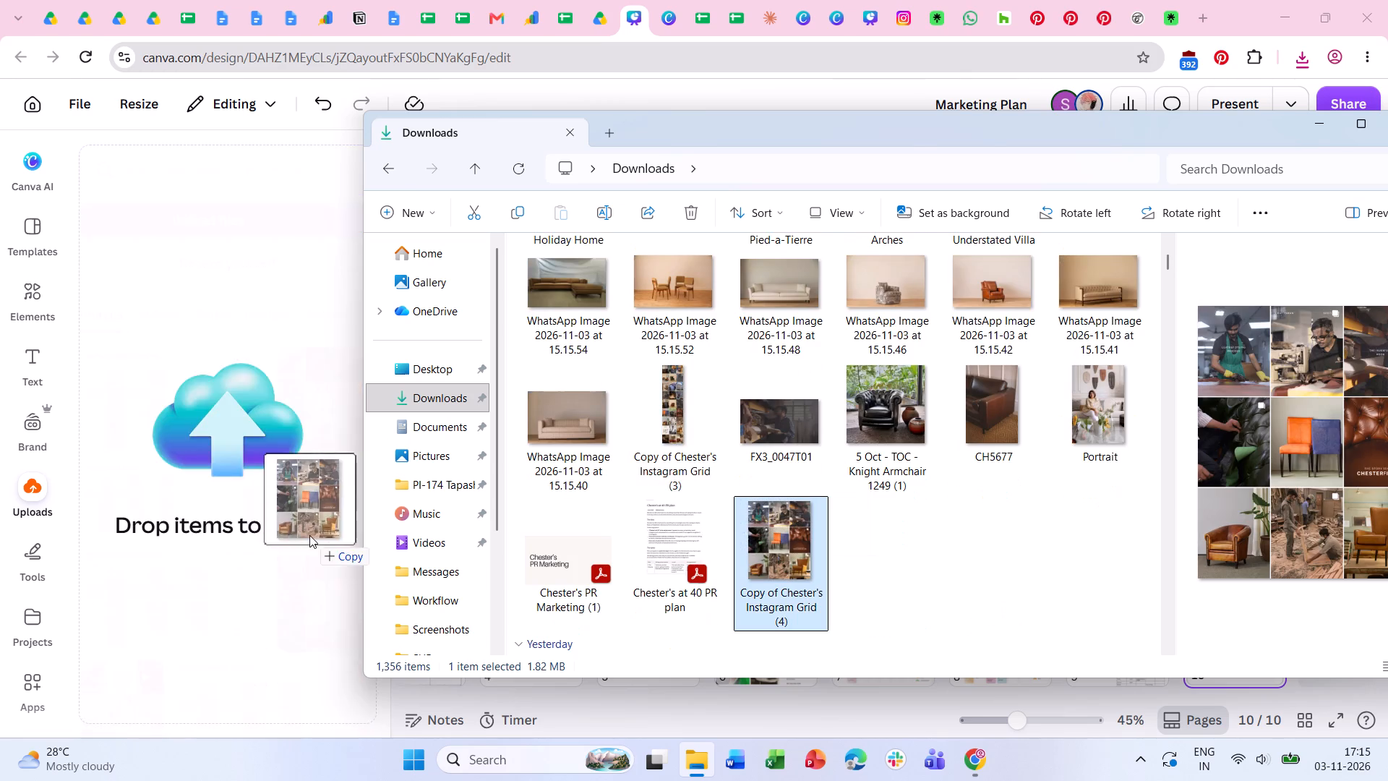
pyautogui.moveTo(309, 535); pyautogui.dragTo(309, 535)
# Place the uploaded grid image on page 10, sized to match the existing grid beside it and centred on the page.
pyautogui.click(101, 411)
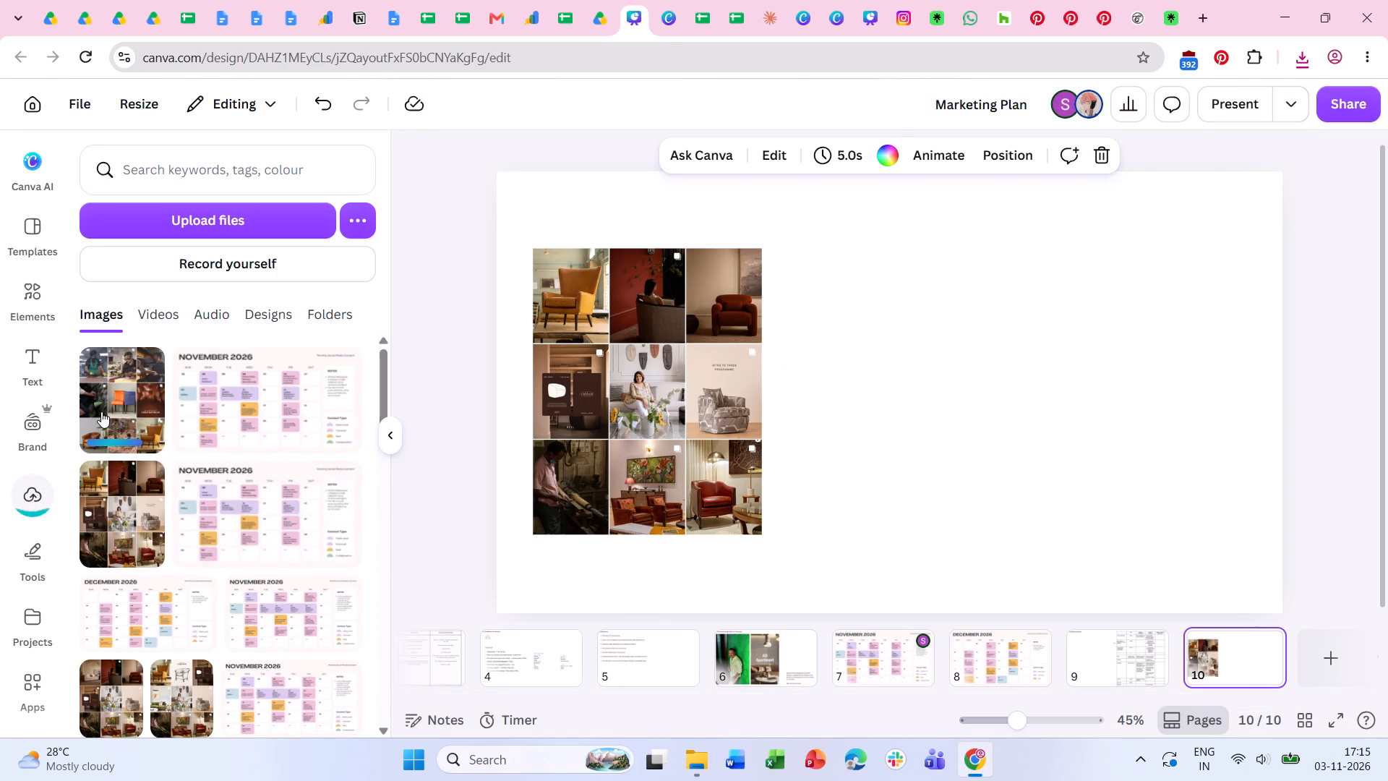
pyautogui.moveTo(1012, 239); pyautogui.dragTo(998, 245)
pyautogui.moveTo(1008, 547); pyautogui.dragTo(992, 539)
pyautogui.moveTo(922, 491); pyautogui.dragTo(933, 490)
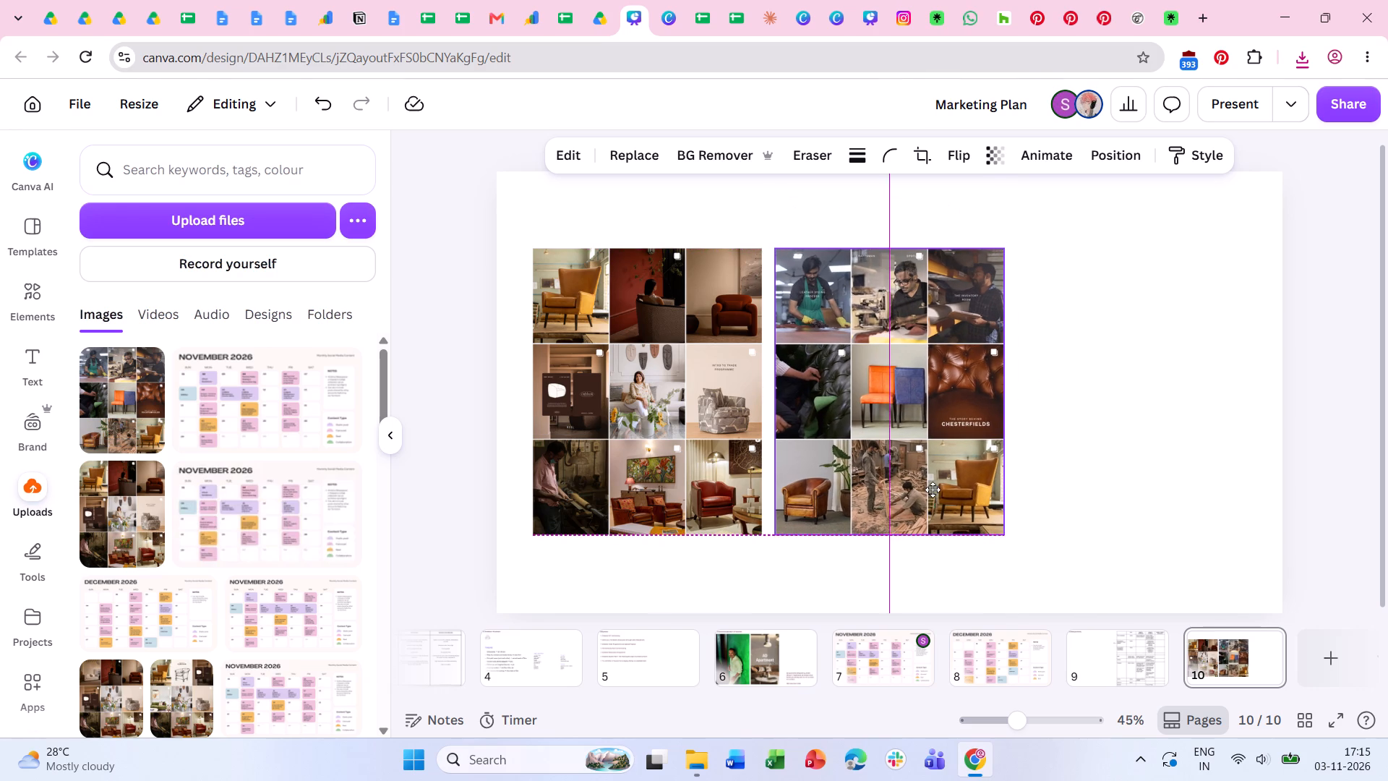
pyautogui.moveTo(933, 490); pyautogui.dragTo(934, 490)
pyautogui.click(1170, 486)
# Shift page 10's older grid image further left, keeping it level with the new one, to widen the gap between them.
pyautogui.moveTo(636, 440); pyautogui.dragTo(629, 440)
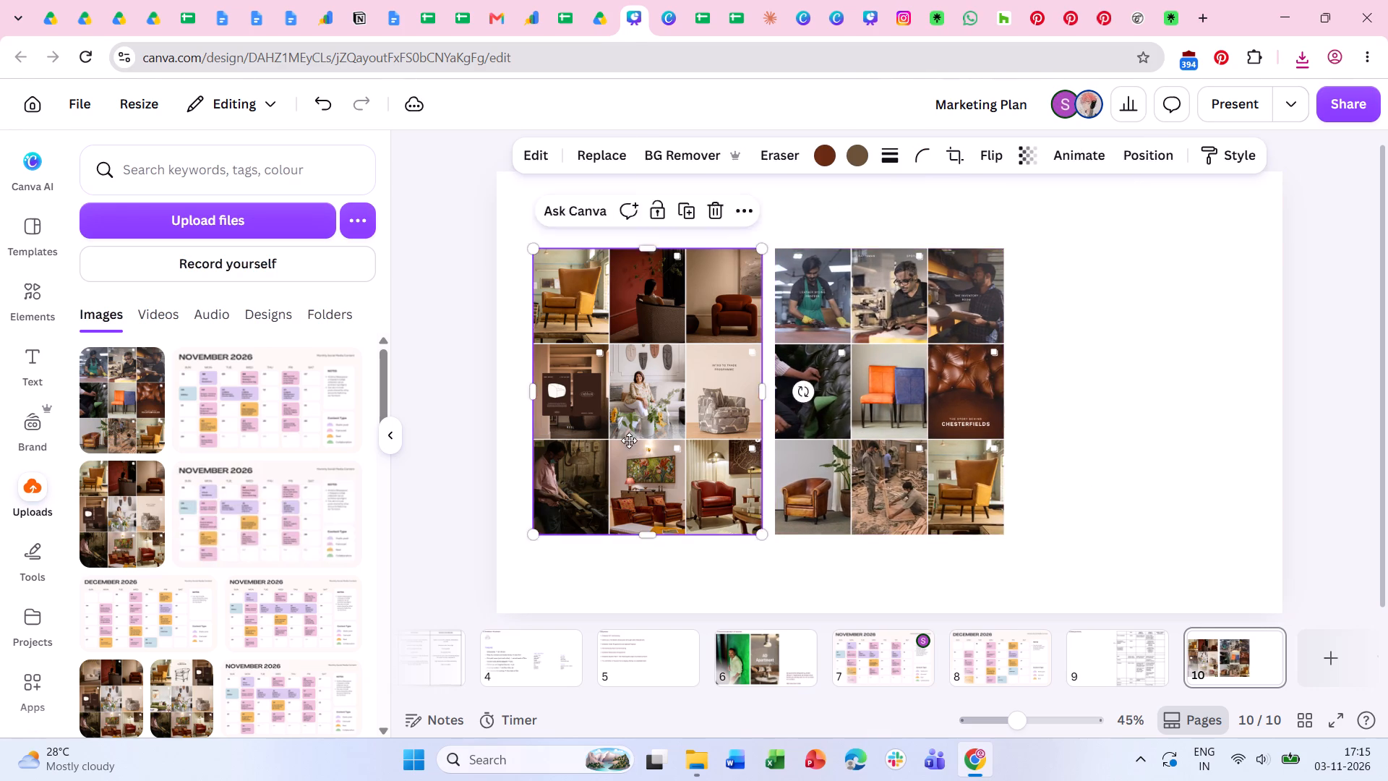
pyautogui.moveTo(629, 440); pyautogui.dragTo(624, 440)
pyautogui.click(1054, 438)
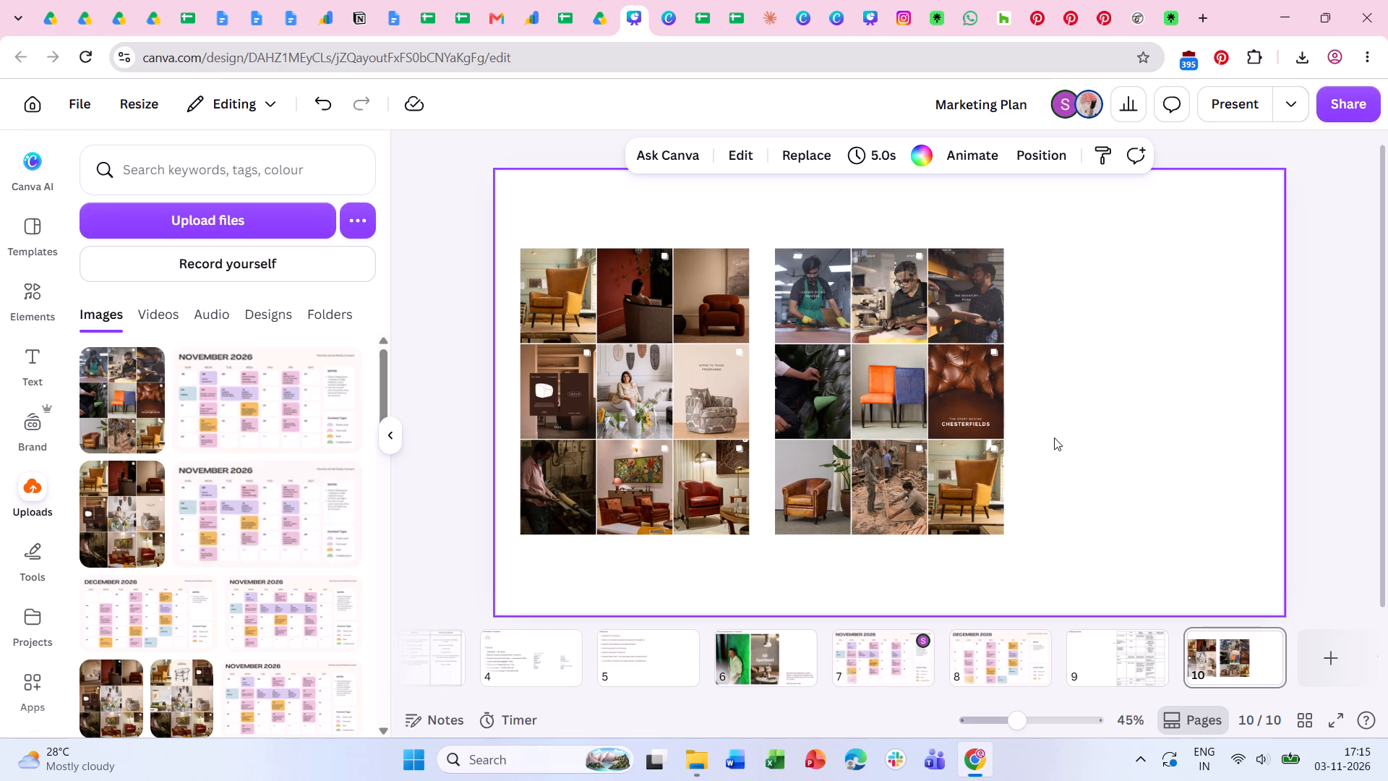
# Review the Marketing Plan's pages 7 to 10 and compare the December 2026 content calendar with the Instagram grid's page 8.
pyautogui.click(857, 671)
pyautogui.click(1027, 665)
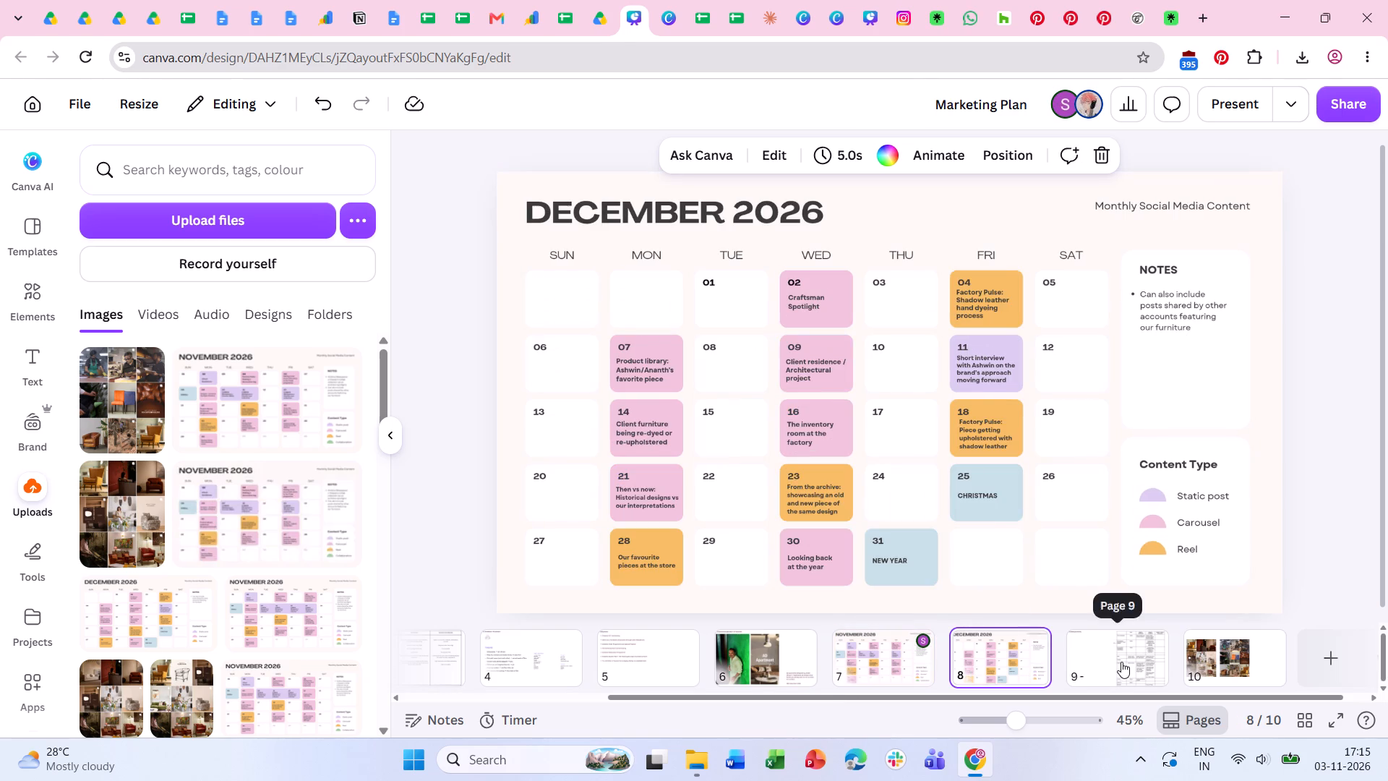
pyautogui.click(1121, 662)
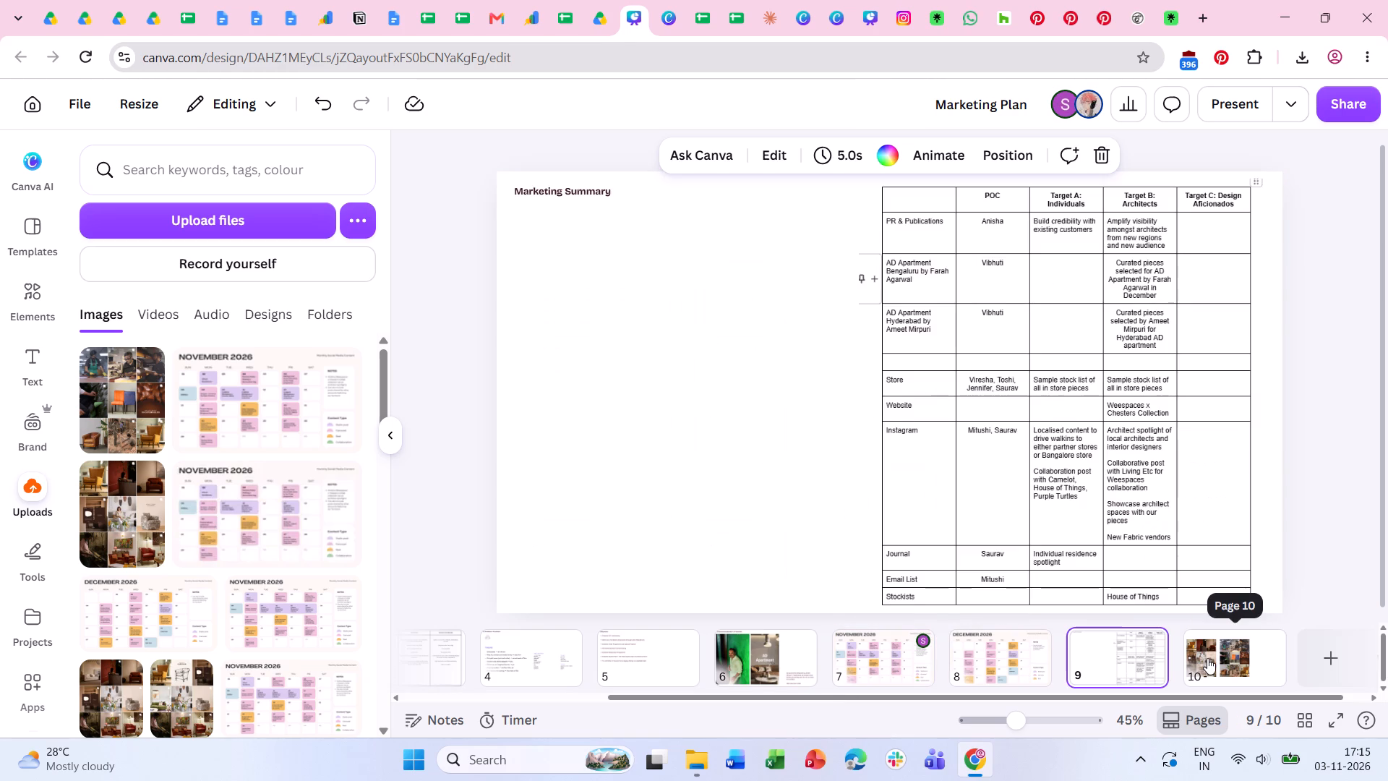
pyautogui.click(1207, 658)
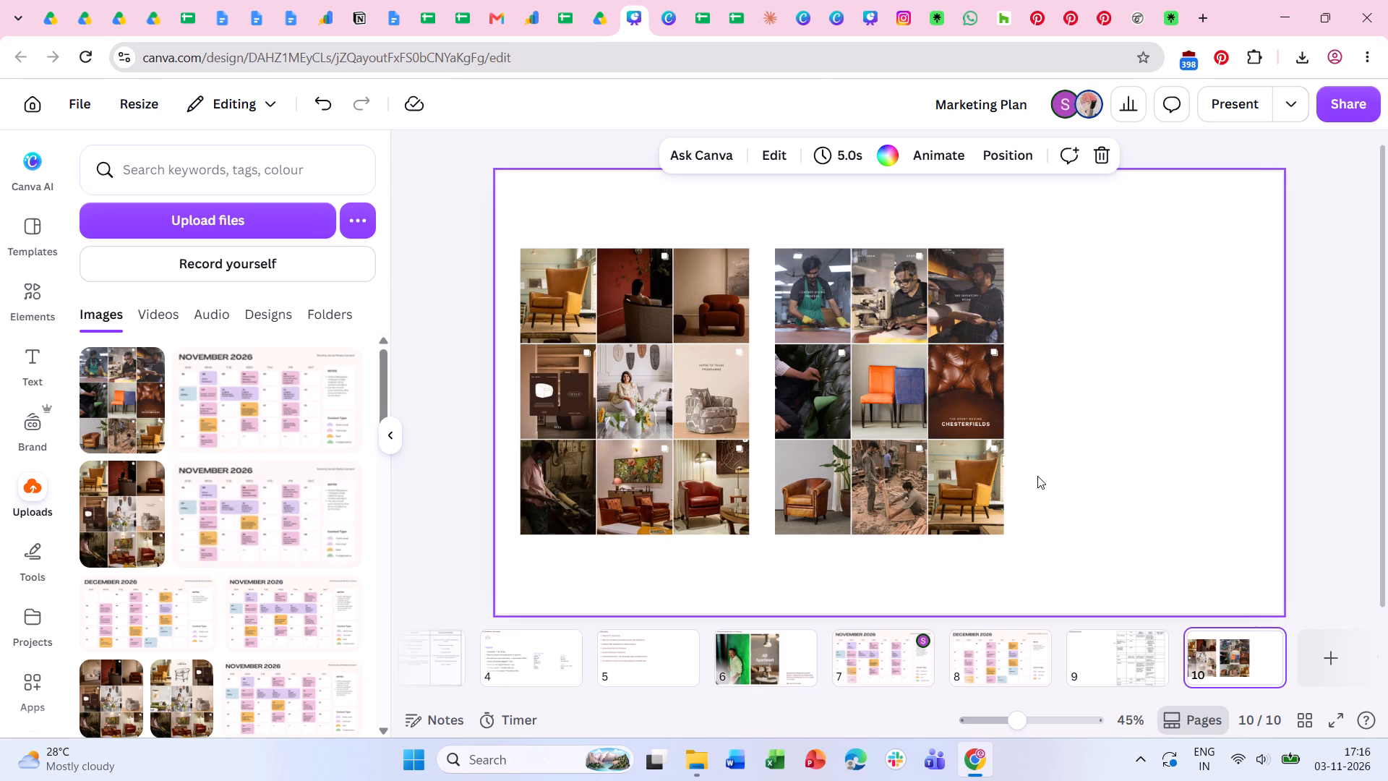
pyautogui.click(847, 17)
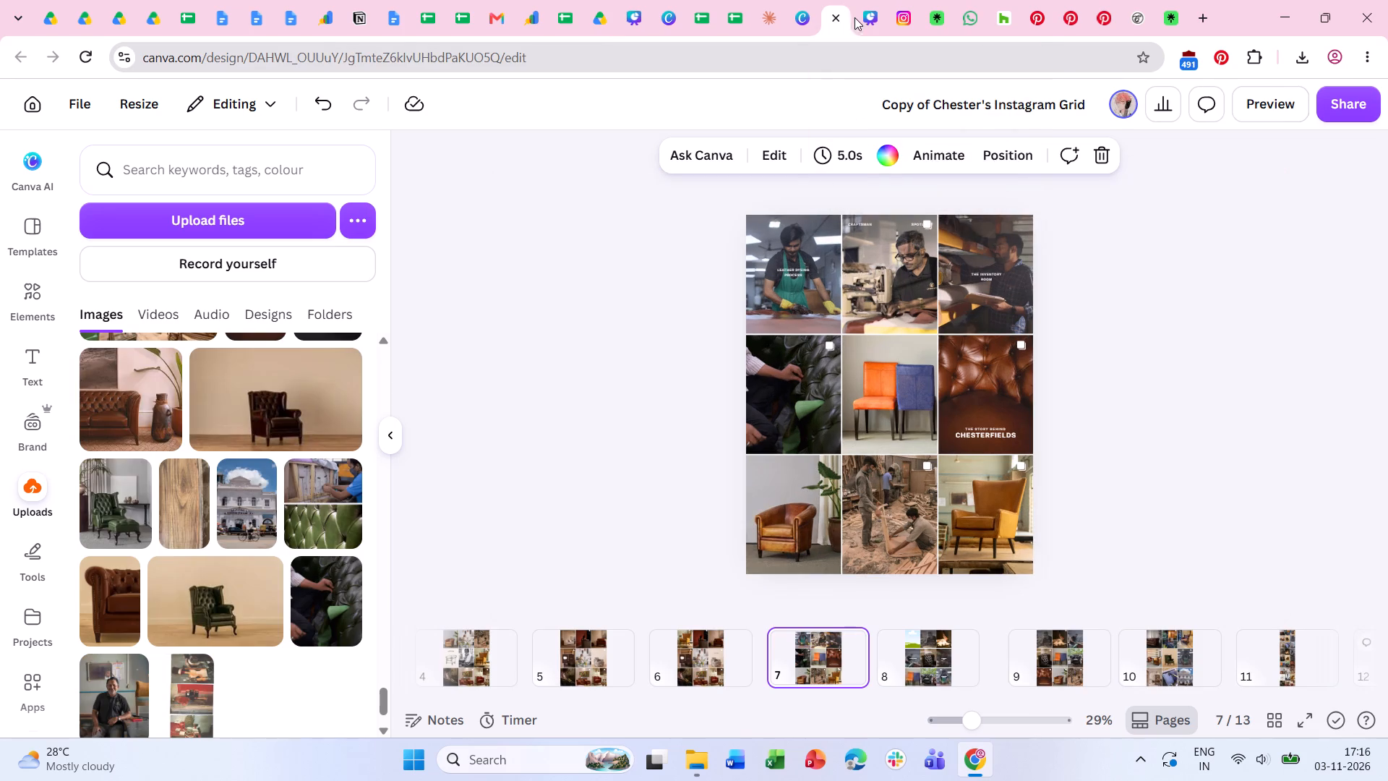
pyautogui.click(946, 657)
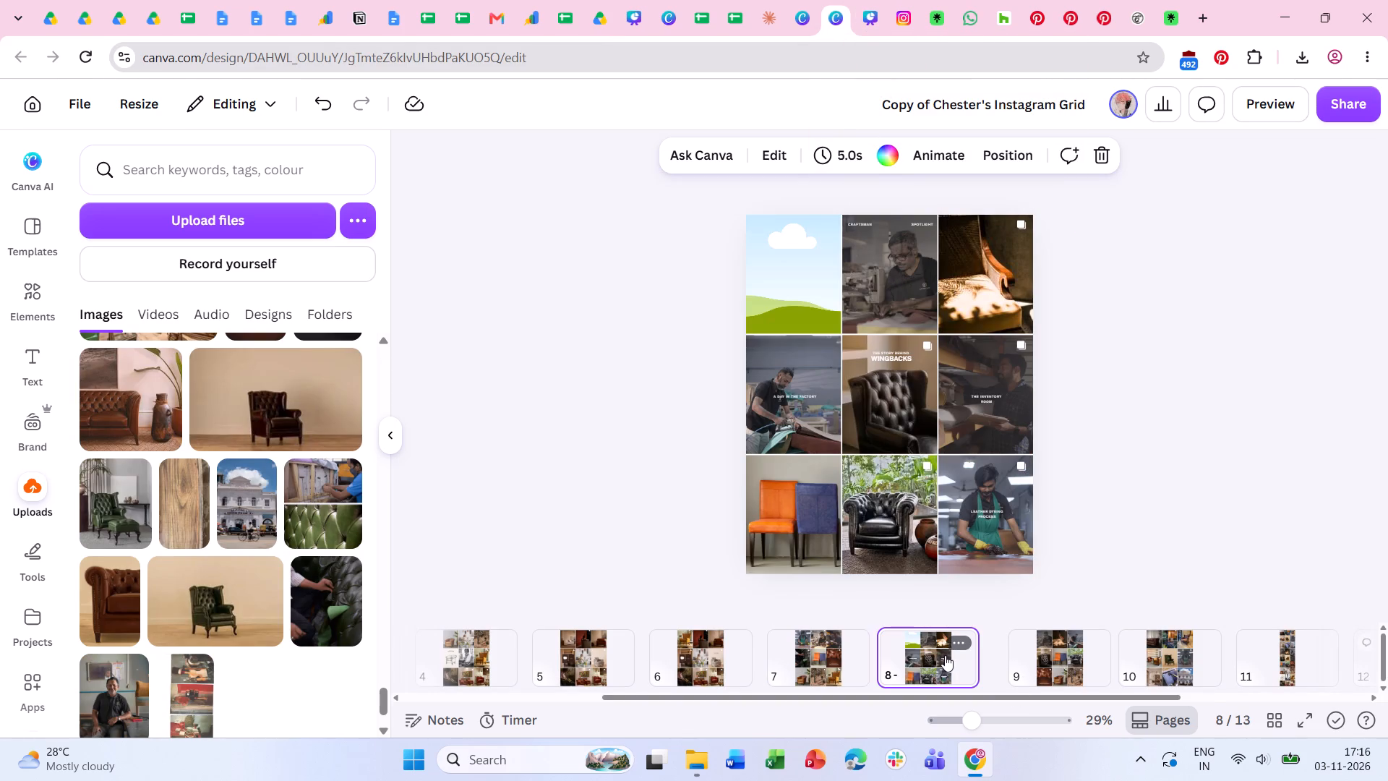
pyautogui.click(647, 17)
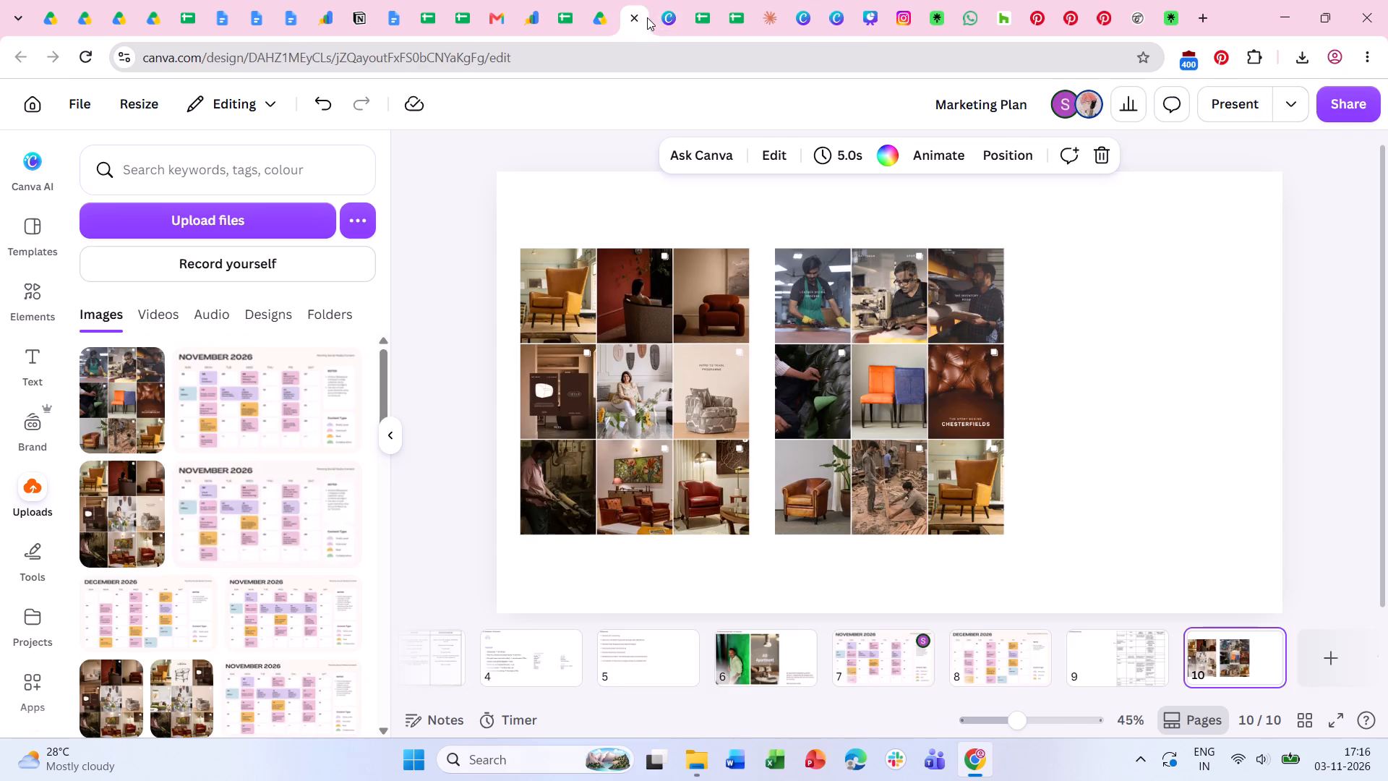
pyautogui.click(661, 17)
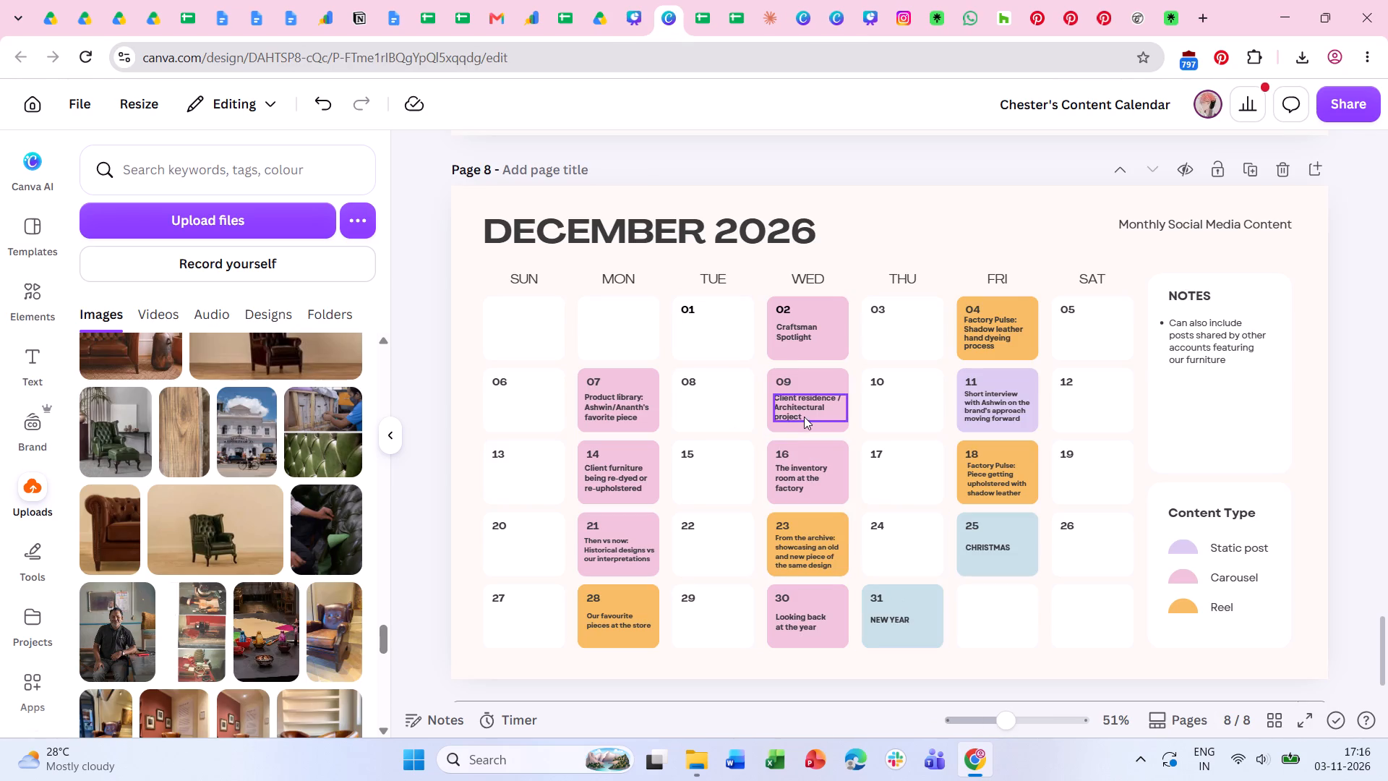
# On the Instagram grid's page 8, replace the orange and blue chairs in the bottom-left cell with the uploaded green-sofa living room photo.
pyautogui.click(828, 20)
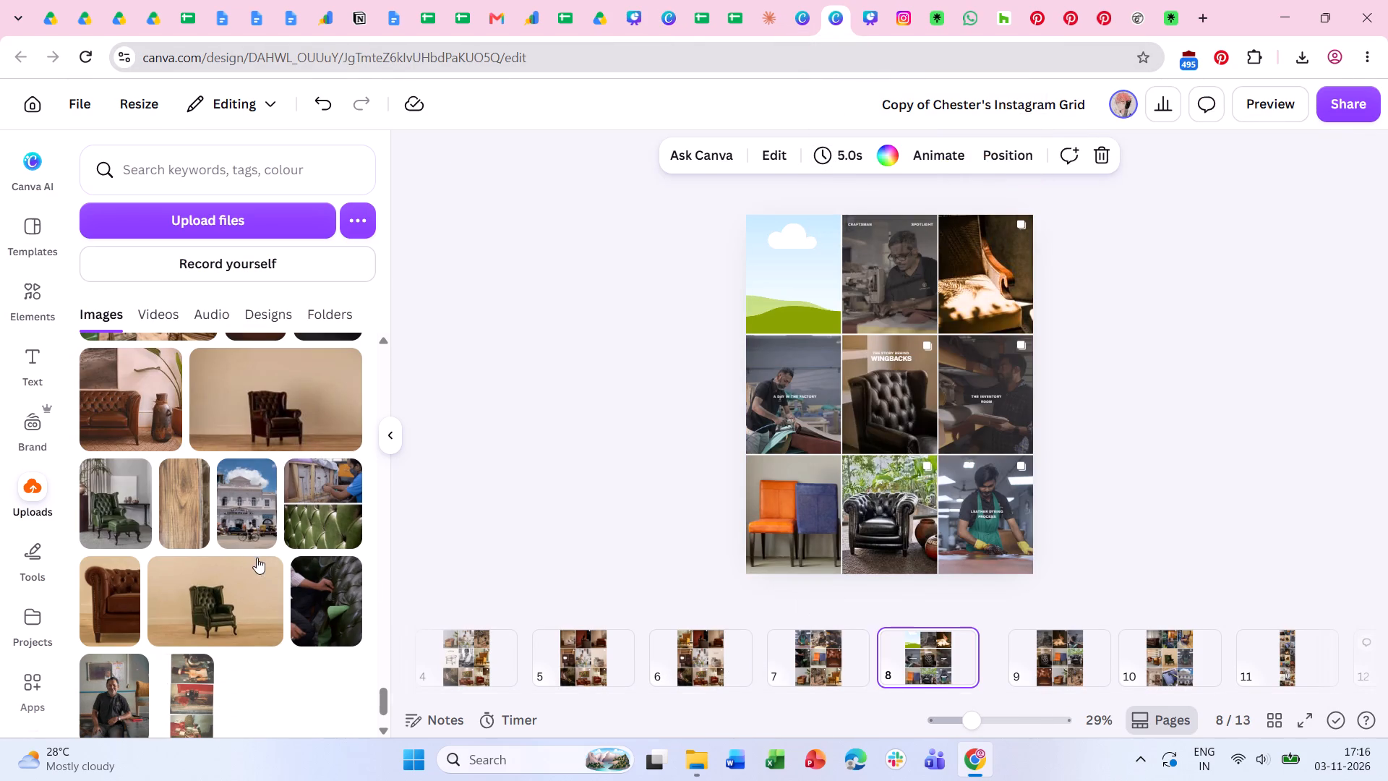
pyautogui.scroll(16, 262, 578)
pyautogui.scroll(5, 262, 578)
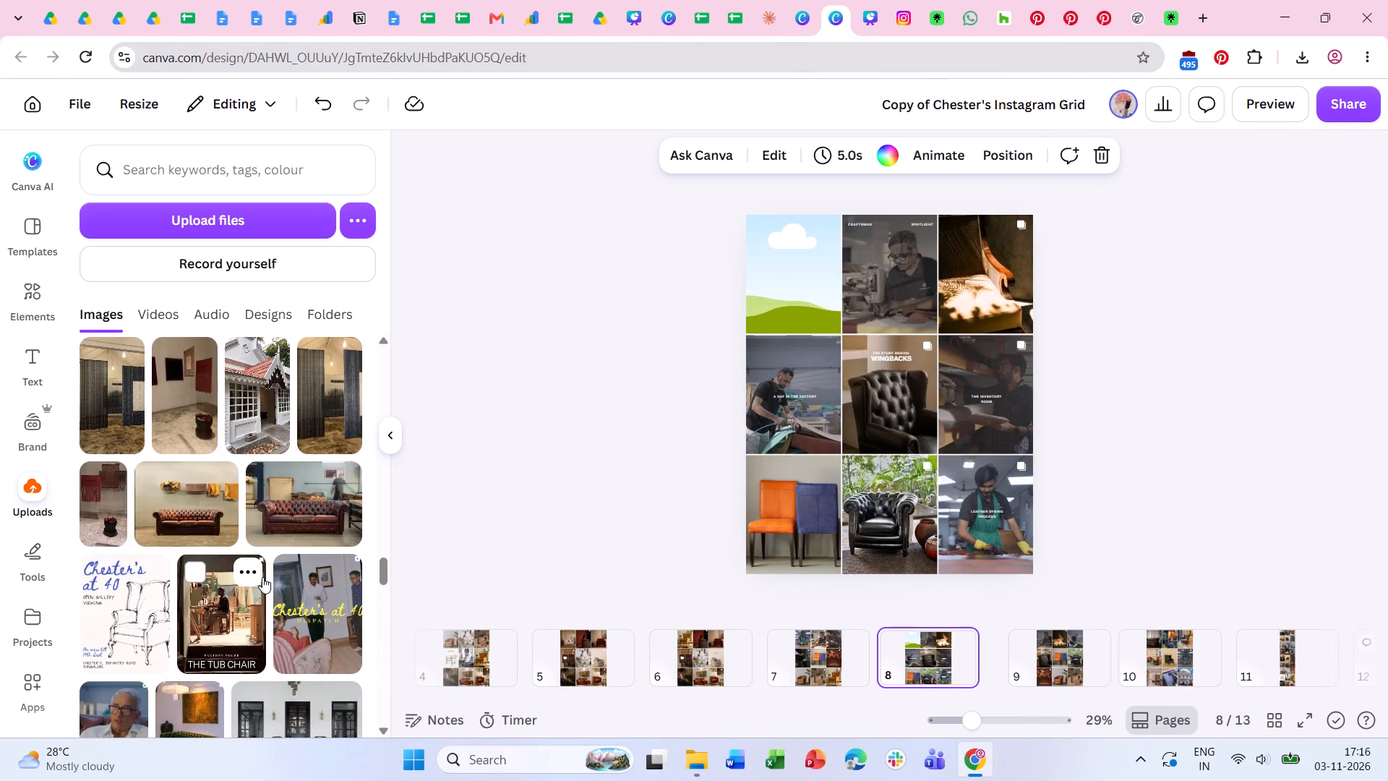
pyautogui.scroll(16, 262, 577)
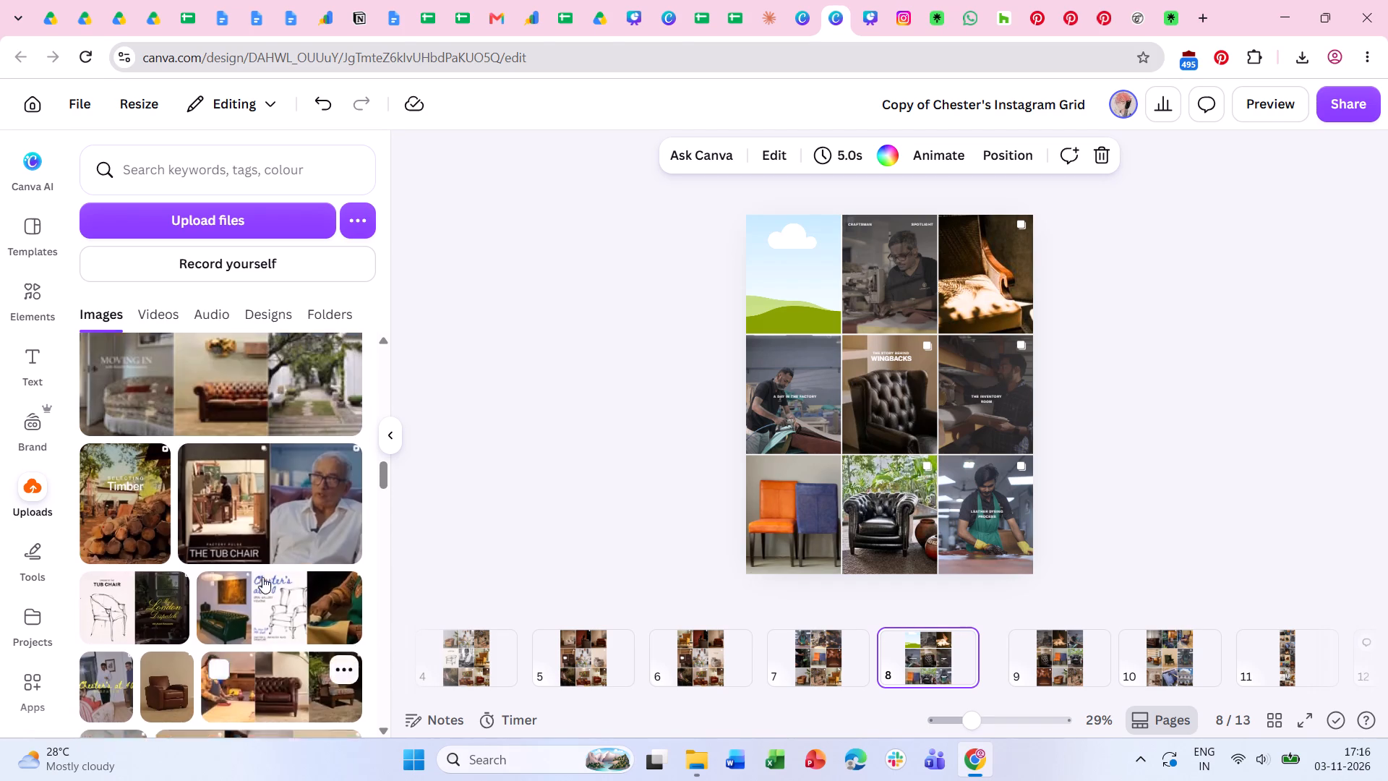
pyautogui.scroll(6, 262, 577)
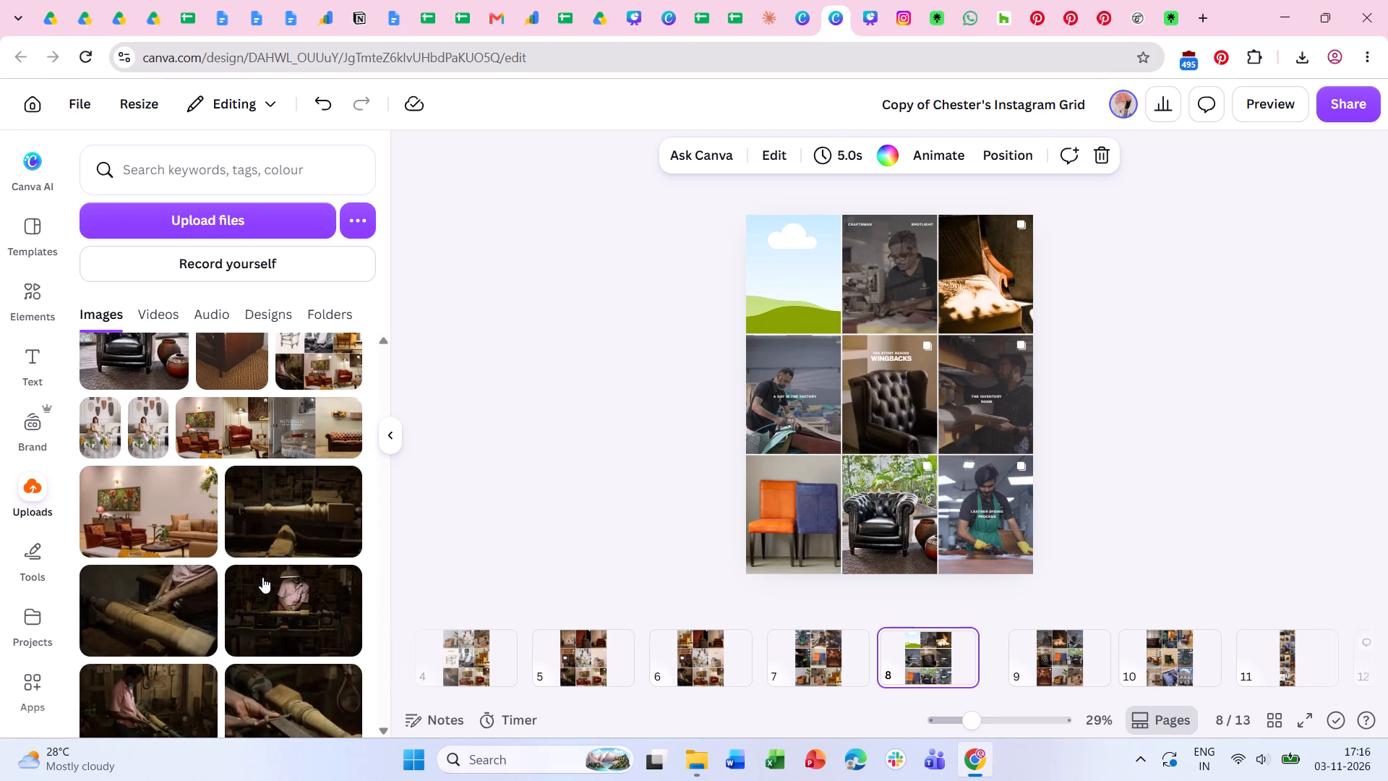
pyautogui.scroll(7, 262, 577)
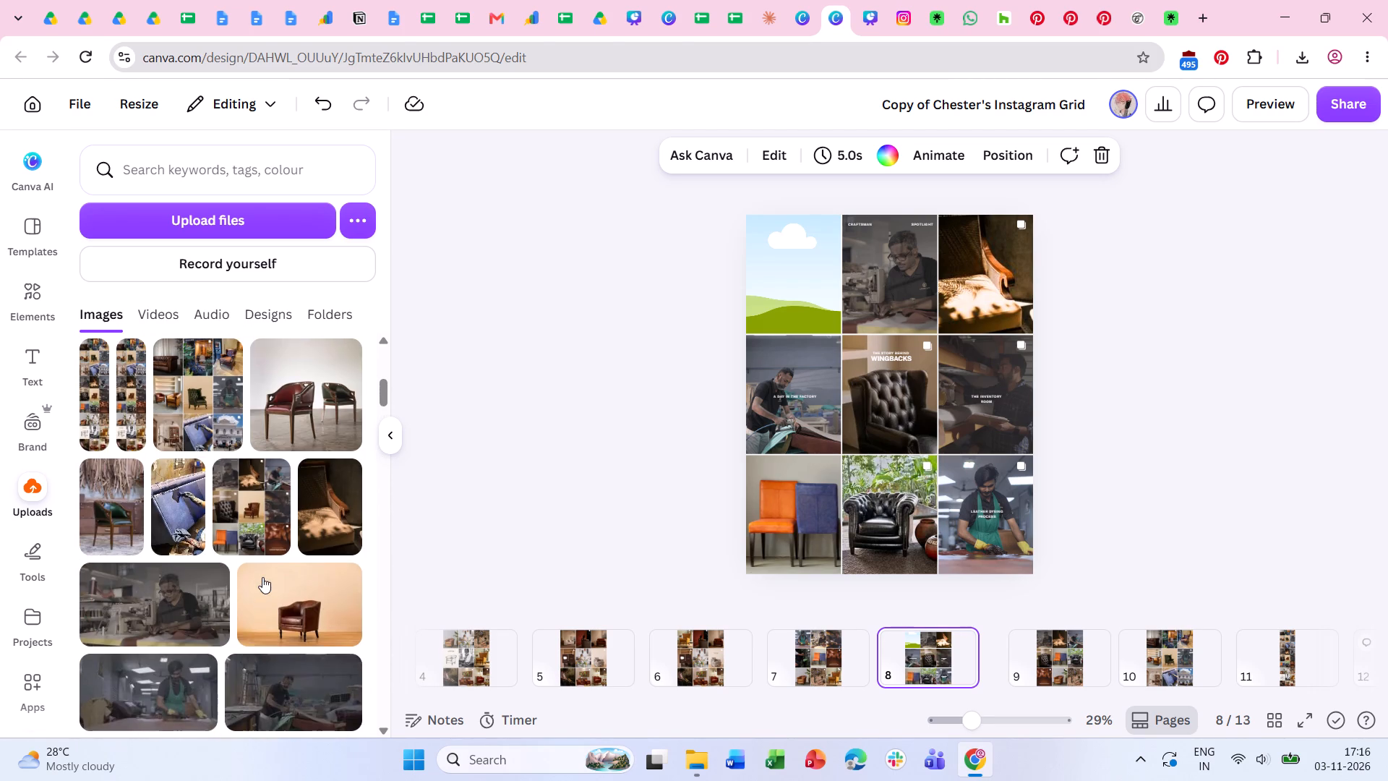
pyautogui.scroll(4, 262, 577)
pyautogui.scroll(-1, 262, 577)
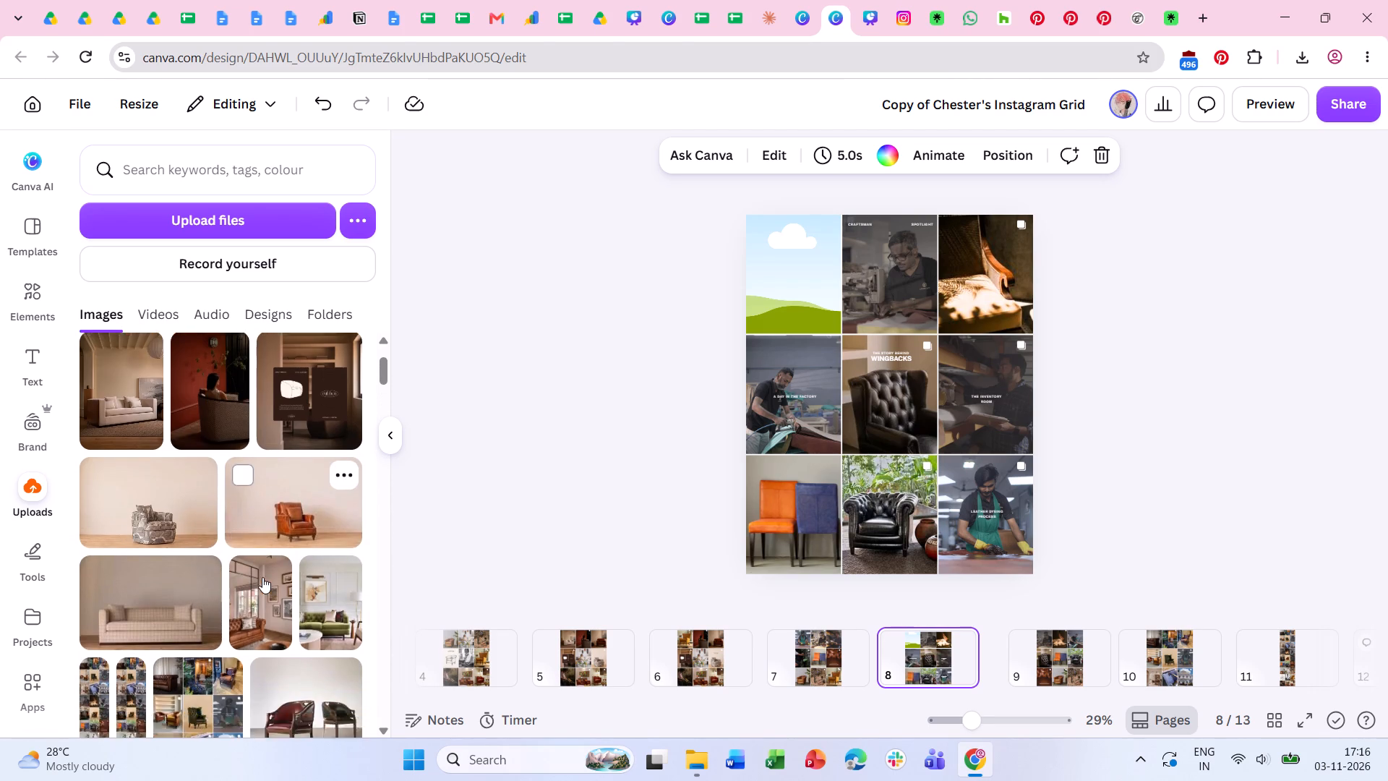
pyautogui.moveTo(340, 585); pyautogui.dragTo(790, 556)
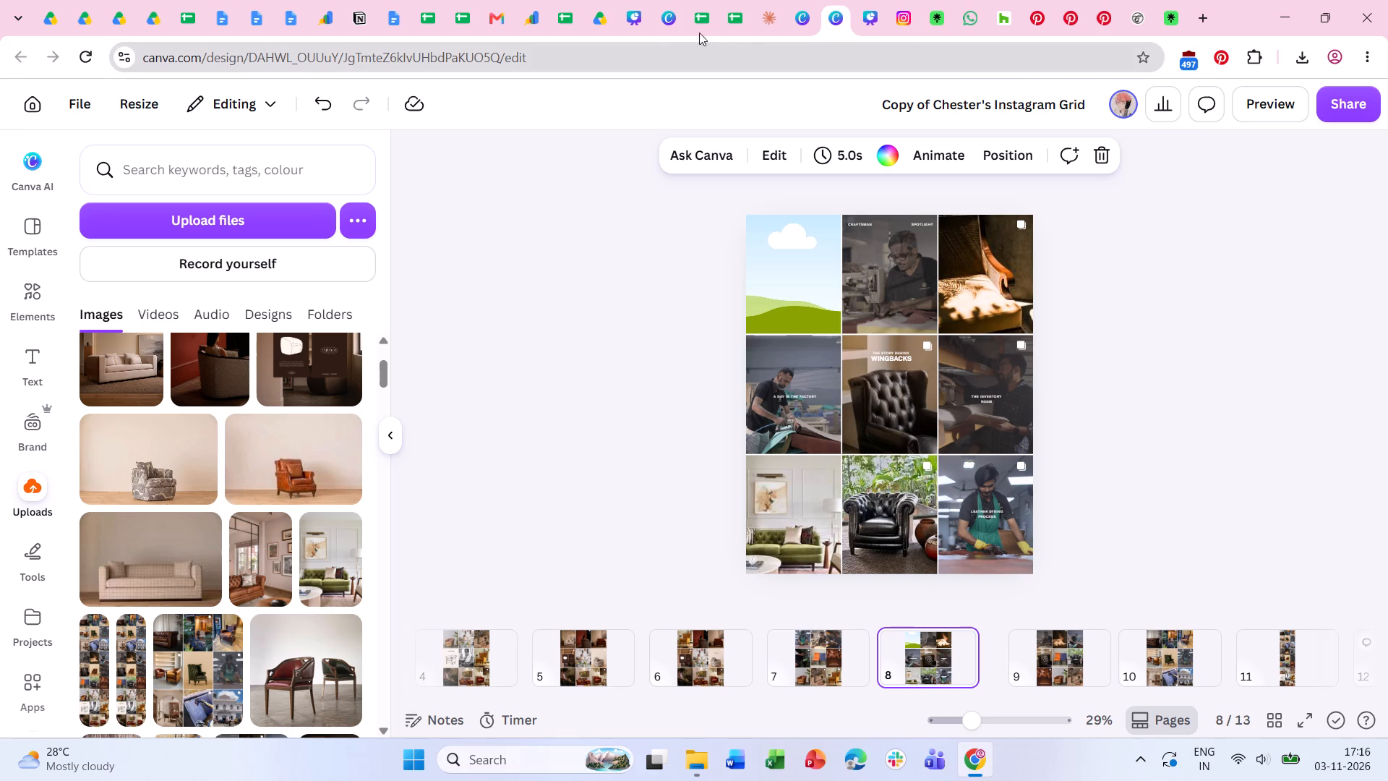
# Check the December 2026 content calendar against the grids on the Marketing Plan's page 10, and switch to the shared files in Google Drive.
pyautogui.click(664, 28)
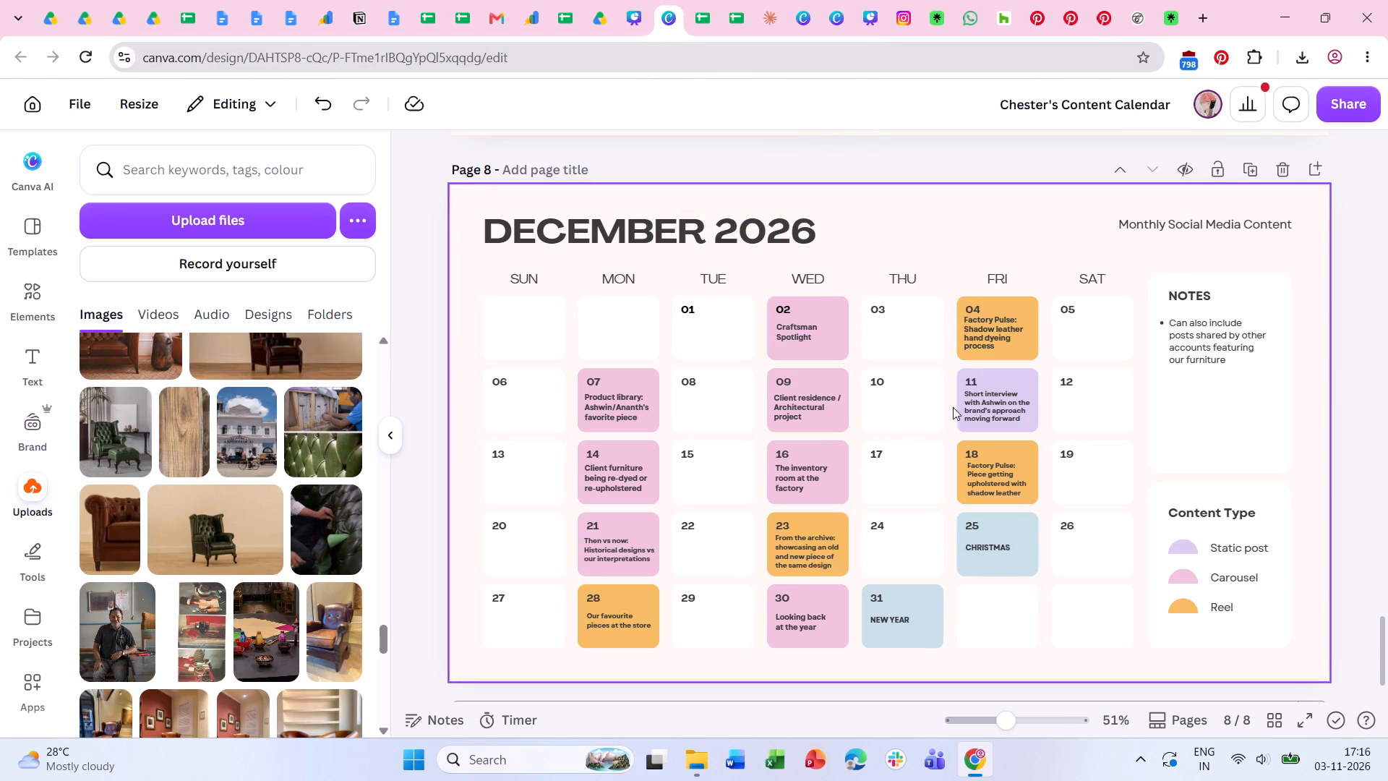
pyautogui.click(638, 19)
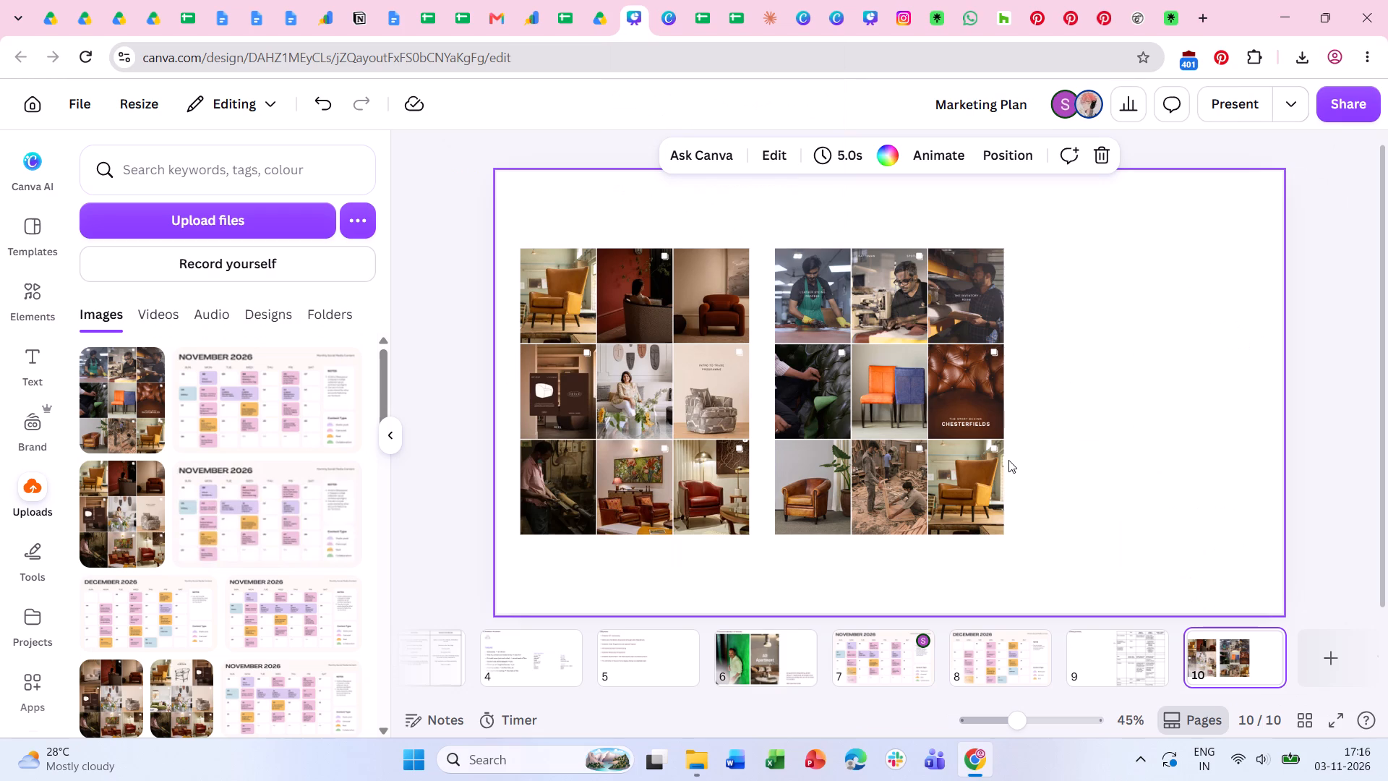
pyautogui.click(154, 27)
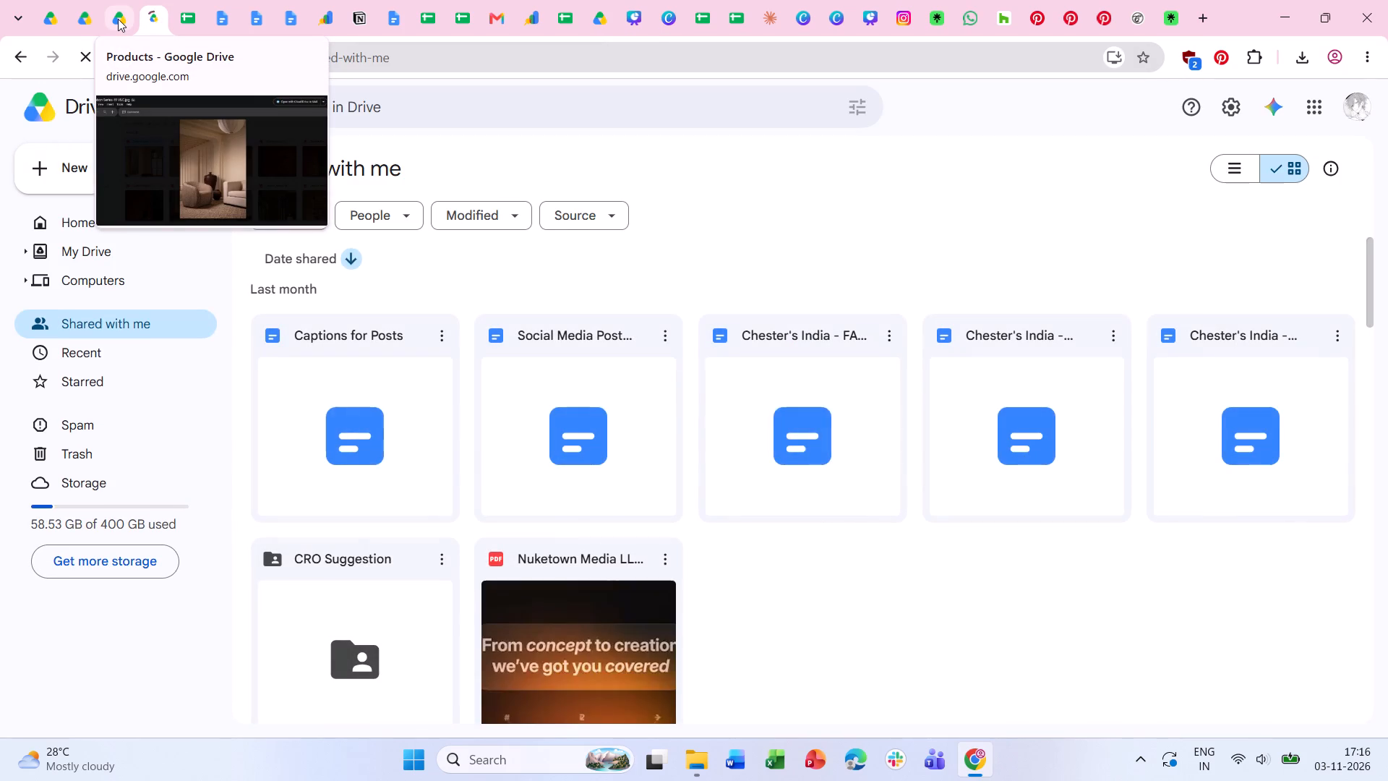
# Switch to Google Drive and examine the Photography folder's Working Shots of Founders and Cubbon Park Images subfolders.
pyautogui.click(118, 19)
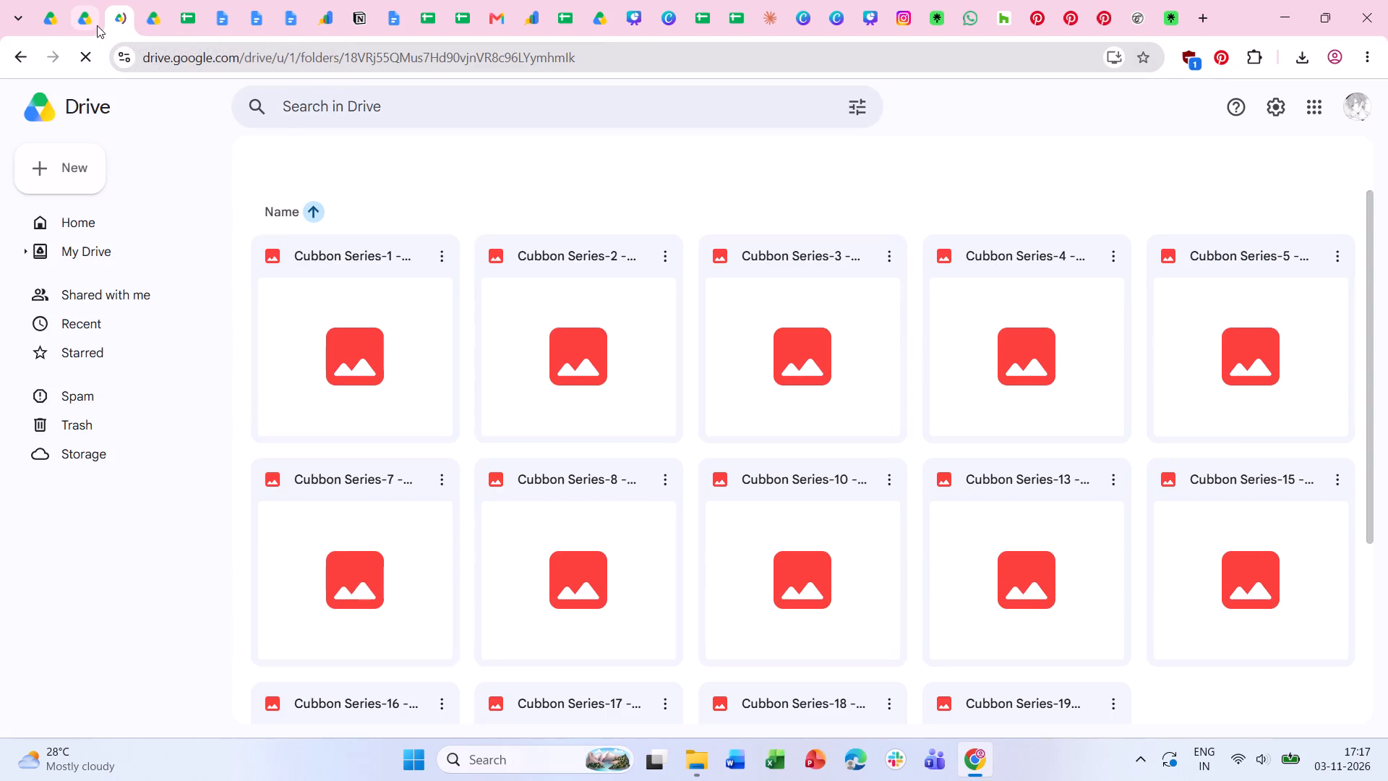
pyautogui.click(19, 61)
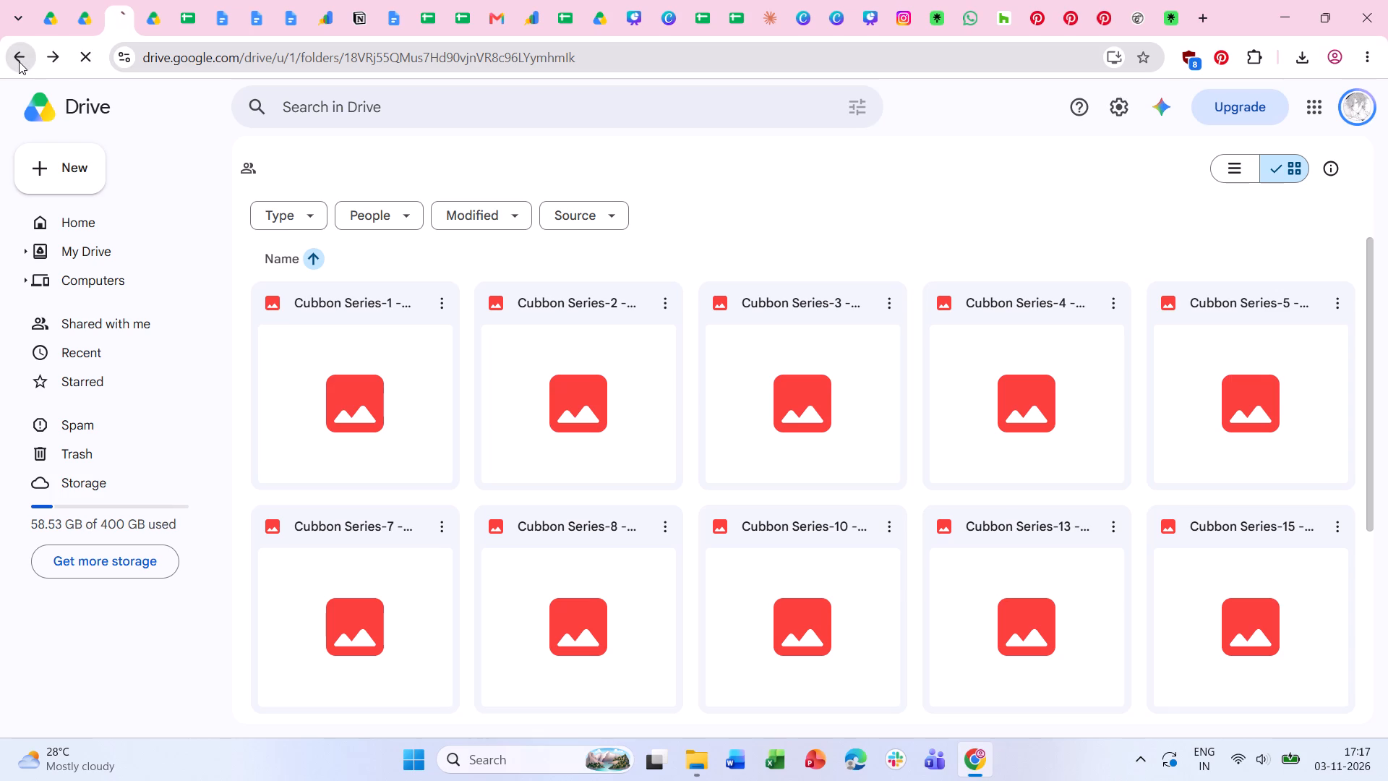
pyautogui.click(21, 62)
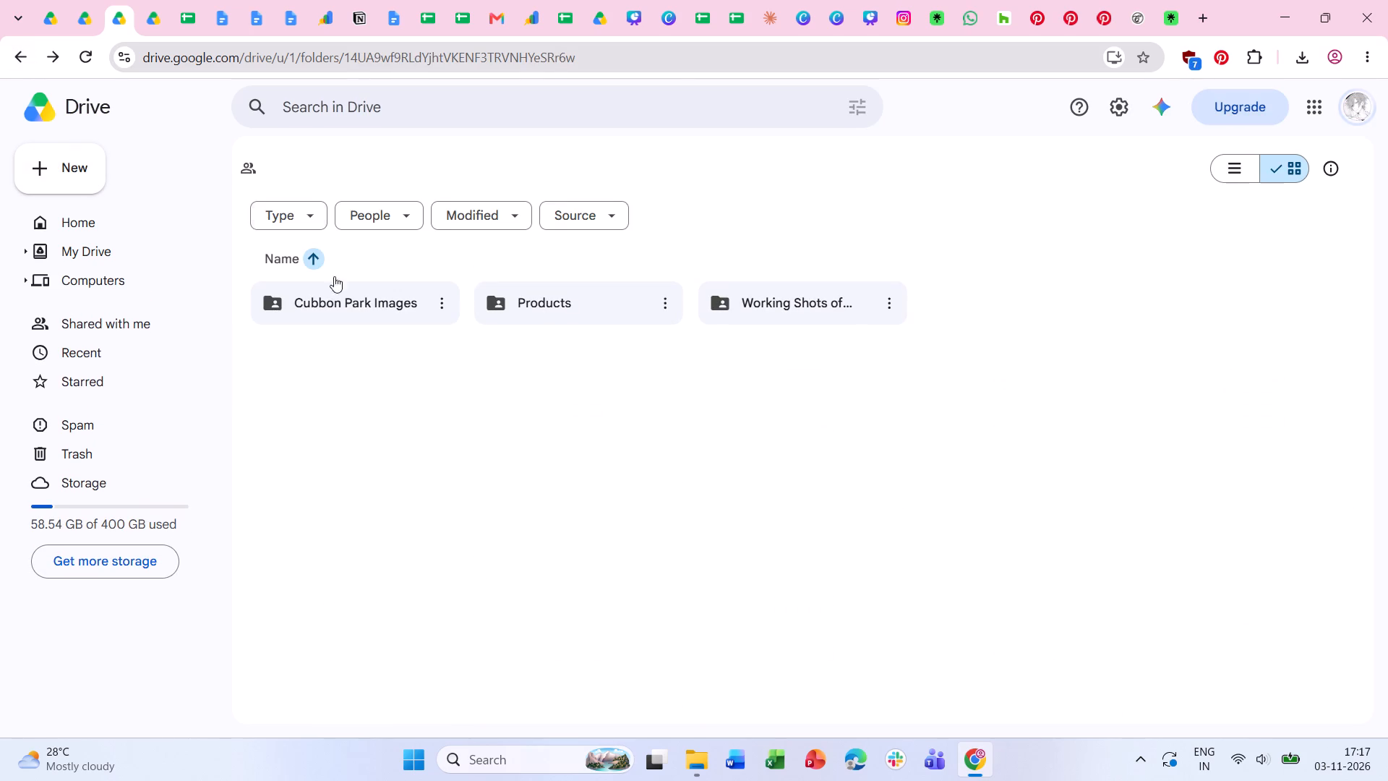
pyautogui.doubleClick(733, 299)
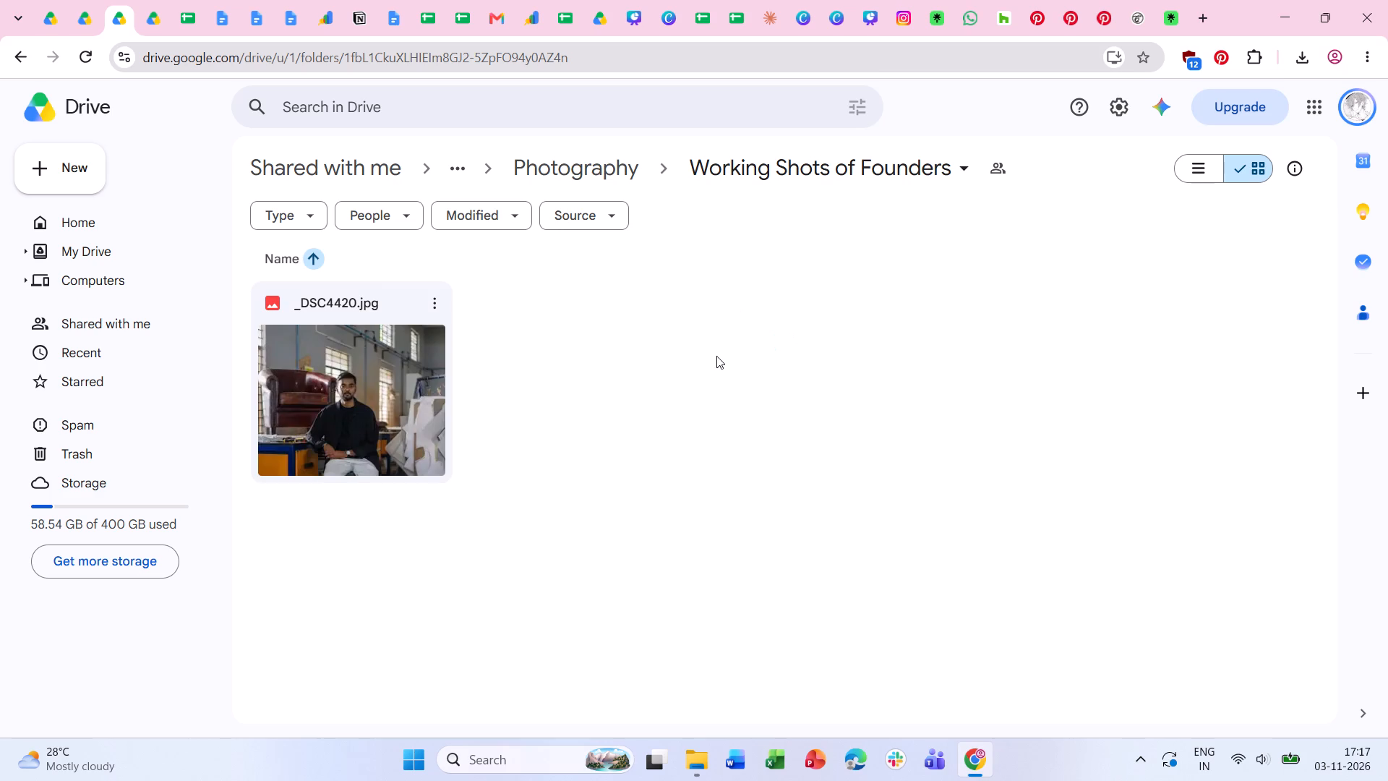
pyautogui.click(17, 61)
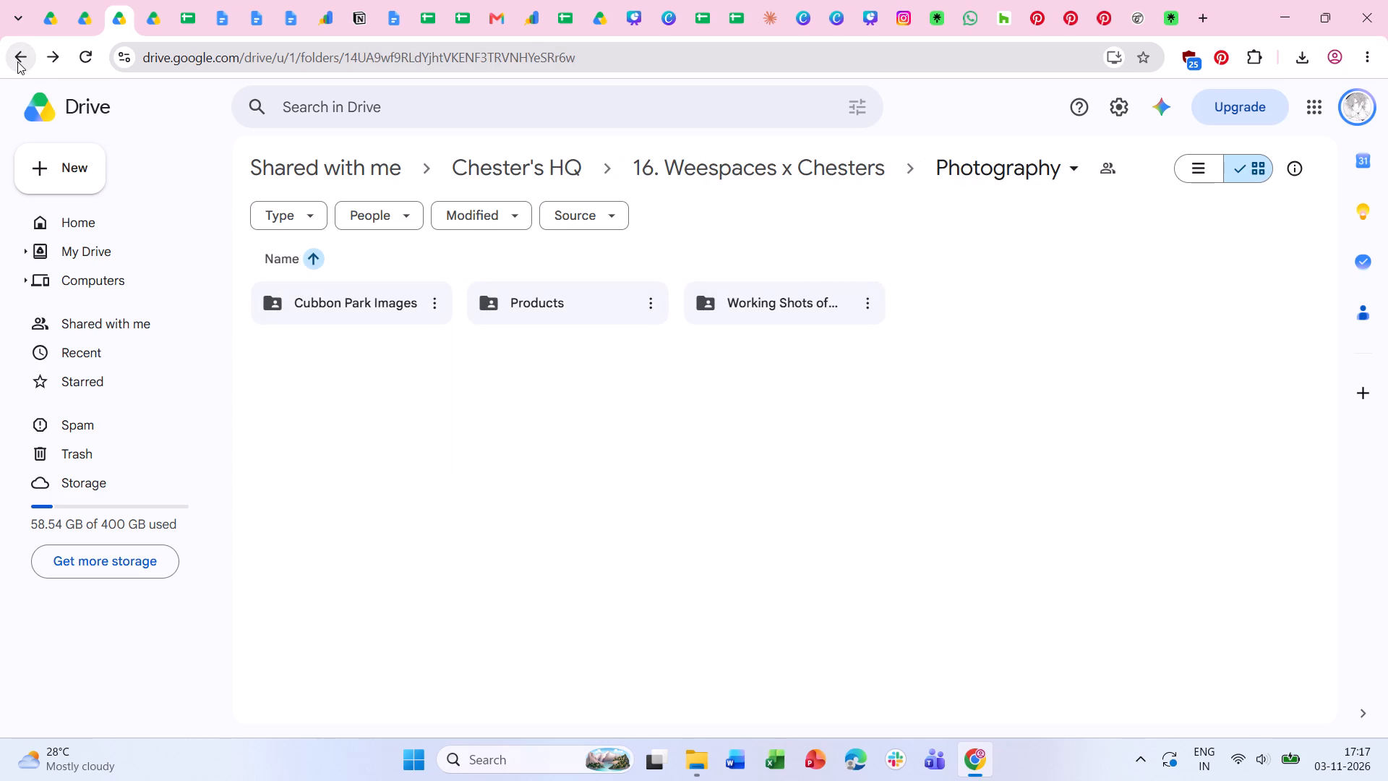
pyautogui.doubleClick(342, 291)
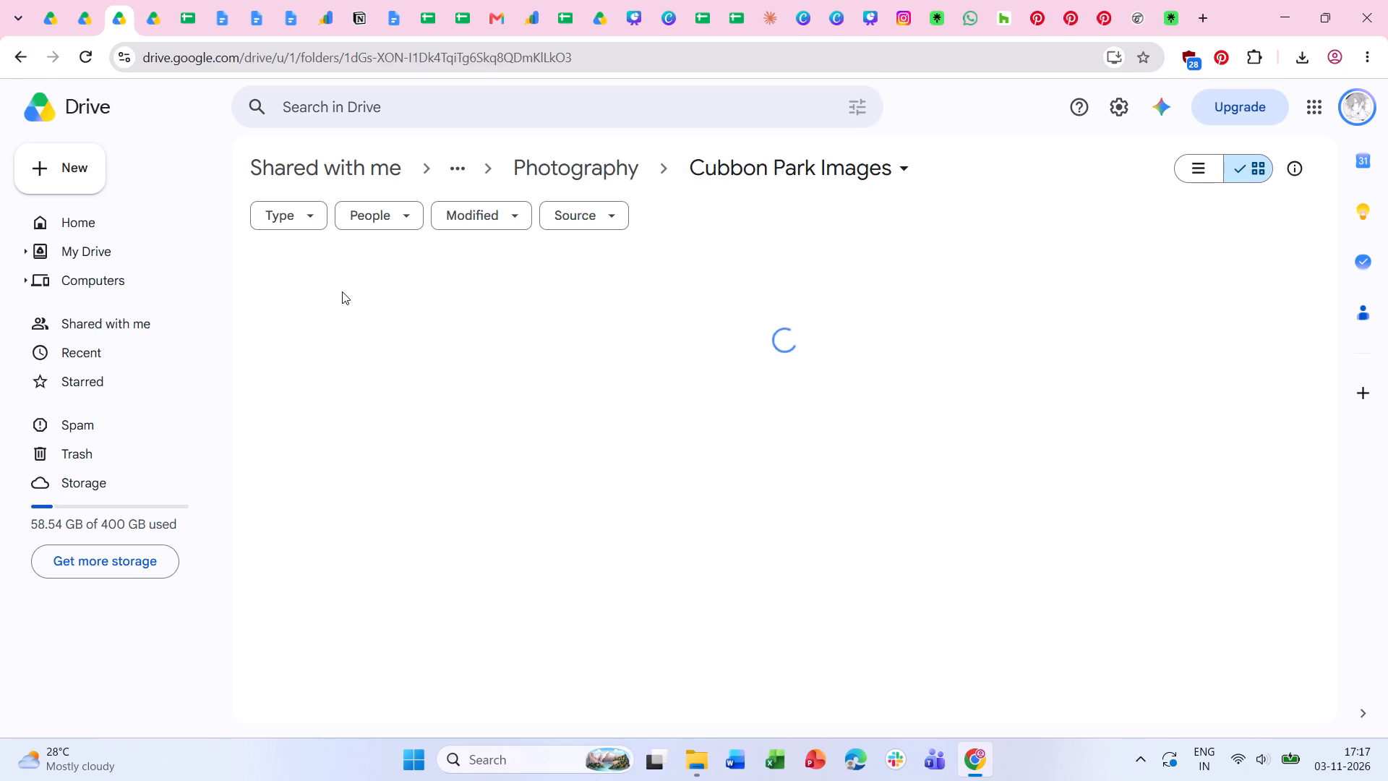
pyautogui.click(8, 52)
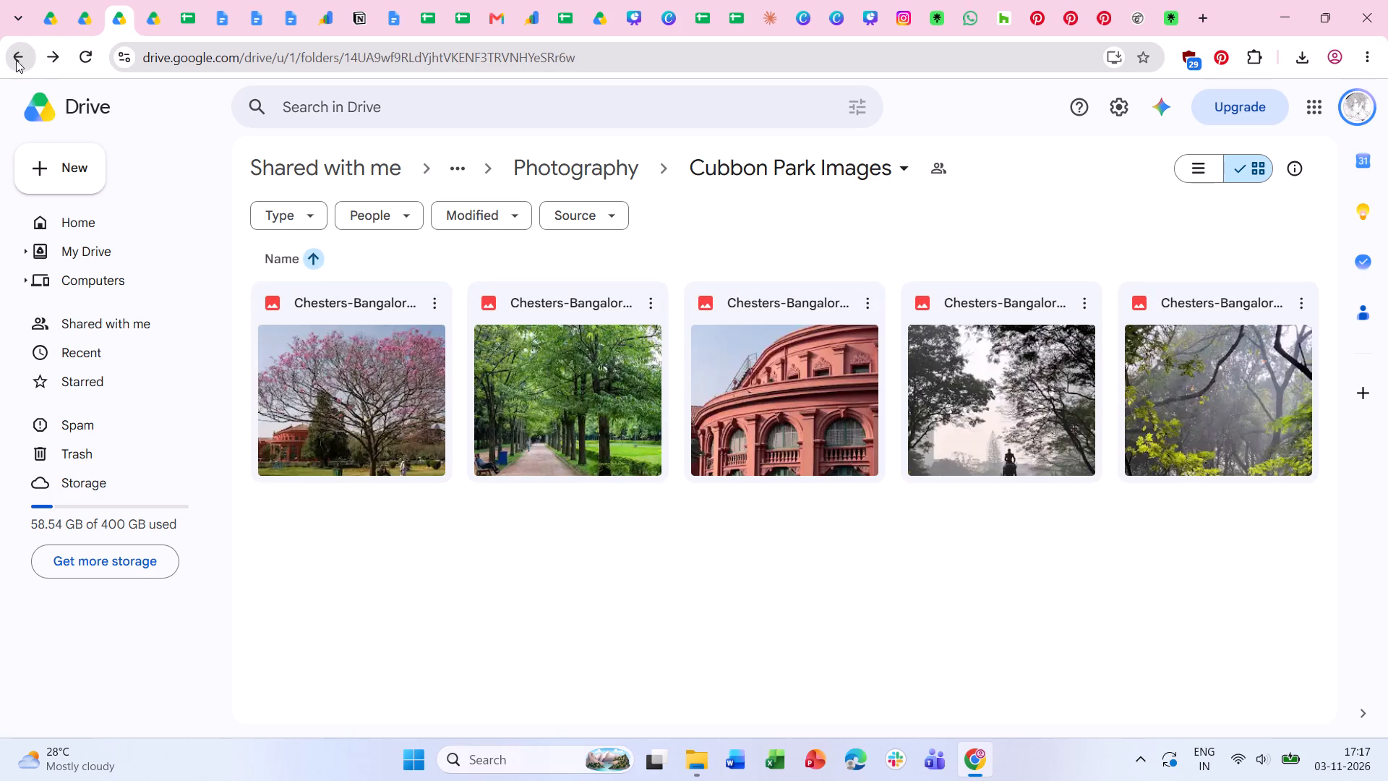
# Read through the "Collection Copy - Living Etc" document in the "16. Weespaces x Chesters" folder, and close it.
pyautogui.click(709, 173)
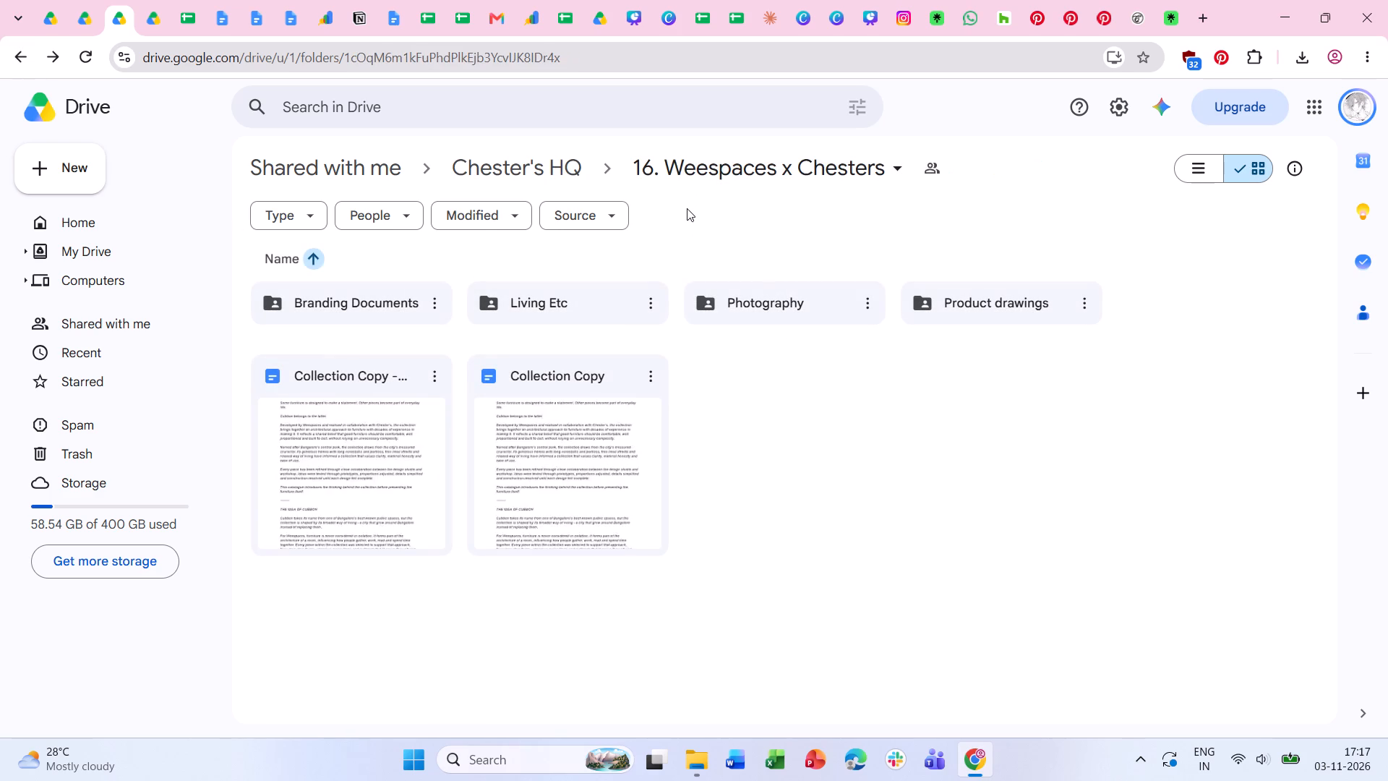
pyautogui.doubleClick(363, 440)
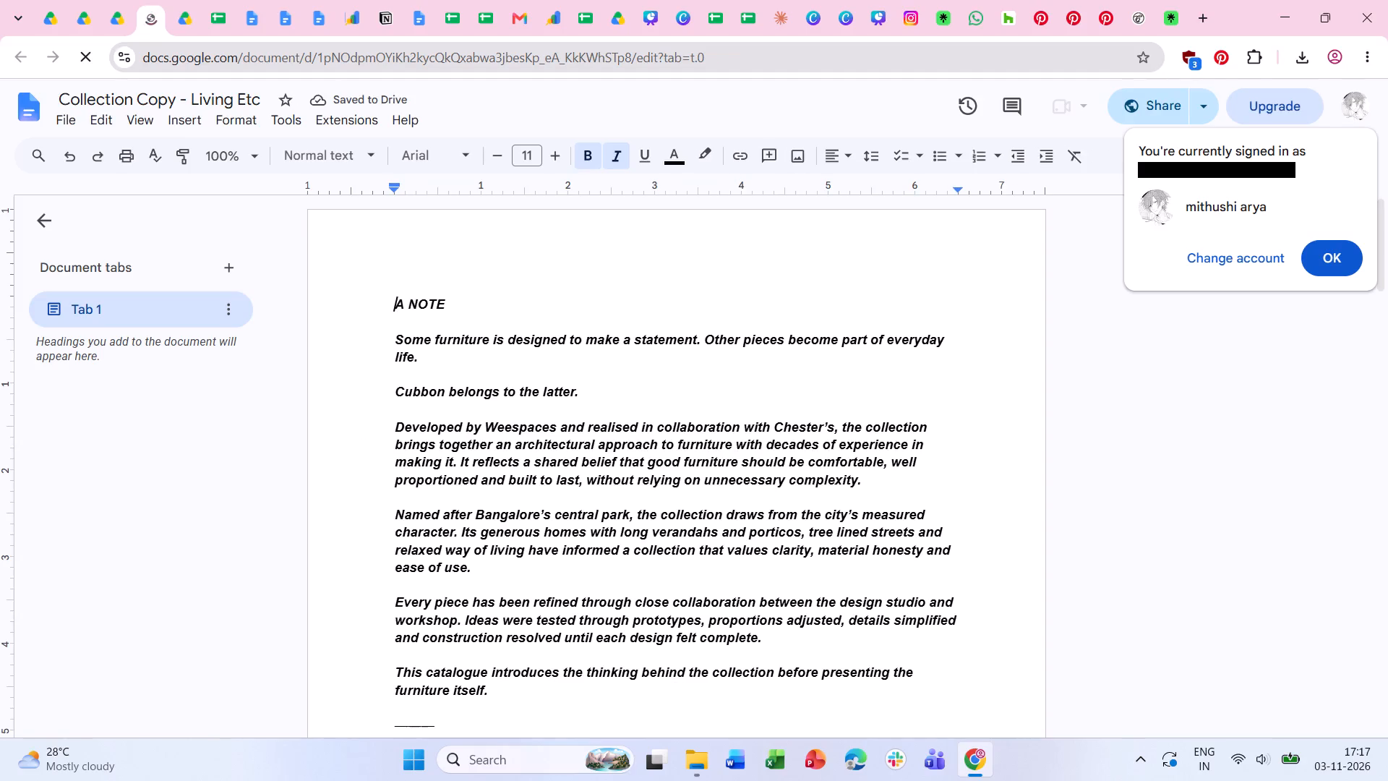
pyautogui.scroll(-8, 1003, 539)
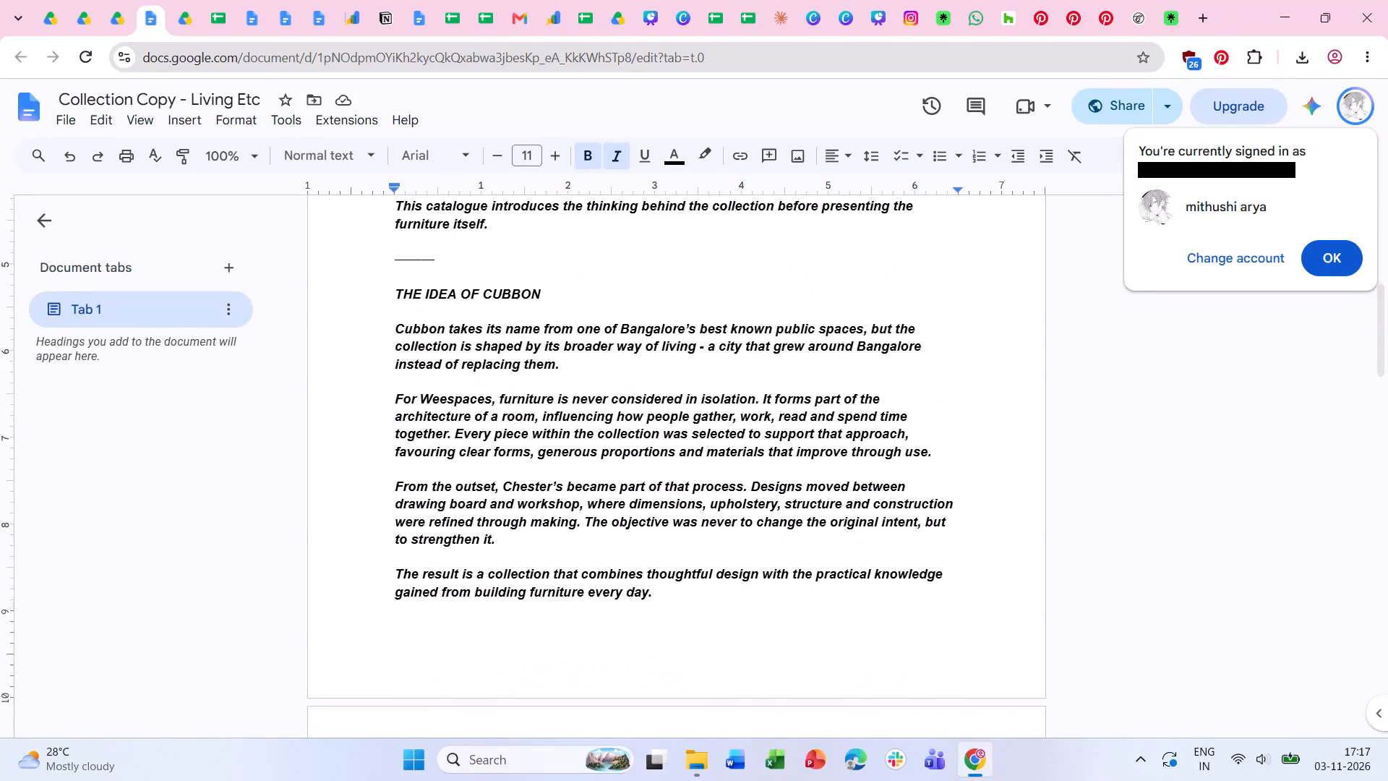
pyautogui.scroll(-9, 1003, 539)
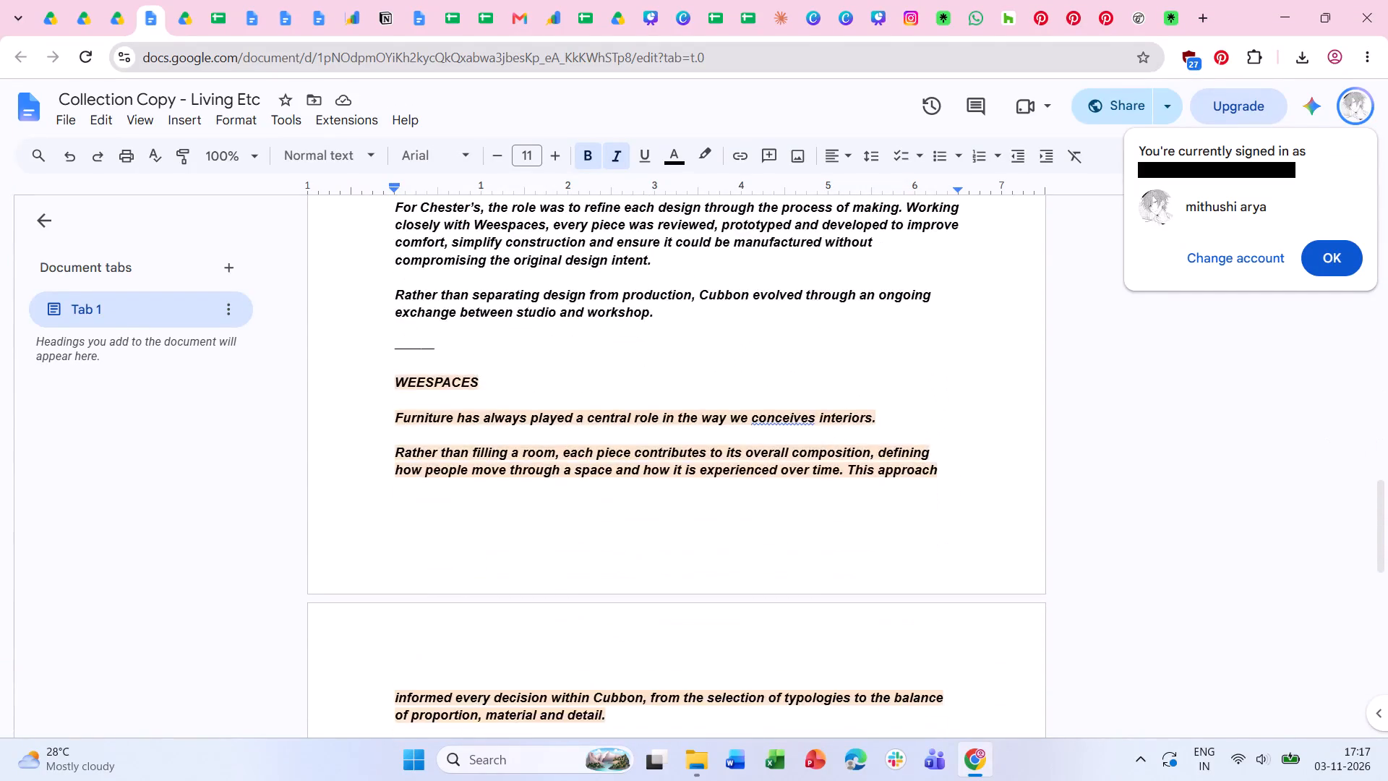
pyautogui.scroll(-8, 1001, 539)
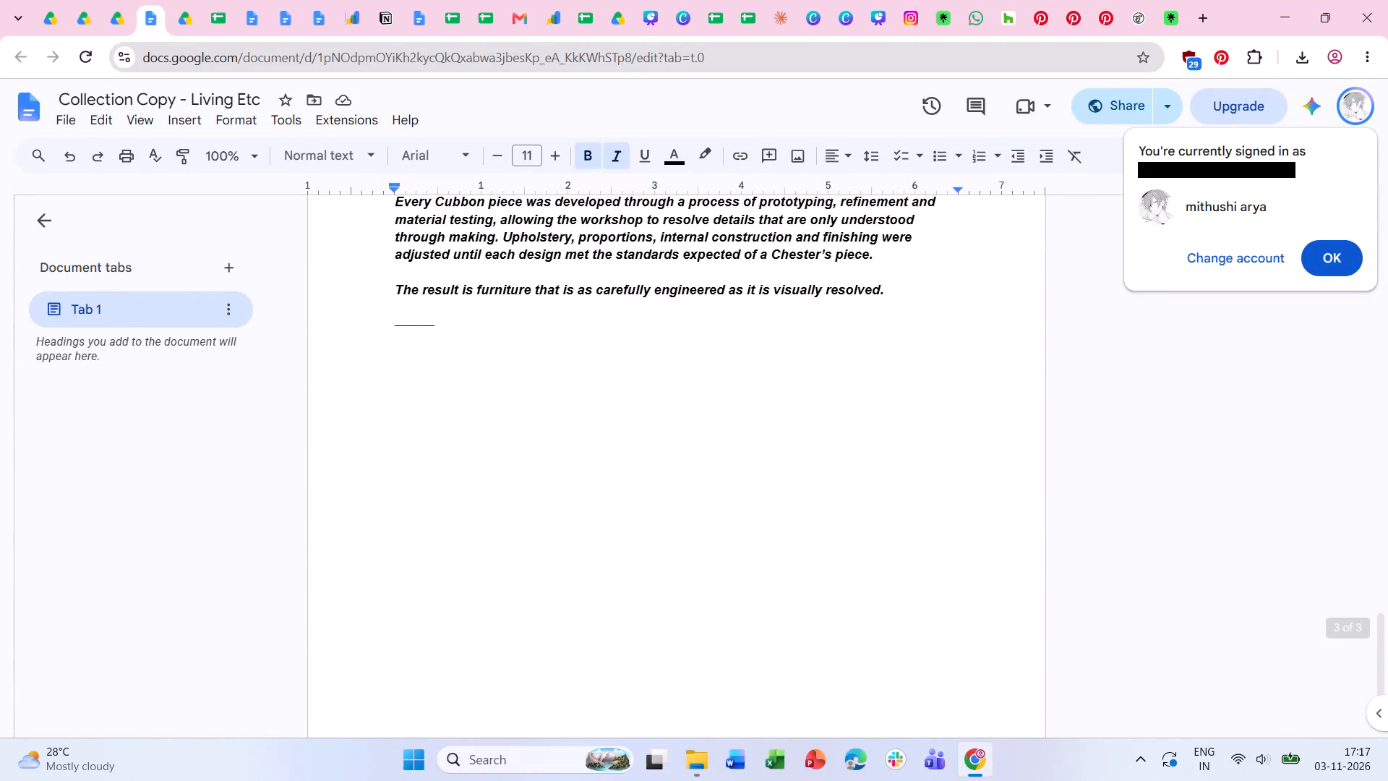
pyautogui.click(152, 17)
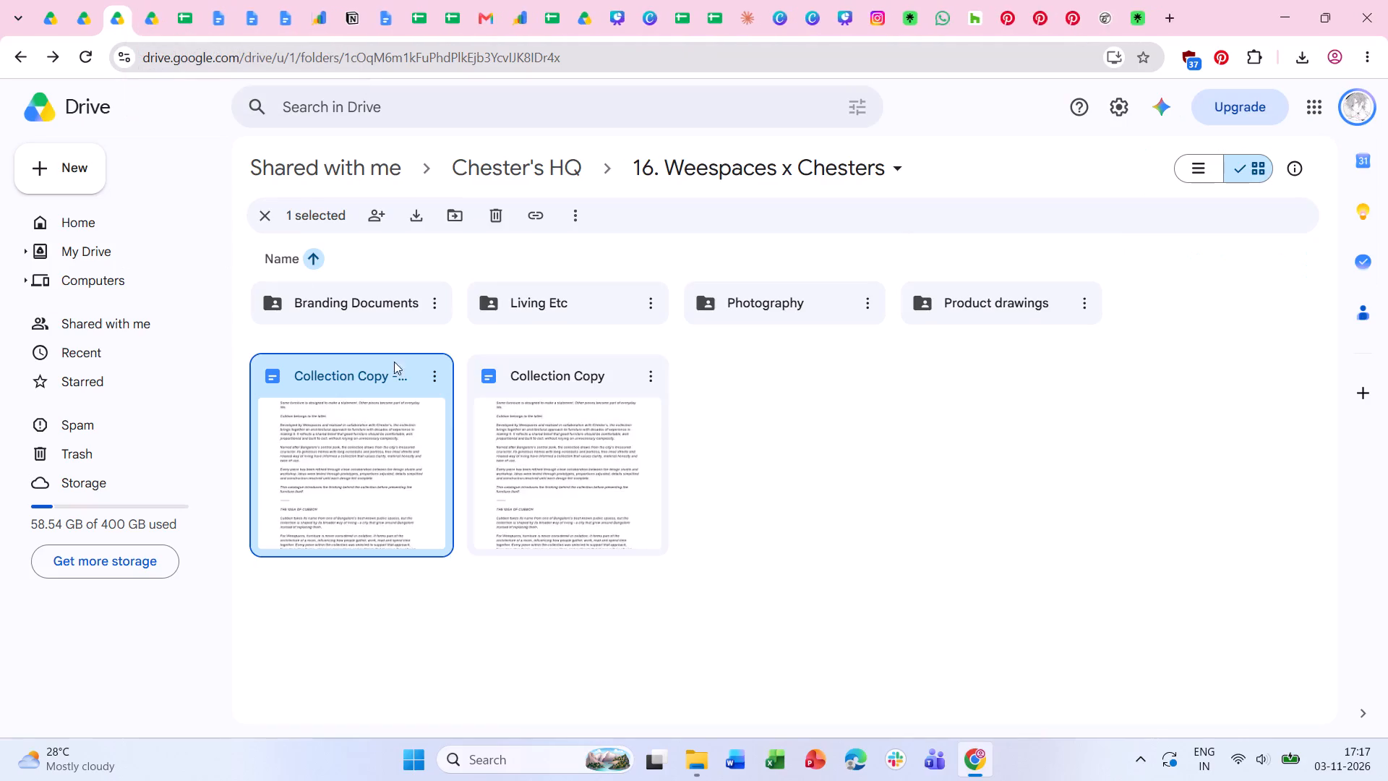
# Read through the "Collection Copy" document in the "16. Weespaces x Chesters" folder, and close it.
pyautogui.doubleClick(526, 471)
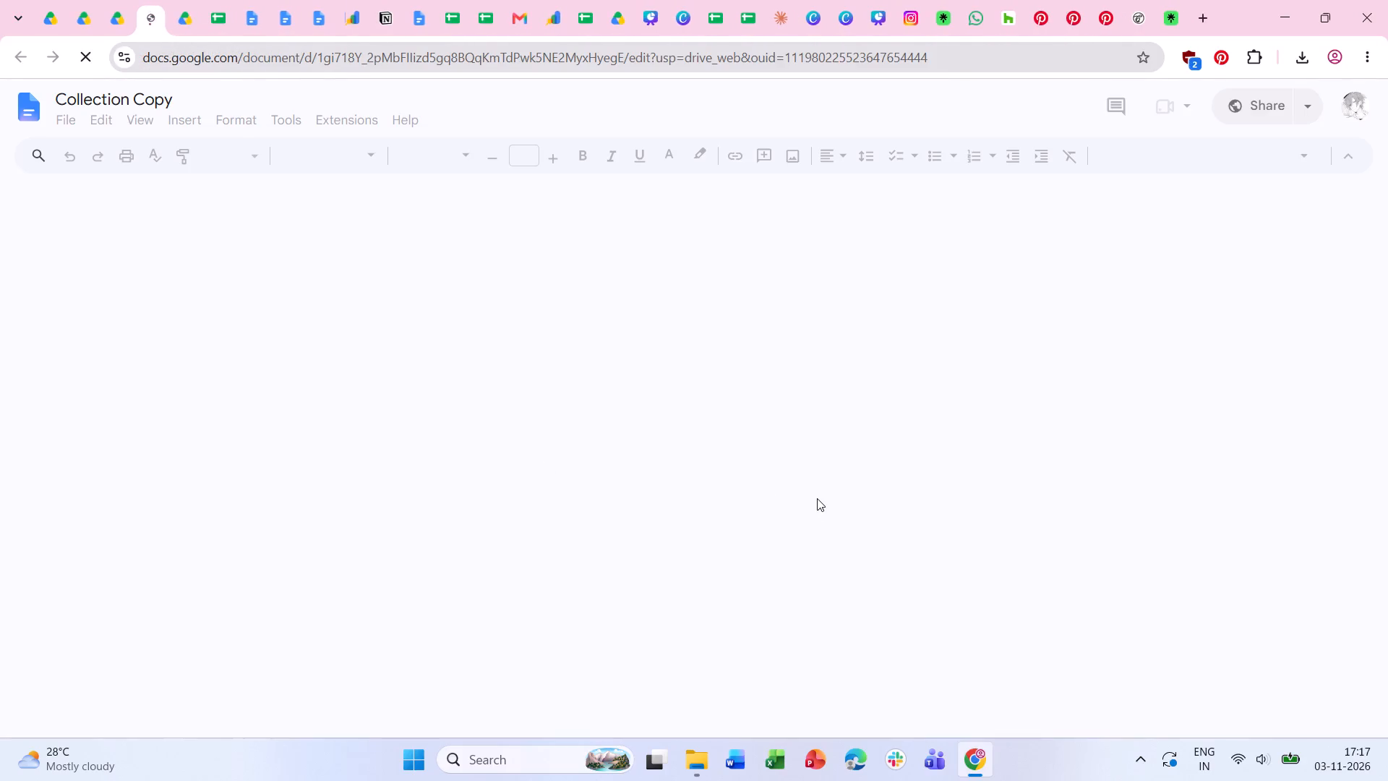
pyautogui.scroll(-13, 817, 500)
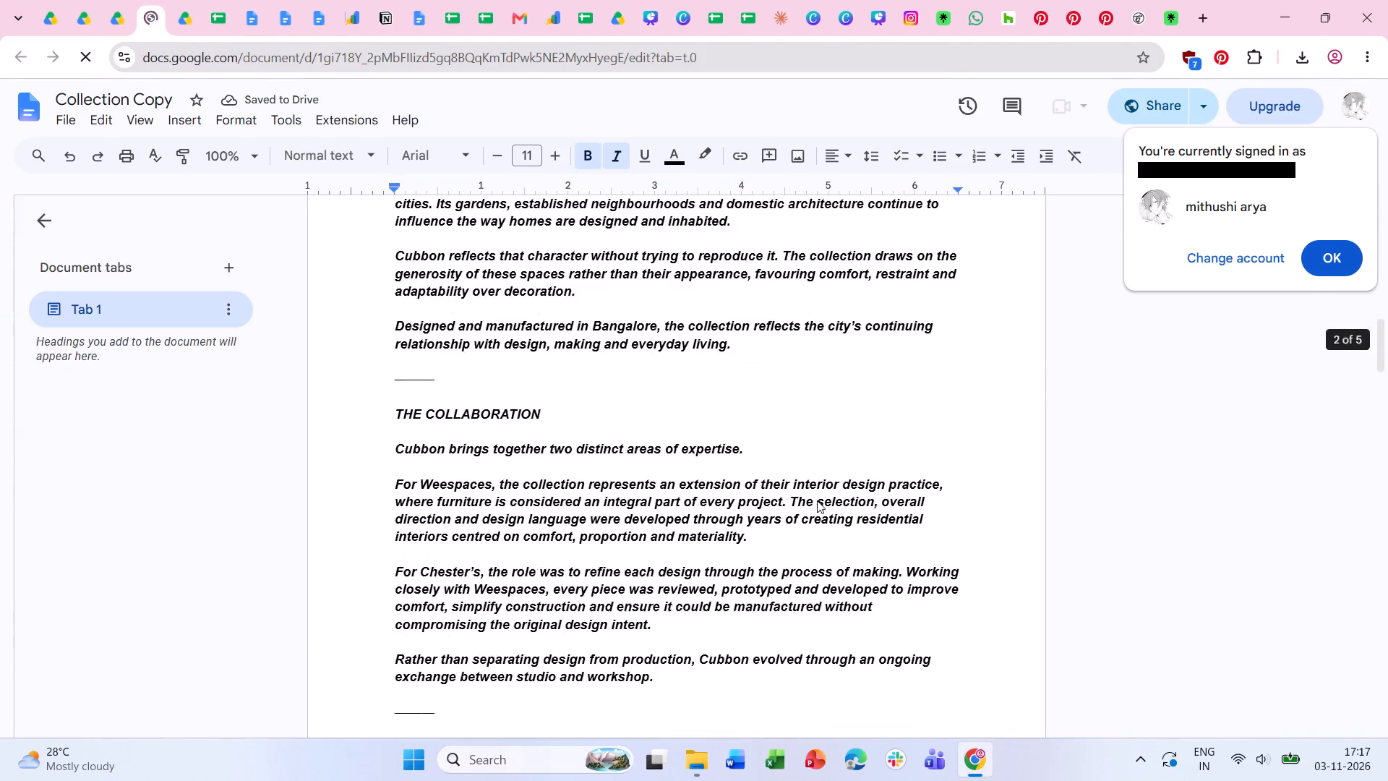
pyautogui.scroll(-13, 817, 500)
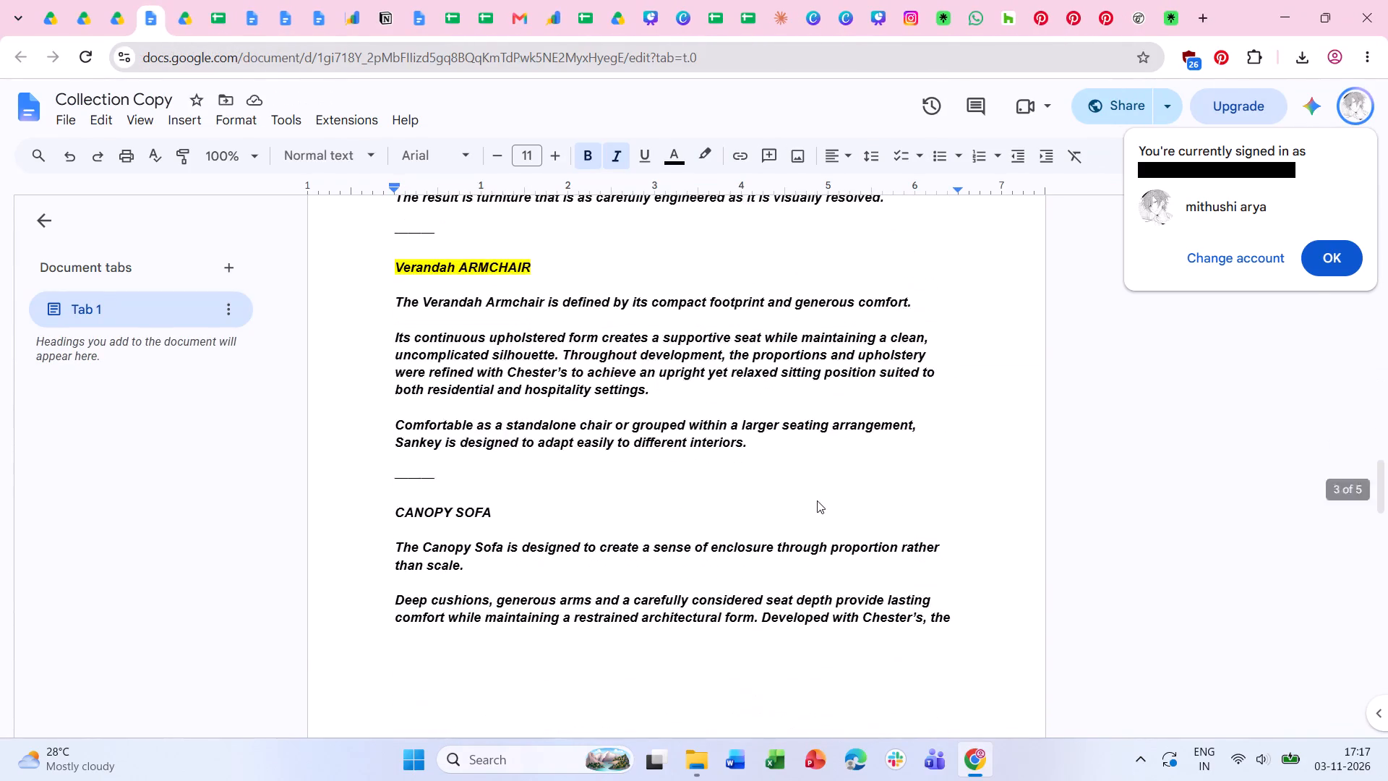
pyautogui.scroll(4, 817, 500)
pyautogui.scroll(-3, 817, 500)
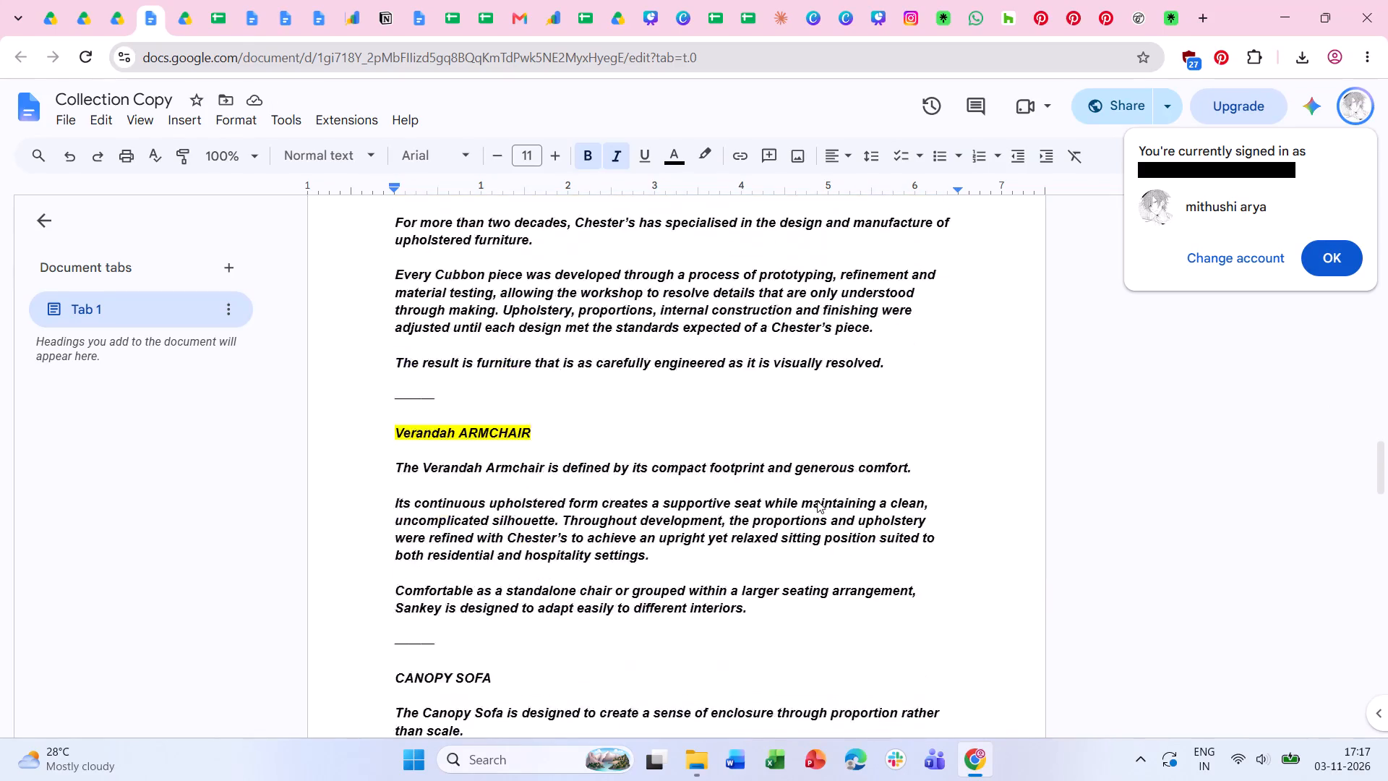
pyautogui.scroll(-8, 817, 500)
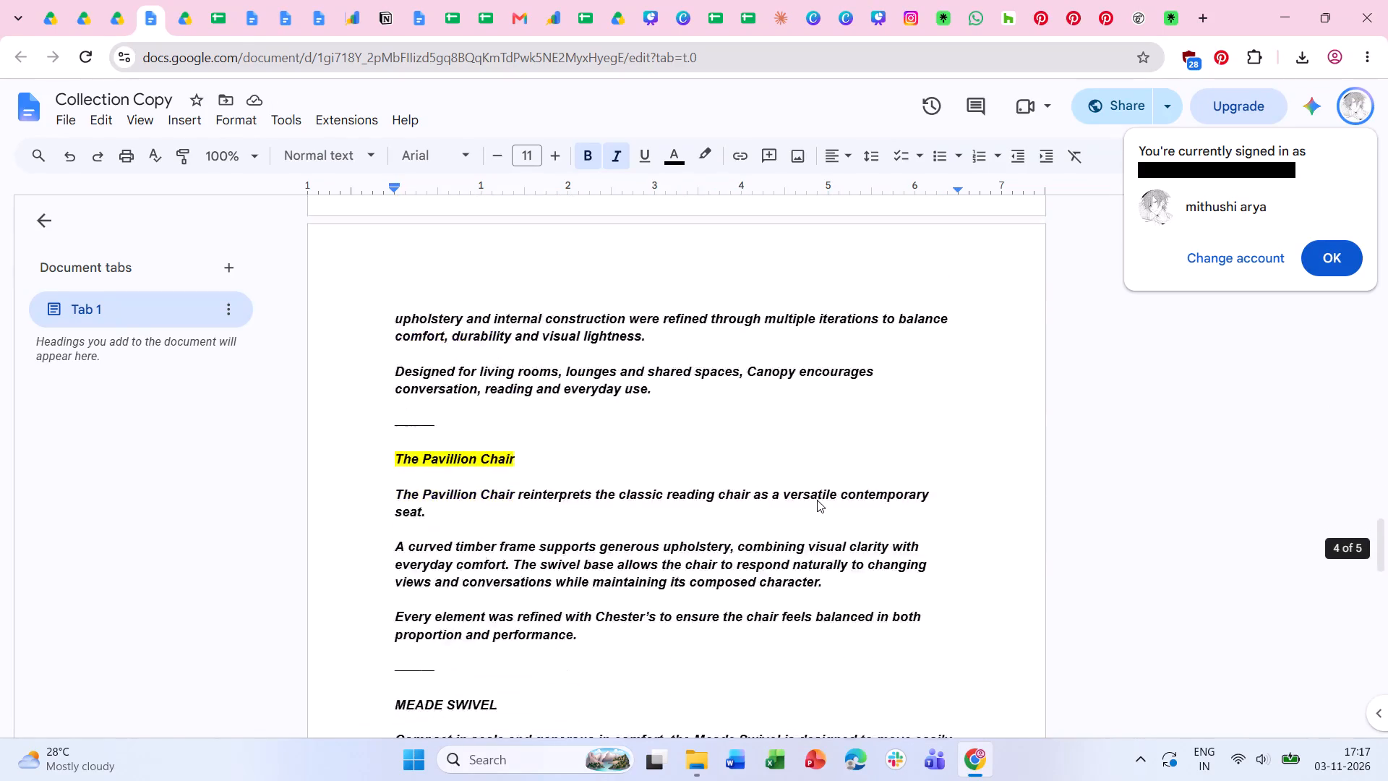
pyautogui.scroll(-7, 817, 500)
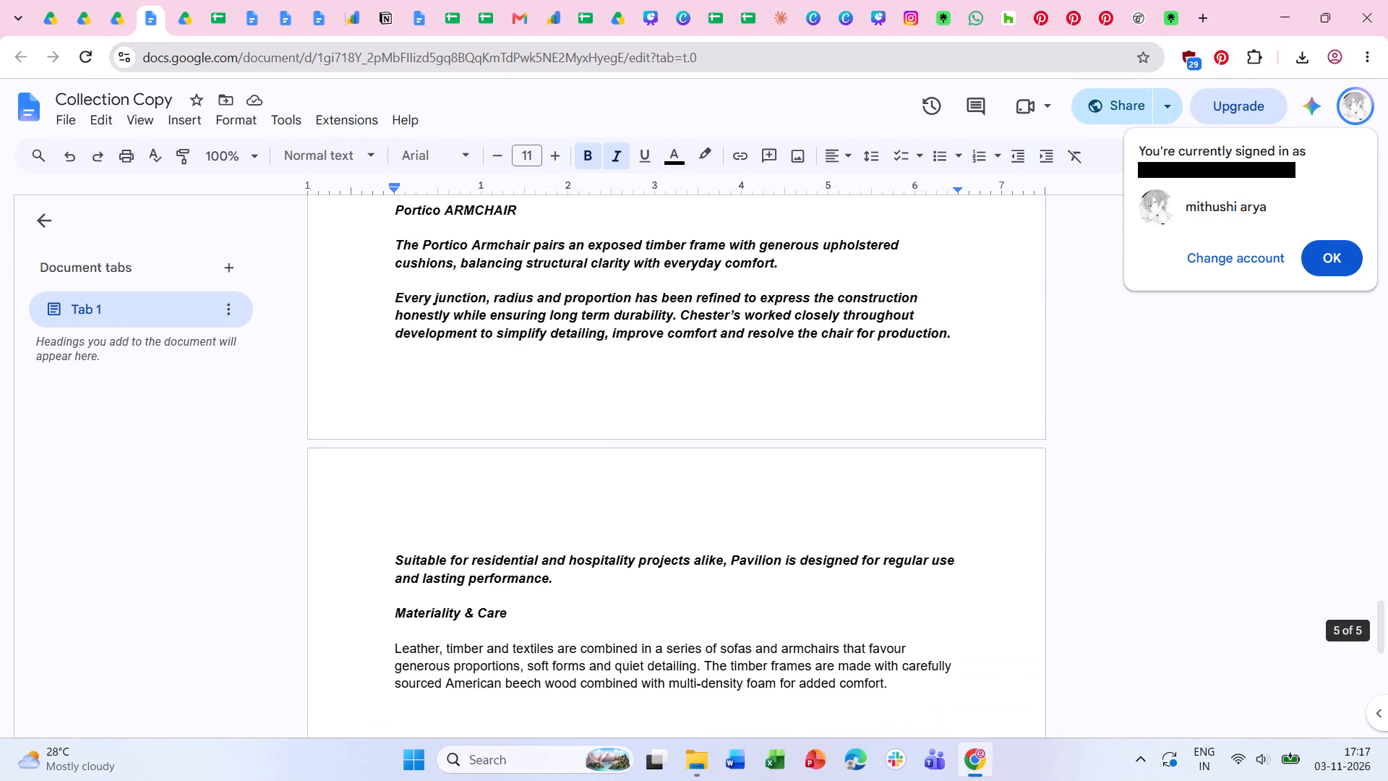
pyautogui.scroll(-2, 817, 500)
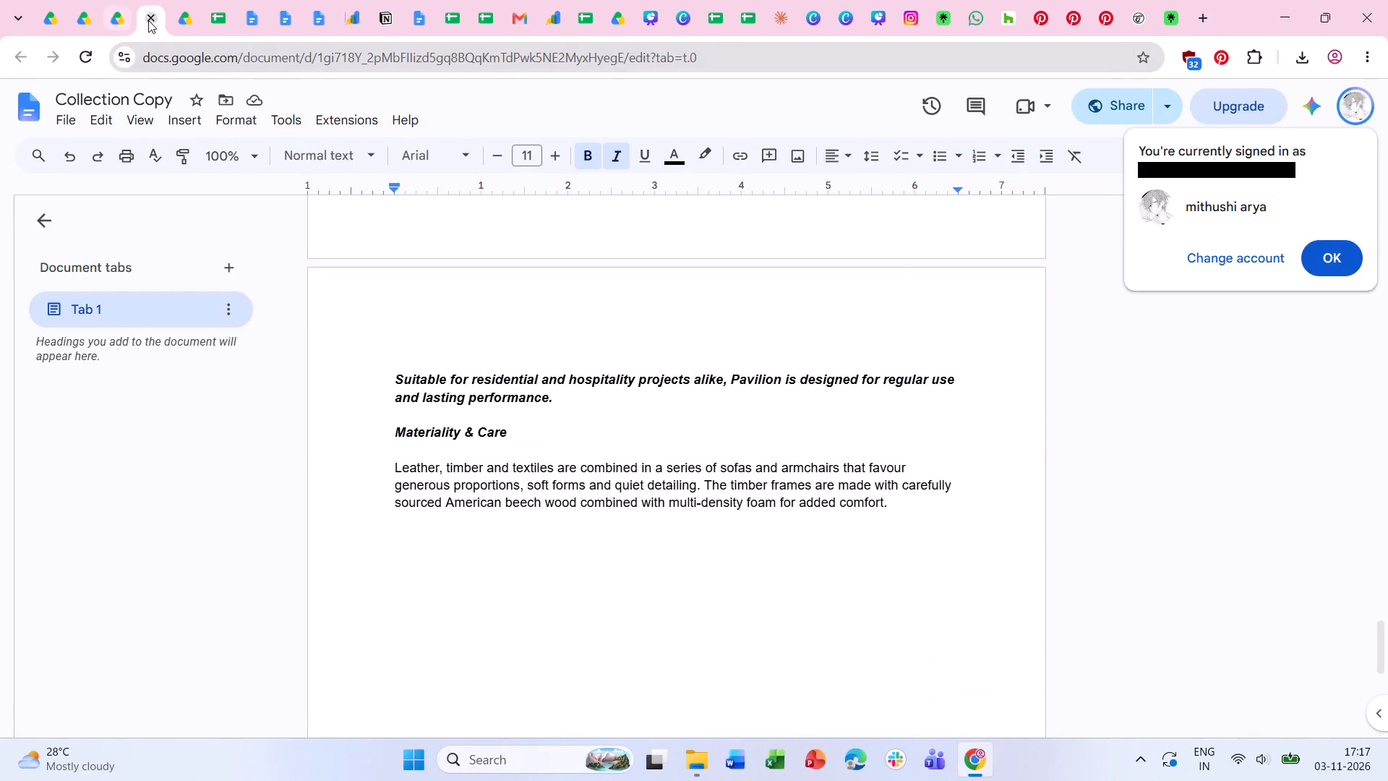
pyautogui.click(148, 20)
# Look into the Branding Documents and Living Etc subfolders of "16. Weespaces x Chesters", and return to the parent folder.
pyautogui.doubleClick(379, 311)
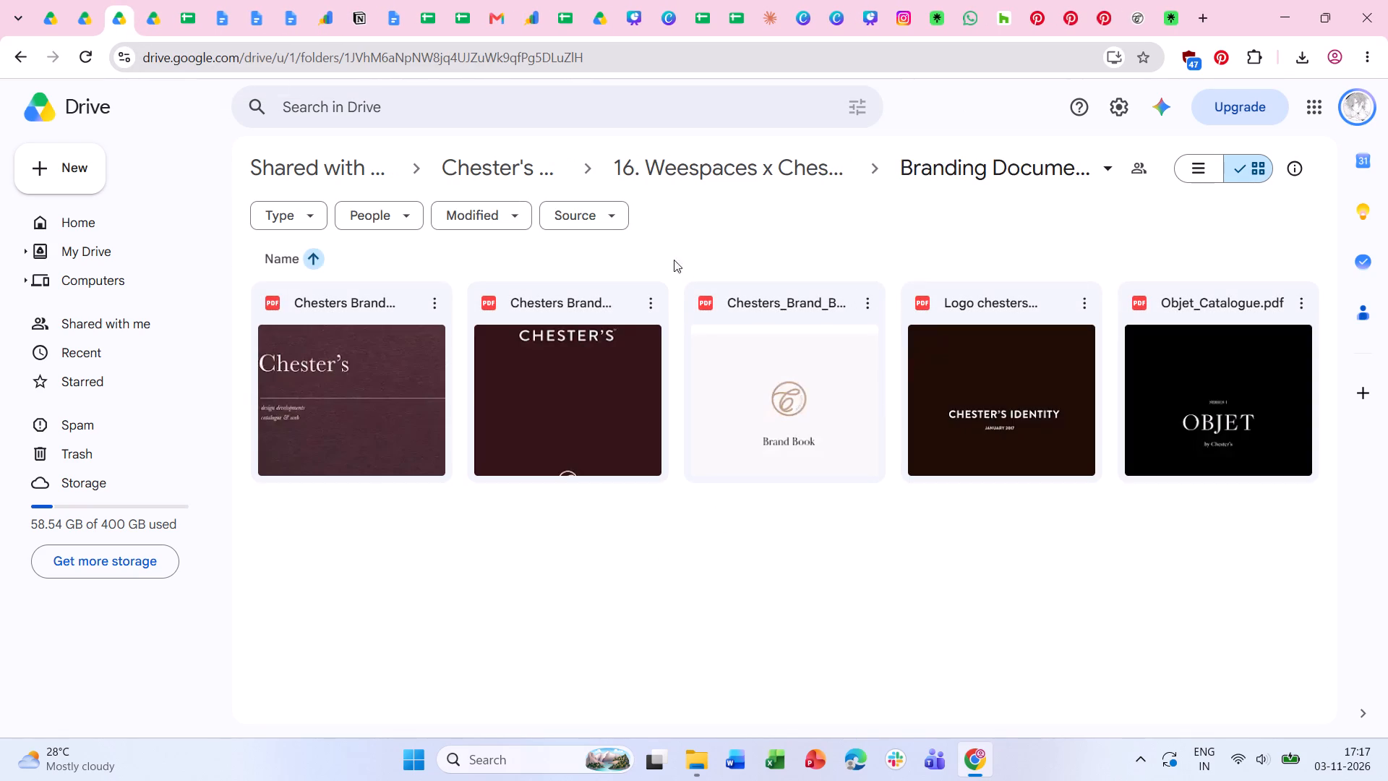
pyautogui.click(682, 174)
pyautogui.doubleClick(603, 302)
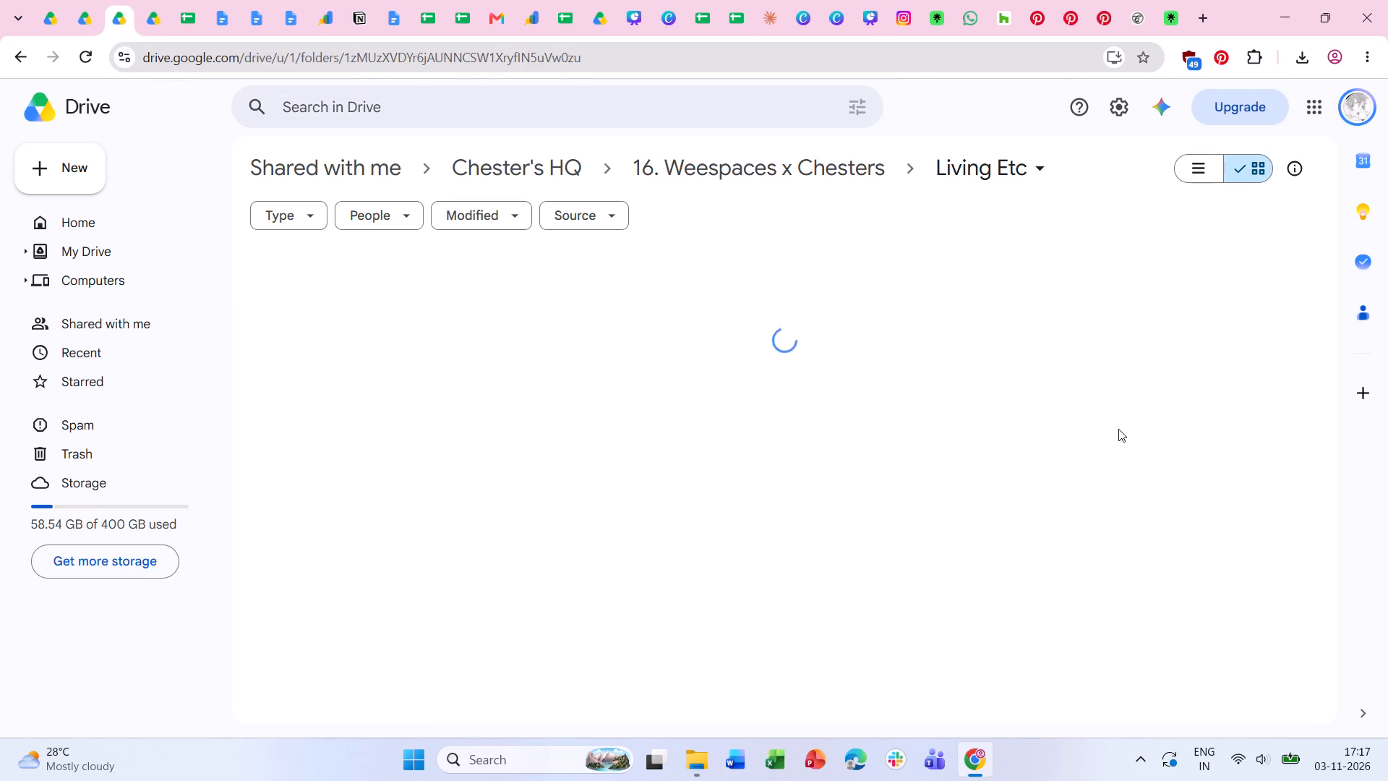
pyautogui.click(735, 153)
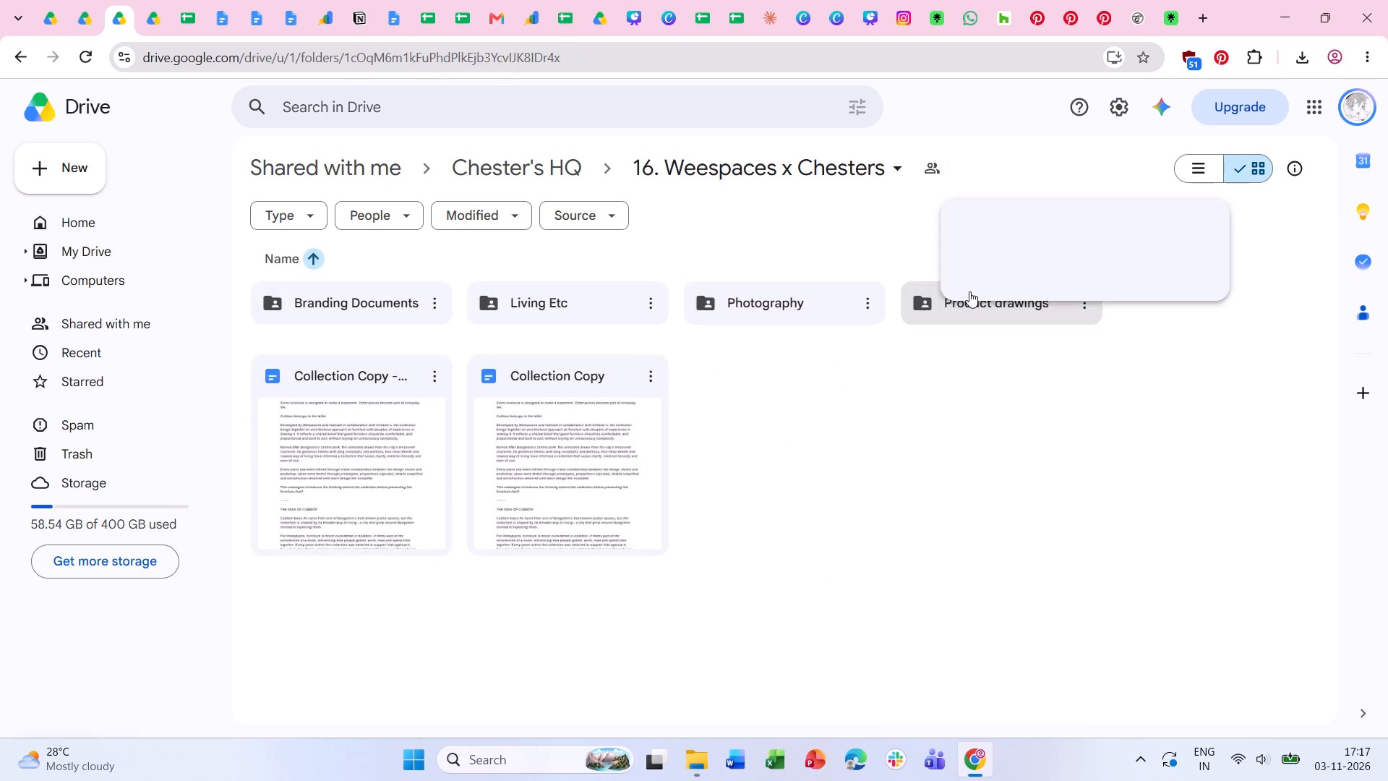
# Examine the line drawings in the Product drawings folder's Chair 1, Chair 2, Chair 3, Chair 4 and Sofa subfolders.
pyautogui.click(969, 291)
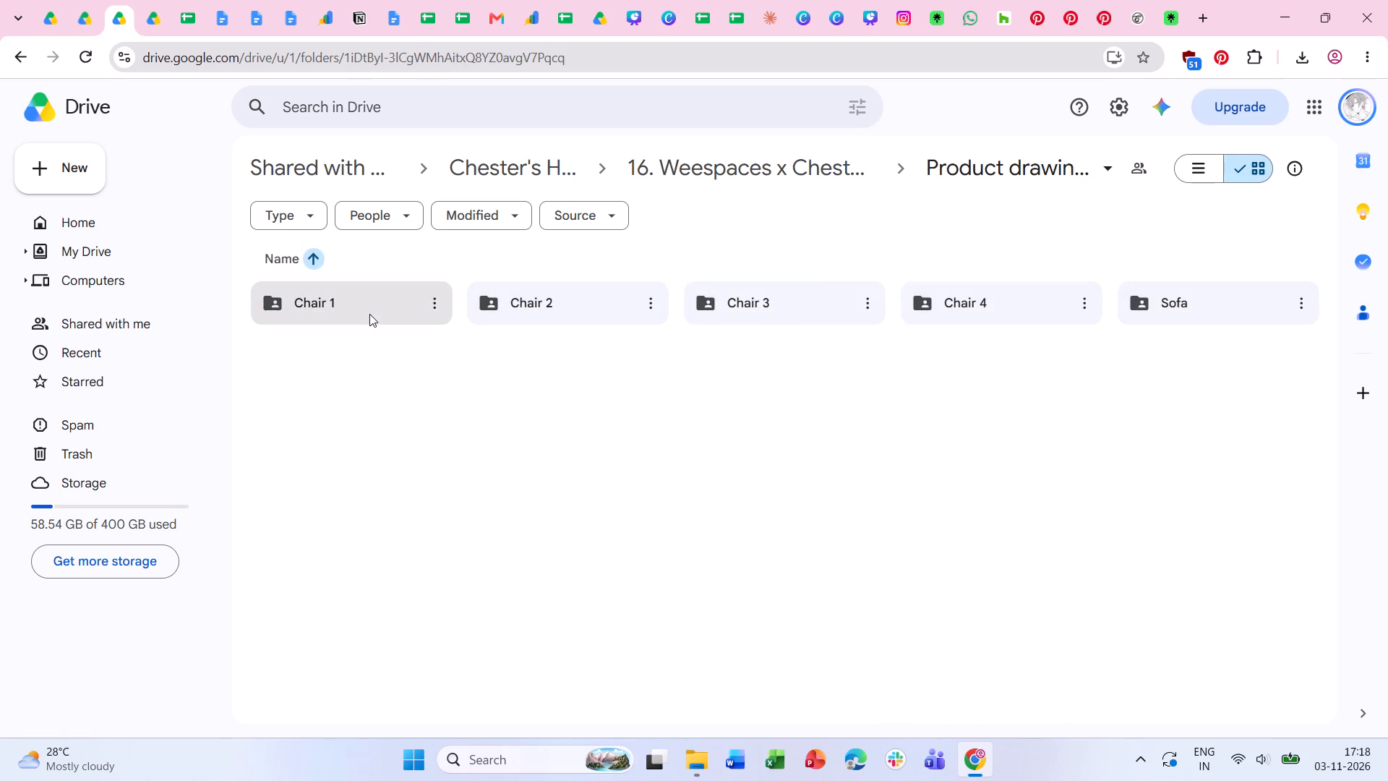
pyautogui.doubleClick(369, 314)
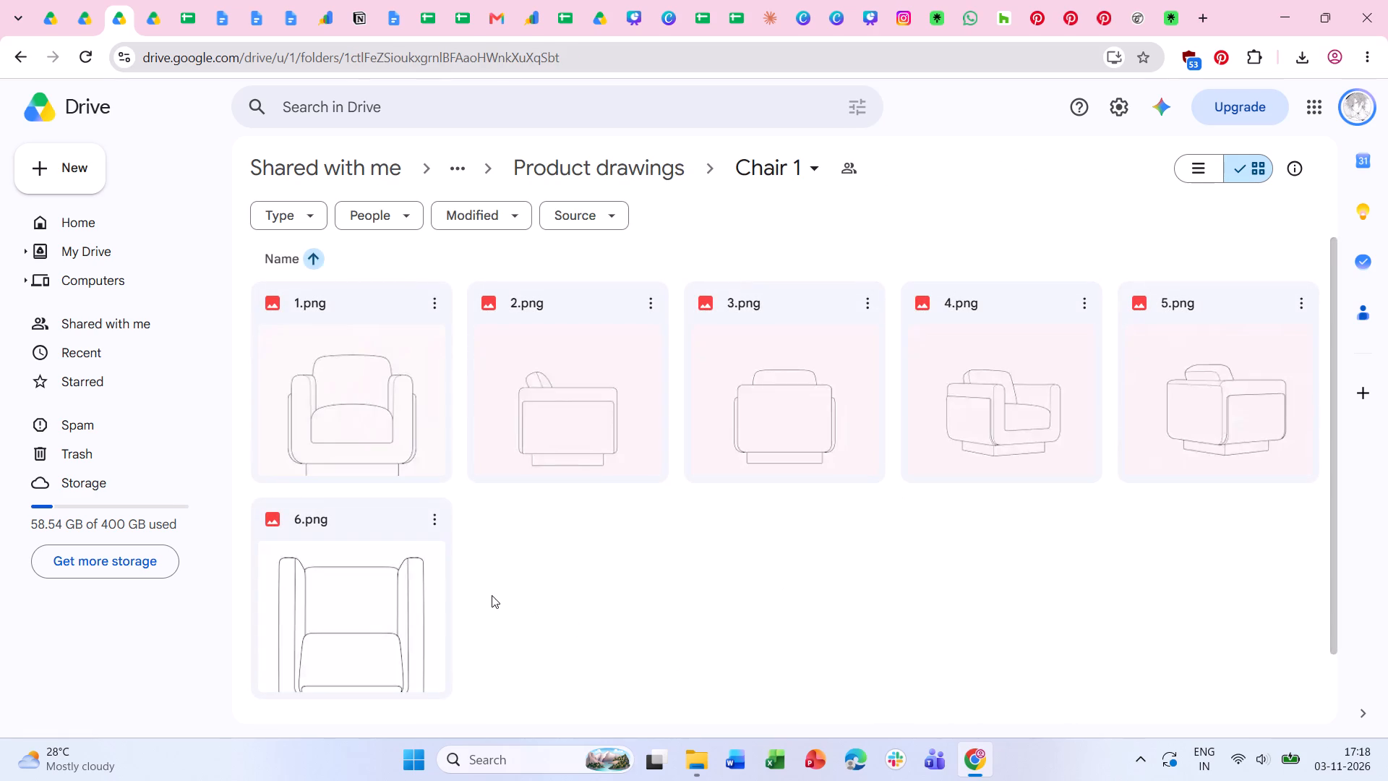
pyautogui.click(27, 58)
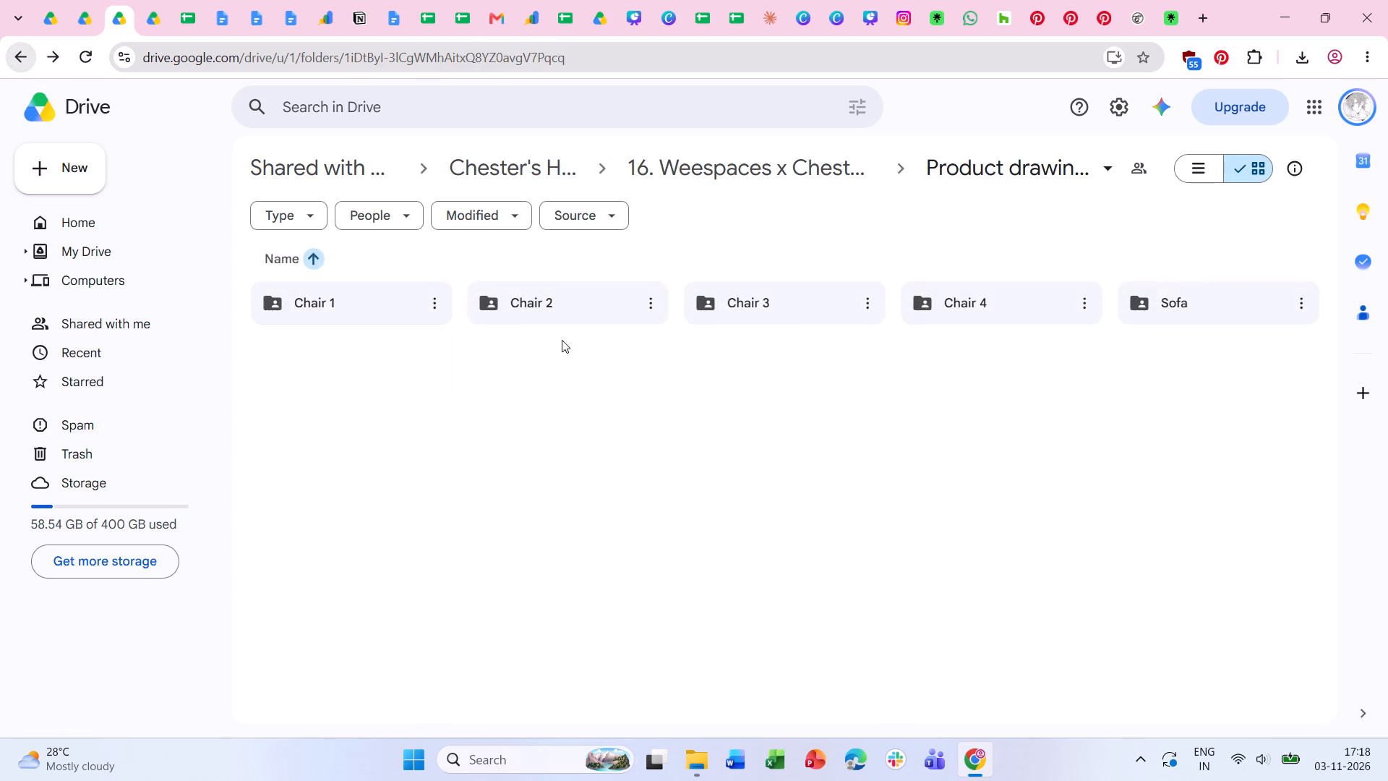
pyautogui.doubleClick(568, 304)
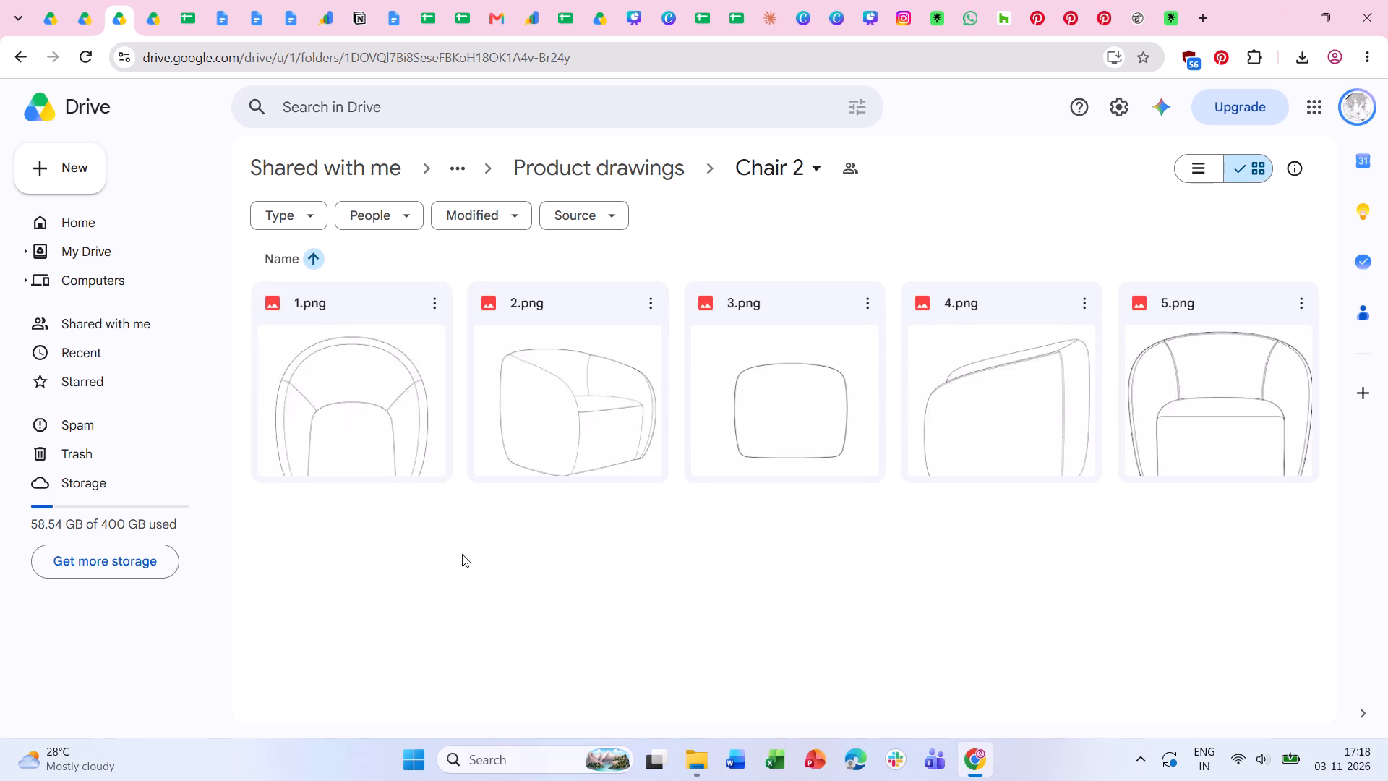
pyautogui.click(19, 56)
pyautogui.doubleClick(767, 301)
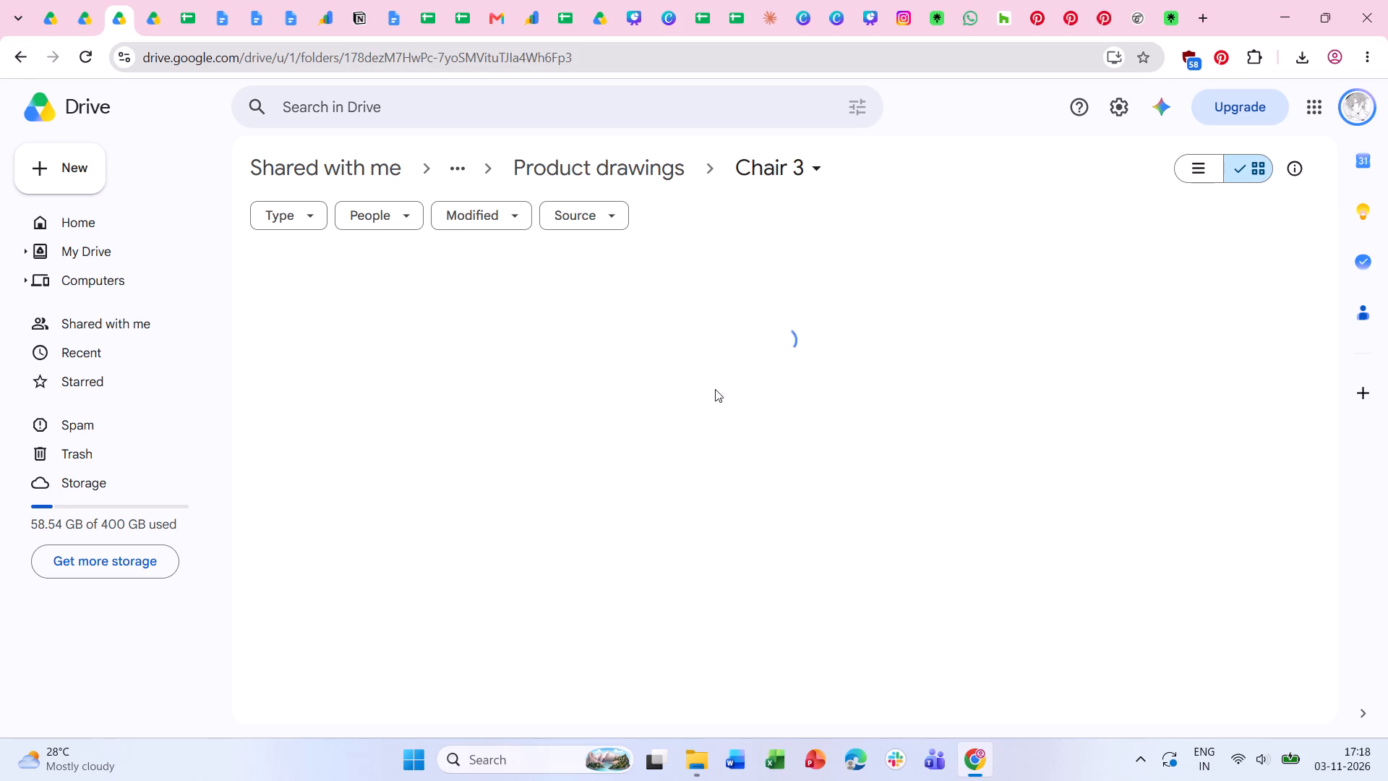
pyautogui.click(25, 62)
pyautogui.doubleClick(1008, 319)
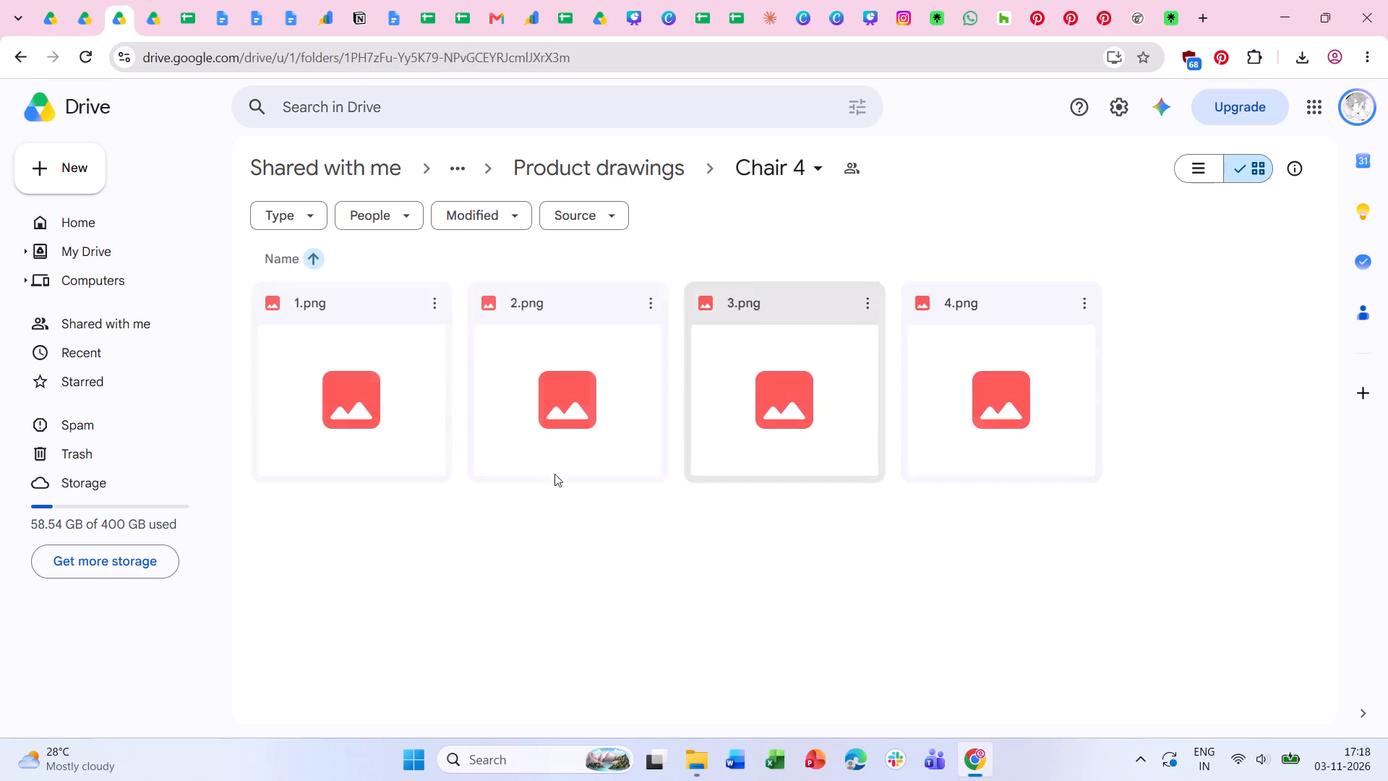
pyautogui.click(9, 53)
pyautogui.doubleClick(1172, 302)
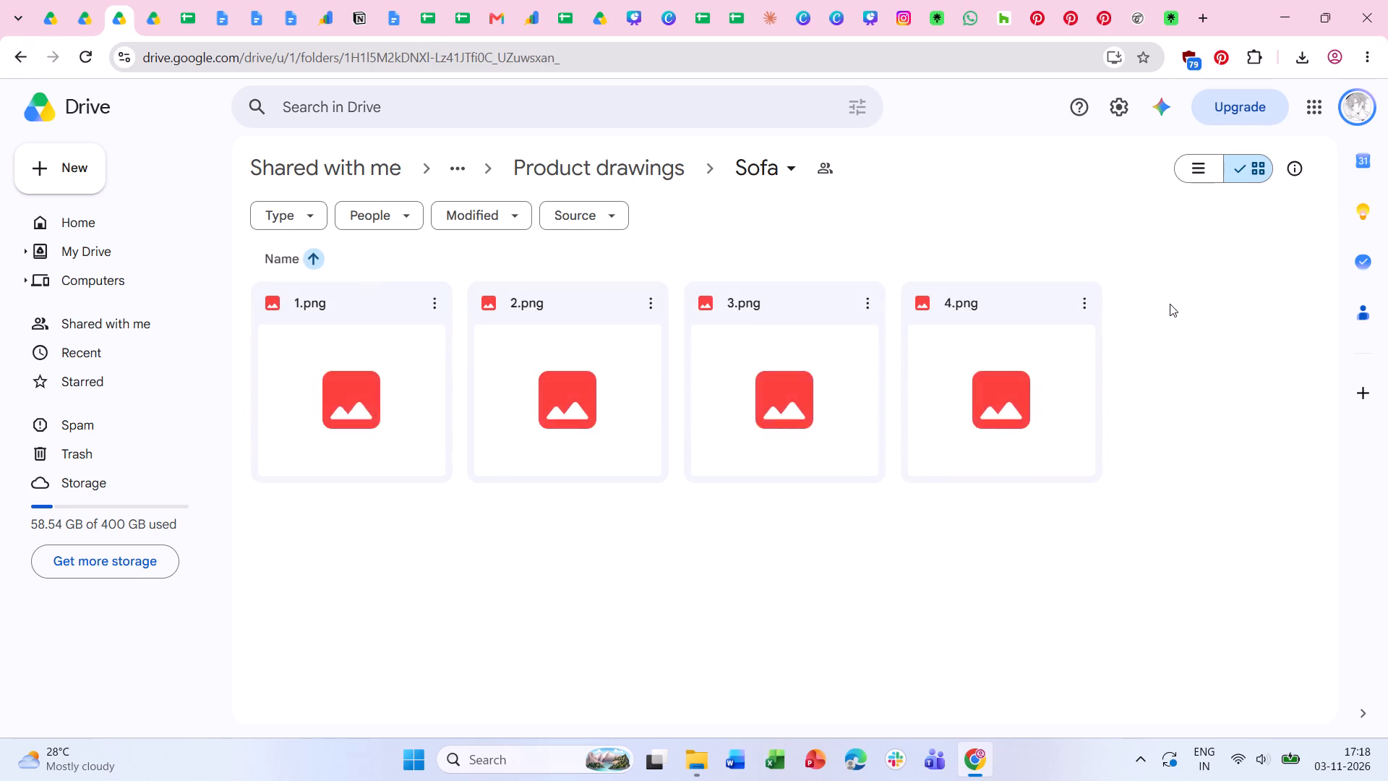
pyautogui.click(10, 61)
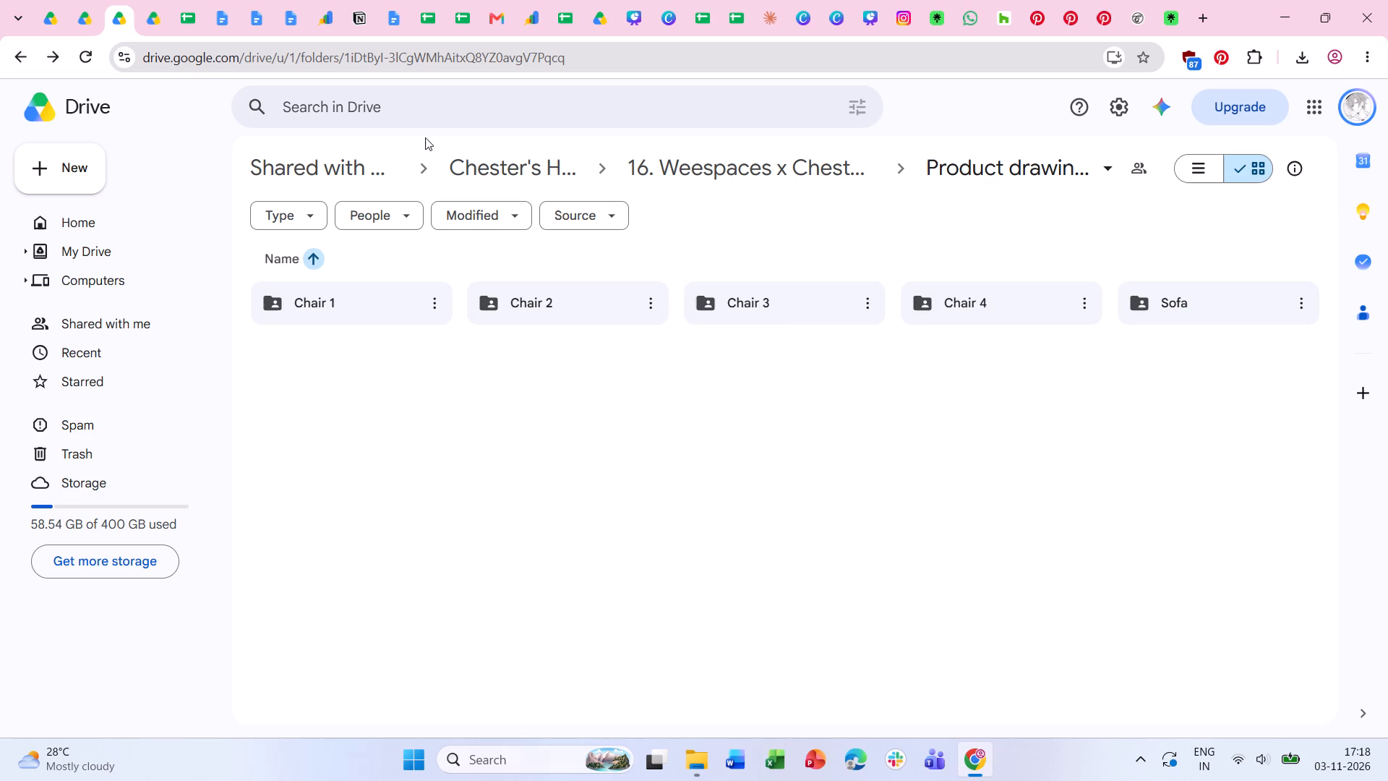
# Switch to Canva and check the December 2026 page of Chester's Content Calendar.
pyautogui.click(671, 18)
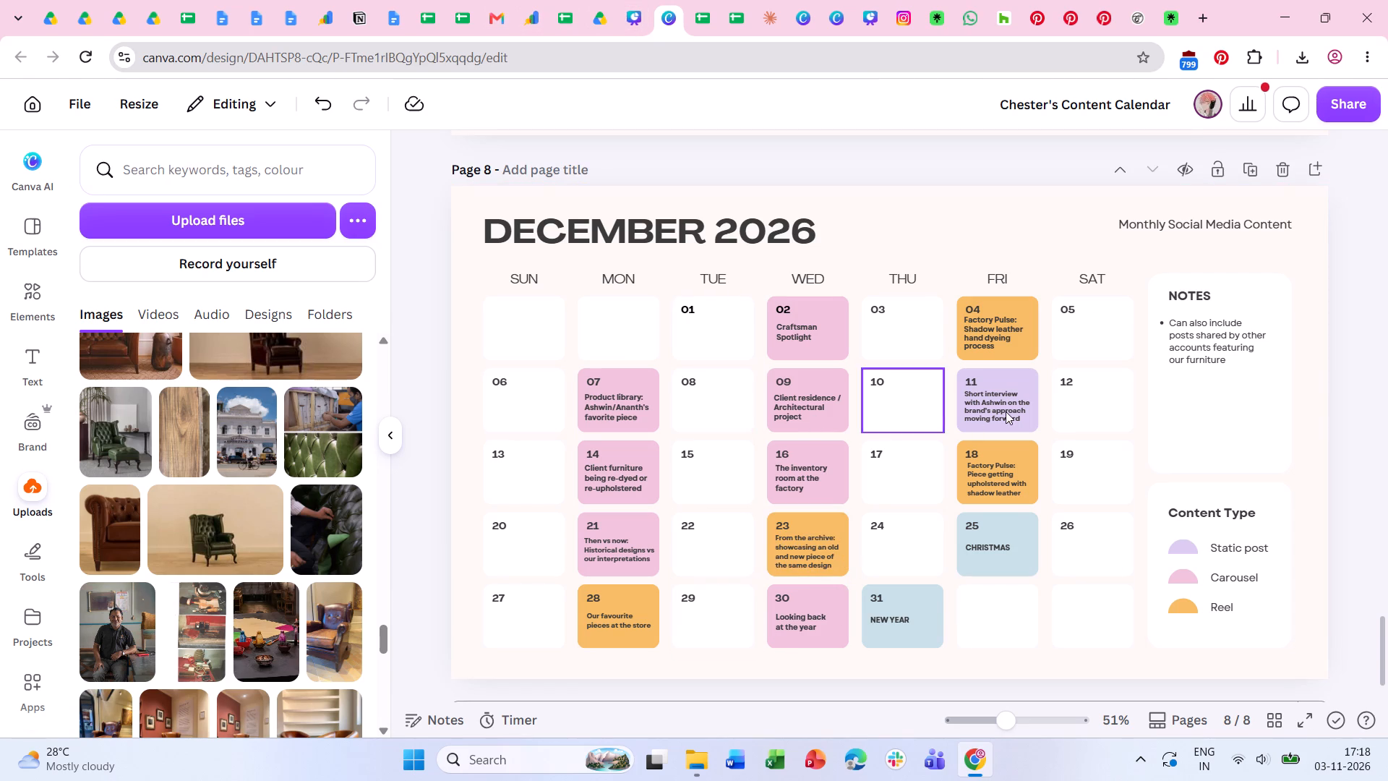
# Switch back to Google Drive and look into the "3. Zenfolio" folder under Chester's HQ, "9. Photography".
pyautogui.click(150, 22)
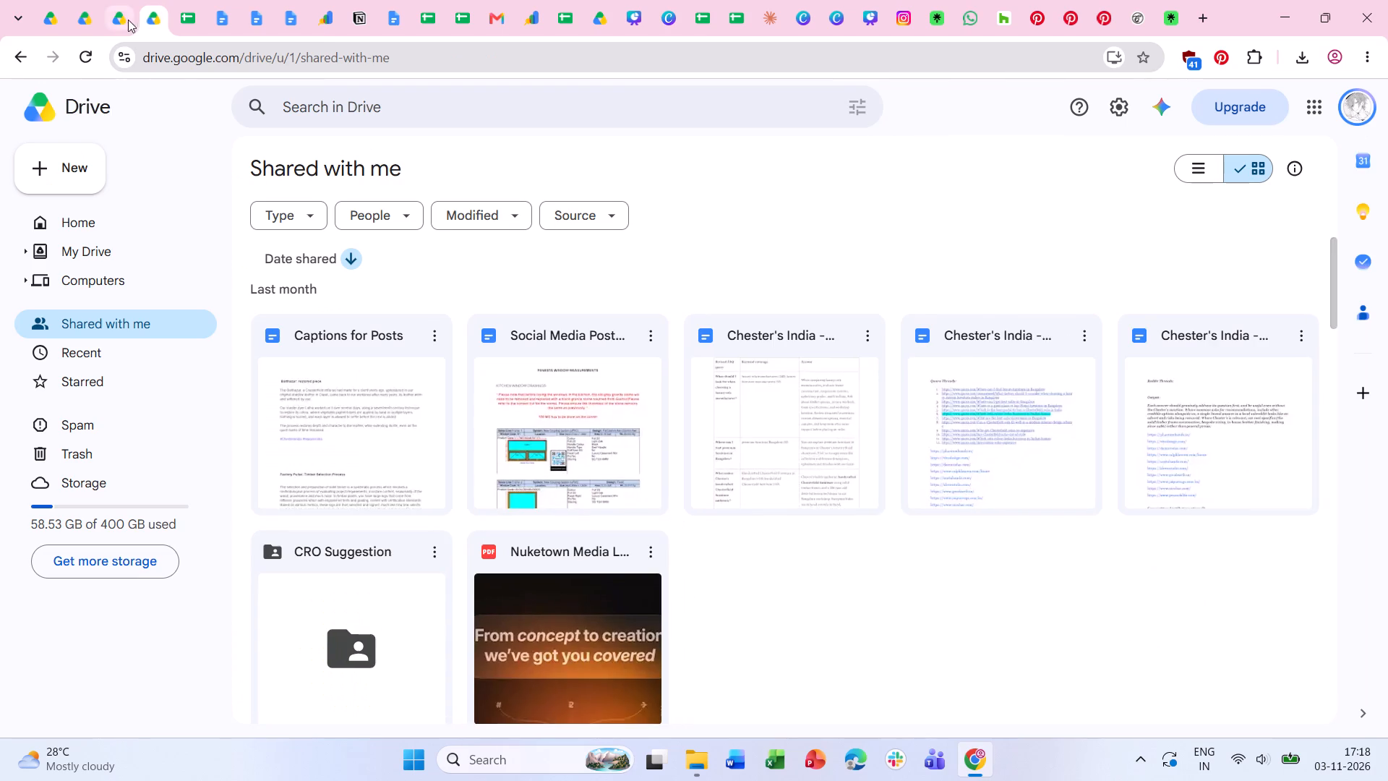
pyautogui.click(114, 20)
pyautogui.click(138, 25)
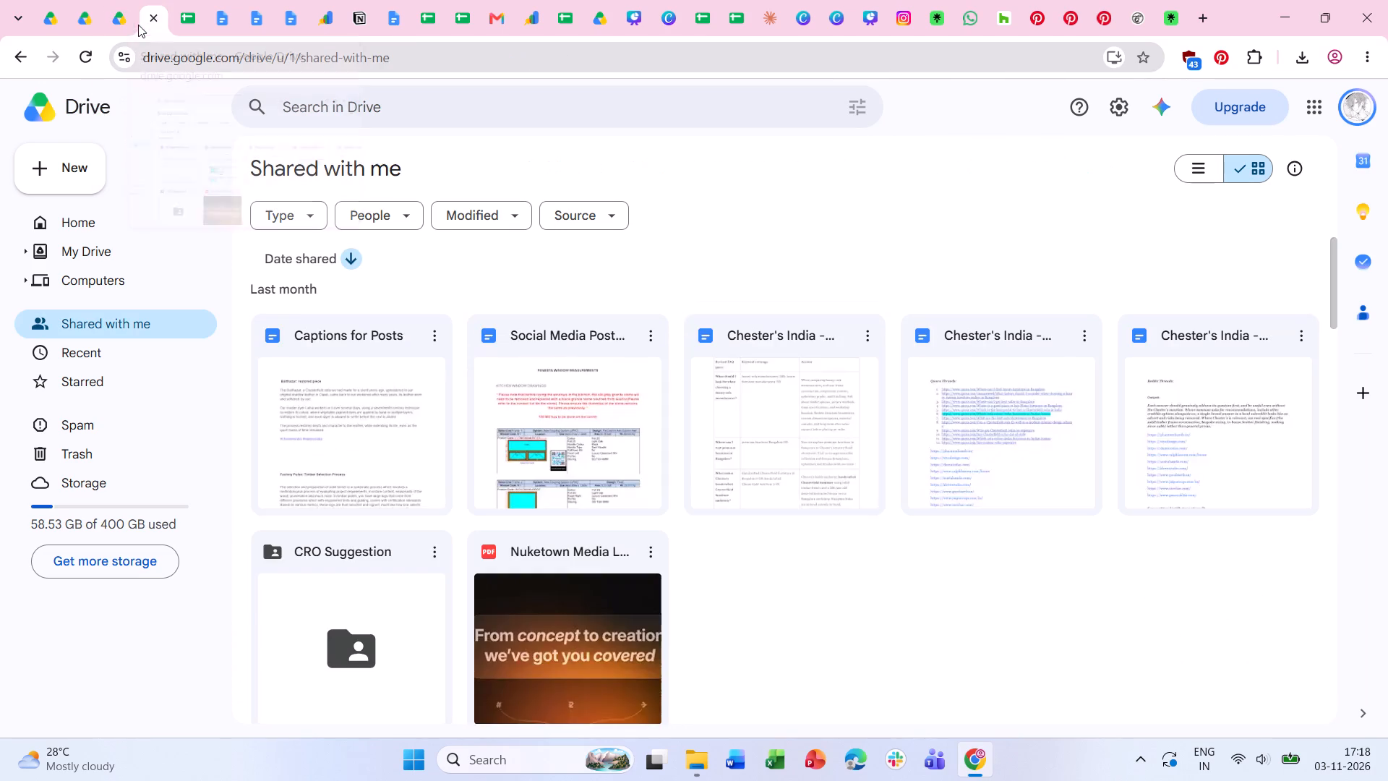
pyautogui.scroll(-4, 714, 468)
pyautogui.scroll(2, 484, 436)
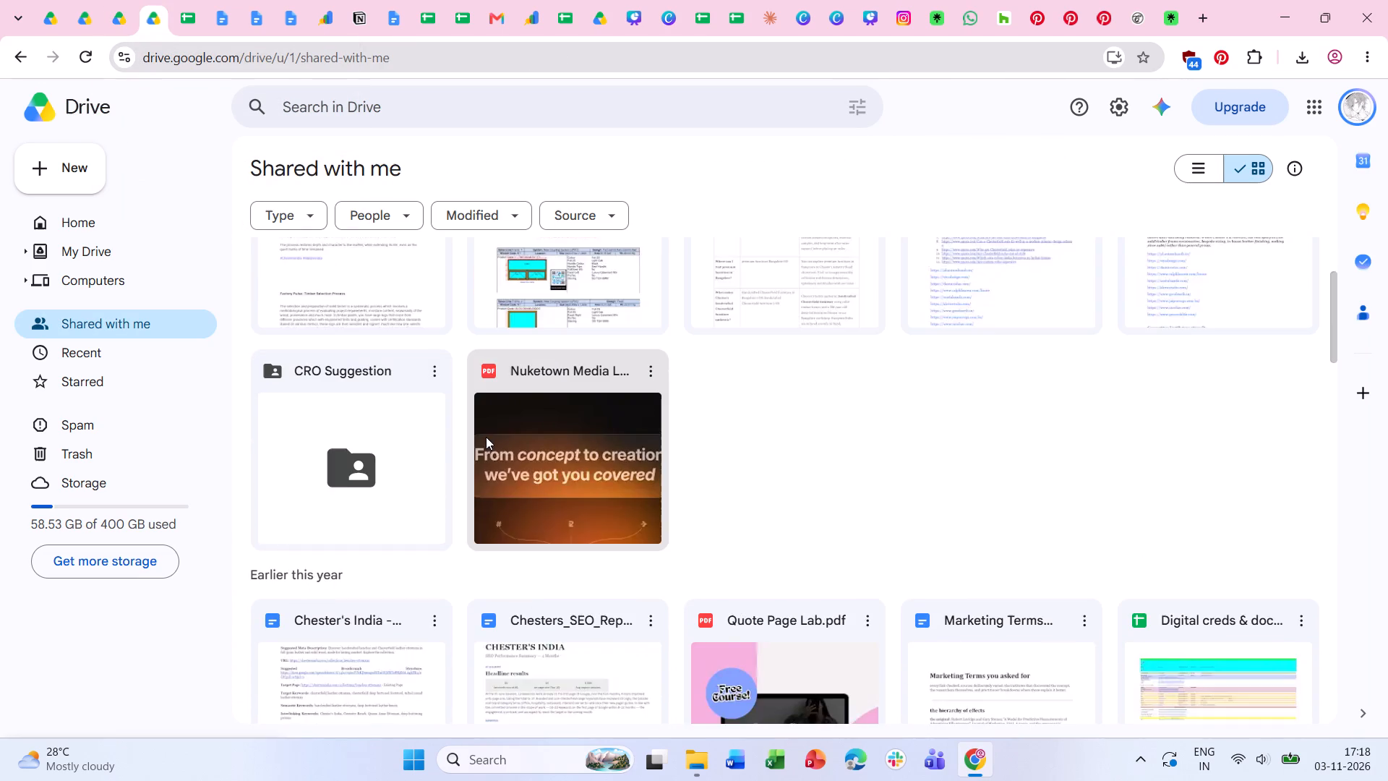
pyautogui.scroll(-6, 486, 437)
pyautogui.doubleClick(517, 424)
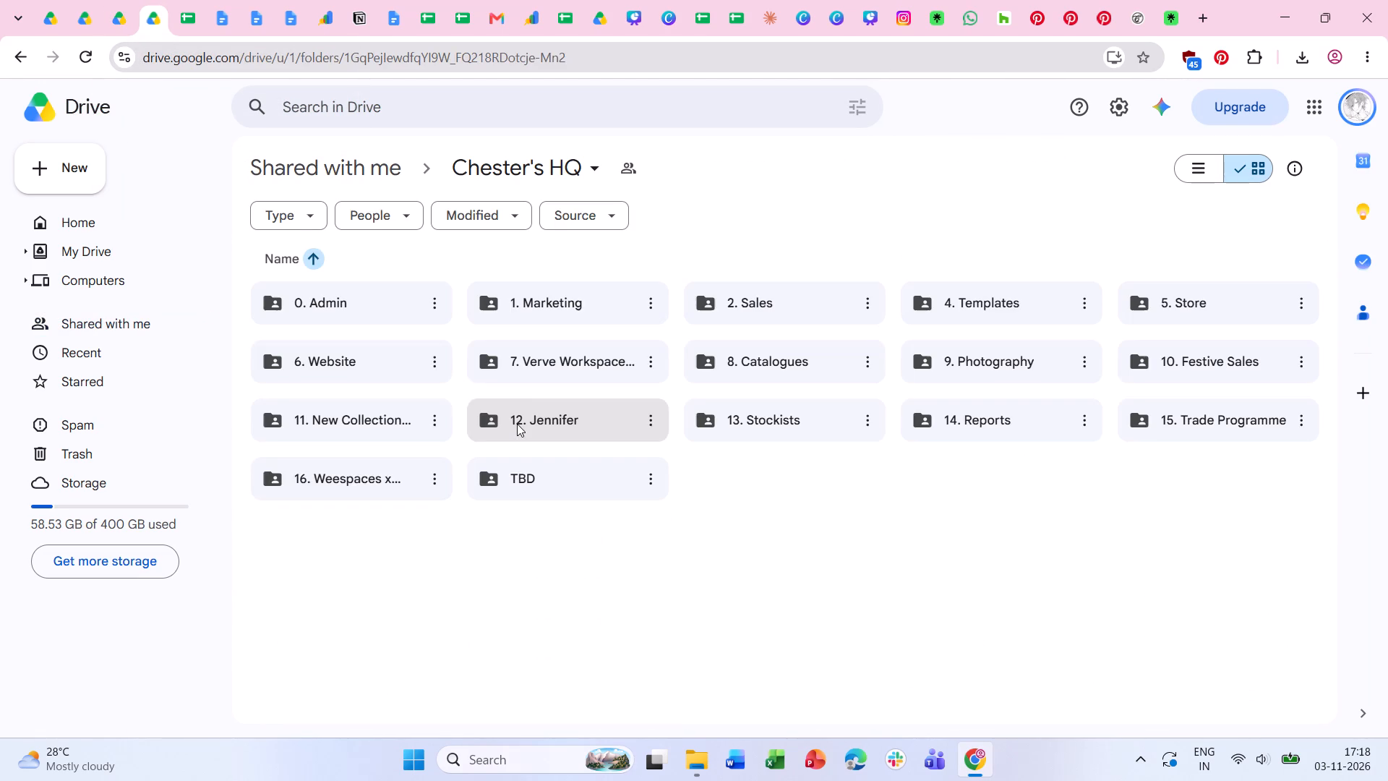
pyautogui.doubleClick(985, 352)
pyautogui.doubleClick(778, 305)
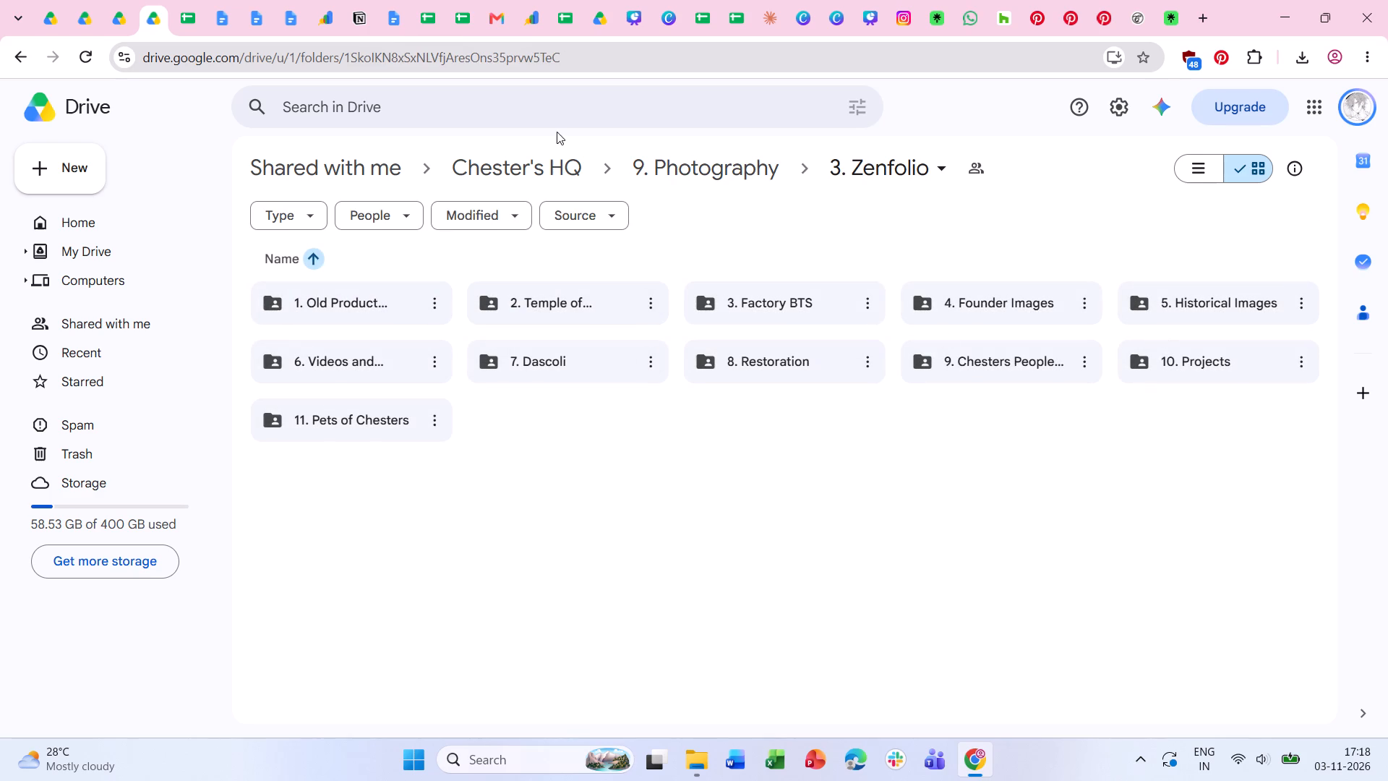
# Examine the Hi Res Images of the first photographer's "3. Factory Shoot", under "1. Photographers" in "9. Photography".
pyautogui.click(634, 152)
pyautogui.doubleClick(359, 312)
pyautogui.doubleClick(359, 312)
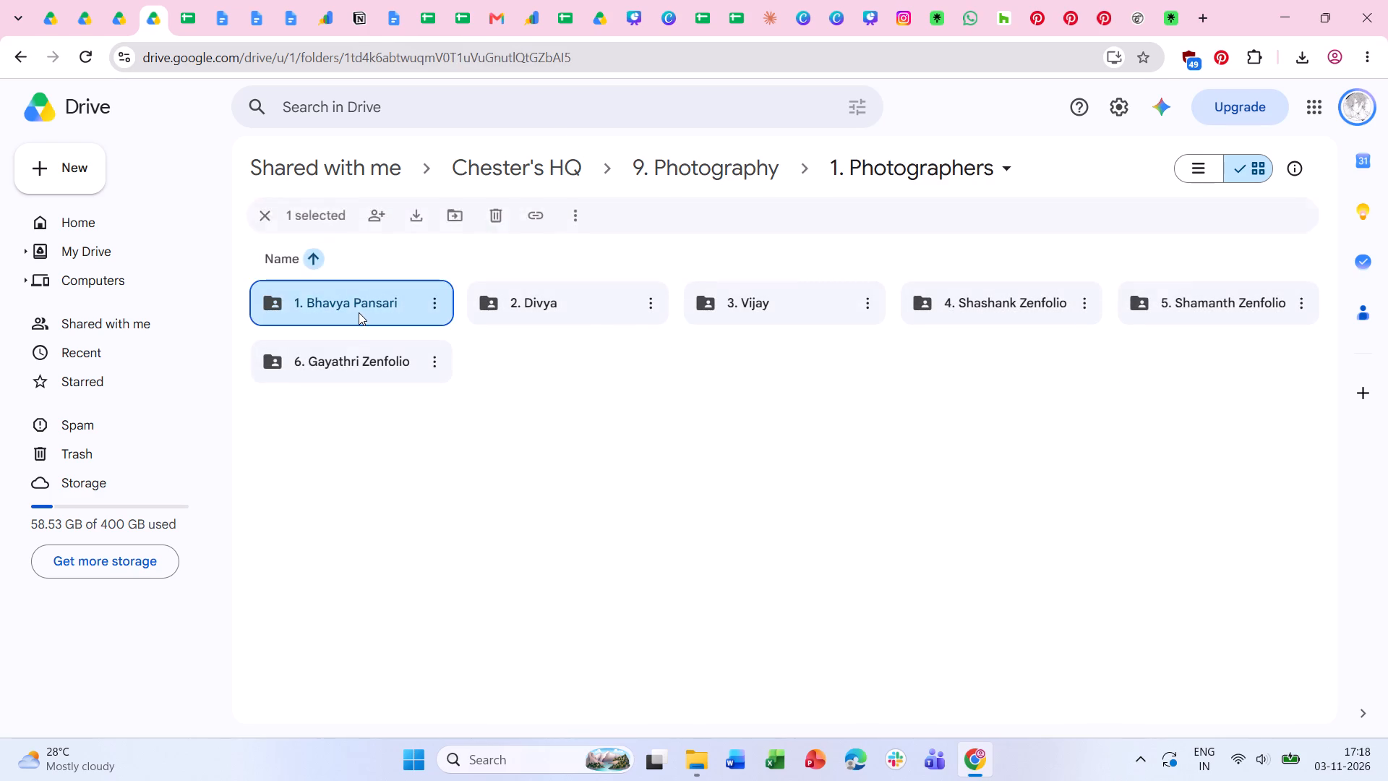
pyautogui.doubleClick(787, 307)
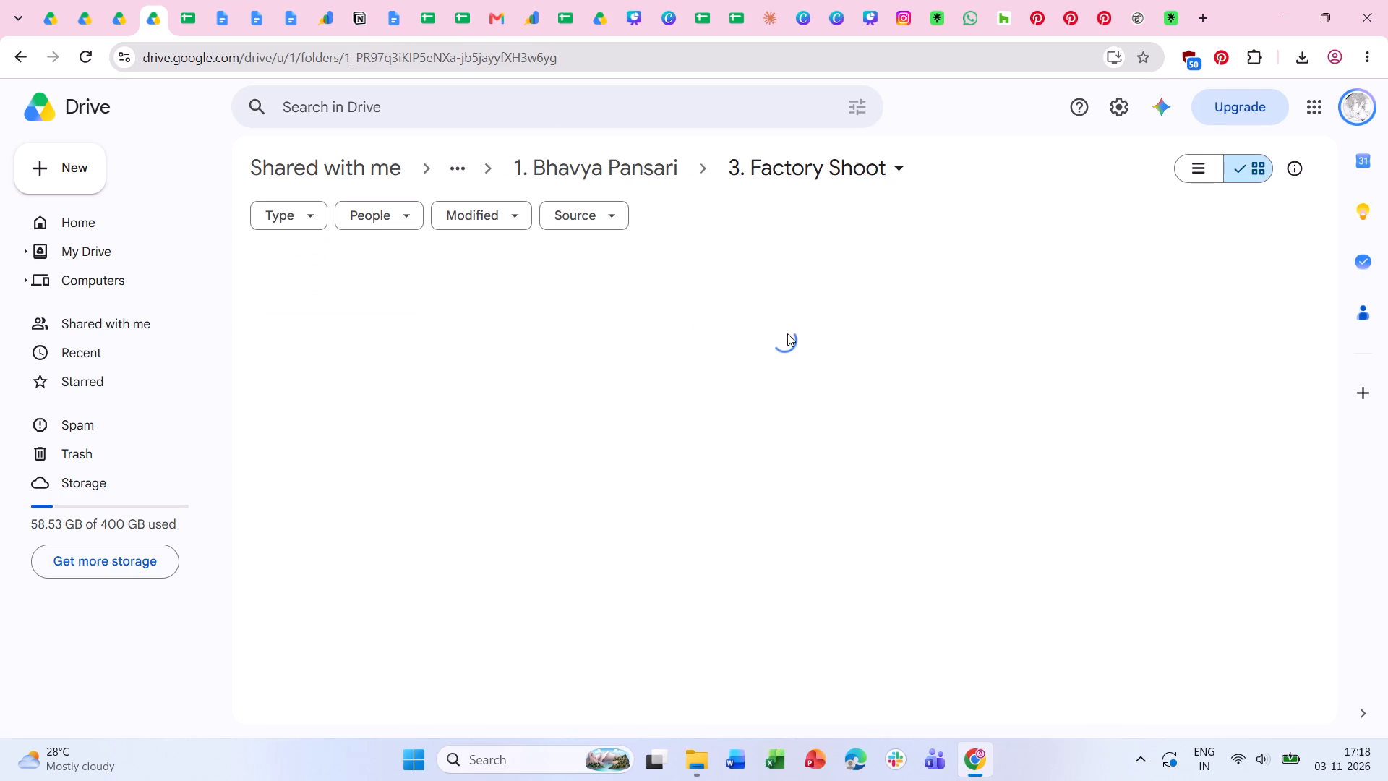
pyautogui.doubleClick(383, 317)
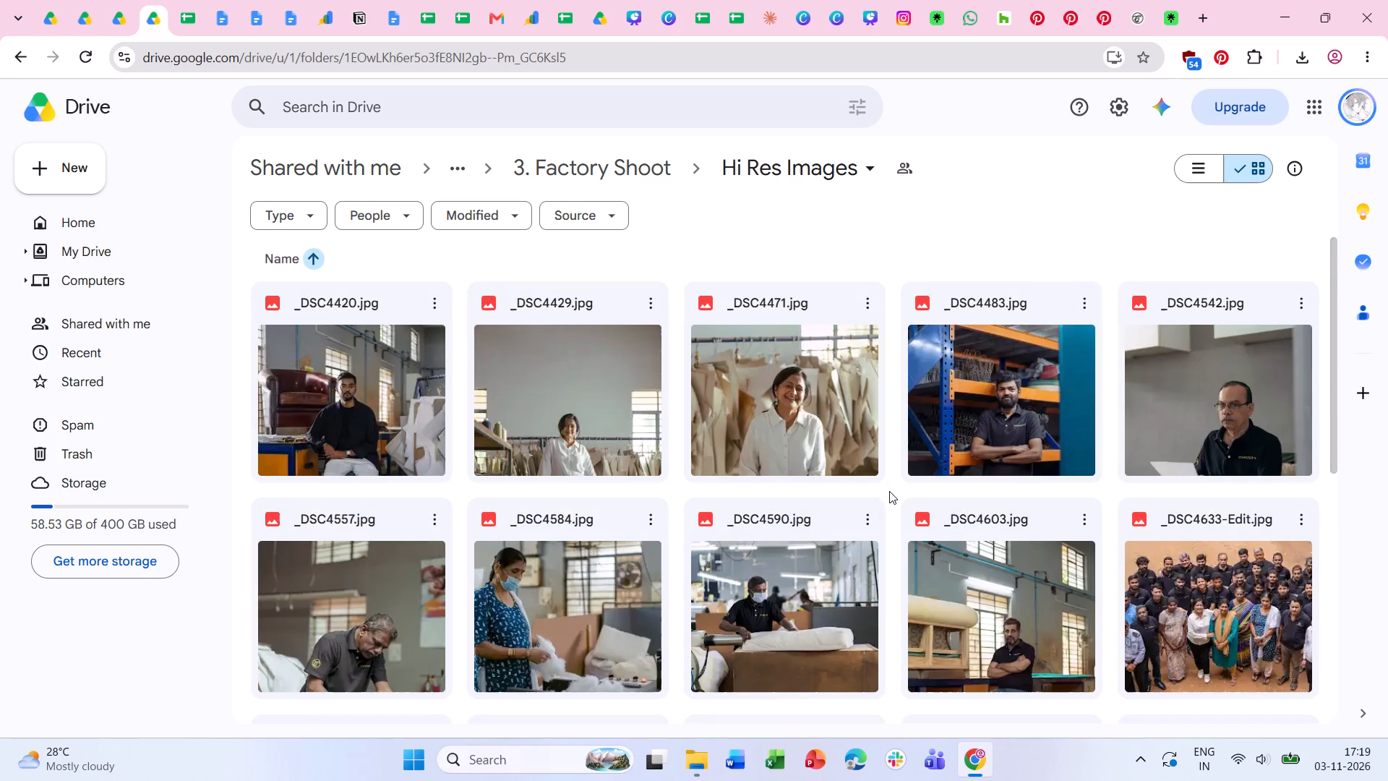
pyautogui.scroll(-6, 889, 491)
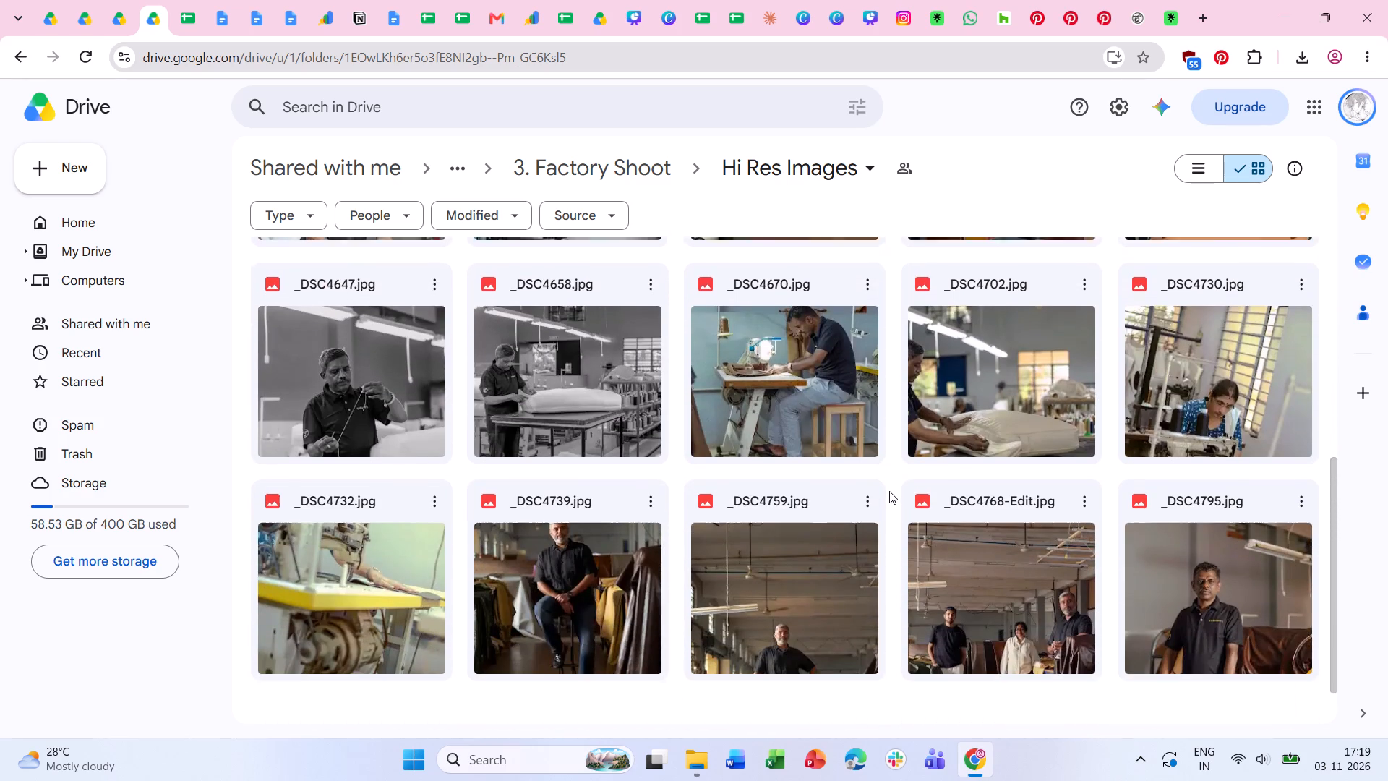
pyautogui.scroll(-1, 889, 491)
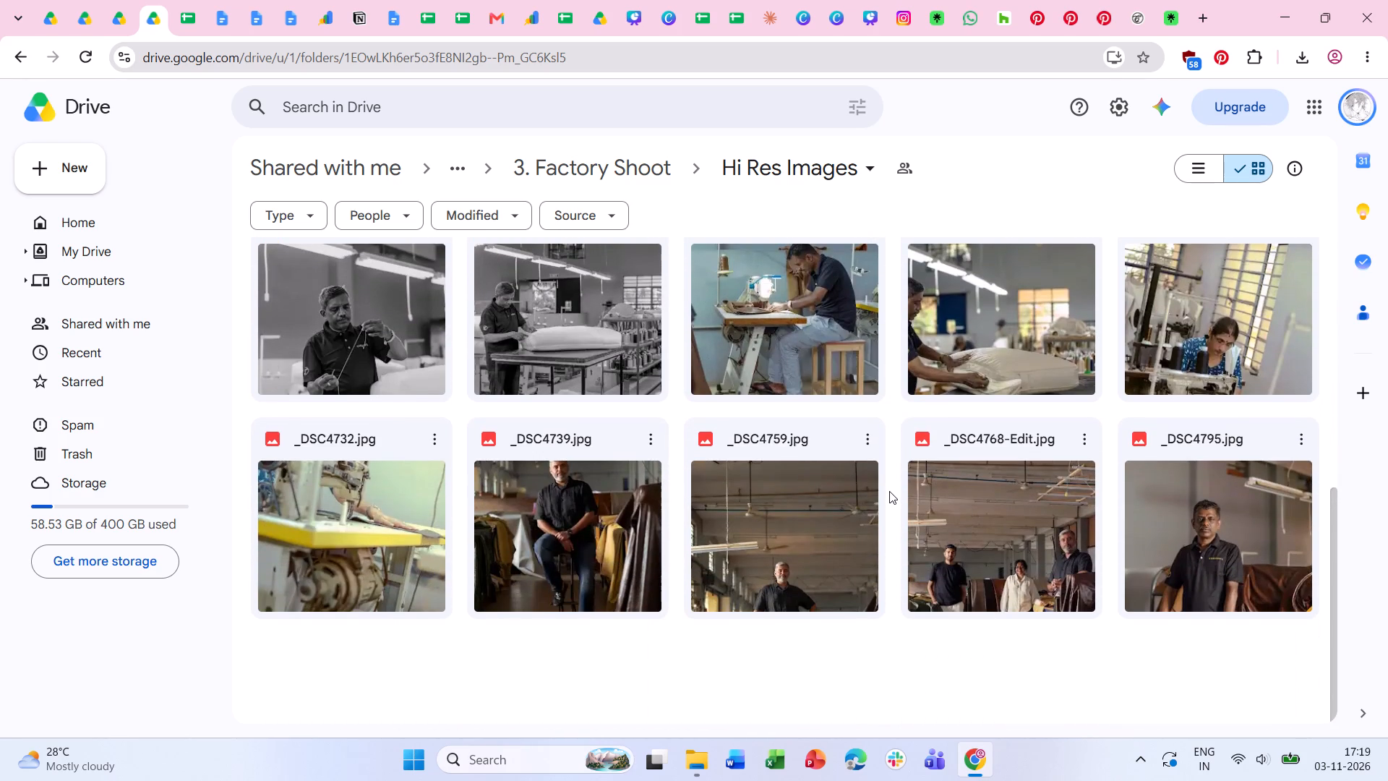
pyautogui.scroll(-5, 889, 491)
# Compare the portraits in the Factory Shoot's Hi Res Images folder and download _DSC4739.jpg.
pyautogui.doubleClick(864, 509)
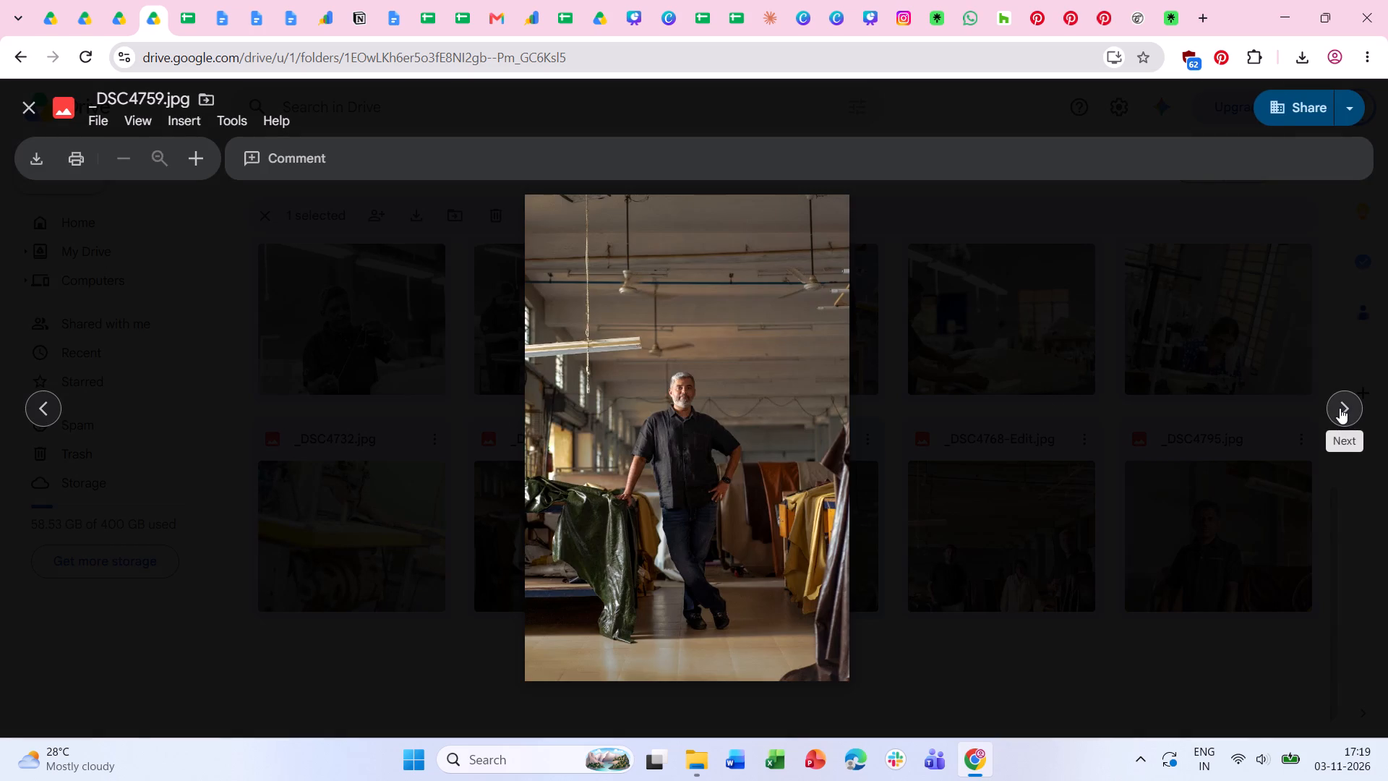
pyautogui.click(1340, 408)
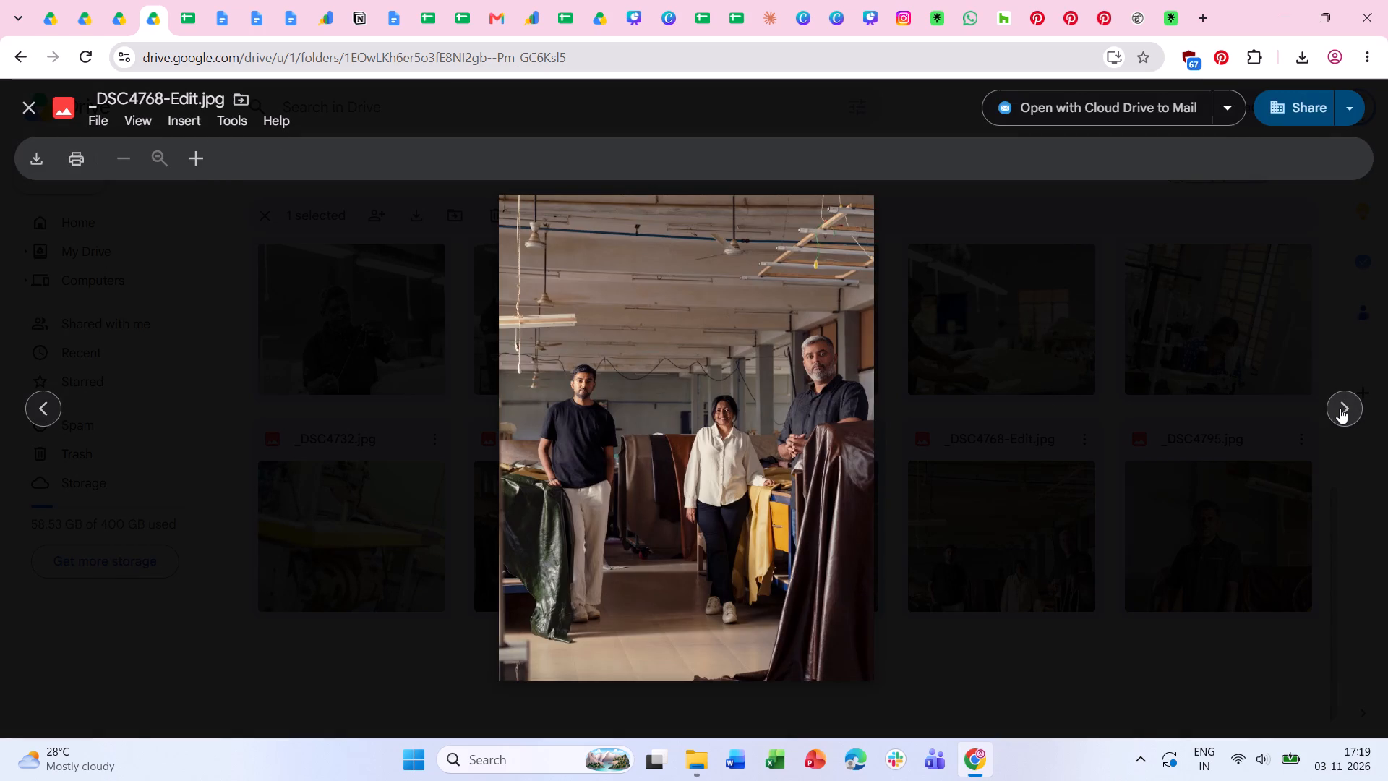
pyautogui.doubleClick(40, 413)
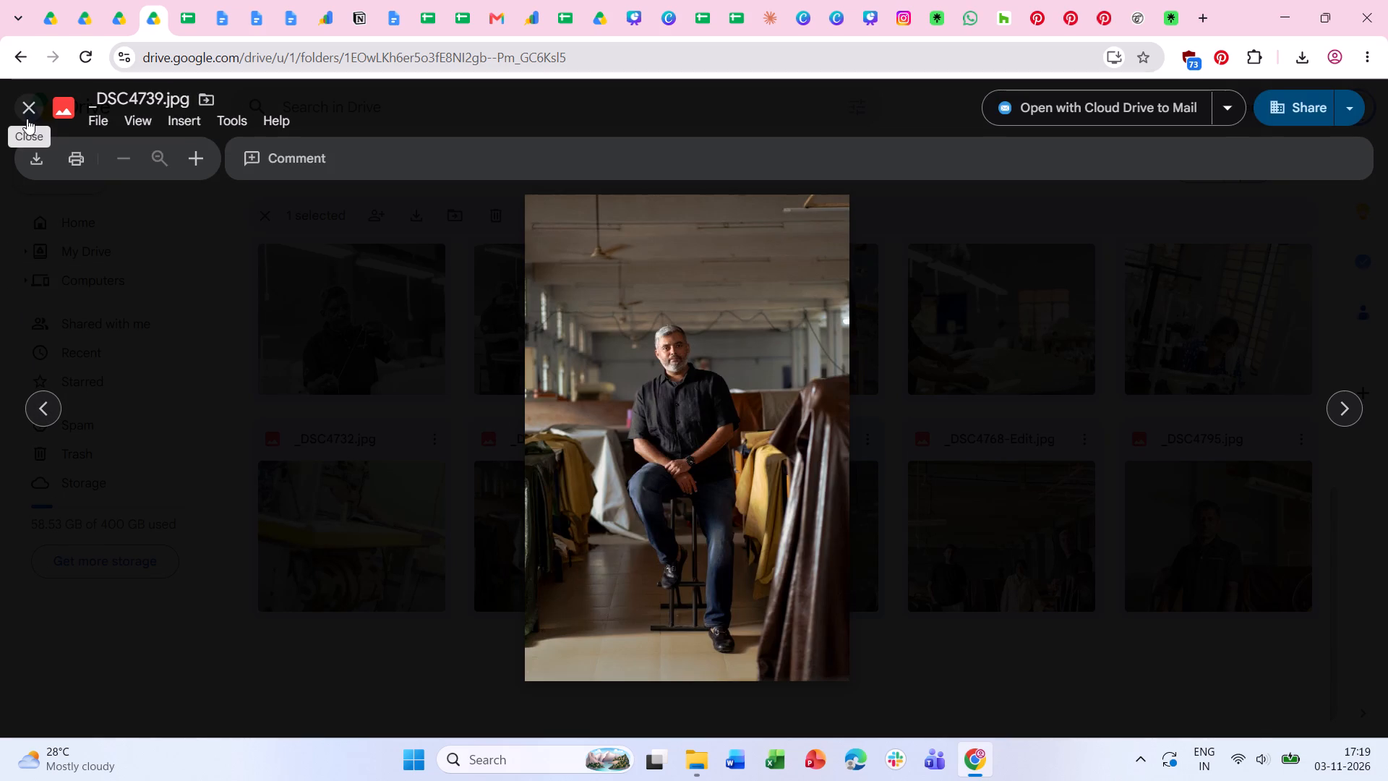
pyautogui.click(43, 168)
pyautogui.click(31, 110)
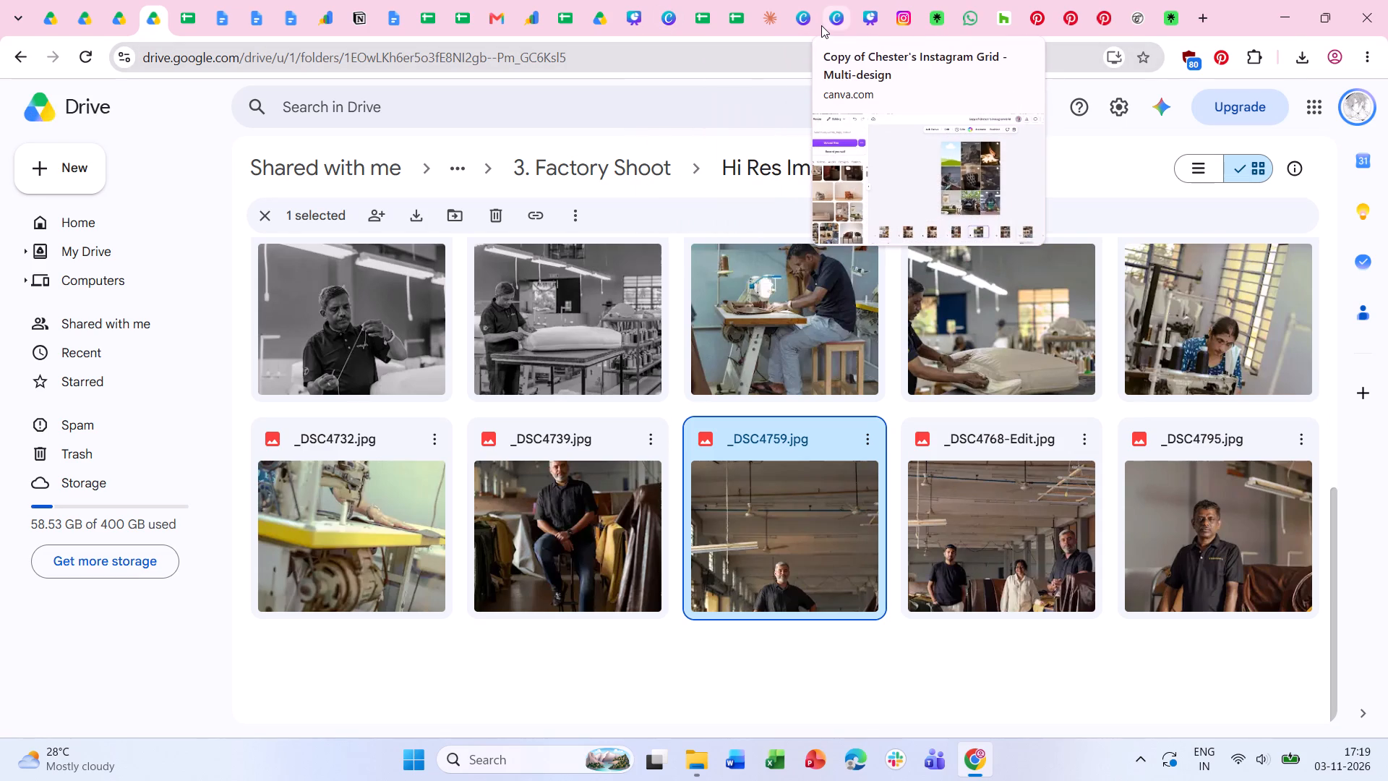
# Switch to Chester's Instagram Grid copy in Canva and upload the _DSC4739 photo from the Downloads folder.
pyautogui.click(821, 25)
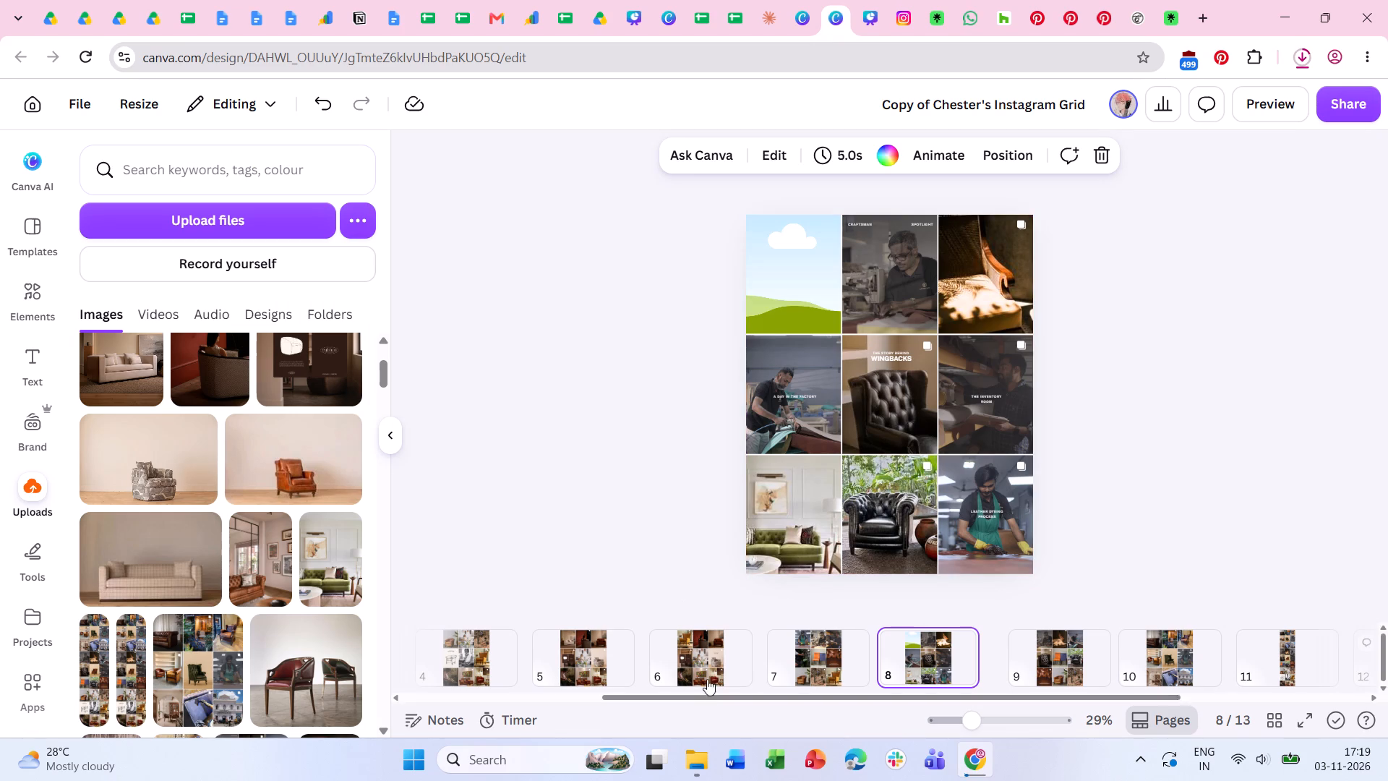
pyautogui.click(701, 759)
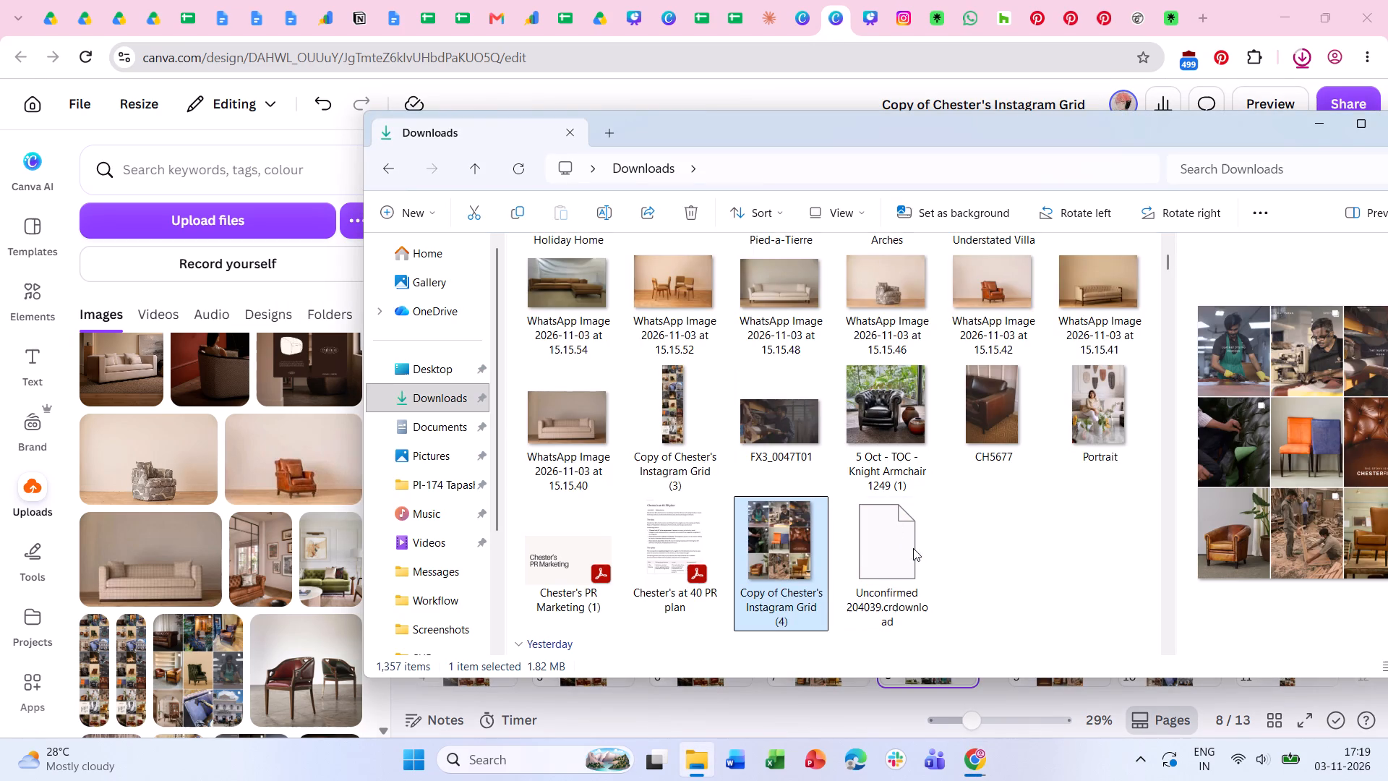
pyautogui.moveTo(888, 547); pyautogui.dragTo(411, 512)
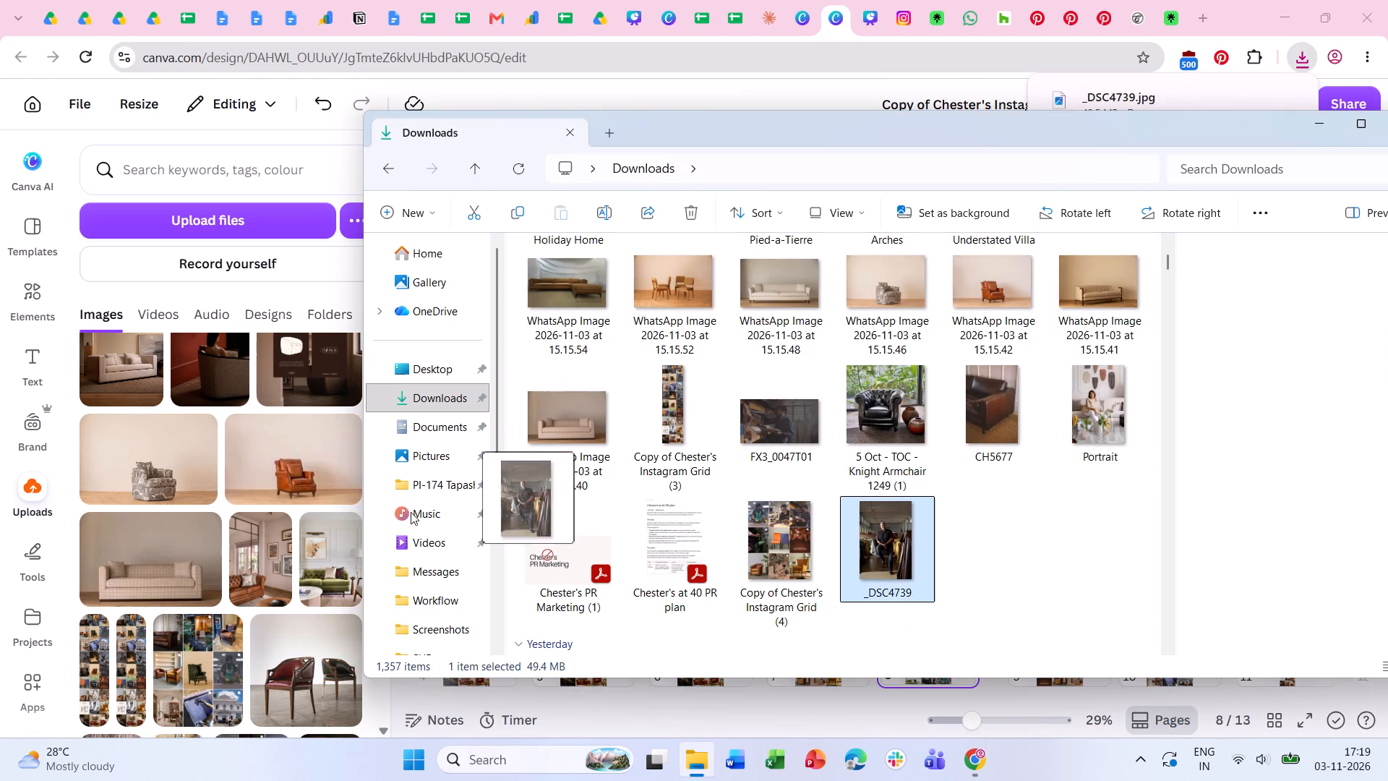
pyautogui.moveTo(411, 512); pyautogui.dragTo(267, 475)
pyautogui.scroll(12, 312, 510)
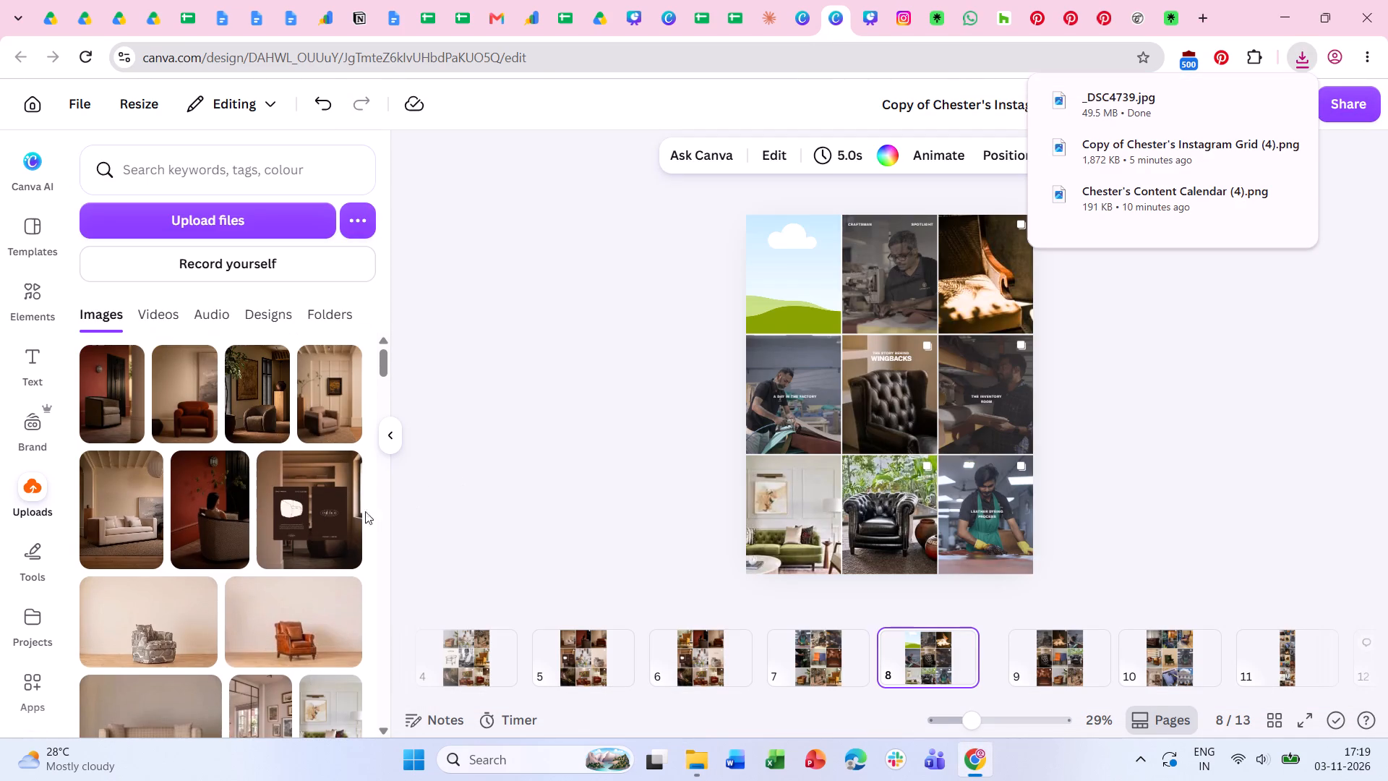
pyautogui.click(507, 508)
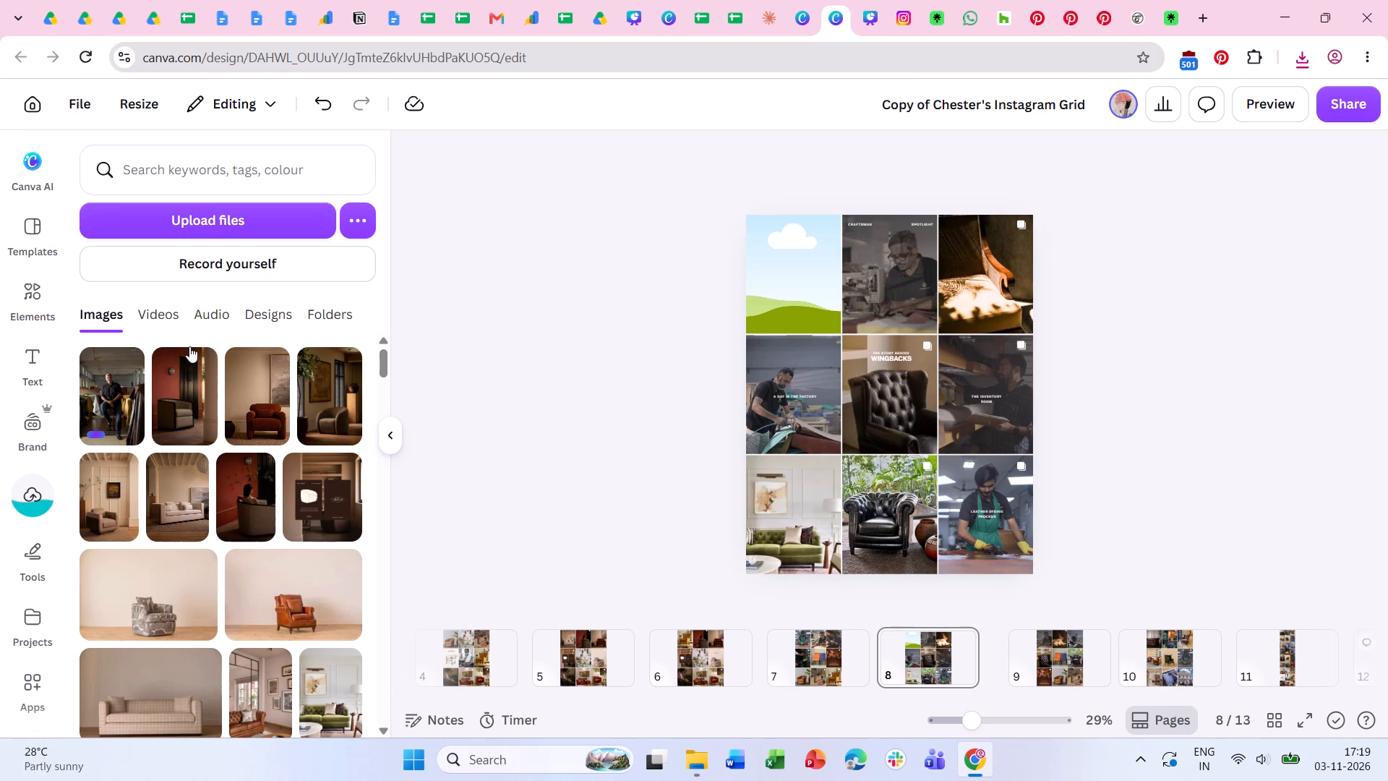
# After checking the December calendar, replace page 8's inventory room tile with the _DSC4739 portrait, removing the tile's text and carousel icon.
pyautogui.click(674, 25)
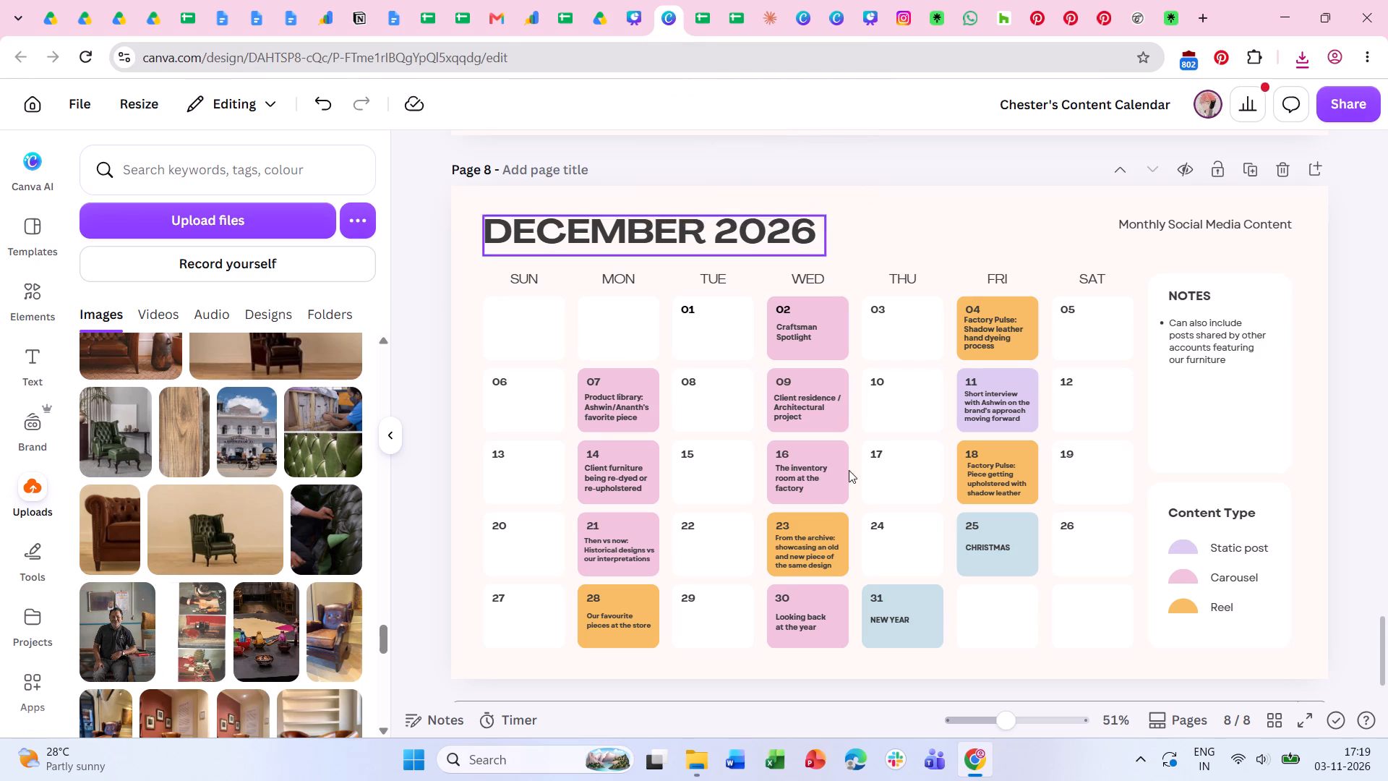
pyautogui.click(828, 12)
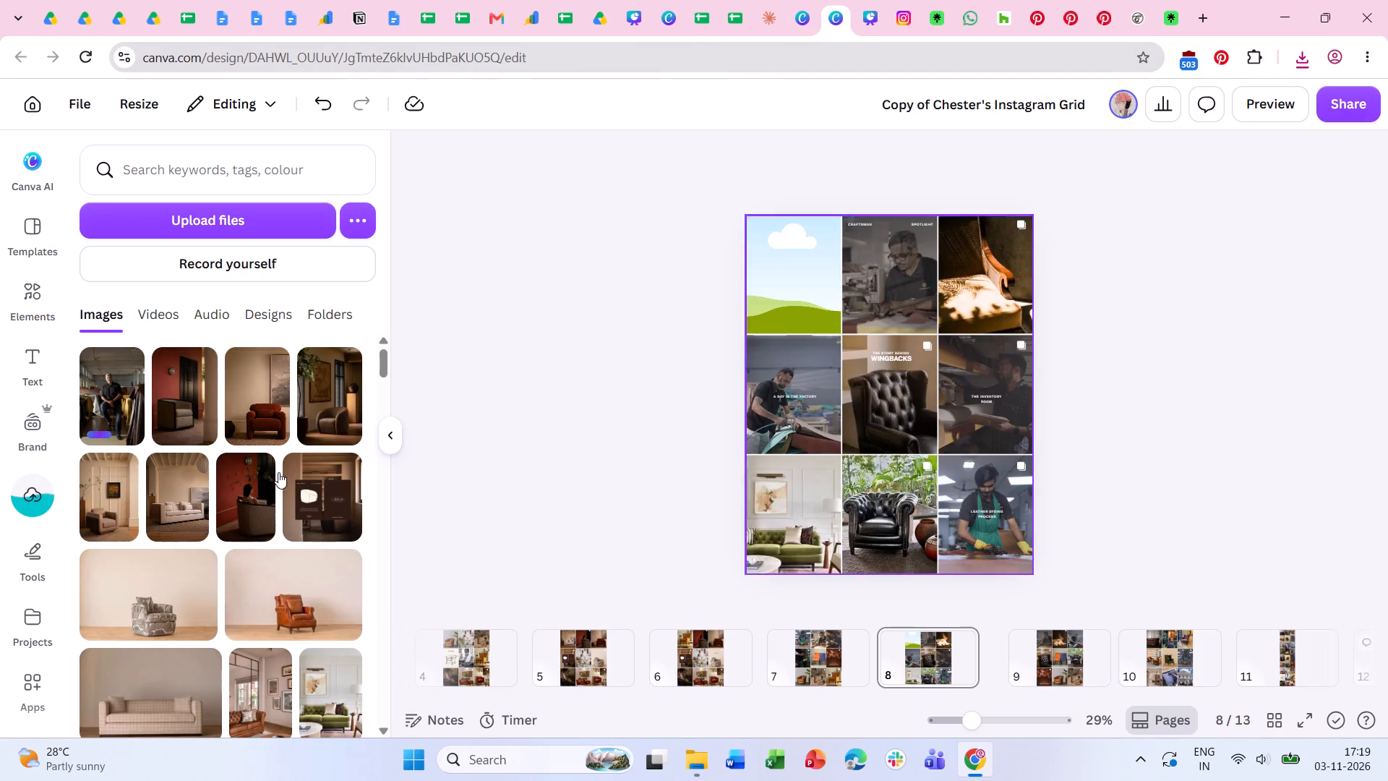
pyautogui.click(978, 398)
pyautogui.press('BackSpace')
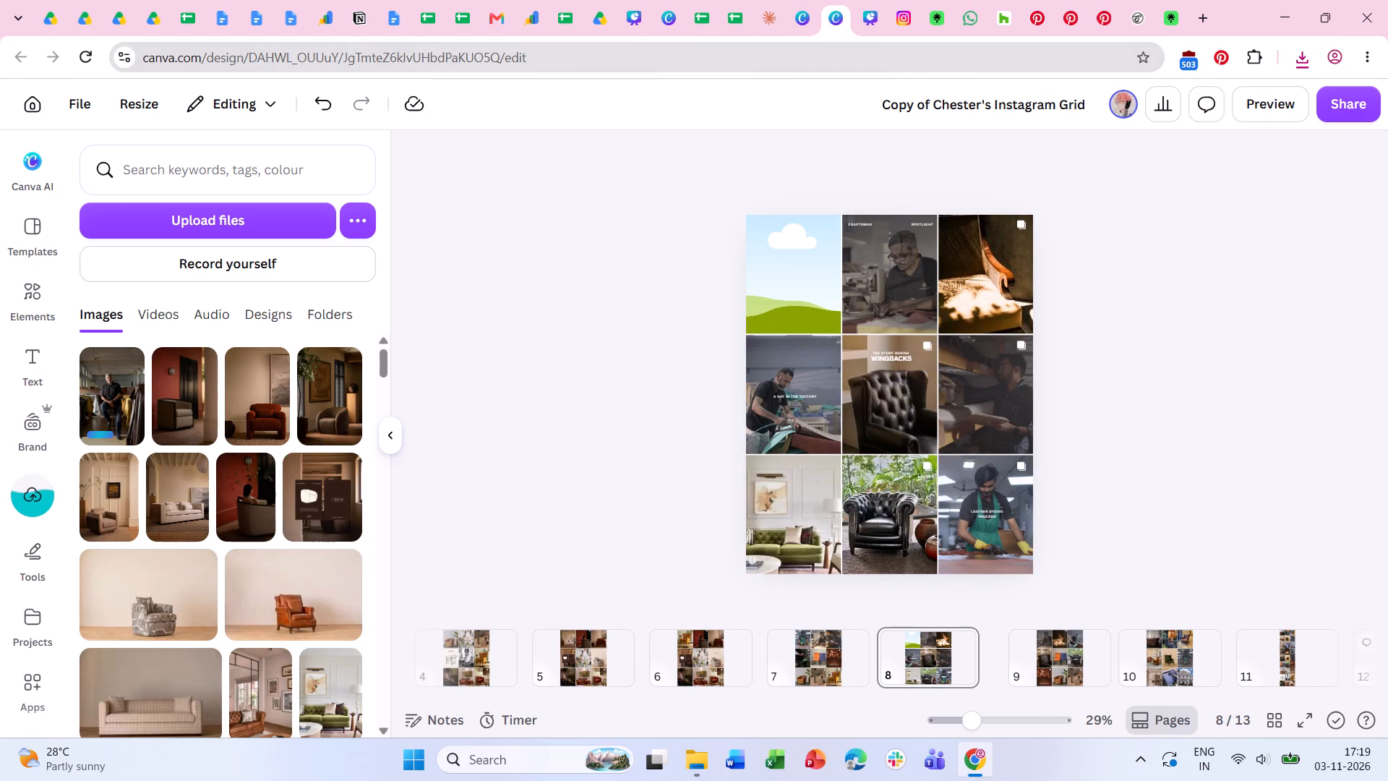
pyautogui.moveTo(118, 415); pyautogui.dragTo(997, 424)
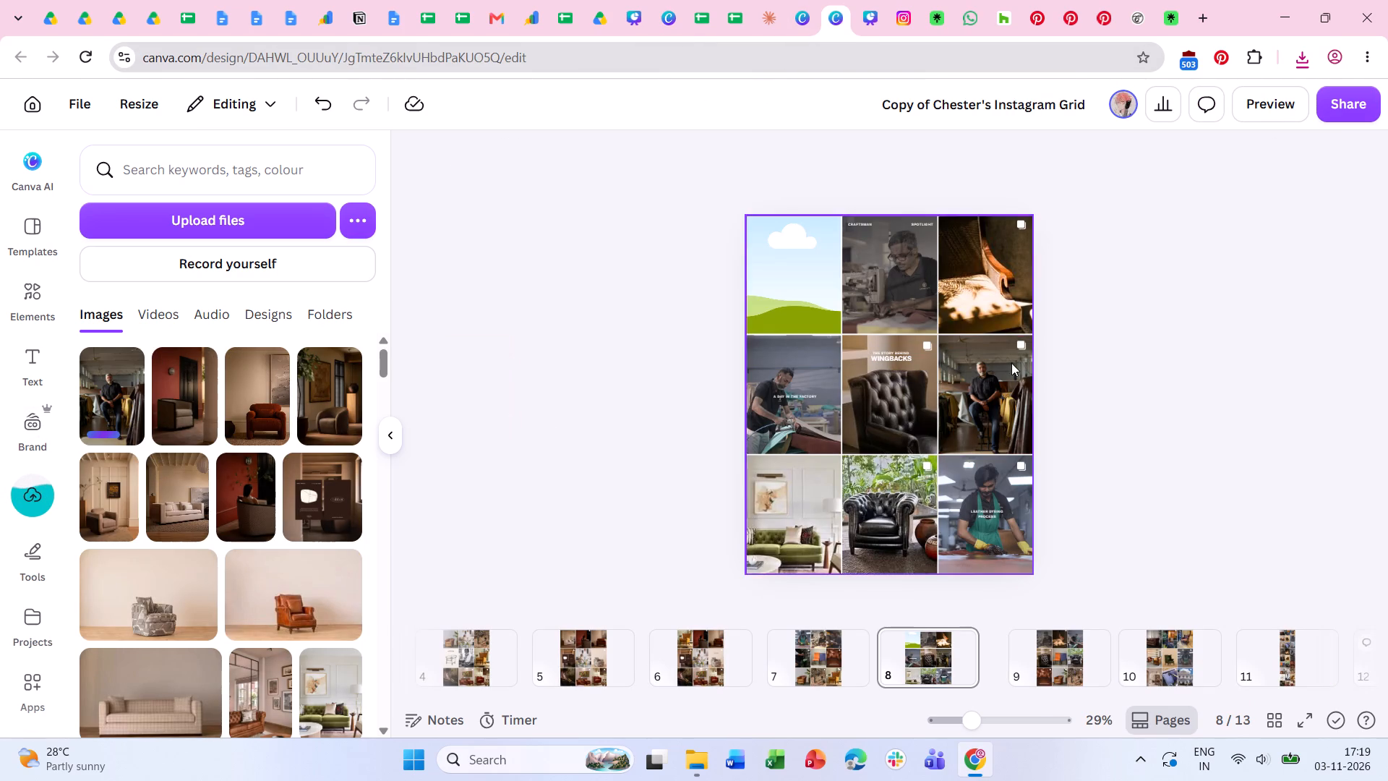
pyautogui.click(1022, 342)
pyautogui.press('BackSpace')
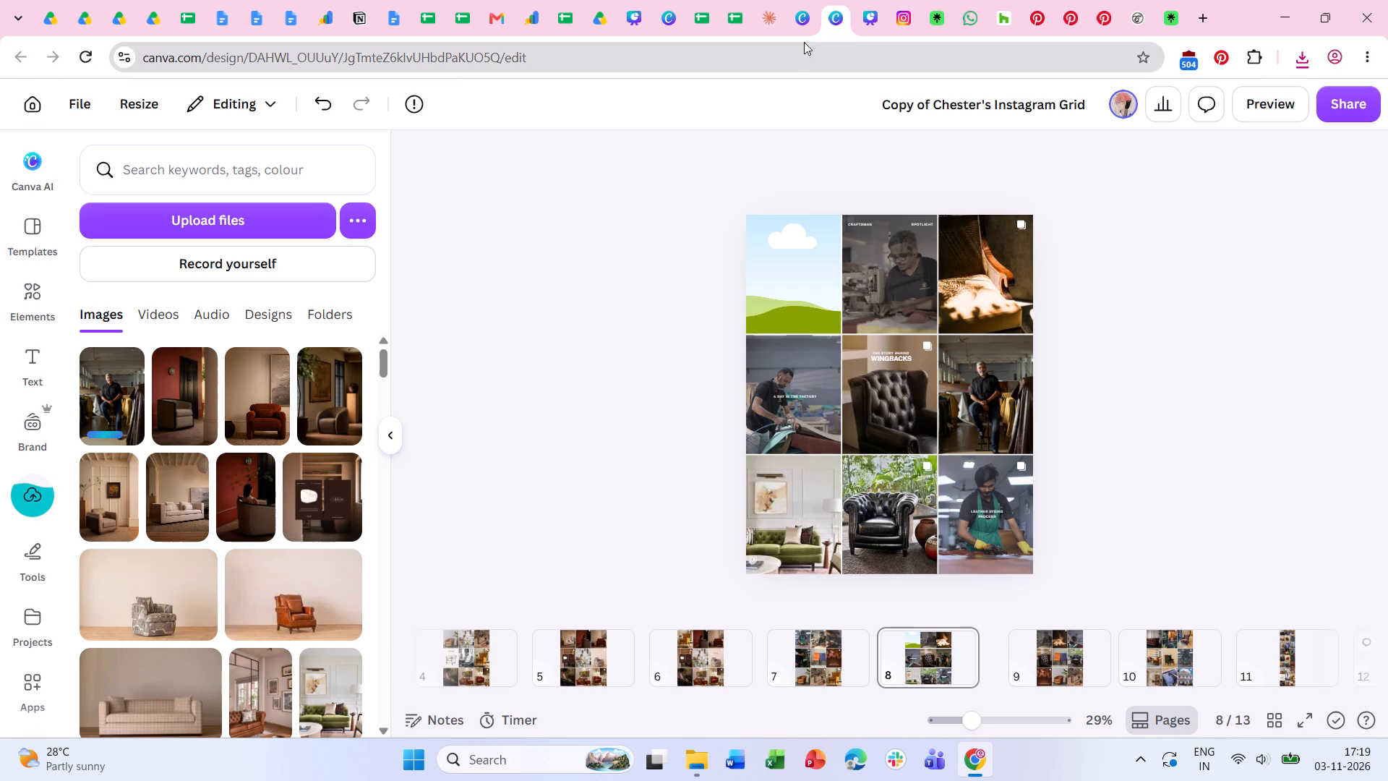
# Check the December calendar again, then copy the blue leather dyeing image from page 10's grid, leaving that grid intact.
pyautogui.click(669, 24)
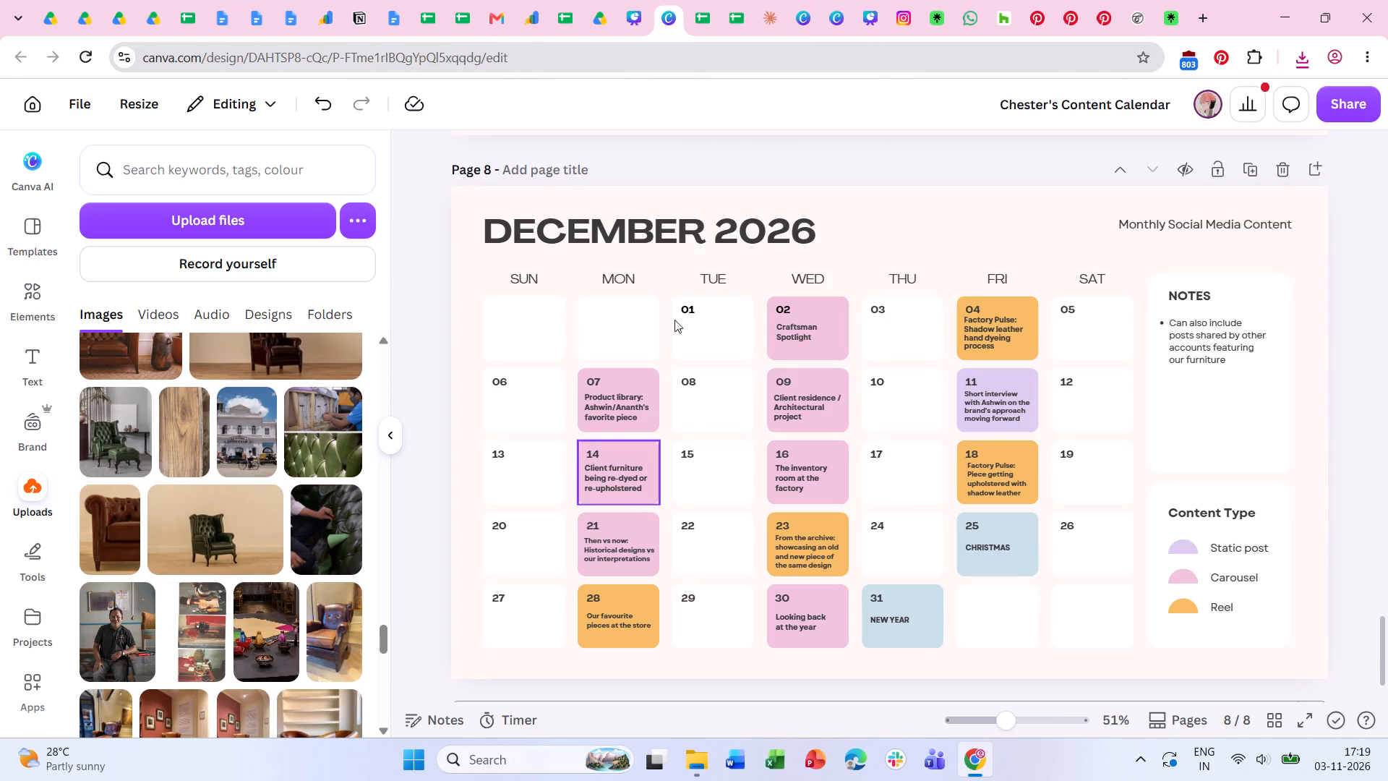
pyautogui.click(825, 20)
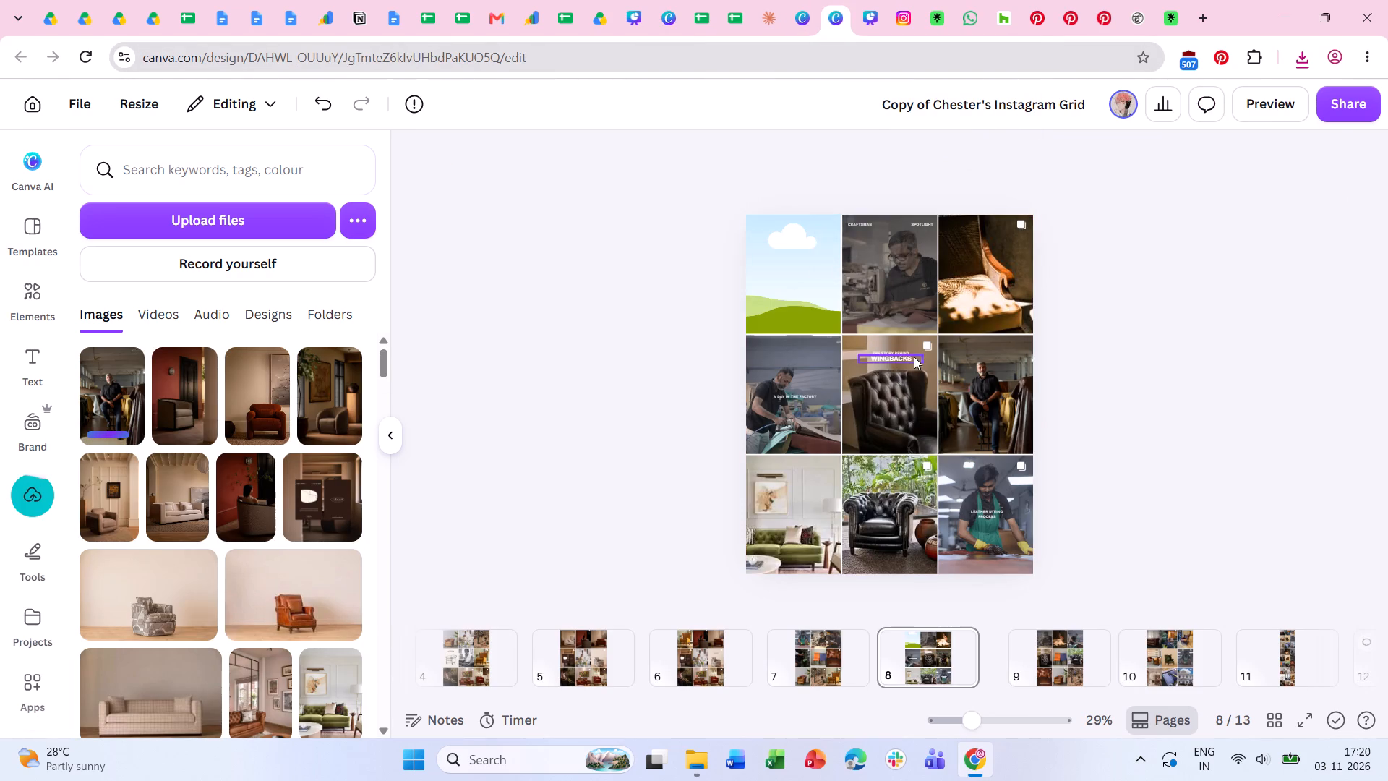
pyautogui.click(1186, 673)
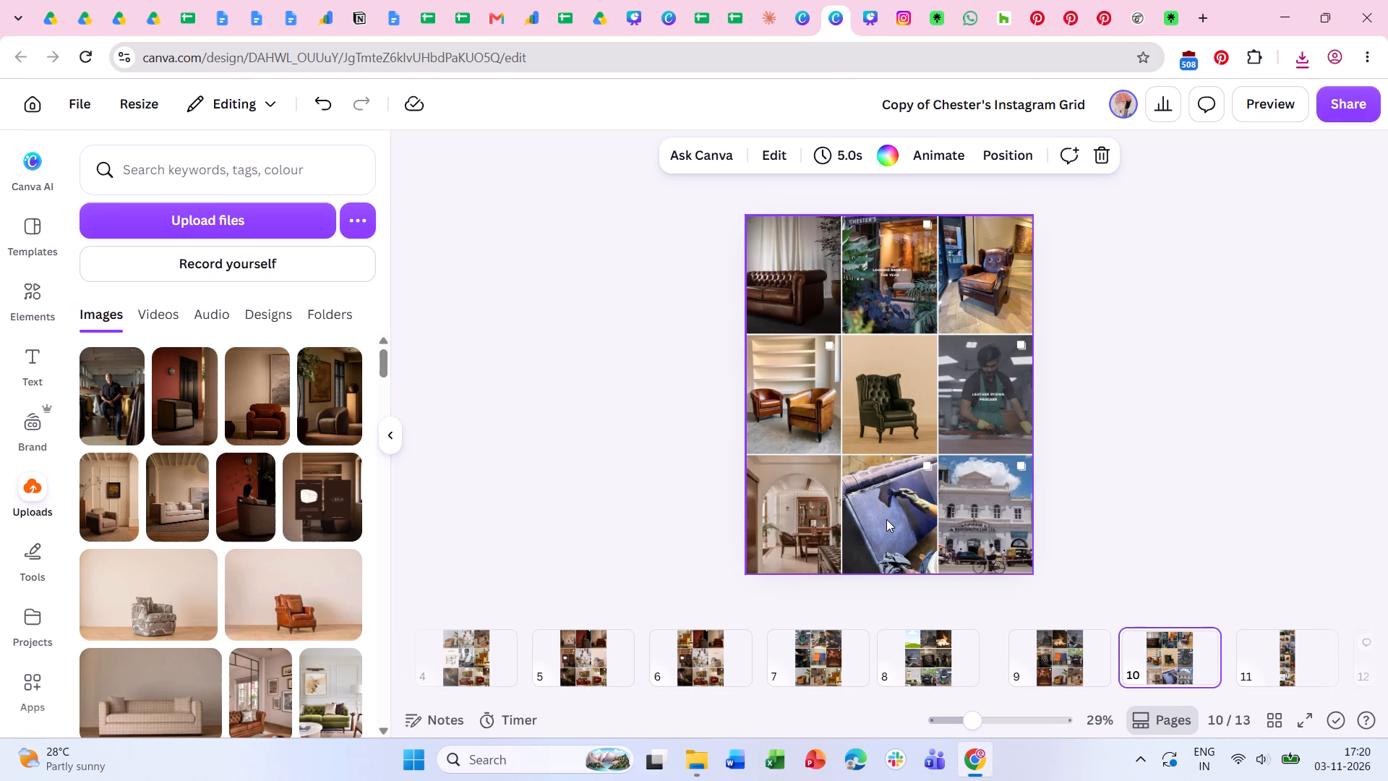
pyautogui.click(886, 519)
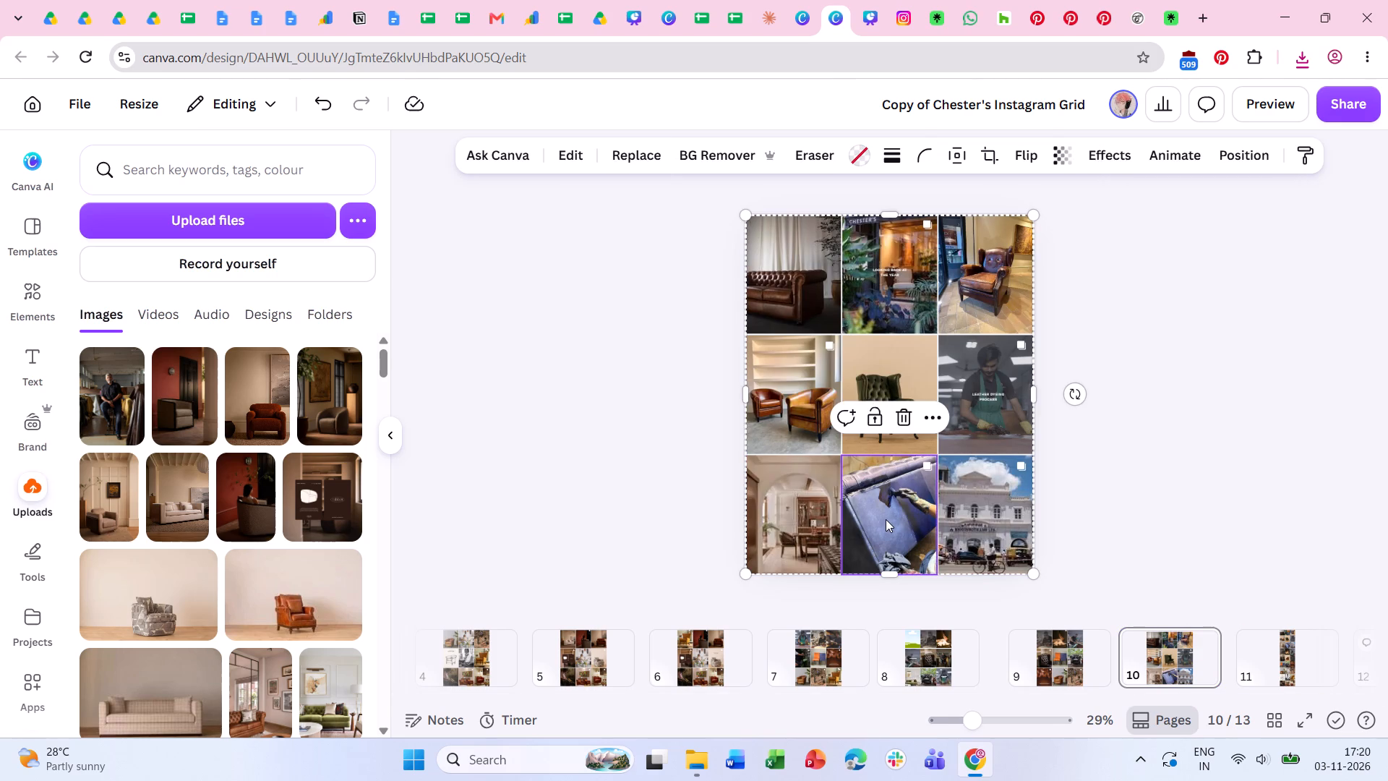
pyautogui.rightClick(886, 519)
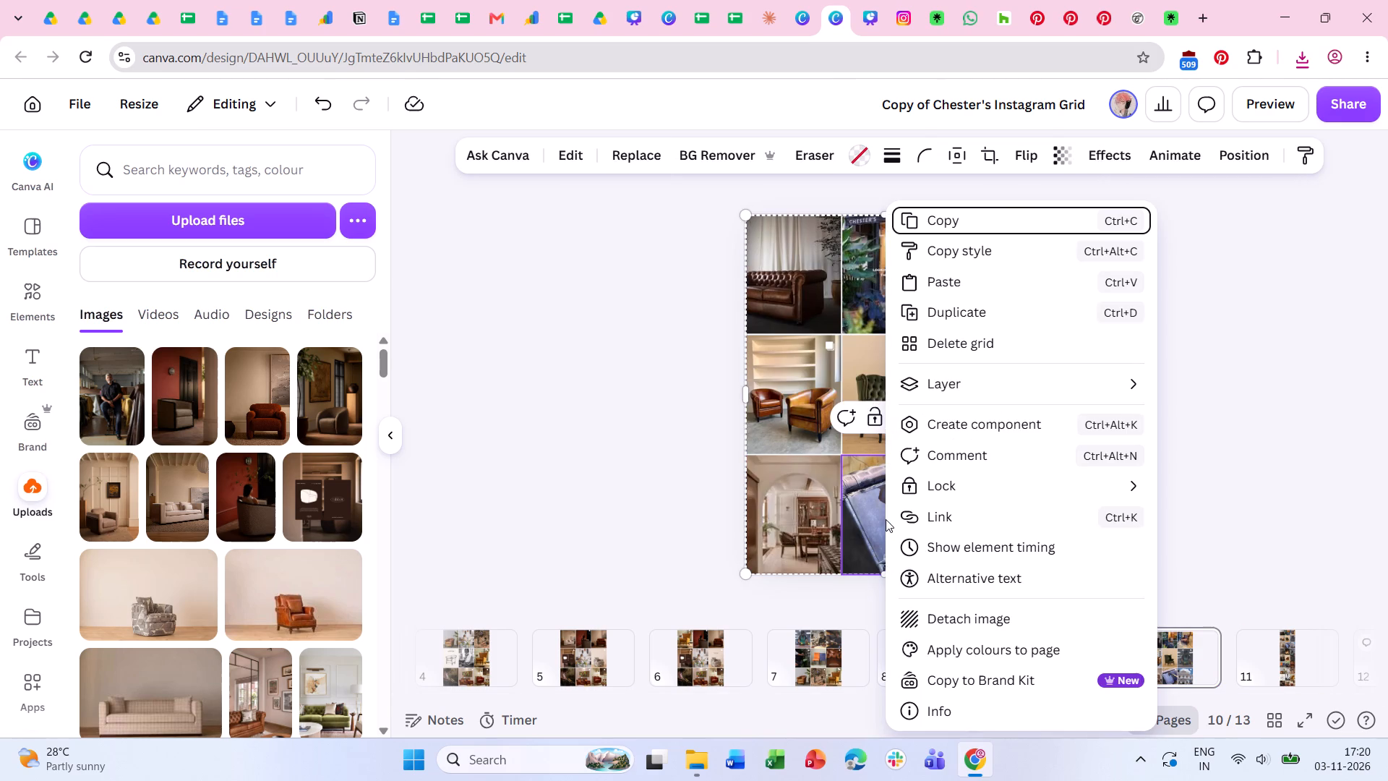
pyautogui.click(970, 615)
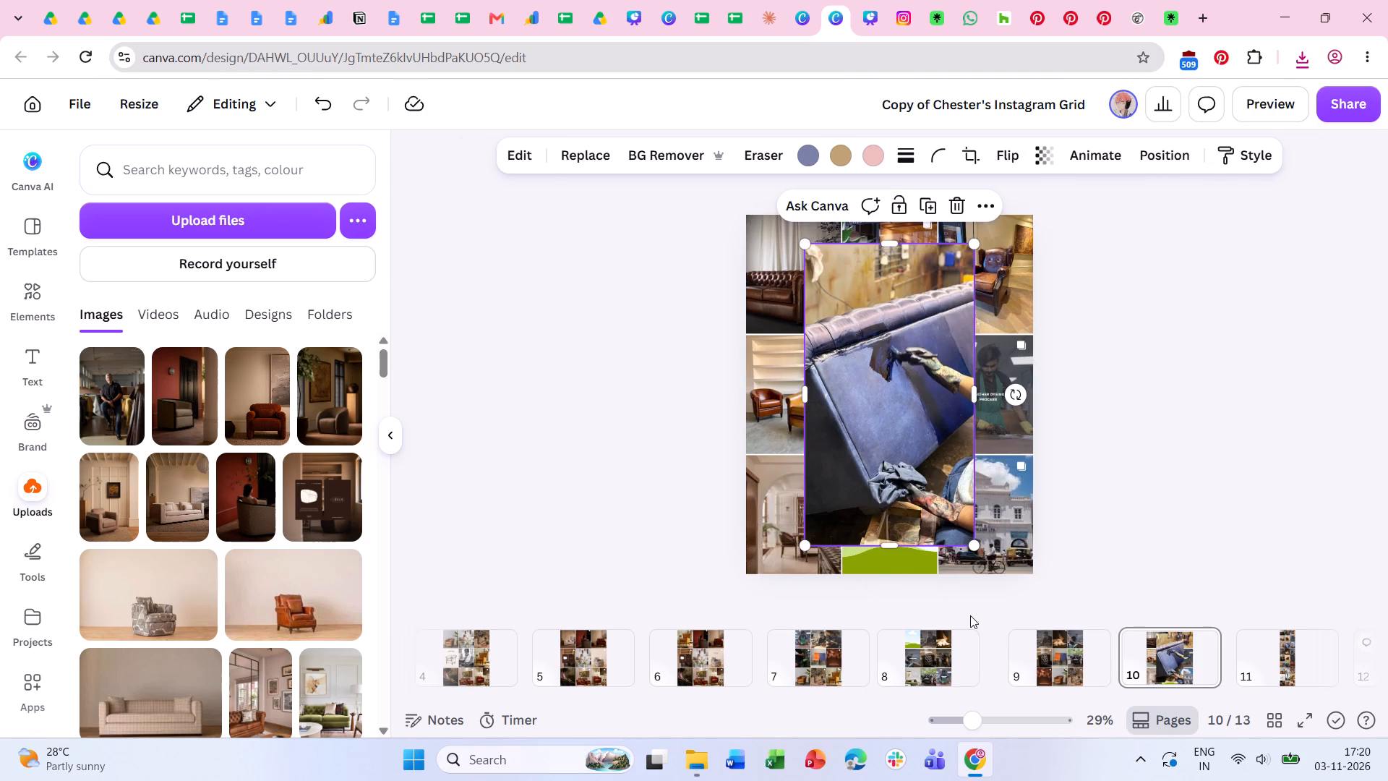
pyautogui.hotkey('ctrl', 'c')
pyautogui.hotkey('ctrl', 'z')
# Replace page 8's centre wingback tile with the copied blue leather image, deleting the tile's title text and carousel icon.
pyautogui.click(901, 662)
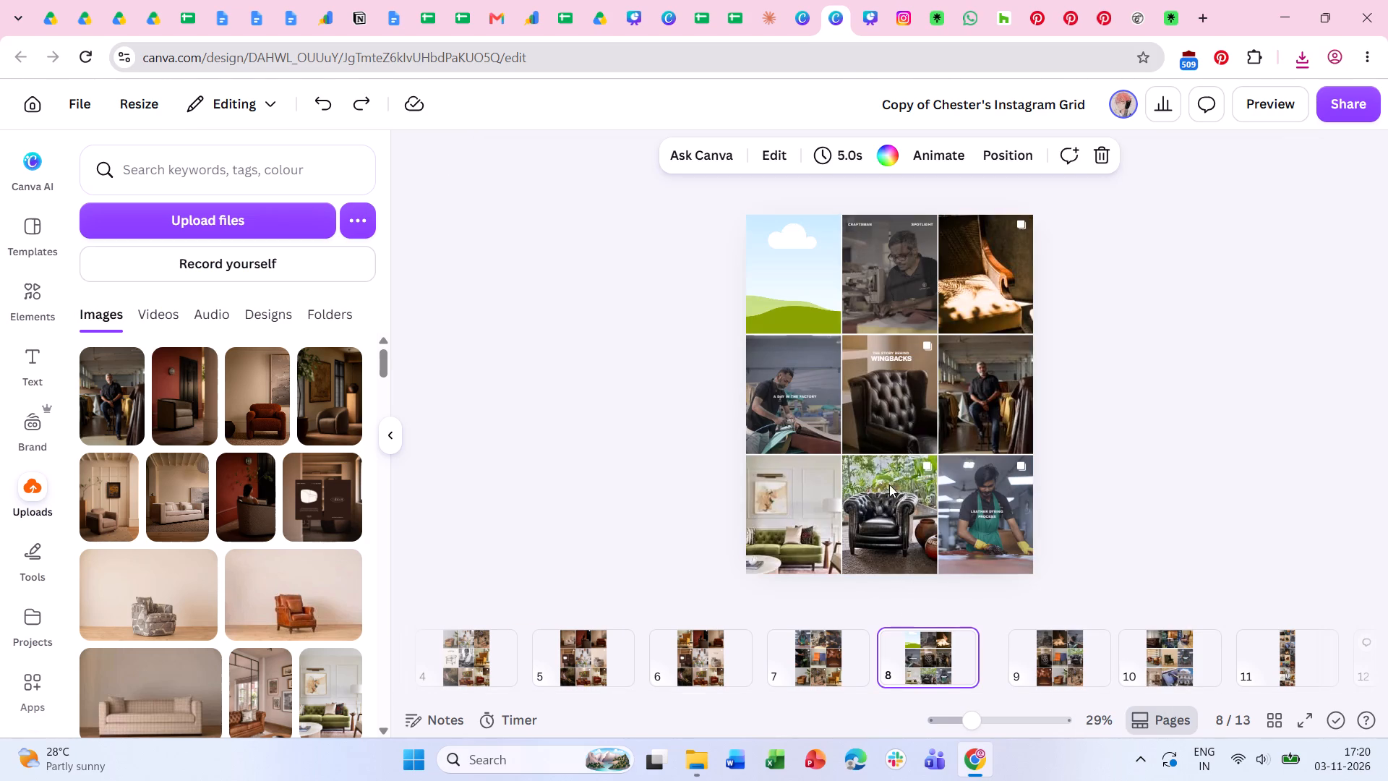
pyautogui.click(888, 351)
pyautogui.press('BackSpace')
pyautogui.click(887, 361)
pyautogui.press('BackSpace')
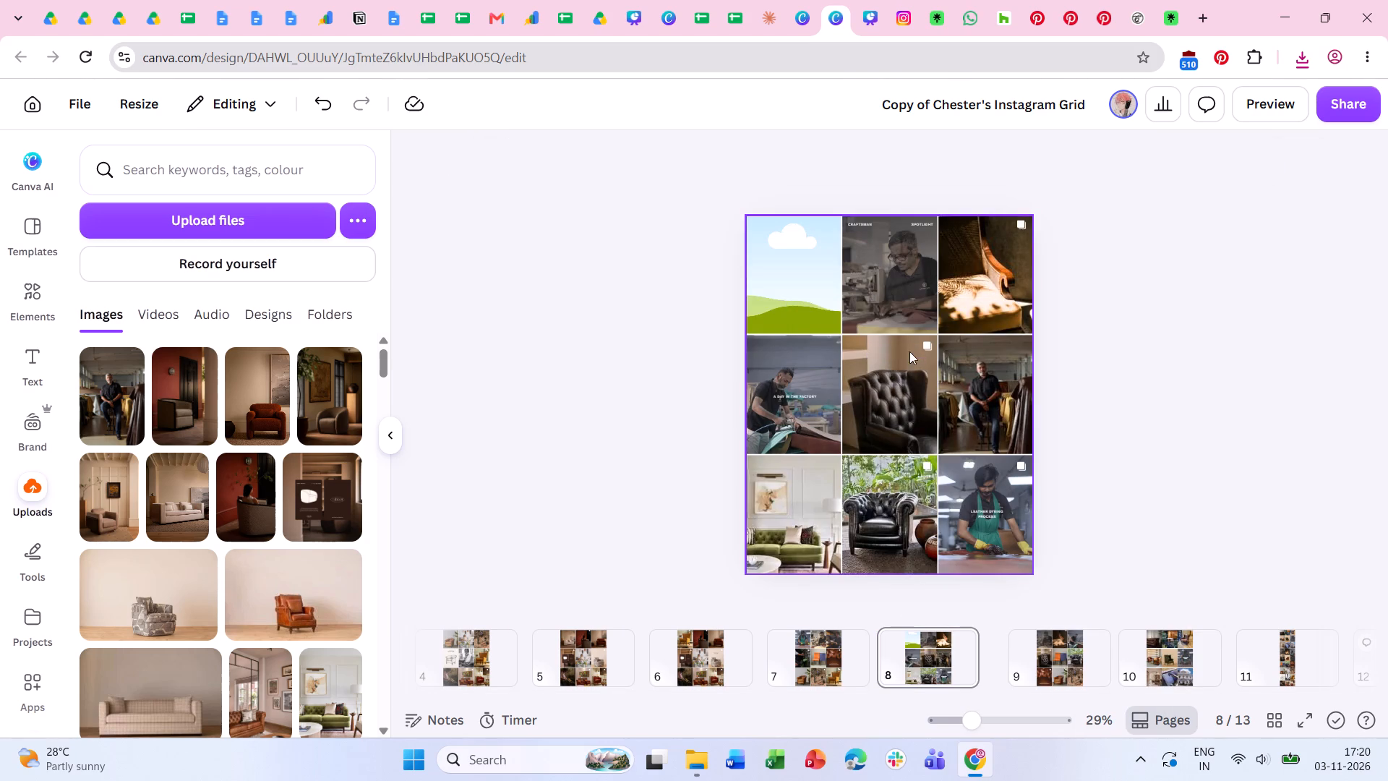
pyautogui.click(925, 343)
pyautogui.press('BackSpace')
pyautogui.hotkey('ctrl', 'v')
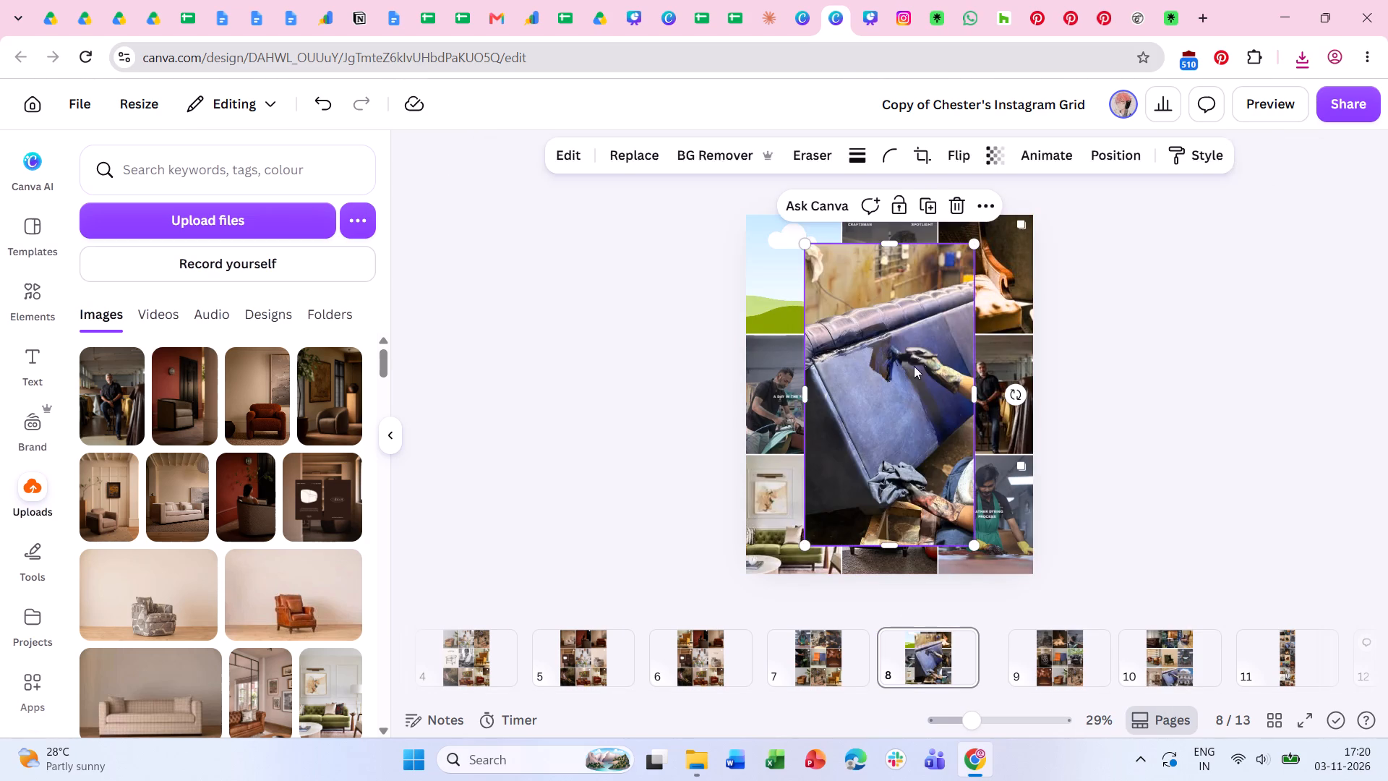
pyautogui.moveTo(912, 419); pyautogui.dragTo(904, 416)
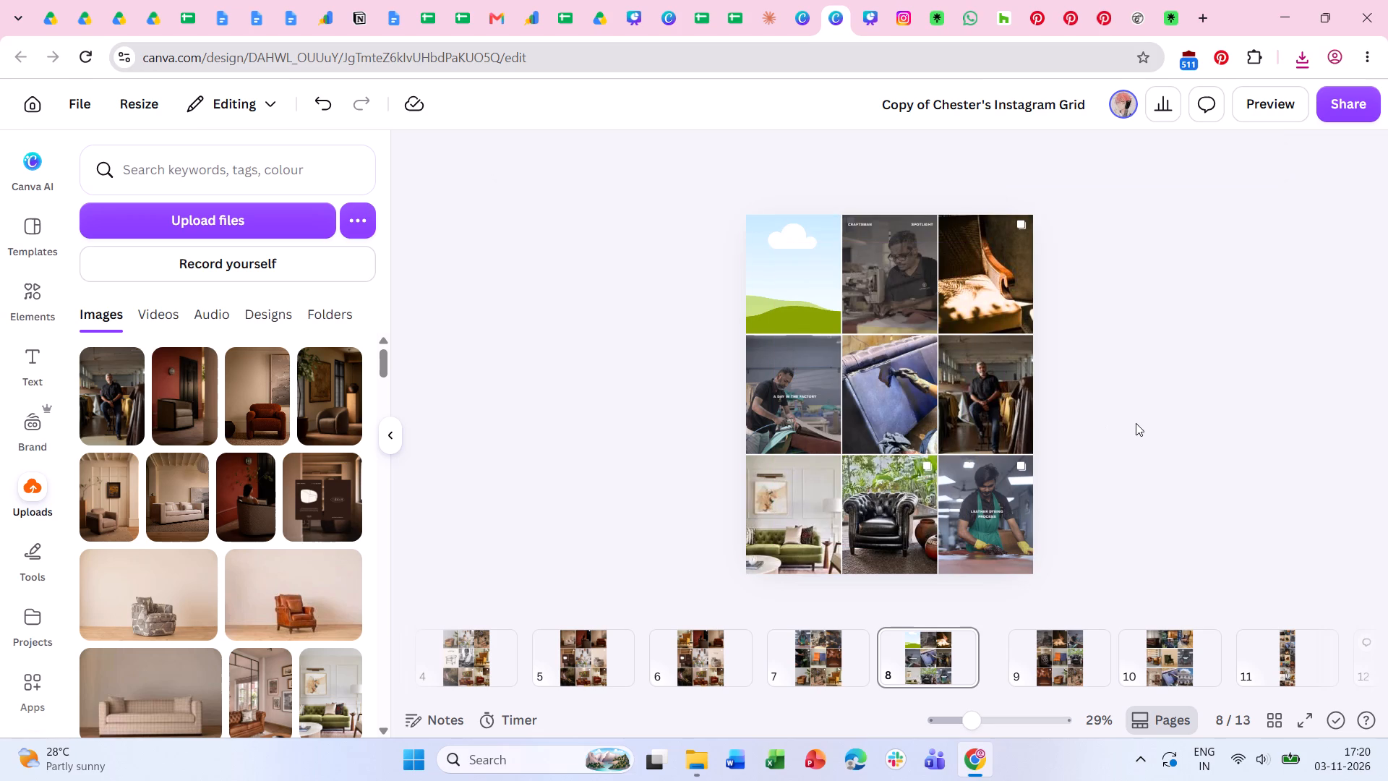
# Crop the blue leather image in page 8's centre tile by enlarging it within its frame.
pyautogui.click(895, 399)
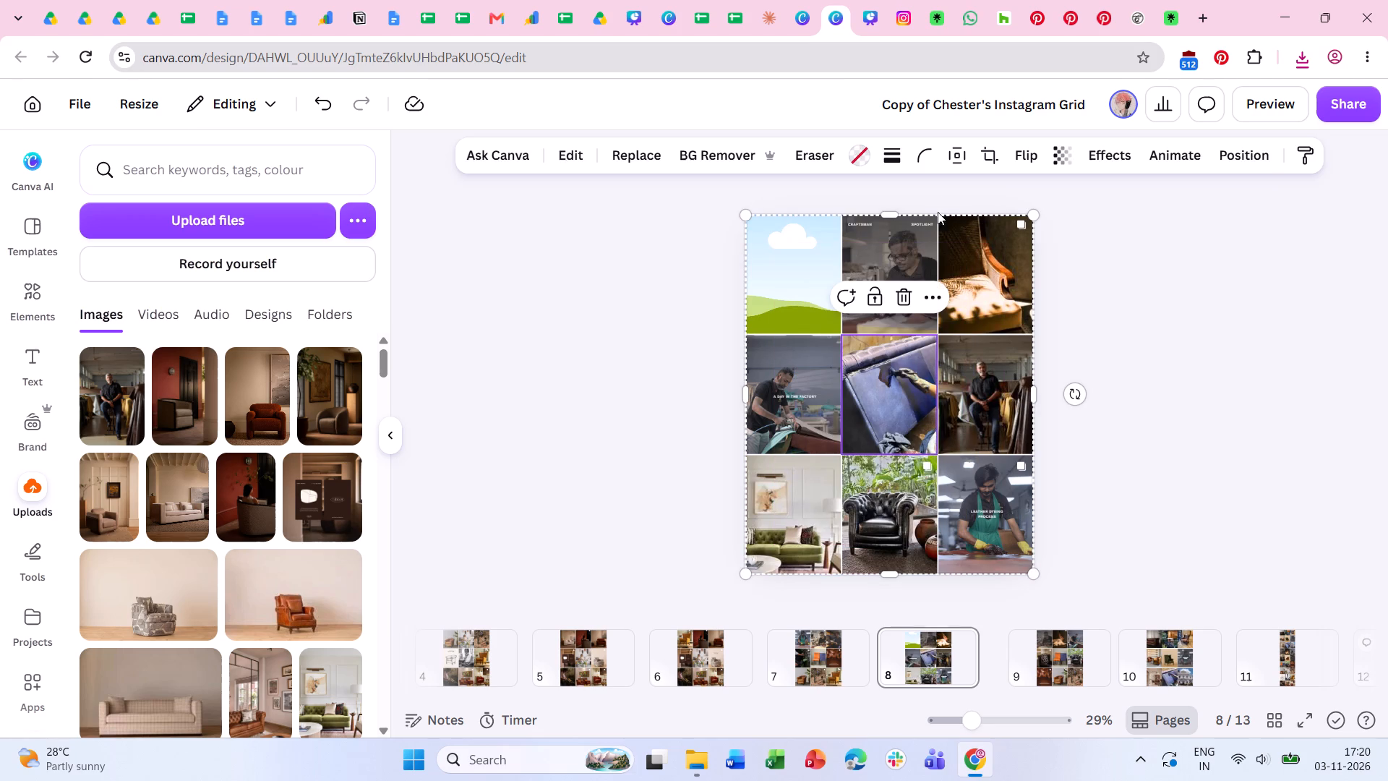
pyautogui.click(993, 153)
pyautogui.moveTo(943, 479); pyautogui.dragTo(965, 506)
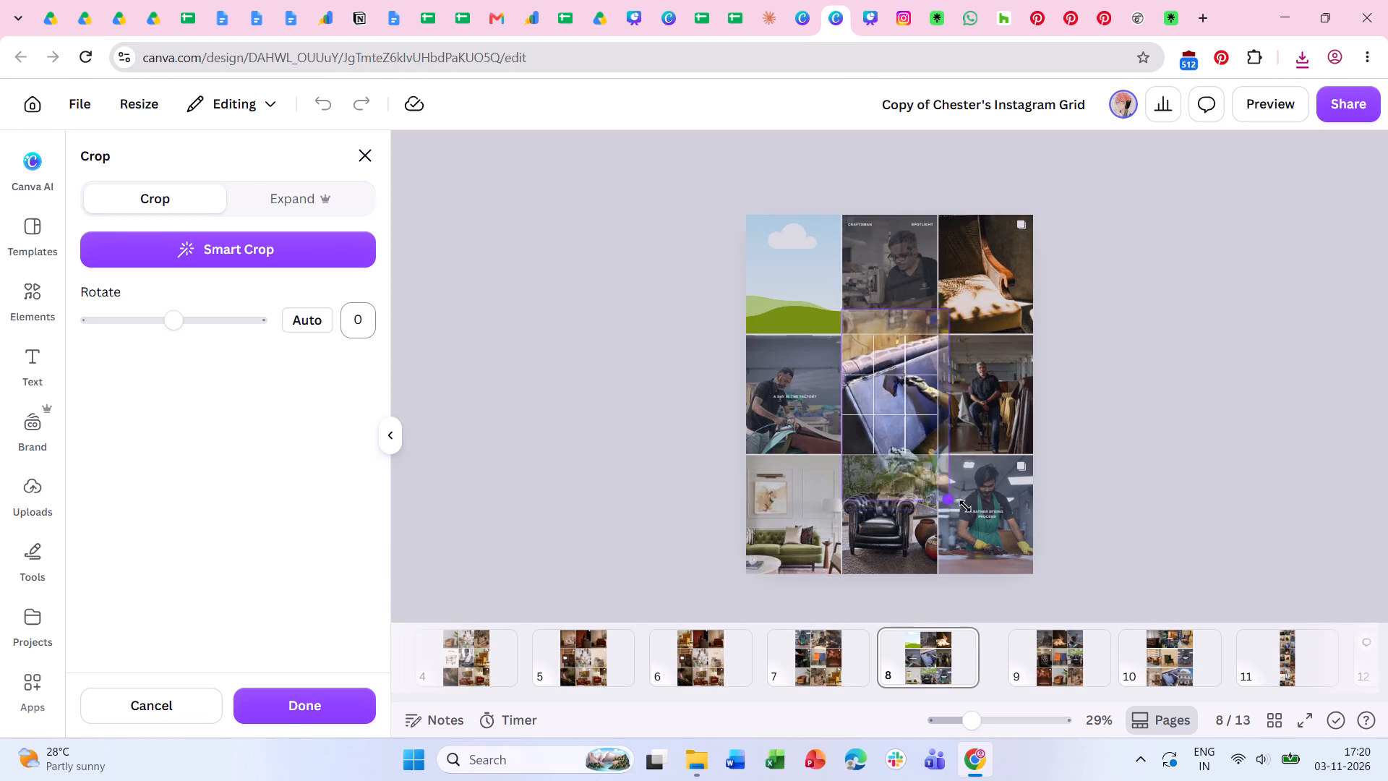
pyautogui.moveTo(965, 506); pyautogui.dragTo(968, 508)
pyautogui.click(307, 704)
pyautogui.click(588, 425)
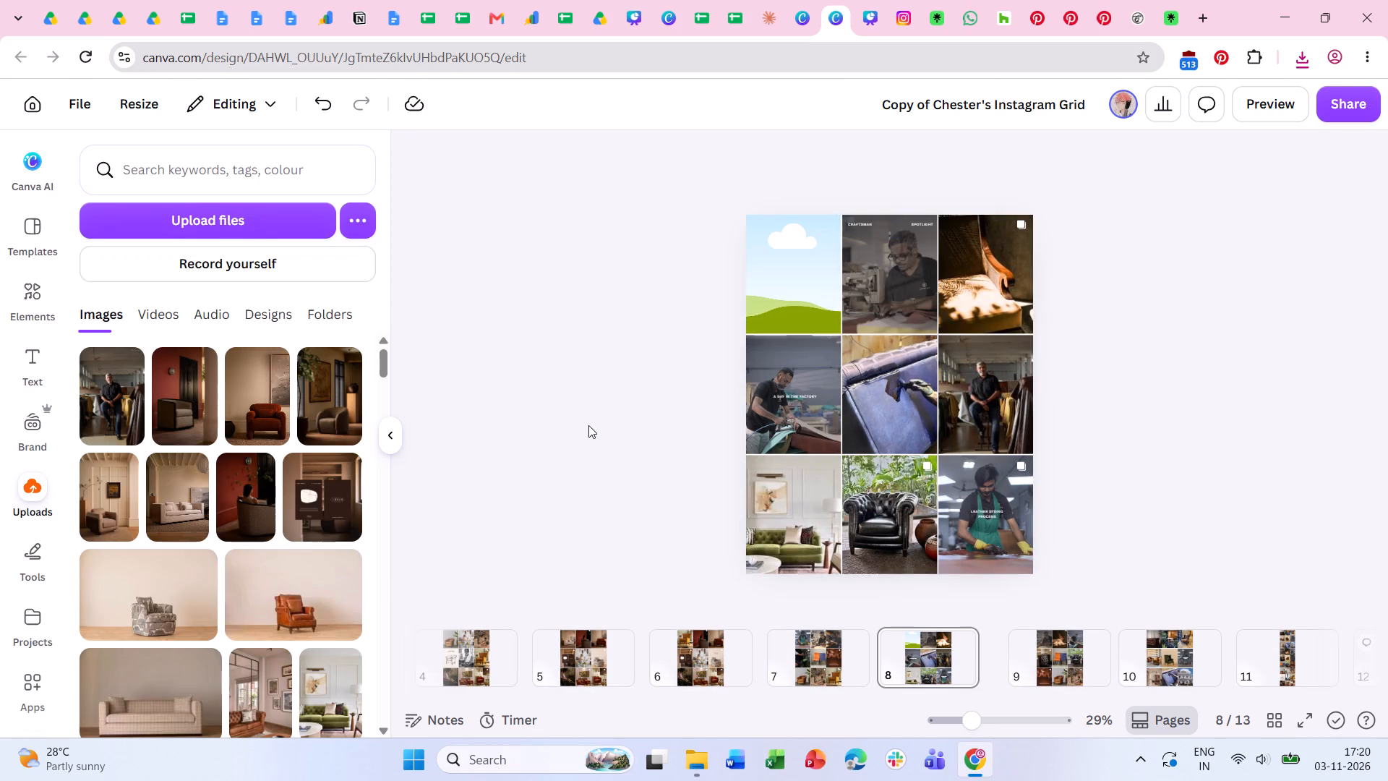
# Lower the brightness of the blue leather image in page 8's centre tile.
pyautogui.click(876, 409)
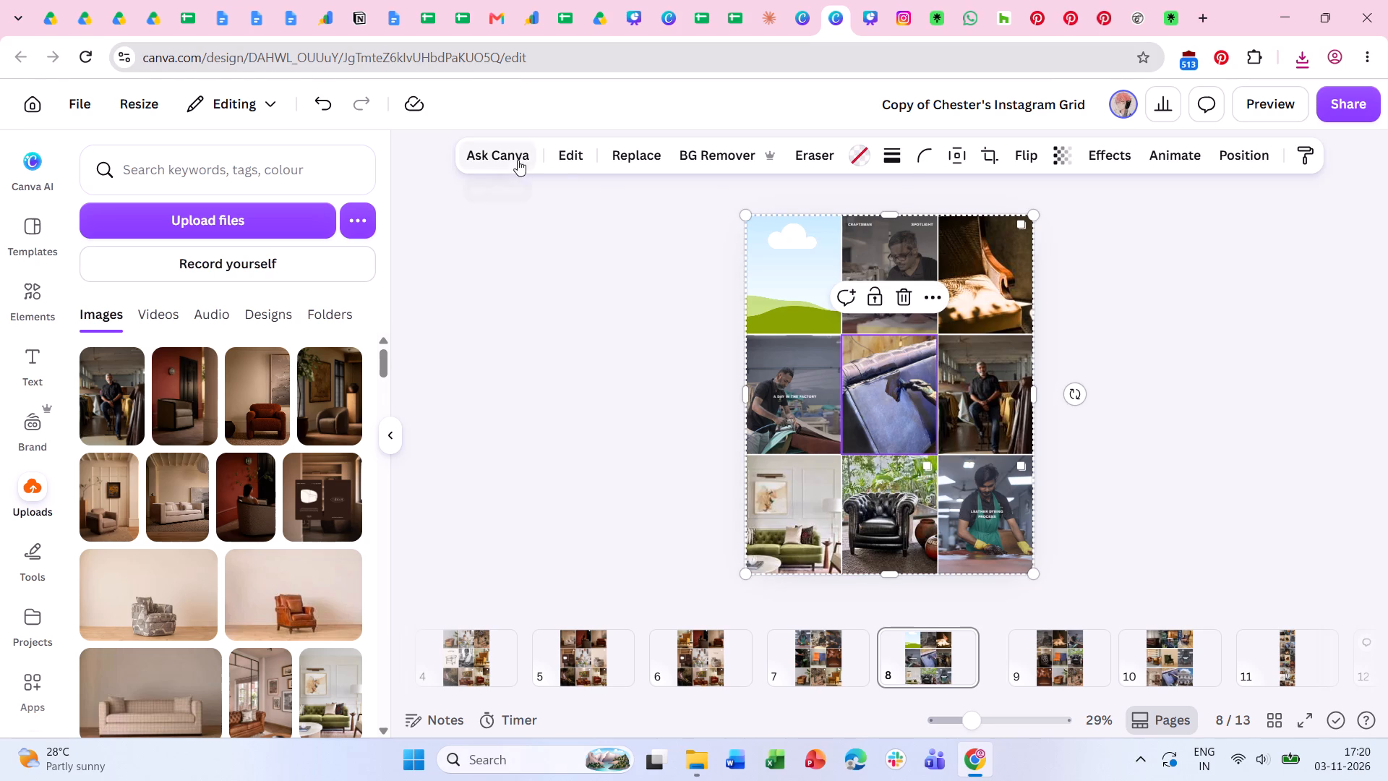
pyautogui.click(559, 158)
pyautogui.click(112, 309)
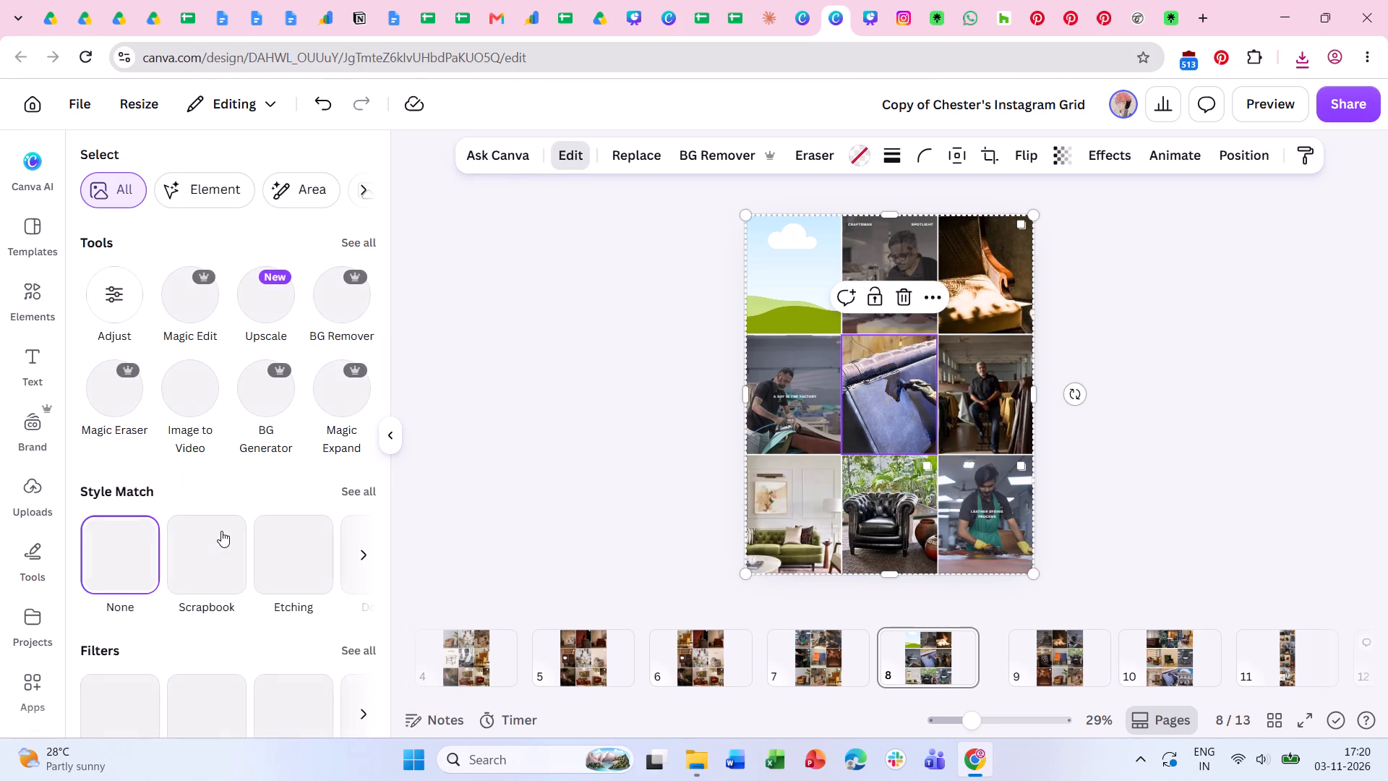
pyautogui.click(112, 326)
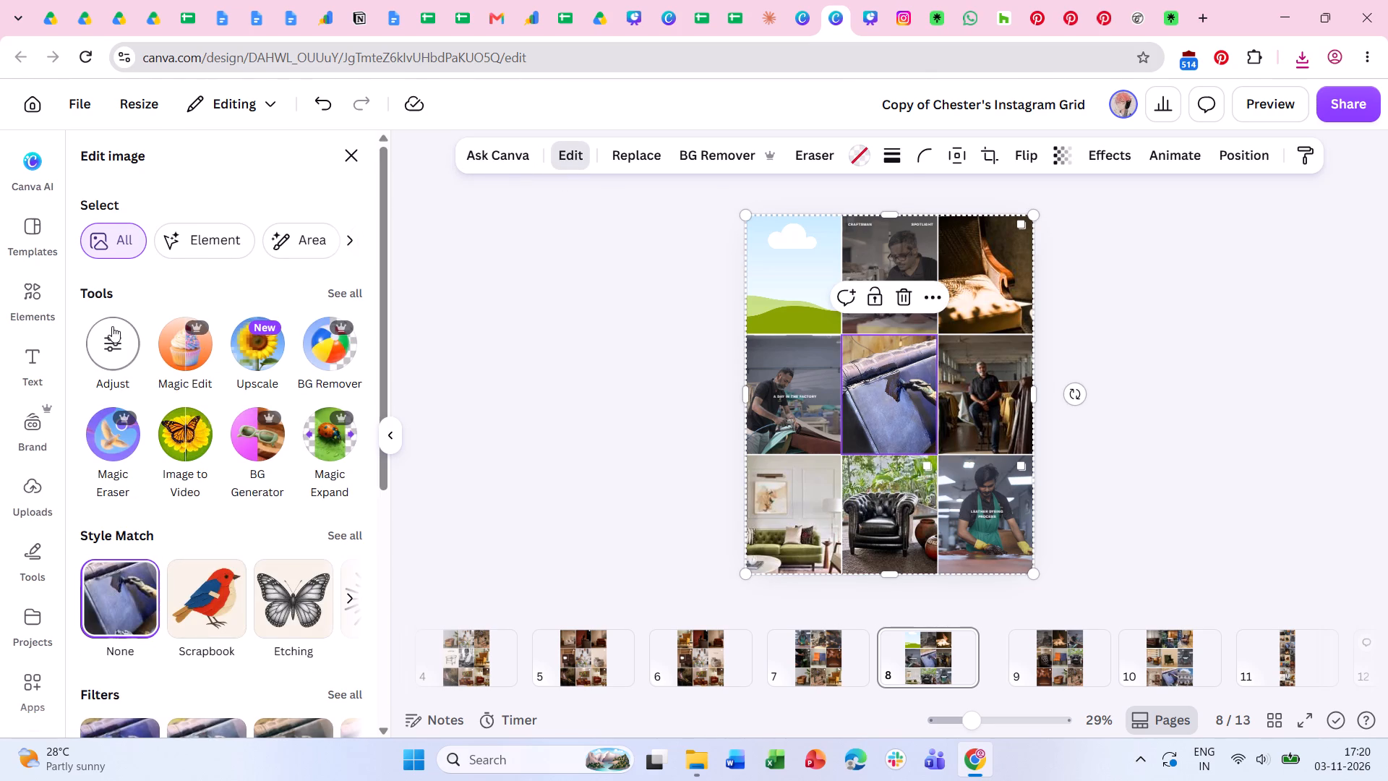
pyautogui.moveTo(200, 571); pyautogui.dragTo(171, 571)
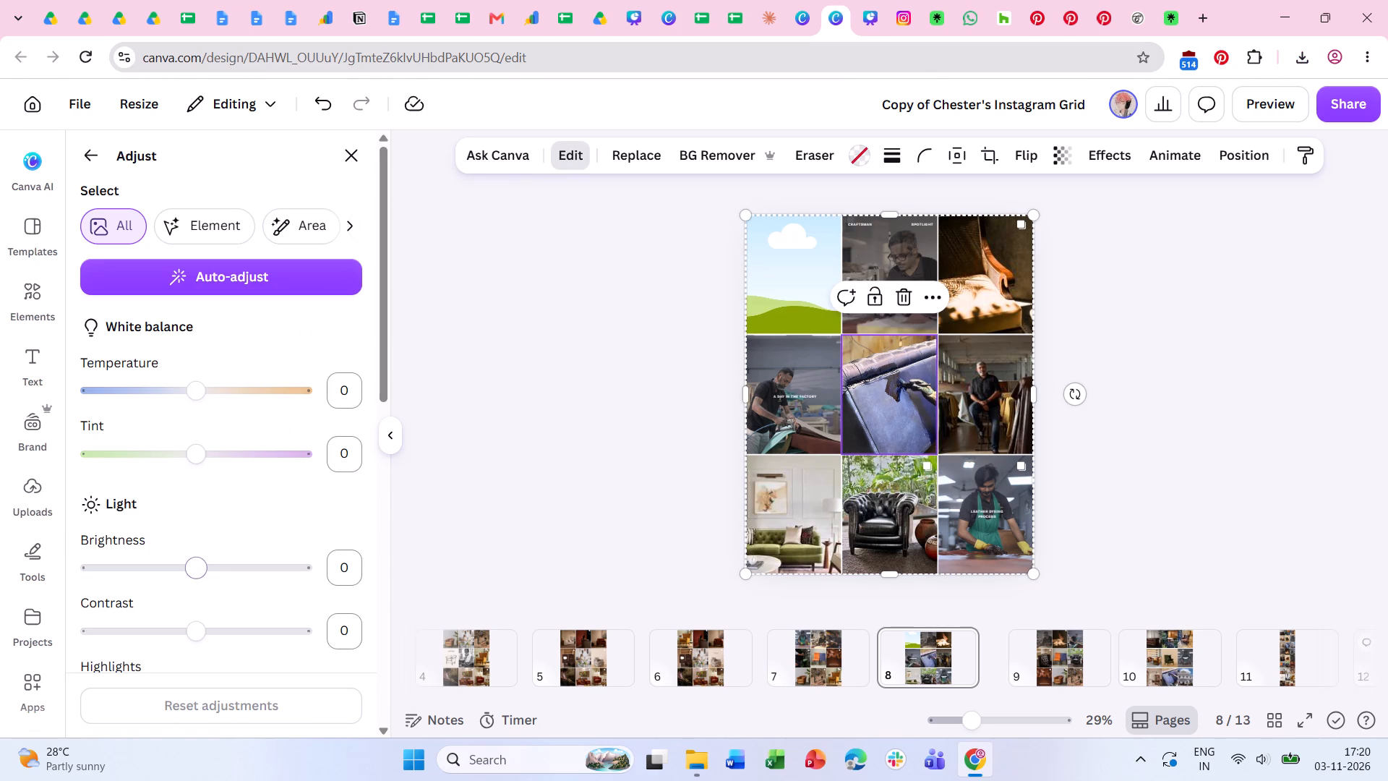
pyautogui.moveTo(171, 571); pyautogui.dragTo(140, 572)
pyautogui.moveTo(138, 568); pyautogui.dragTo(153, 566)
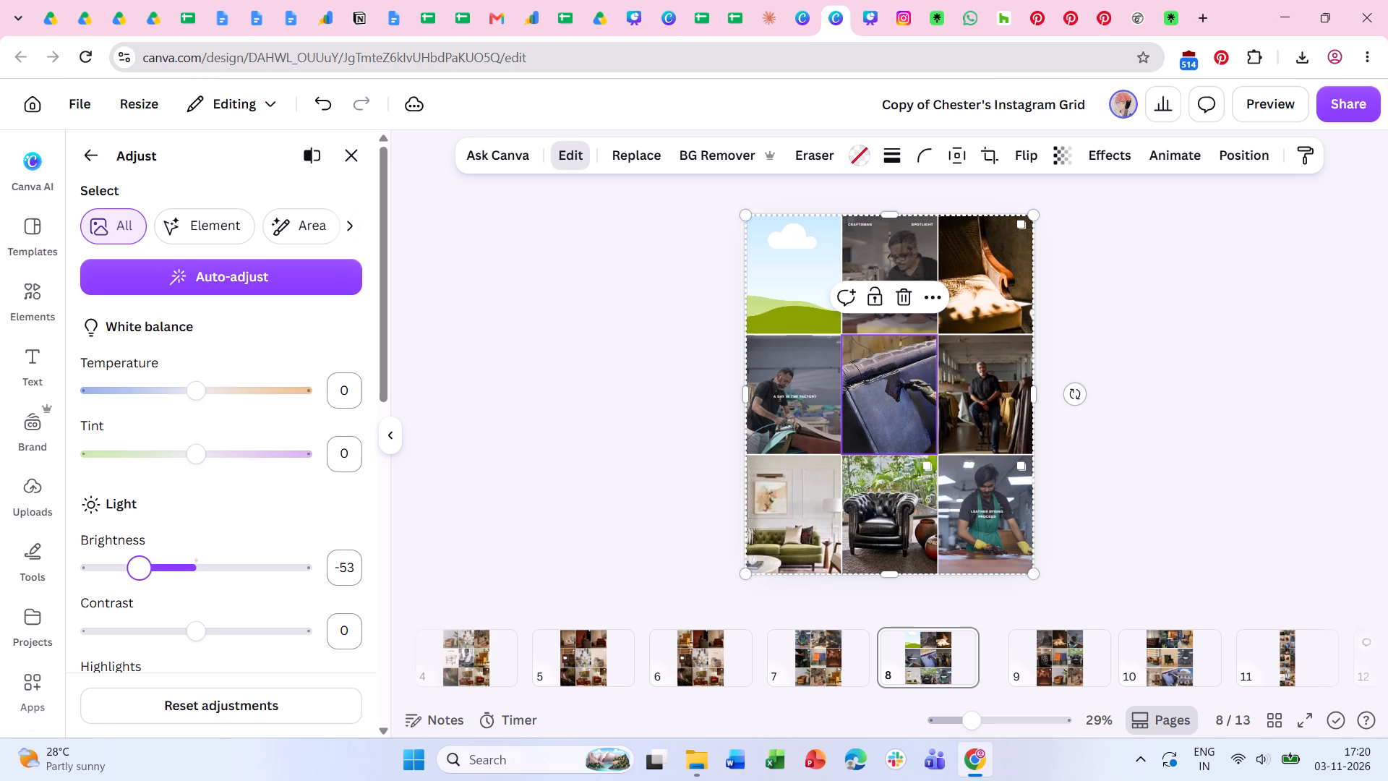
# On page 8 of Copy of Chester's Instagram Grid, set the centre blue leather photo's brightness to -13, contrast 27, highlights 10 and shadows -13.
pyautogui.moveTo(153, 566); pyautogui.dragTo(161, 565)
pyautogui.moveTo(194, 630); pyautogui.dragTo(234, 625)
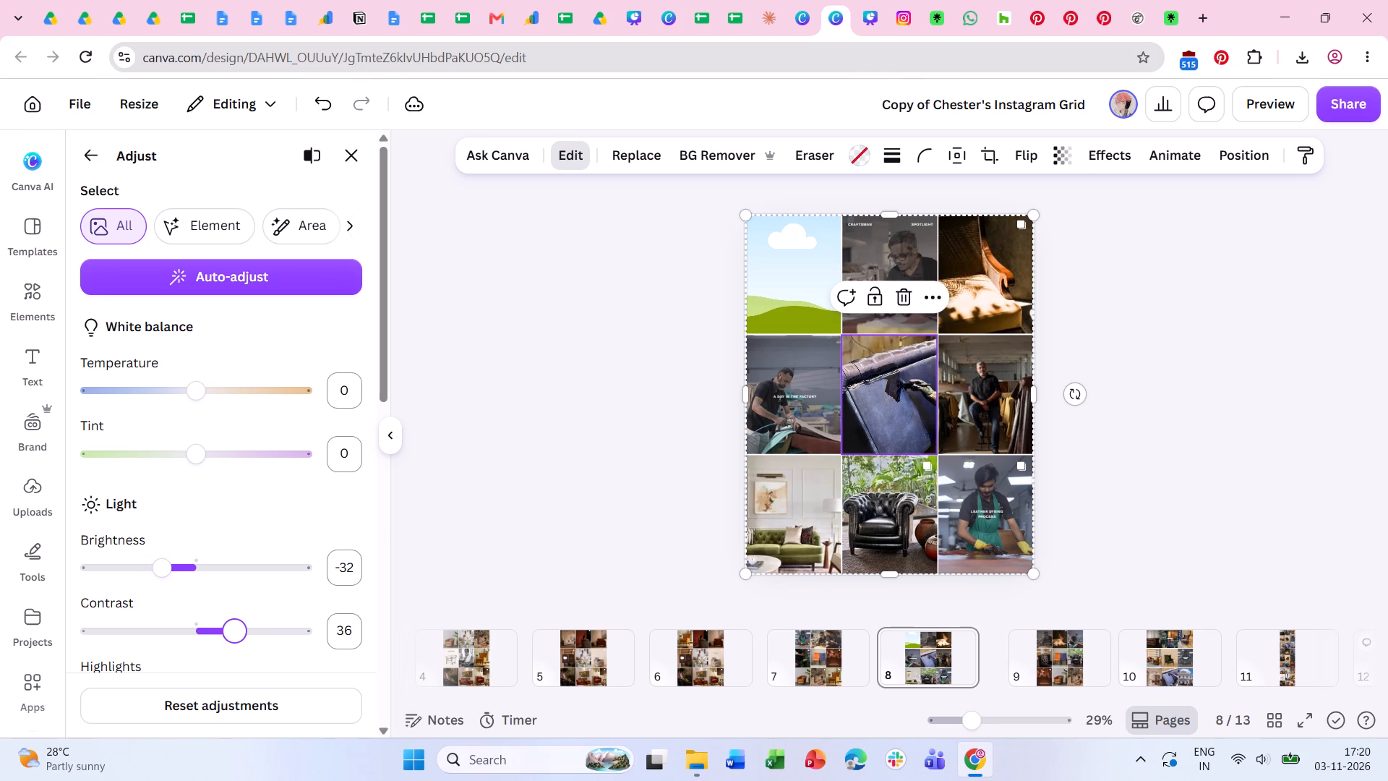
pyautogui.moveTo(234, 625); pyautogui.dragTo(226, 626)
pyautogui.moveTo(172, 565); pyautogui.dragTo(182, 564)
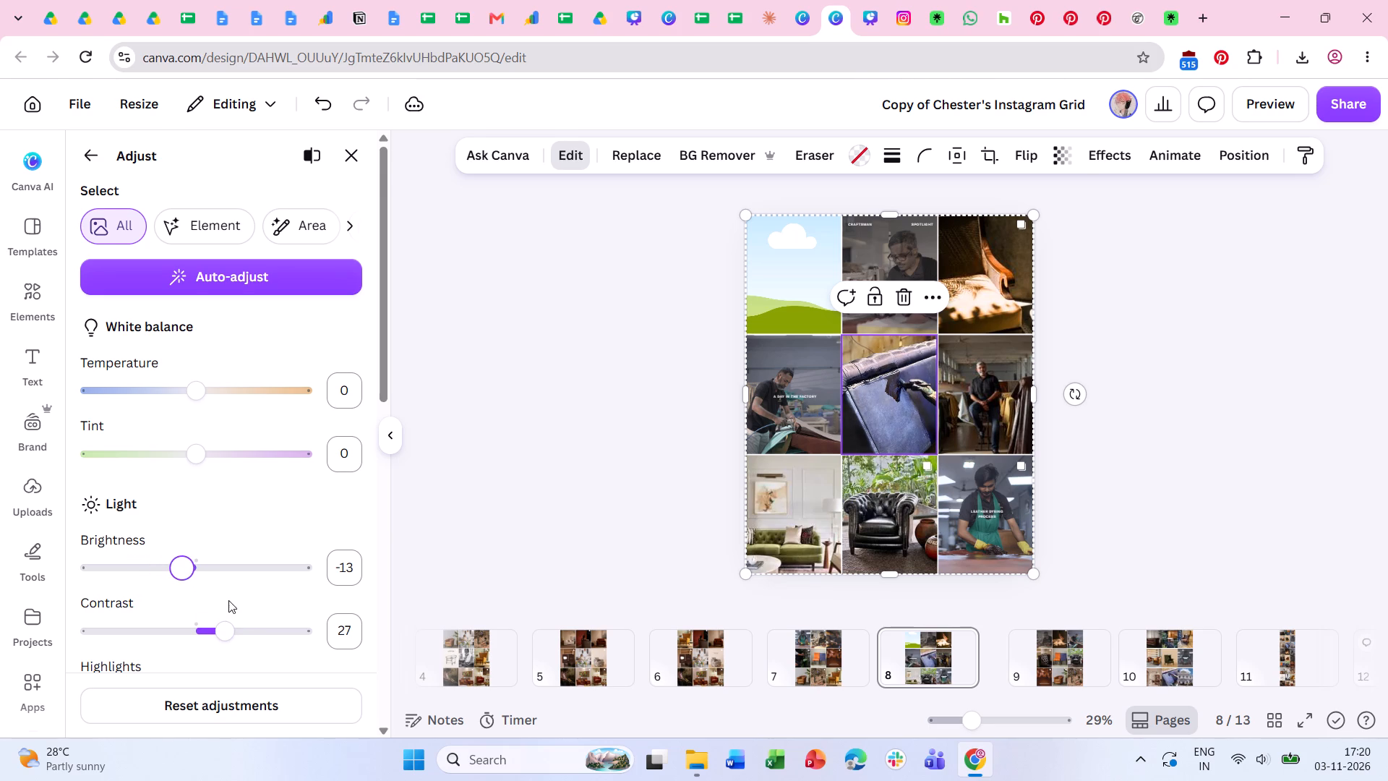
pyautogui.scroll(-2, 228, 600)
pyautogui.moveTo(192, 516); pyautogui.dragTo(222, 514)
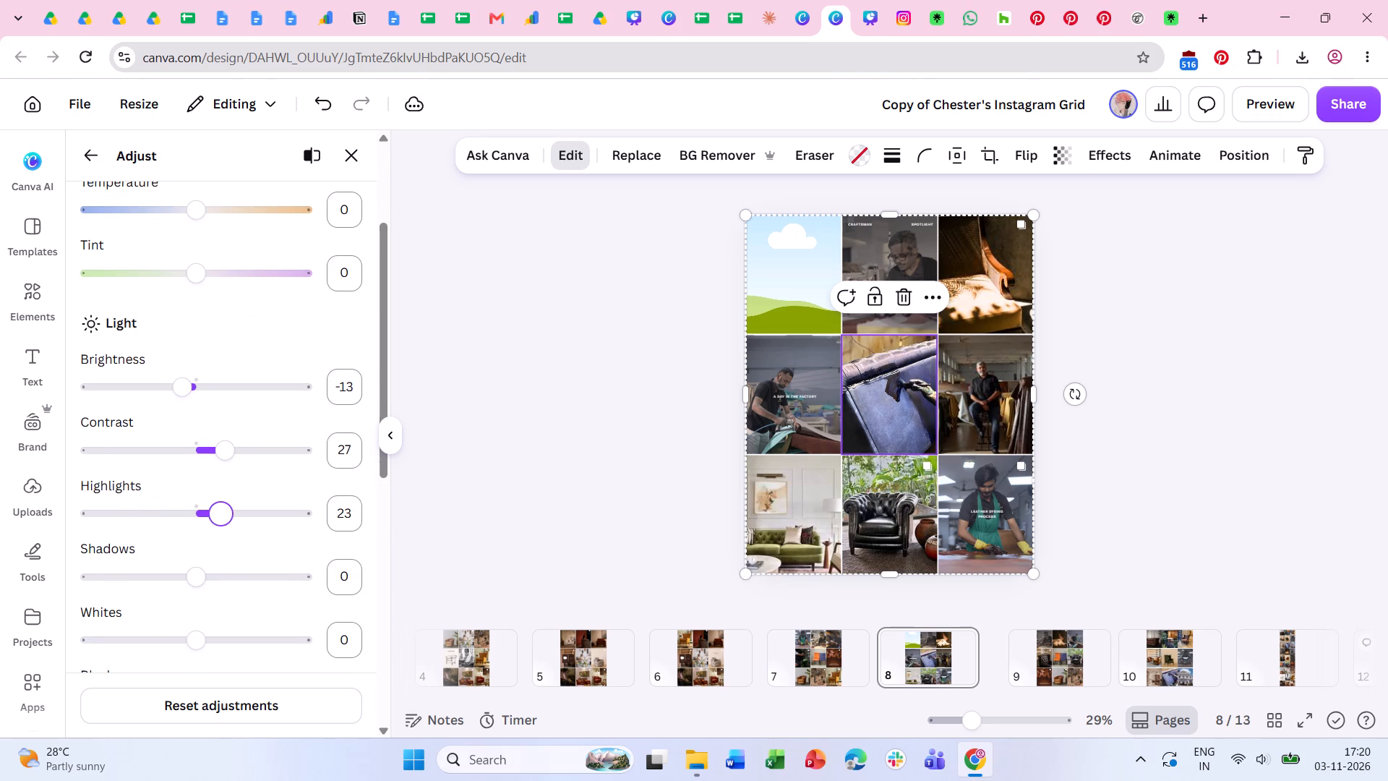
pyautogui.moveTo(222, 514); pyautogui.dragTo(207, 515)
pyautogui.moveTo(189, 577); pyautogui.dragTo(180, 582)
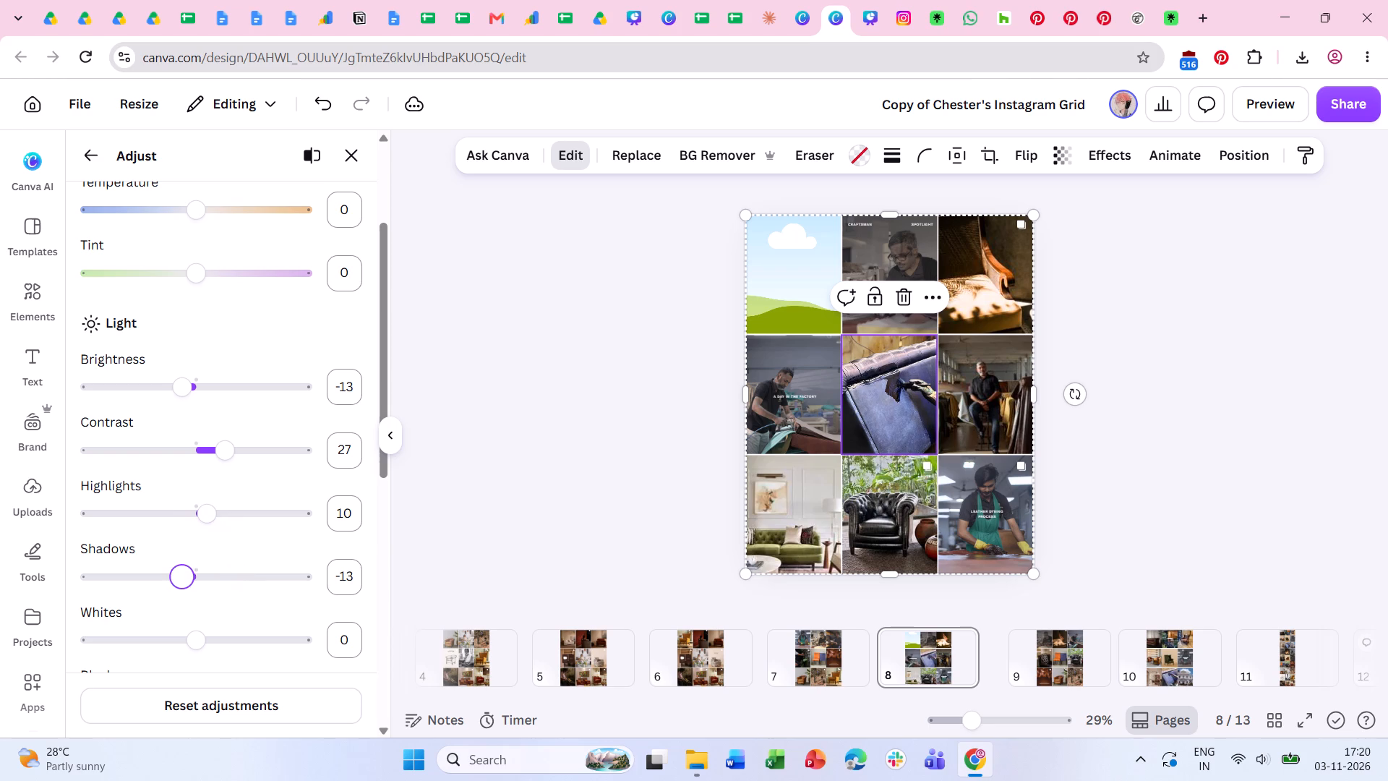
# Fine-tune the shadows and slightly raise the whites of the centre blue leather photo on page 8.
pyautogui.moveTo(180, 582); pyautogui.dragTo(179, 582)
pyautogui.scroll(-2, 222, 601)
pyautogui.moveTo(199, 459); pyautogui.dragTo(216, 459)
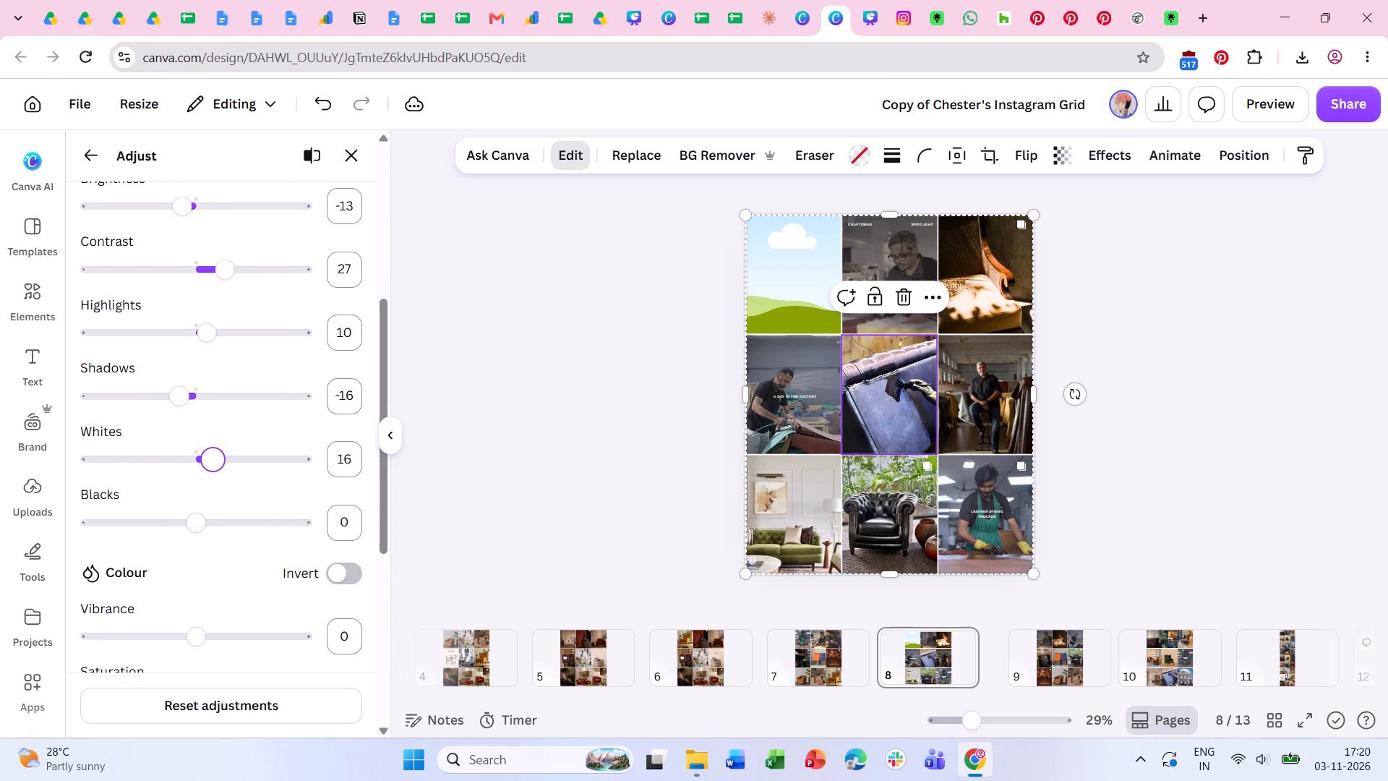
# Set the centre blue leather photo's whites to 14, vibrance to 18 and saturation to 13.
pyautogui.moveTo(216, 459); pyautogui.dragTo(212, 459)
pyautogui.moveTo(197, 636); pyautogui.dragTo(209, 636)
pyautogui.moveTo(209, 636); pyautogui.dragTo(215, 644)
pyautogui.scroll(-1, 224, 583)
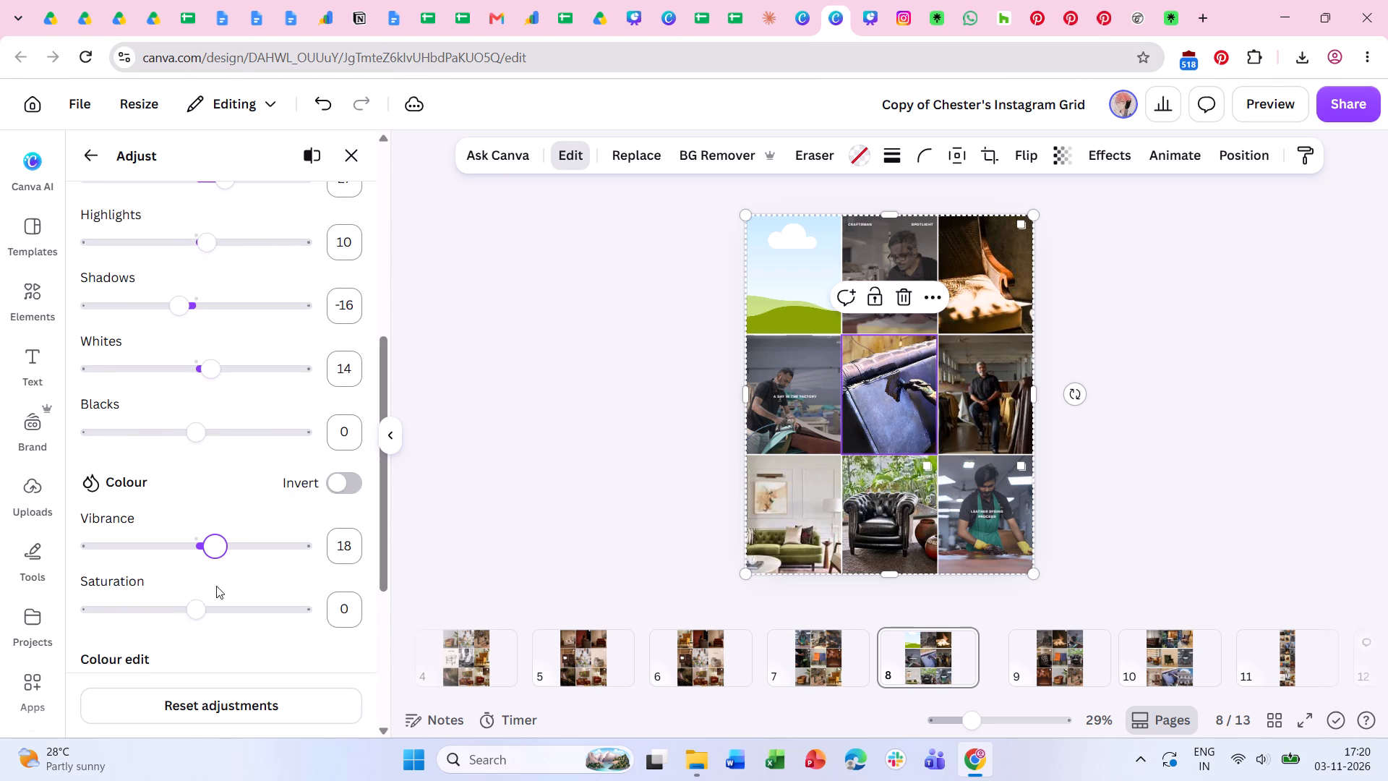
pyautogui.moveTo(199, 613); pyautogui.dragTo(210, 612)
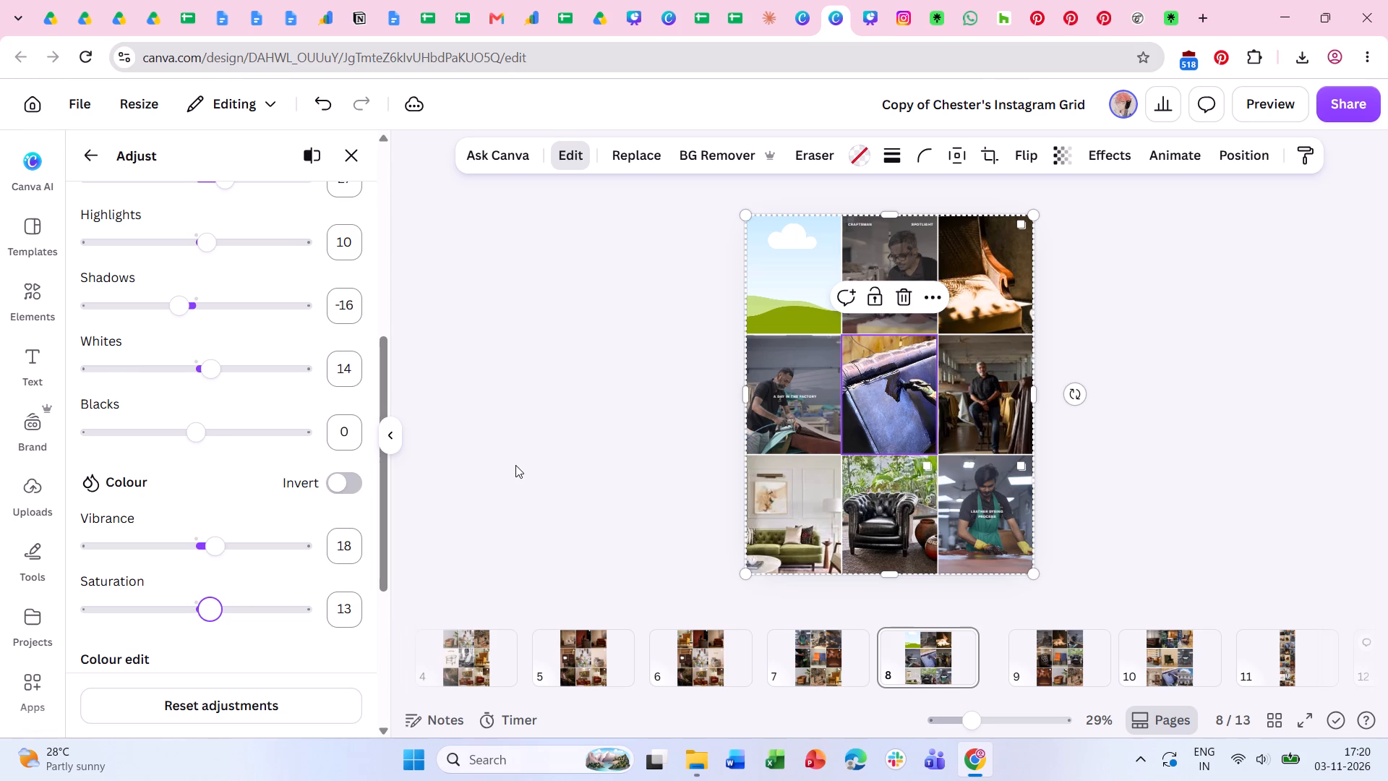
pyautogui.doubleClick(515, 465)
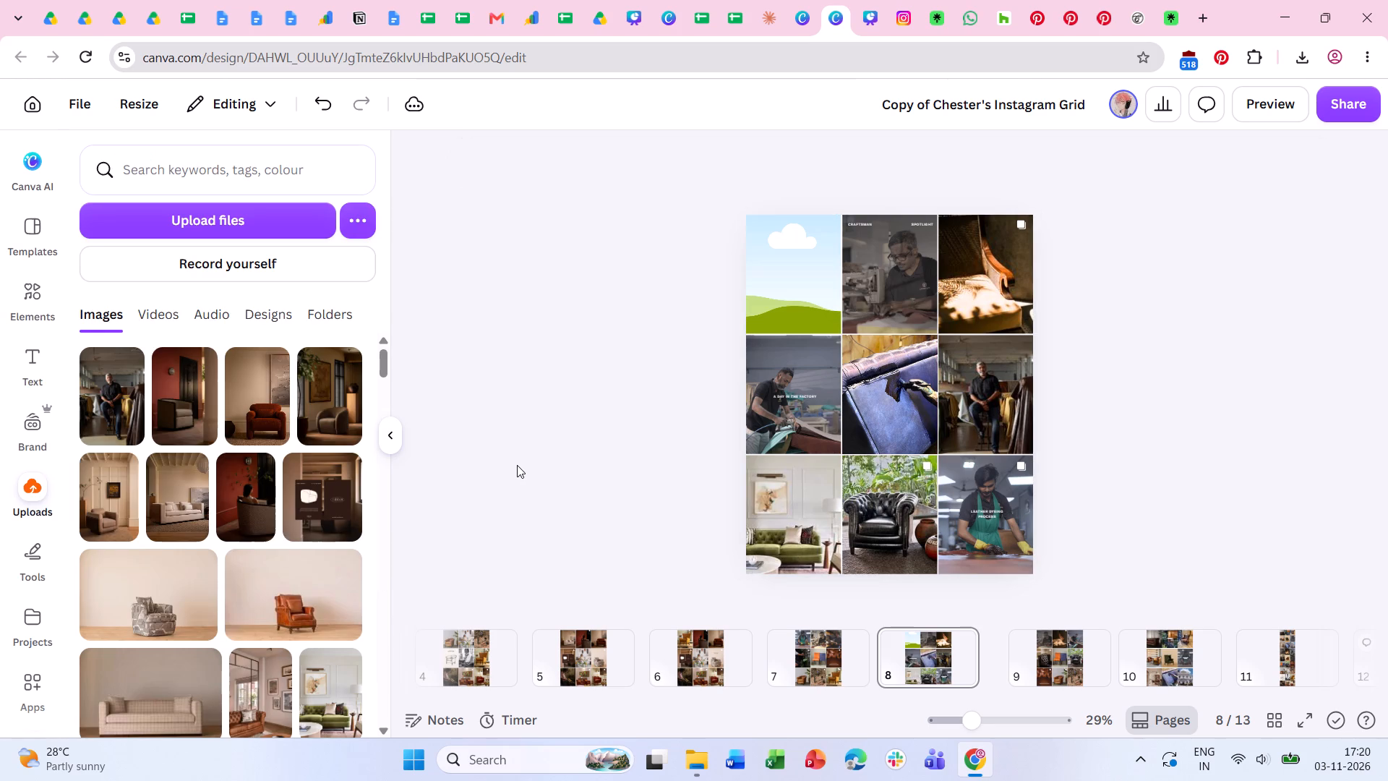
# Check the December 2026 content calendar, and download _DSC4483.jpg from the Factory Shoot's Hi Res Images in Google Drive.
pyautogui.click(633, 20)
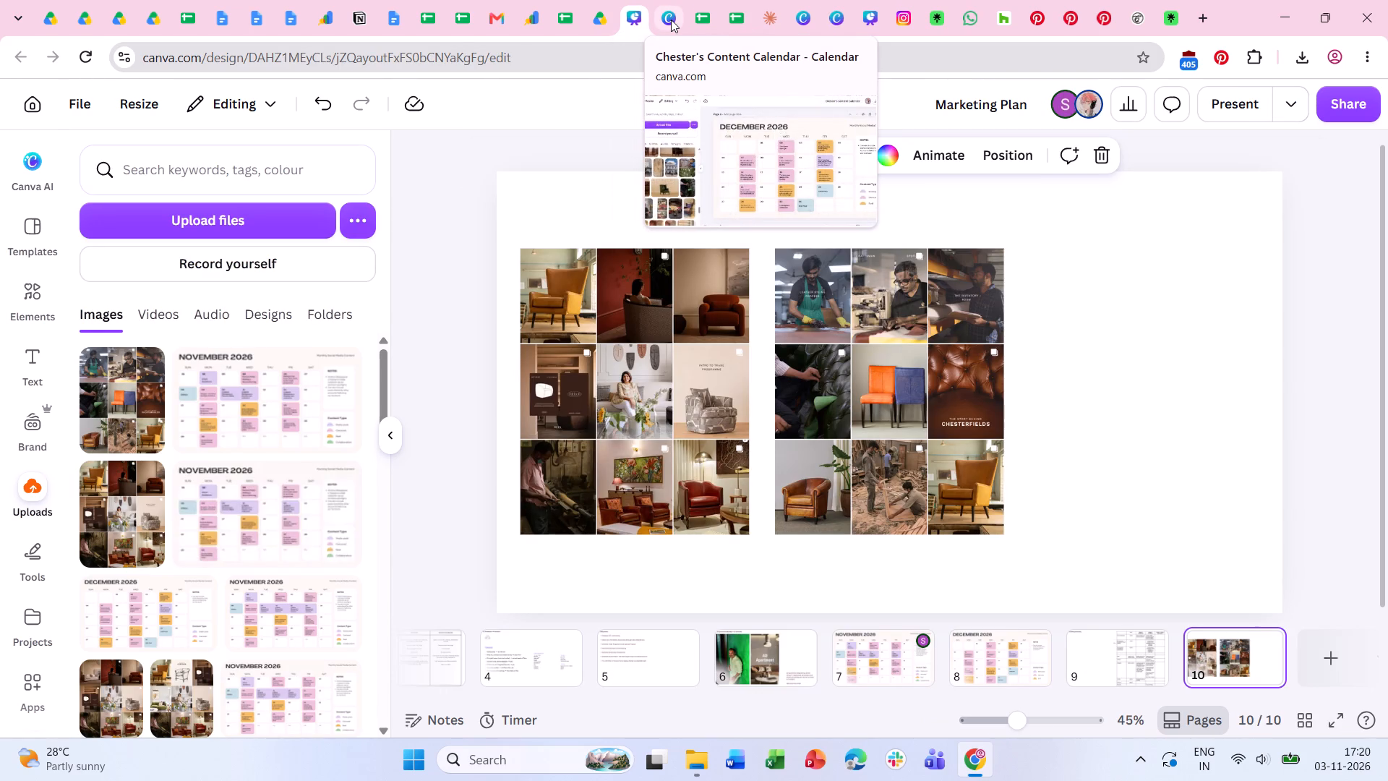
pyautogui.click(671, 20)
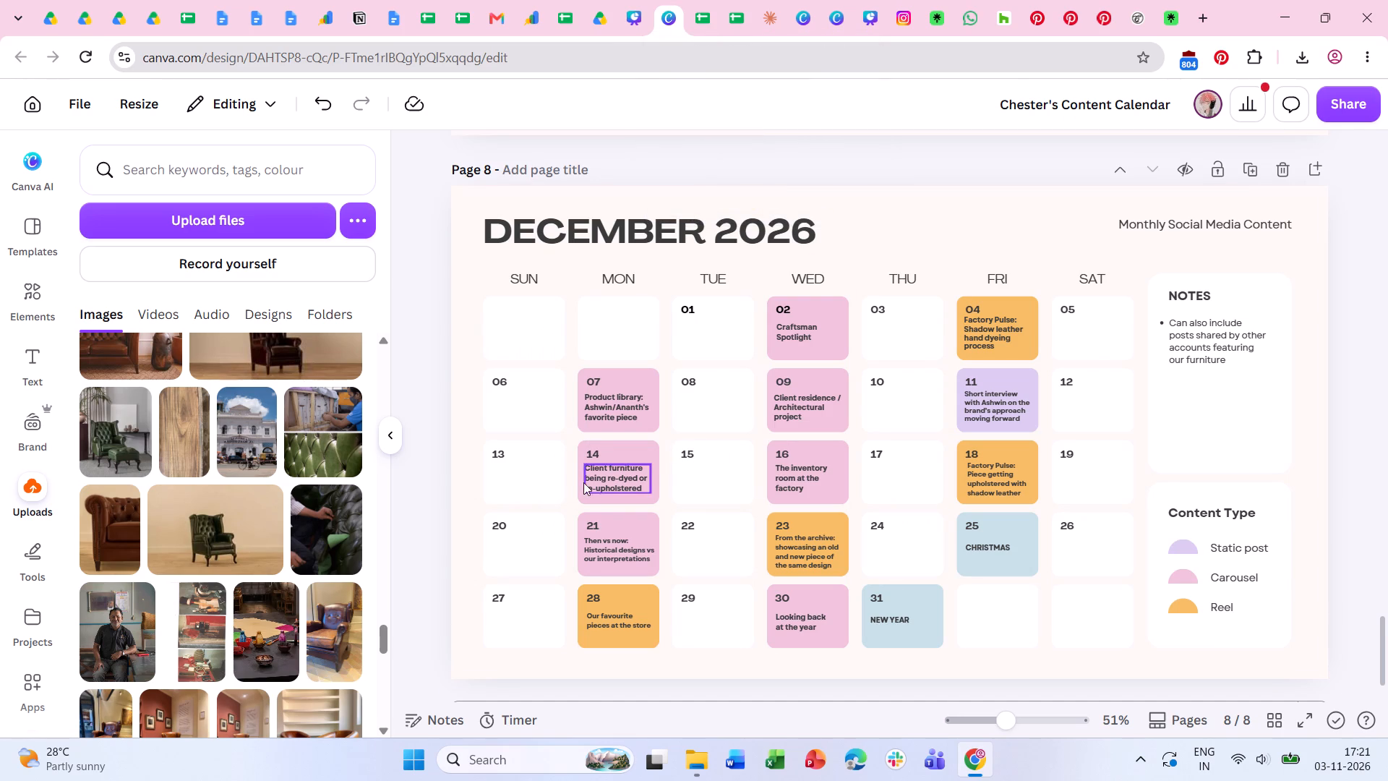
pyautogui.click(826, 26)
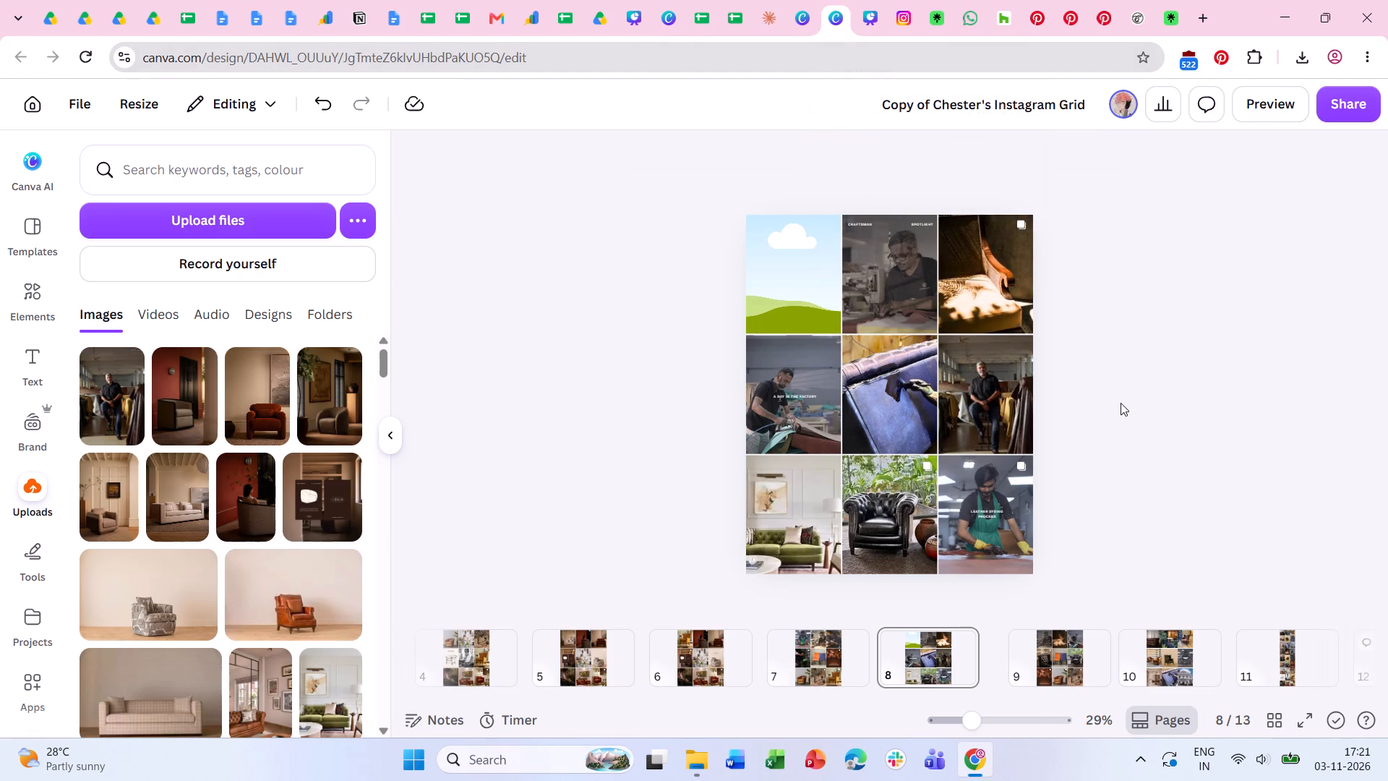
pyautogui.click(154, 25)
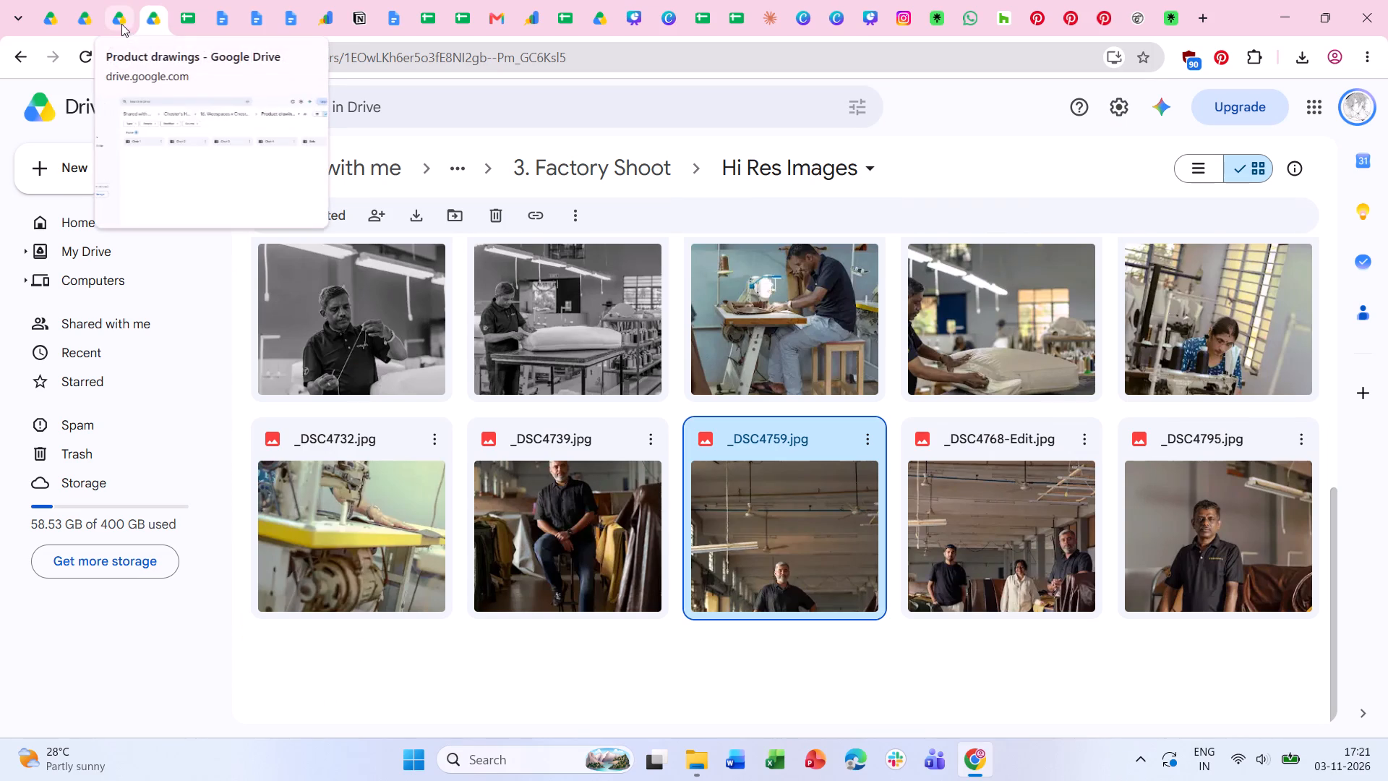
pyautogui.scroll(8, 663, 486)
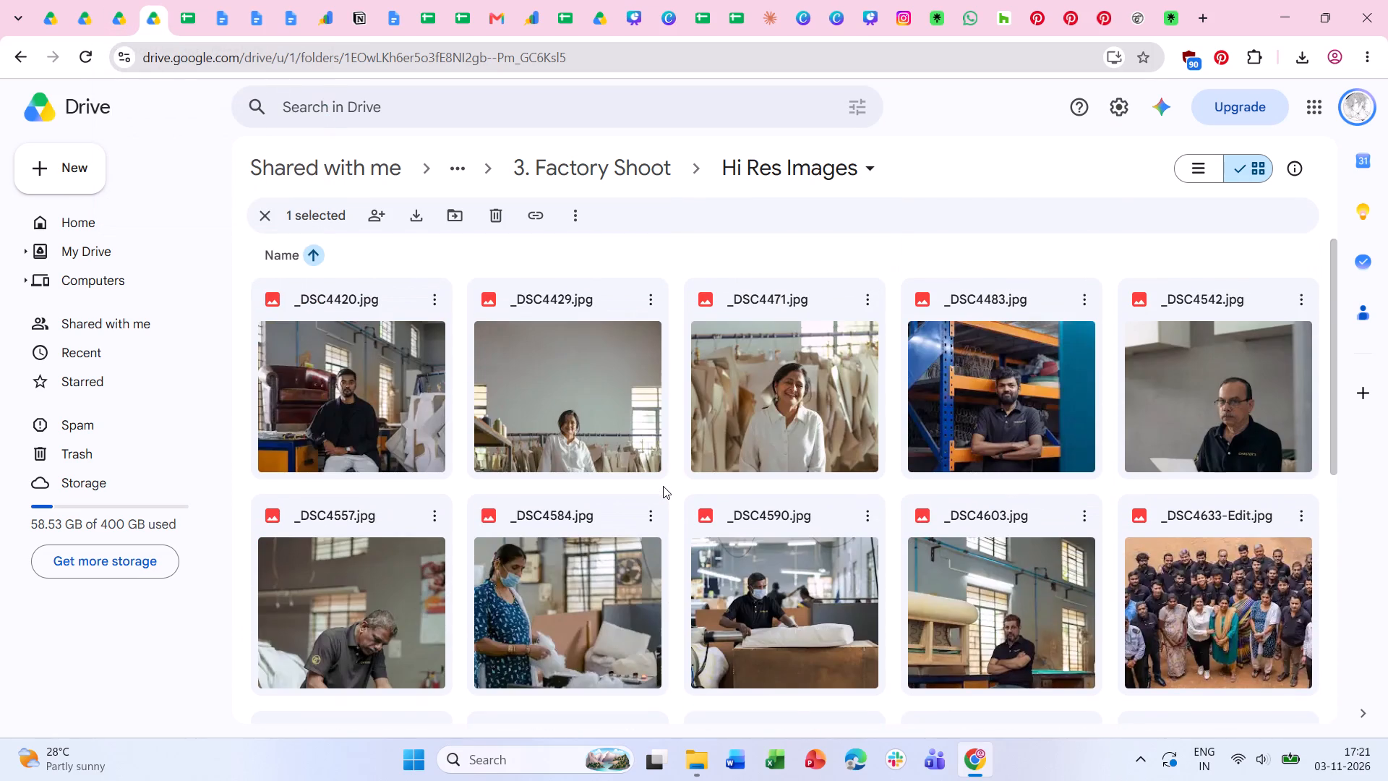
pyautogui.click(1084, 297)
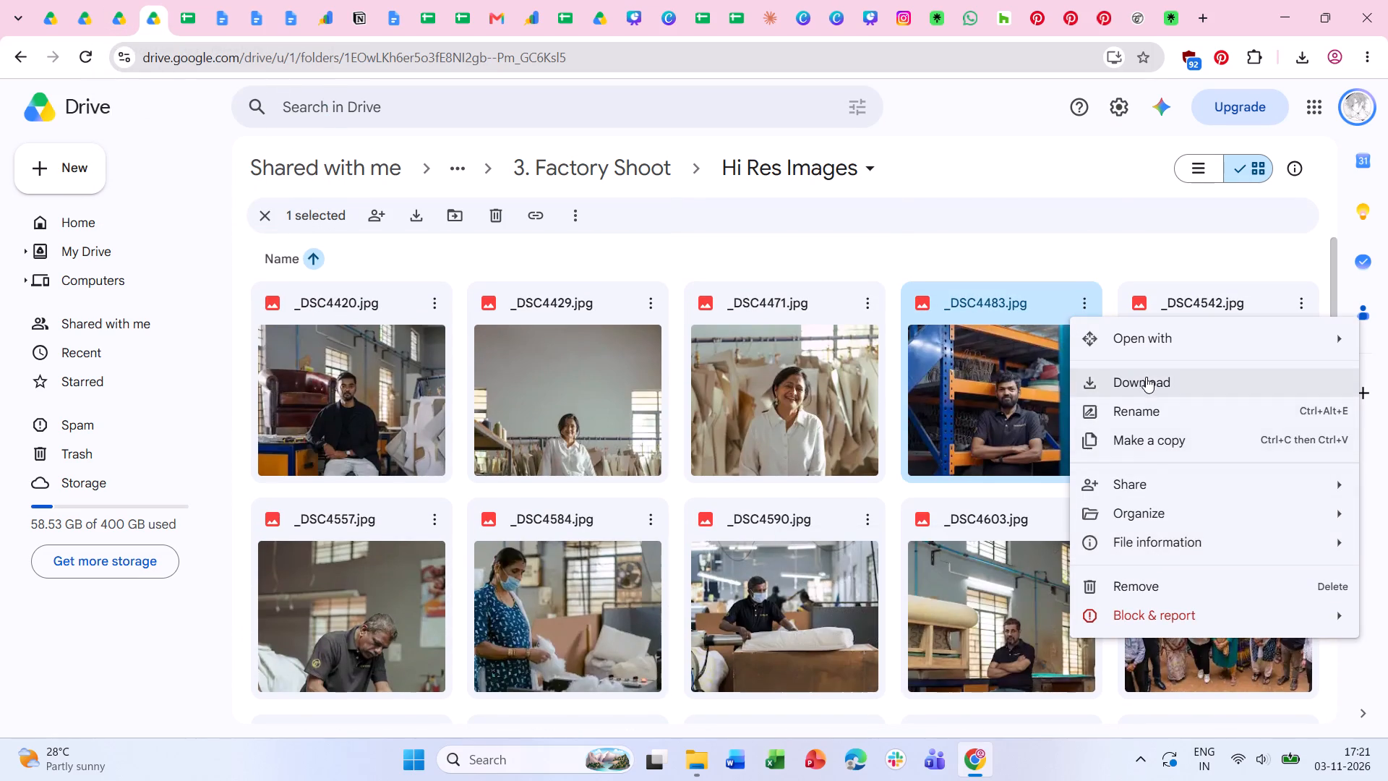
pyautogui.click(1146, 377)
pyautogui.click(947, 255)
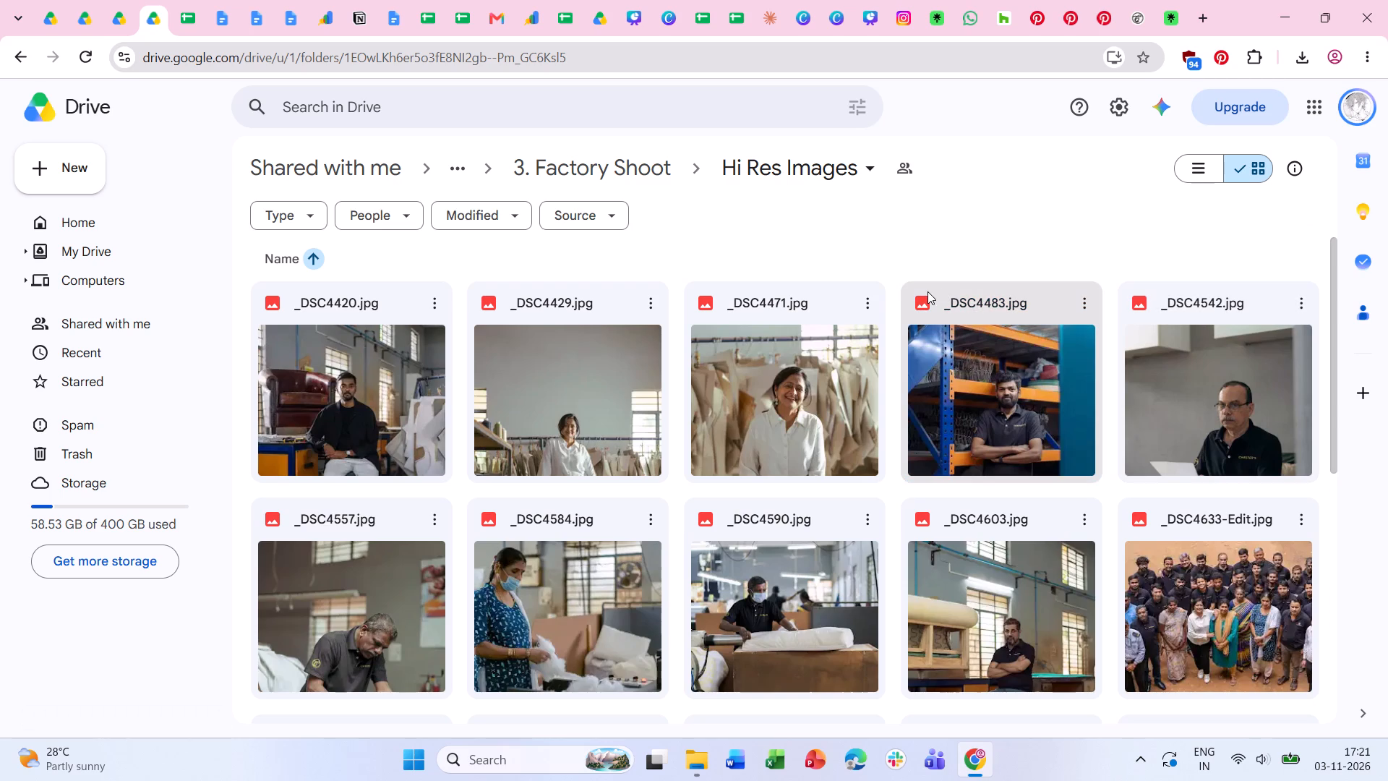
# Upload _DSC4483 from Downloads to Copy of Chester's Instagram Grid and place it in page 8's middle-row left cell.
pyautogui.click(841, 20)
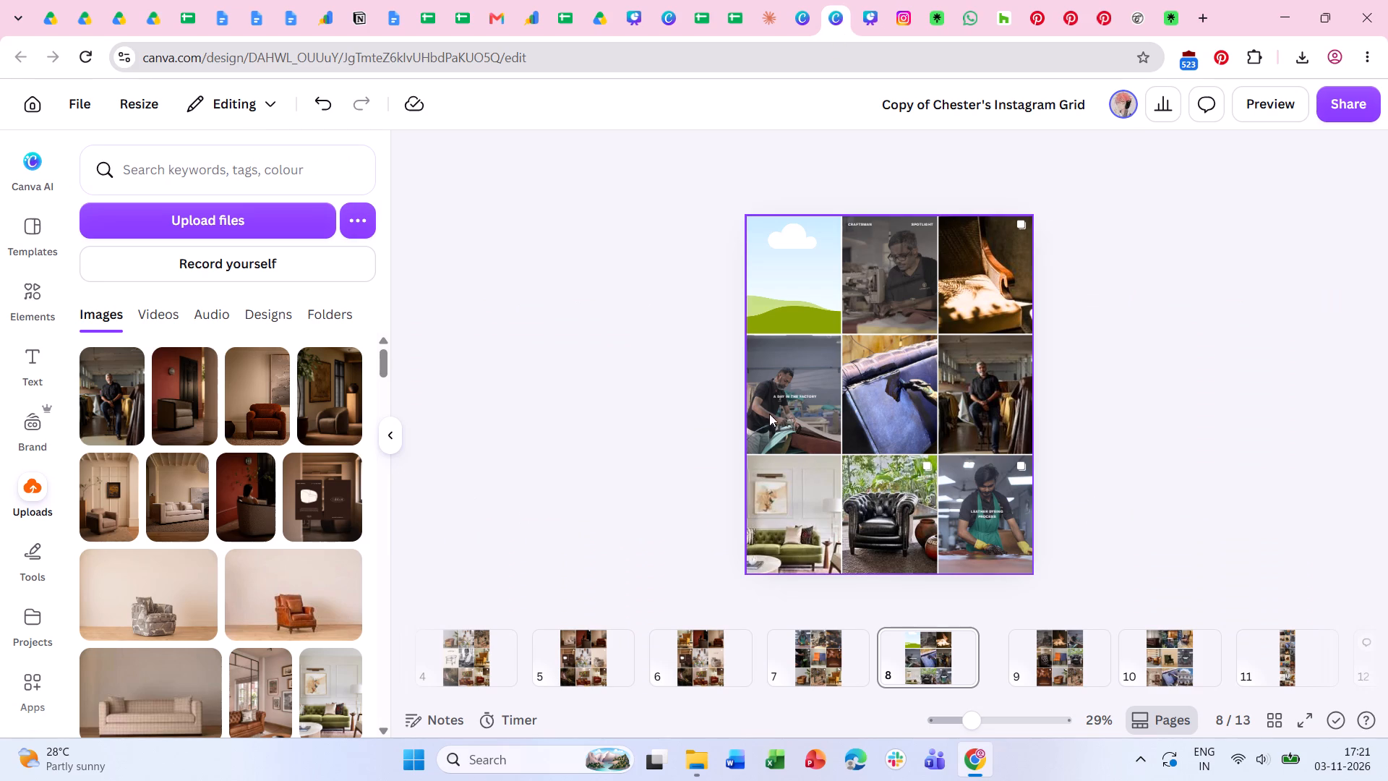
pyautogui.click(693, 764)
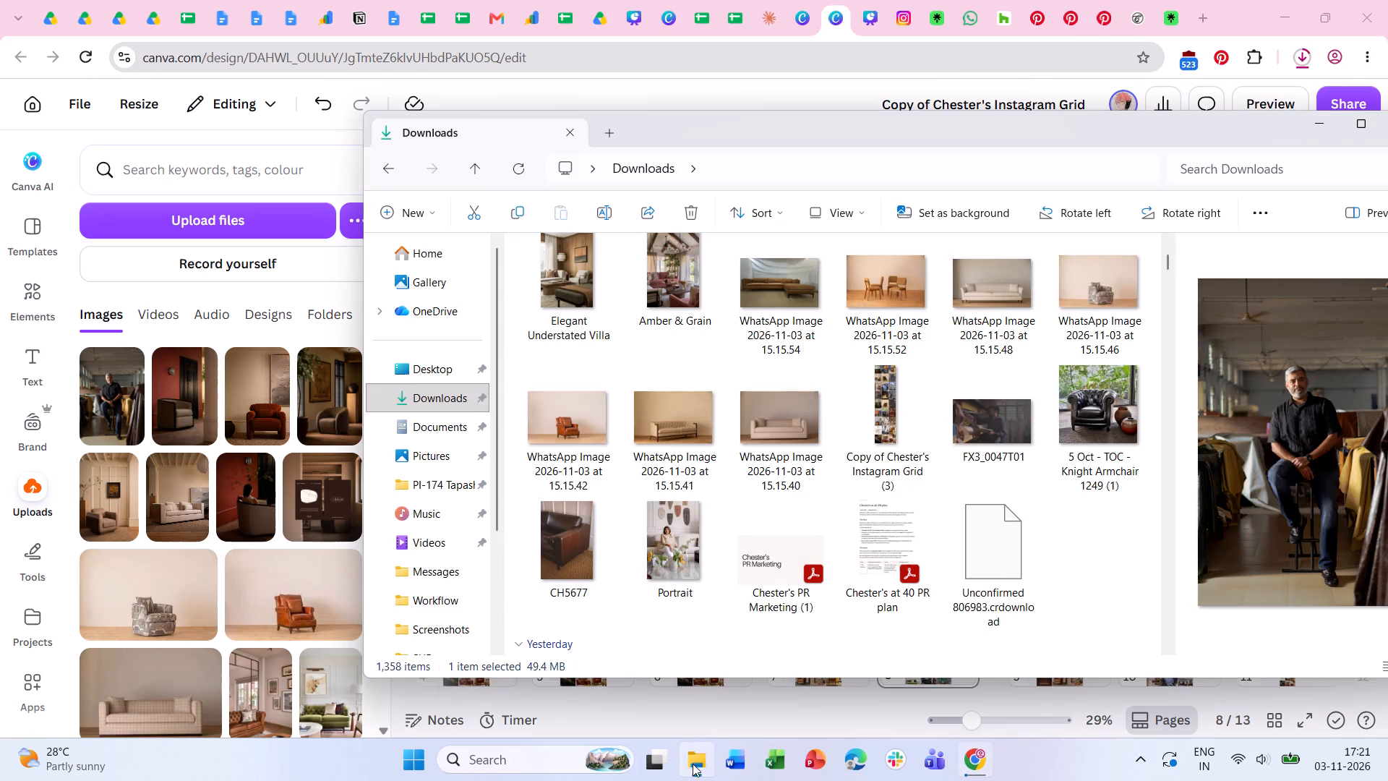
pyautogui.click(1047, 561)
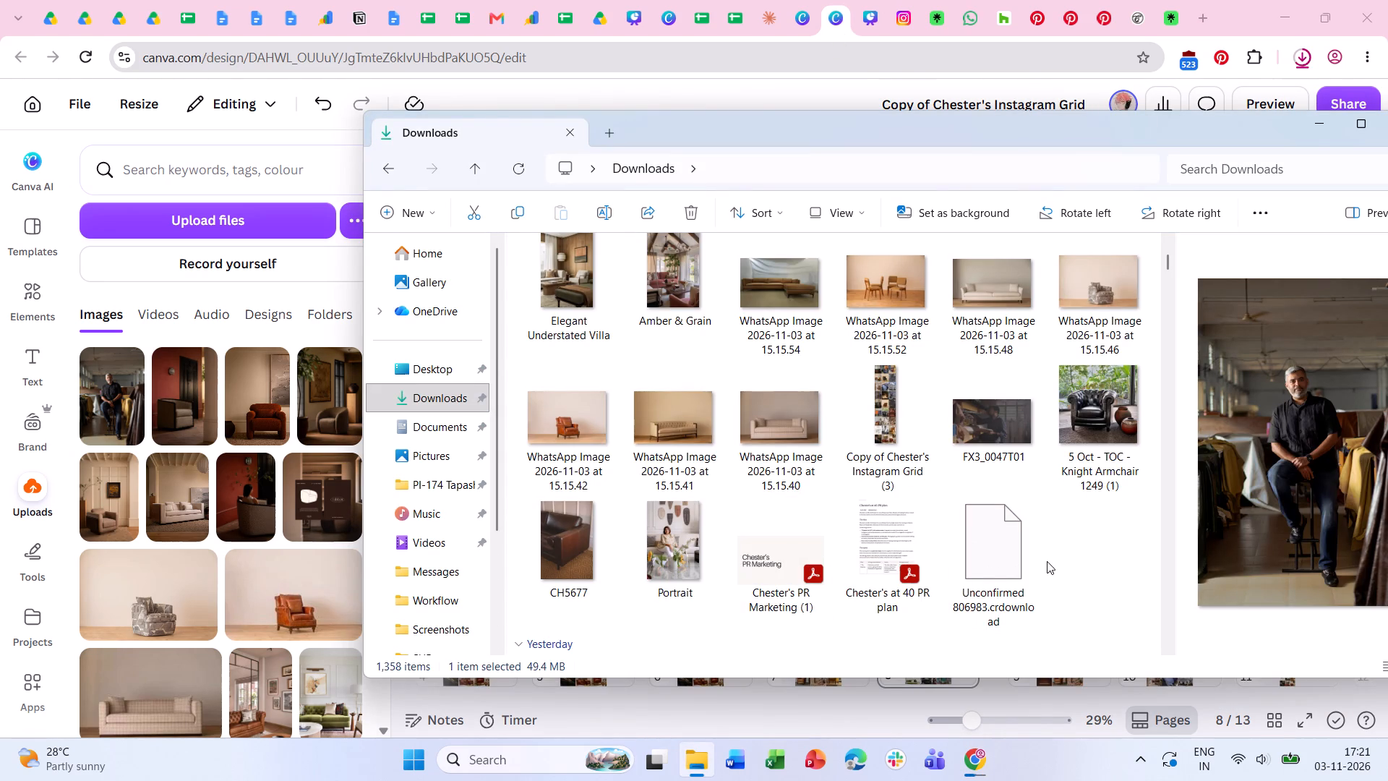
pyautogui.click(1001, 420)
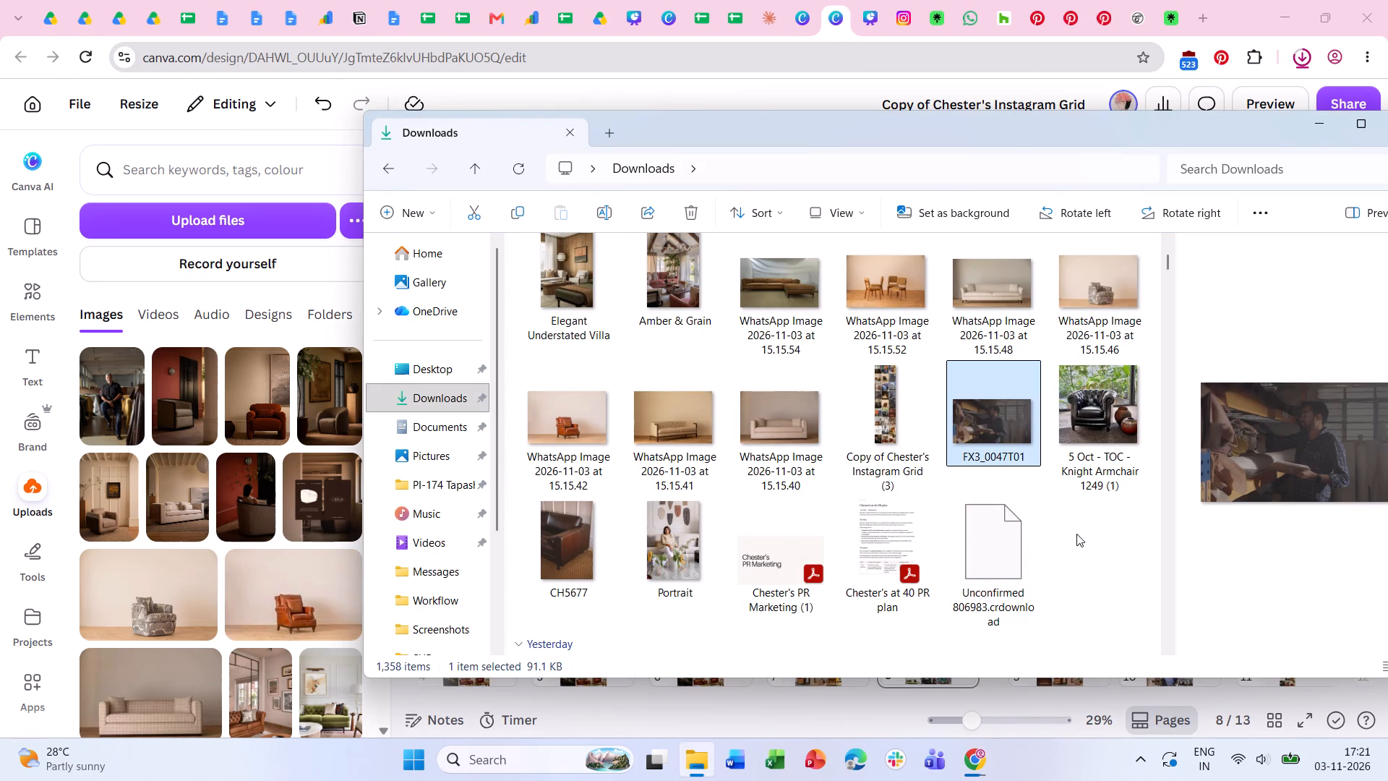
pyautogui.click(1076, 534)
pyautogui.scroll(-1, 701, 485)
pyautogui.scroll(1, 701, 485)
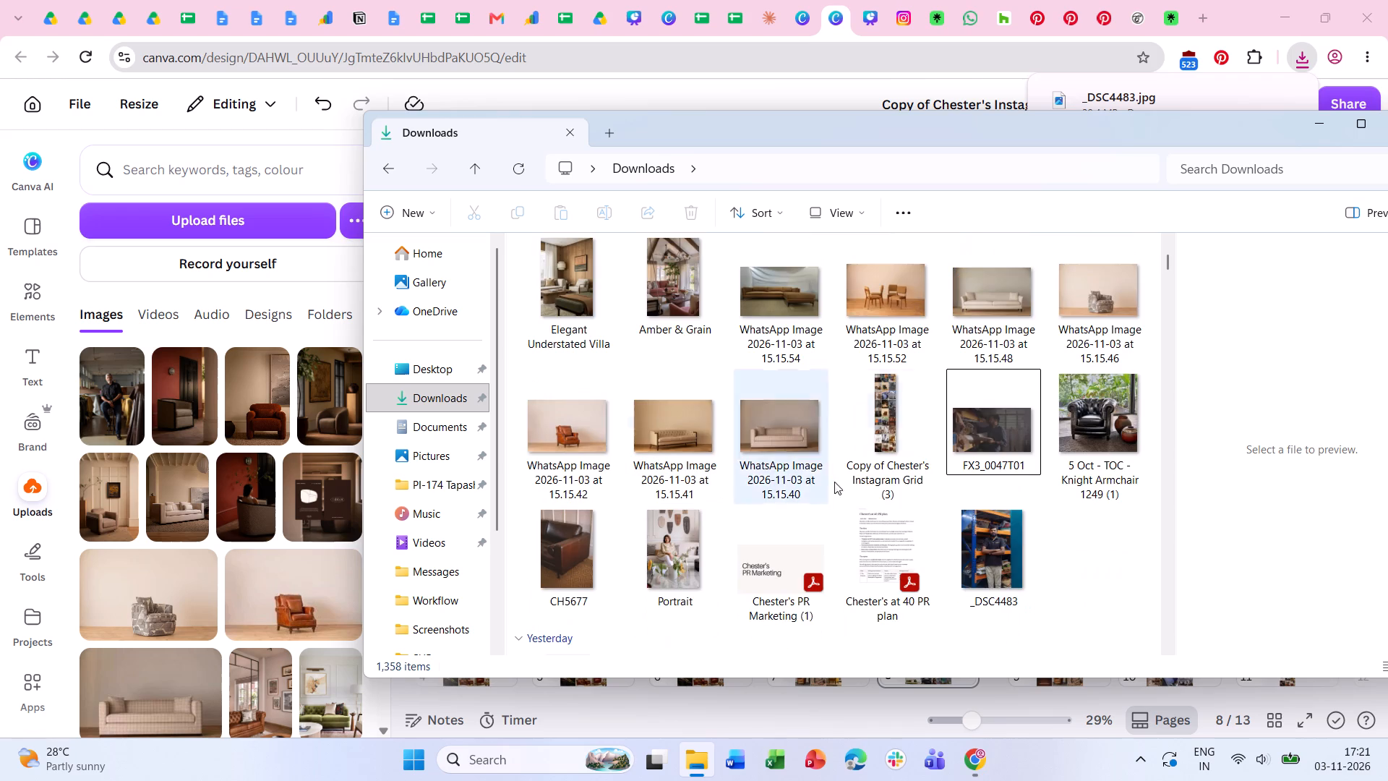
pyautogui.moveTo(972, 538); pyautogui.dragTo(257, 485)
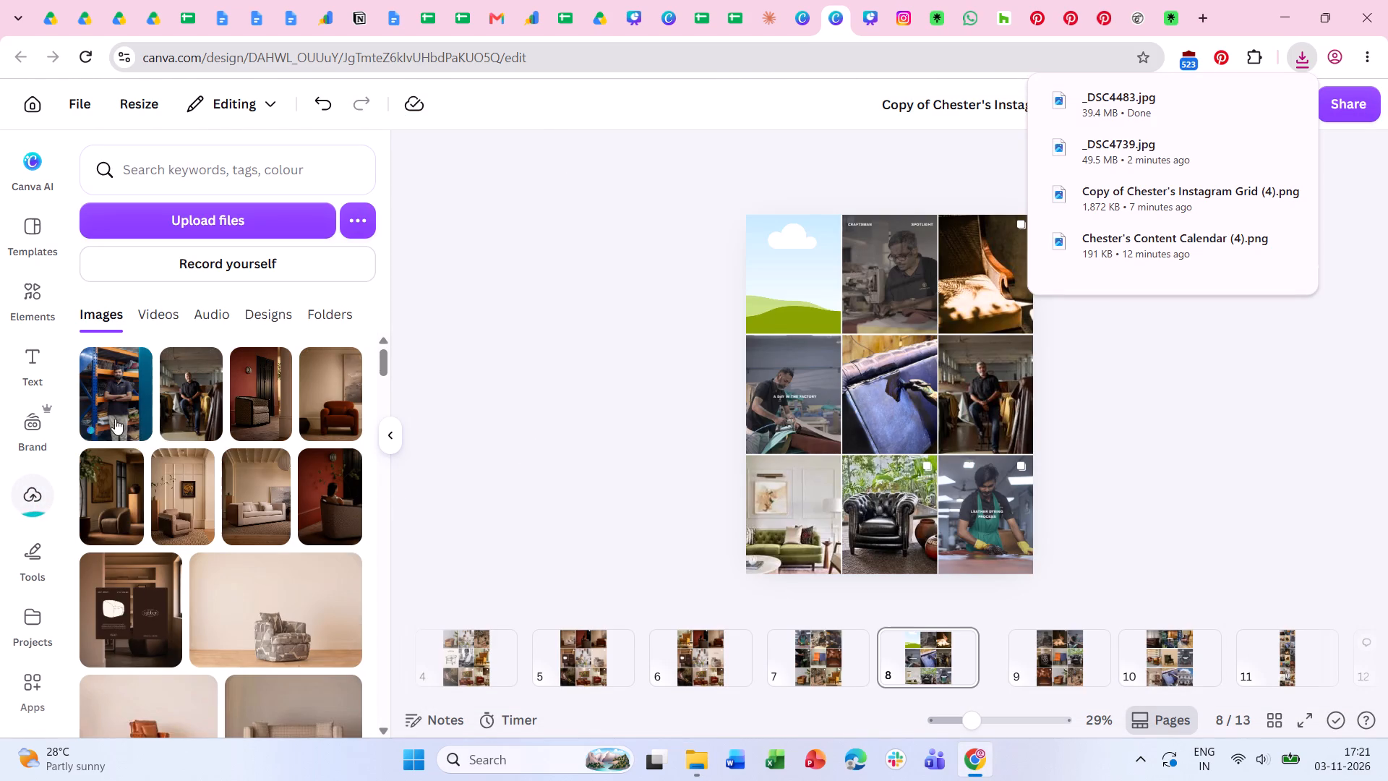
pyautogui.moveTo(115, 419); pyautogui.dragTo(761, 415)
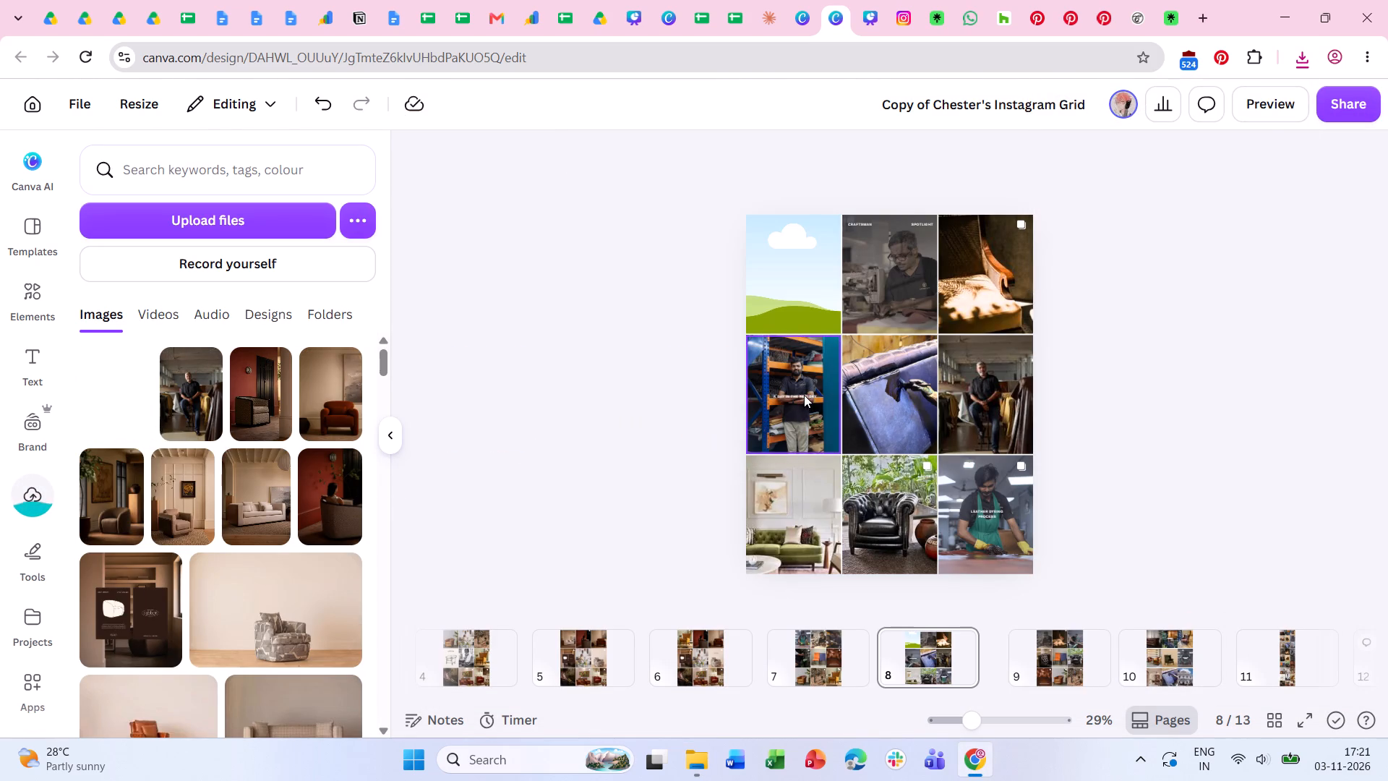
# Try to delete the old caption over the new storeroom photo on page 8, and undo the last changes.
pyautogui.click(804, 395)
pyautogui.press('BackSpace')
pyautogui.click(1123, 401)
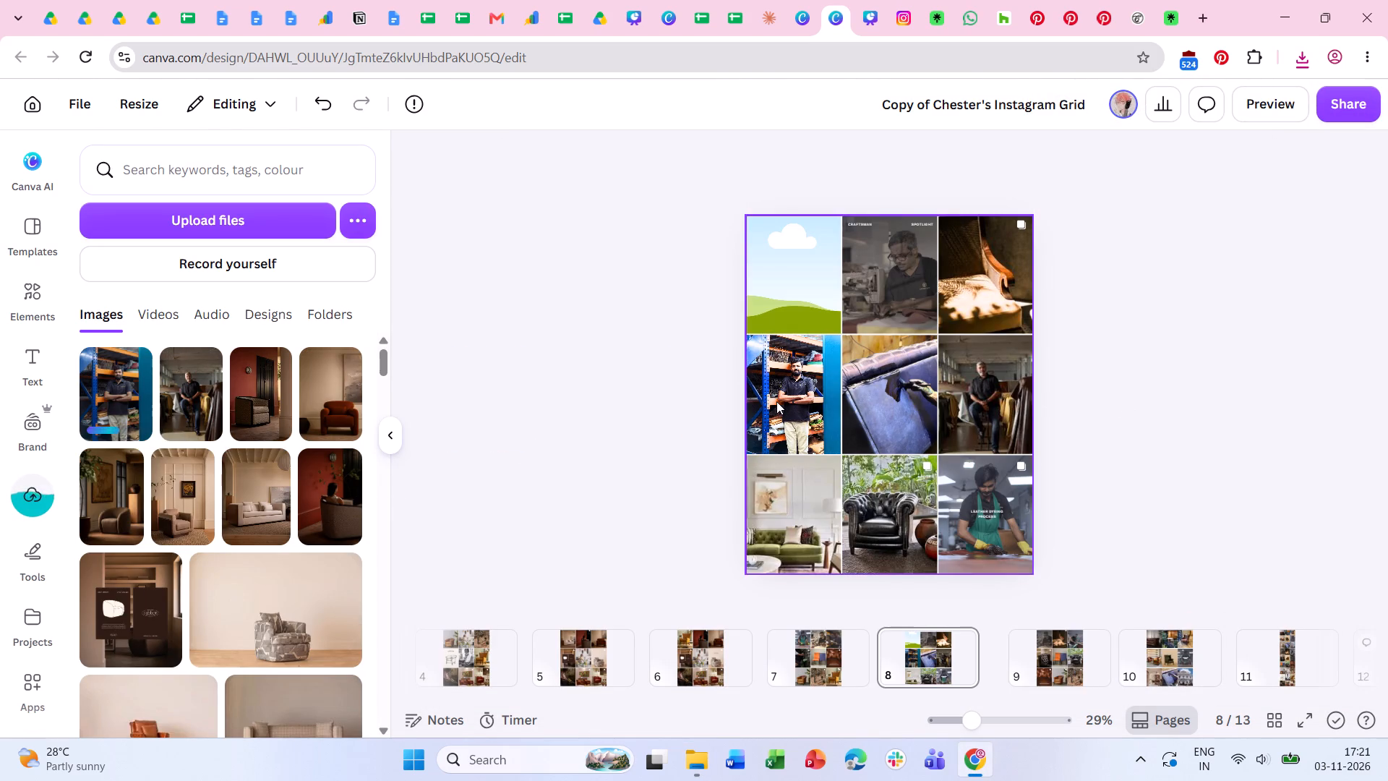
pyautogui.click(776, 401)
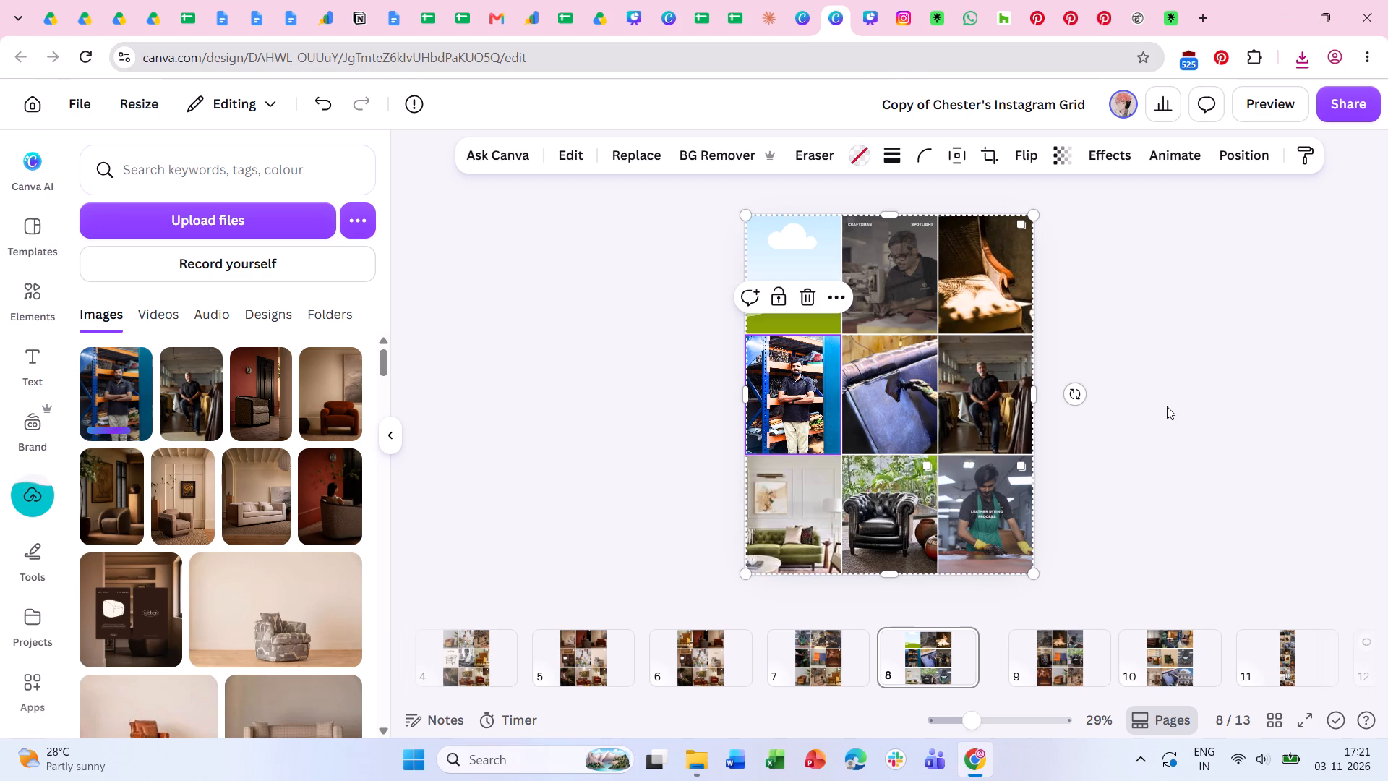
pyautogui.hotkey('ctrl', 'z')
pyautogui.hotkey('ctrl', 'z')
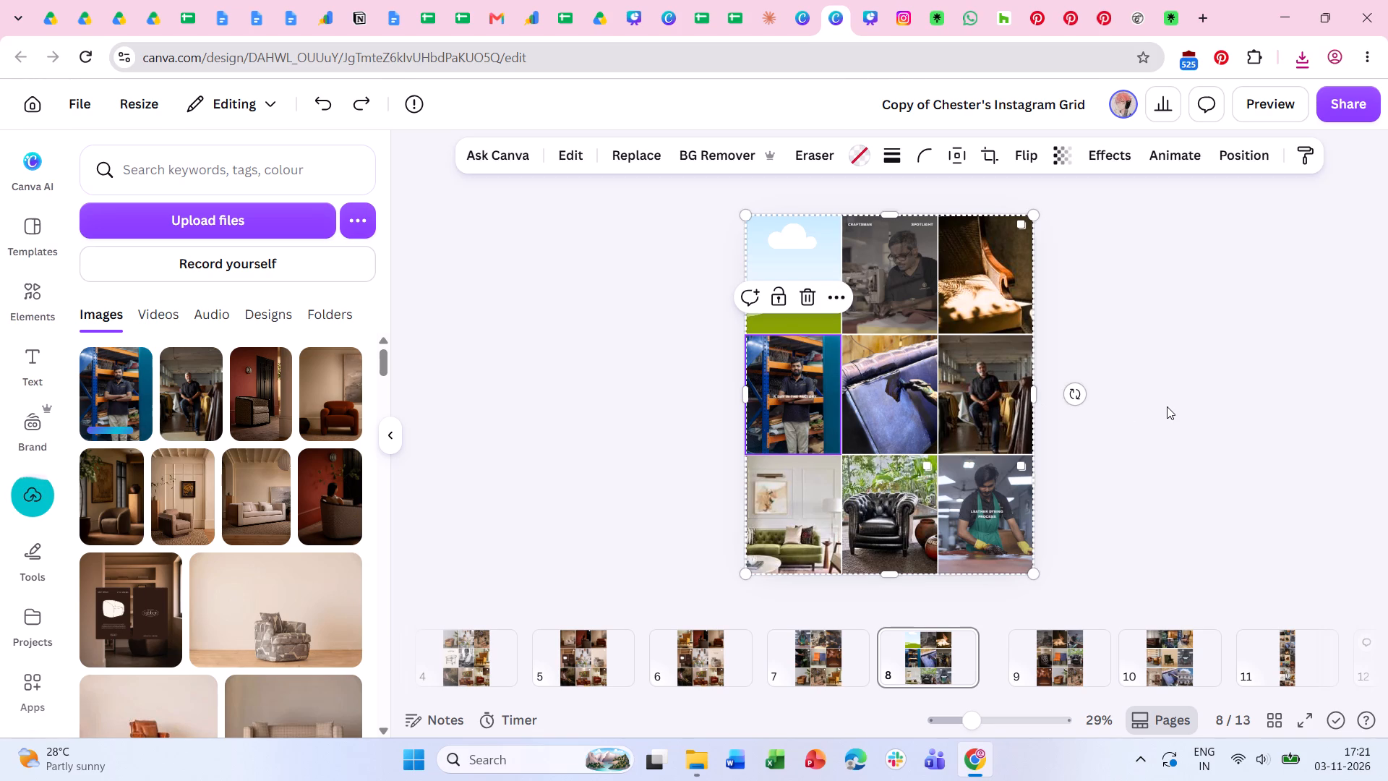
# Replace the old caption on page 8's storeroom photo with the "The Inventory Room" caption copied from page 7, centred on the photo.
pyautogui.click(804, 393)
pyautogui.click(800, 396)
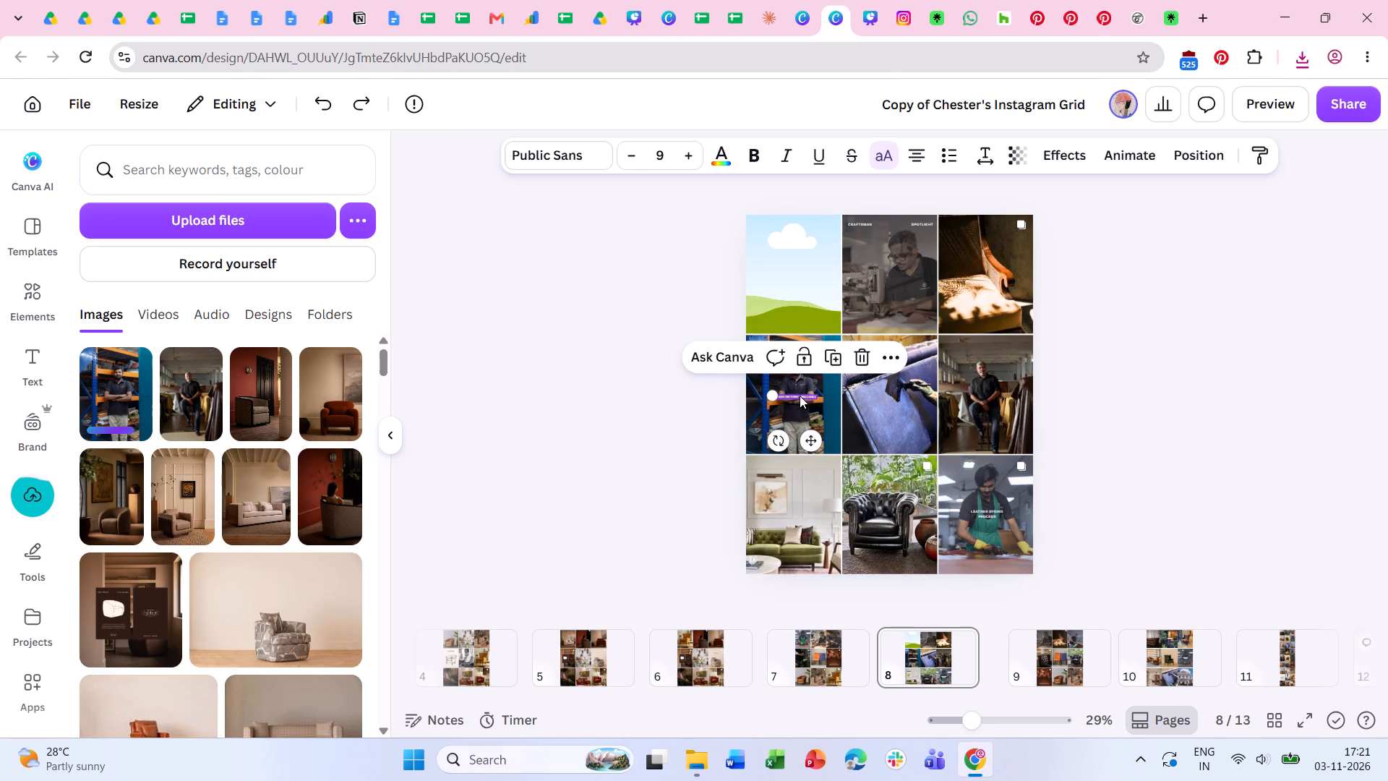
pyautogui.press('BackSpace')
pyautogui.click(780, 669)
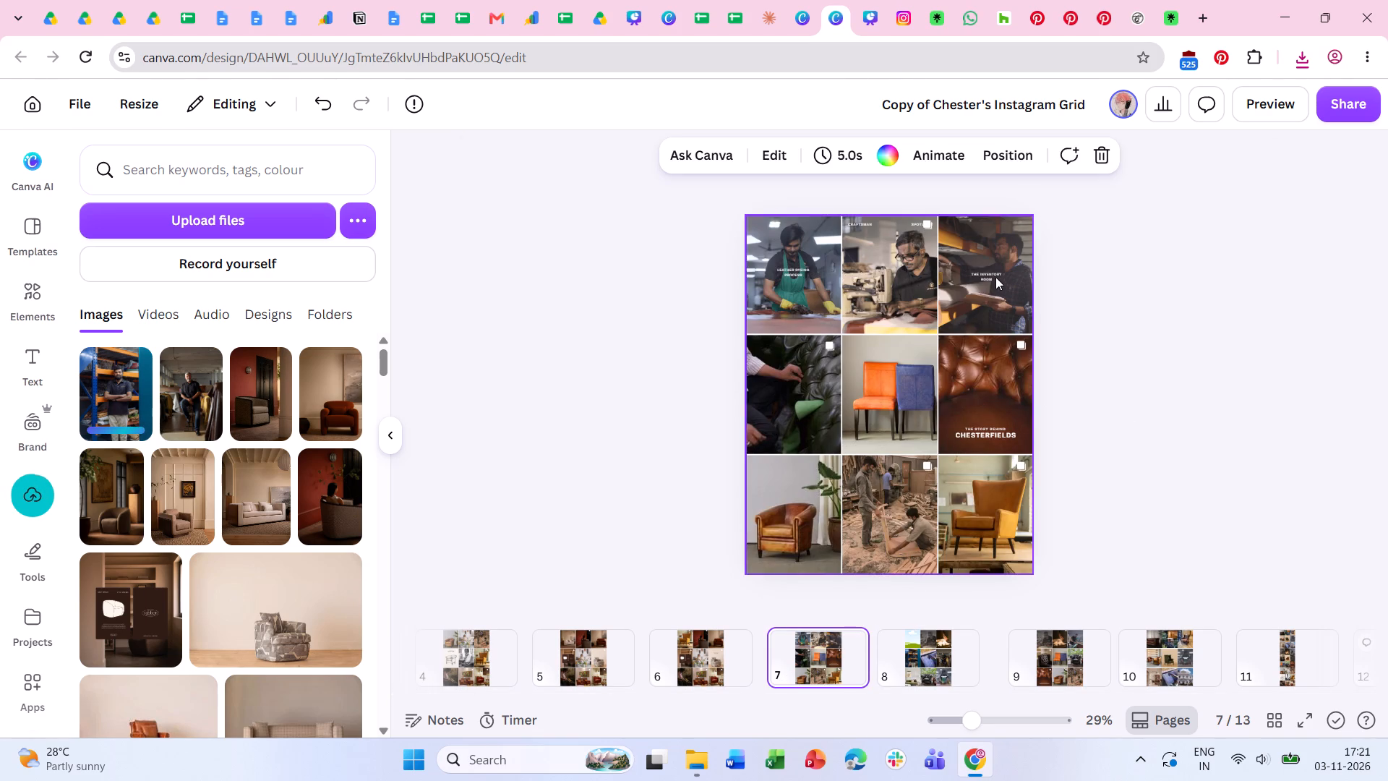
pyautogui.click(995, 277)
pyautogui.hotkey('ctrl', 'c')
pyautogui.click(925, 656)
pyautogui.hotkey('ctrl', 'v')
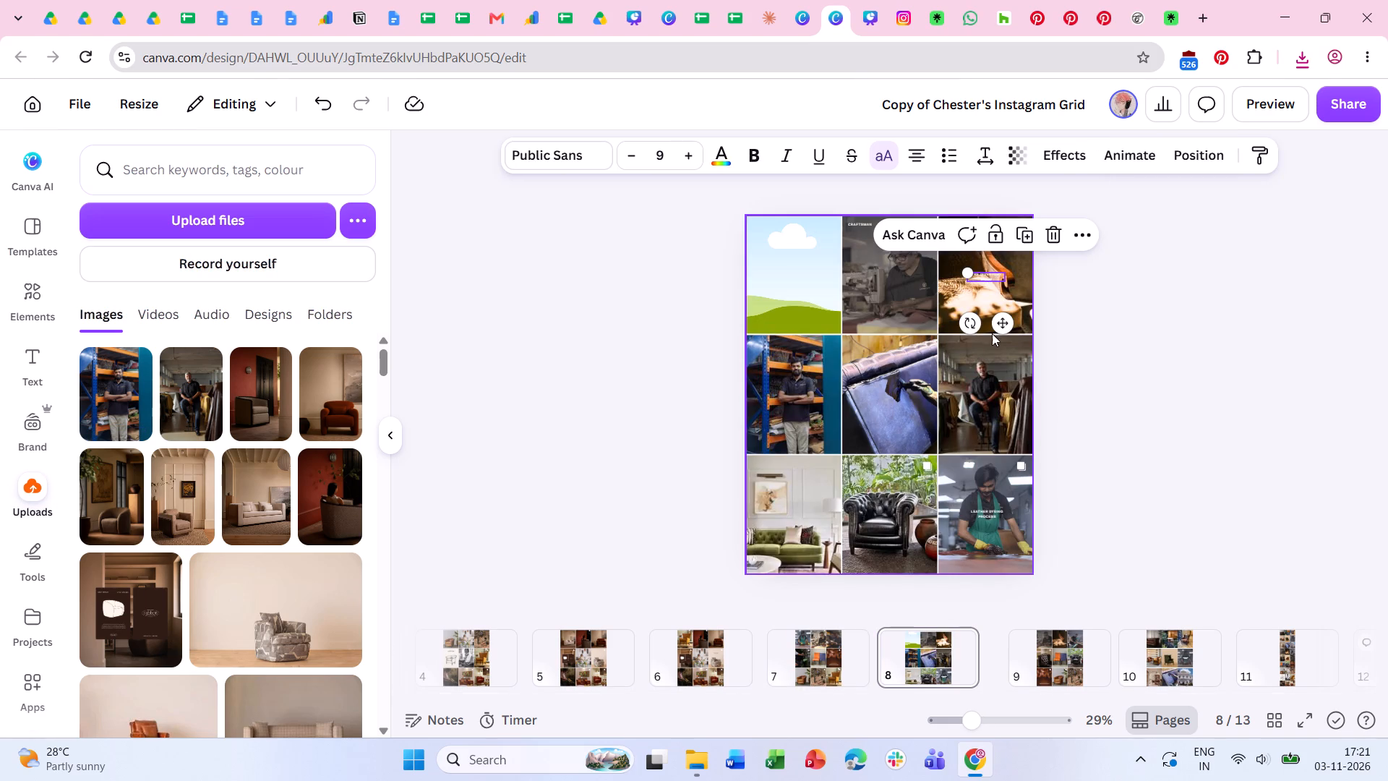
pyautogui.moveTo(1002, 328); pyautogui.dragTo(803, 451)
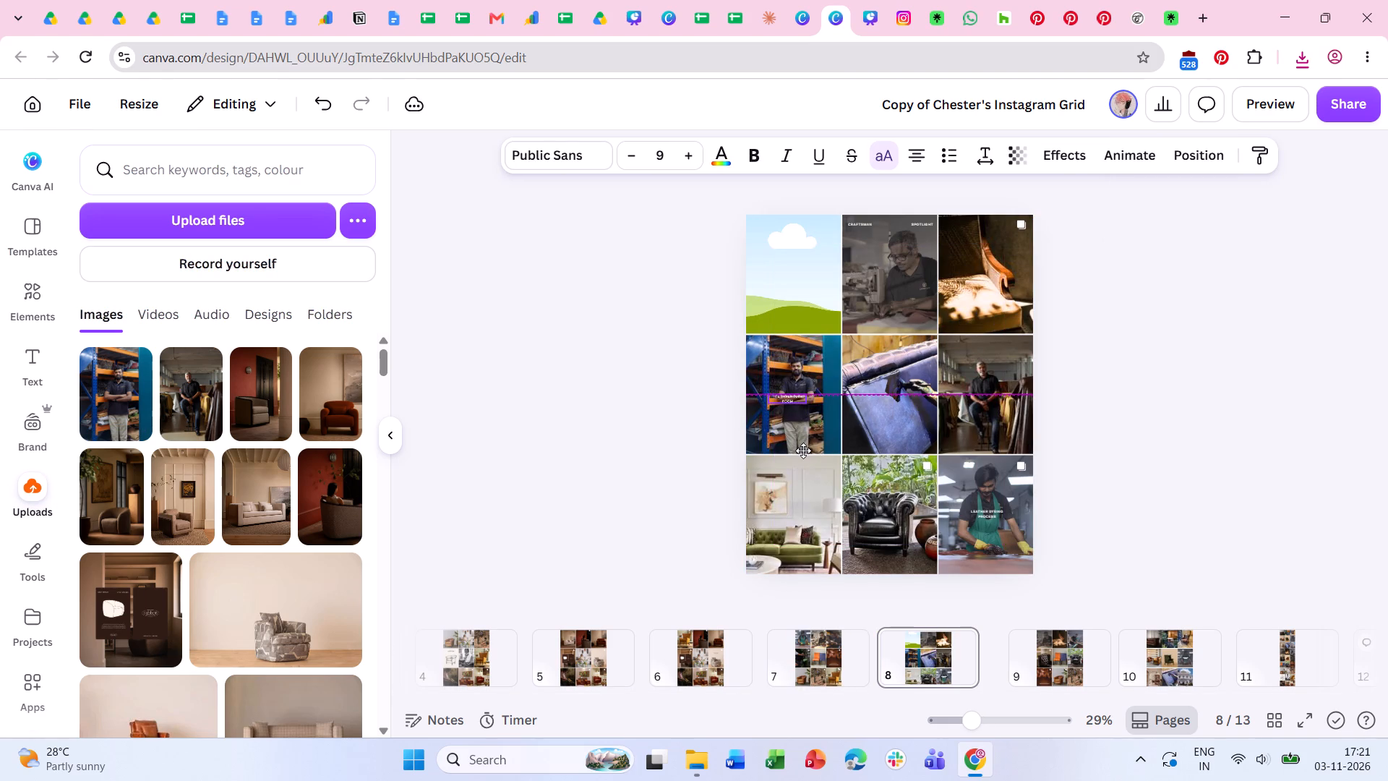
pyautogui.moveTo(803, 451); pyautogui.dragTo(805, 450)
pyautogui.click(1186, 403)
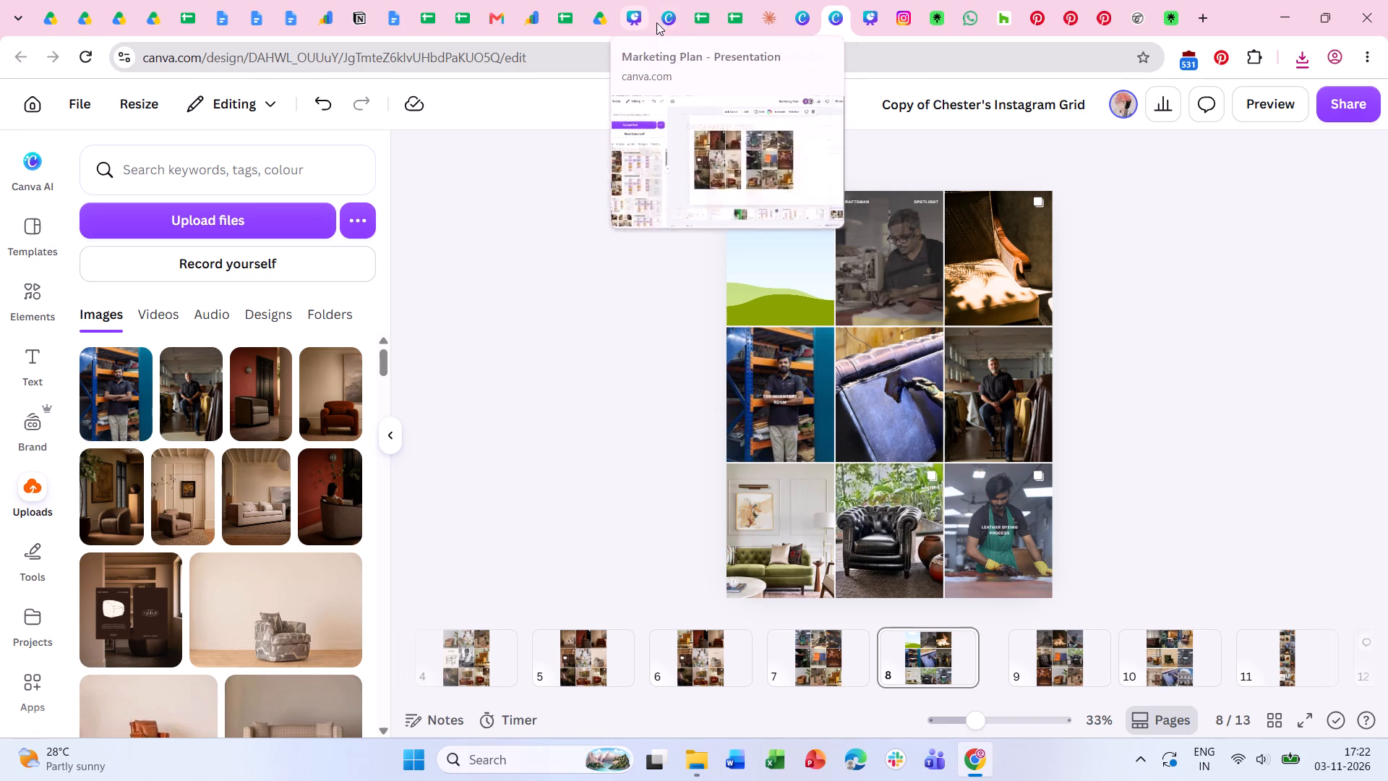
# Check the December calendar, find the uploaded collage of craftsman's hands and green tufted leather, and place it in page 8's top-right cell.
pyautogui.click(661, 21)
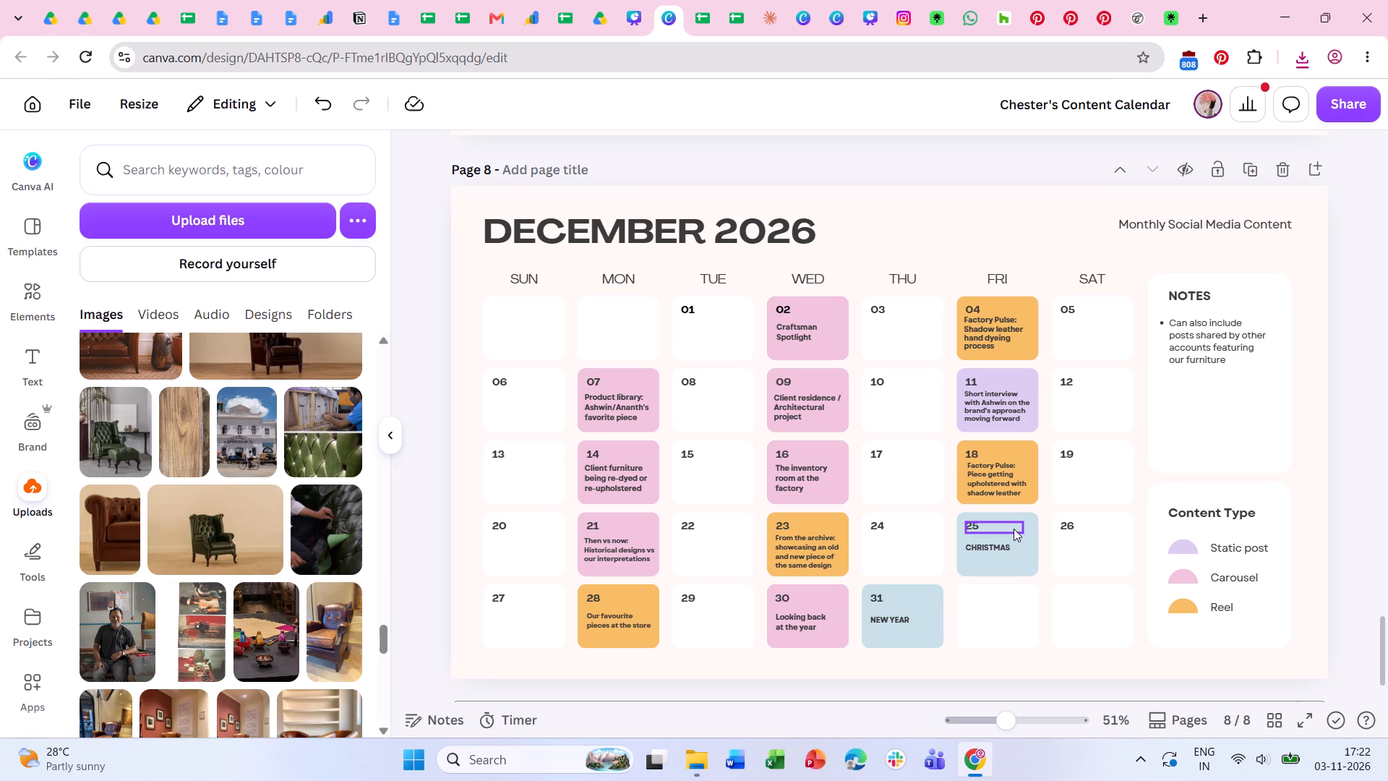
pyautogui.click(846, 19)
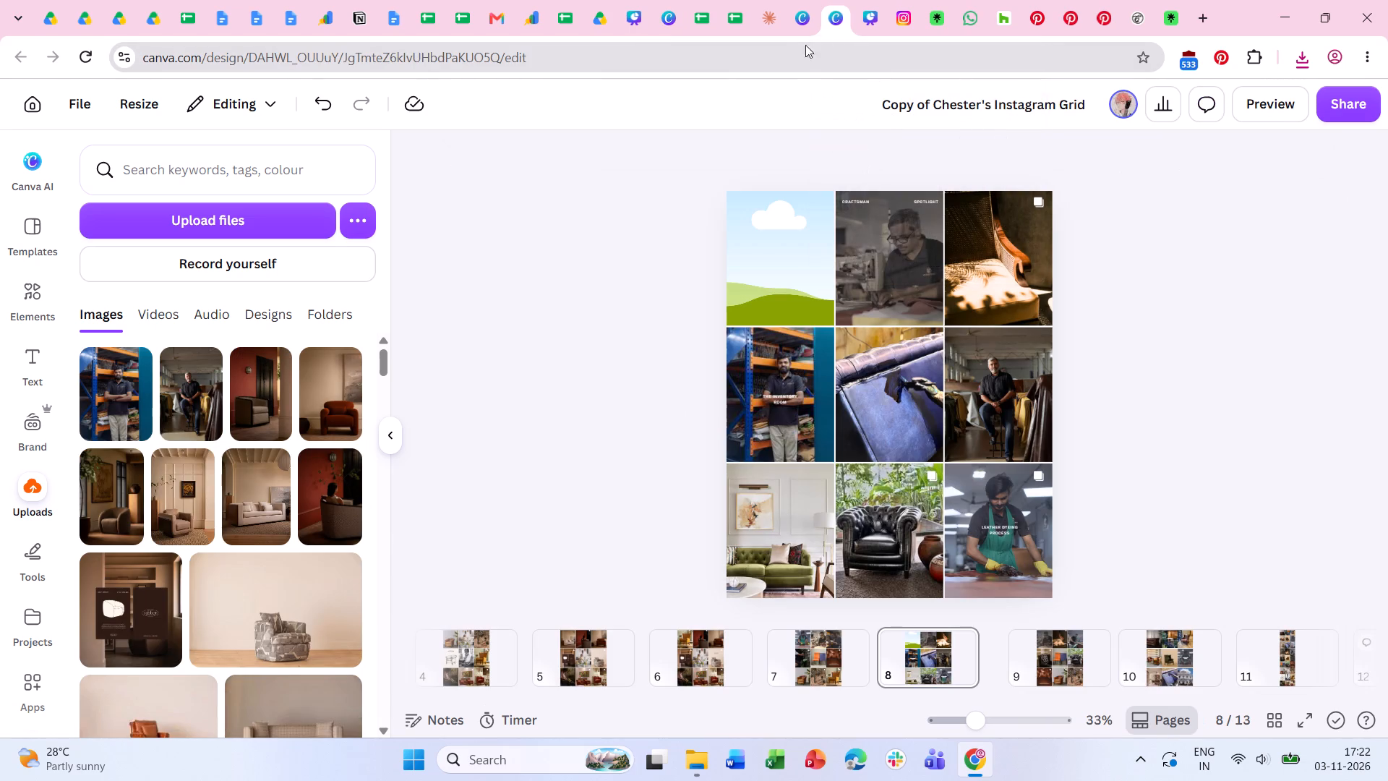
pyautogui.scroll(-7, 317, 518)
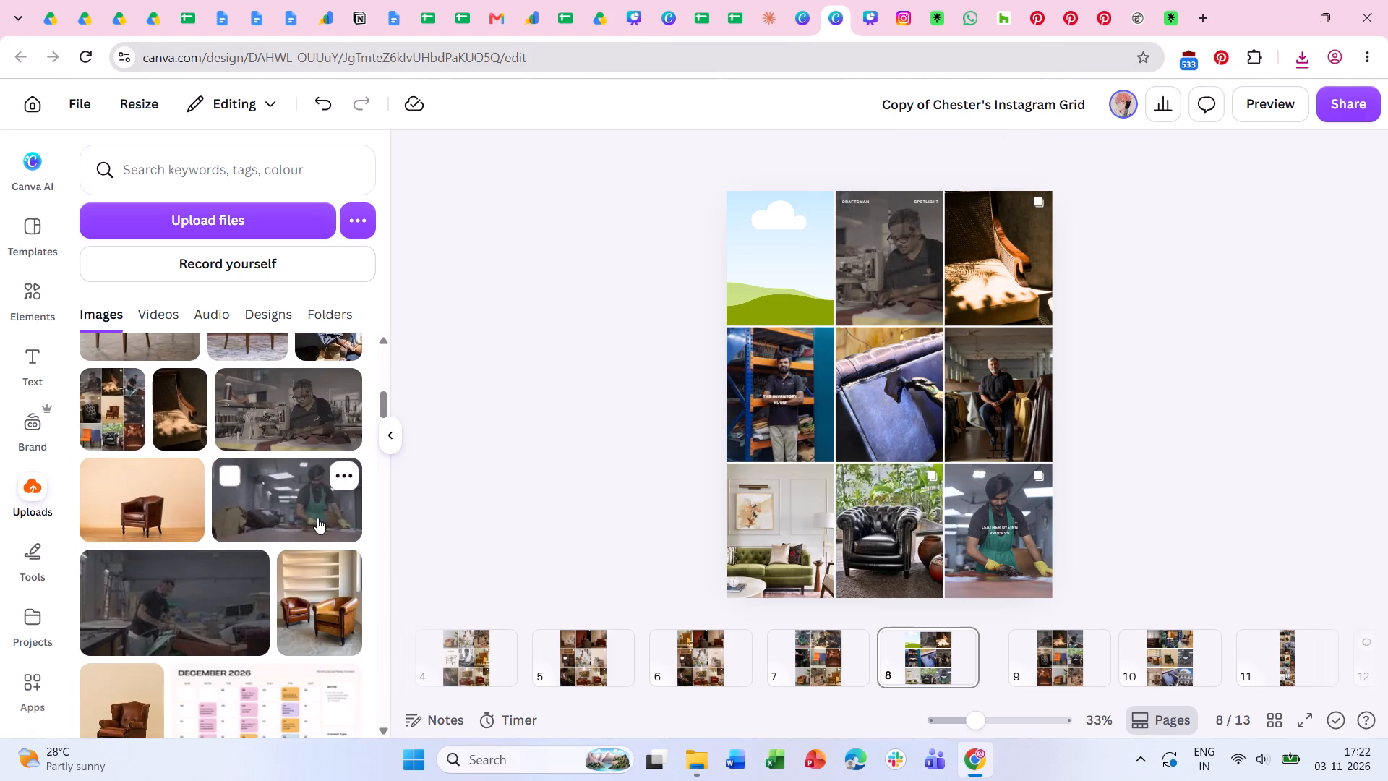
pyautogui.scroll(2, 317, 518)
pyautogui.scroll(-10, 317, 518)
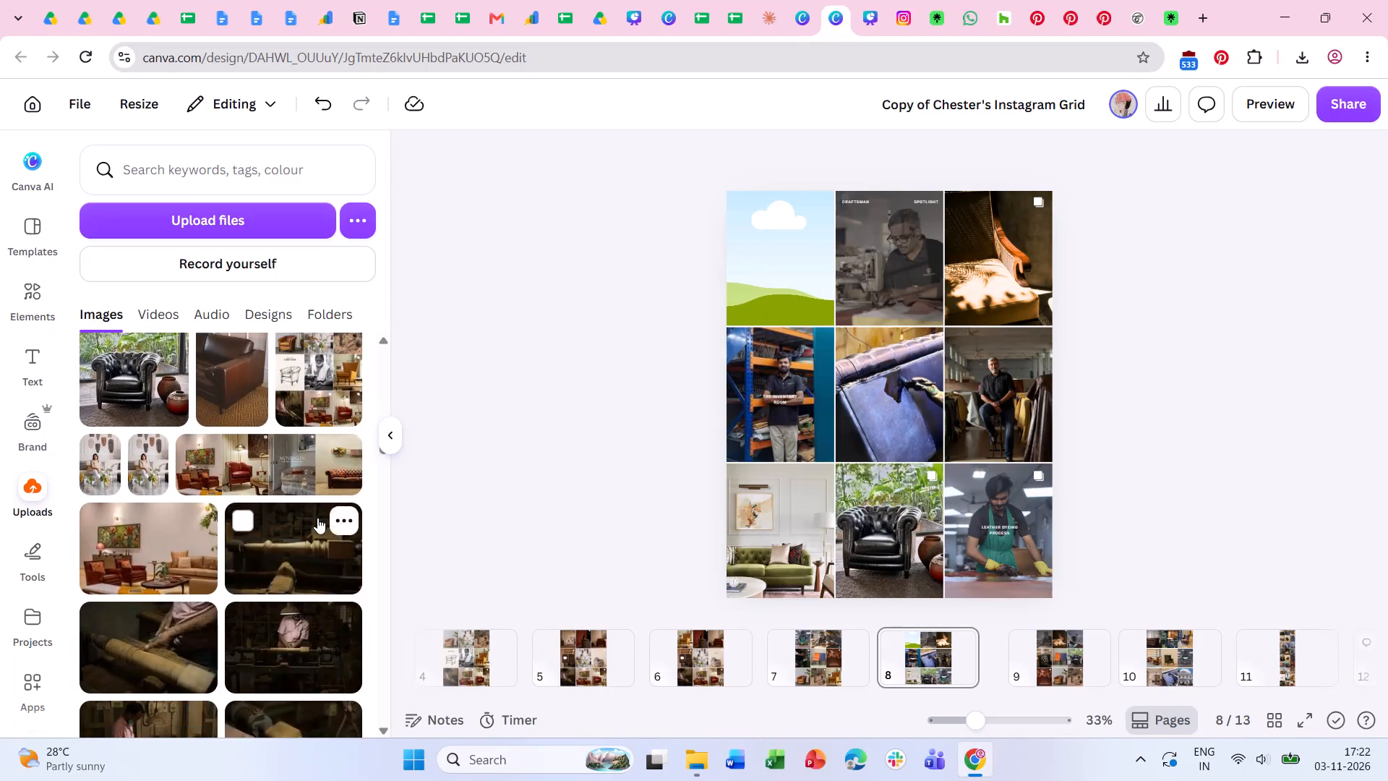
pyautogui.scroll(-11, 317, 518)
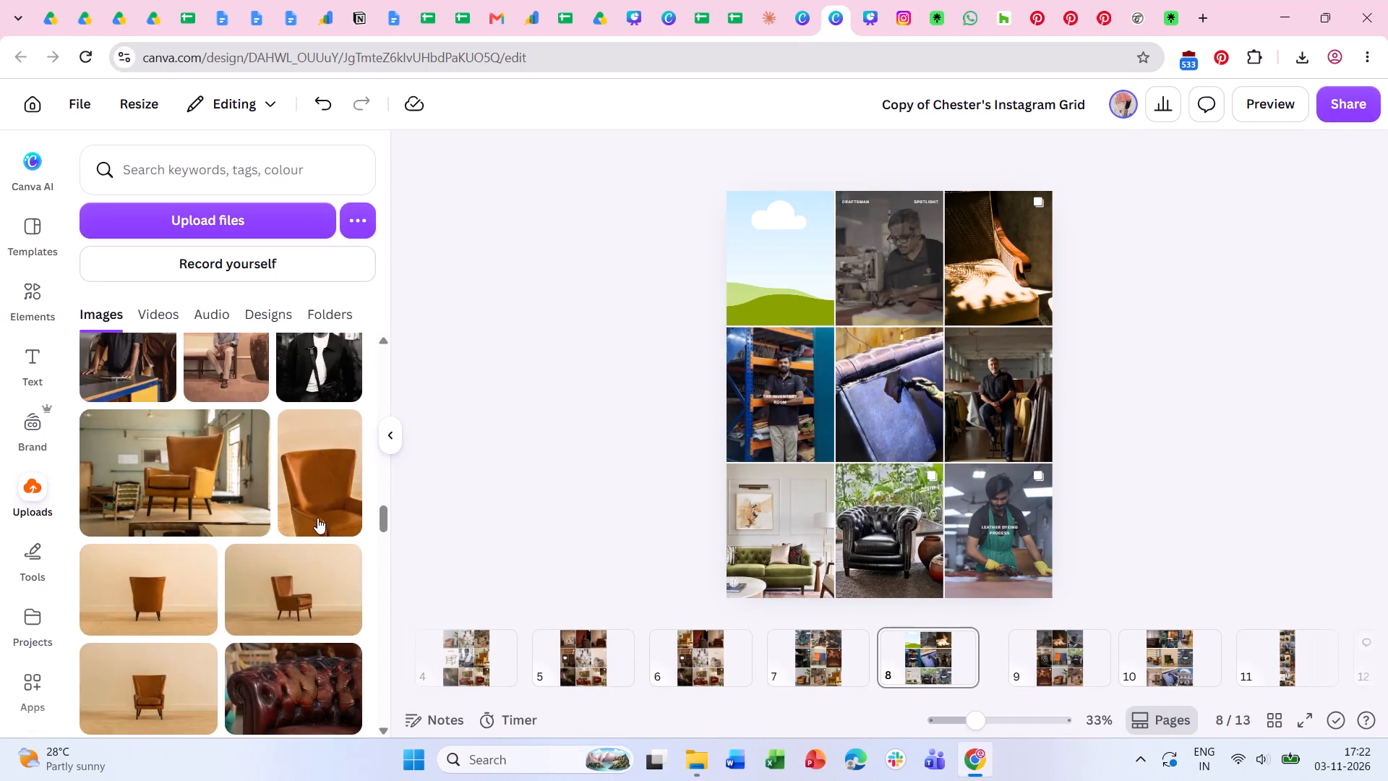
pyautogui.scroll(-9, 317, 518)
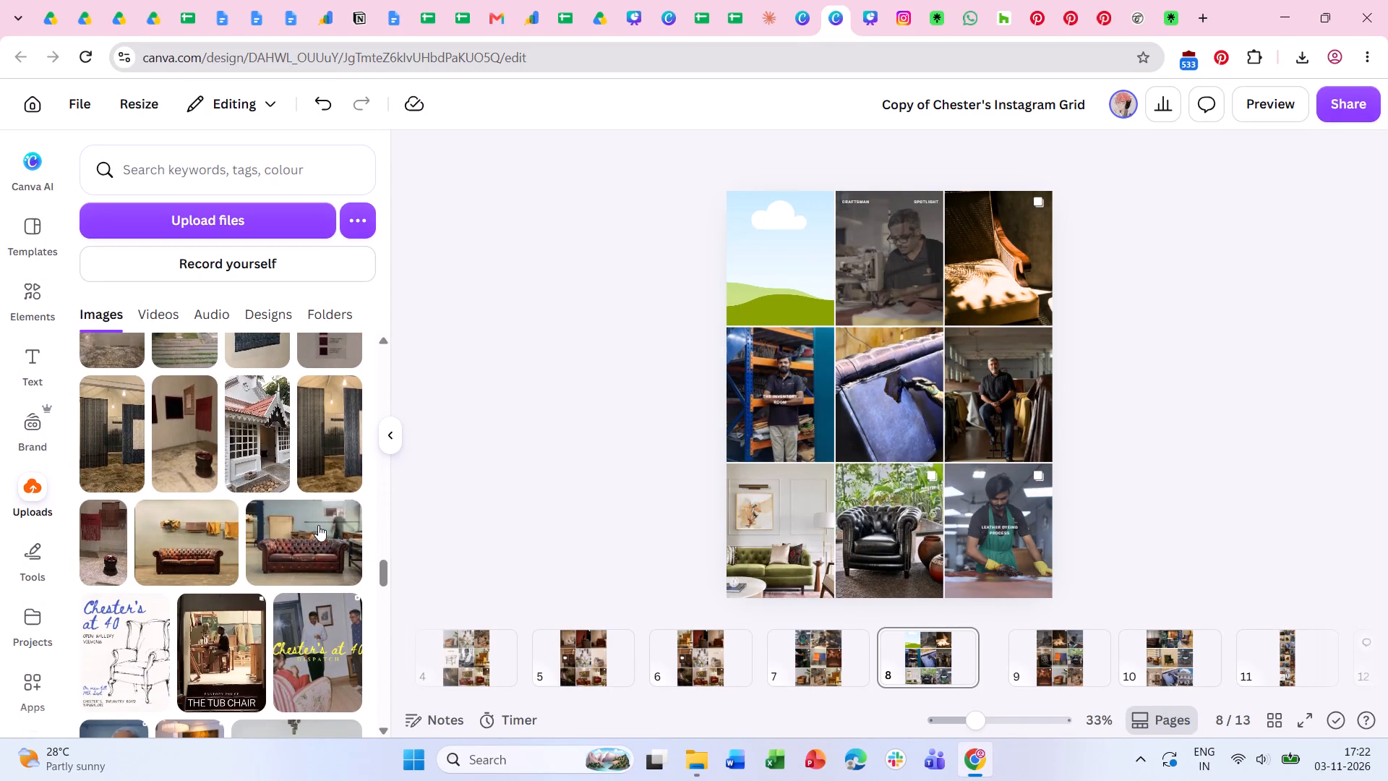
pyautogui.scroll(-9, 318, 525)
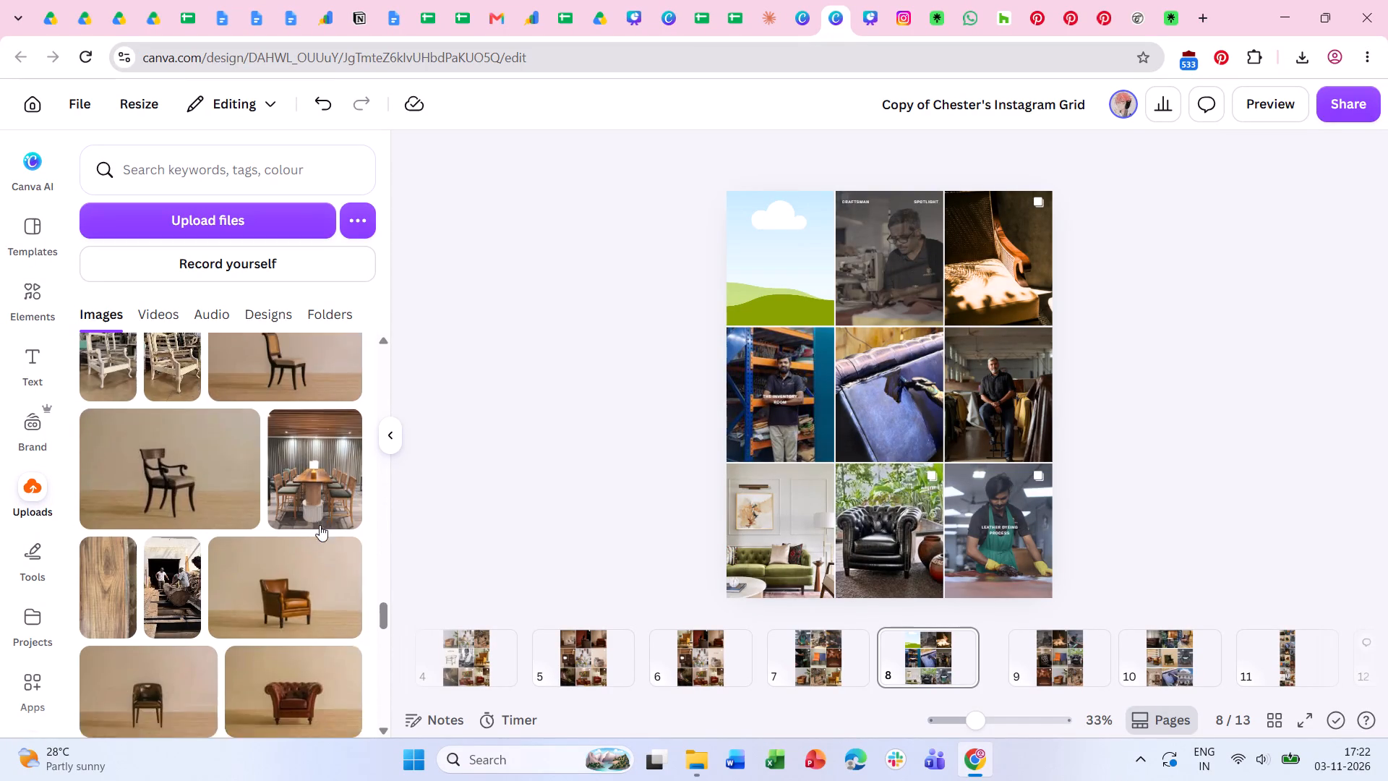
pyautogui.scroll(-10, 320, 525)
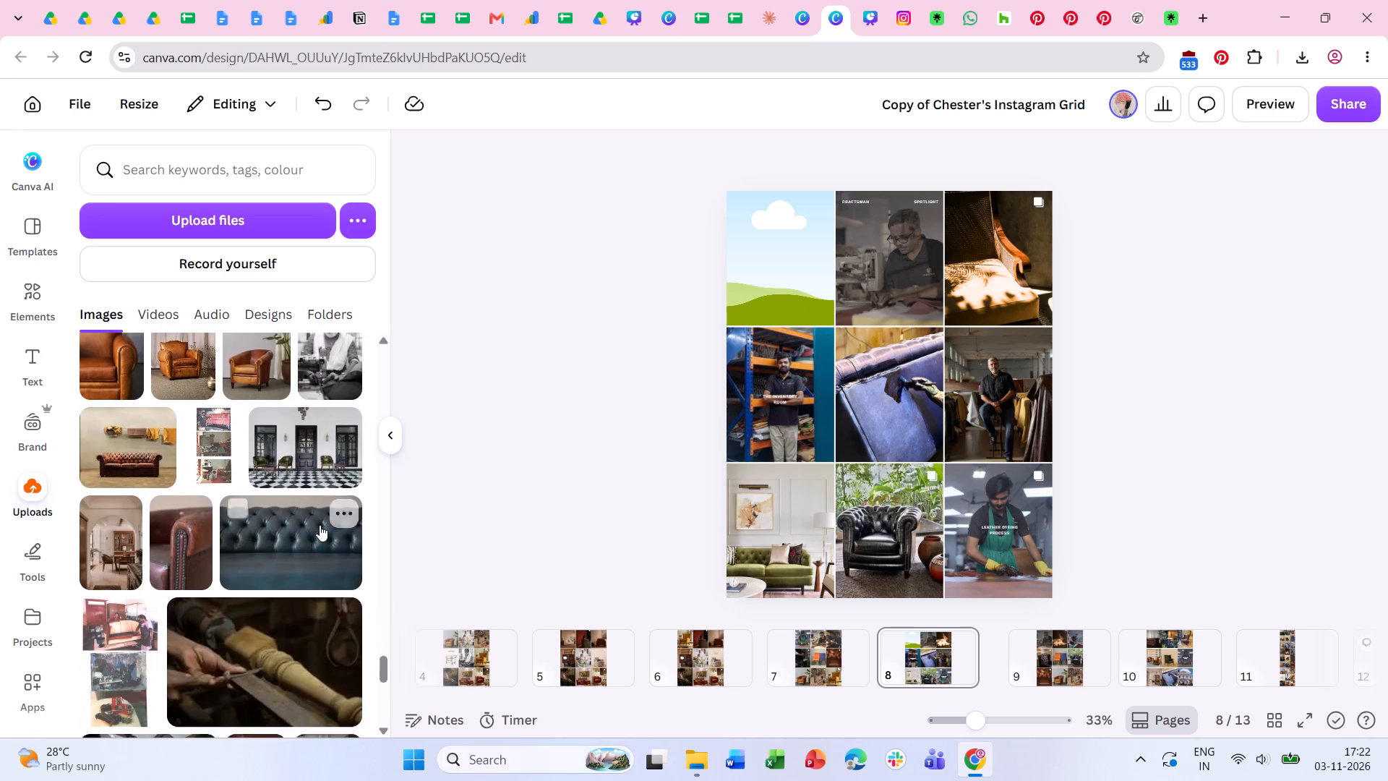
pyautogui.scroll(-2, 320, 525)
pyautogui.moveTo(319, 558); pyautogui.dragTo(766, 492)
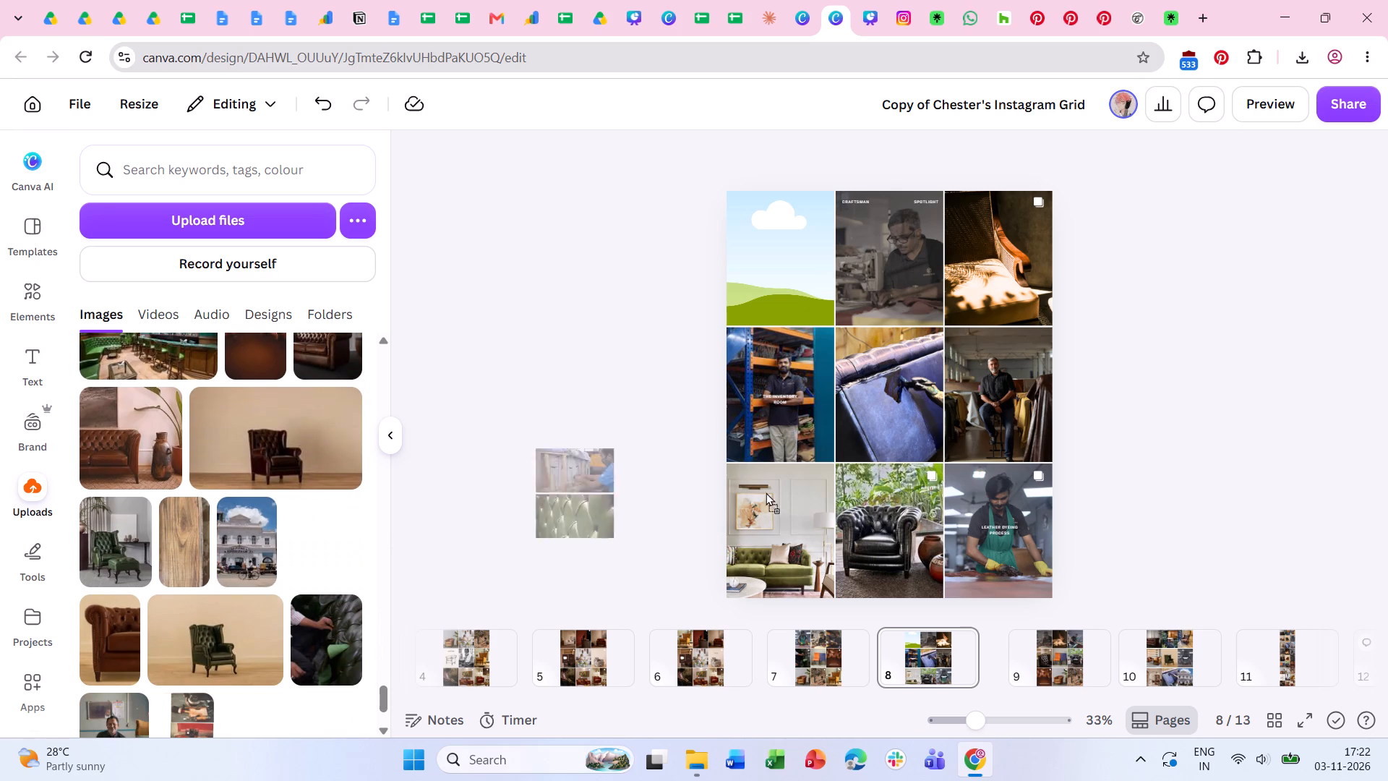
pyautogui.moveTo(766, 492); pyautogui.dragTo(1029, 305)
# Crop the collage in page 8's top-right cell by enlarging and repositioning it so only the craftsman's hands photo fills the cell.
pyautogui.click(1011, 277)
pyautogui.click(993, 156)
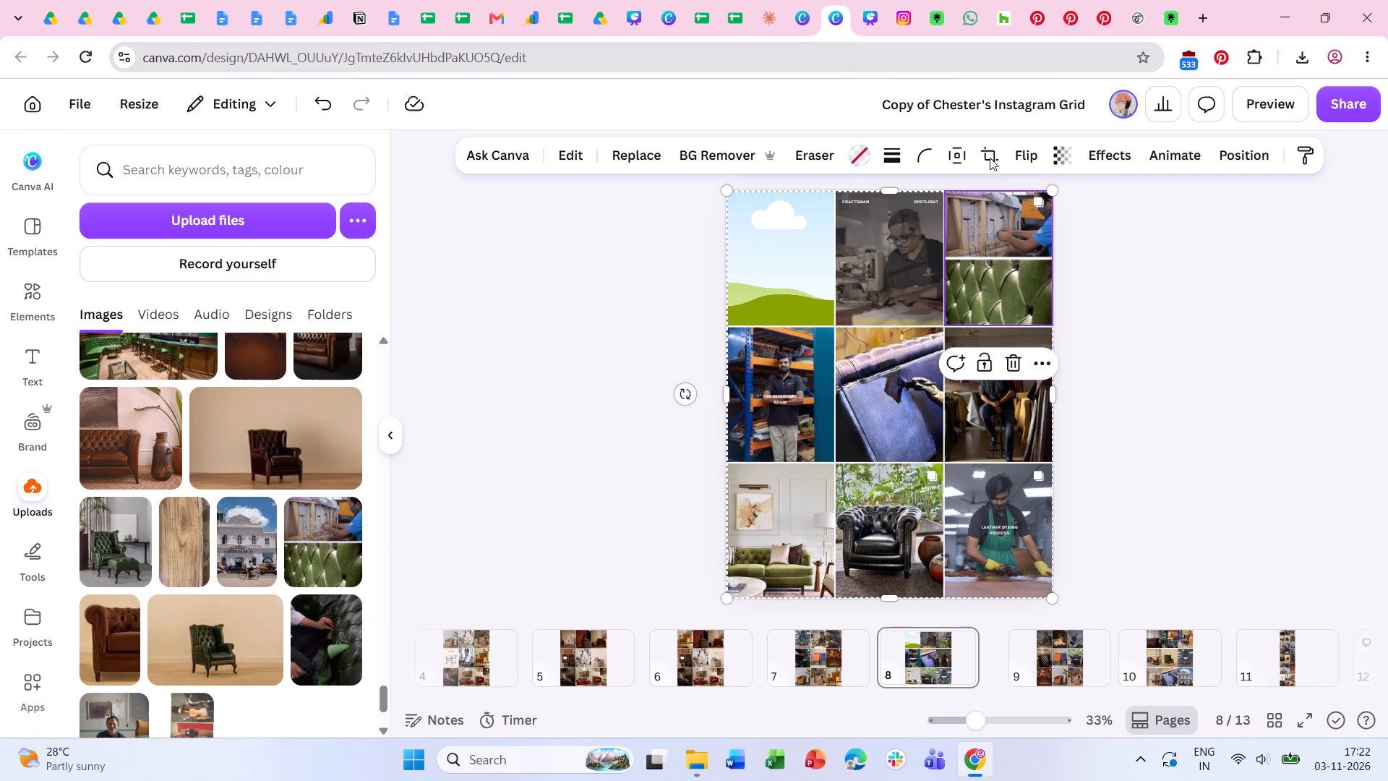
pyautogui.click(1068, 335)
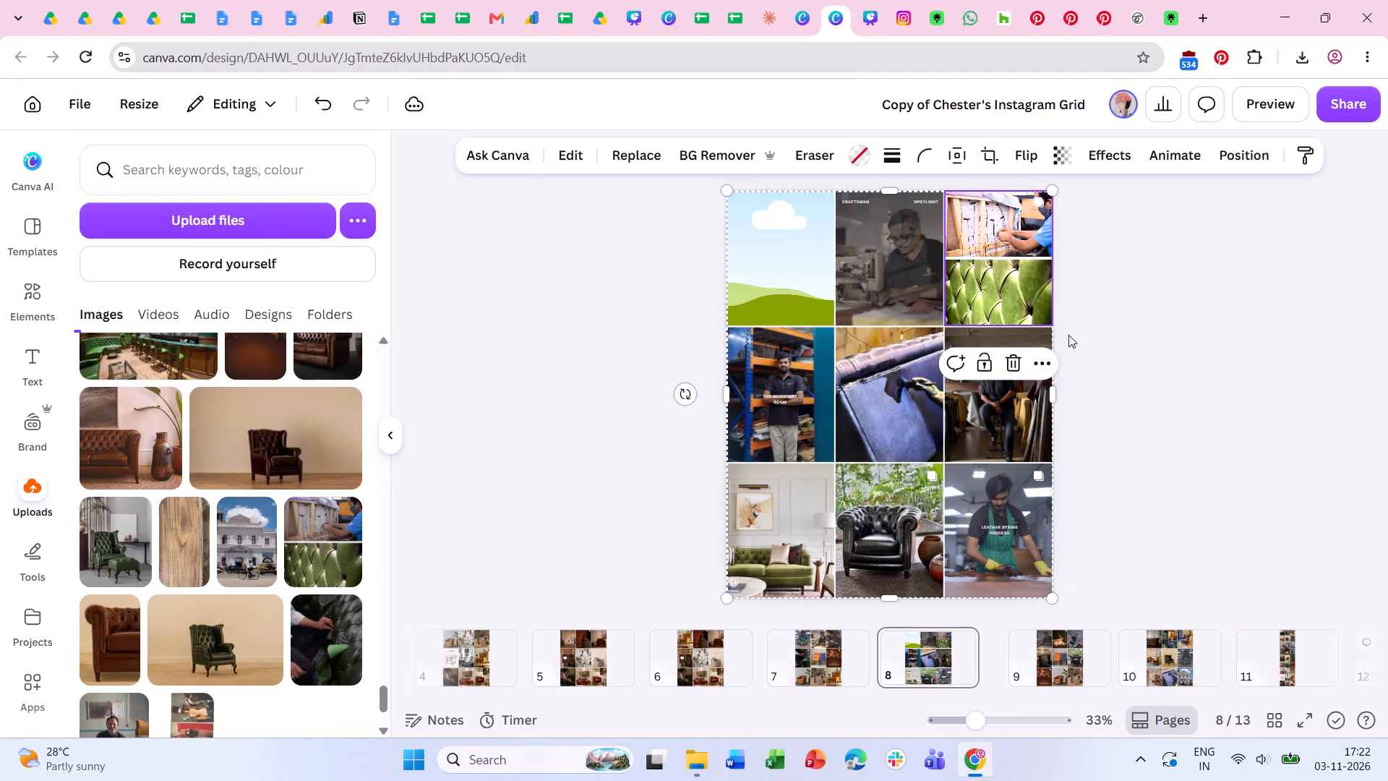
pyautogui.hotkey('ctrl', 'z')
pyautogui.hotkey('ctrl', 'z')
pyautogui.click(993, 162)
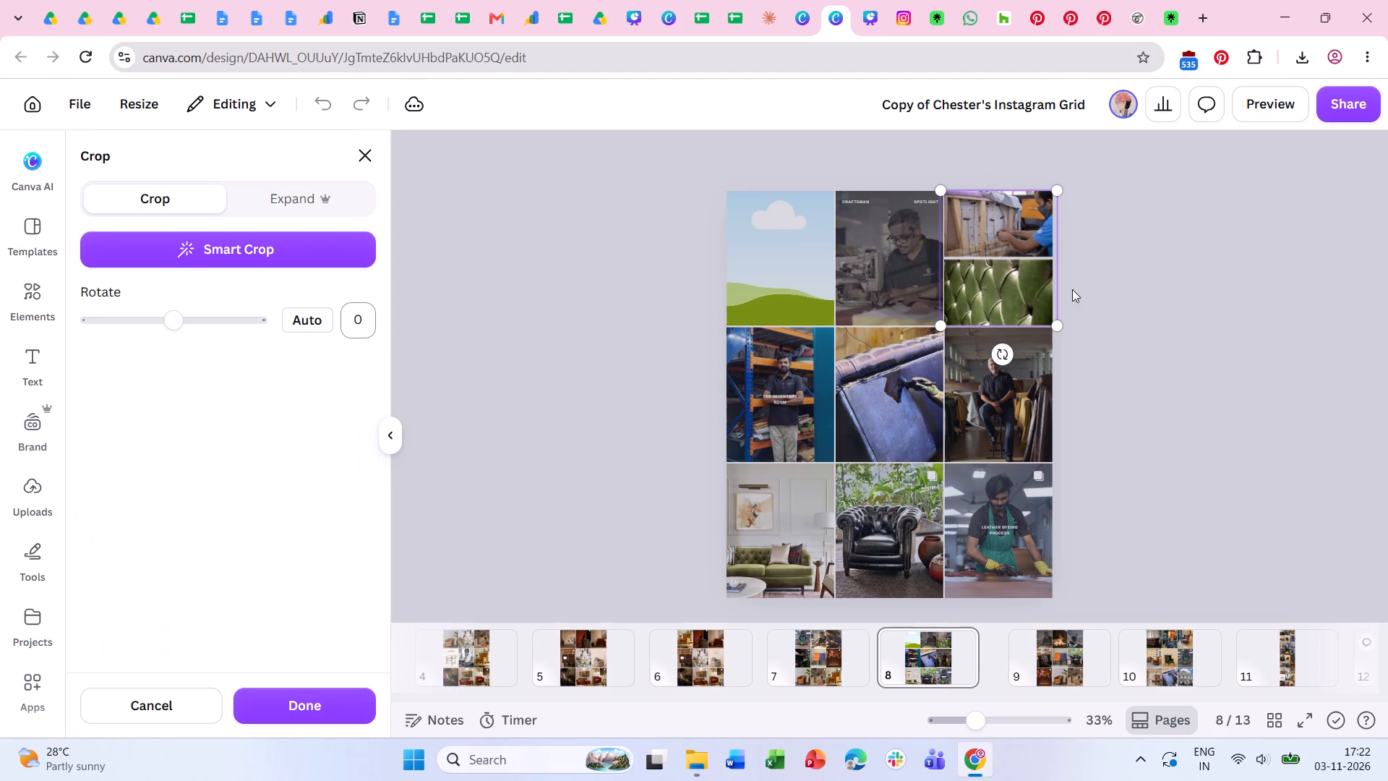
pyautogui.moveTo(1053, 323); pyautogui.dragTo(1212, 421)
pyautogui.moveTo(1008, 252); pyautogui.dragTo(933, 253)
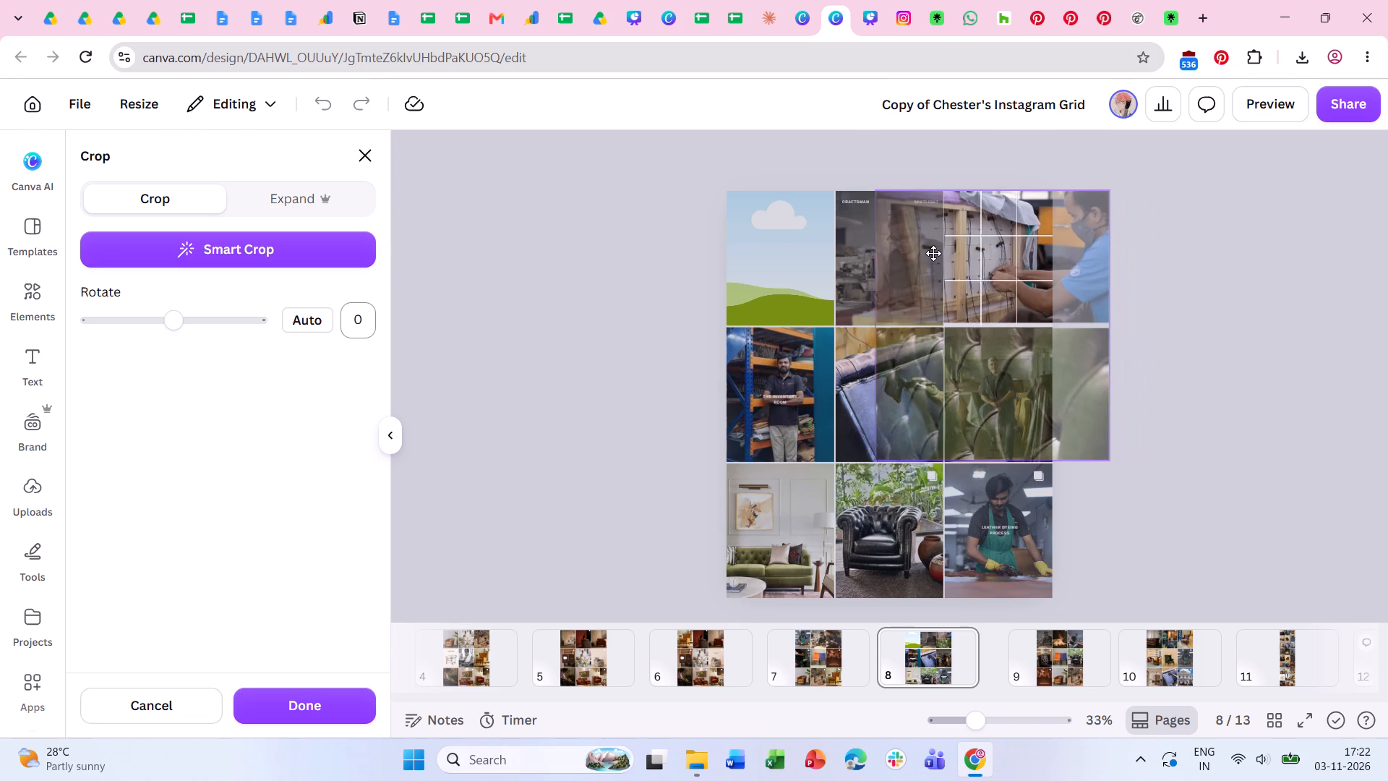
pyautogui.moveTo(933, 253); pyautogui.dragTo(900, 263)
pyautogui.click(314, 707)
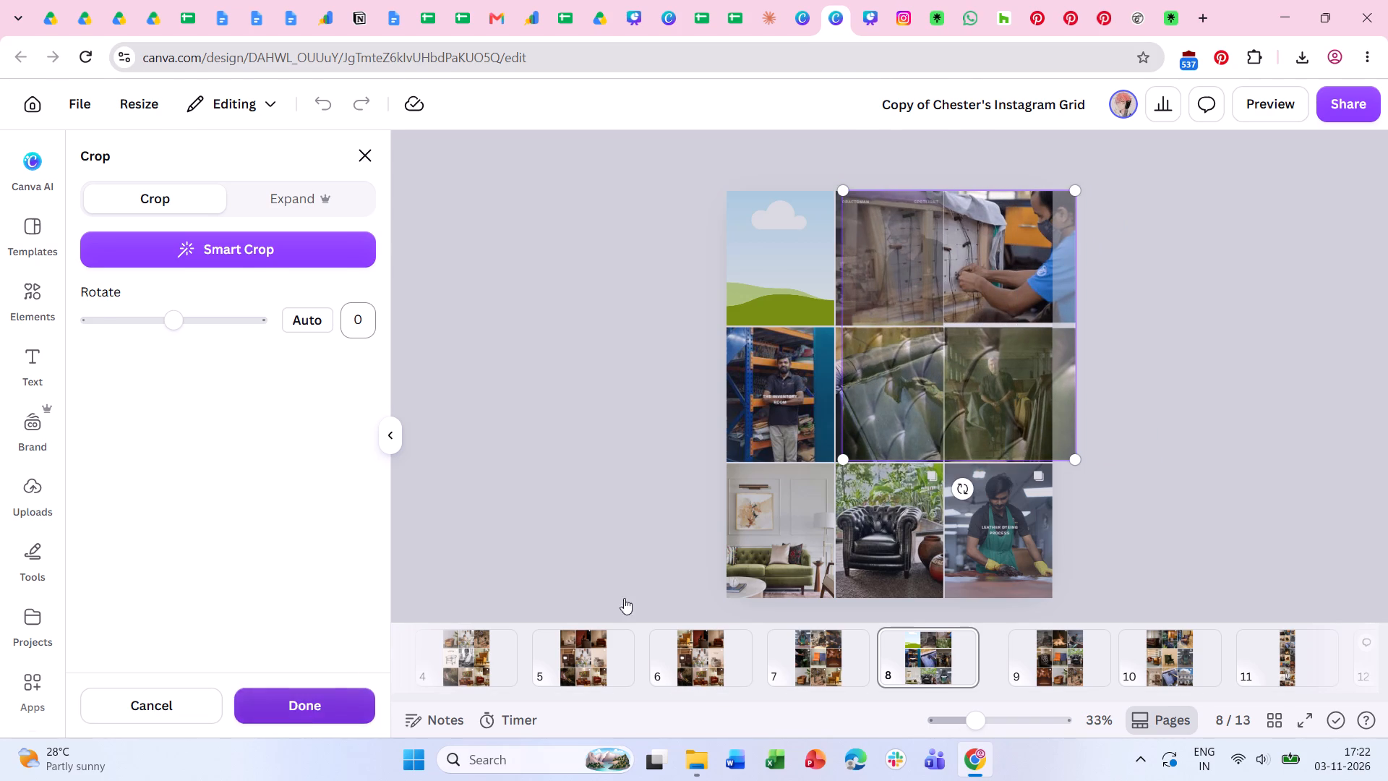
pyautogui.click(1246, 416)
# Refine the crop of page 8's top-right photo by enlarging it slightly and shifting it left within the cell.
pyautogui.click(994, 304)
pyautogui.click(995, 153)
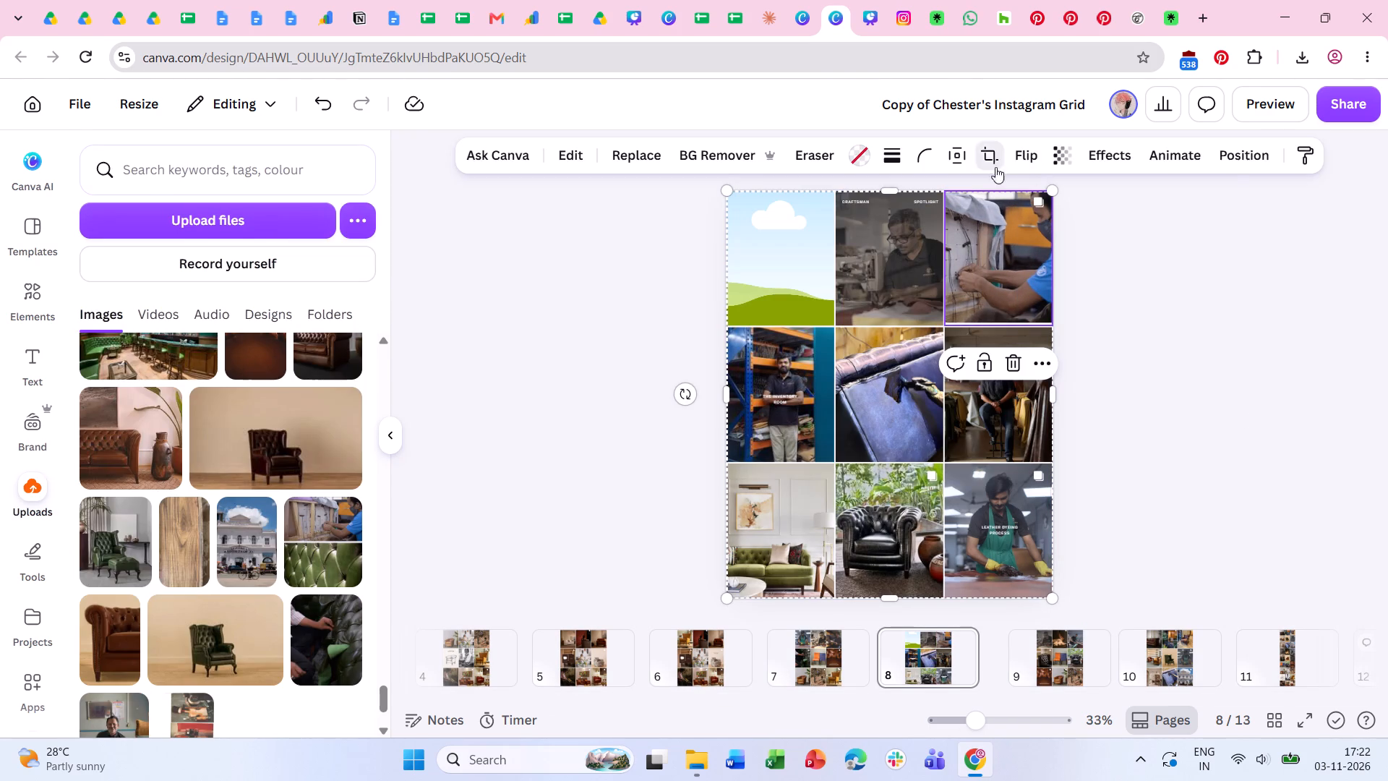
pyautogui.moveTo(1082, 456); pyautogui.dragTo(1092, 465)
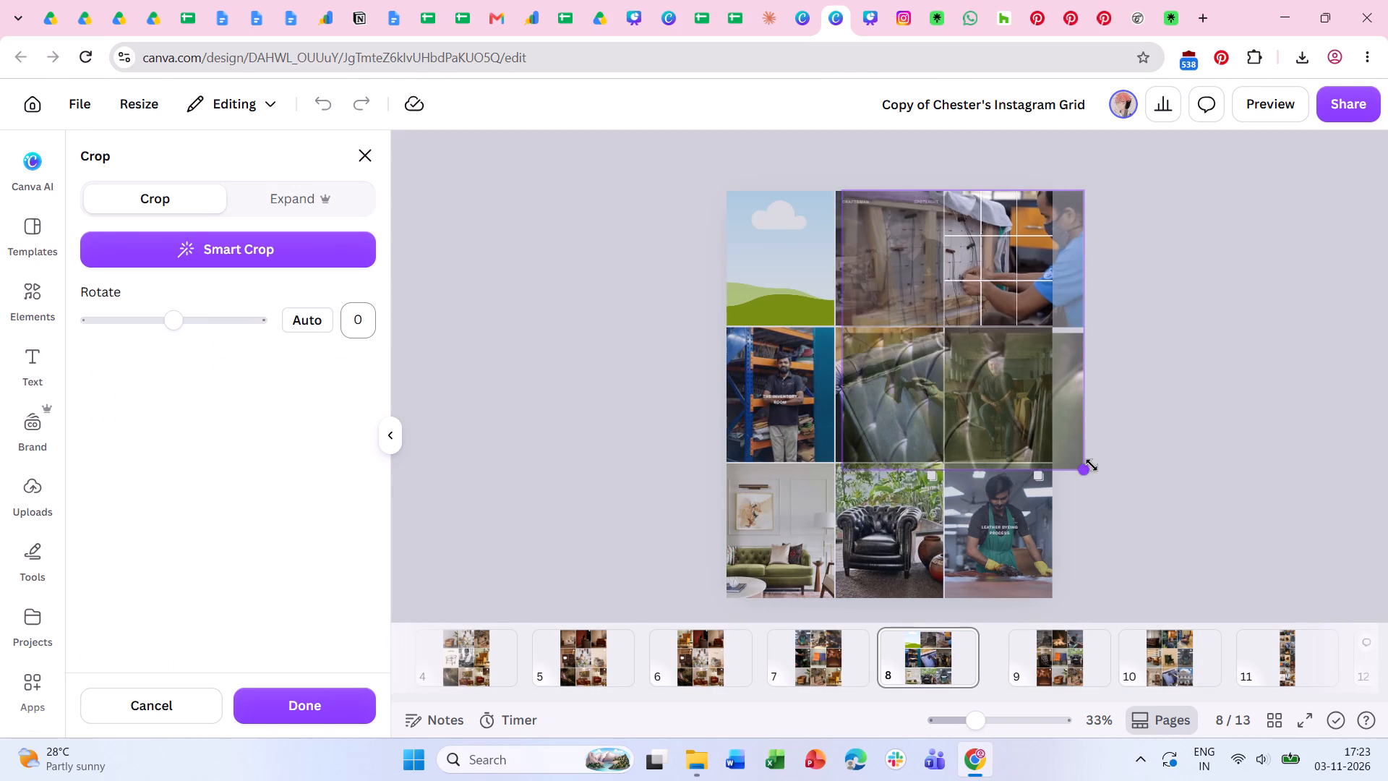
pyautogui.moveTo(1092, 465); pyautogui.dragTo(1094, 465)
pyautogui.moveTo(1020, 301); pyautogui.dragTo(1003, 303)
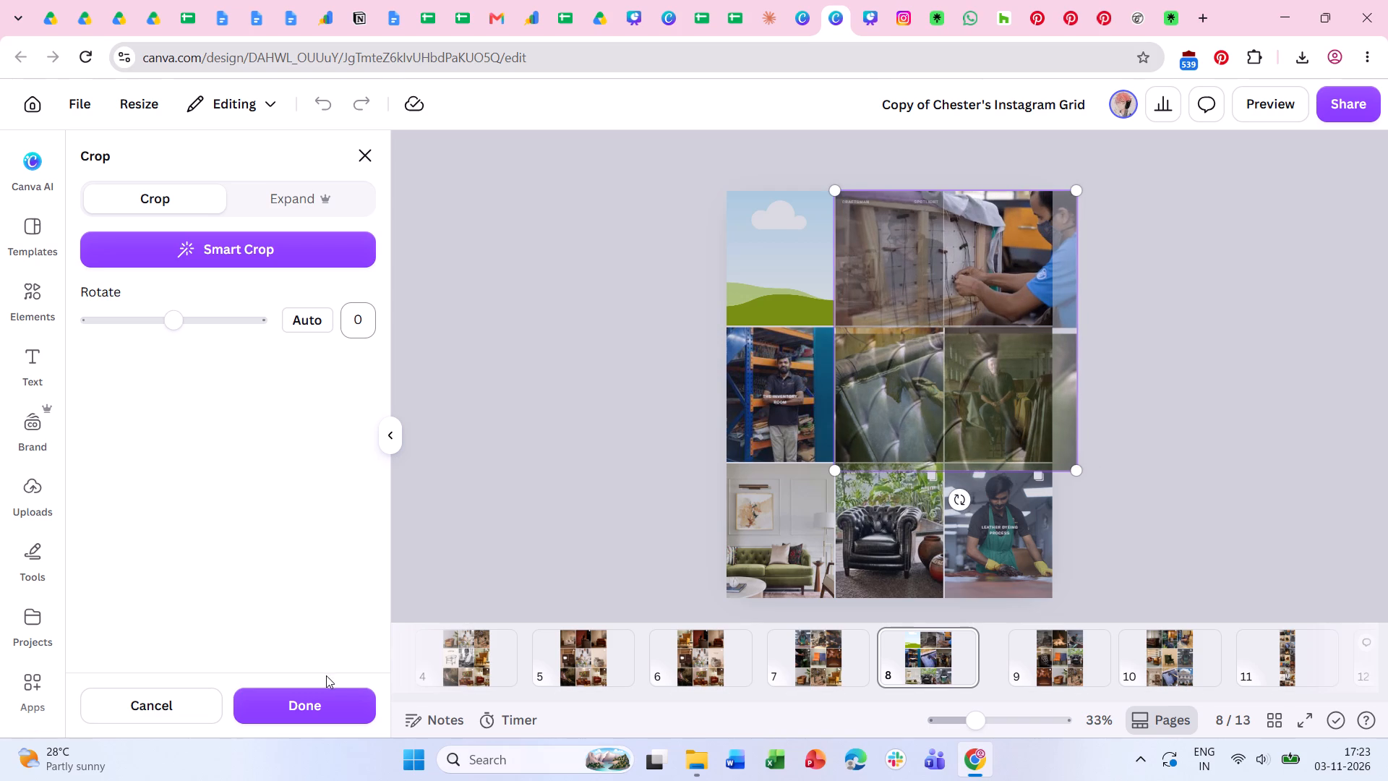
pyautogui.click(321, 701)
pyautogui.click(579, 411)
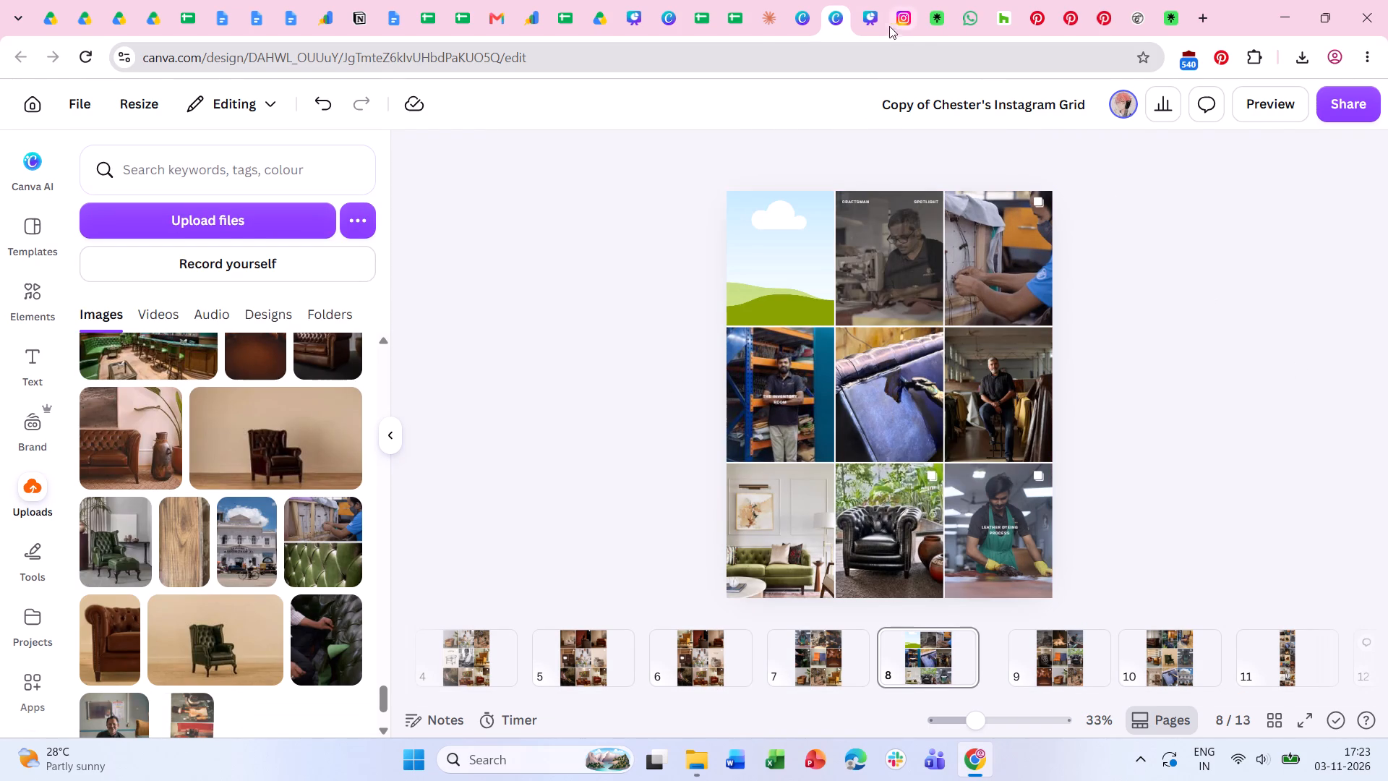
# Check the December 2026 calendar and look through the uploaded images for a photo for page 8's empty top-left cell.
pyautogui.click(654, 25)
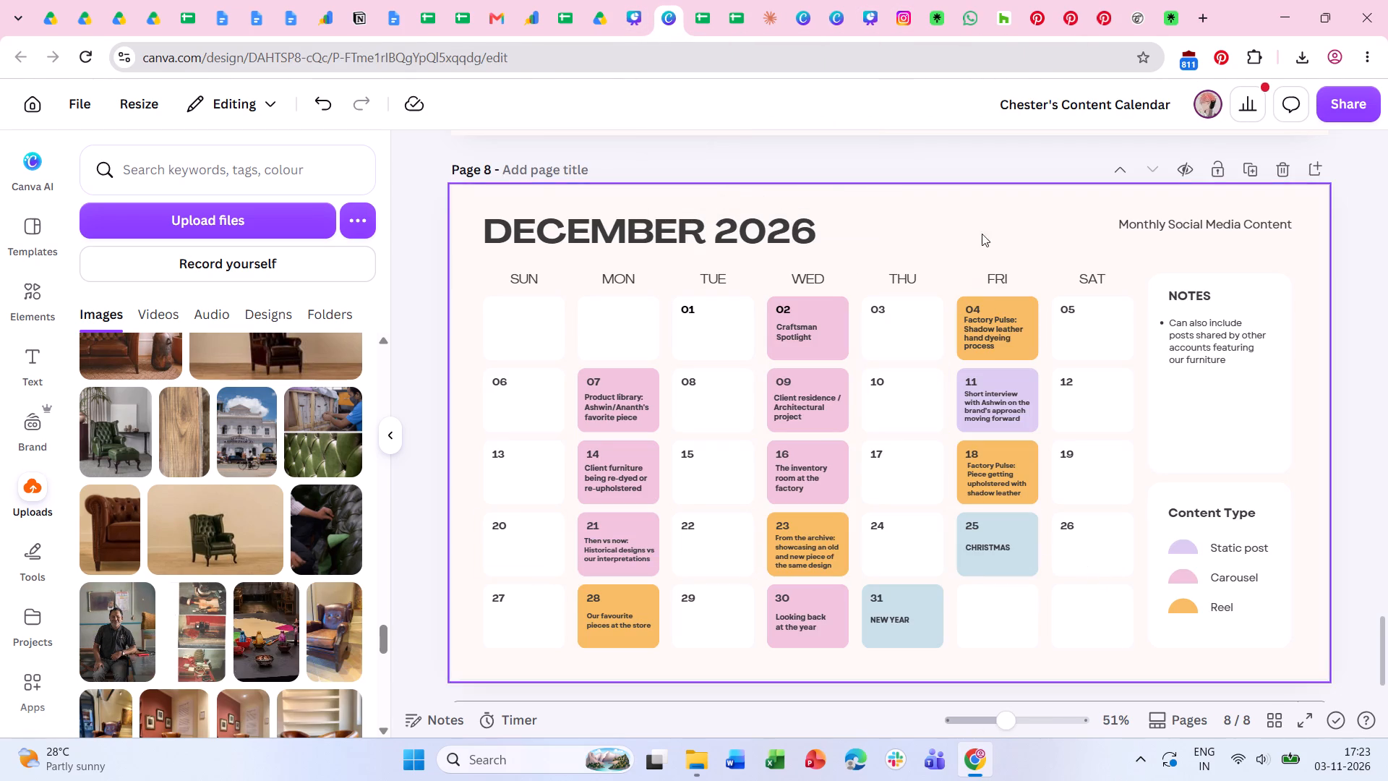
pyautogui.click(838, 22)
pyautogui.click(1160, 463)
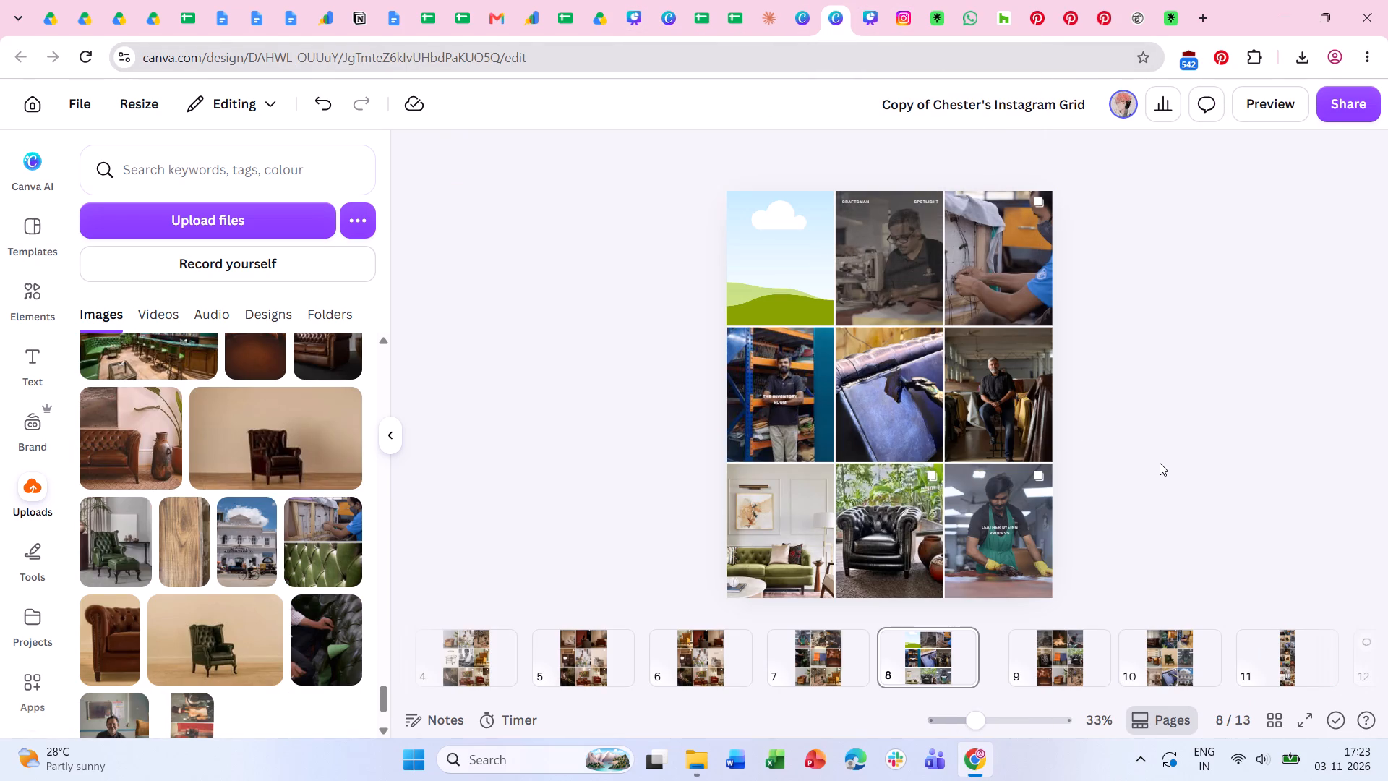
pyautogui.scroll(8, 317, 615)
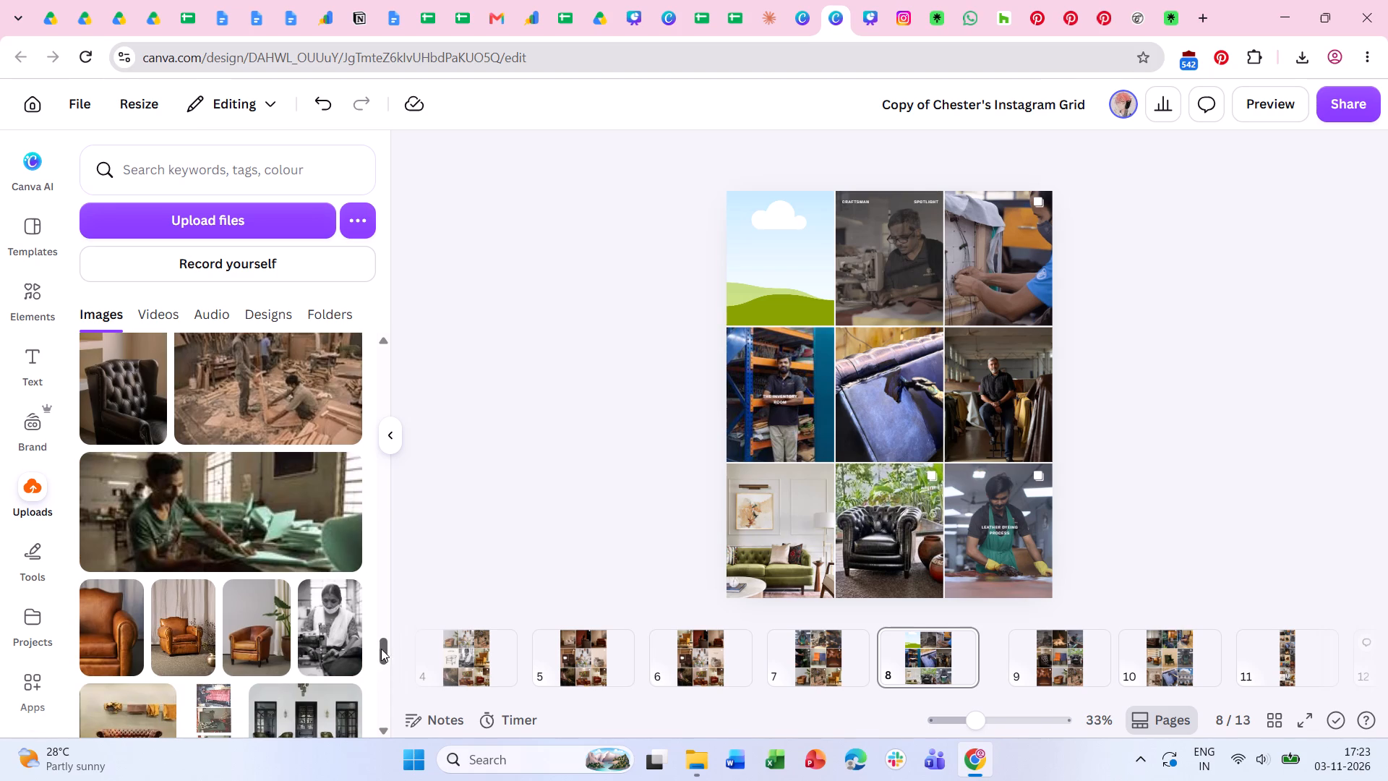
pyautogui.moveTo(381, 649); pyautogui.dragTo(383, 594)
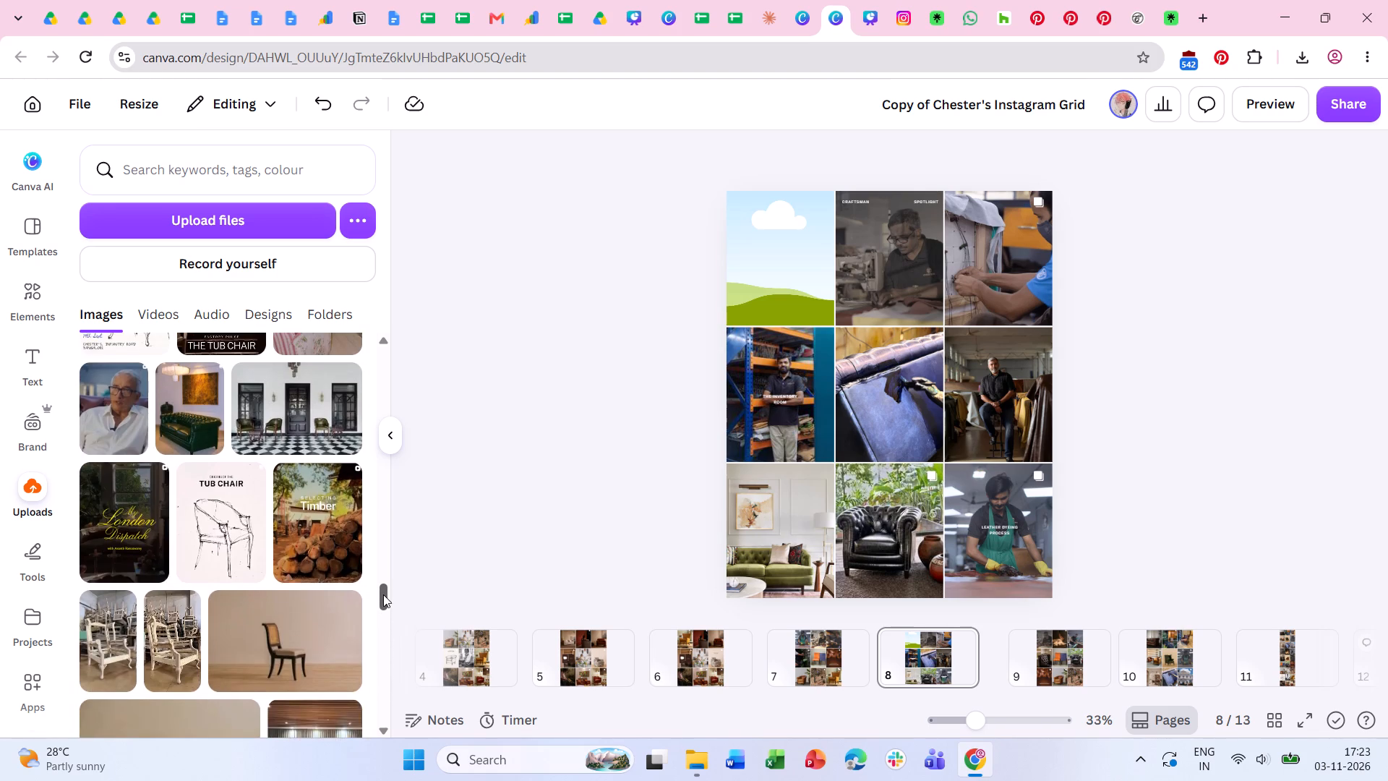
# Find the line sketch of the tub chair in the uploaded images and place it in the grid's top-middle frame, replacing the craftsman photo.
pyautogui.moveTo(383, 594); pyautogui.dragTo(387, 545)
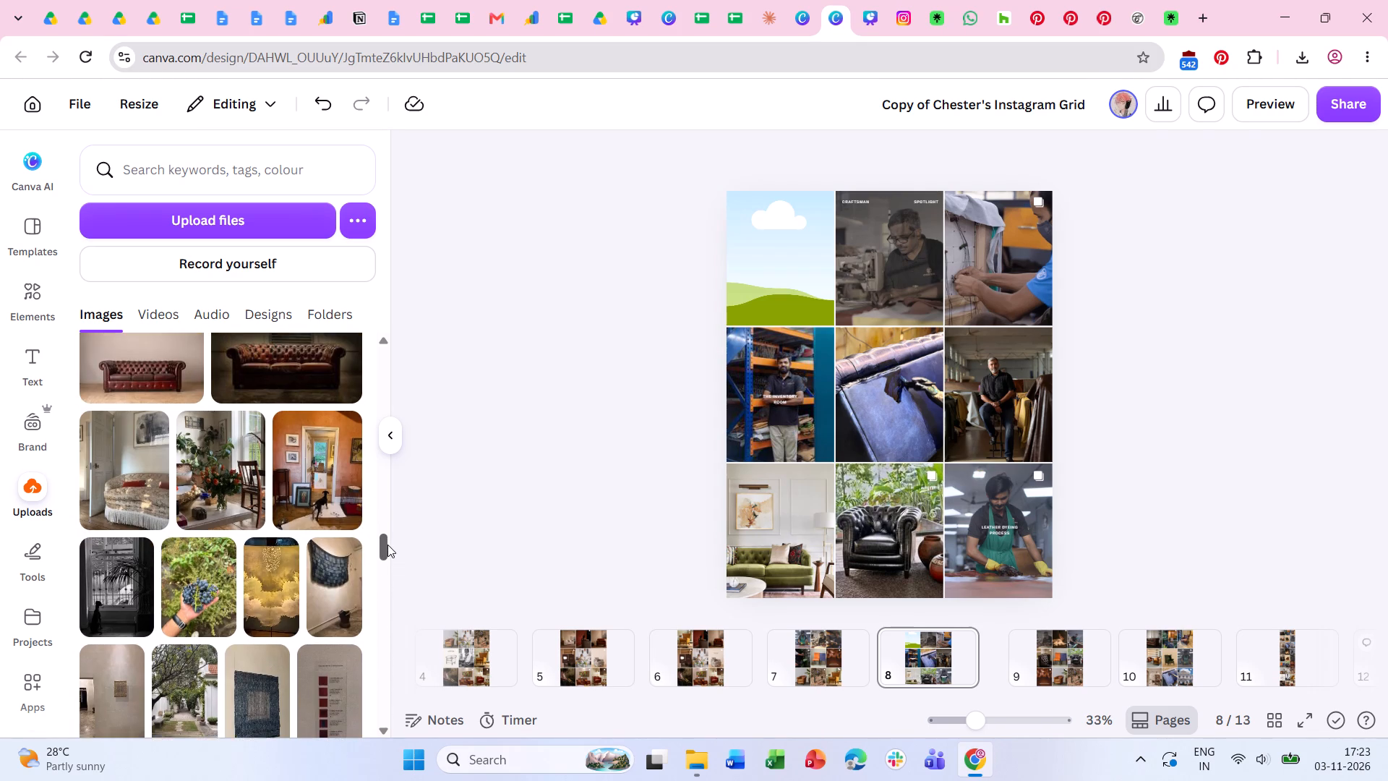
pyautogui.moveTo(387, 545); pyautogui.dragTo(391, 488)
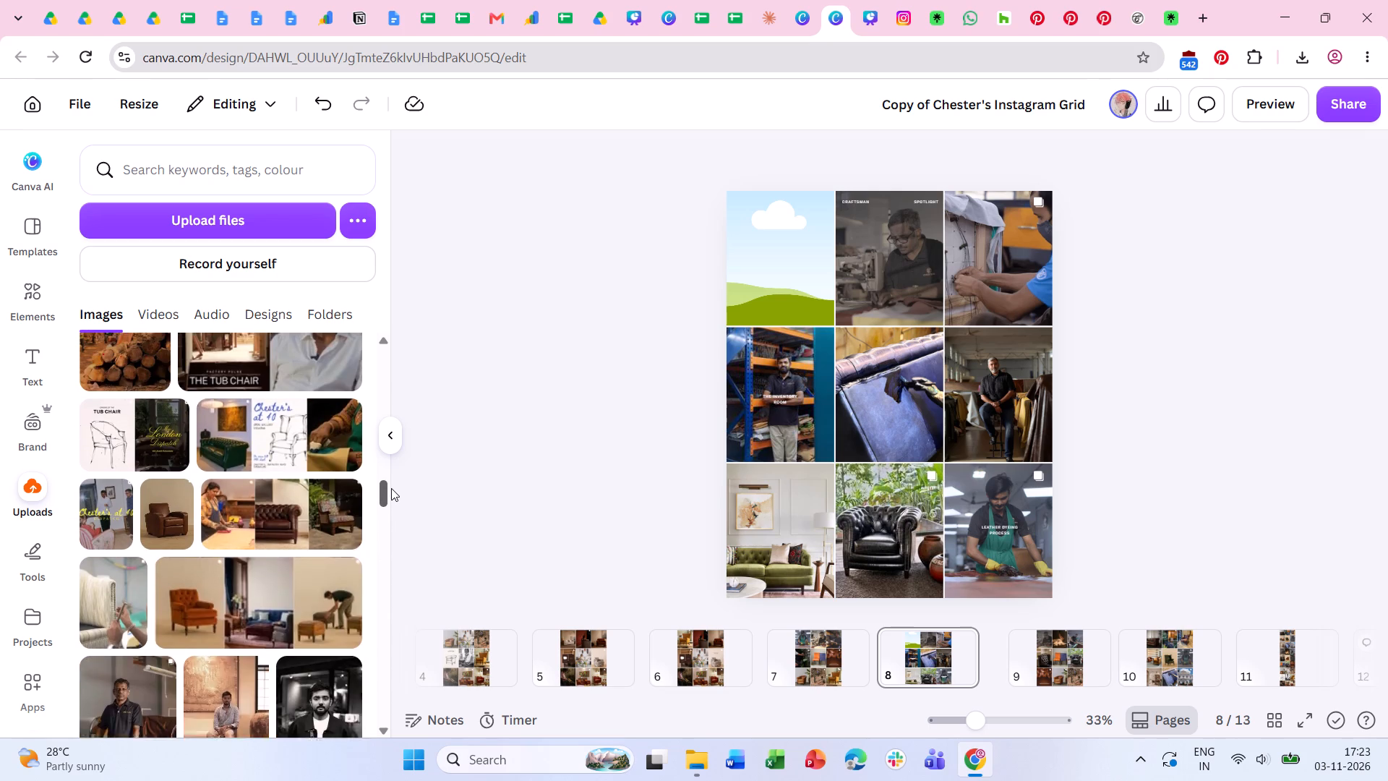
pyautogui.moveTo(391, 488); pyautogui.dragTo(387, 446)
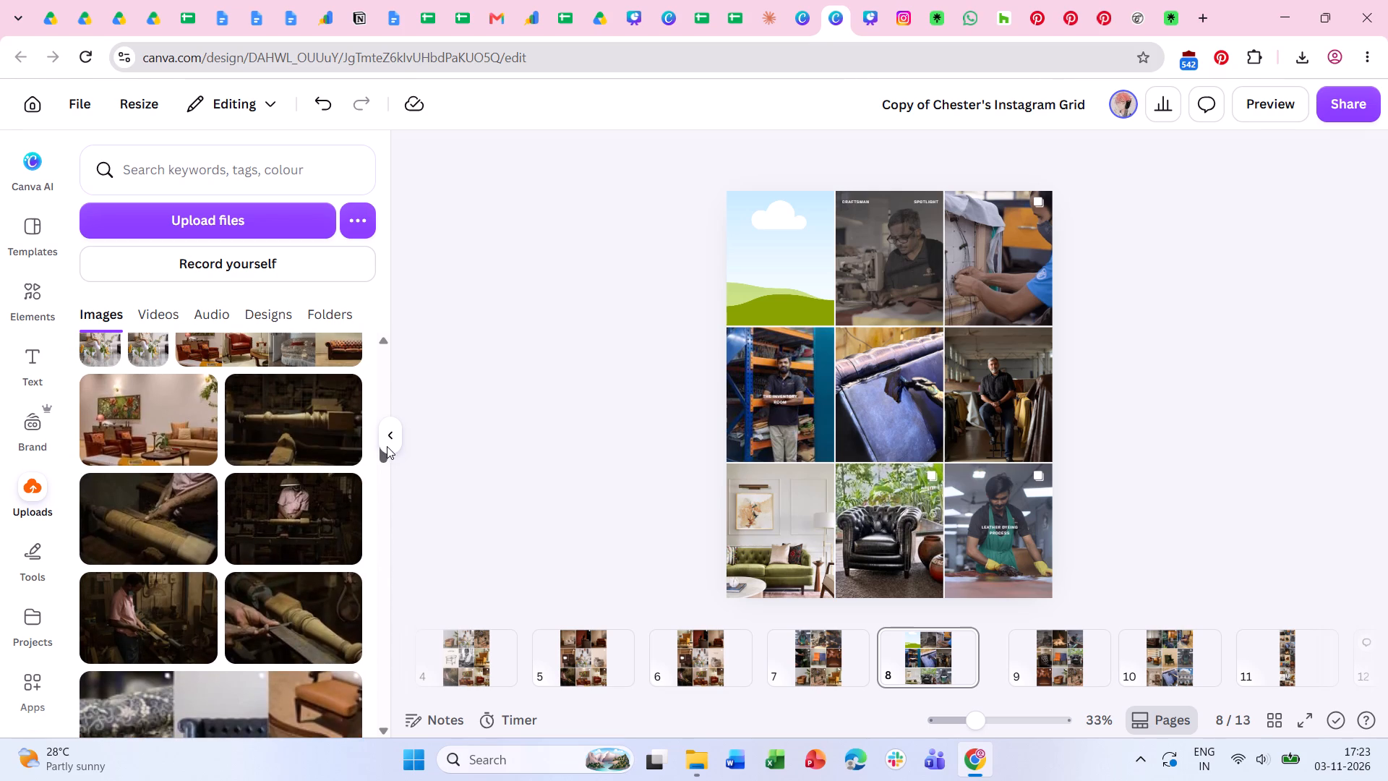
pyautogui.moveTo(387, 446); pyautogui.dragTo(386, 446)
pyautogui.moveTo(386, 446); pyautogui.dragTo(386, 426)
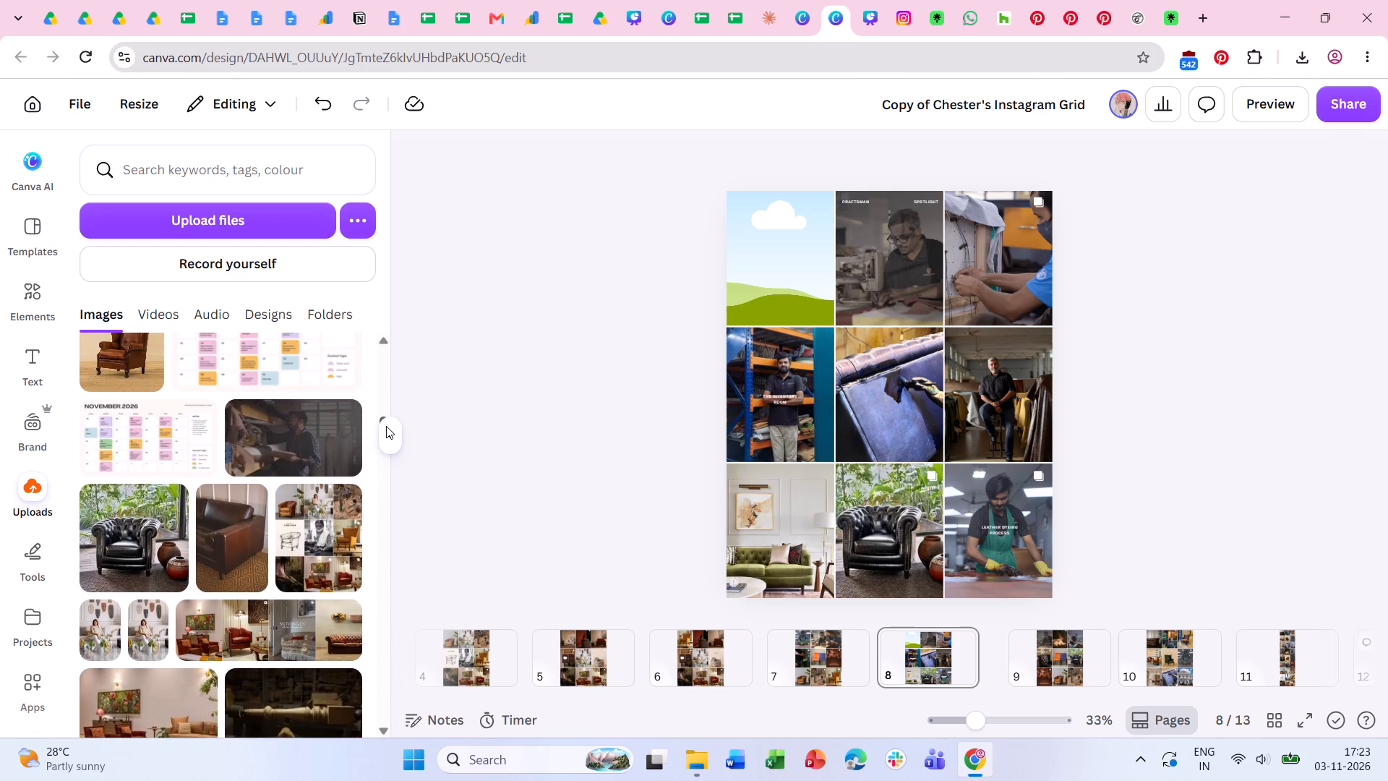
pyautogui.moveTo(386, 426); pyautogui.dragTo(374, 661)
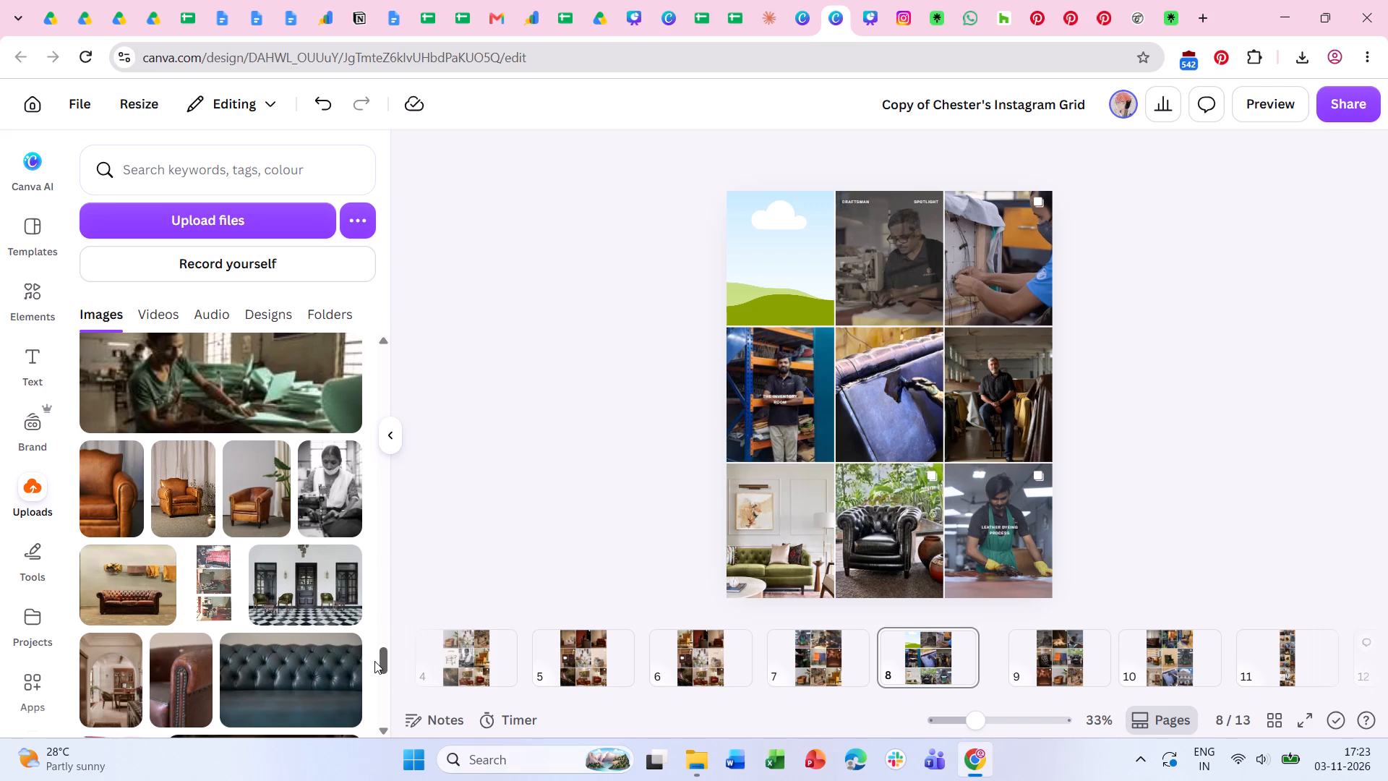
pyautogui.moveTo(374, 661); pyautogui.dragTo(359, 694)
pyautogui.scroll(-3, 289, 571)
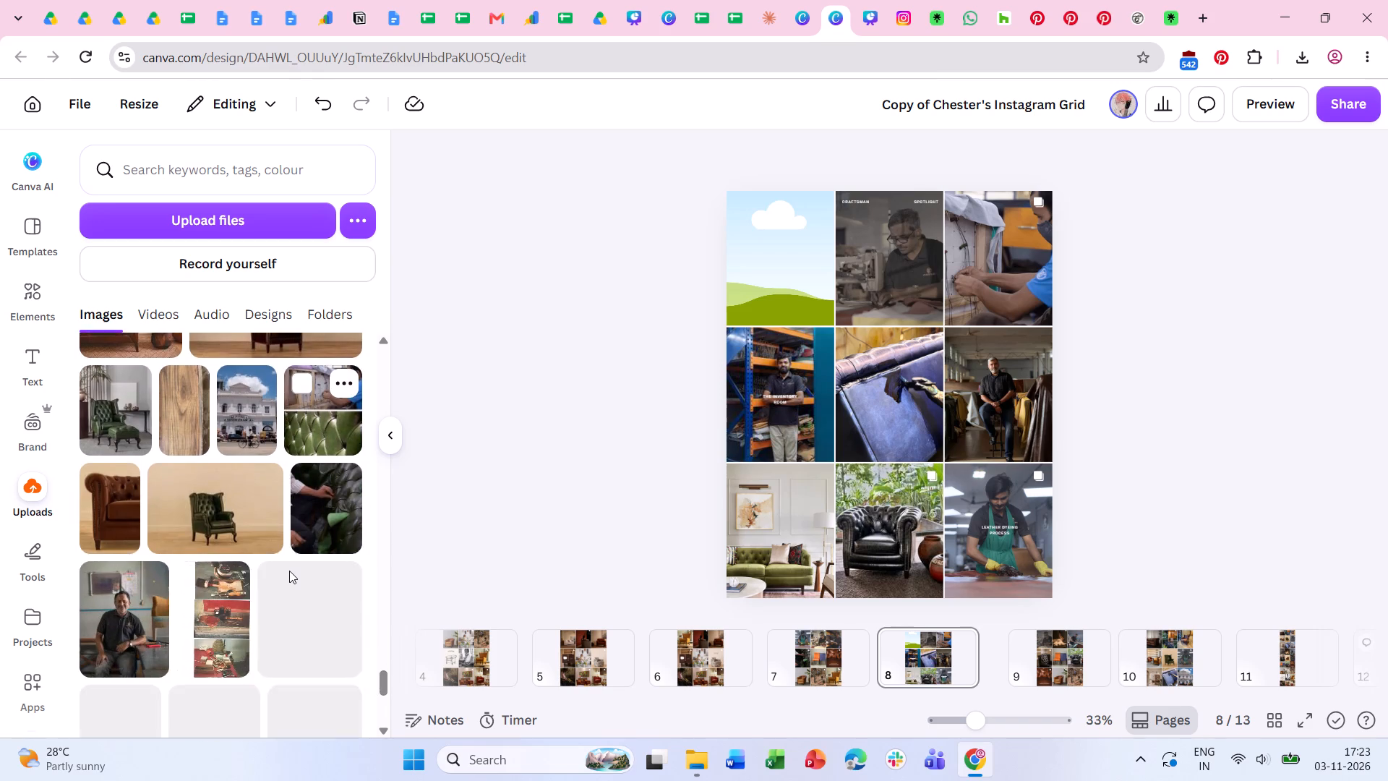
pyautogui.scroll(-2, 289, 571)
pyautogui.scroll(-3, 273, 513)
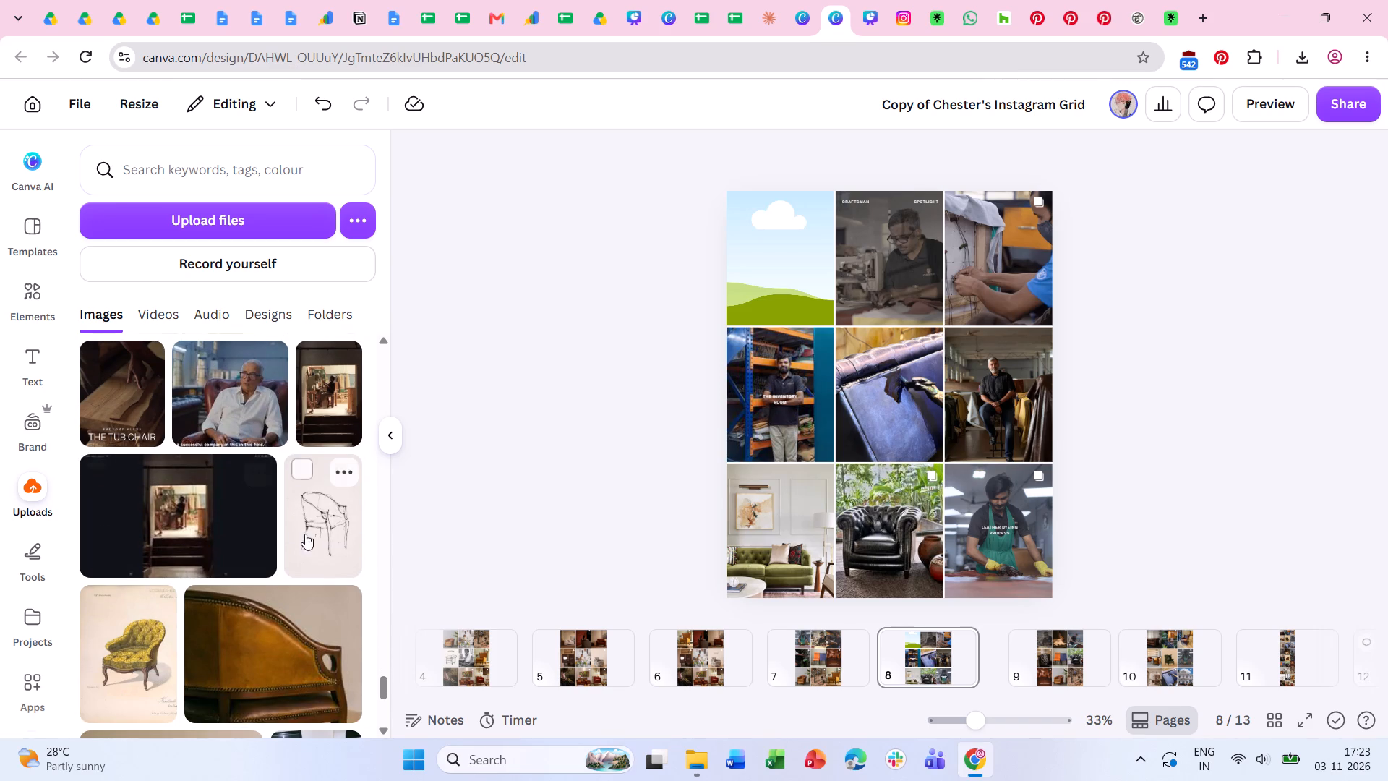
pyautogui.moveTo(336, 532); pyautogui.dragTo(917, 277)
pyautogui.click(1214, 303)
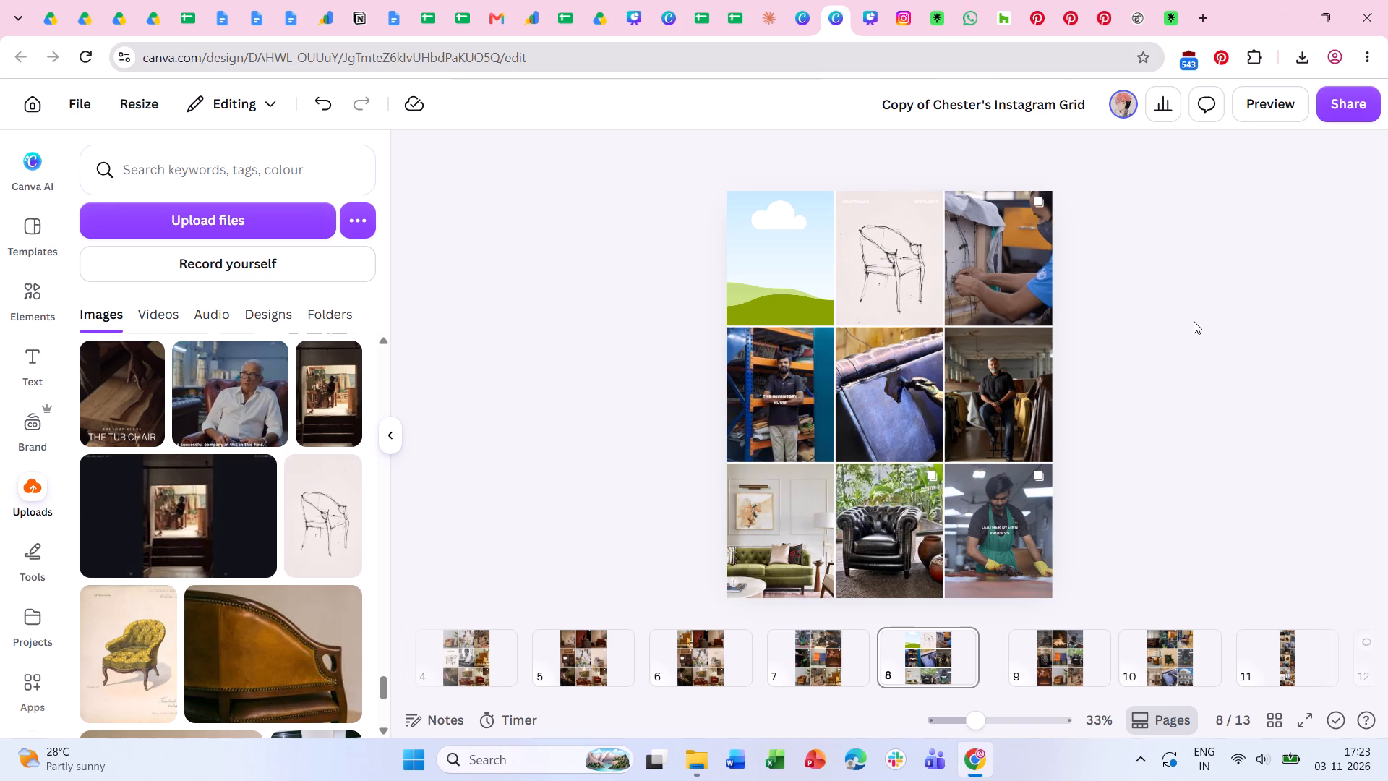
# Delete the "SPOTLIGHT" and "CRAFTSMAN" text labels from above the chair sketch in the top-middle frame.
pyautogui.scroll(-2, 207, 513)
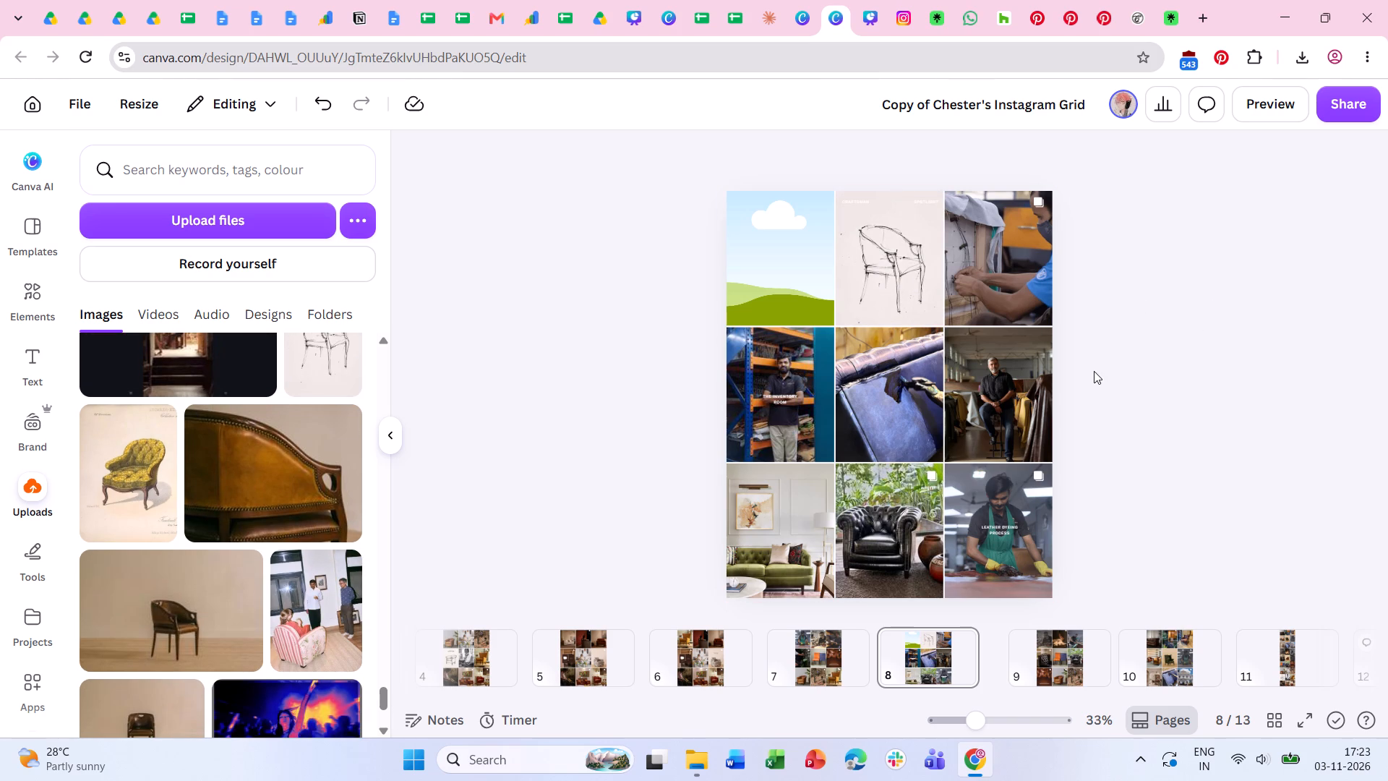
pyautogui.click(925, 204)
pyautogui.press('BackSpace')
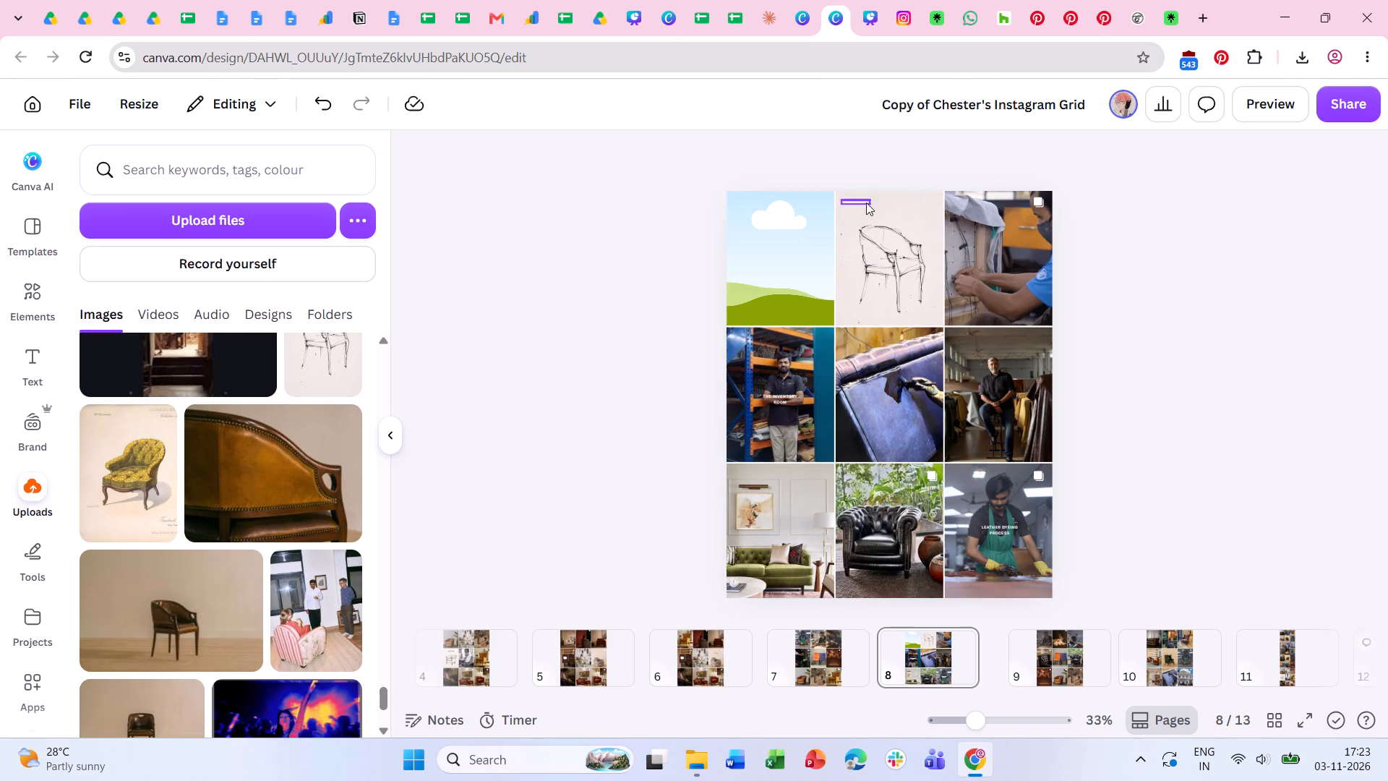
pyautogui.click(866, 202)
pyautogui.press('BackSpace')
pyautogui.click(1251, 275)
# Switch to Chester's Content Calendar and change the November 20 entry to "From the Archive: Why we don't sell certain pieces".
pyautogui.click(633, 20)
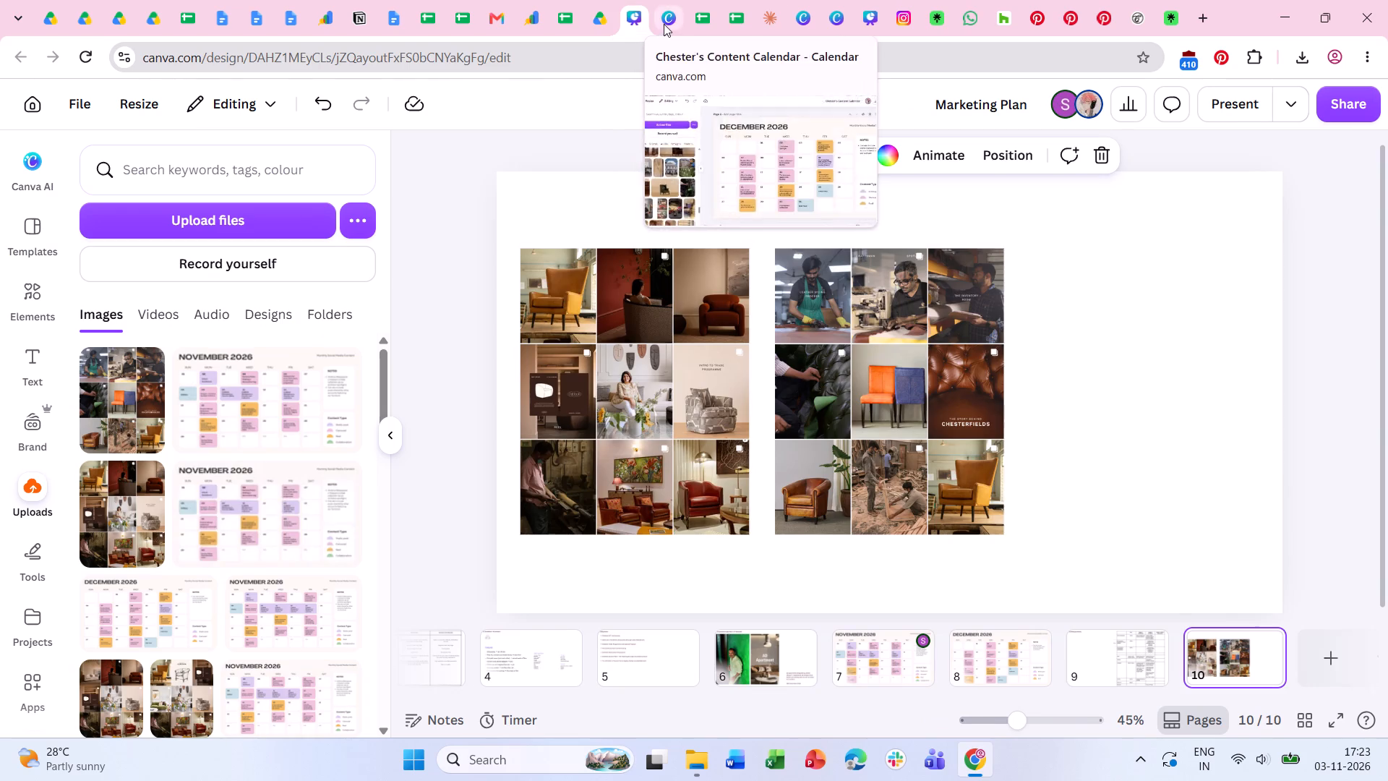
pyautogui.click(664, 24)
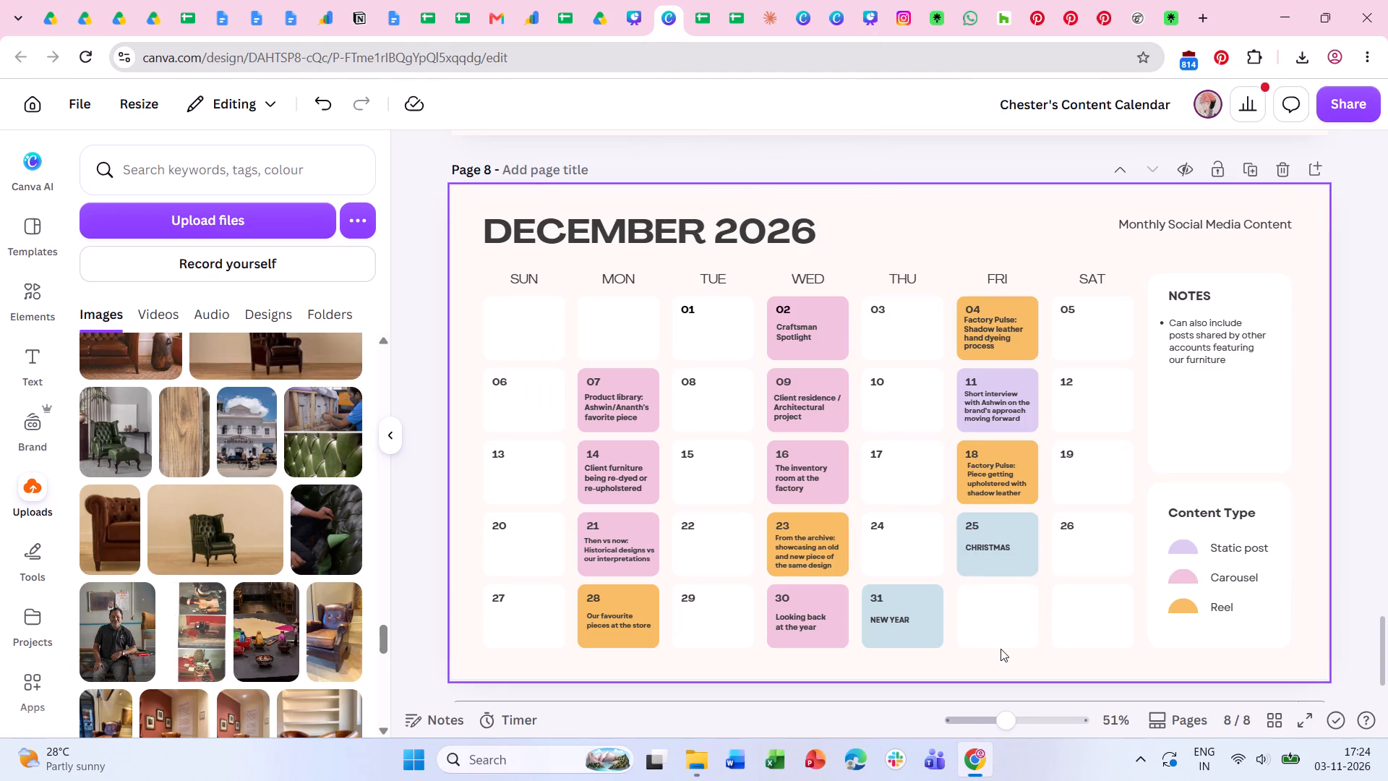
pyautogui.scroll(5, 1001, 639)
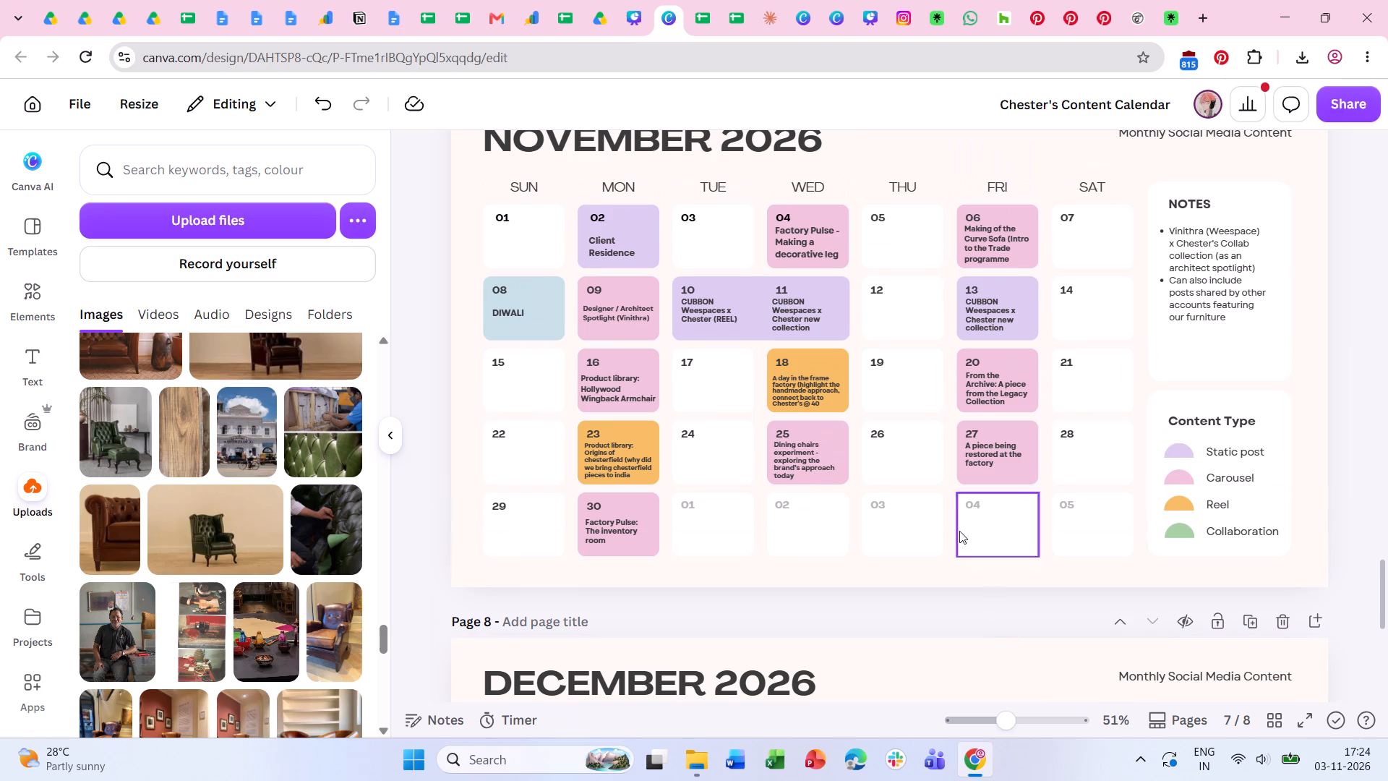
pyautogui.doubleClick(993, 398)
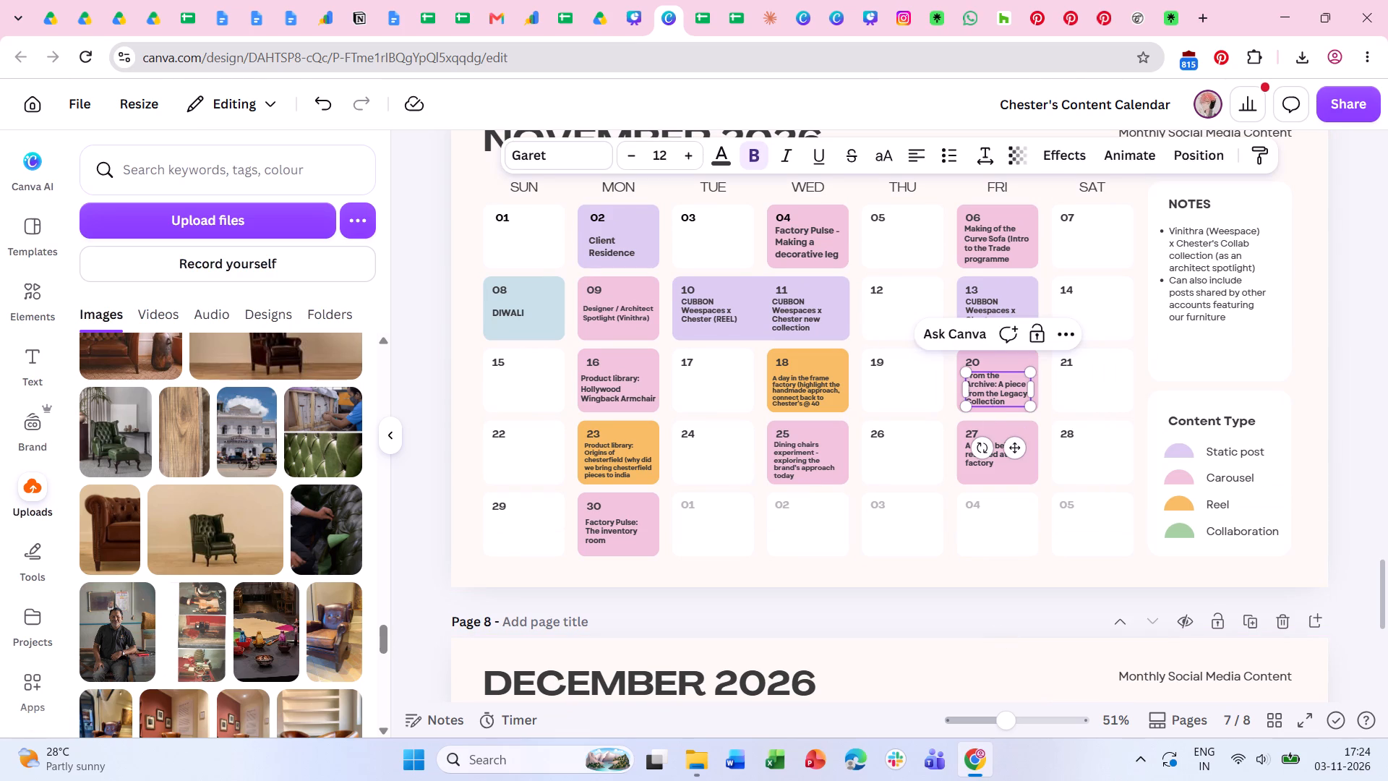
pyautogui.moveTo(998, 383); pyautogui.dragTo(1016, 399)
pyautogui.press('BackSpace')
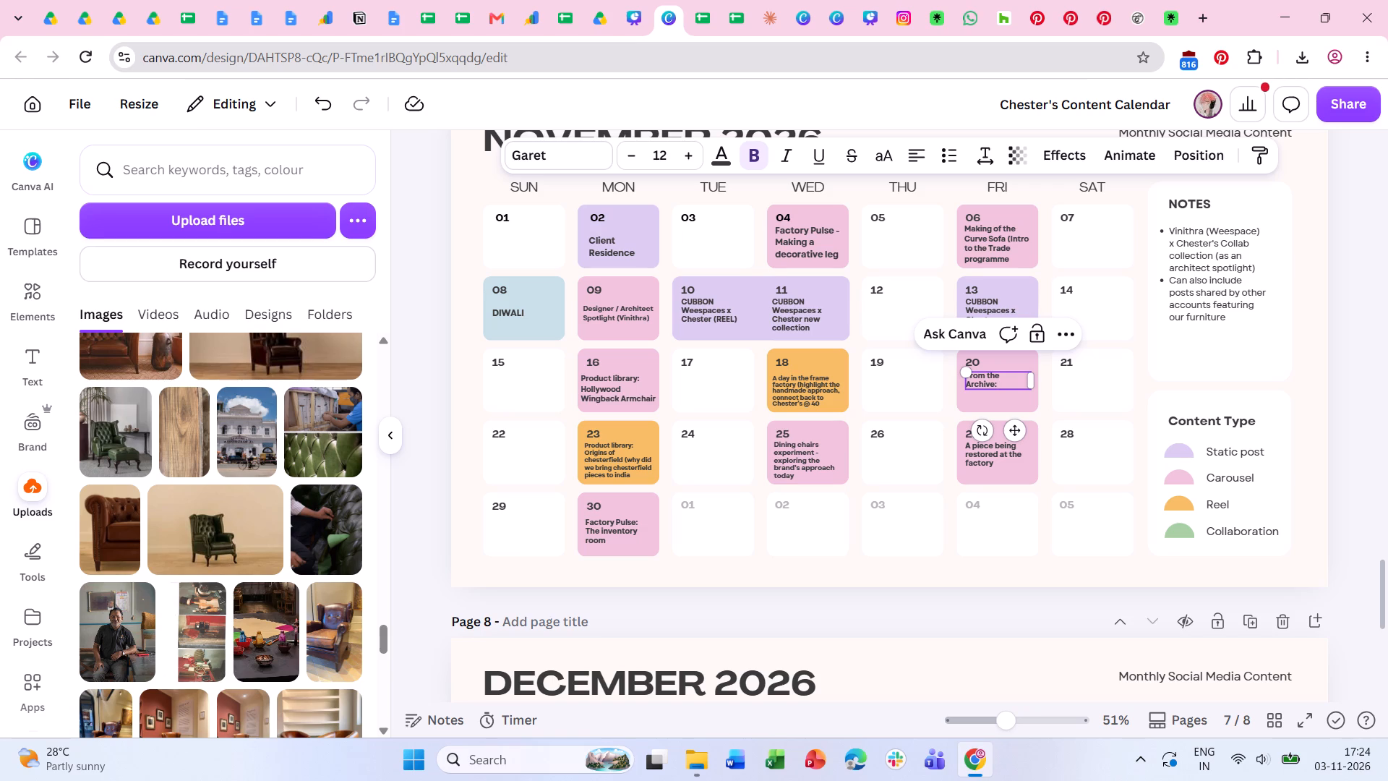
pyautogui.write("Why we don't sell")
pyautogui.press('space')
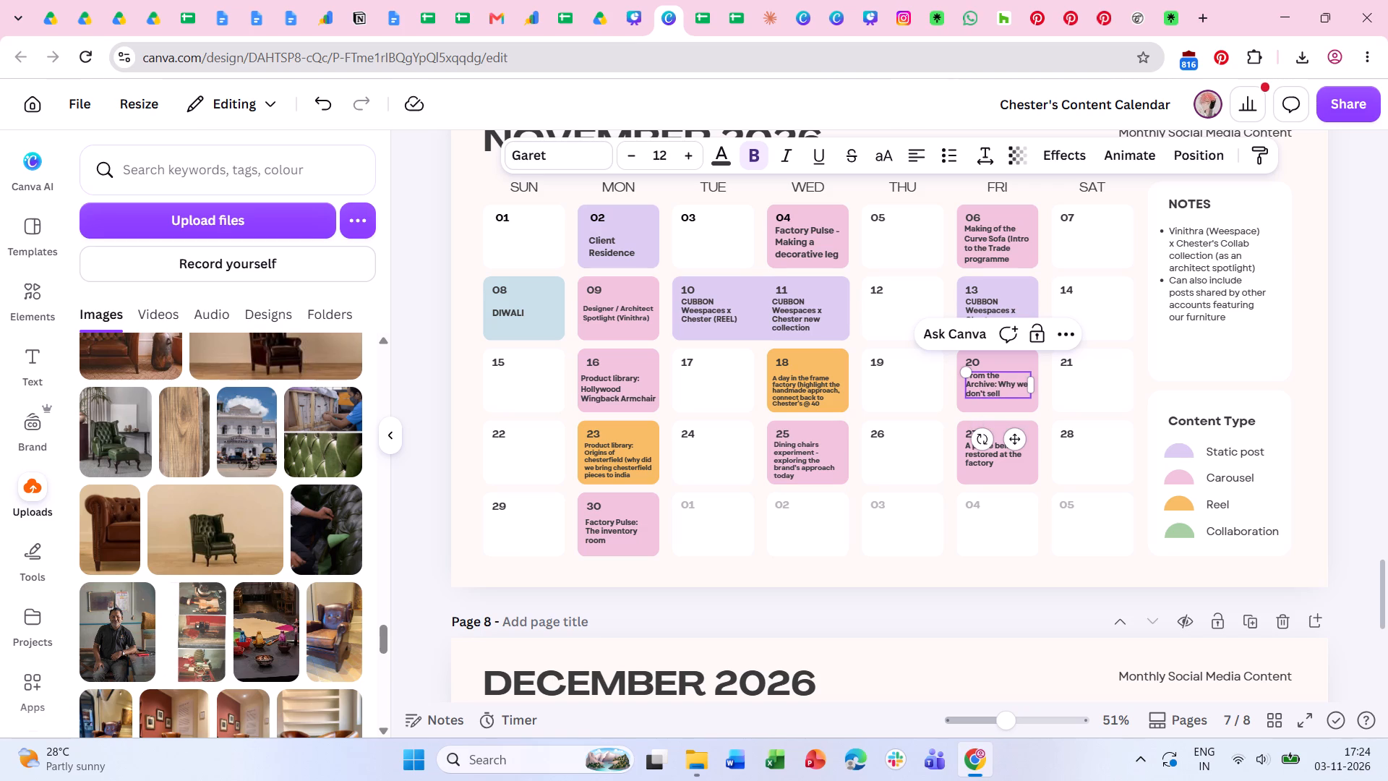
pyautogui.write('certain pieces')
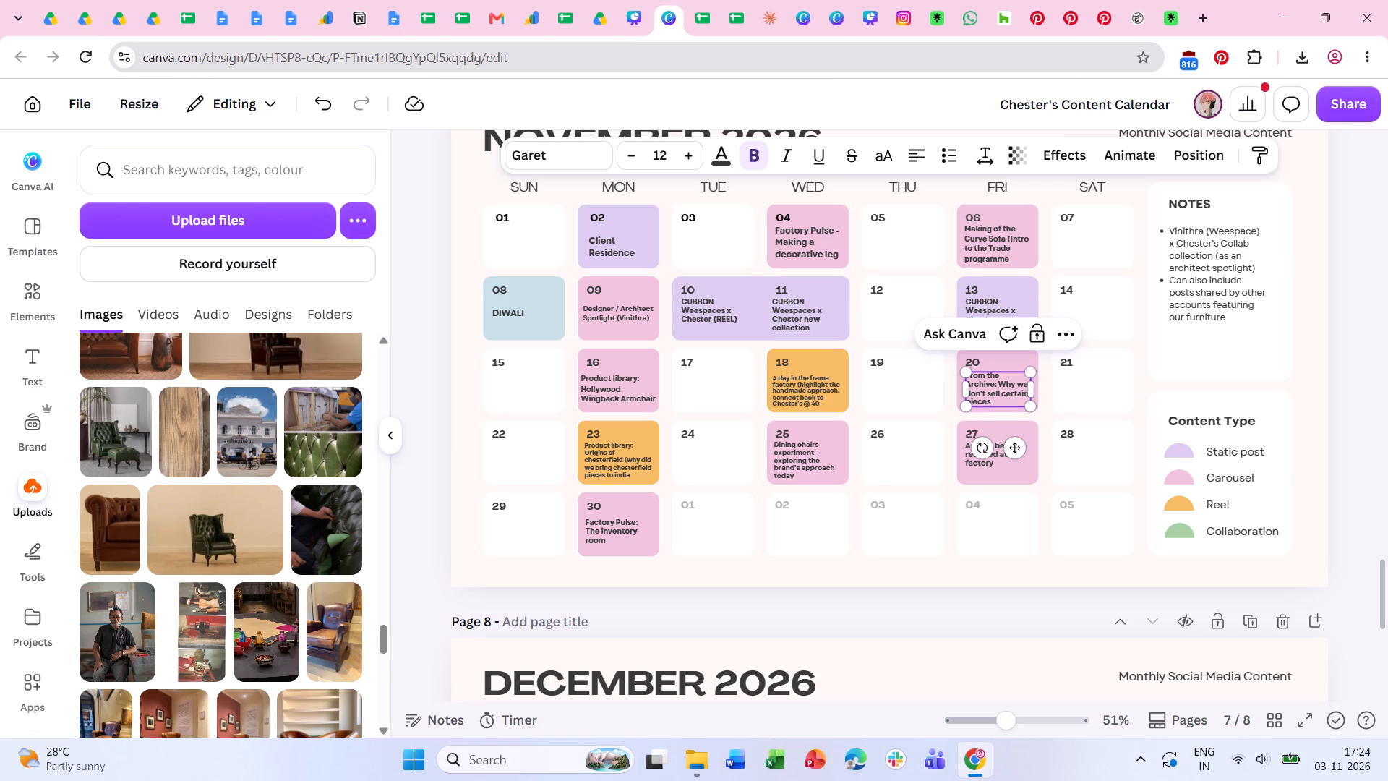
# Reword the November 20 entry to "From the Archive: Why certain pieces are not for a".
pyautogui.moveTo(1016, 382); pyautogui.dragTo(1003, 394)
pyautogui.press('BackSpace')
pyautogui.press('space')
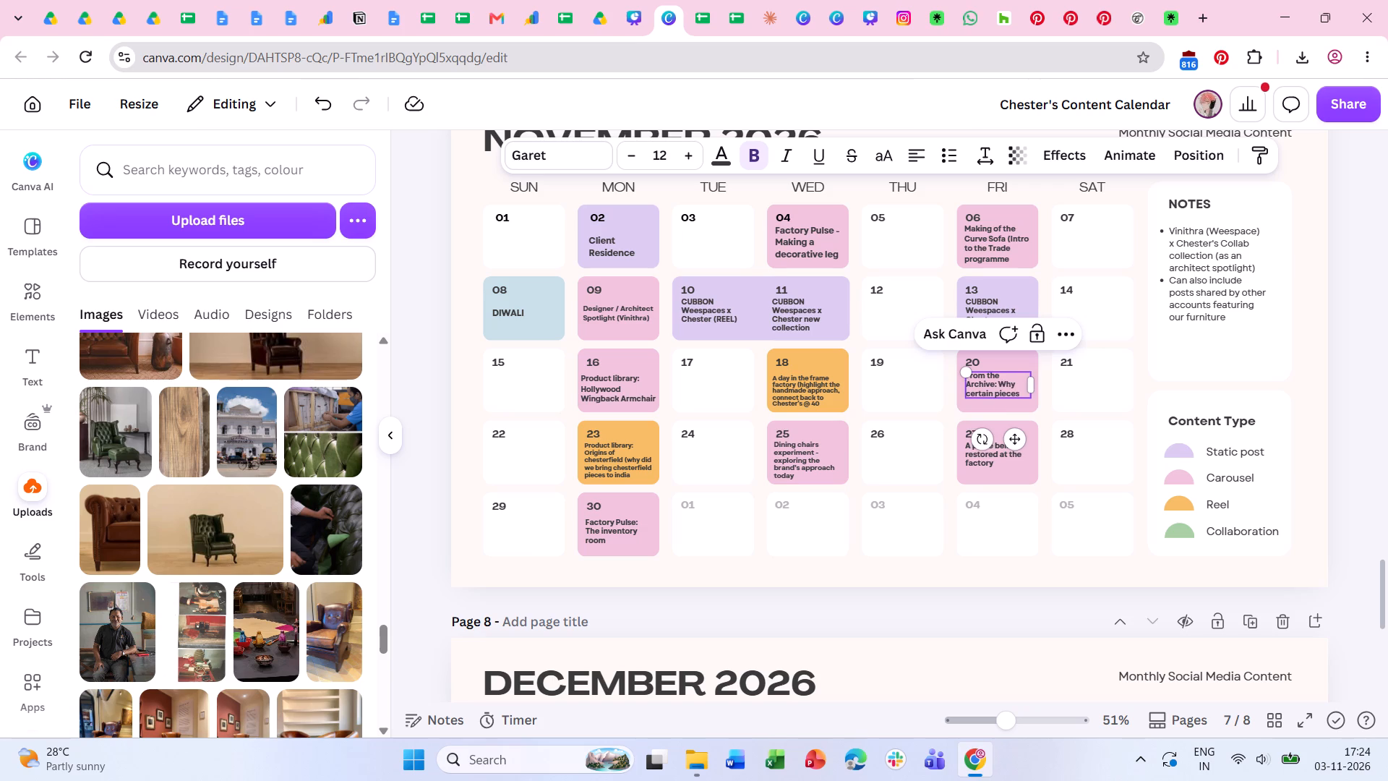
pyautogui.click(1022, 391)
pyautogui.press('space')
pyautogui.write('are not for a')
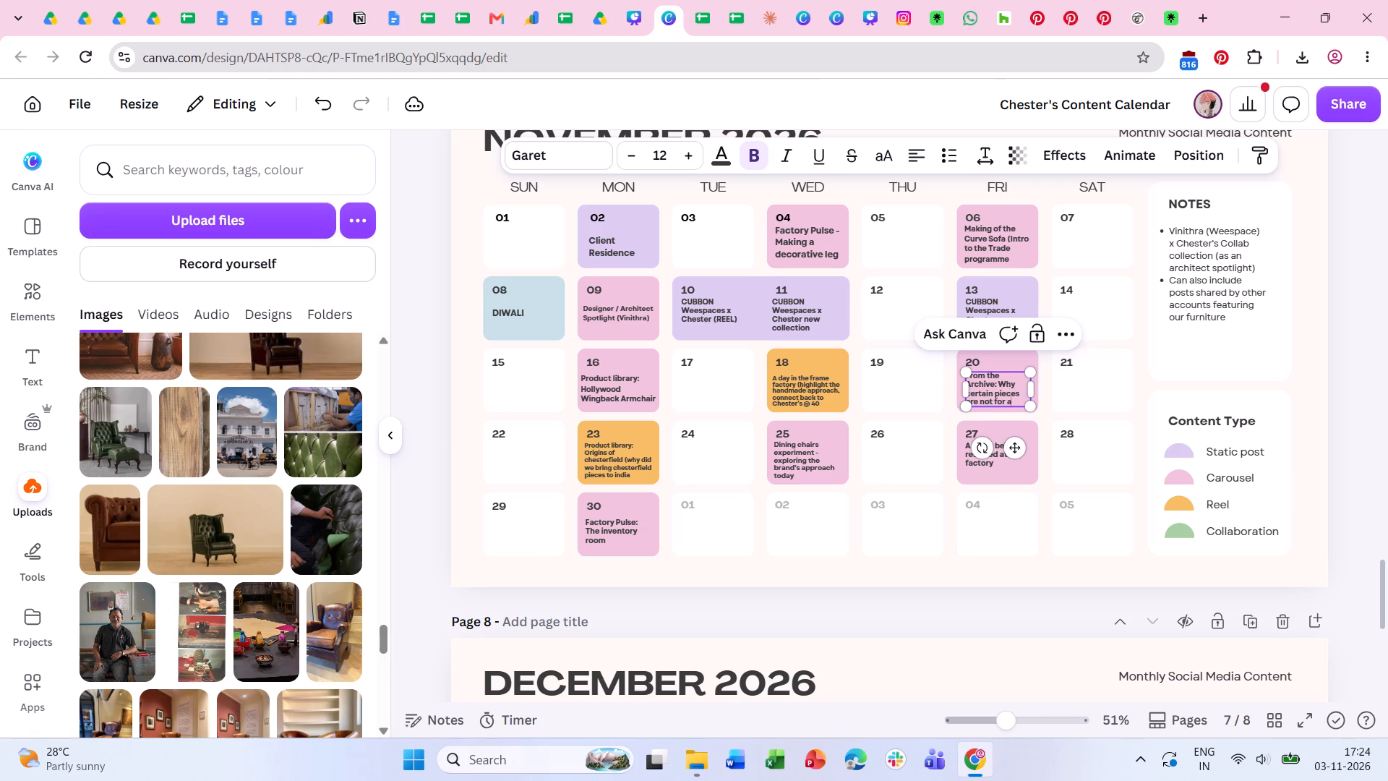
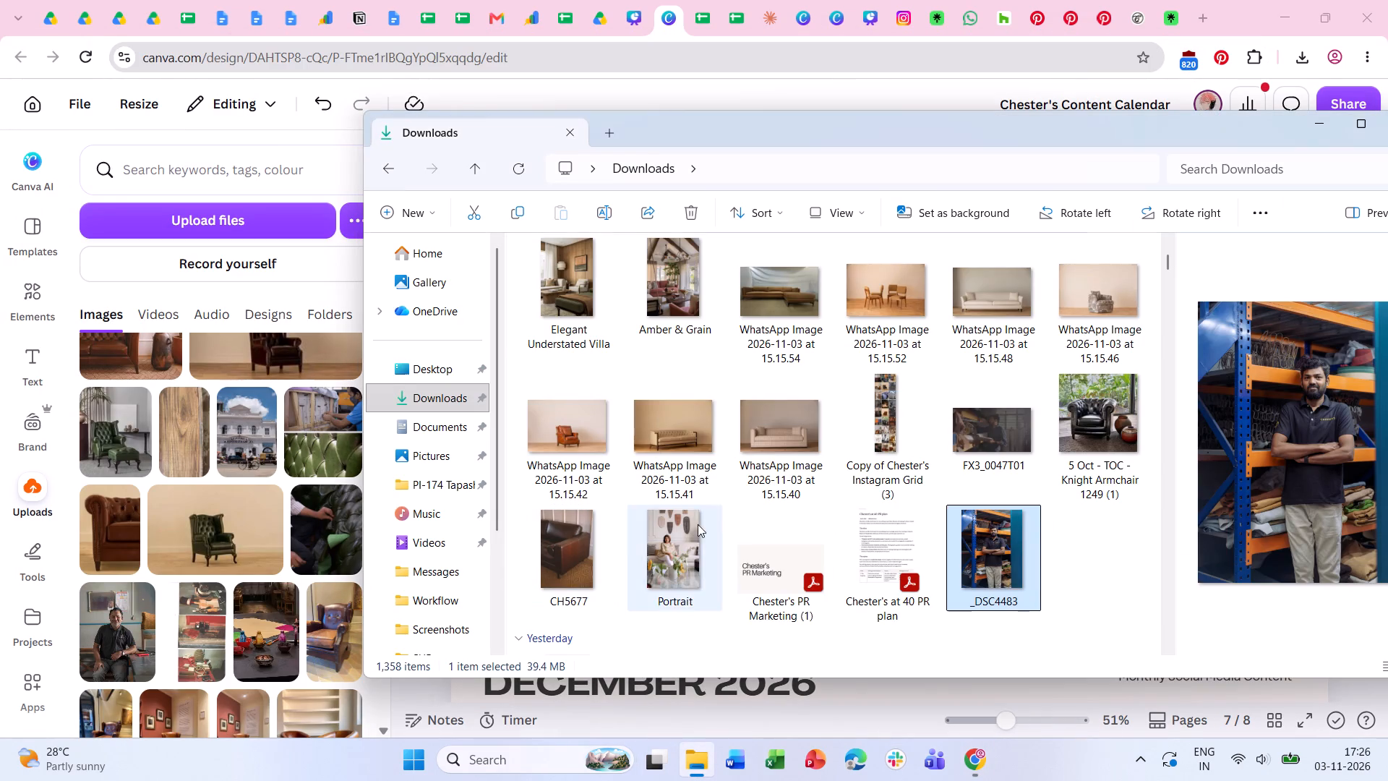
# Delete the two old calendar images, "Chester's Content Calendar (4)" and "Chester's Content Calendar", from the Downloads folder.
pyautogui.scroll(11, 851, 511)
pyautogui.click(802, 361)
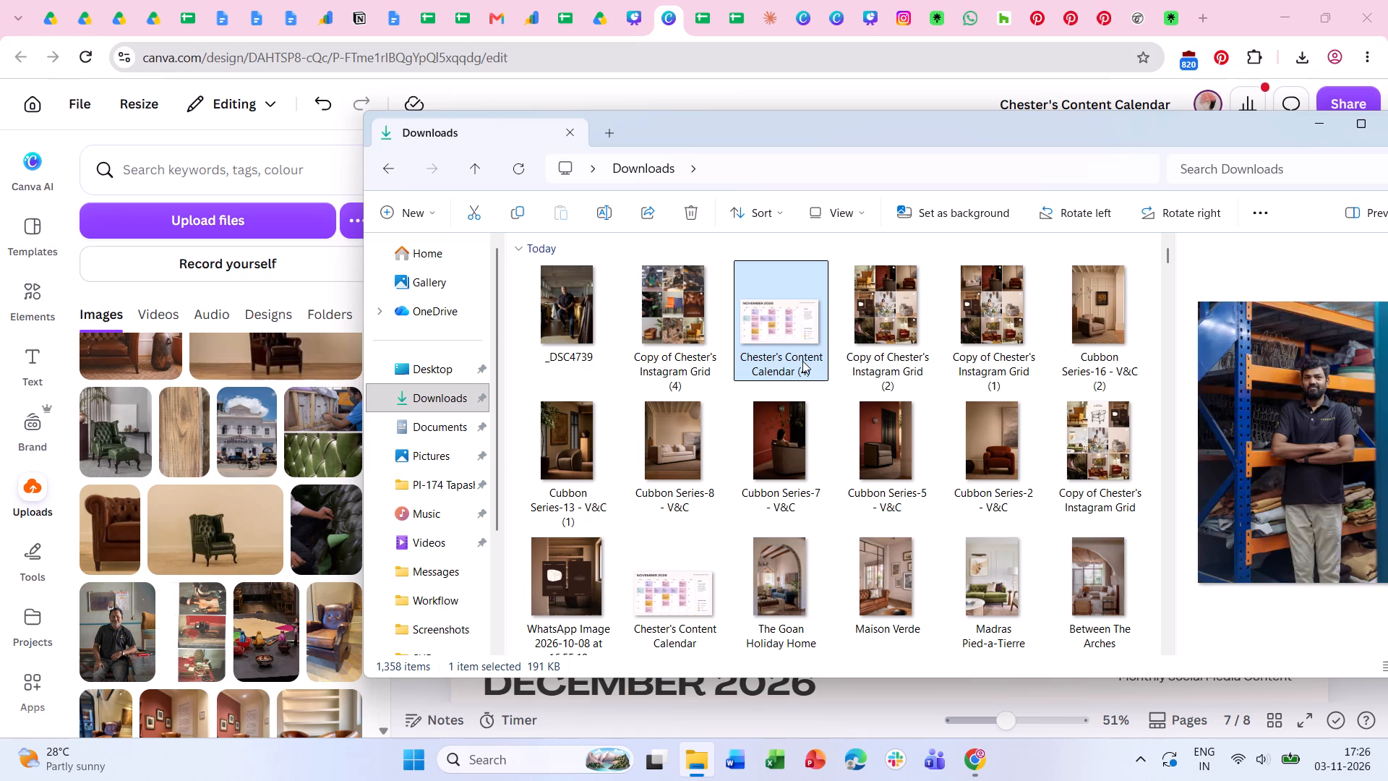
pyautogui.click(686, 211)
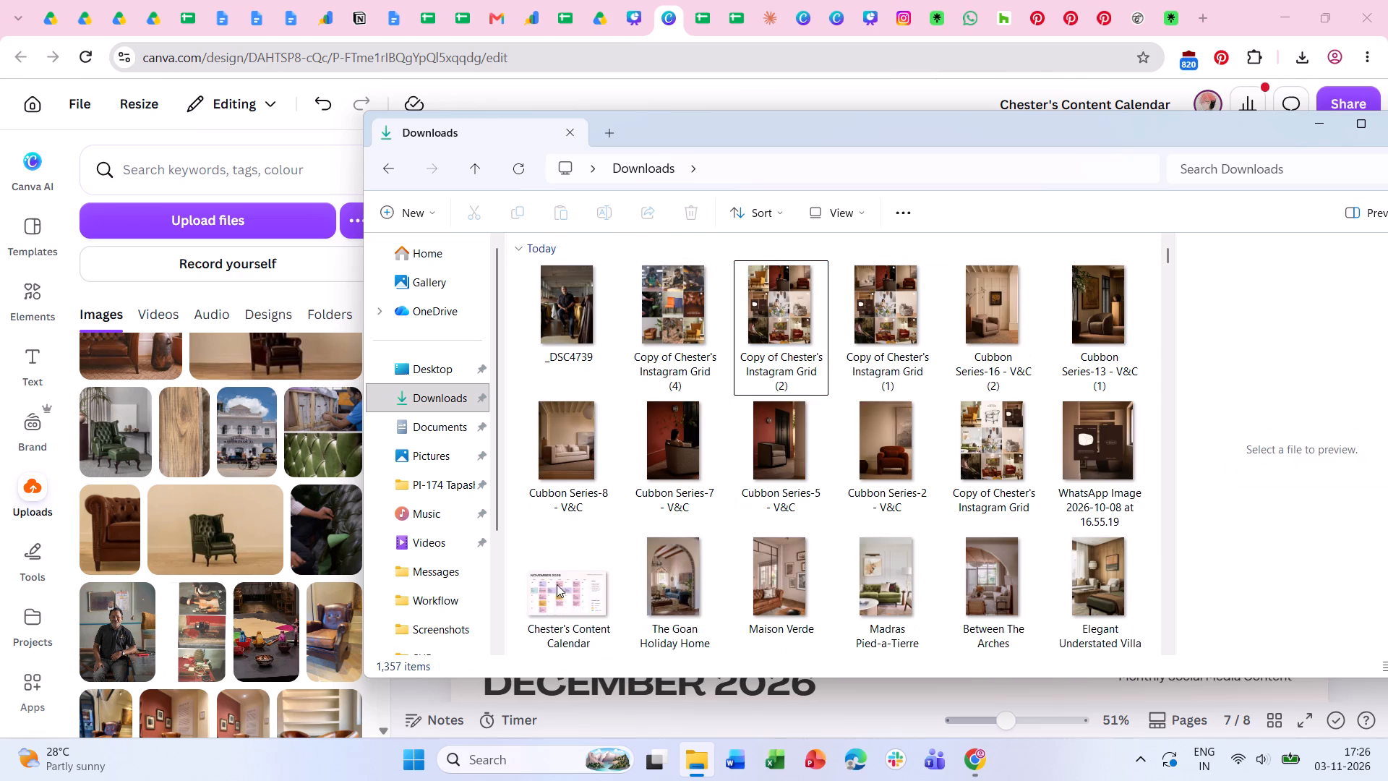
pyautogui.click(557, 584)
pyautogui.click(702, 217)
# Return to Chester's Content Calendar and download the revised November 2026 page as a PNG.
pyautogui.click(1064, 686)
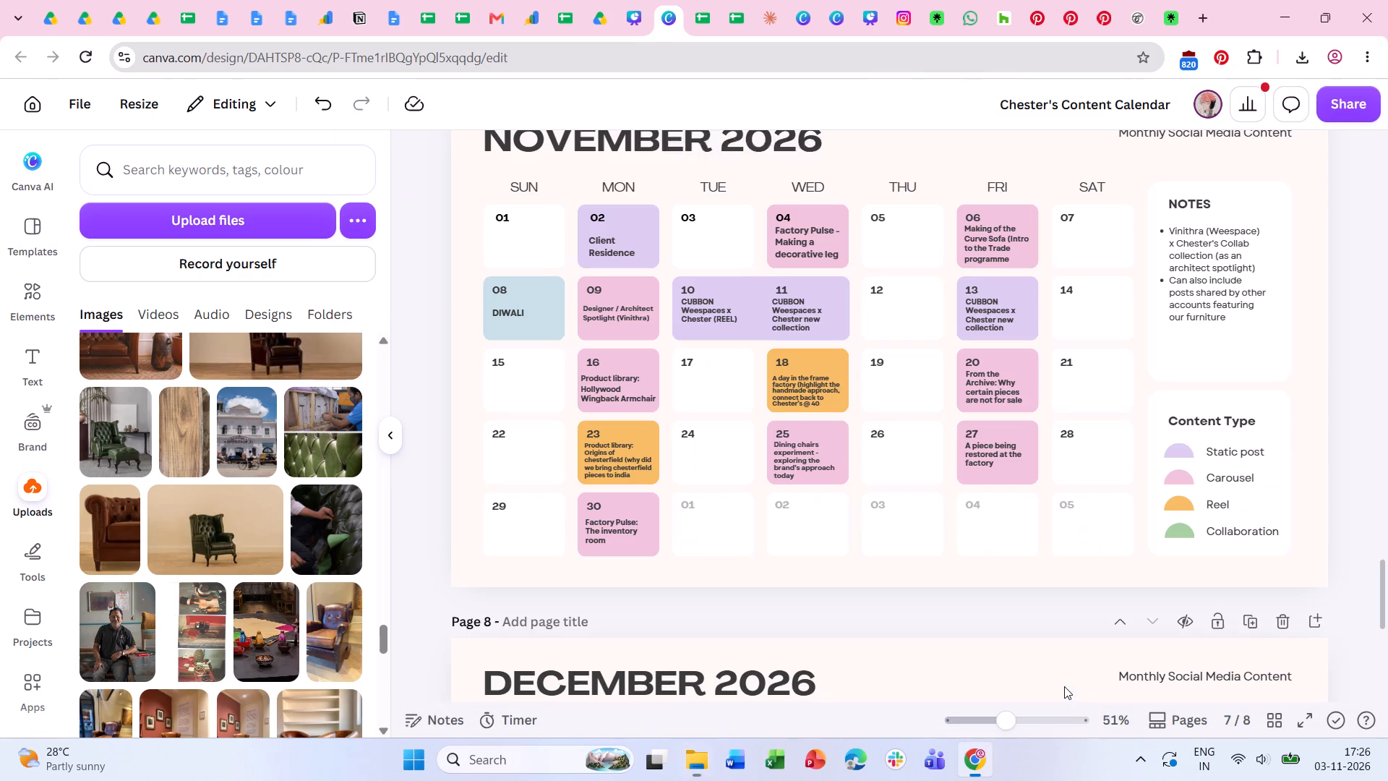
pyautogui.click(1366, 107)
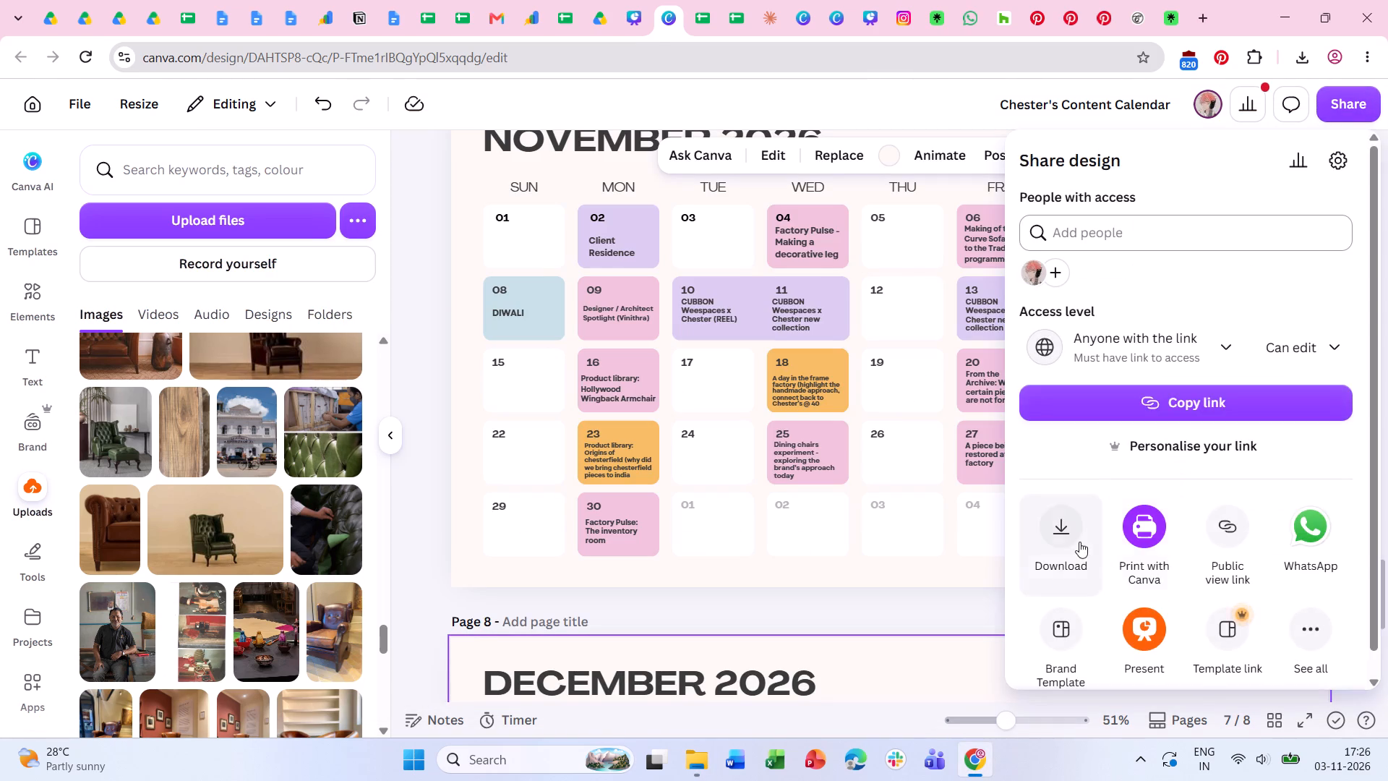
pyautogui.click(1079, 542)
pyautogui.click(1209, 582)
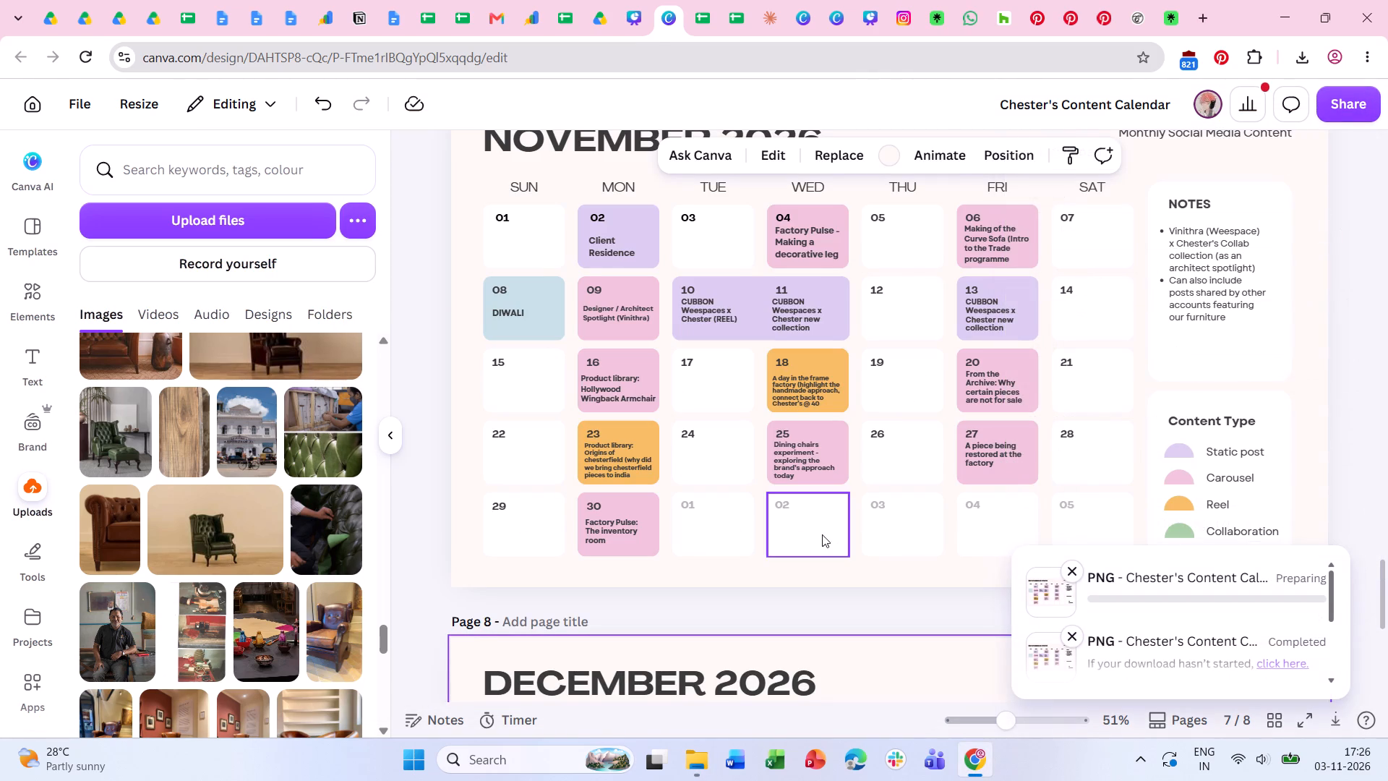
# Switch to page 7 of the Marketing Plan and upload the newly downloaded November calendar image from the Downloads folder.
pyautogui.click(632, 15)
pyautogui.click(870, 671)
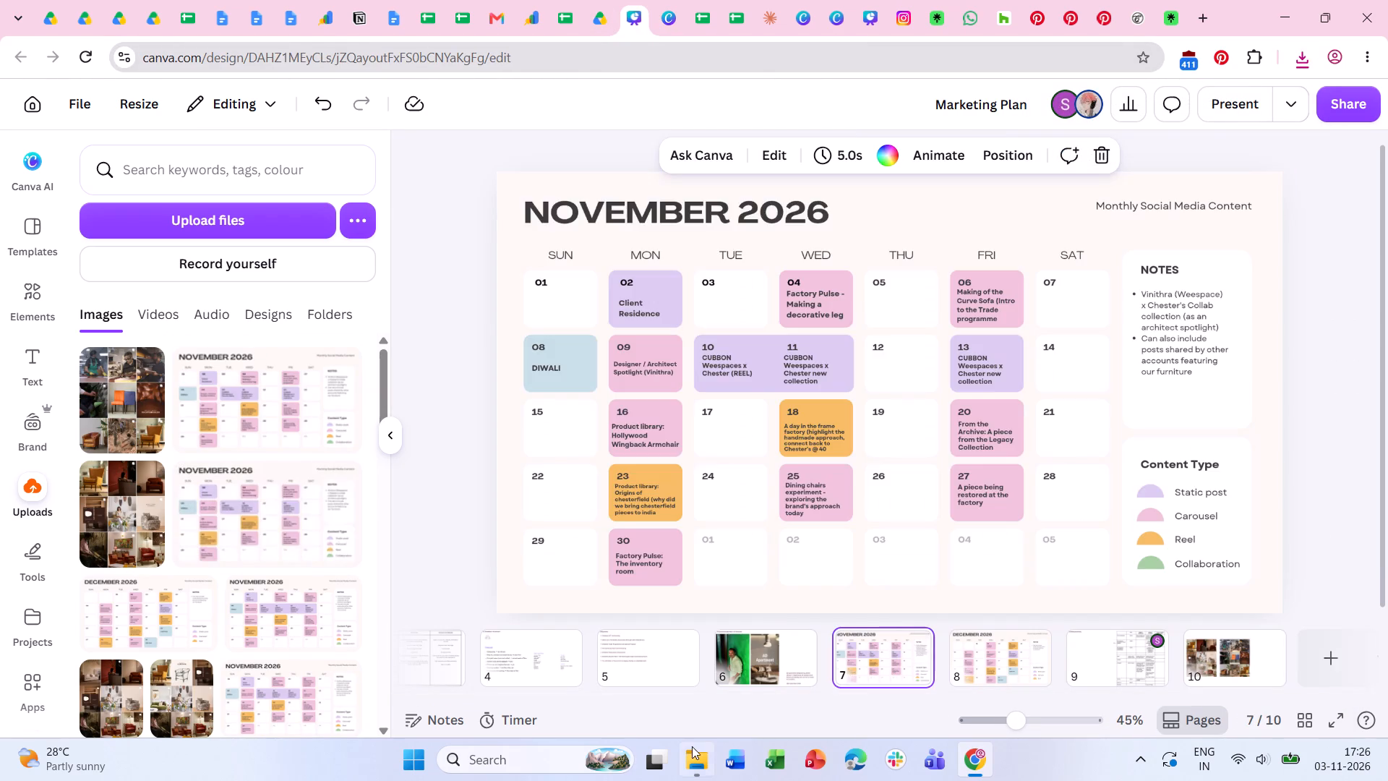
pyautogui.click(694, 748)
pyautogui.scroll(9, 685, 490)
pyautogui.scroll(-1, 904, 450)
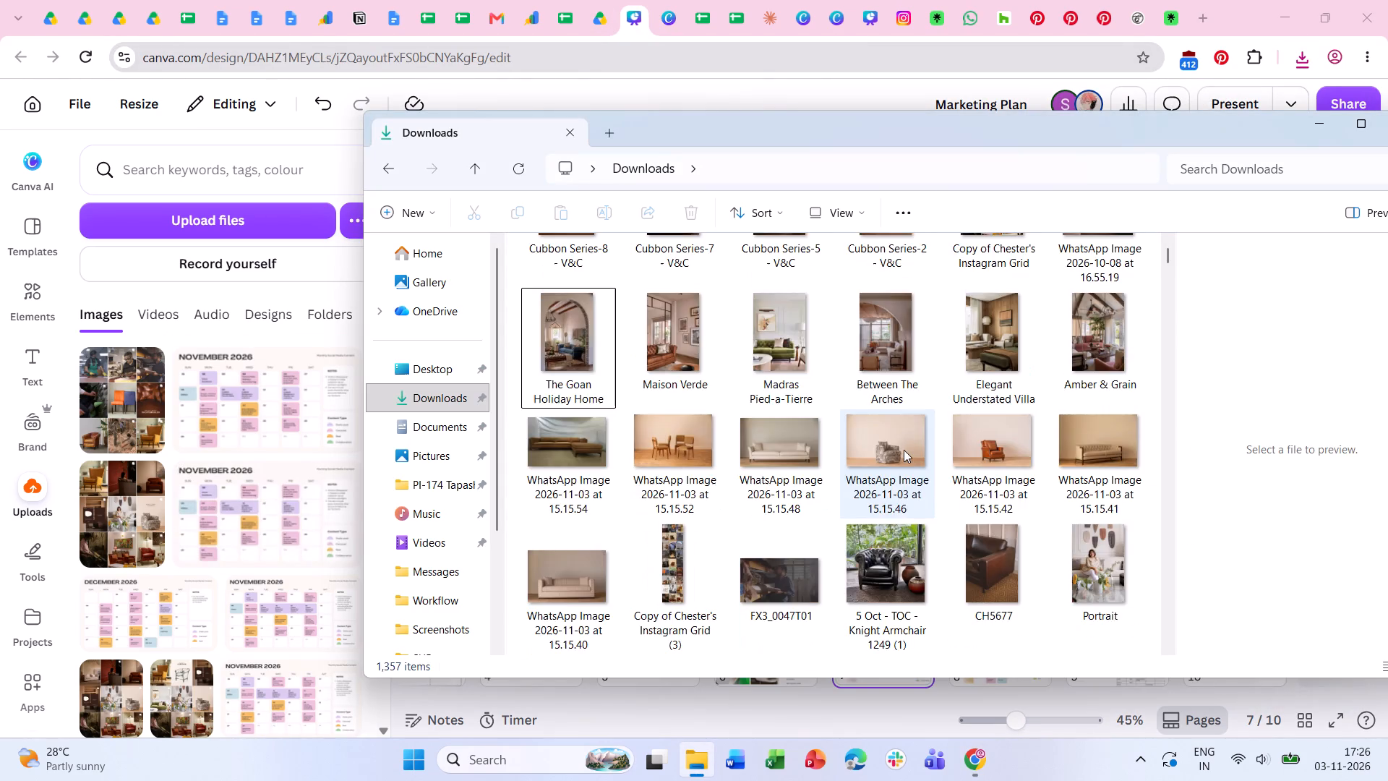
pyautogui.scroll(-1, 904, 450)
pyautogui.click(904, 450)
pyautogui.moveTo(881, 445); pyautogui.dragTo(196, 453)
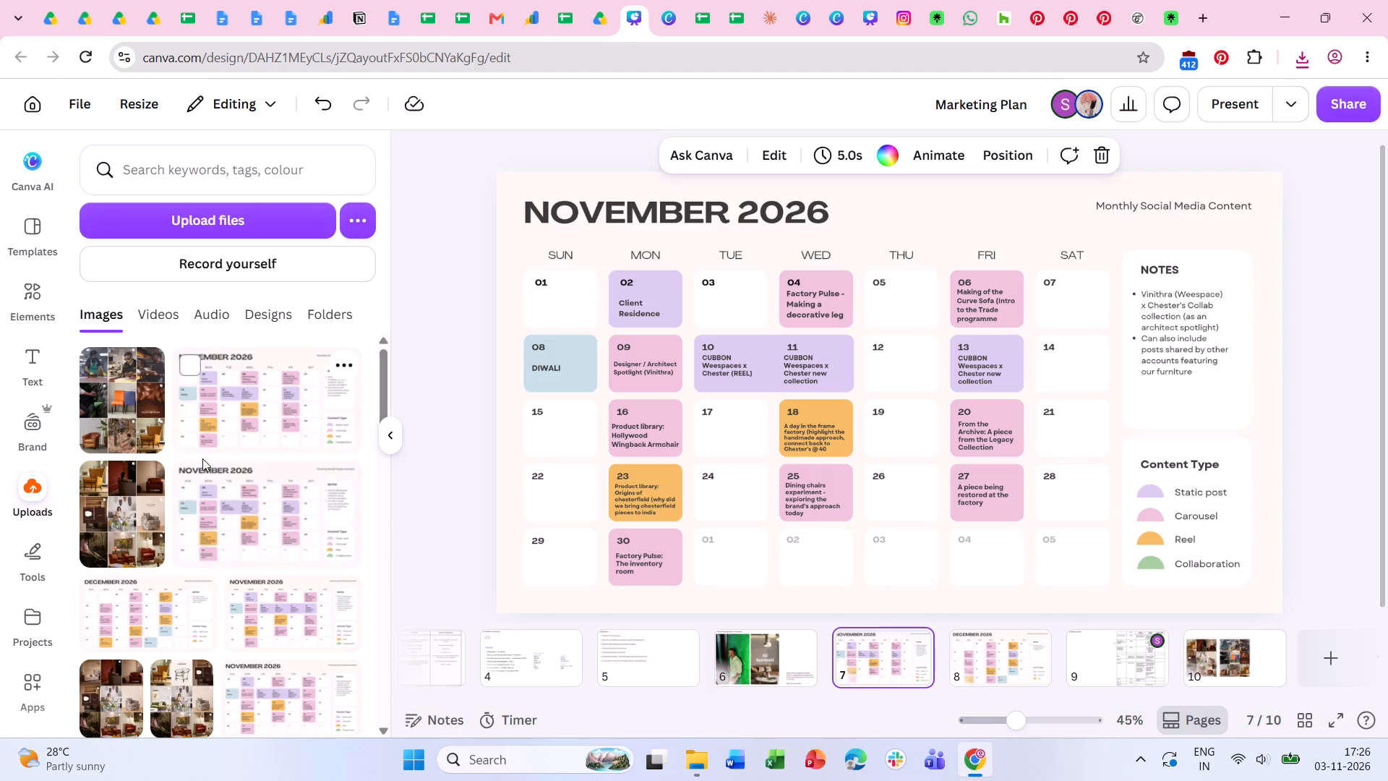
# Move the two most recent outdated November 2026 calendar images from the Marketing Plan's uploads to the bin.
pyautogui.click(98, 479)
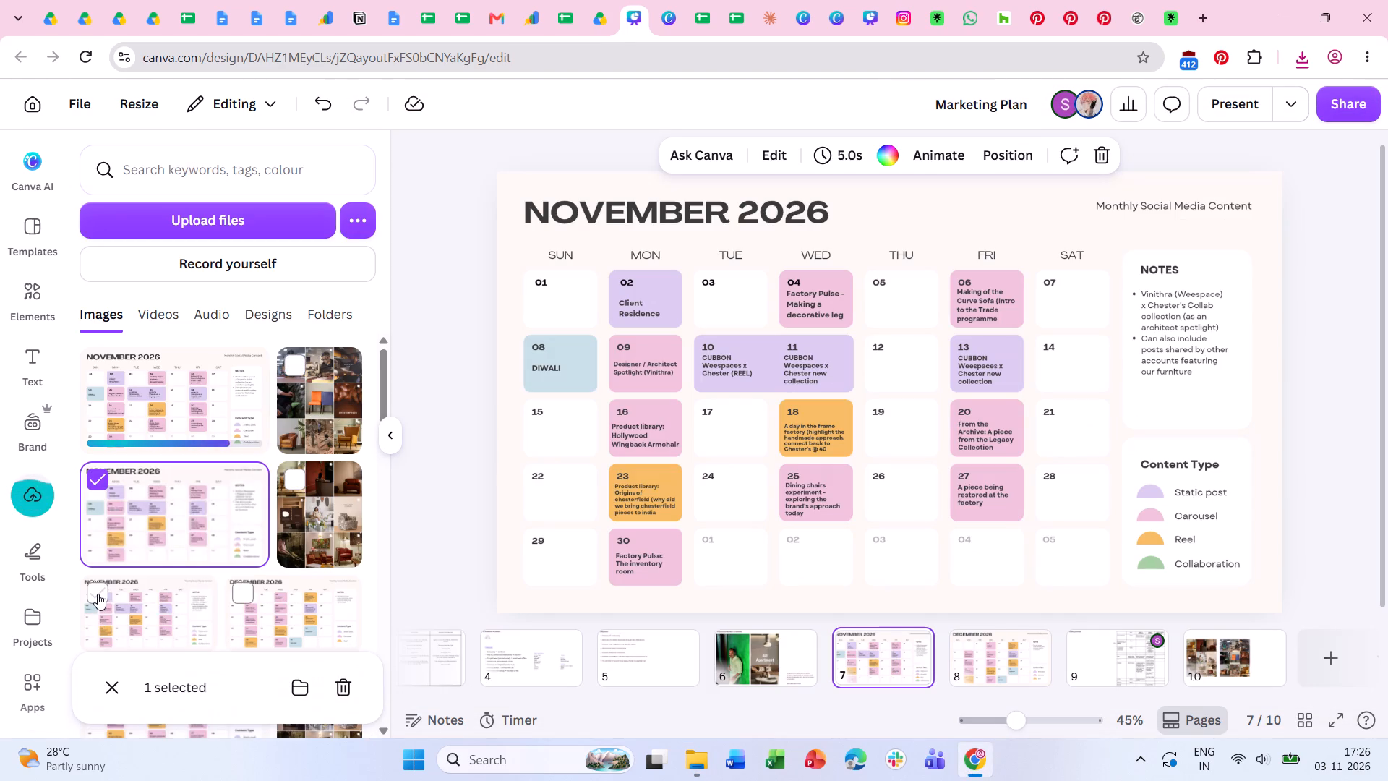
pyautogui.click(98, 594)
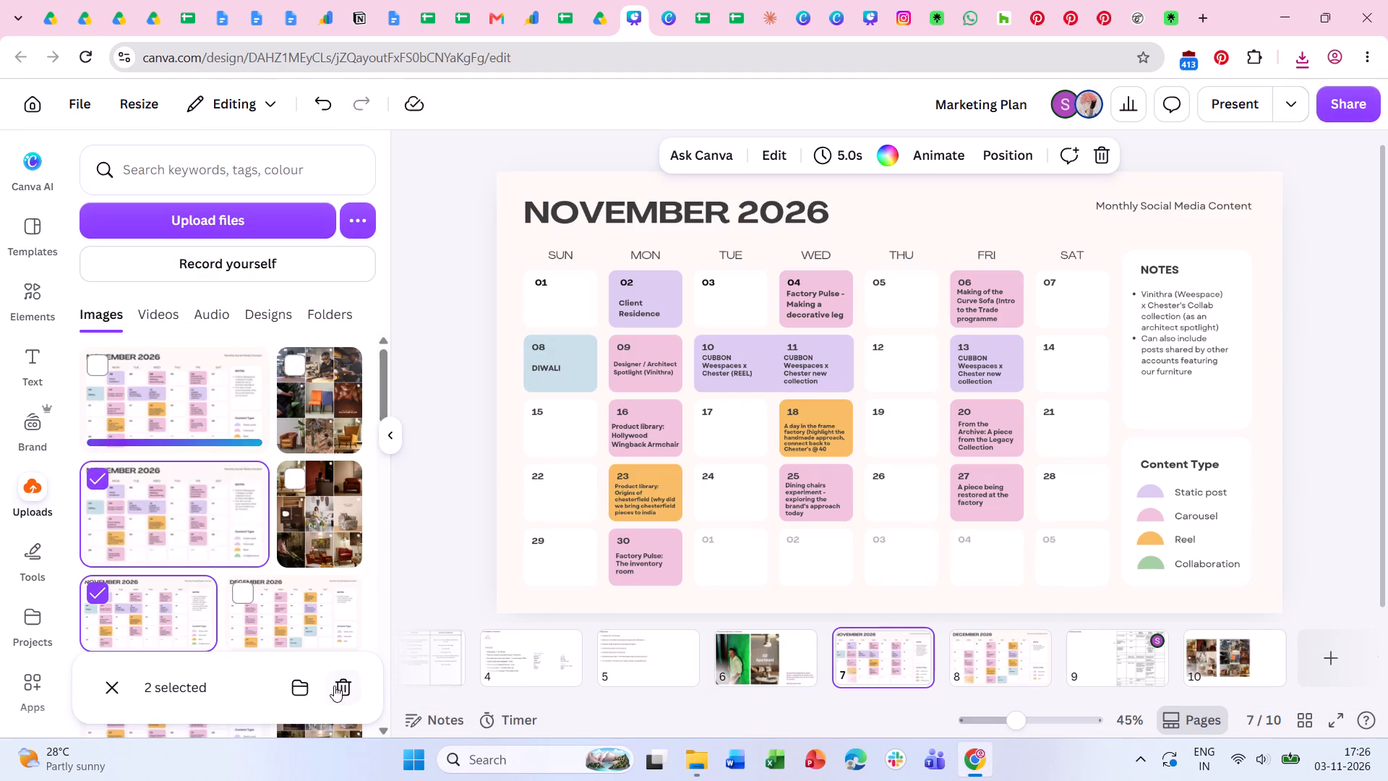
pyautogui.click(335, 686)
pyautogui.click(824, 453)
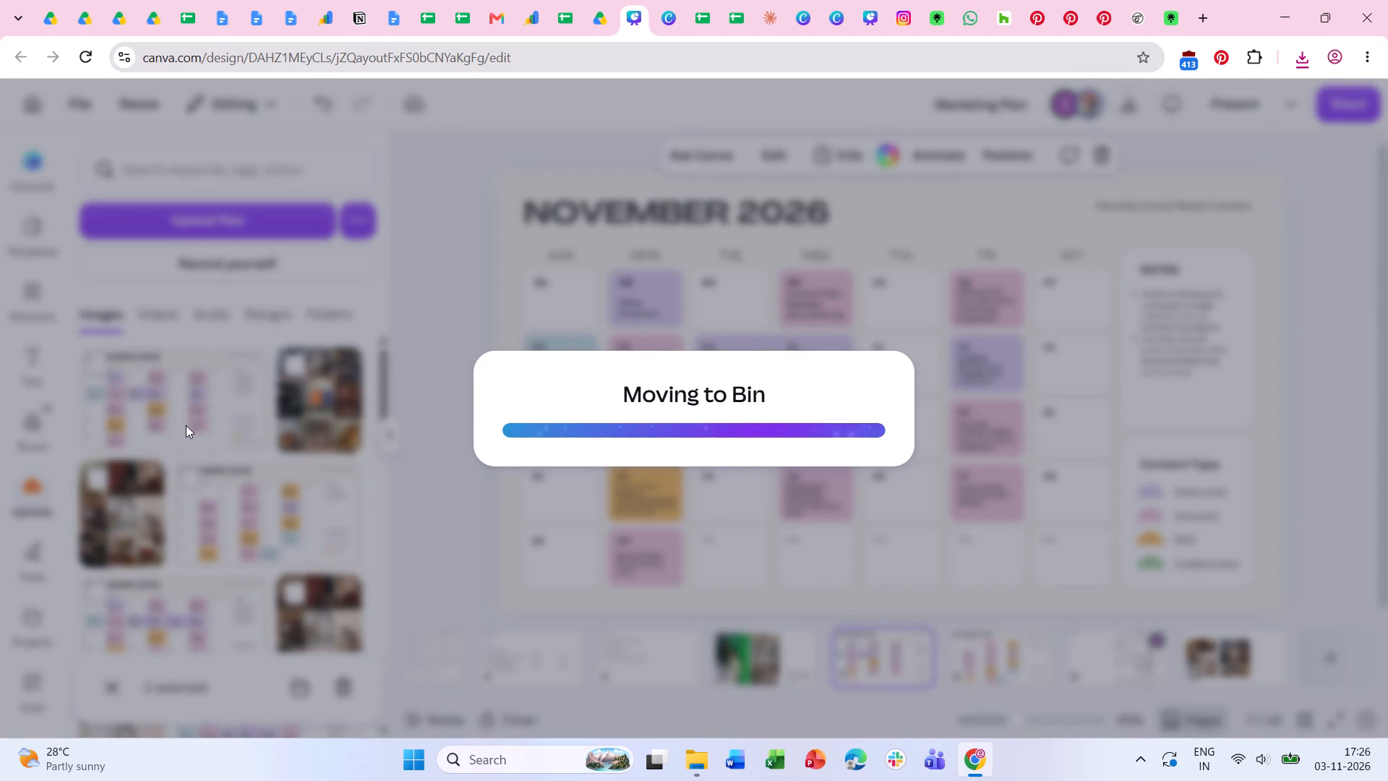
# Replace the November 2026 calendar on page 7 of the Marketing Plan with the newly uploaded version.
pyautogui.moveTo(186, 415); pyautogui.dragTo(532, 381)
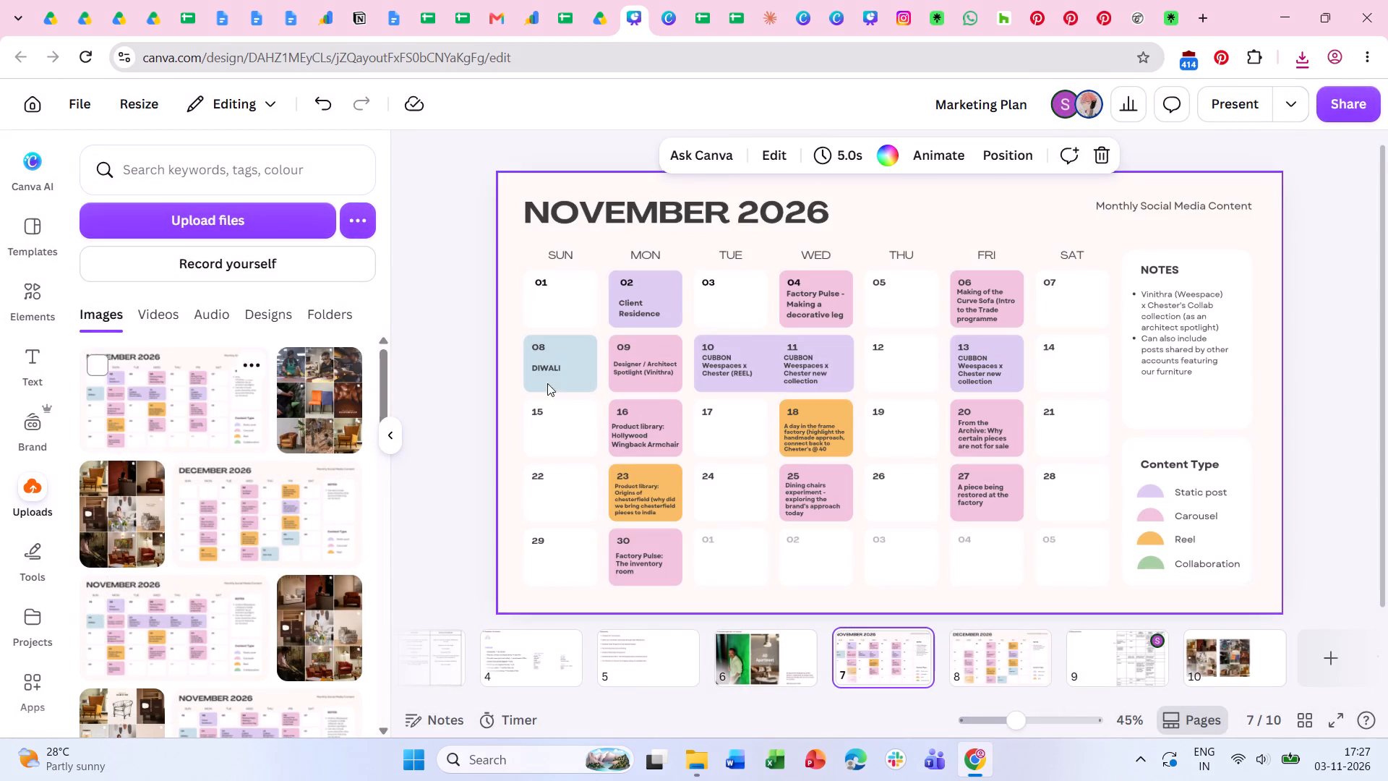
pyautogui.click(1342, 390)
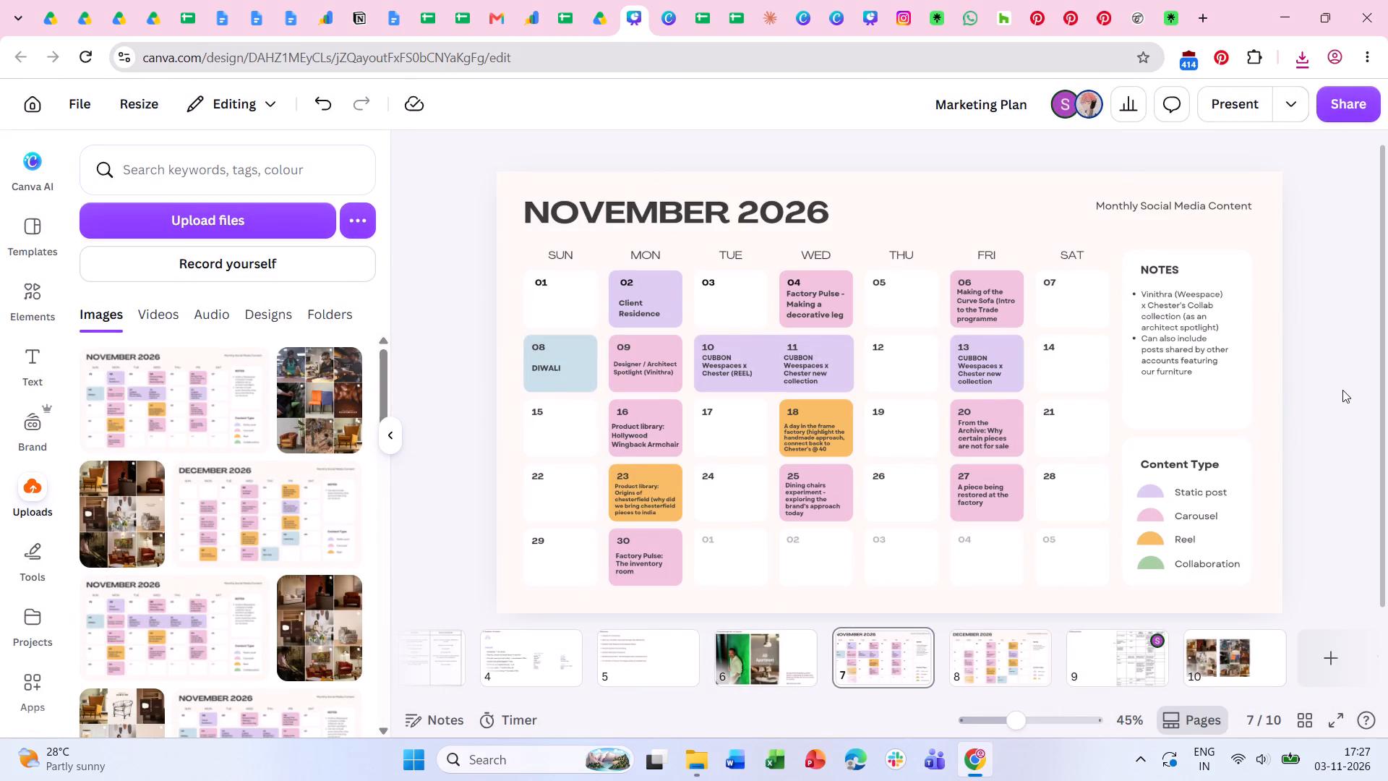
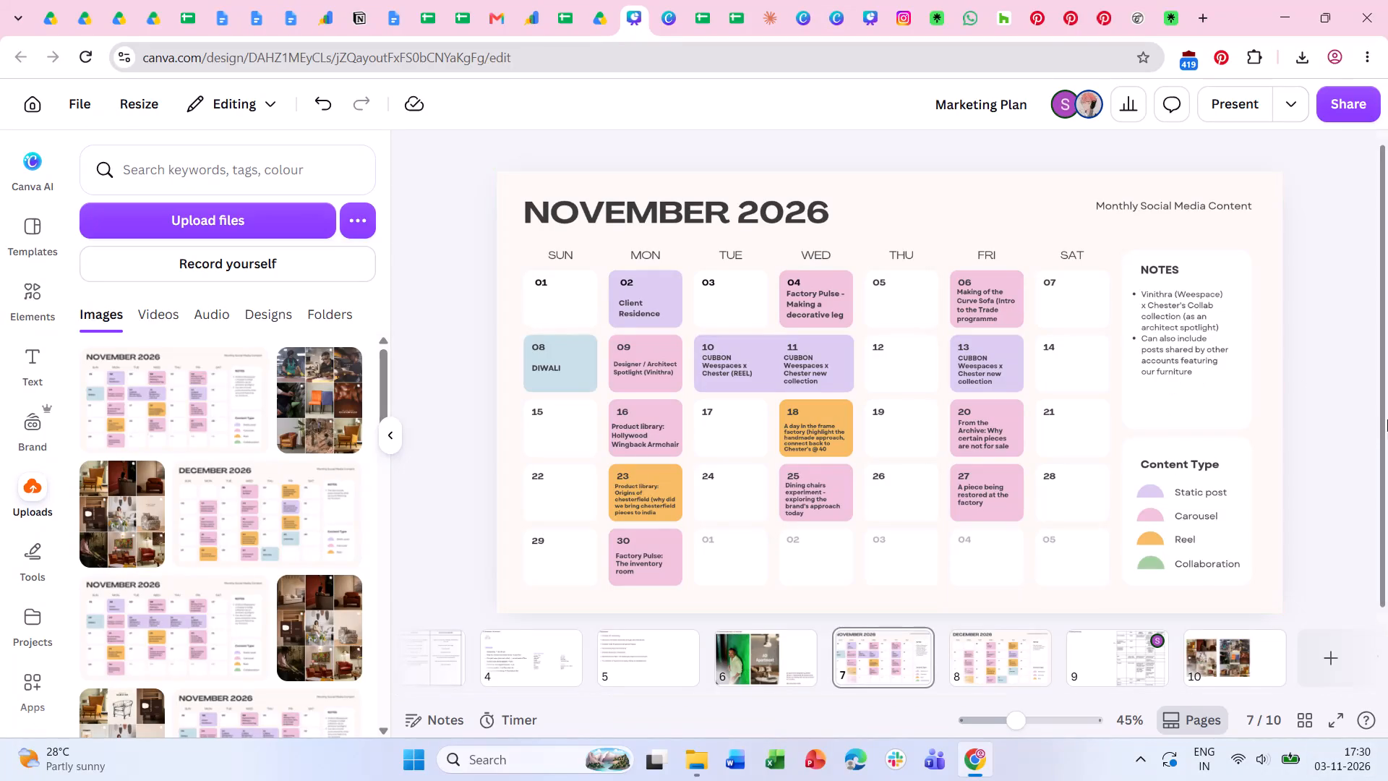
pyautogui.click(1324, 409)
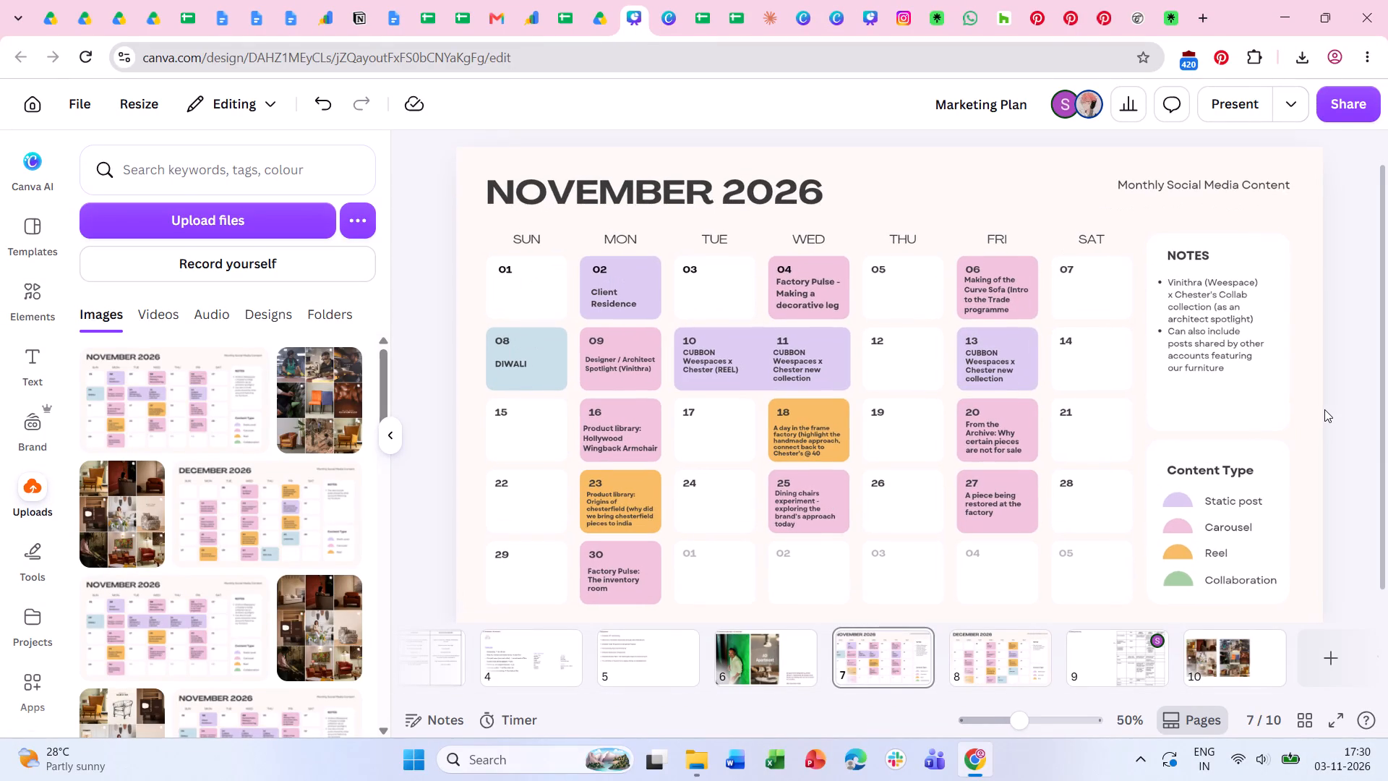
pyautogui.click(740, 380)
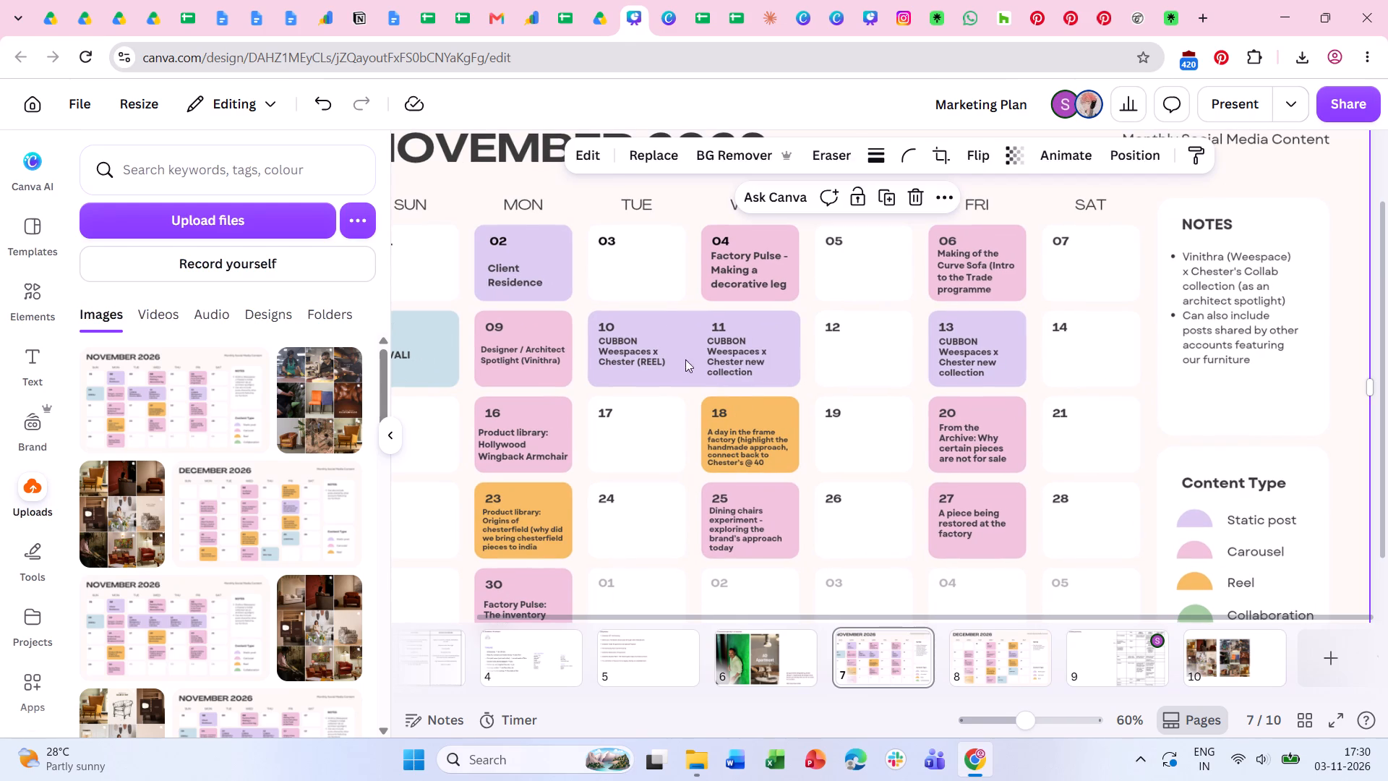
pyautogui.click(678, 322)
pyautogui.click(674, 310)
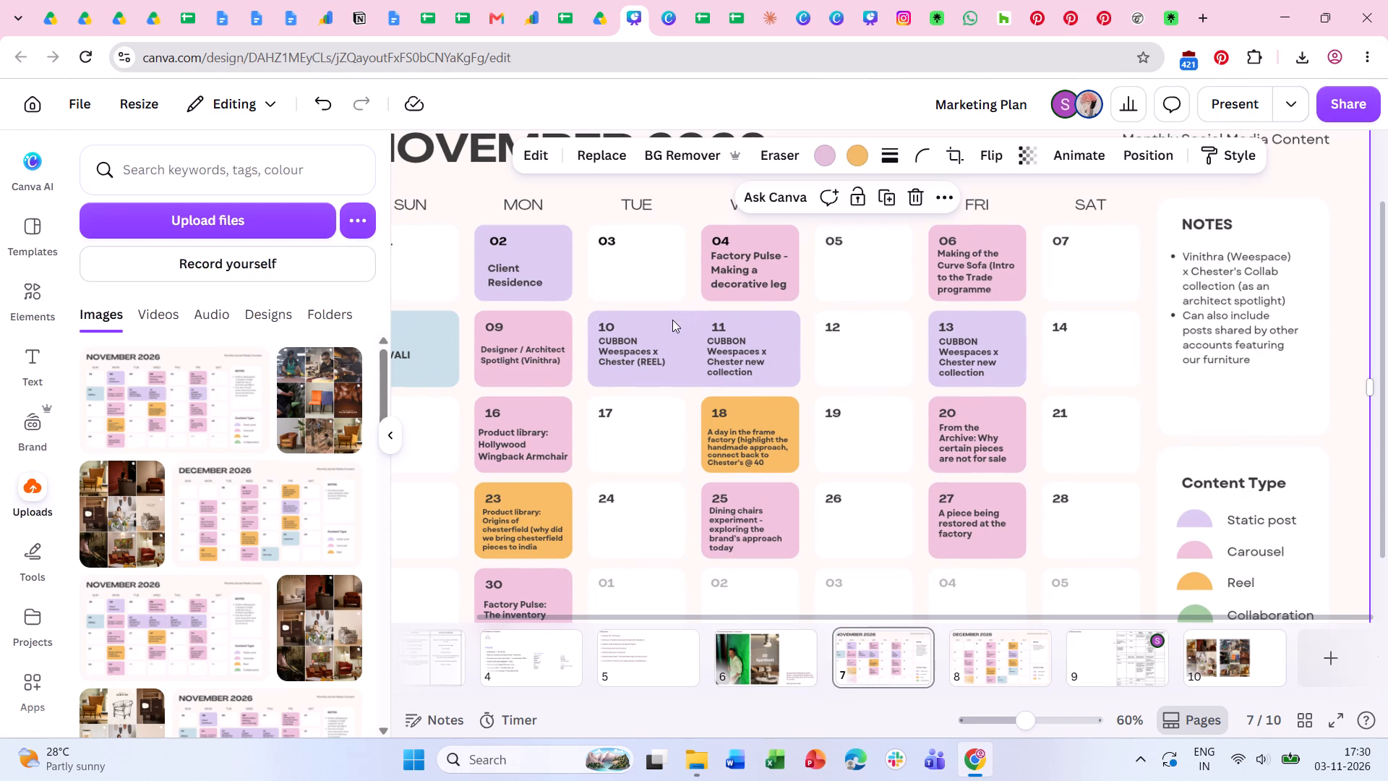
# Switch to Chester's Content Calendar and recolour the CUBBON Weespaces entries on 10, 11 and 13 November to the green Collaboration colour.
pyautogui.click(674, 33)
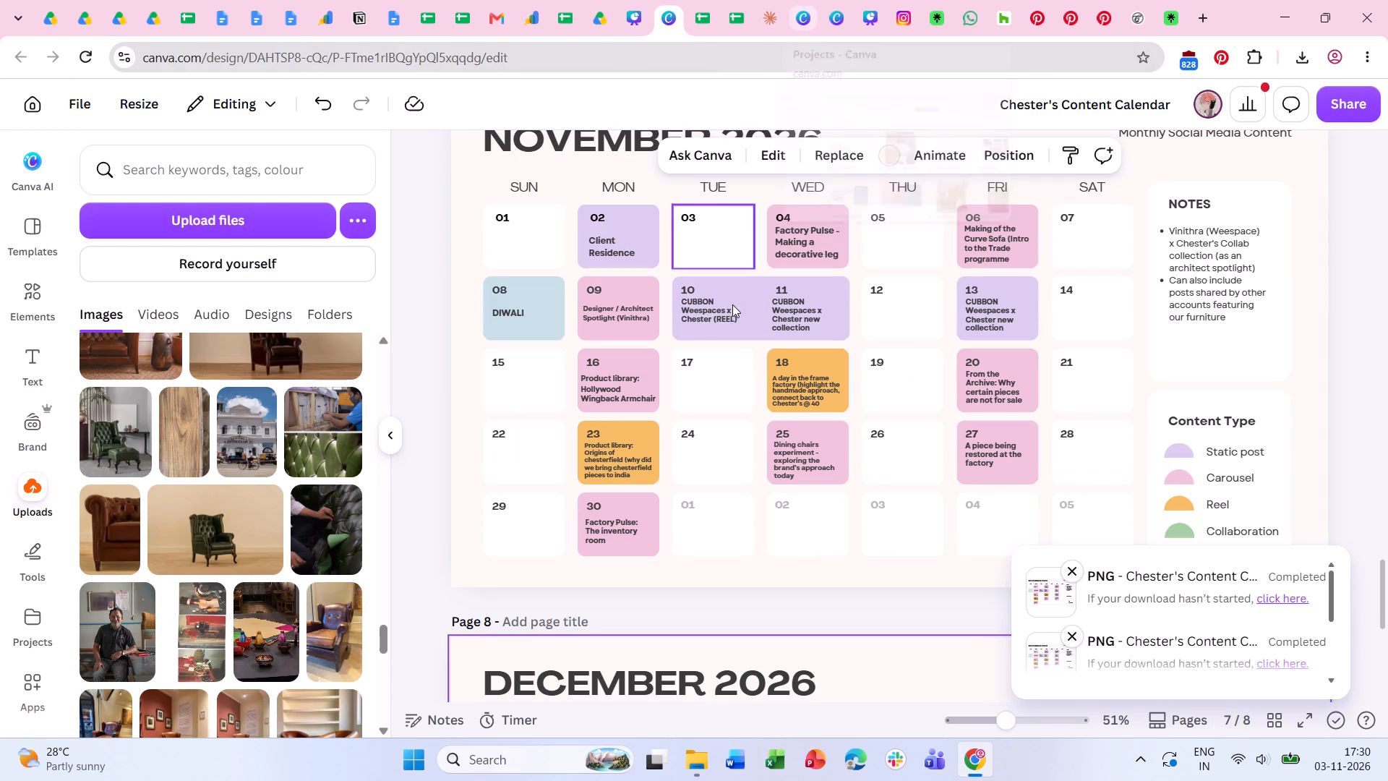
pyautogui.click(730, 284)
pyautogui.click(774, 159)
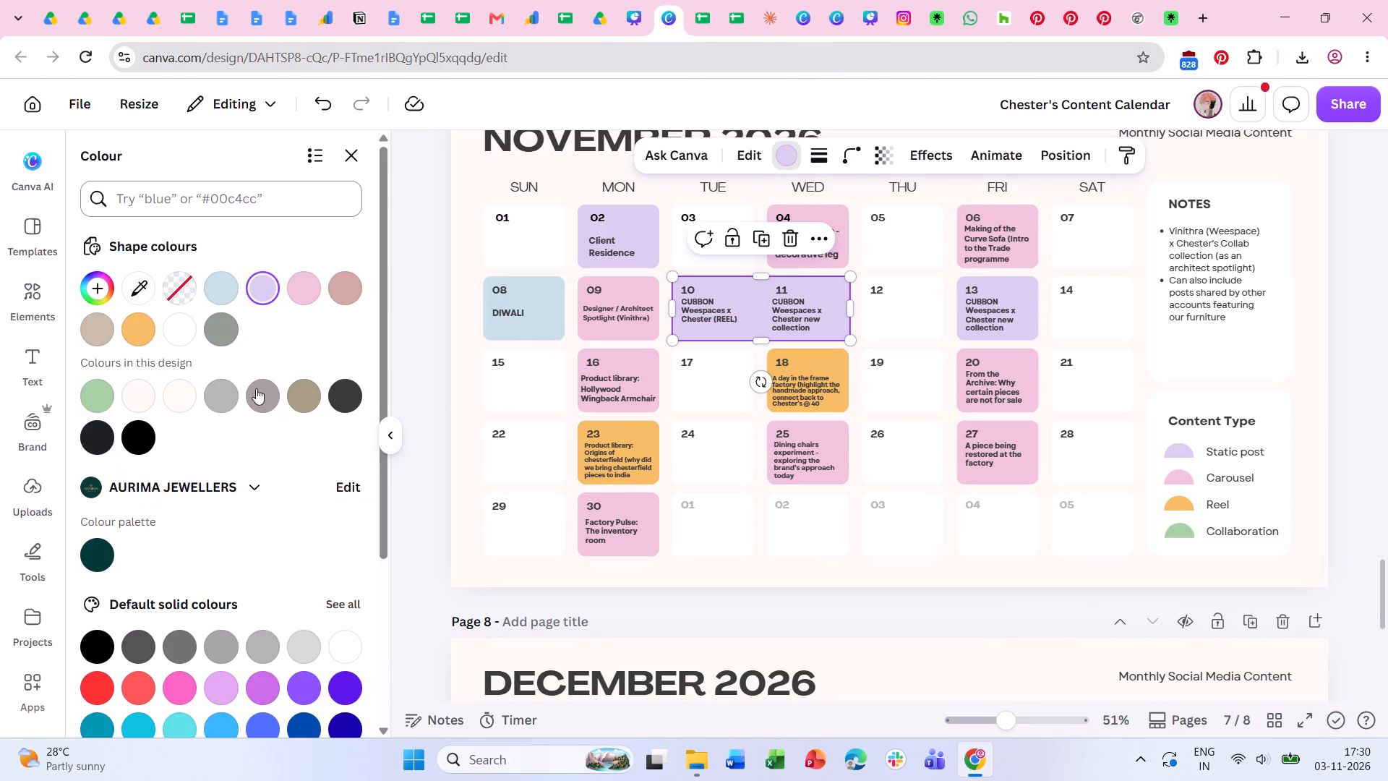
pyautogui.click(108, 399)
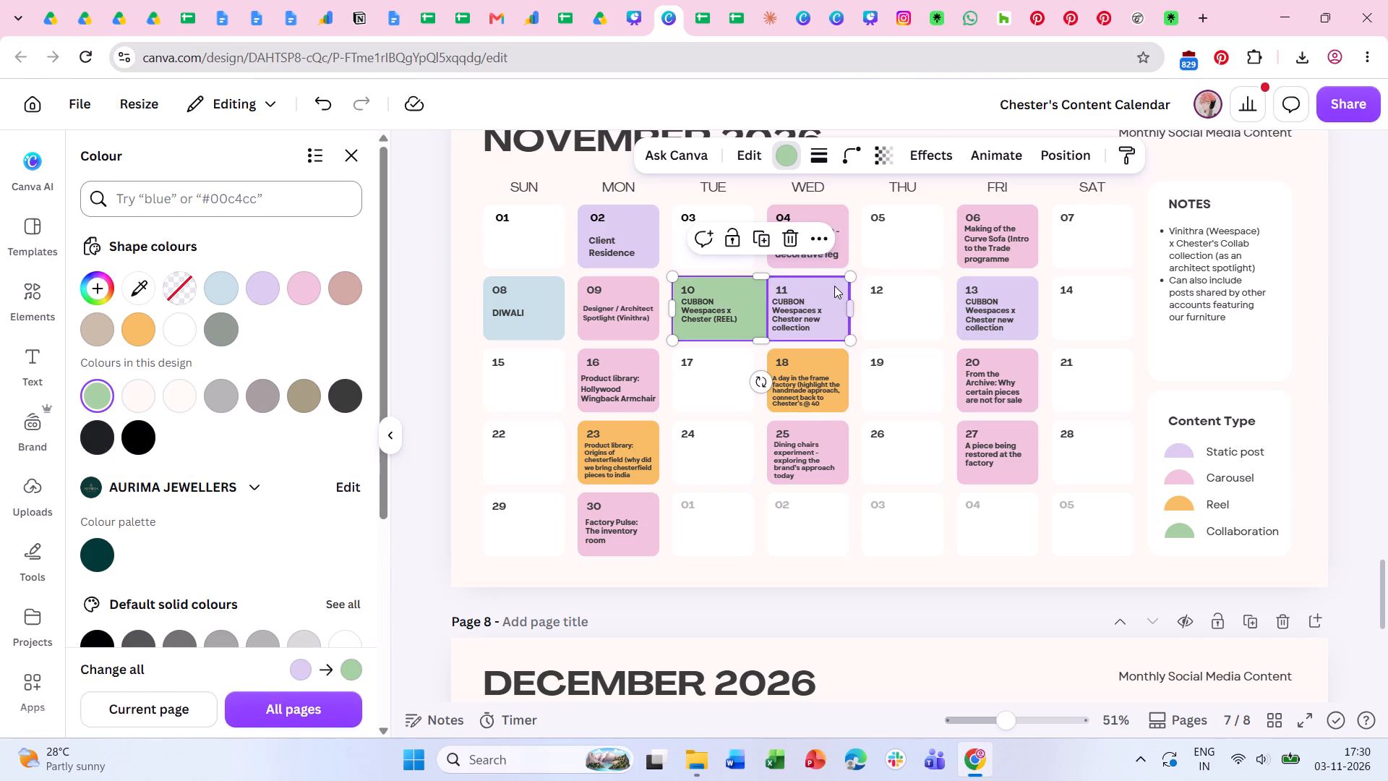
pyautogui.click(834, 286)
pyautogui.click(111, 405)
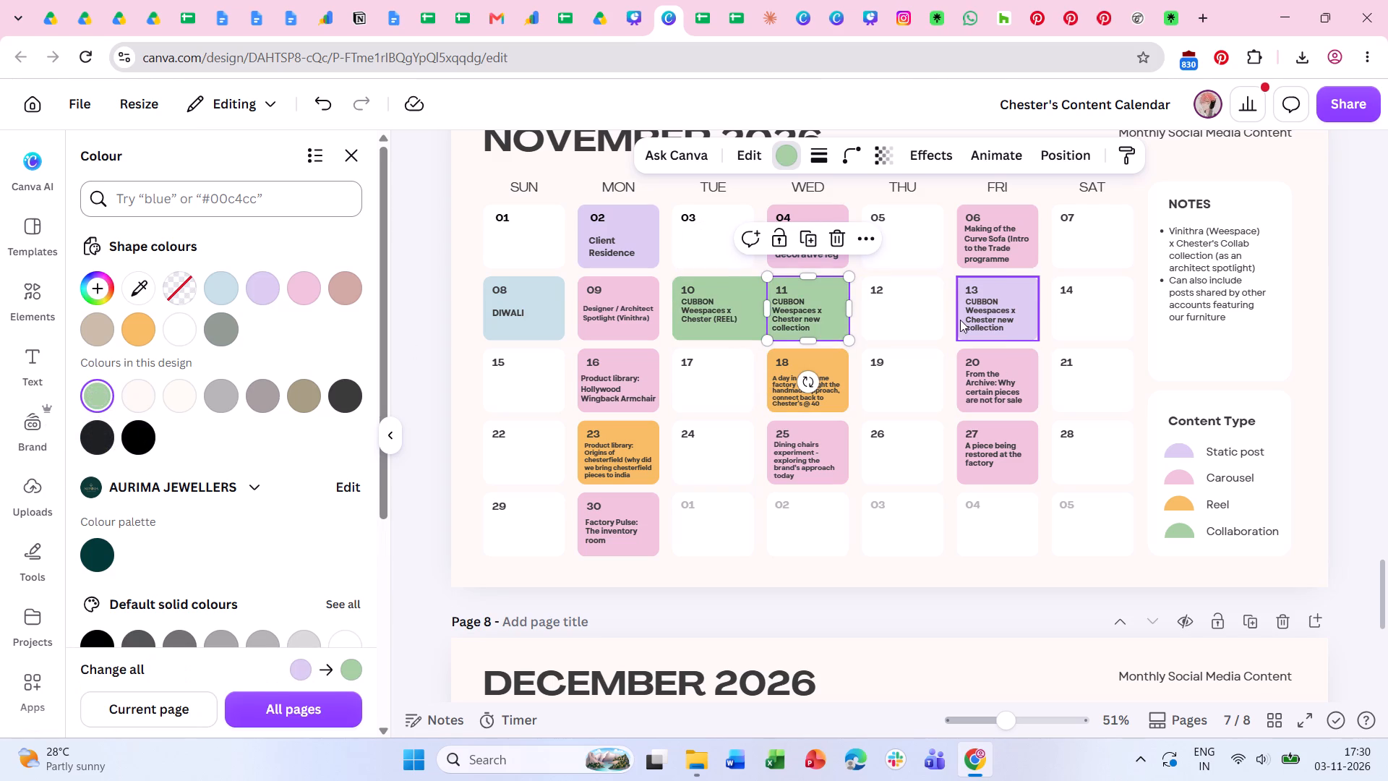
pyautogui.click(960, 320)
pyautogui.click(93, 395)
pyautogui.doubleClick(442, 397)
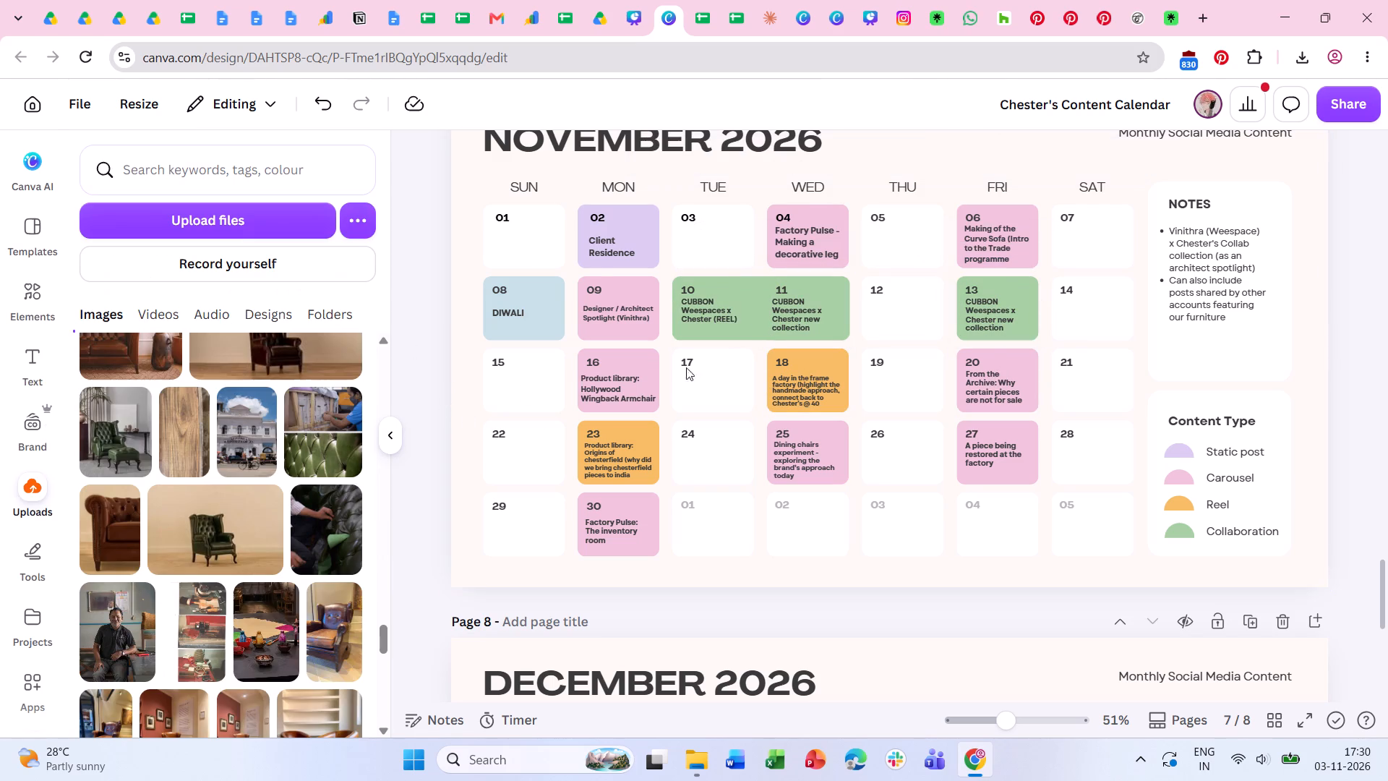
# Download the recoloured November 2026 page (page 7) of the content calendar as a PNG.
pyautogui.click(1353, 106)
pyautogui.click(1031, 558)
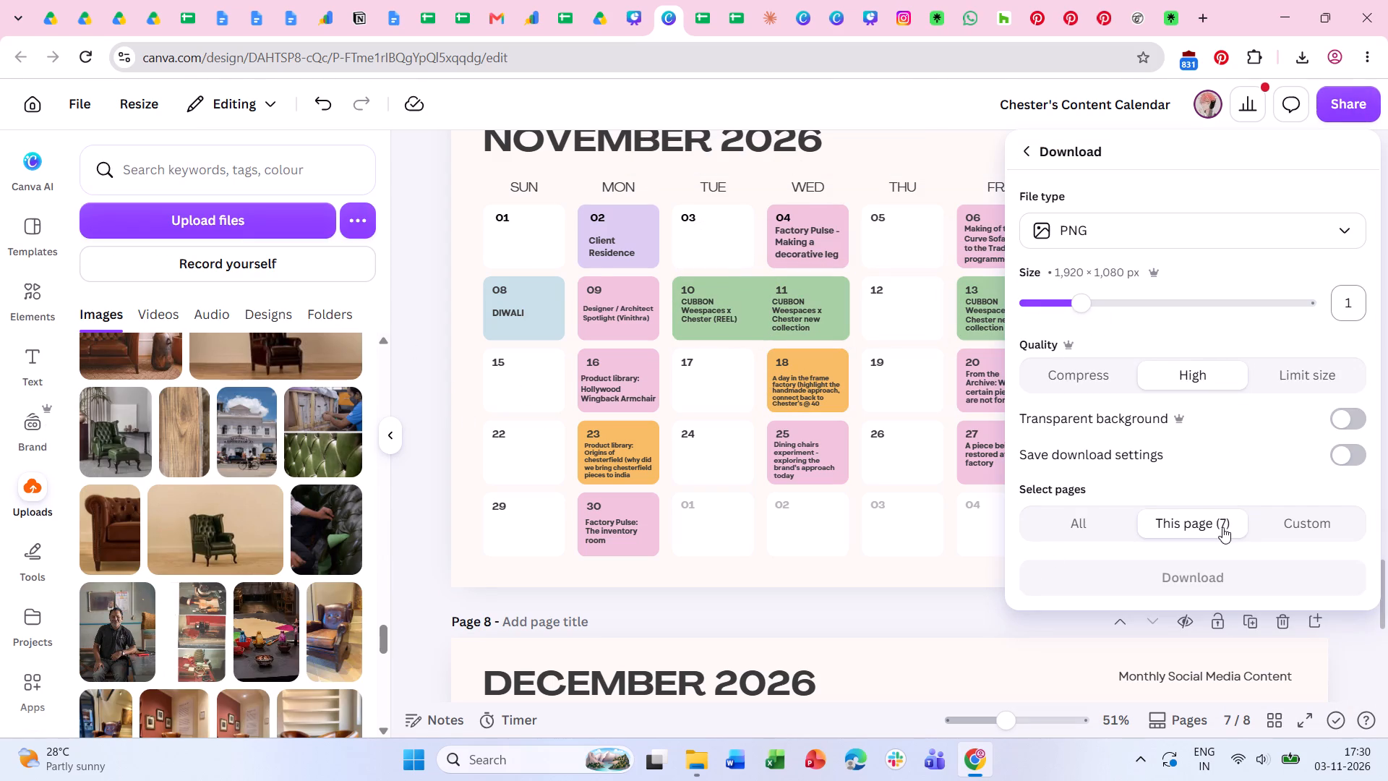
pyautogui.click(1217, 575)
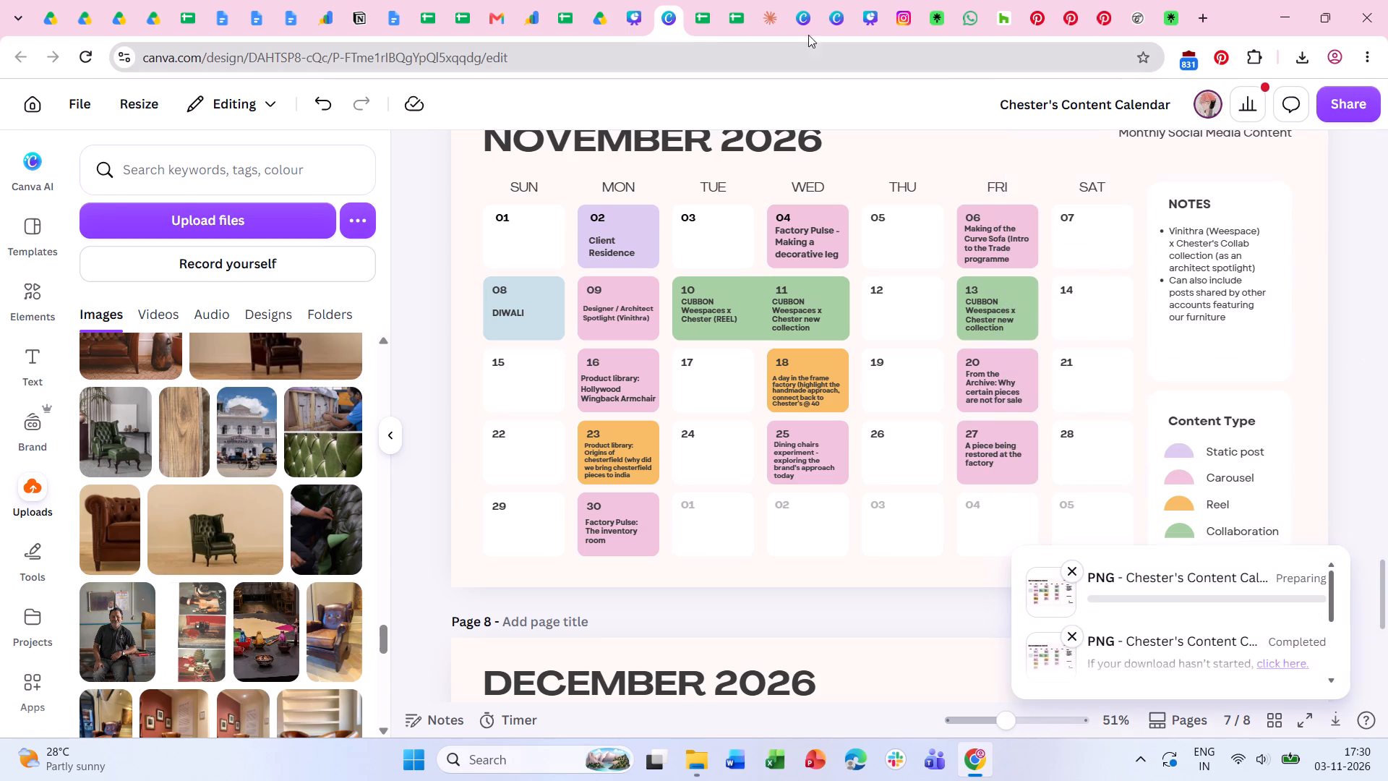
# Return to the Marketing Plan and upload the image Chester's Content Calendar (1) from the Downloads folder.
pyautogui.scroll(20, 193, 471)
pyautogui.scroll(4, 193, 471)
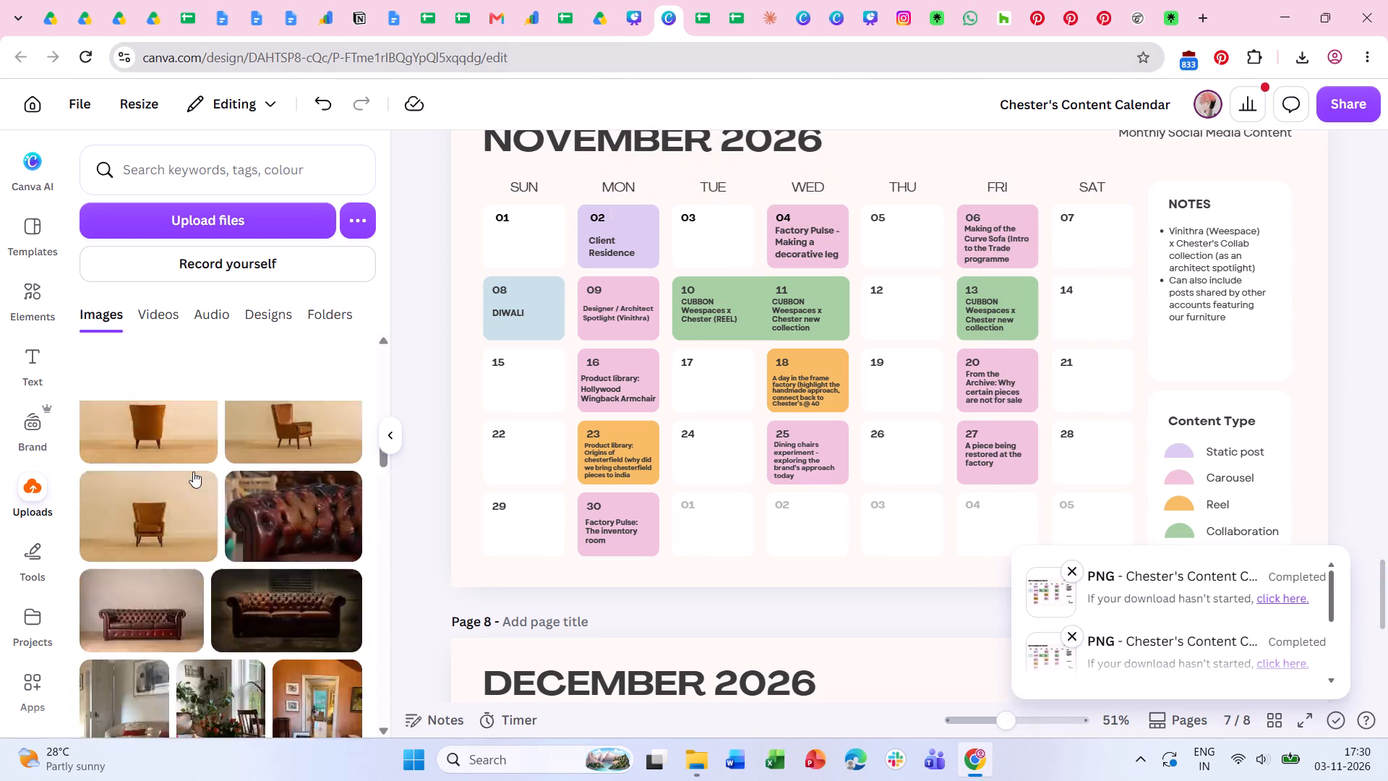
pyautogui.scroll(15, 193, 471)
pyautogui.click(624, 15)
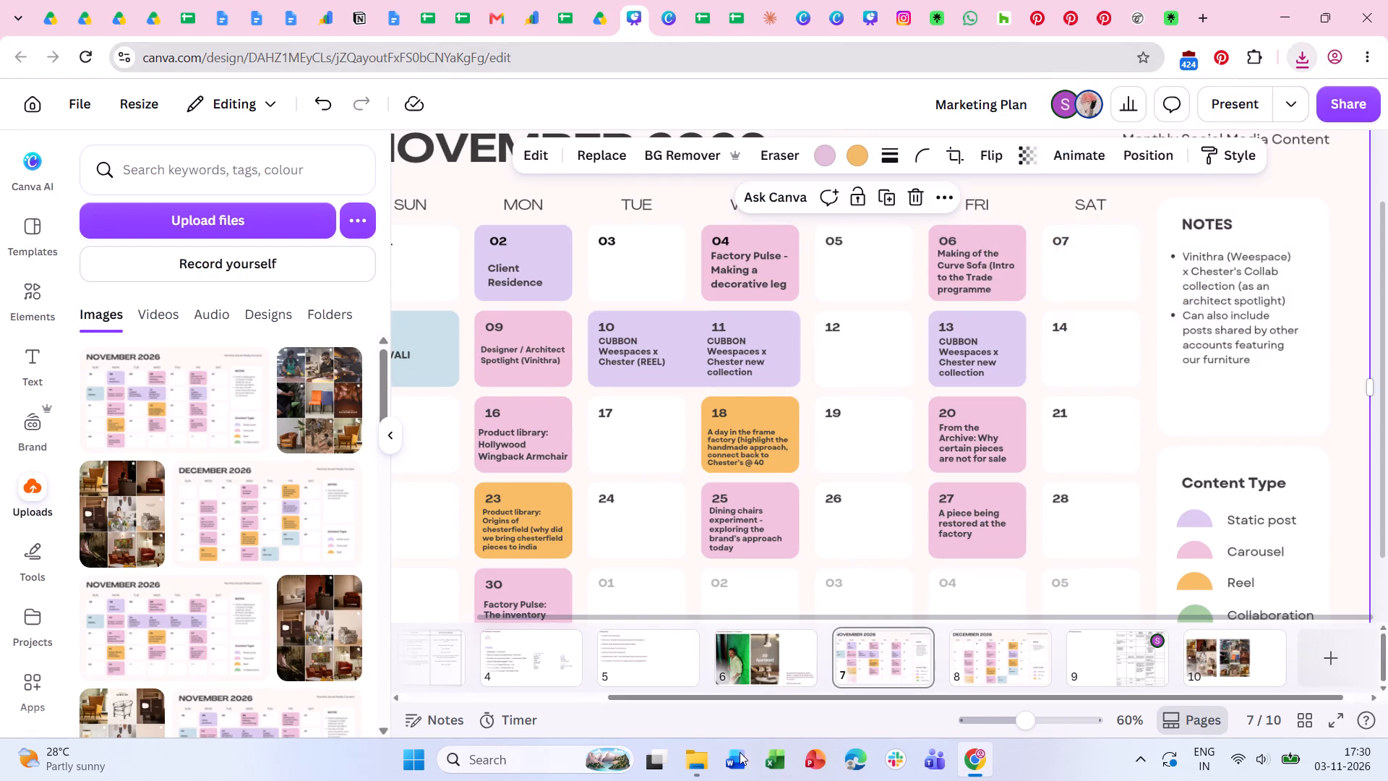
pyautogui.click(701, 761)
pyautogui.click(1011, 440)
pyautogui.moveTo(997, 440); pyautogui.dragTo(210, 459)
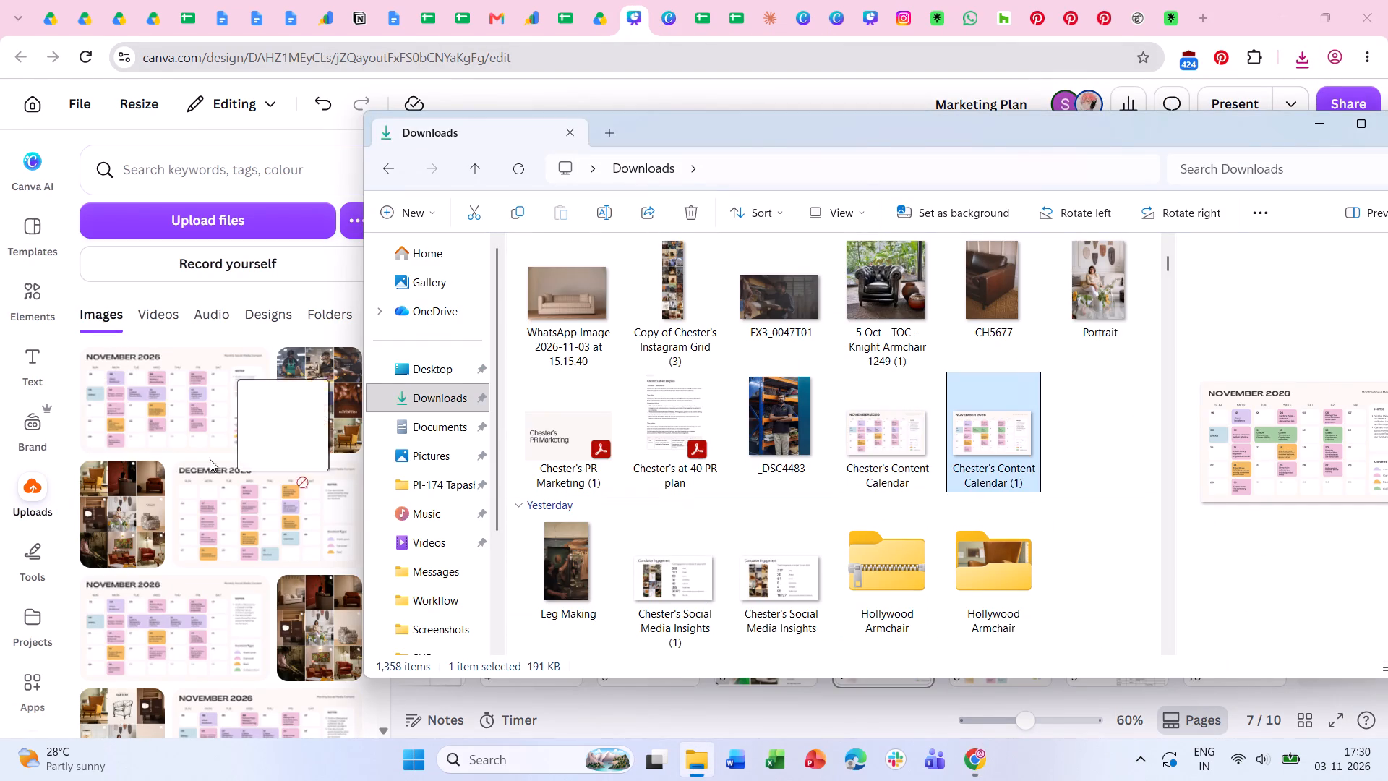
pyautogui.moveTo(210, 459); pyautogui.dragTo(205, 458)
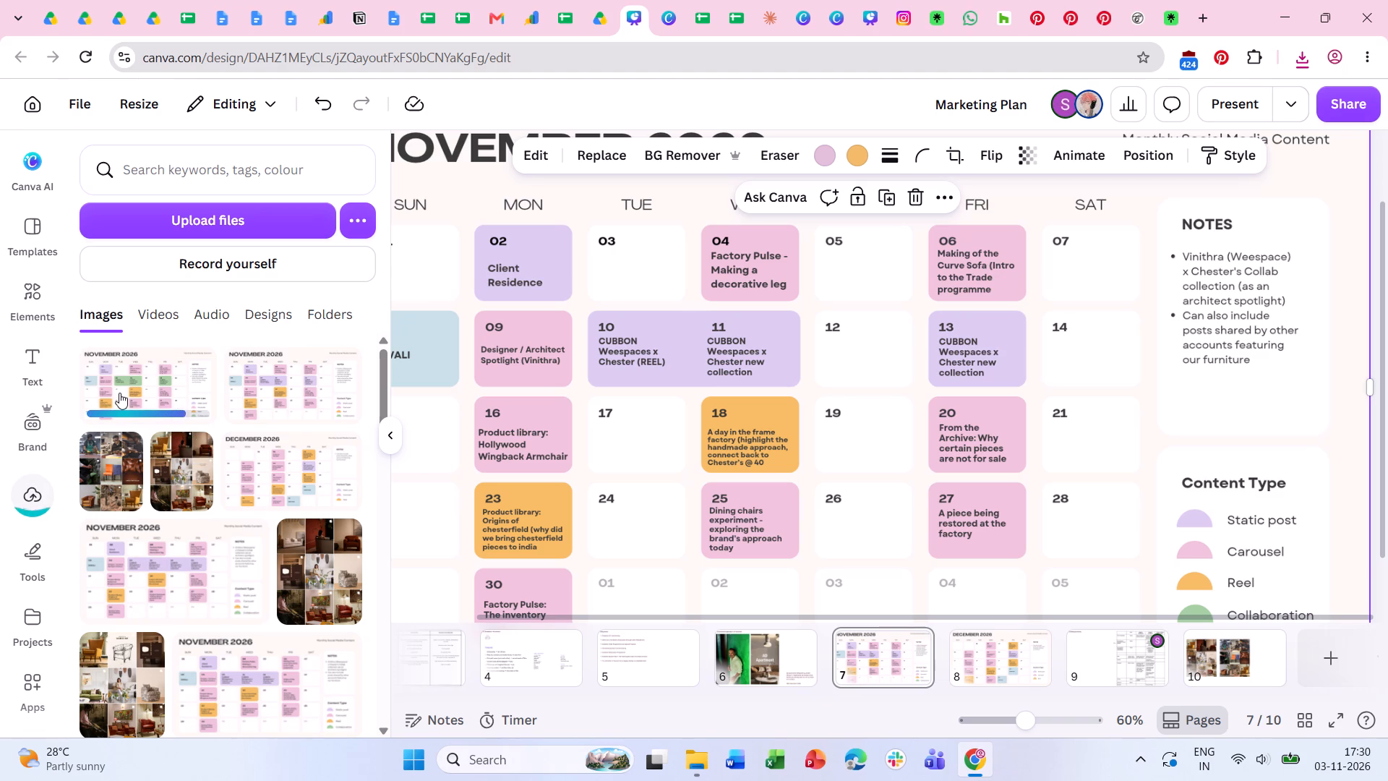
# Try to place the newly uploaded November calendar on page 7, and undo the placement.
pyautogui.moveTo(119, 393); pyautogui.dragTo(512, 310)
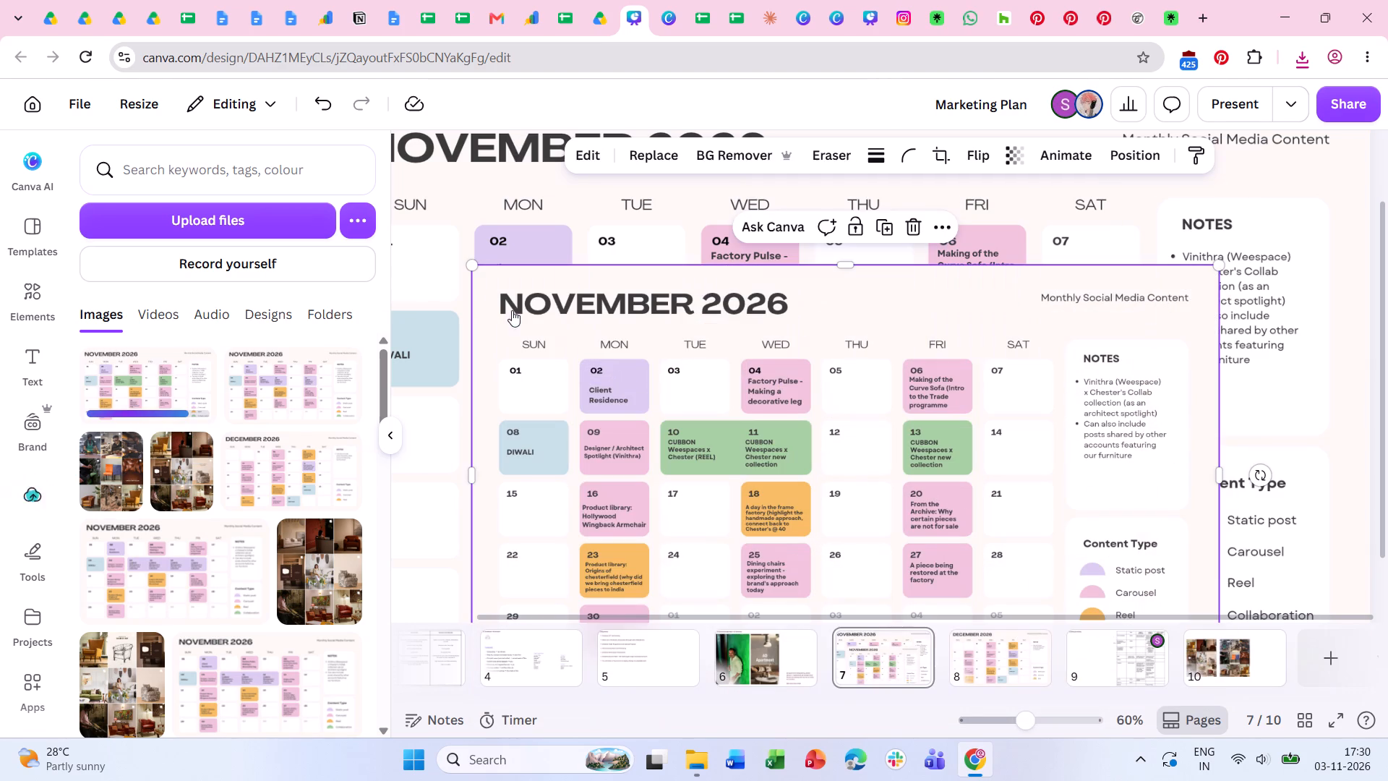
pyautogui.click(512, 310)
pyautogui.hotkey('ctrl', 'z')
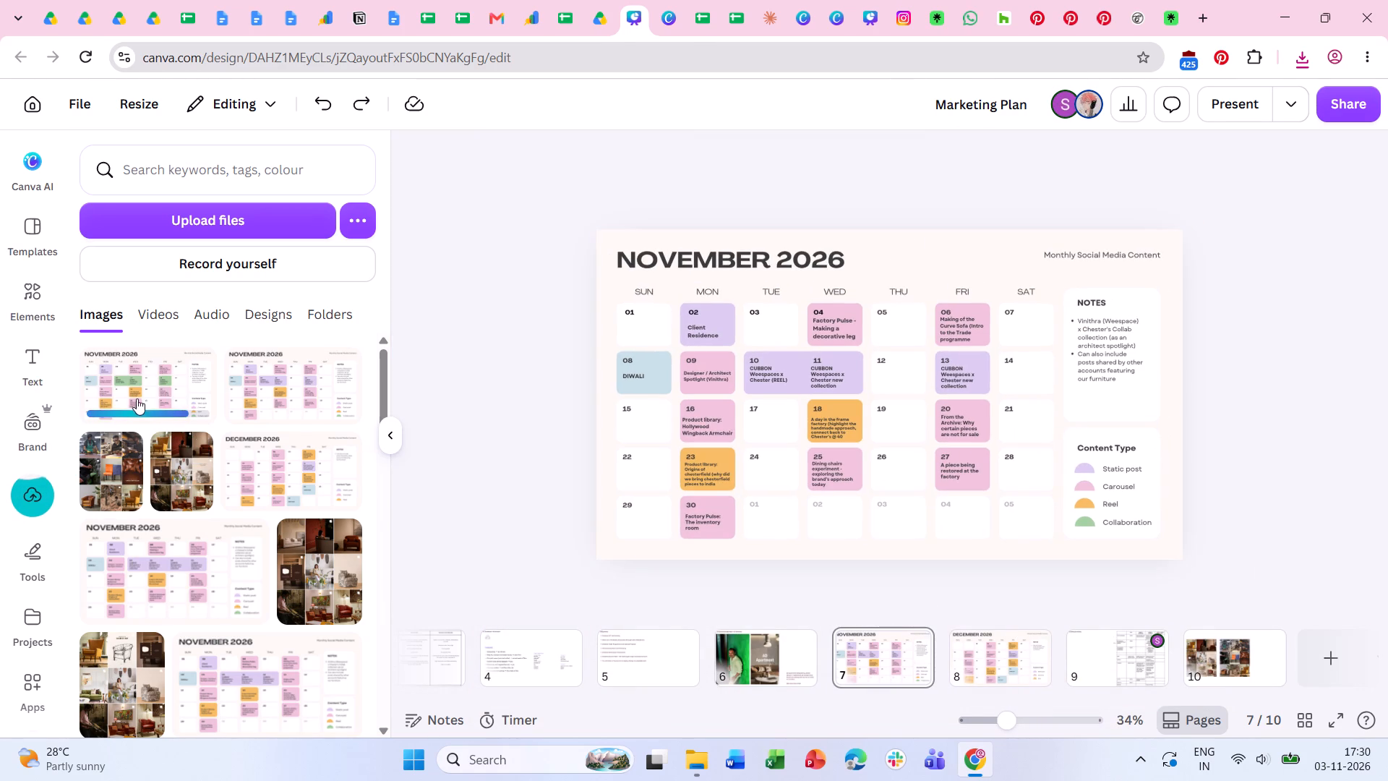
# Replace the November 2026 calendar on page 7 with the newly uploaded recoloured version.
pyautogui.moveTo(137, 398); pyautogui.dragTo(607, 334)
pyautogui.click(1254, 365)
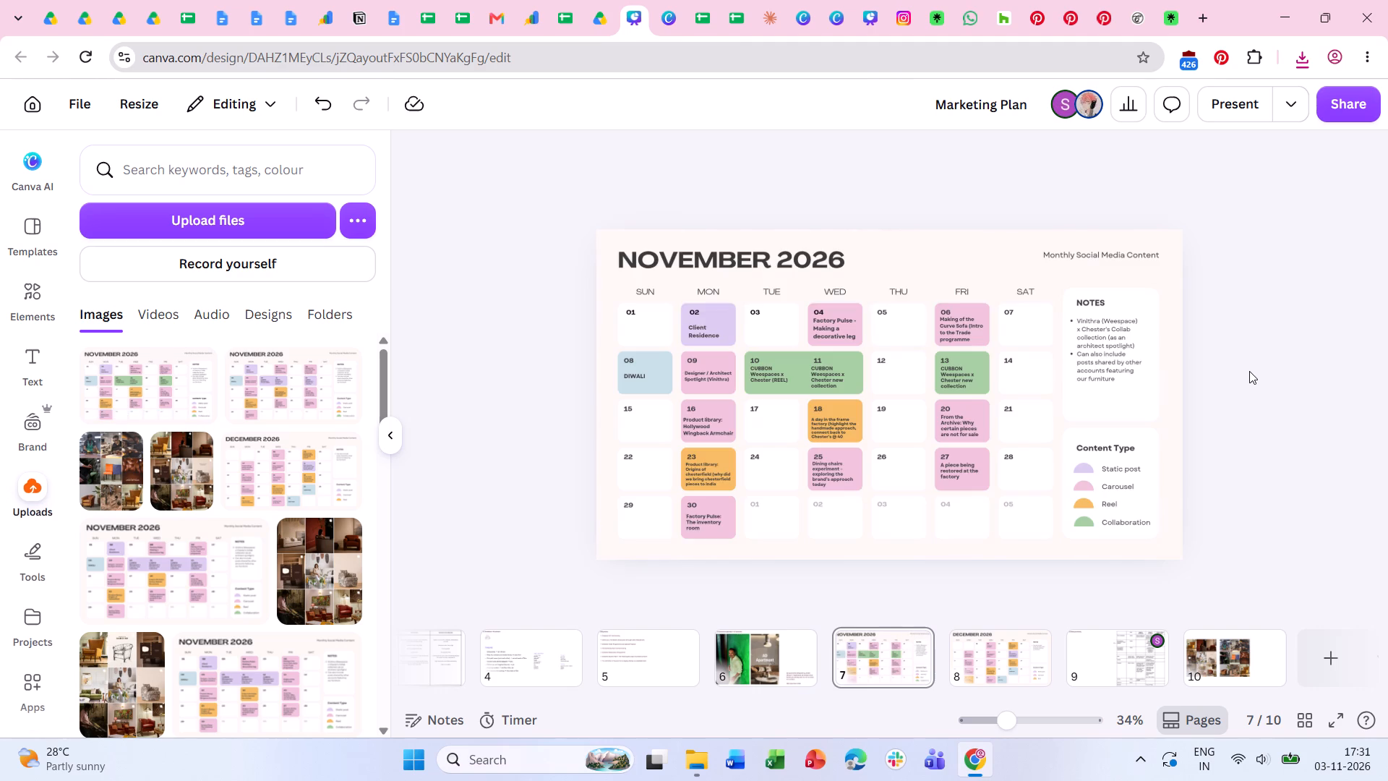
# Review the December calendar and grid images on pages 8 and 10, and page 7 of Copy of Chester's Instagram Grid.
pyautogui.click(1160, 672)
pyautogui.click(999, 664)
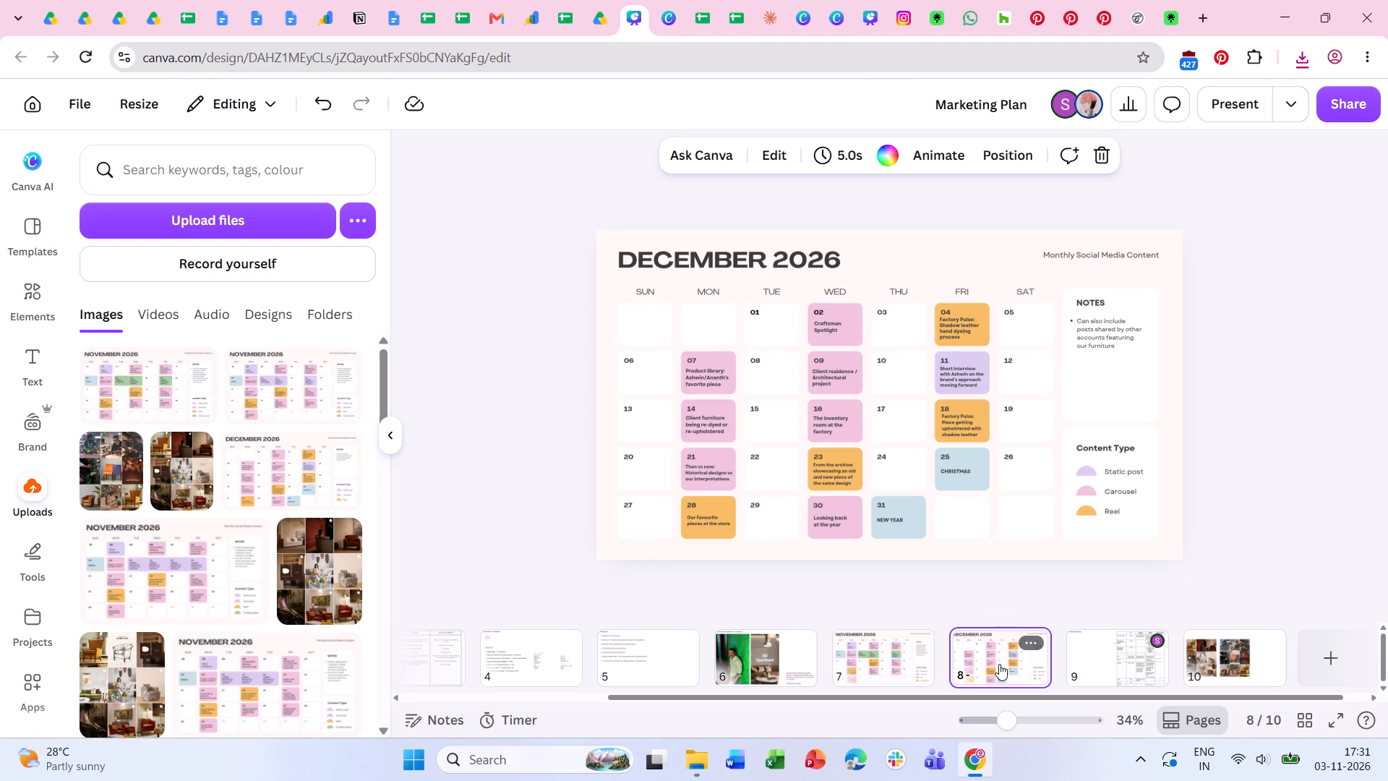
pyautogui.click(1226, 654)
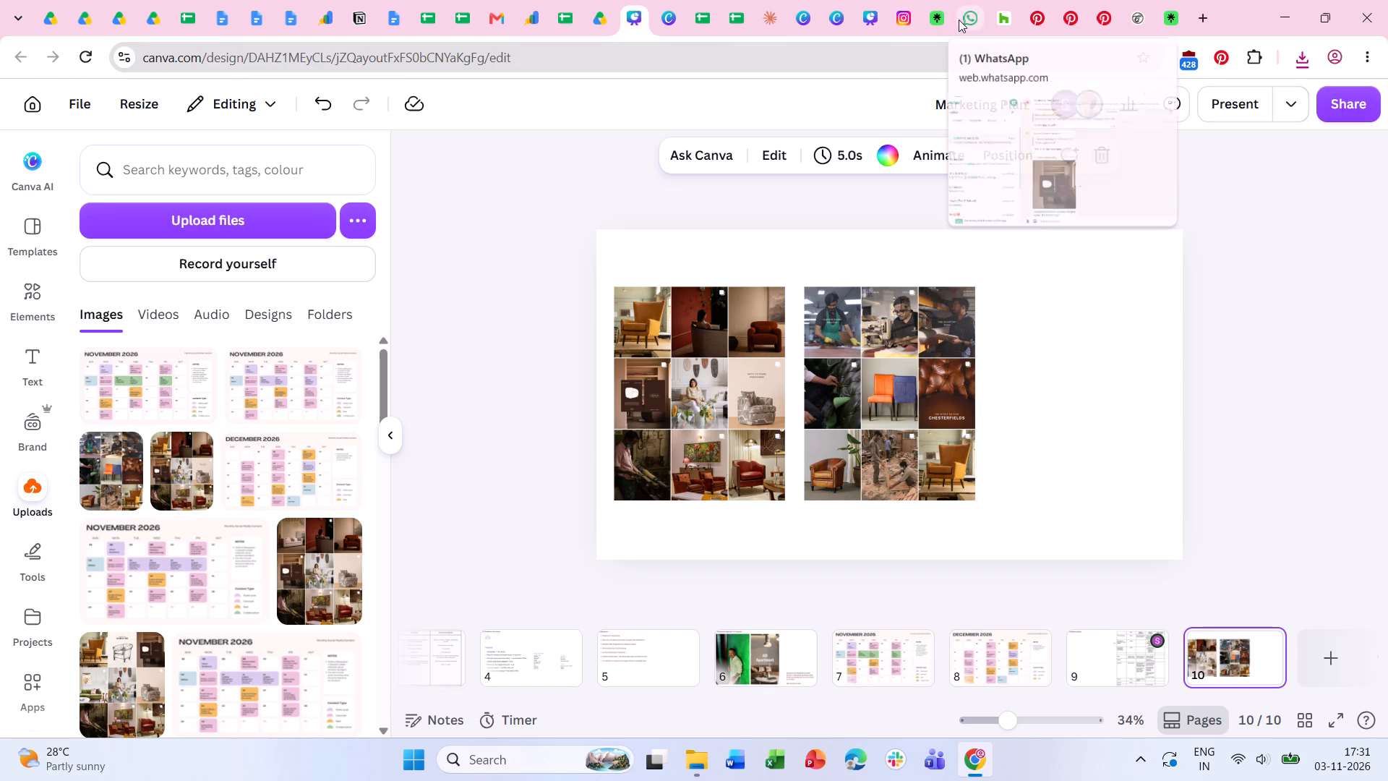
pyautogui.click(841, 19)
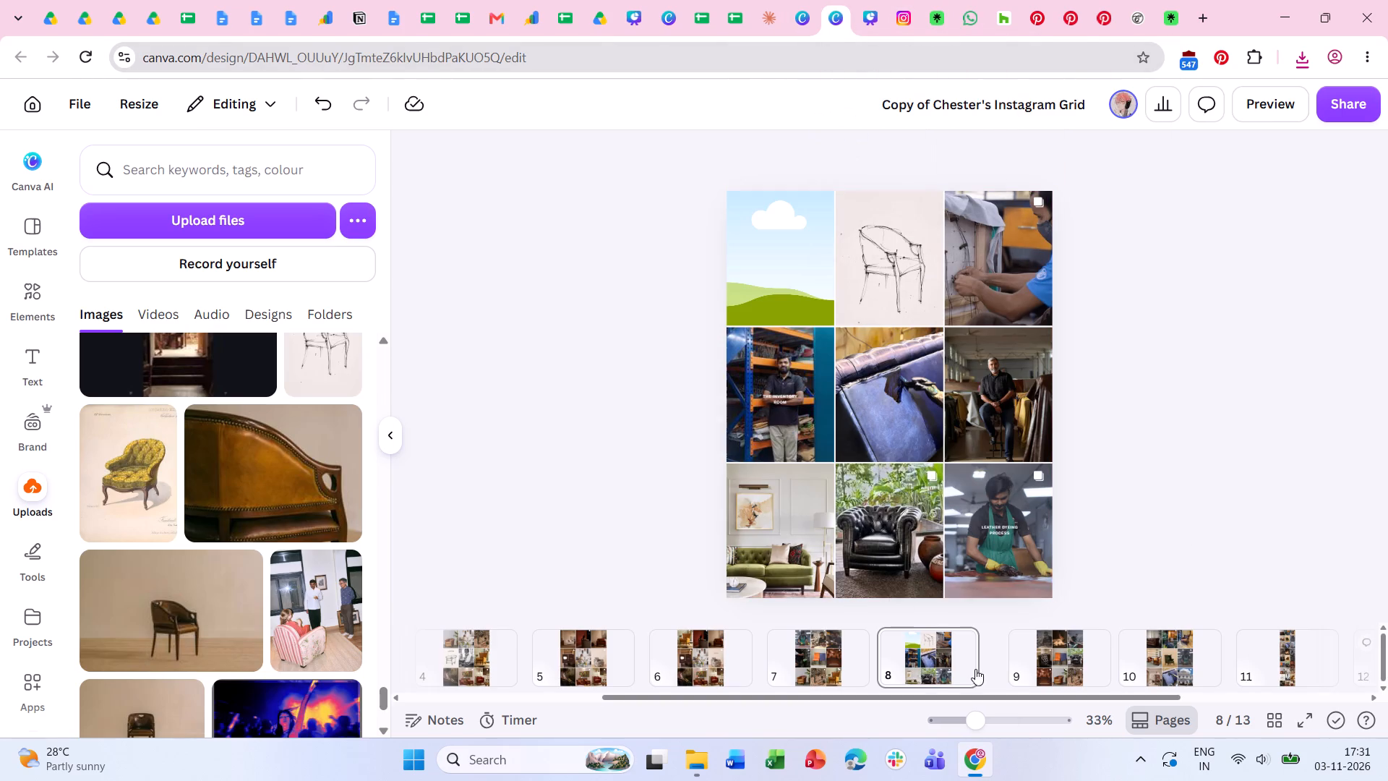
pyautogui.click(834, 667)
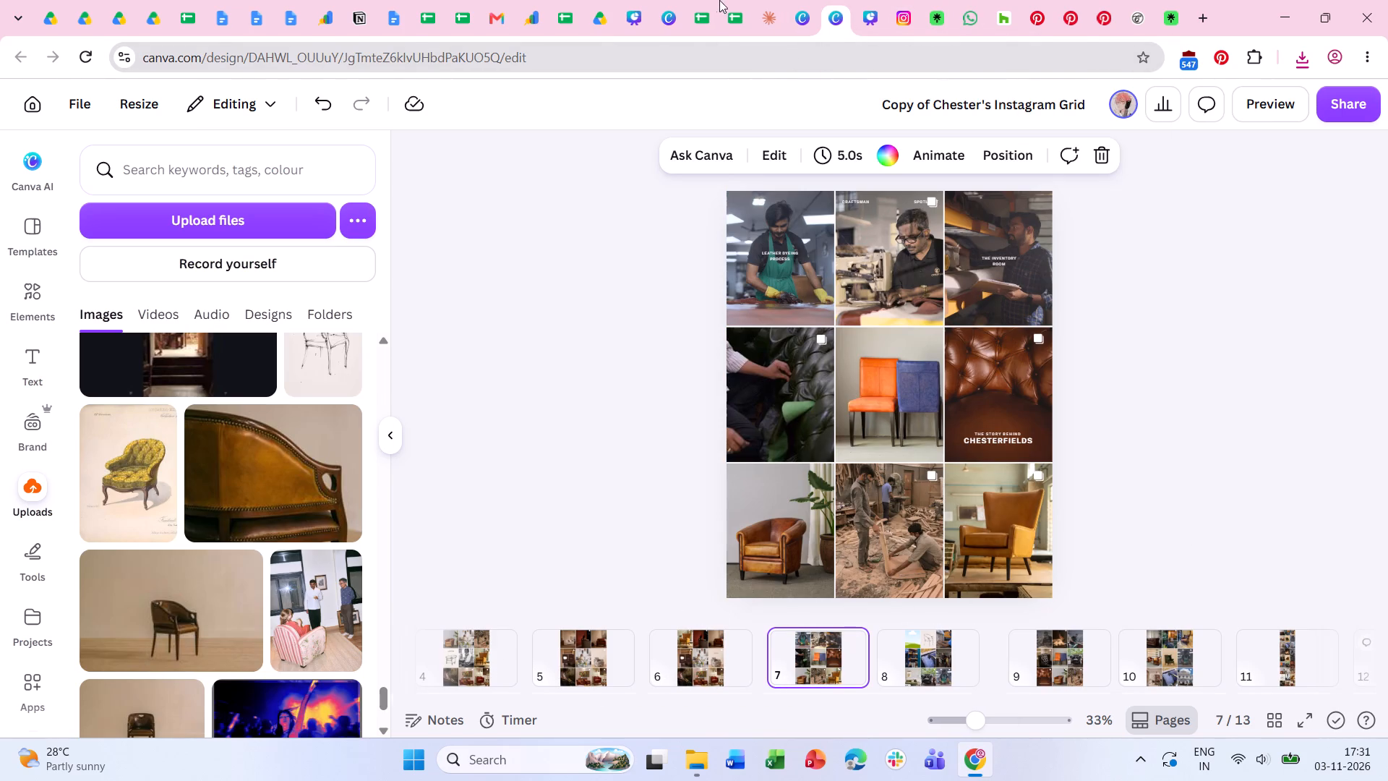
# Switch to Chester's Content Calendar and open the text of the 25 November dining chairs entry for editing.
pyautogui.click(668, 28)
pyautogui.click(626, 23)
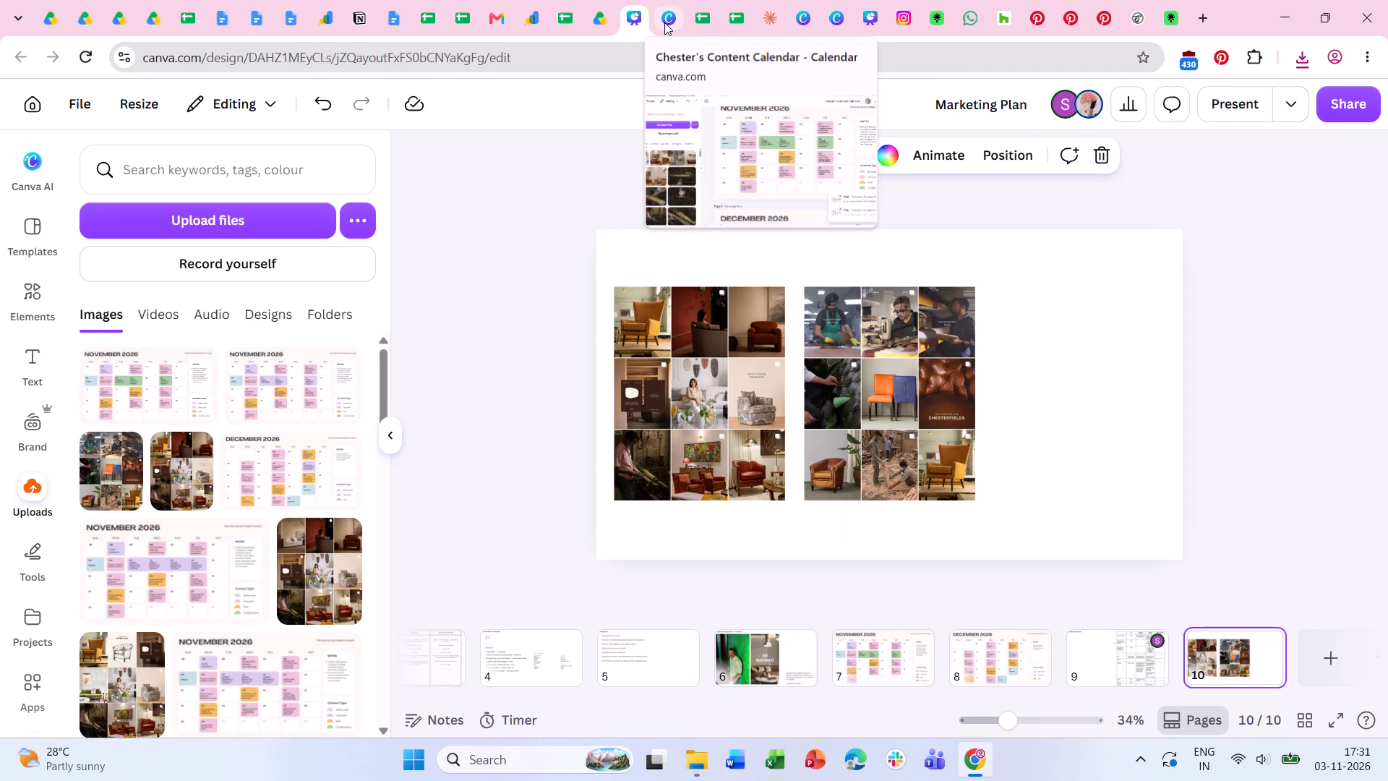
pyautogui.click(664, 22)
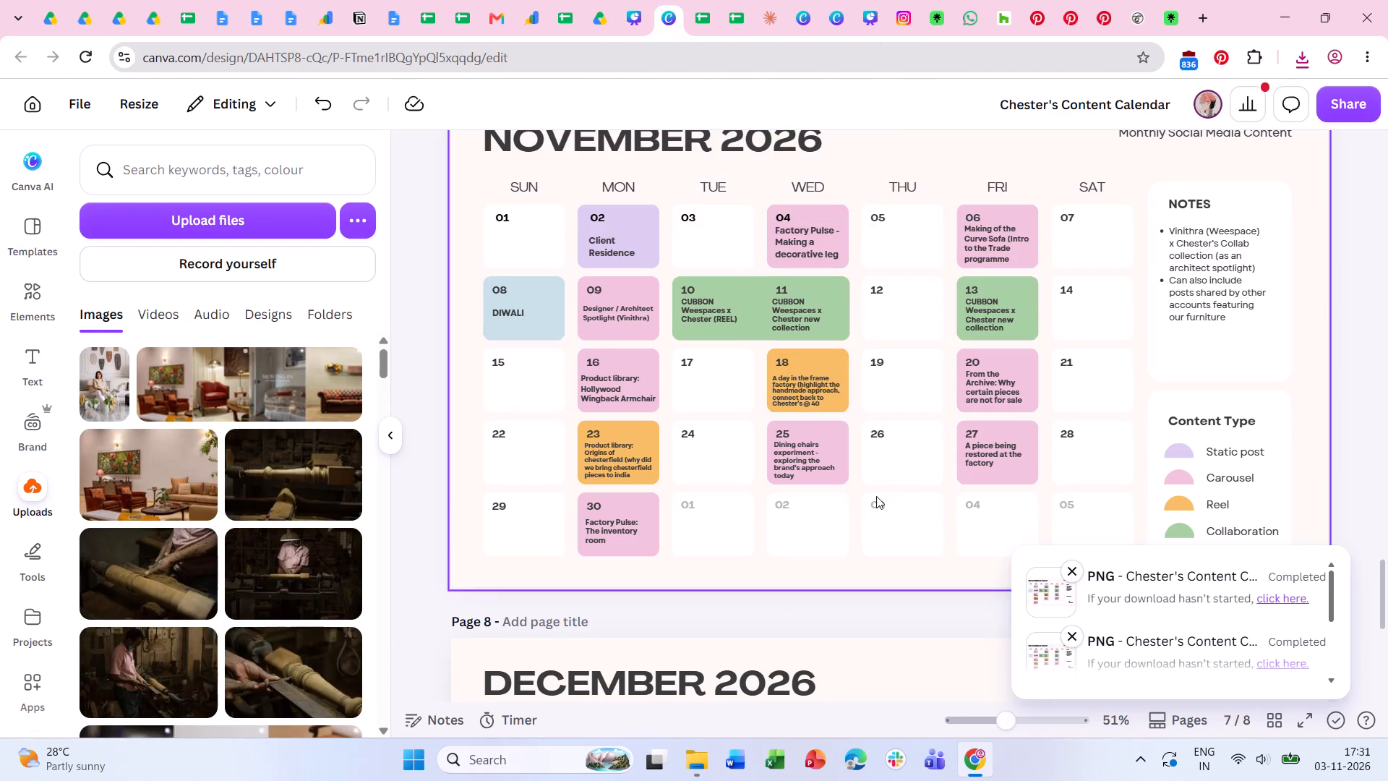
pyautogui.doubleClick(821, 464)
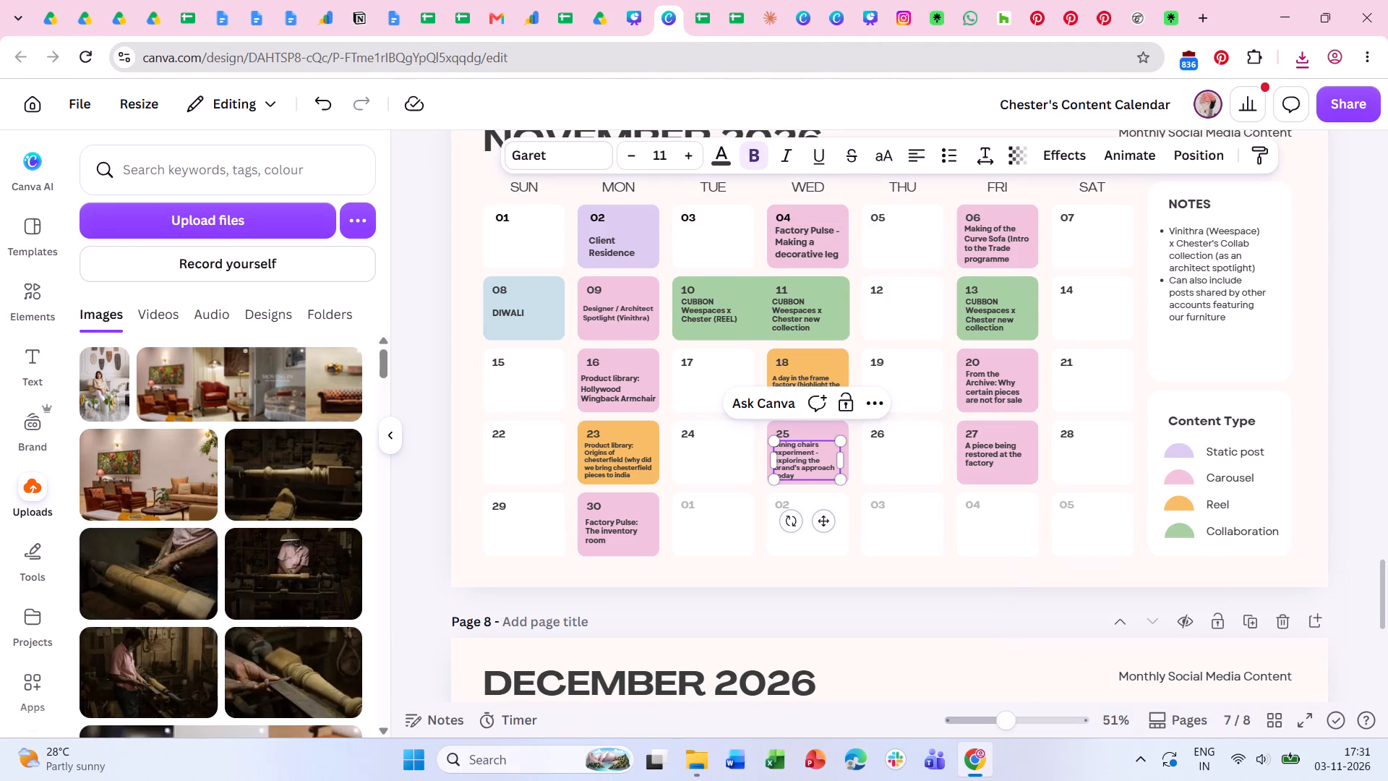
# Replace the 25 November entry's text in the content calendar with "Trade programme: Dining chairs with the collective project".
pyautogui.moveTo(809, 473); pyautogui.dragTo(772, 449)
pyautogui.press('BackSpace')
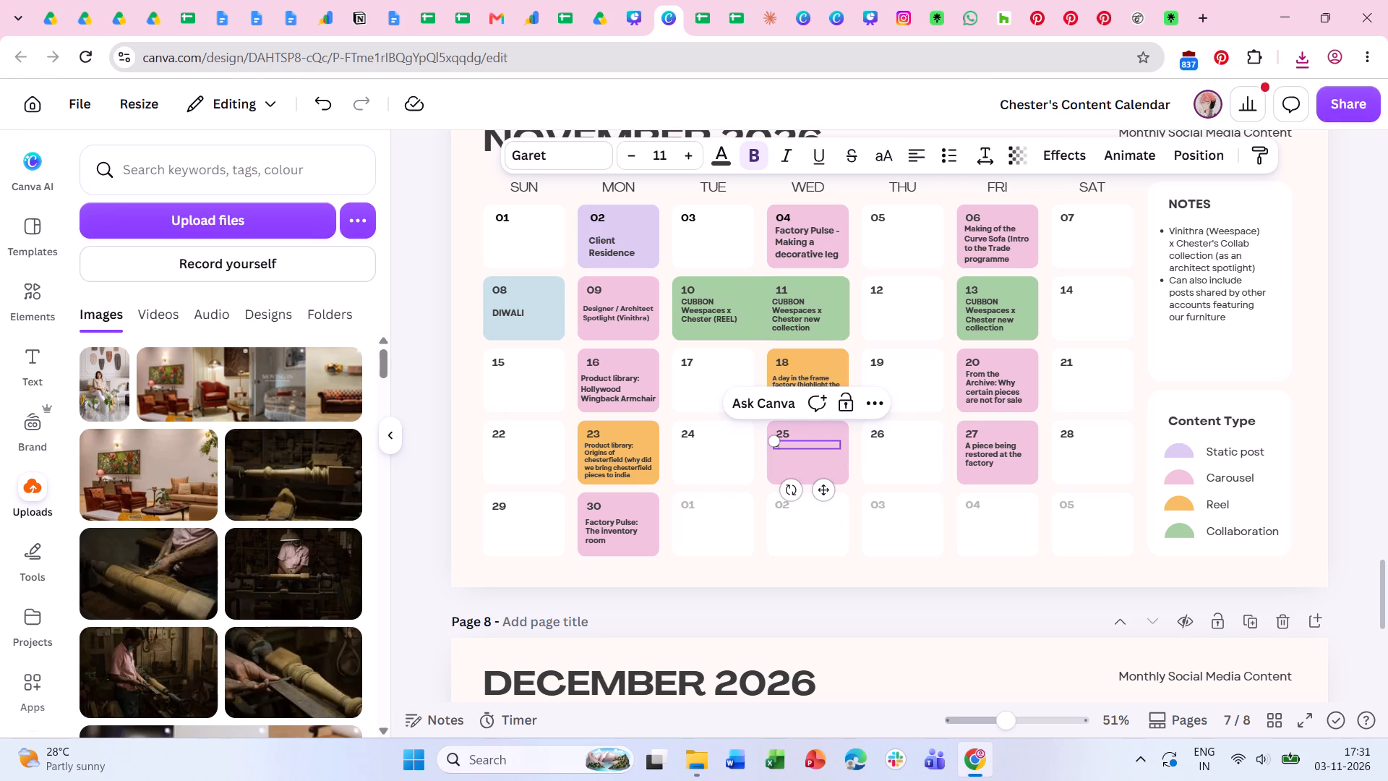
pyautogui.press('BackSpace')
pyautogui.write('Trade programme: Dining chari')
pyautogui.press('BackSpace')
pyautogui.press('BackSpace')
pyautogui.write('irs with the co')
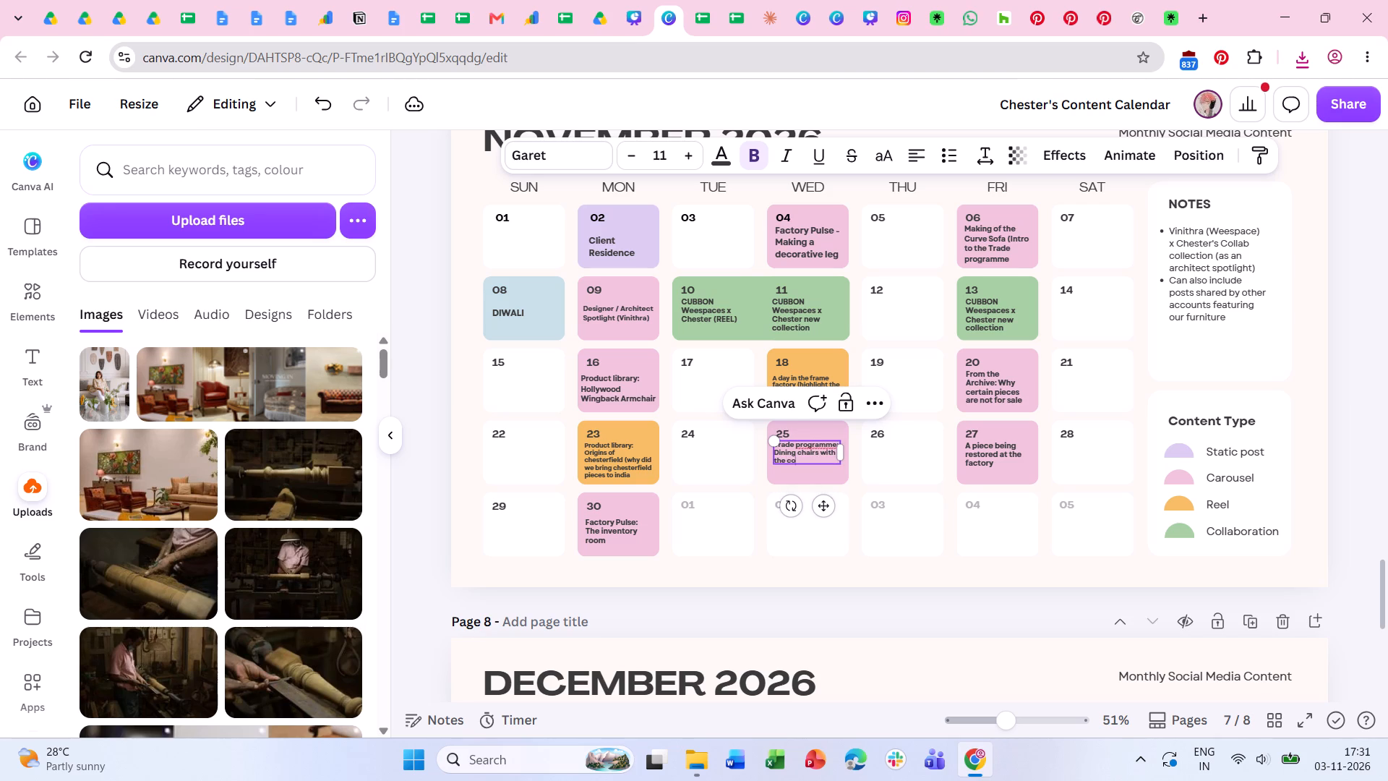
pyautogui.write('llective r')
pyautogui.press('BackSpace')
pyautogui.write('project')
pyautogui.click(863, 582)
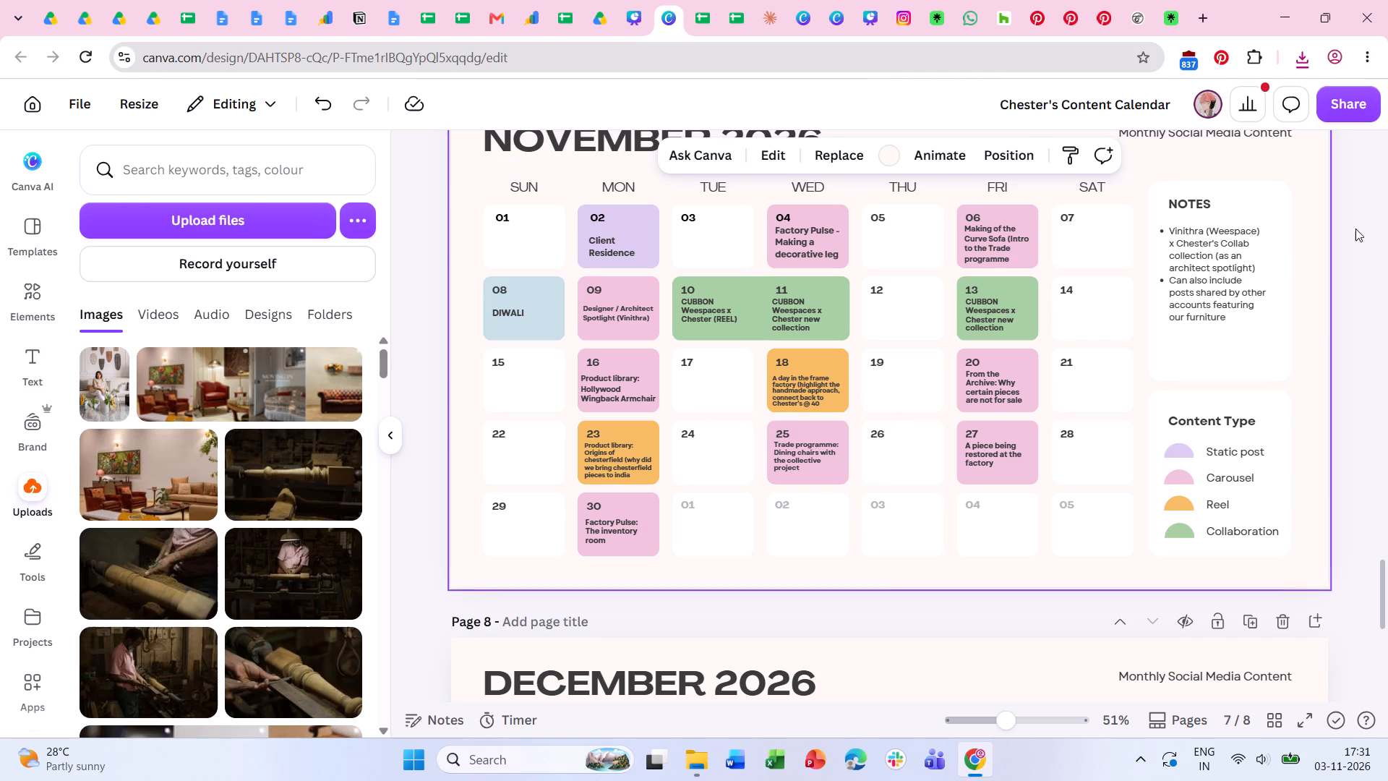
# Download the updated November 2026 page (page 7) as a PNG.
pyautogui.click(1355, 108)
pyautogui.click(1066, 498)
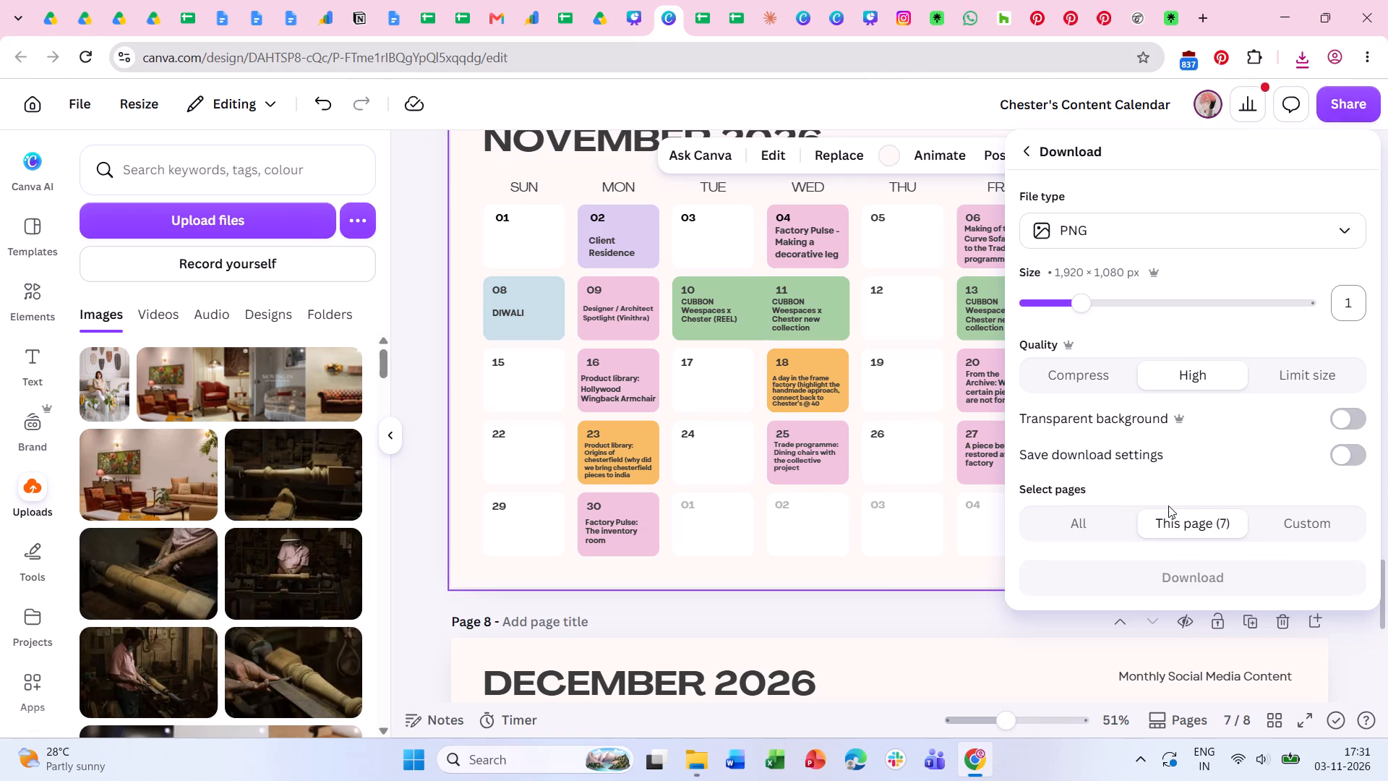
pyautogui.click(1216, 573)
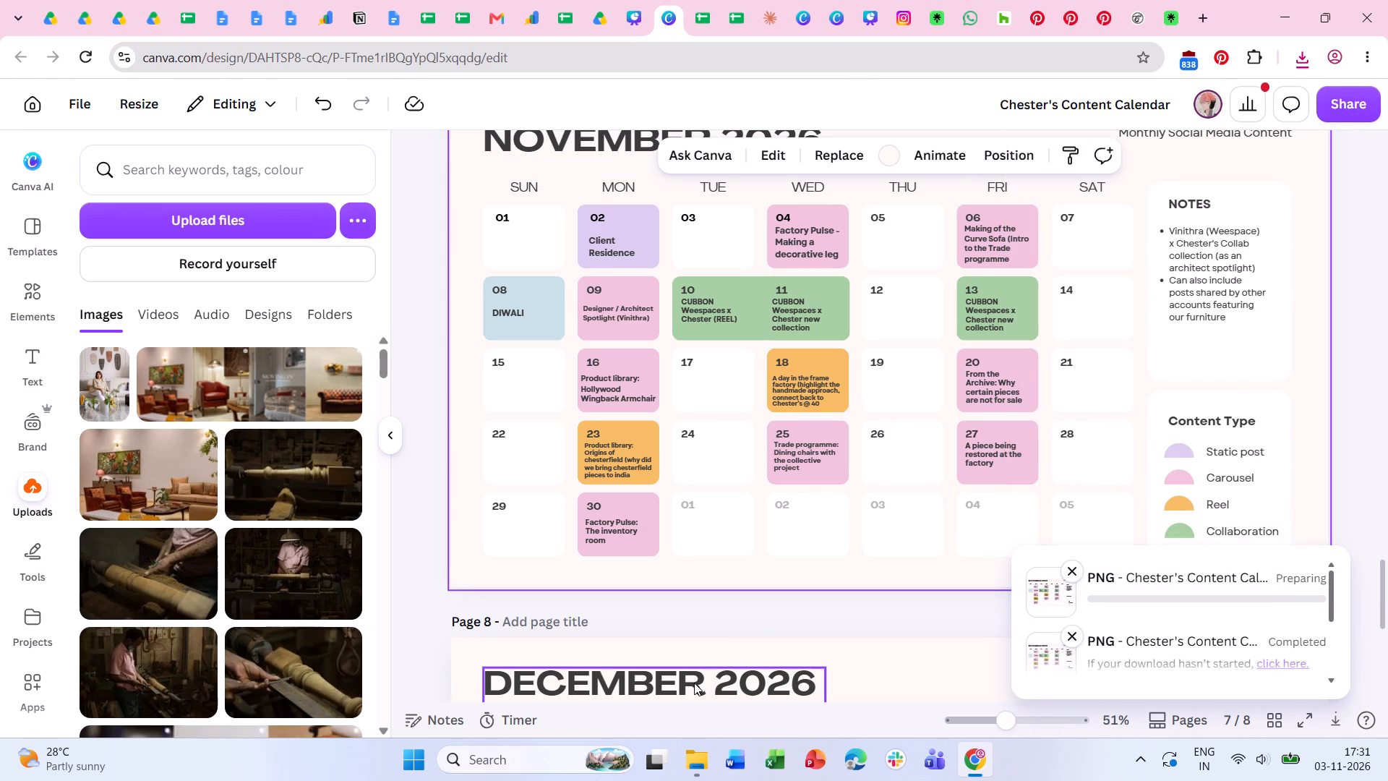
# Return to the Marketing Plan and open page 7 with the November 2026 calendar.
pyautogui.click(634, 12)
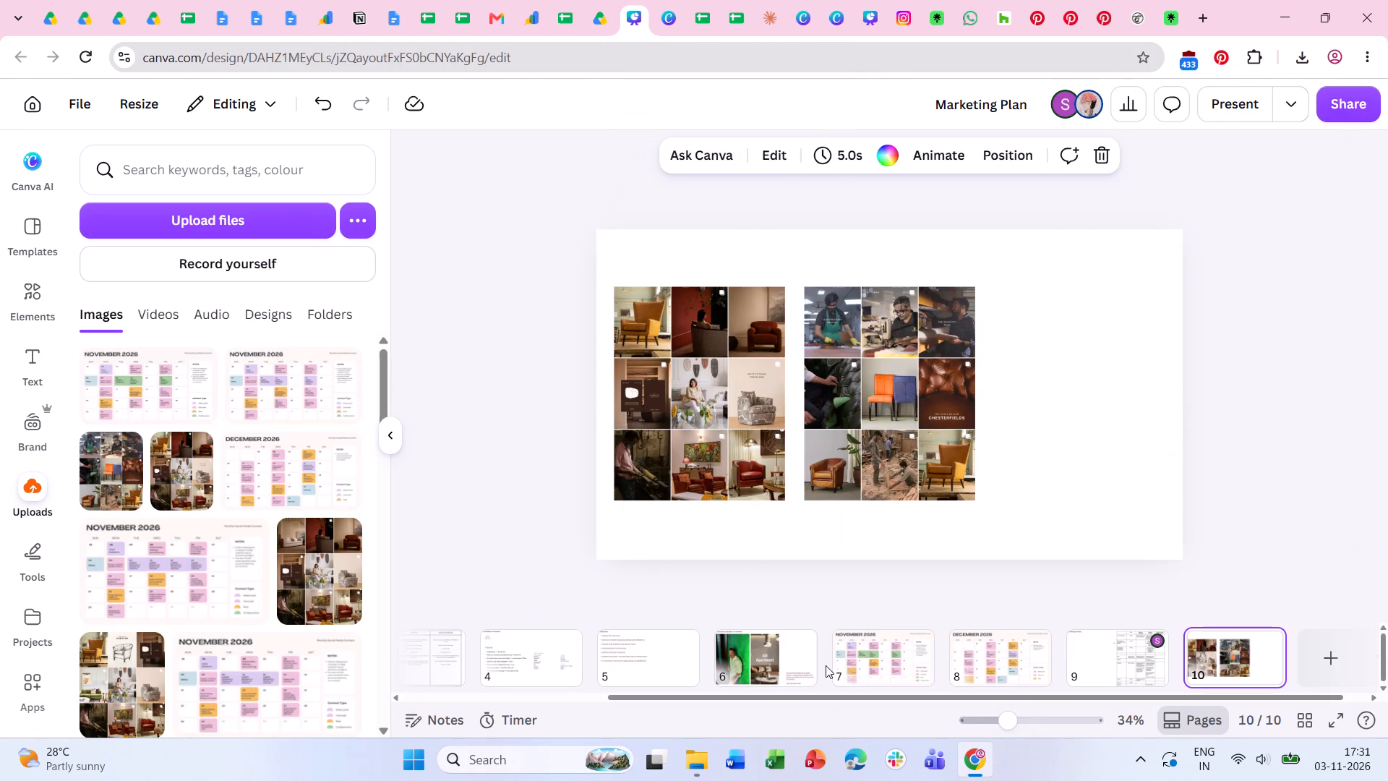
pyautogui.click(826, 665)
pyautogui.click(844, 662)
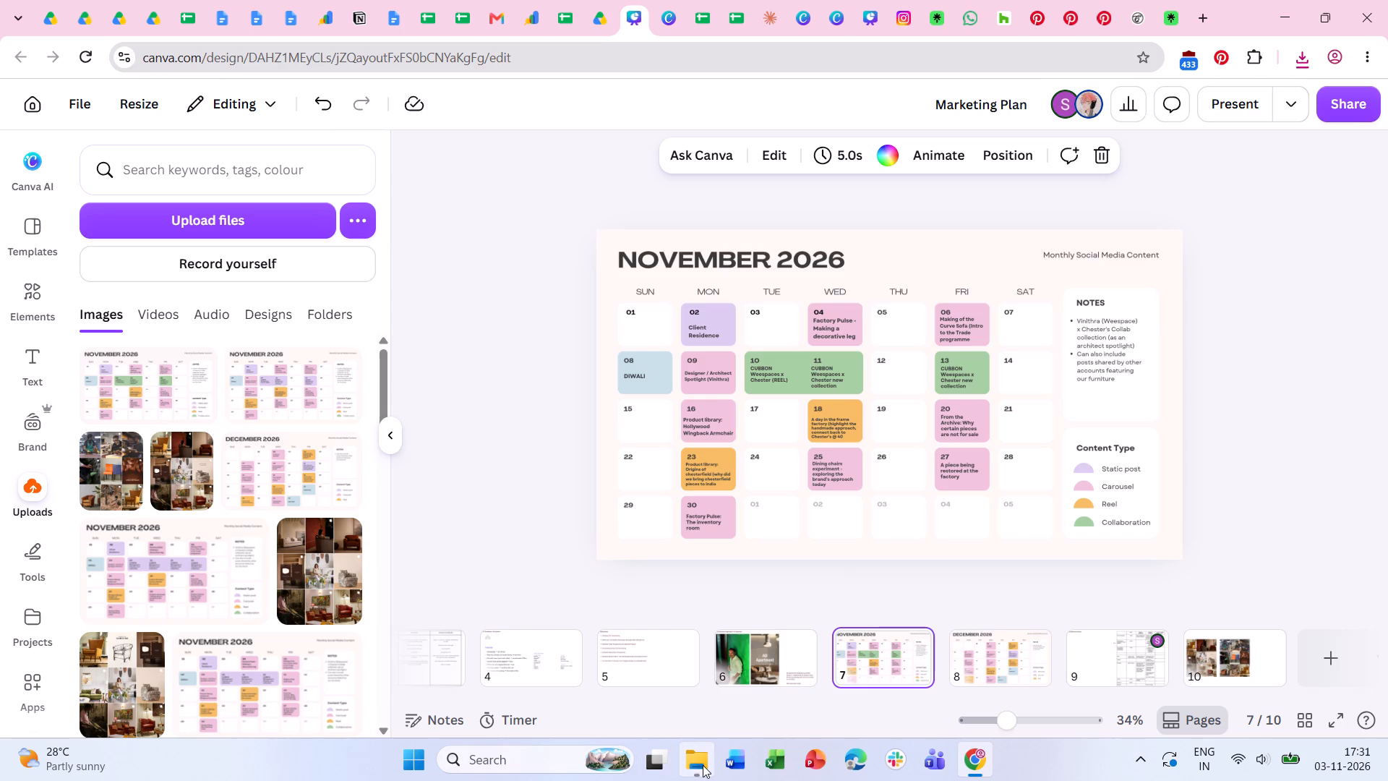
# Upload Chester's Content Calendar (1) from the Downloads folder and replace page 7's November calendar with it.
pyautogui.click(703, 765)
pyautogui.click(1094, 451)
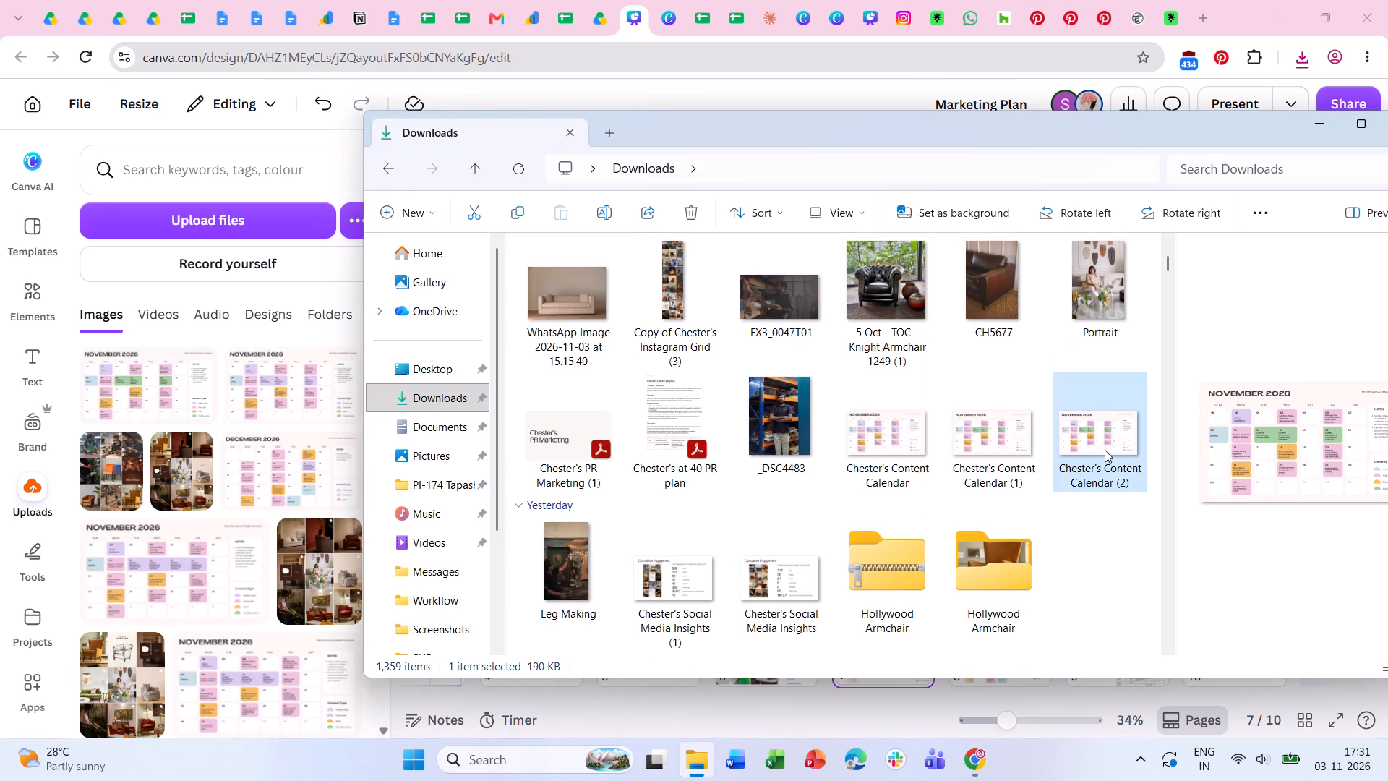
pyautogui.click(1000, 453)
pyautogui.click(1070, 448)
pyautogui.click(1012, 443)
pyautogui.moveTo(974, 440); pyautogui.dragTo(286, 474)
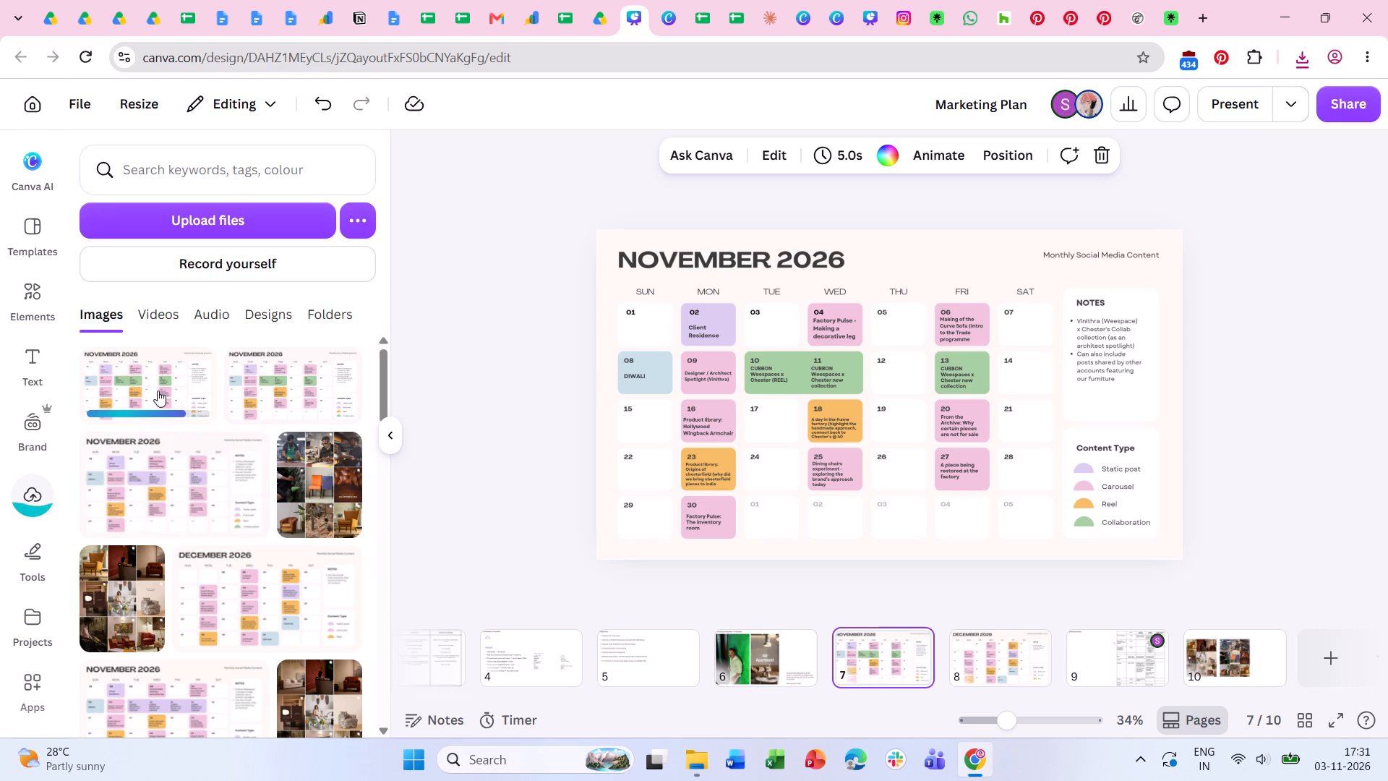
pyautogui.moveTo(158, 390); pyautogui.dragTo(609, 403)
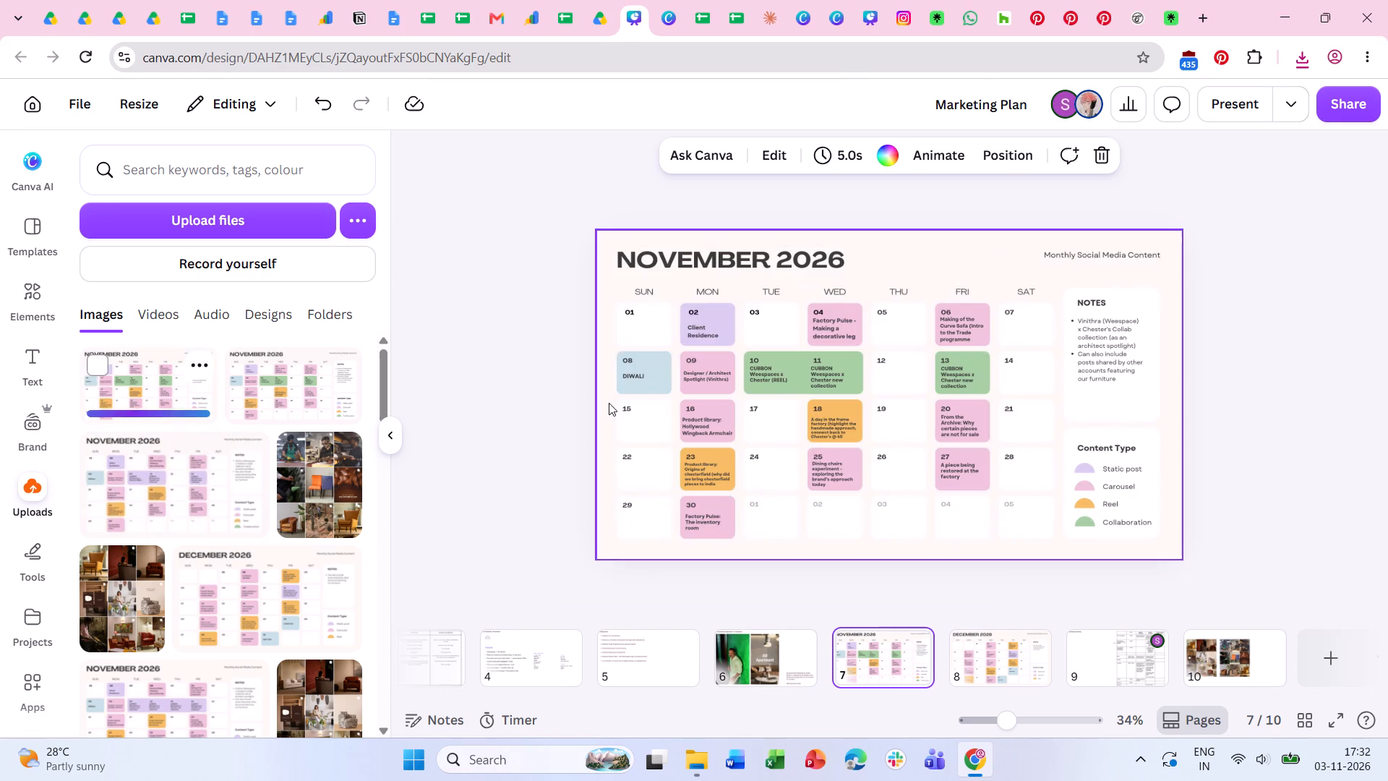
# Upload Chester's Content Calendar (2) from the Downloads folder and replace page 7's November calendar with it.
pyautogui.click(685, 743)
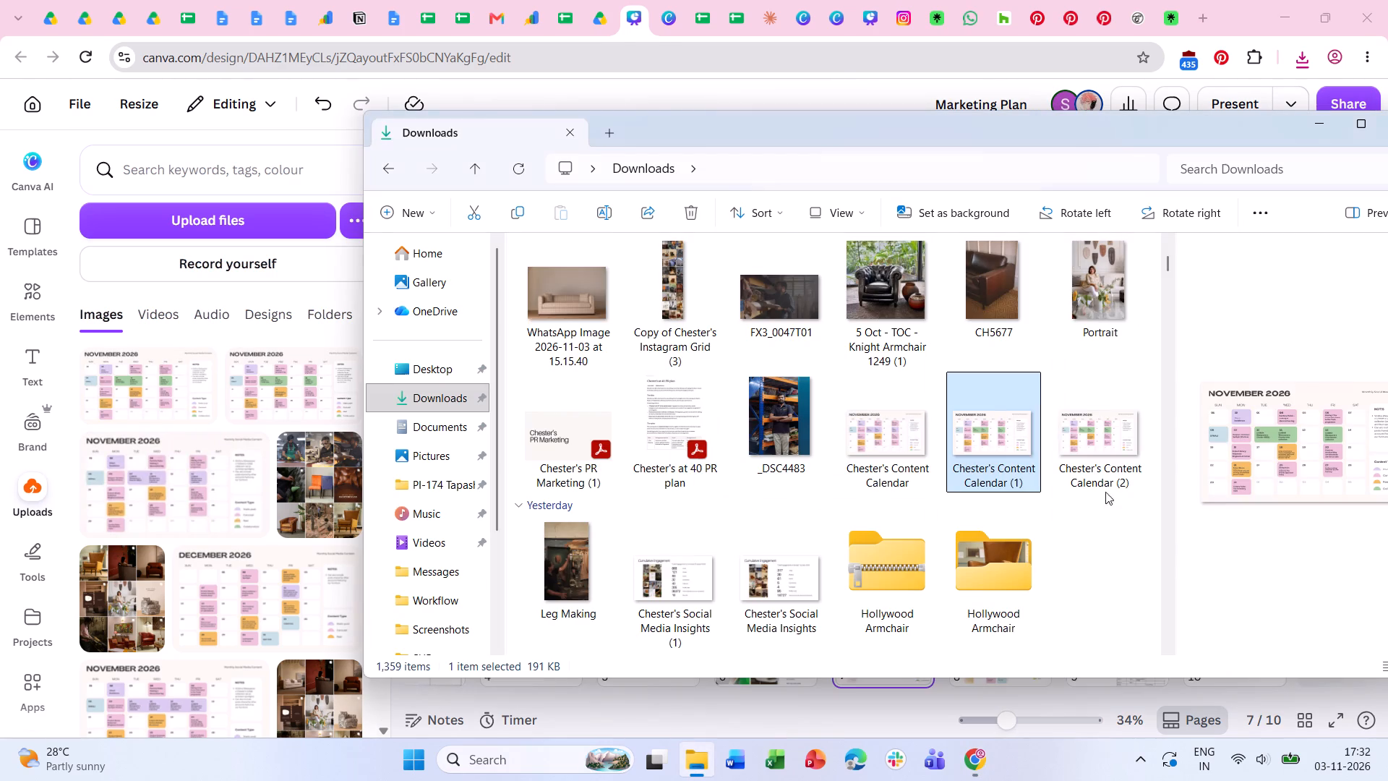
pyautogui.click(1110, 435)
pyautogui.moveTo(1102, 437); pyautogui.dragTo(178, 448)
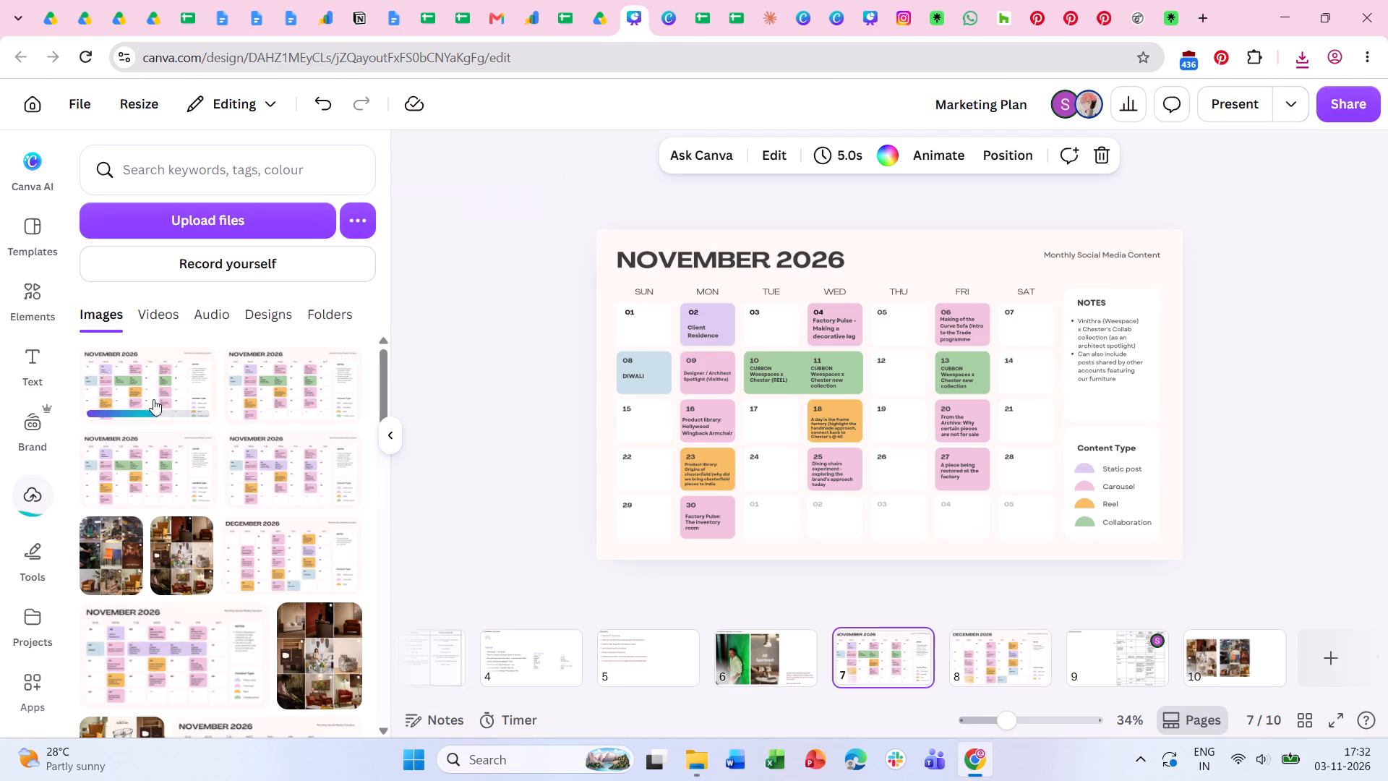
pyautogui.moveTo(162, 399); pyautogui.dragTo(625, 404)
pyautogui.click(1209, 439)
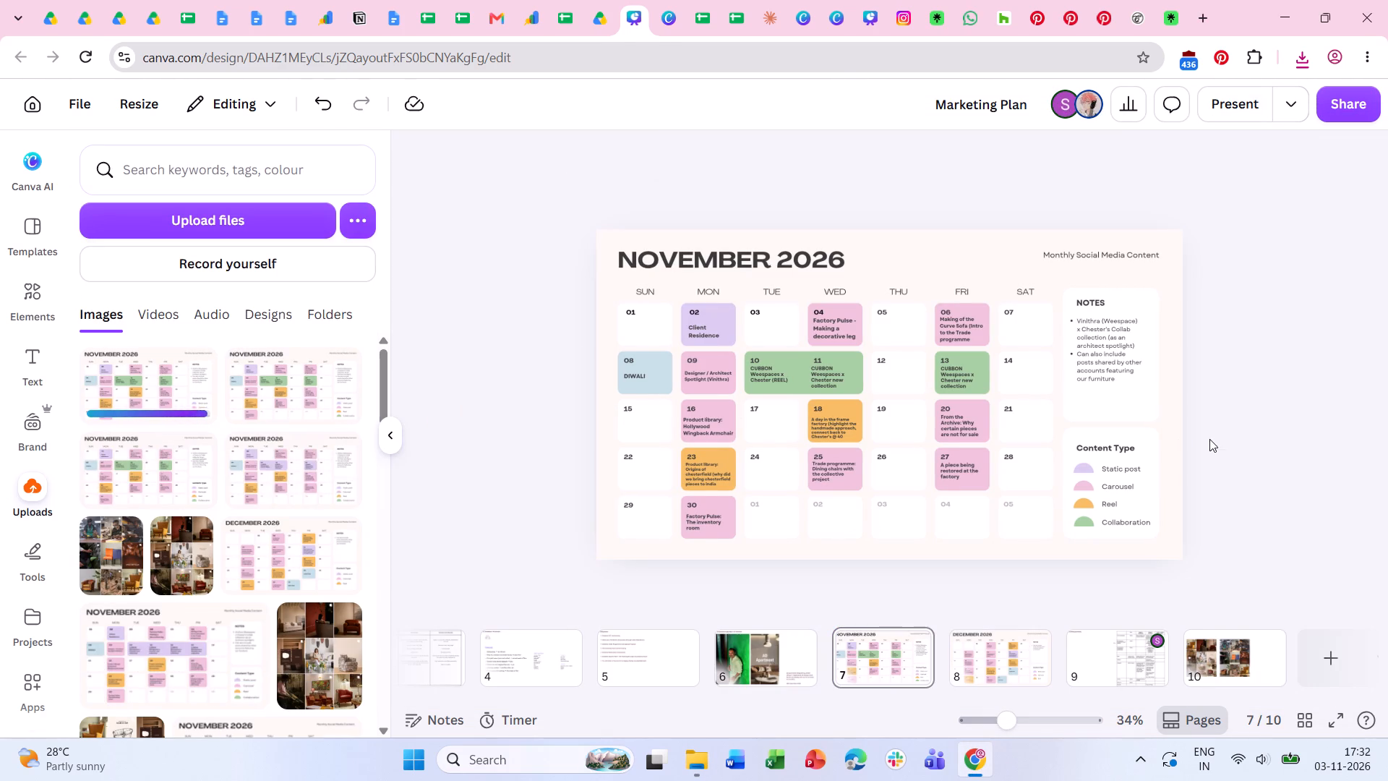
# Move the two superseded uploads of the recoloured November 2026 calendar to the bin, keeping the newest image.
pyautogui.click(241, 365)
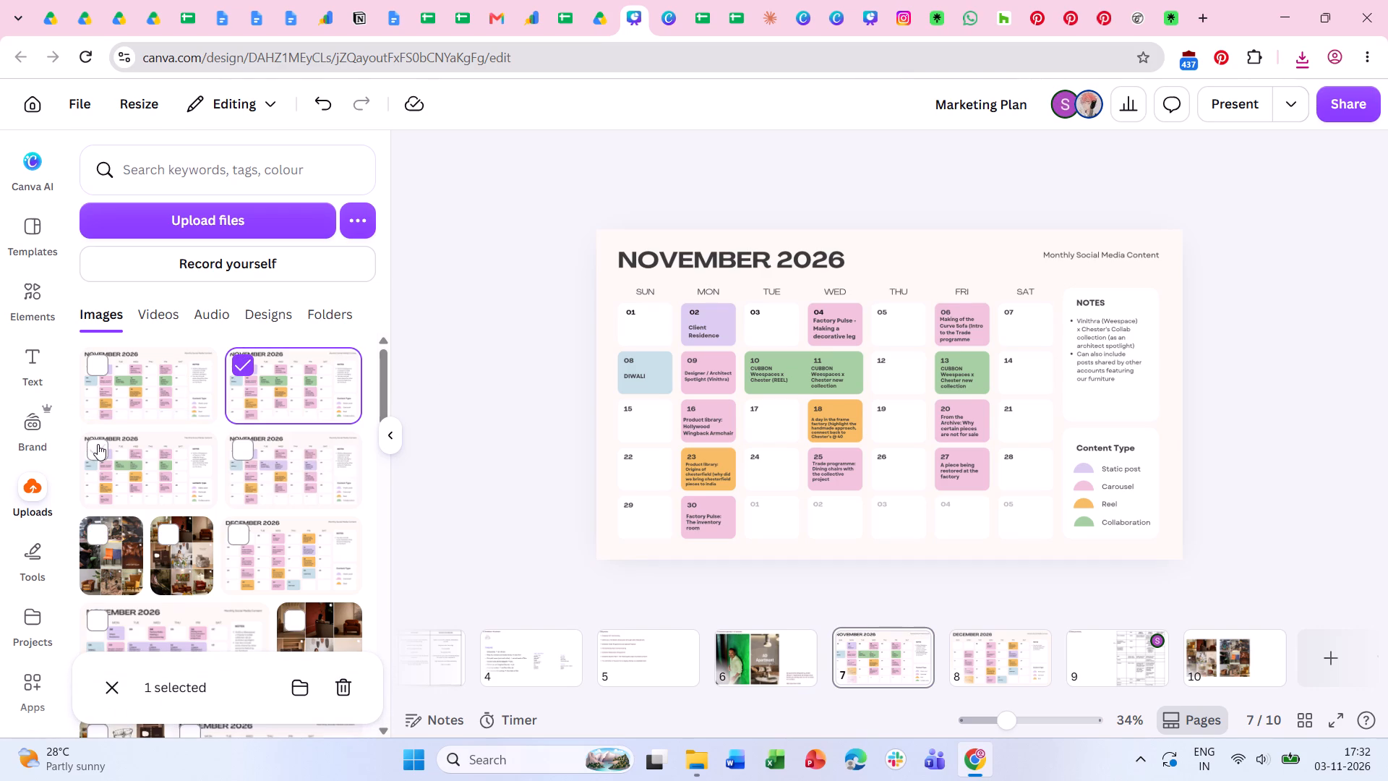
pyautogui.click(98, 444)
pyautogui.click(347, 691)
pyautogui.click(775, 456)
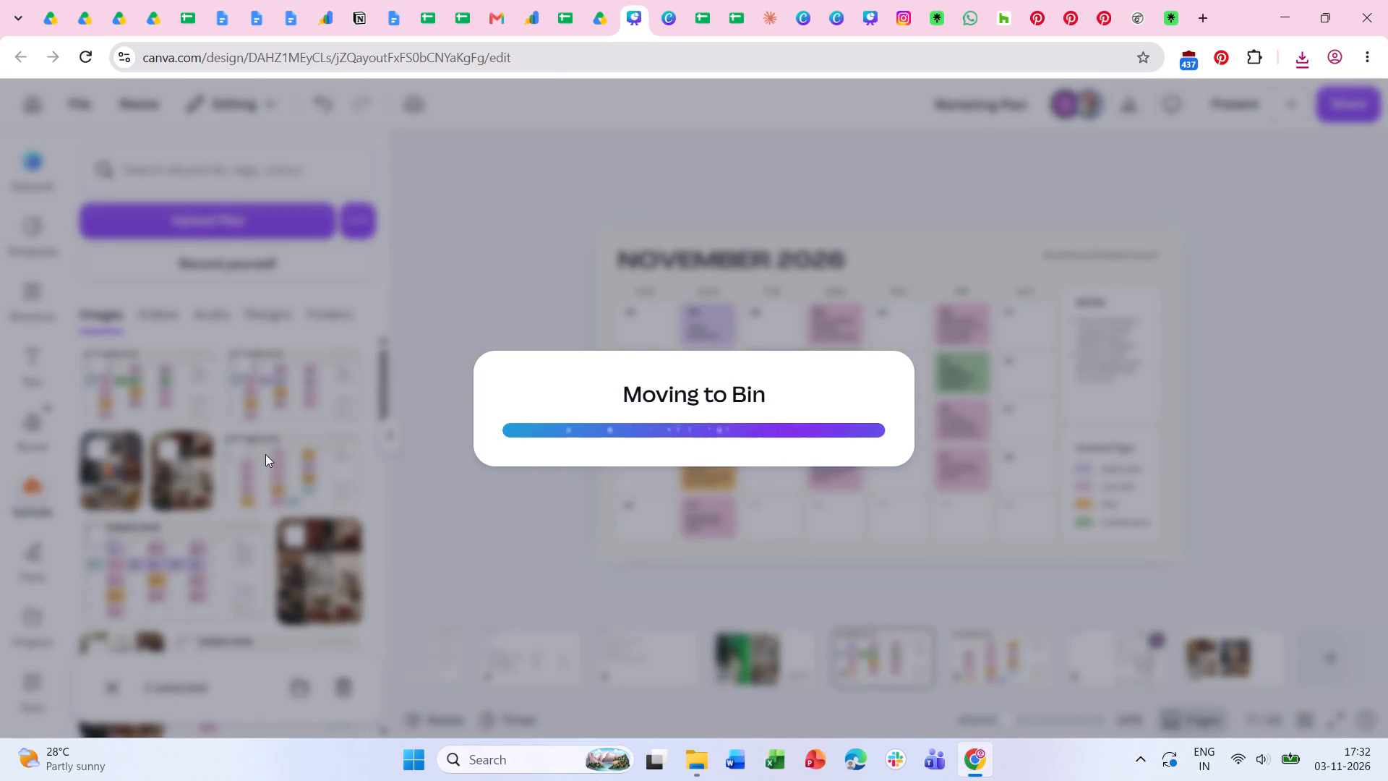
# Select the remaining outdated November 2026 calendar images in the Marketing Plan's uploads for removal.
pyautogui.click(241, 369)
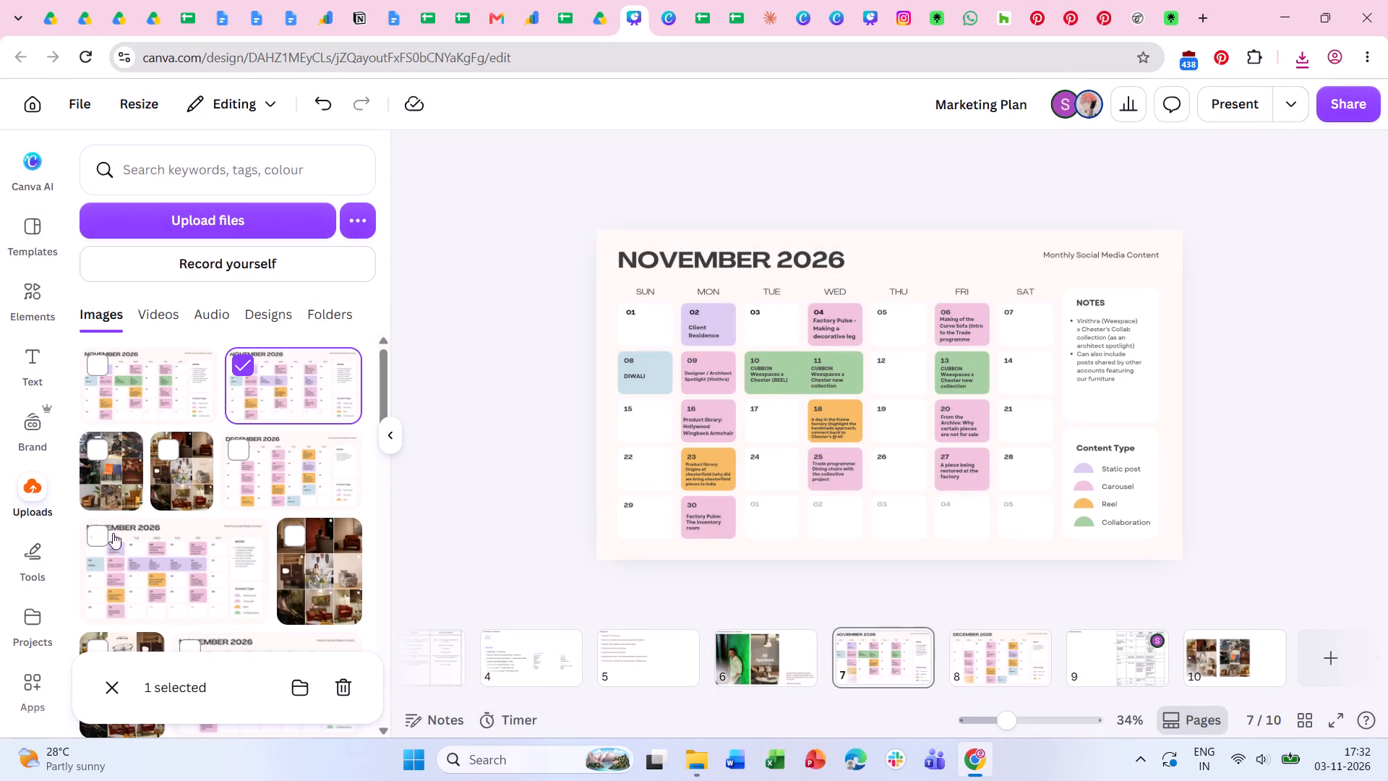
pyautogui.click(99, 532)
pyautogui.scroll(-2, 210, 495)
pyautogui.click(193, 476)
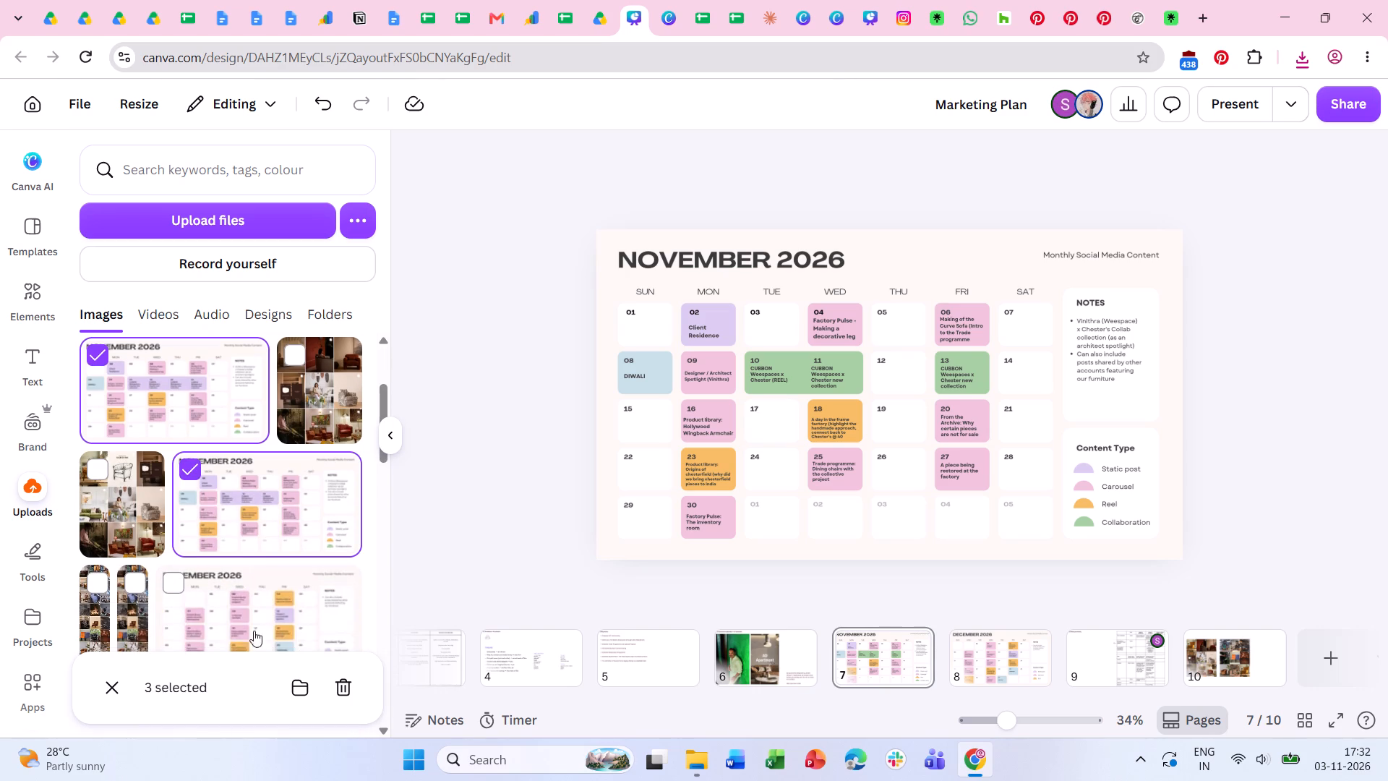
# Move the three selected outdated November 2026 calendar images from the uploads to the bin.
pyautogui.click(330, 691)
pyautogui.click(808, 454)
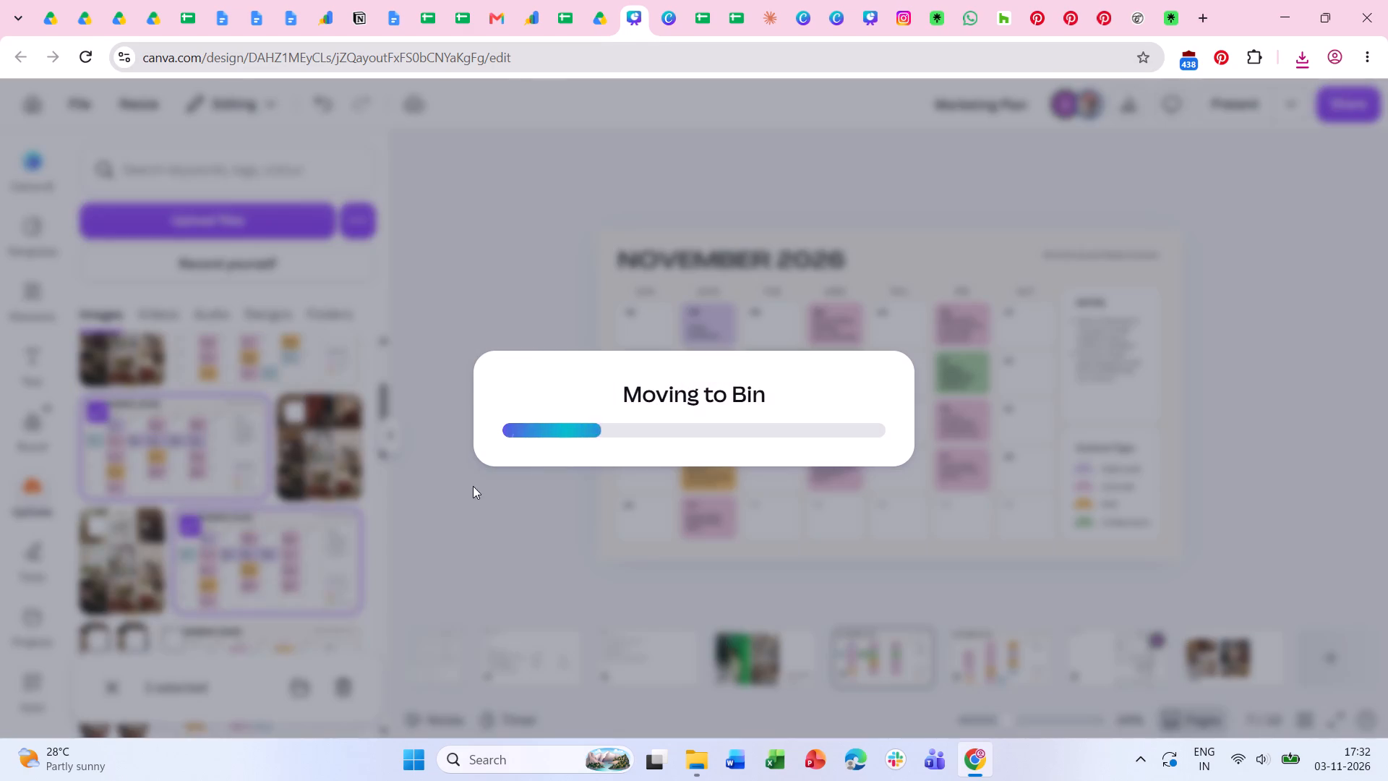
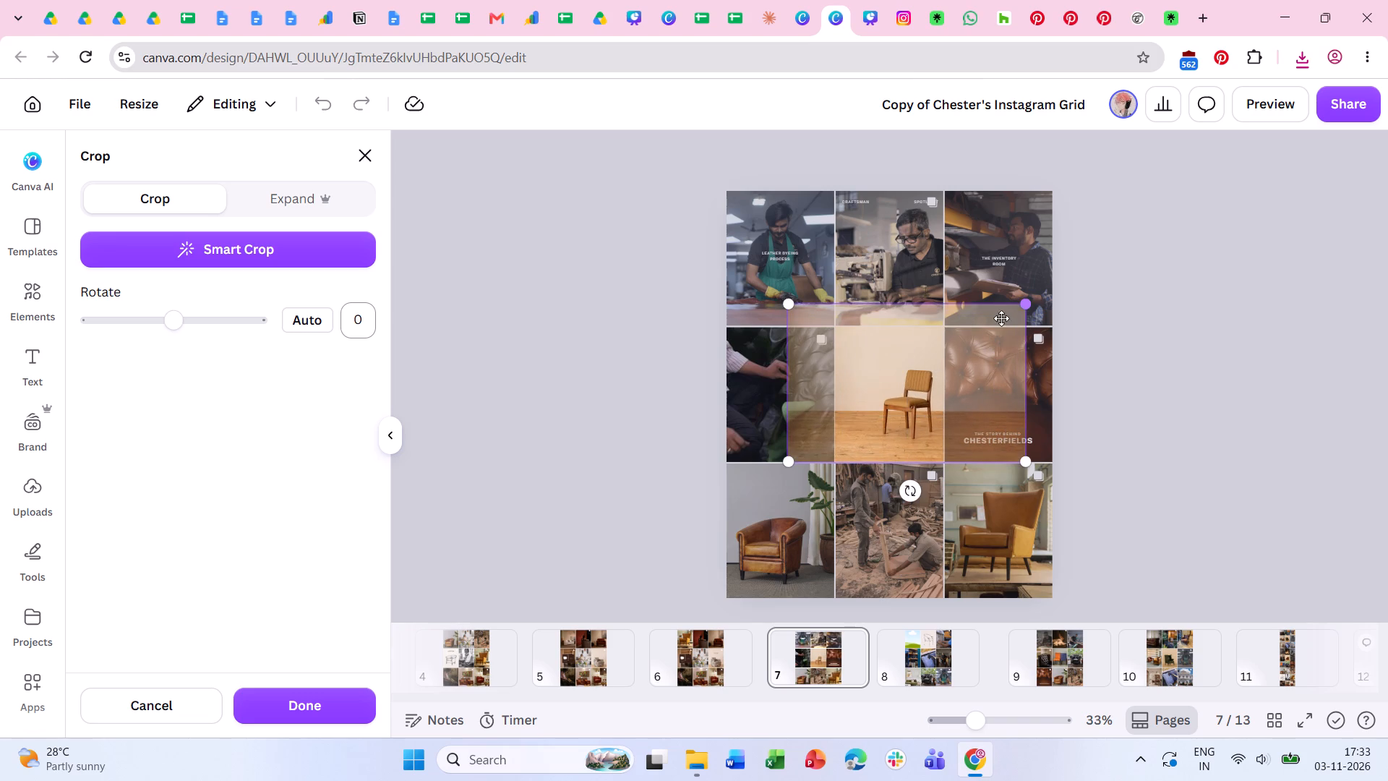
# Enlarge and reposition the wooden chair photo within its crop in the centre cell of the page 7 Instagram grid.
pyautogui.moveTo(793, 310); pyautogui.dragTo(745, 307)
pyautogui.moveTo(878, 411); pyautogui.dragTo(877, 415)
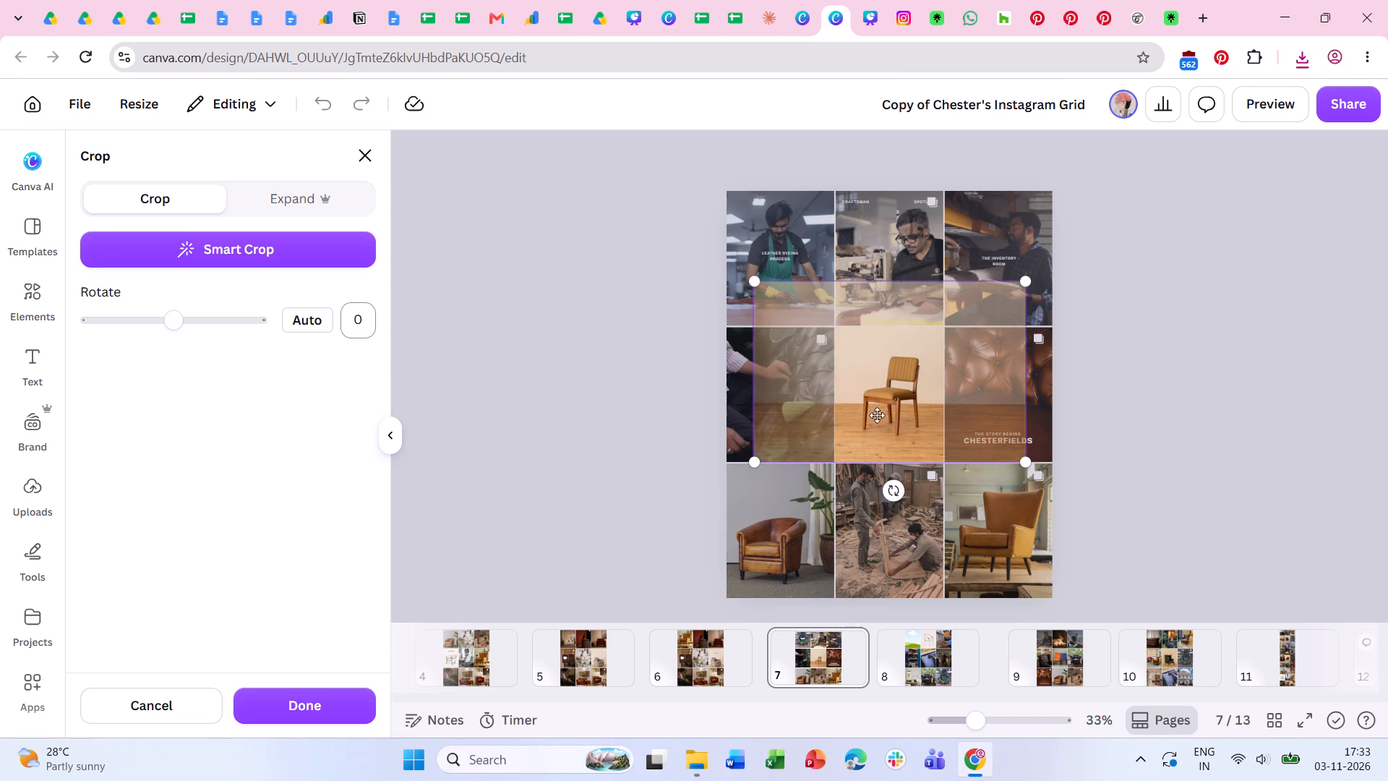
pyautogui.moveTo(877, 415); pyautogui.dragTo(871, 428)
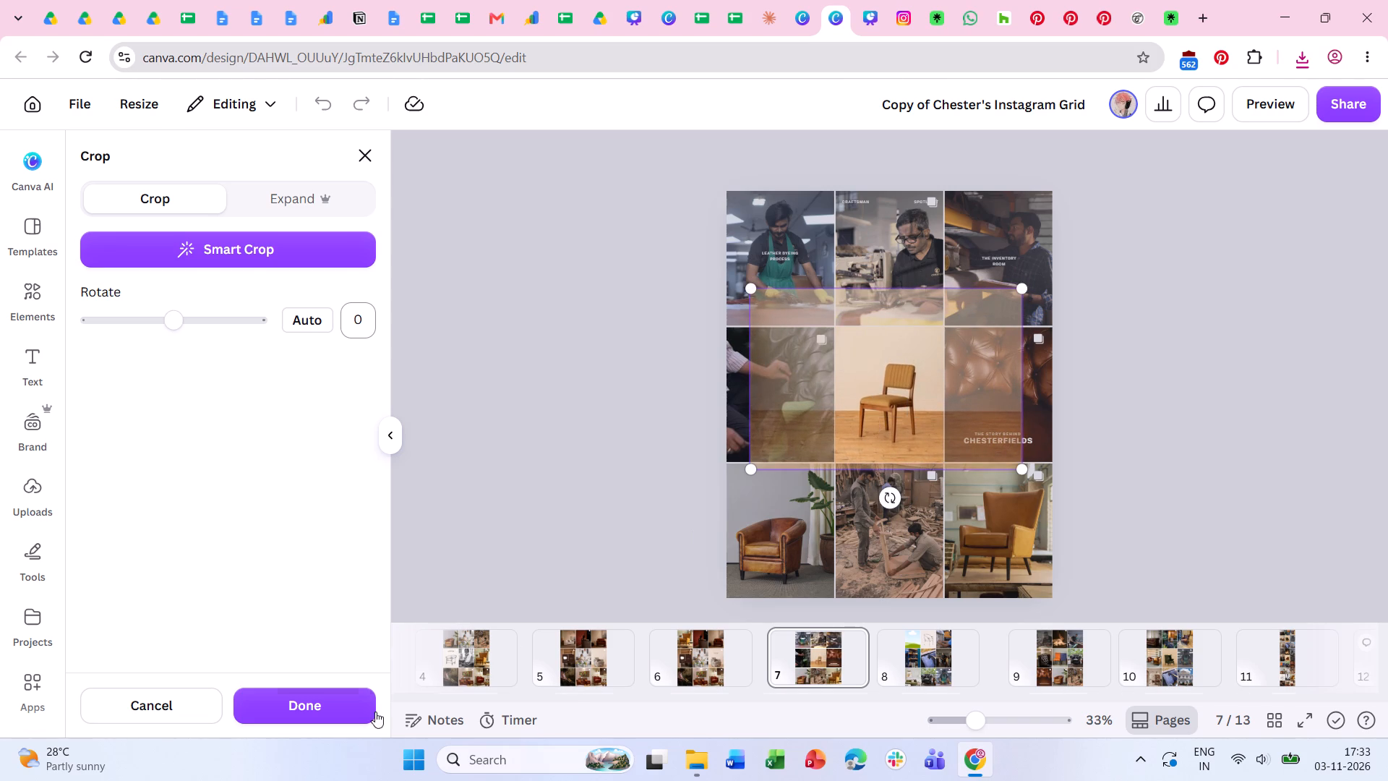
pyautogui.click(359, 706)
pyautogui.click(562, 458)
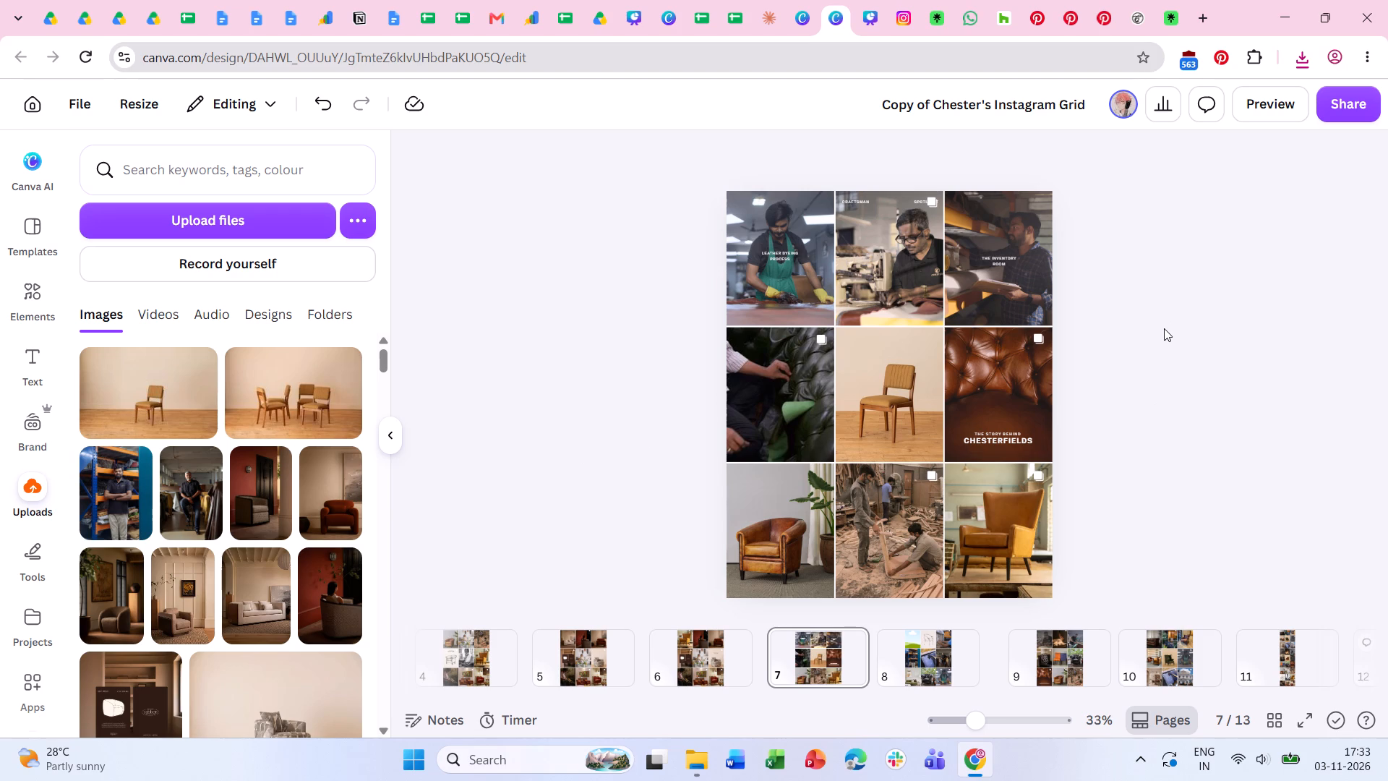
# Download page 7 of Copy of Chester's Instagram Grid as a PNG.
pyautogui.scroll(-4, 270, 613)
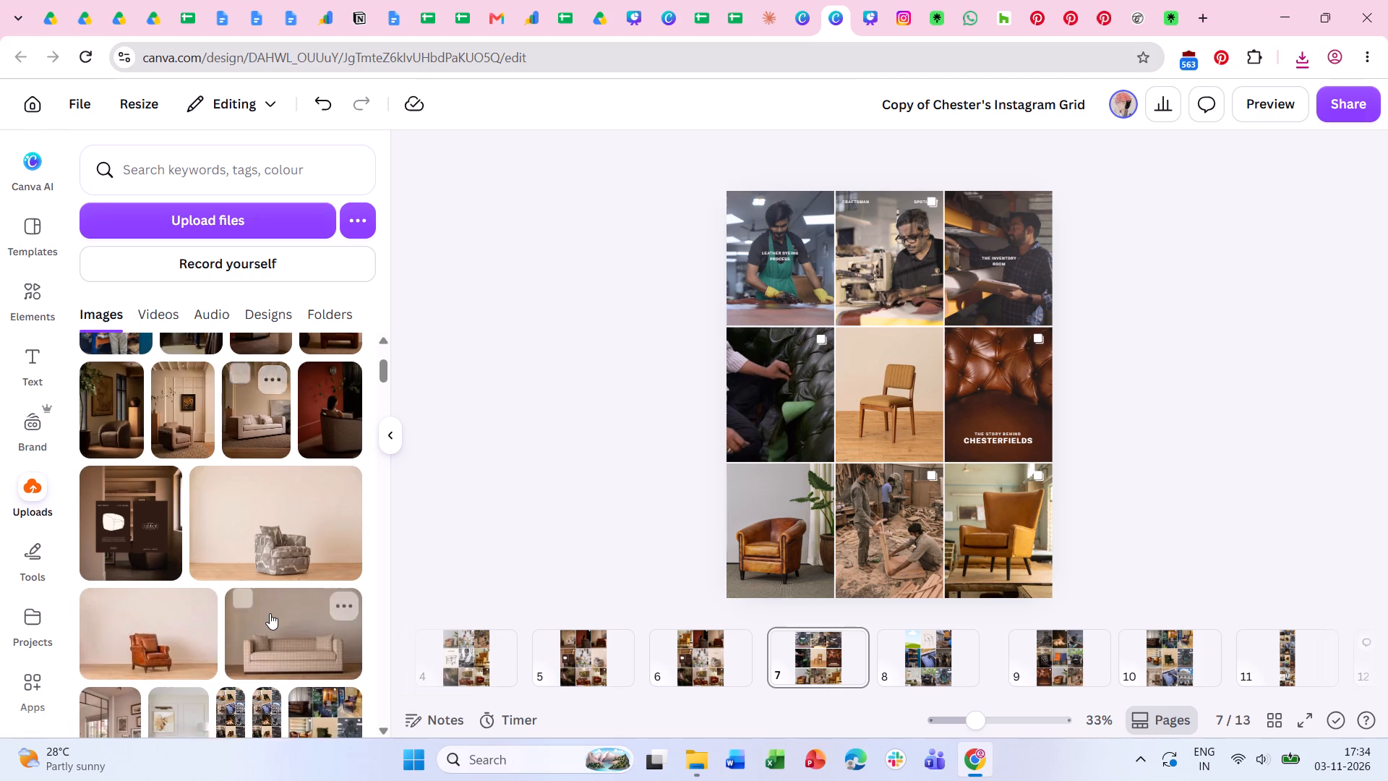
pyautogui.click(954, 658)
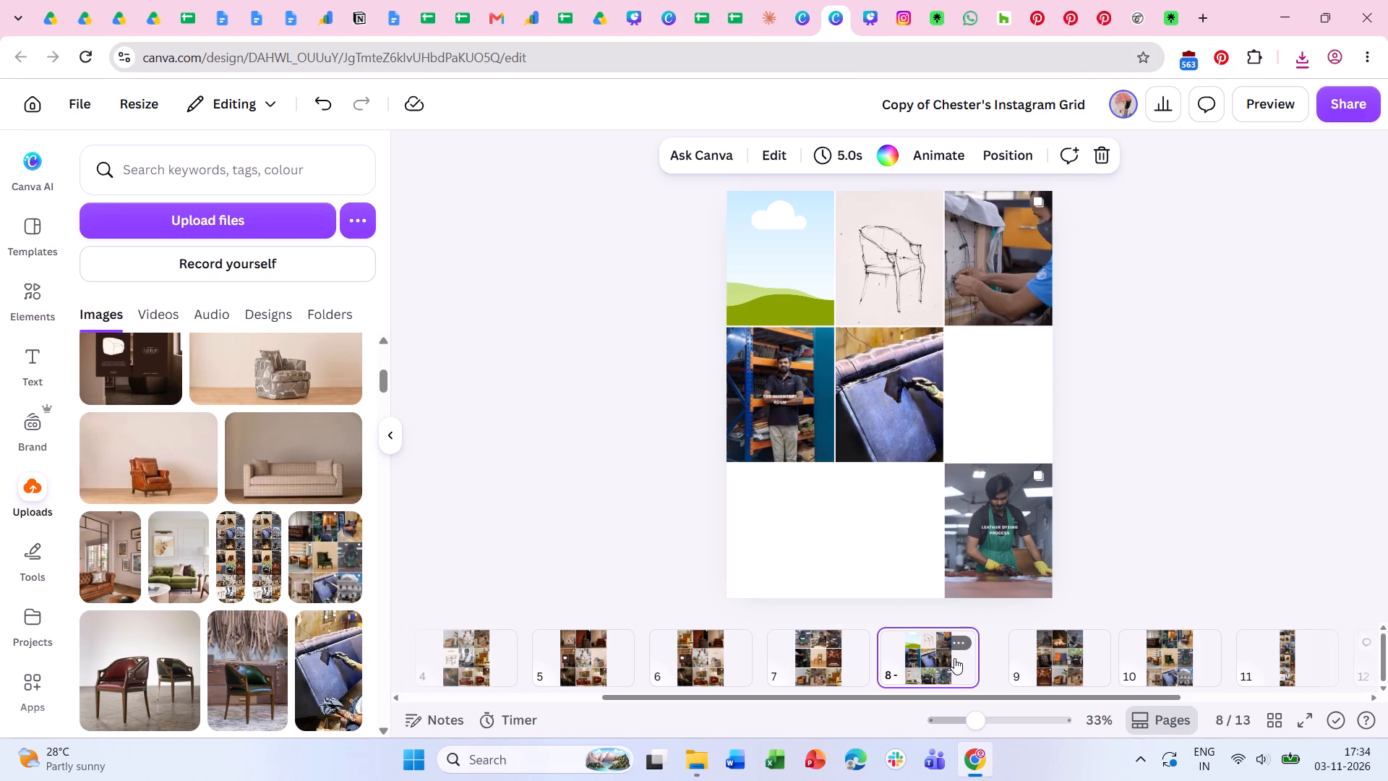
pyautogui.click(813, 661)
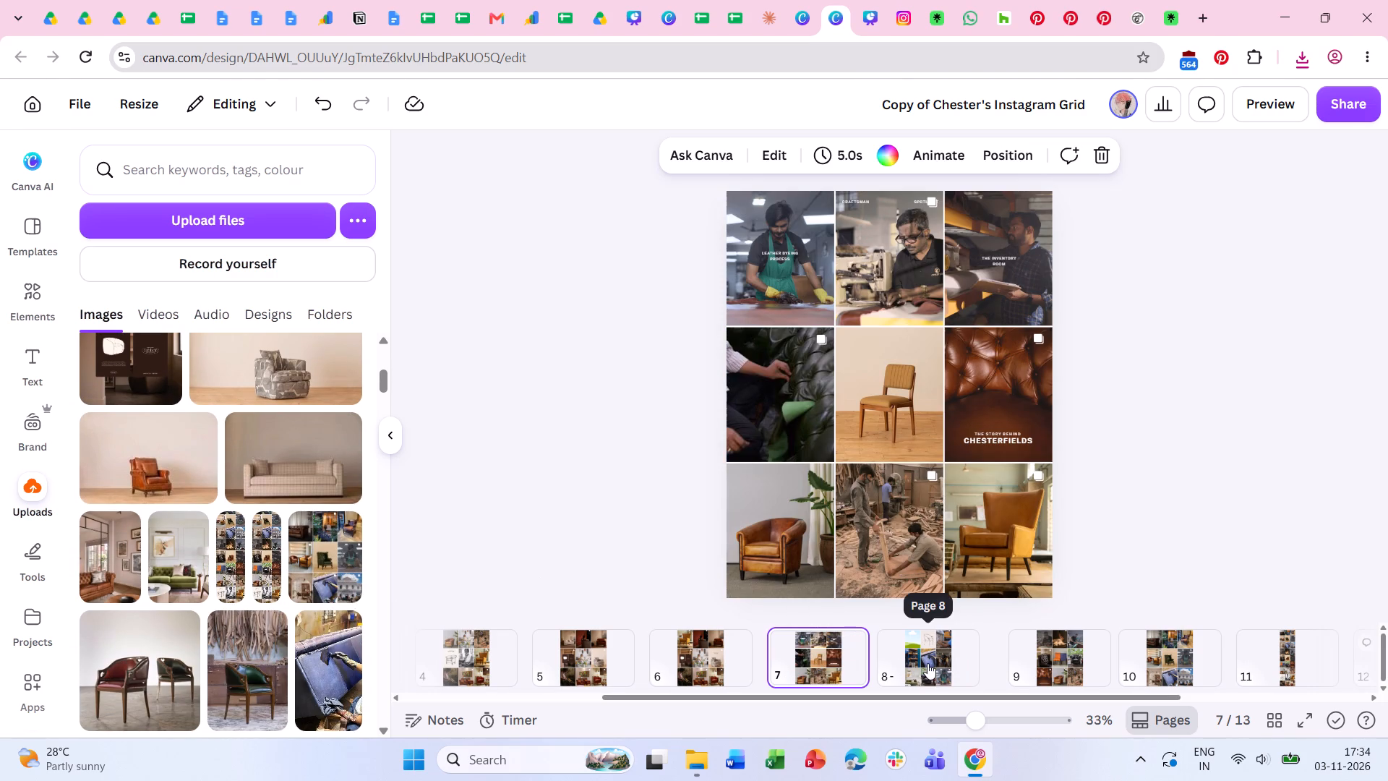
pyautogui.click(635, 21)
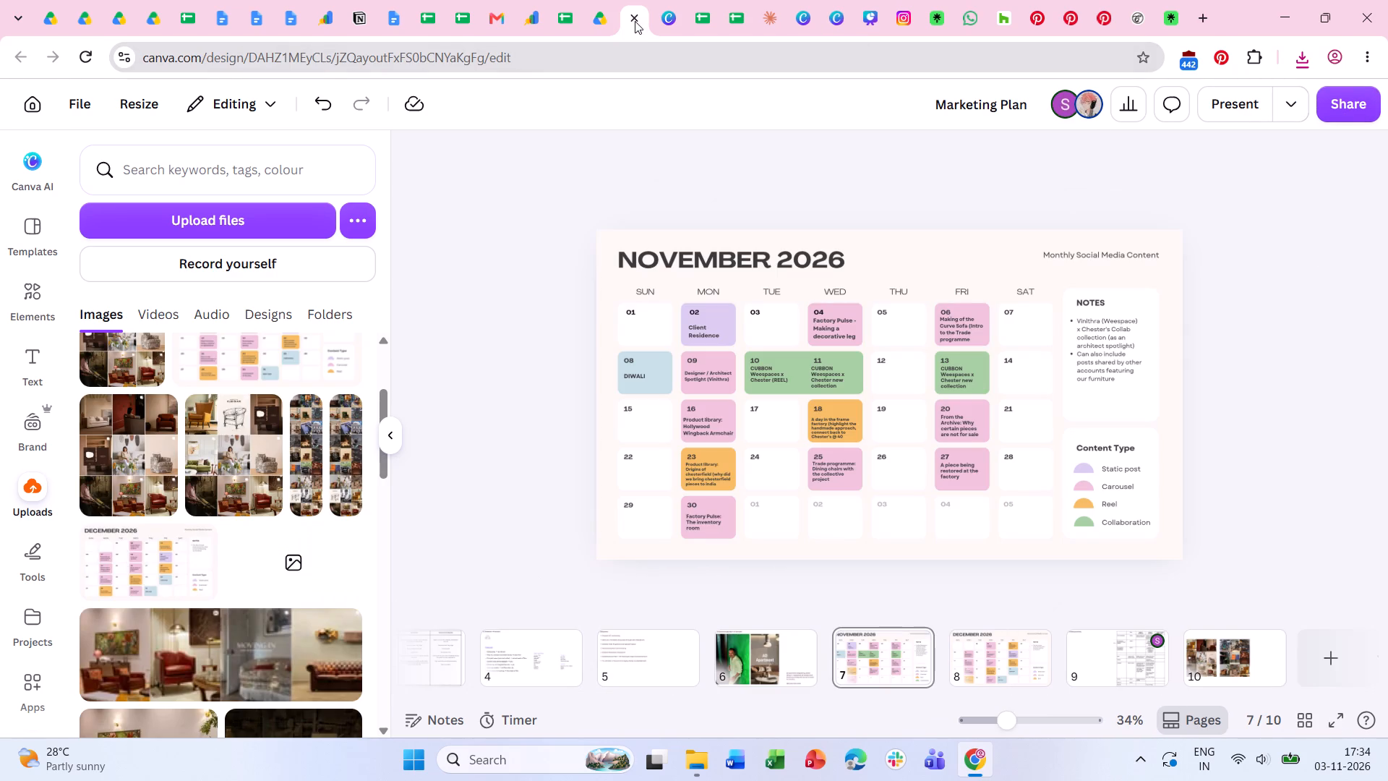
pyautogui.click(1215, 657)
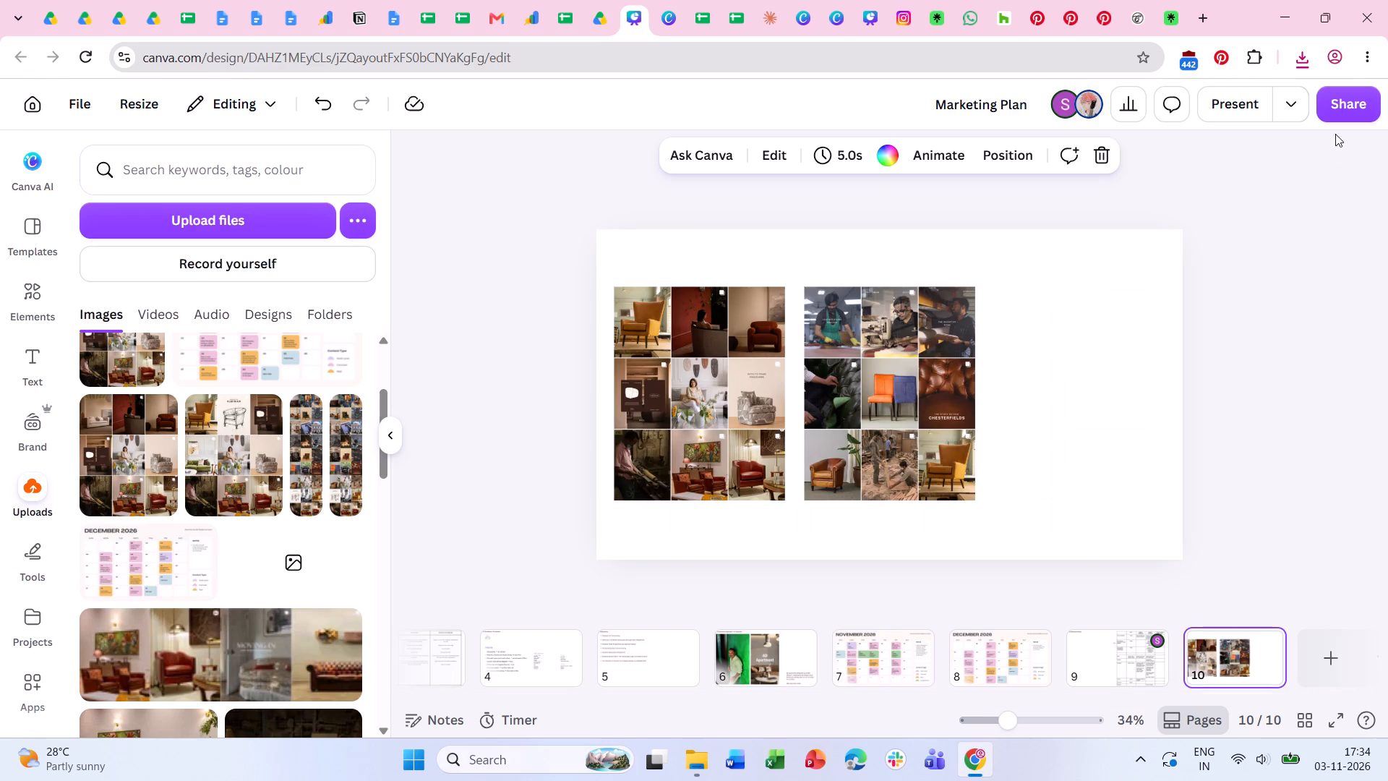
pyautogui.click(826, 19)
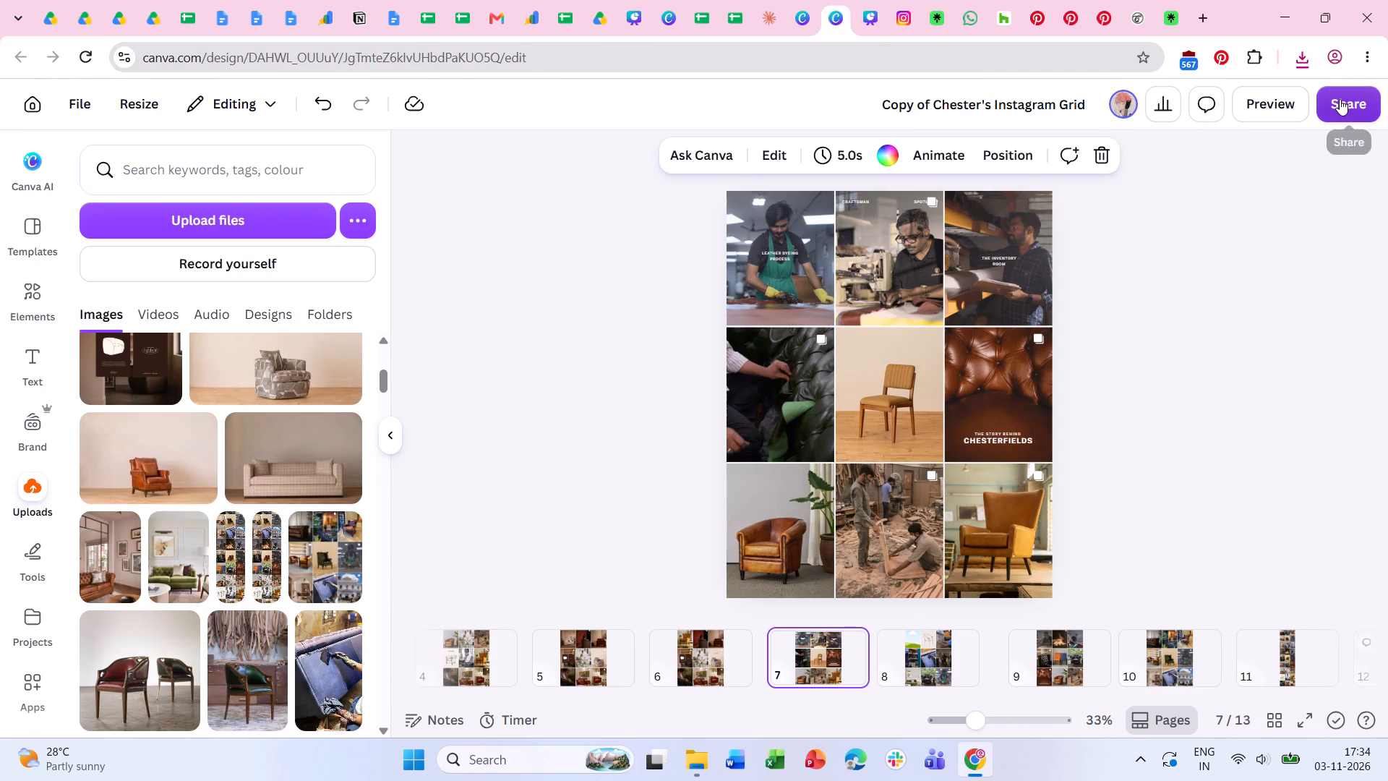
pyautogui.click(1340, 99)
pyautogui.click(1048, 552)
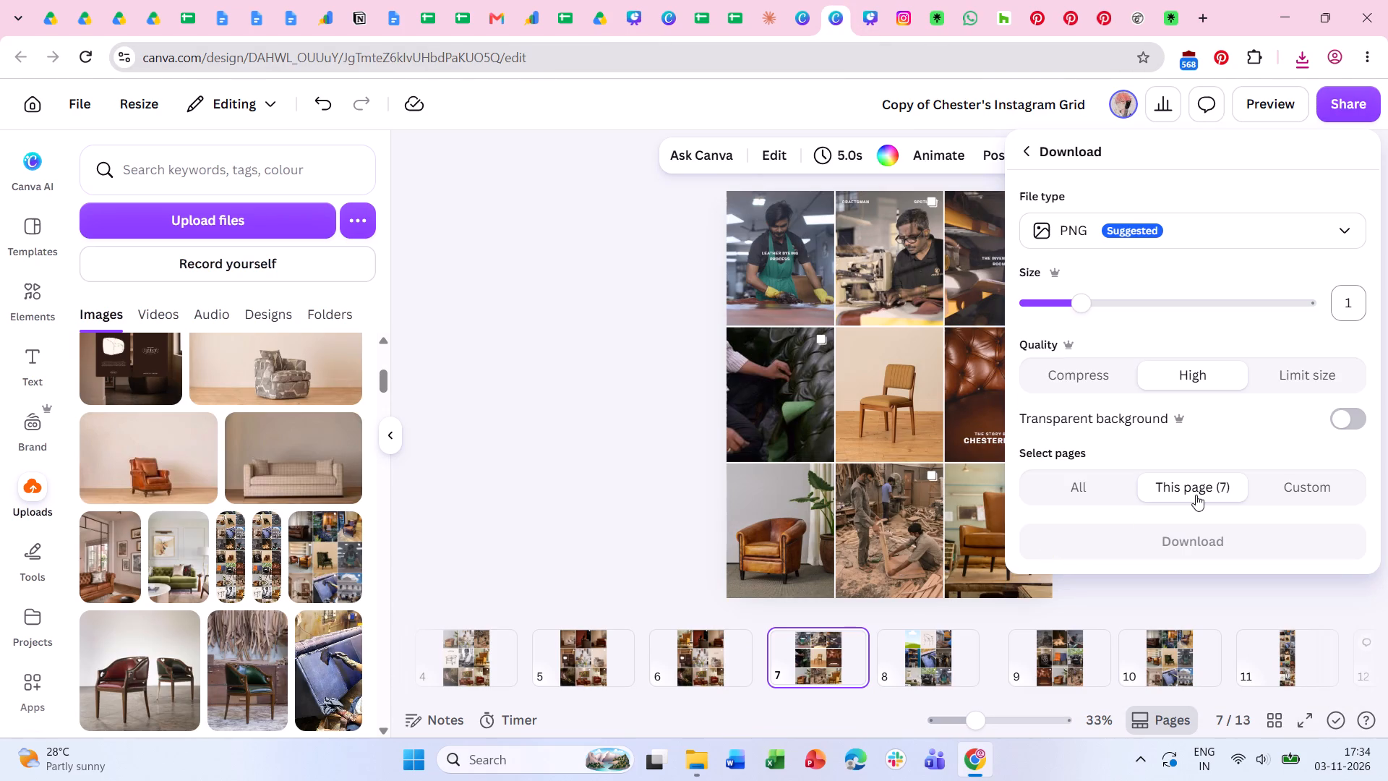
pyautogui.click(1199, 532)
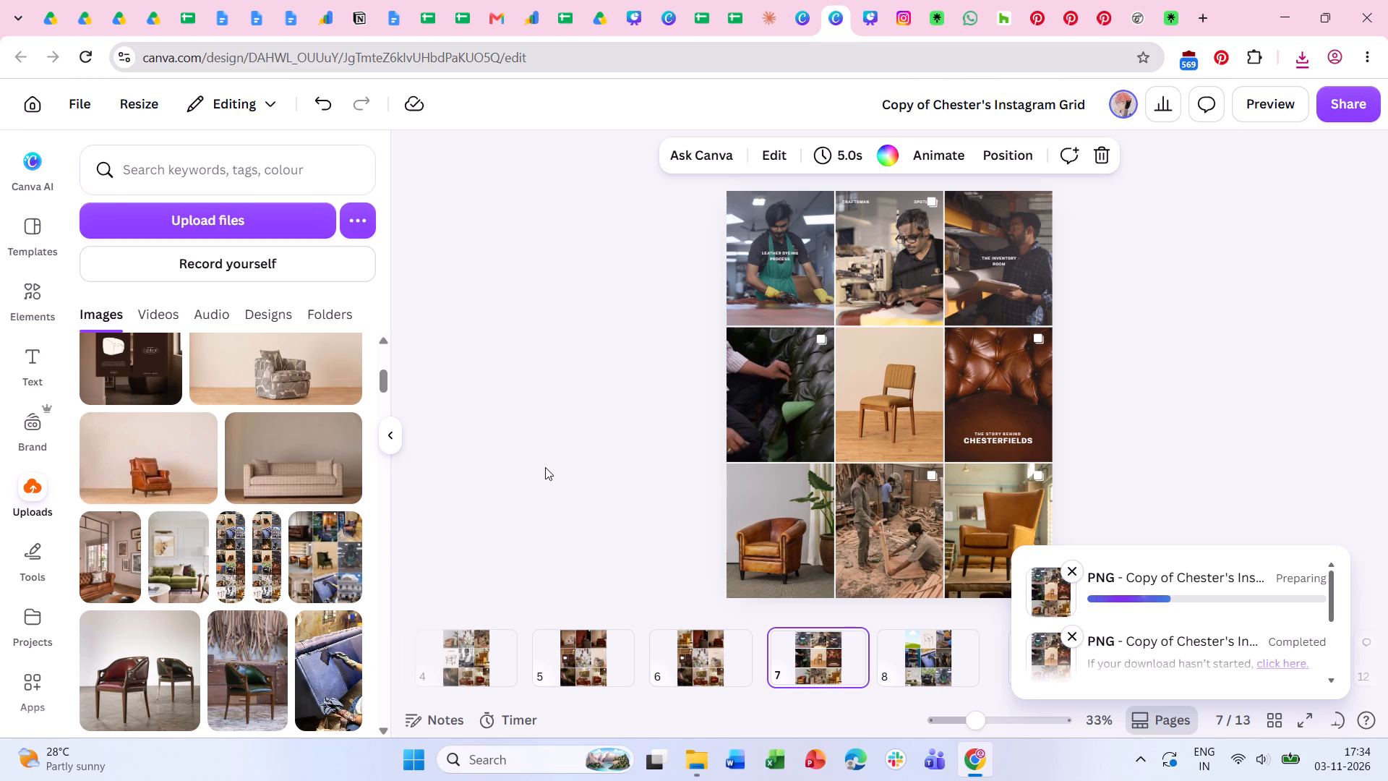
# Upload Copy of Chester's Instagram Grid (5) from Downloads to the Marketing Plan and replace page 10's second grid with it.
pyautogui.click(636, 28)
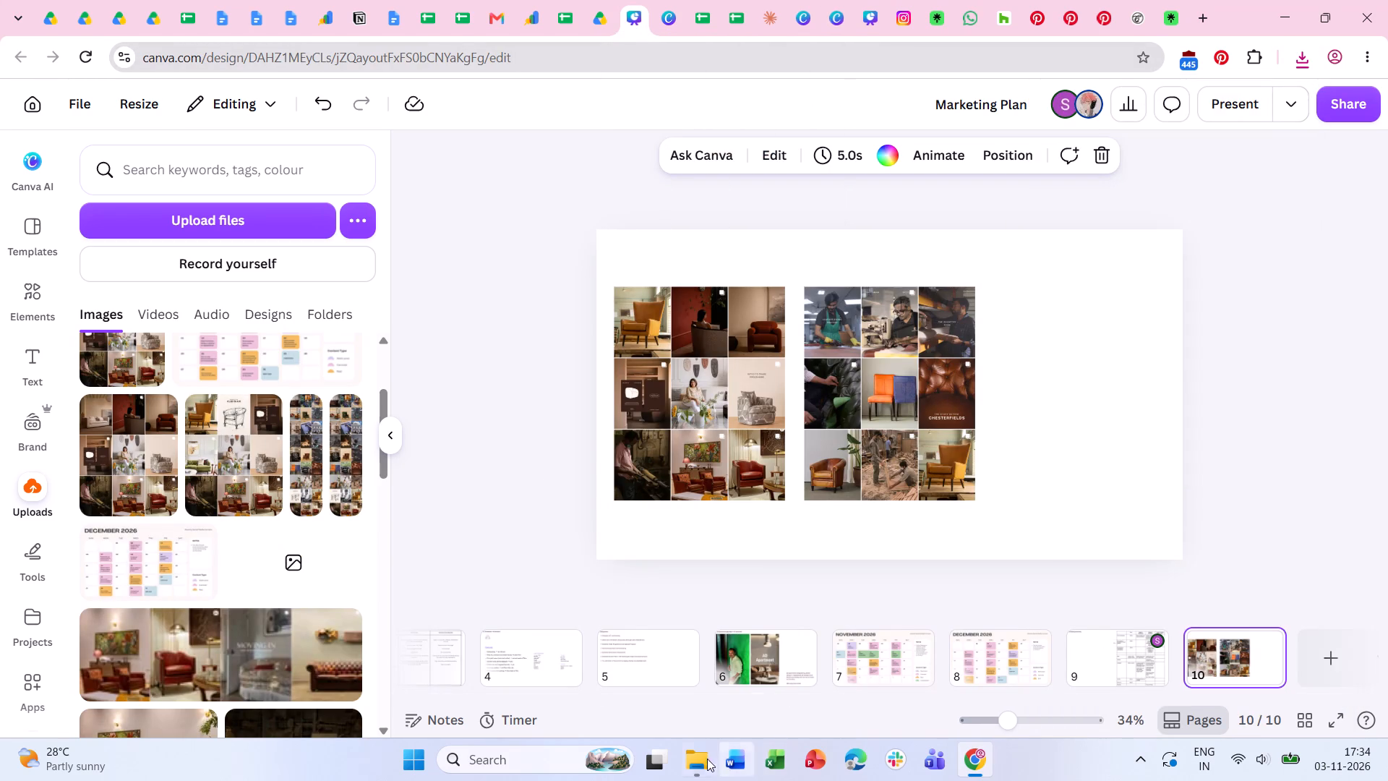
pyautogui.click(701, 759)
pyautogui.click(748, 550)
pyautogui.moveTo(768, 550); pyautogui.dragTo(278, 500)
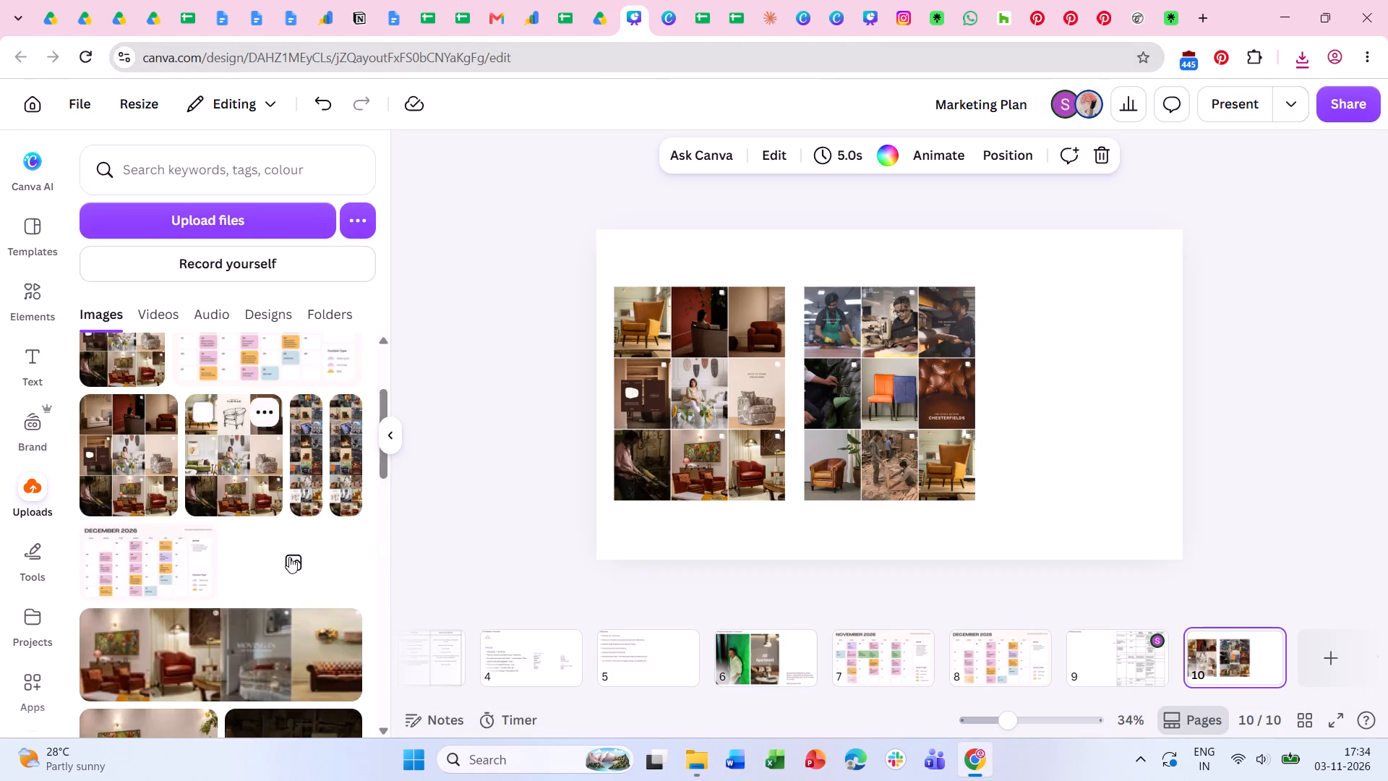
pyautogui.scroll(12, 289, 557)
pyautogui.moveTo(153, 410); pyautogui.dragTo(904, 469)
pyautogui.click(1242, 455)
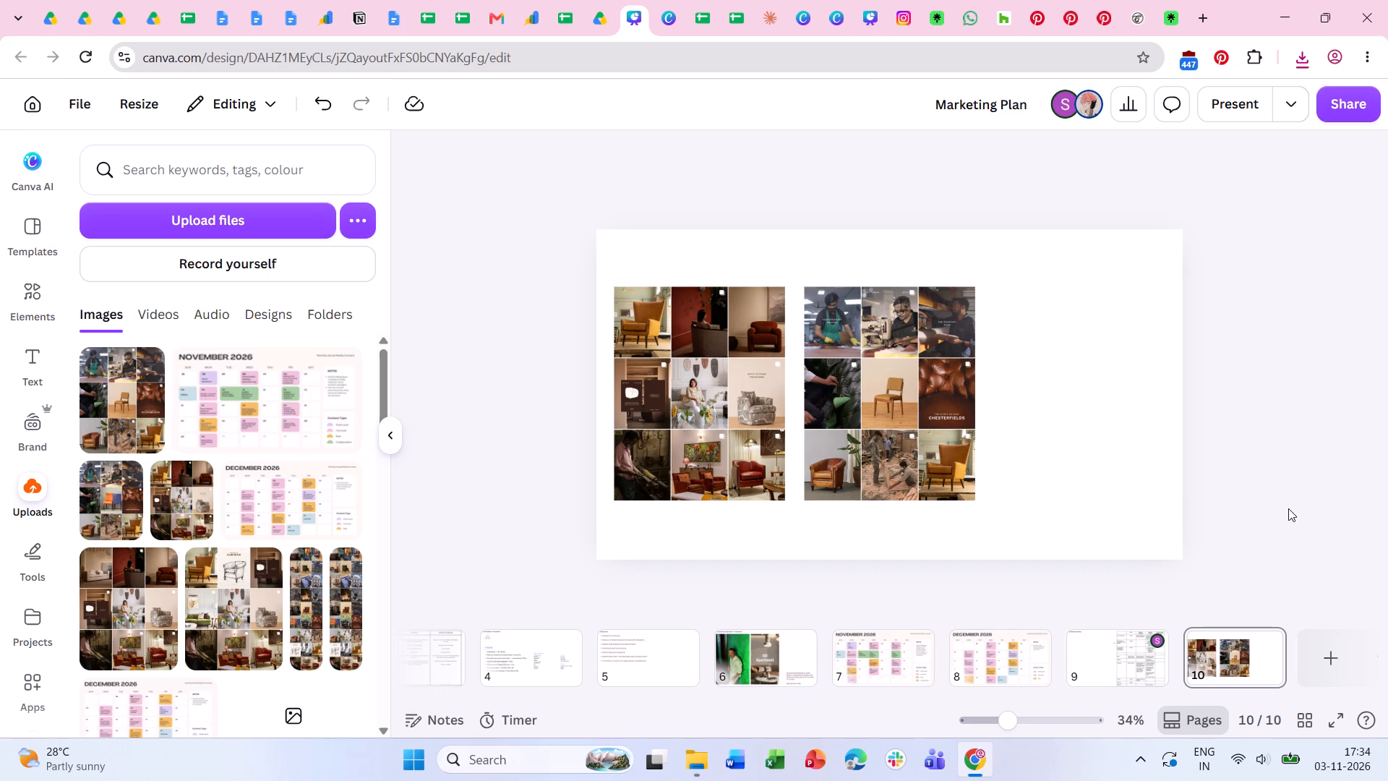
# Nudge the second Instagram grid on Marketing Plan page 10 slightly left, closer to the first grid.
pyautogui.click(922, 433)
pyautogui.press('Left')
pyautogui.press('Left')
pyautogui.press('Left')
pyautogui.press('Left')
pyautogui.press('Left')
pyautogui.press('Left')
pyautogui.press('Left')
pyautogui.press('Left')
pyautogui.press('Left')
pyautogui.press('Left')
pyautogui.press('Left')
pyautogui.press('Left')
pyautogui.press('Left')
pyautogui.press('Left')
pyautogui.press('Left')
pyautogui.press('Left')
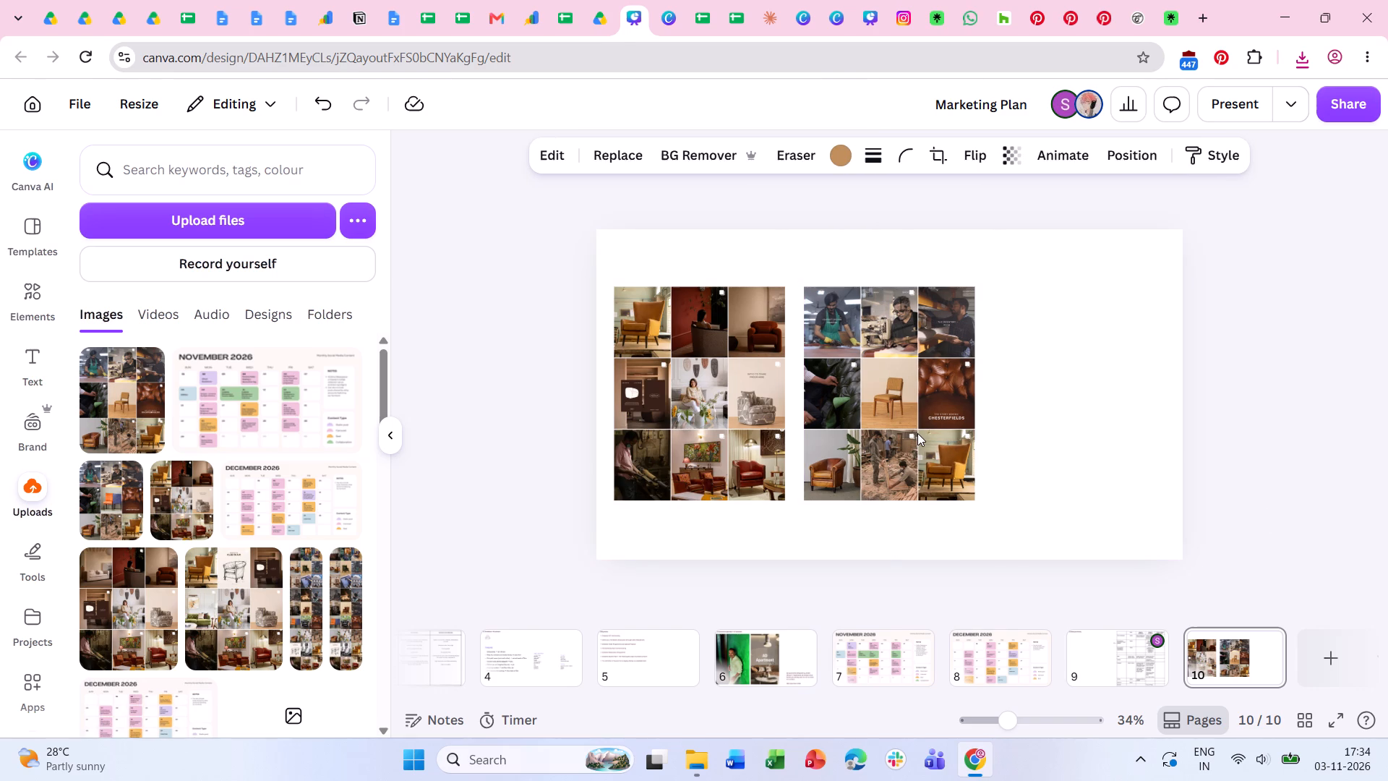
# Review page 8 of the Instagram grid and the planned posts in the December 2026 content calendar.
pyautogui.click(827, 25)
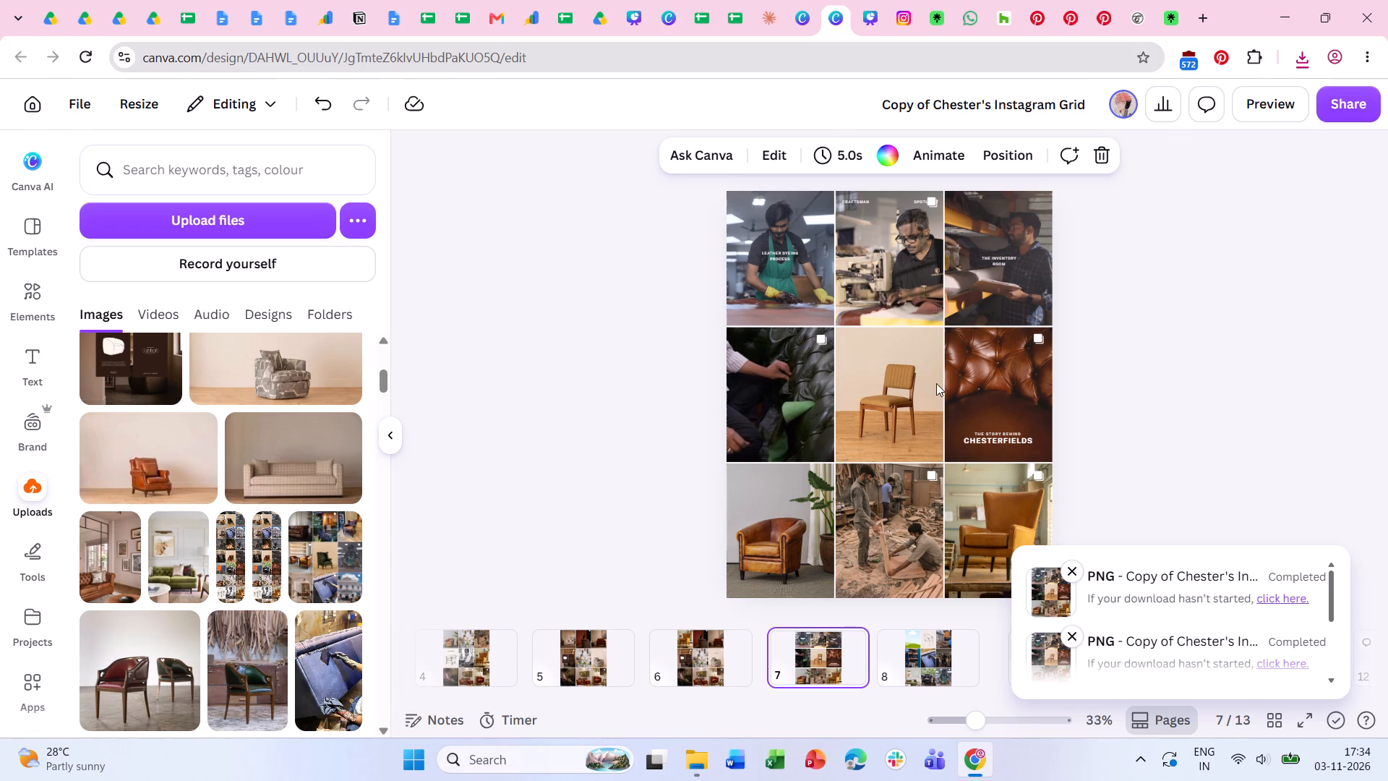
pyautogui.click(1087, 482)
pyautogui.click(956, 662)
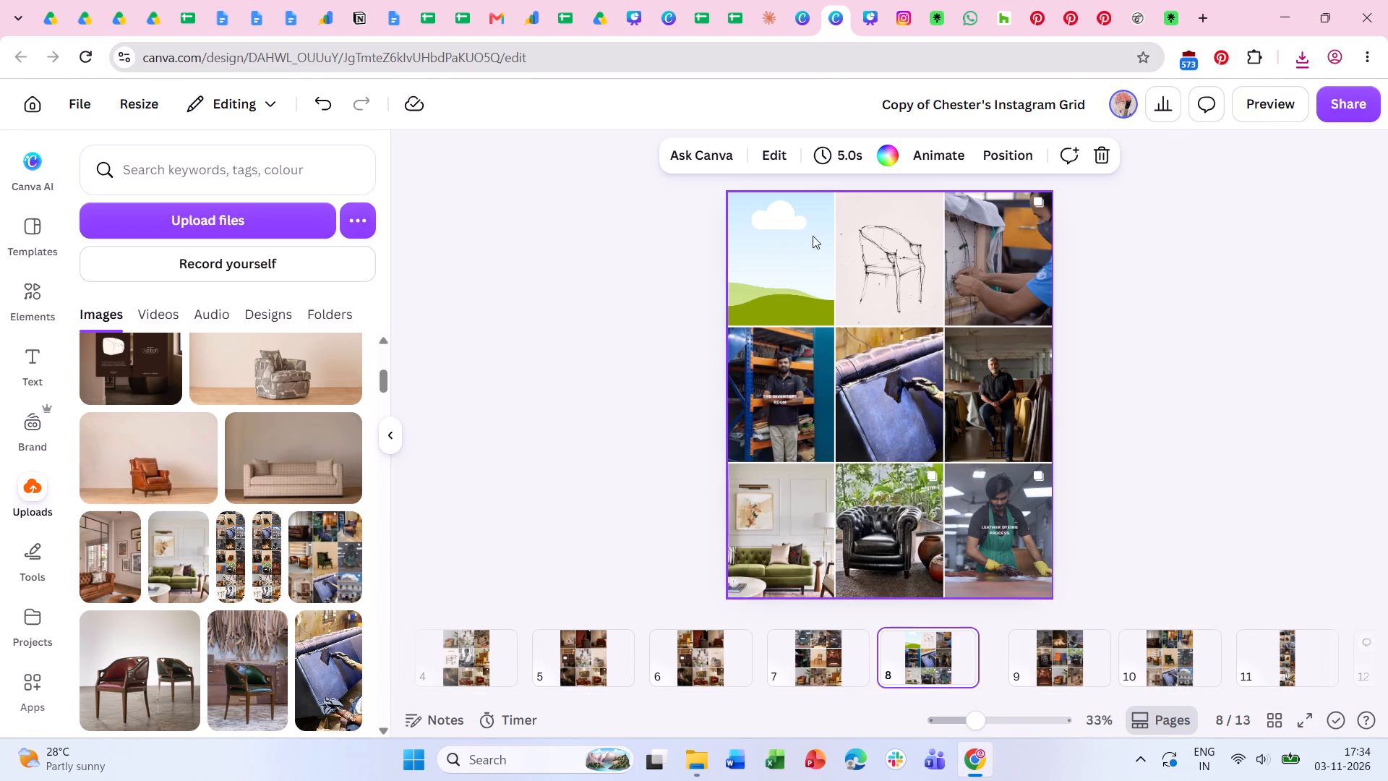
pyautogui.click(627, 33)
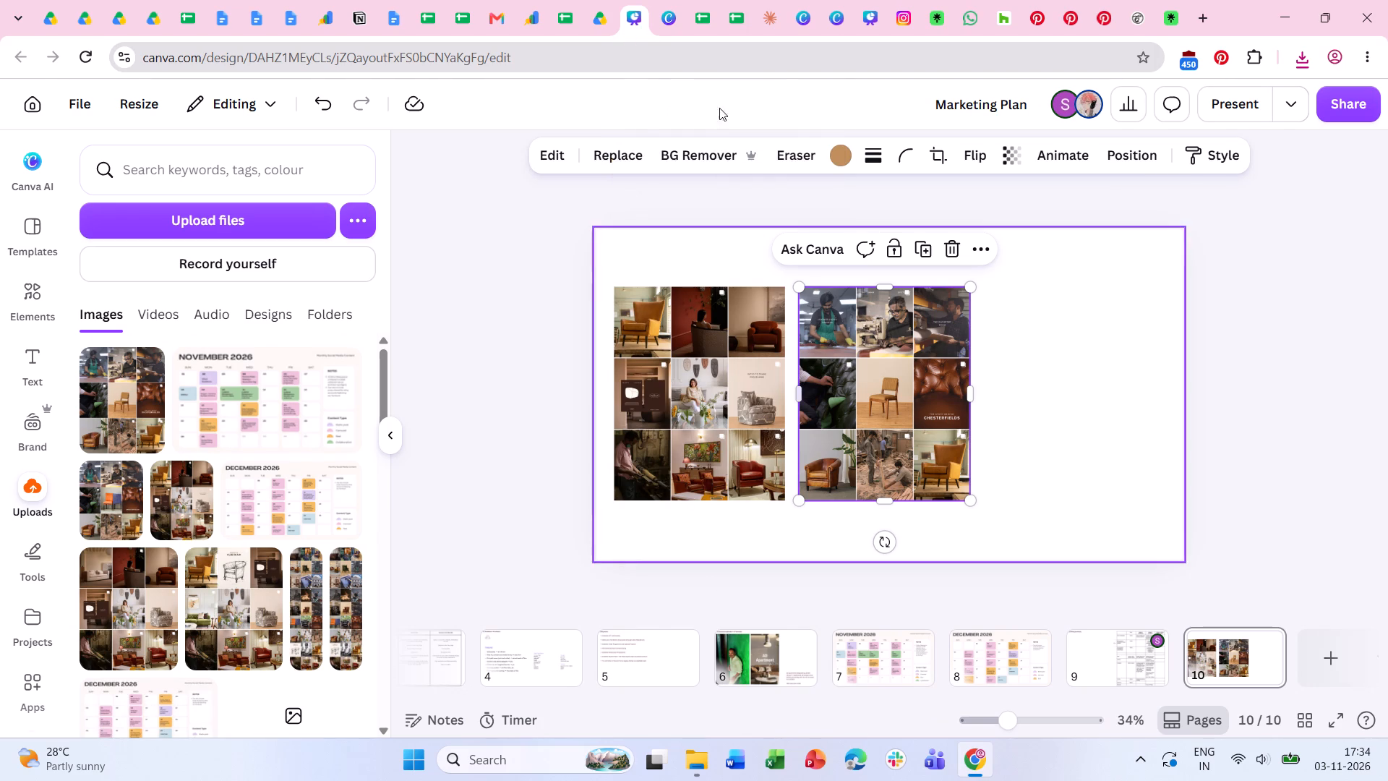
pyautogui.click(670, 20)
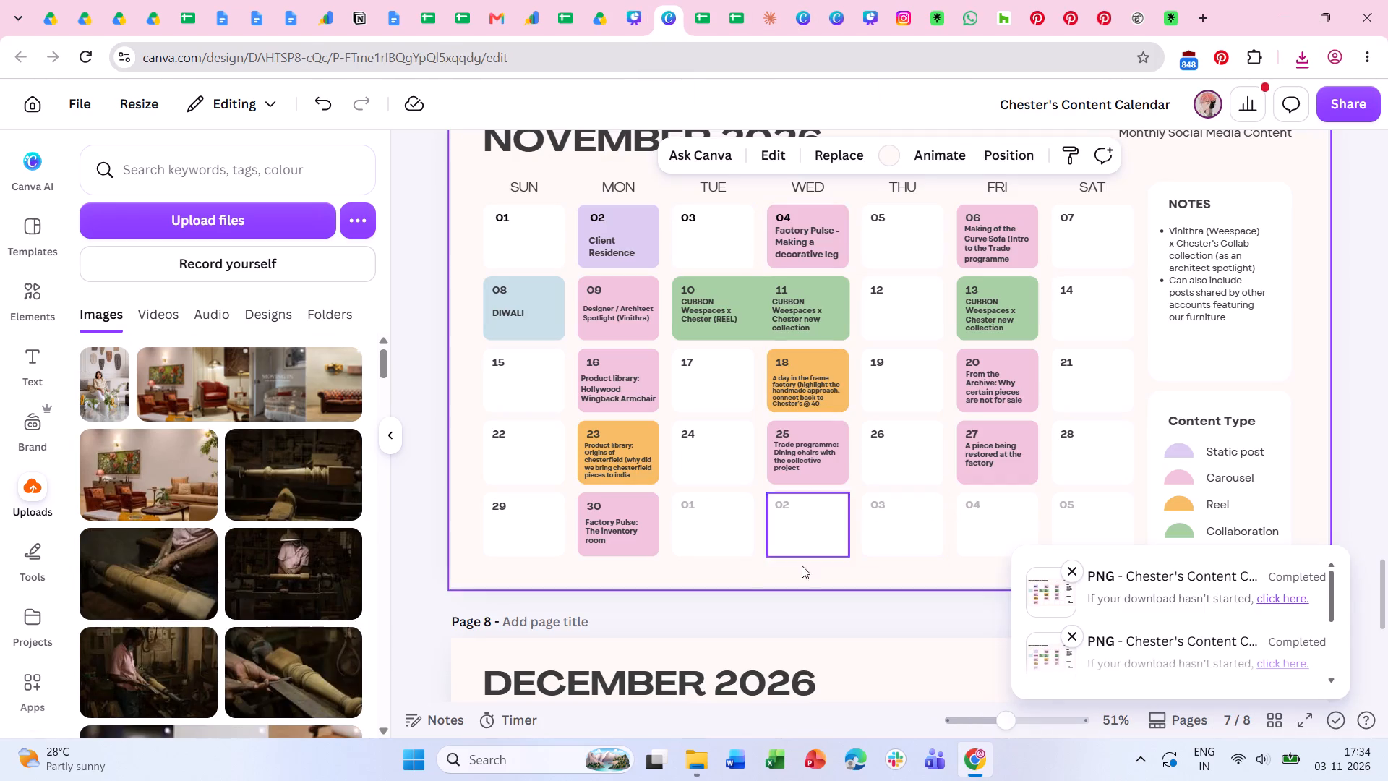
pyautogui.scroll(-4, 807, 550)
pyautogui.click(912, 586)
pyautogui.scroll(-5, 931, 593)
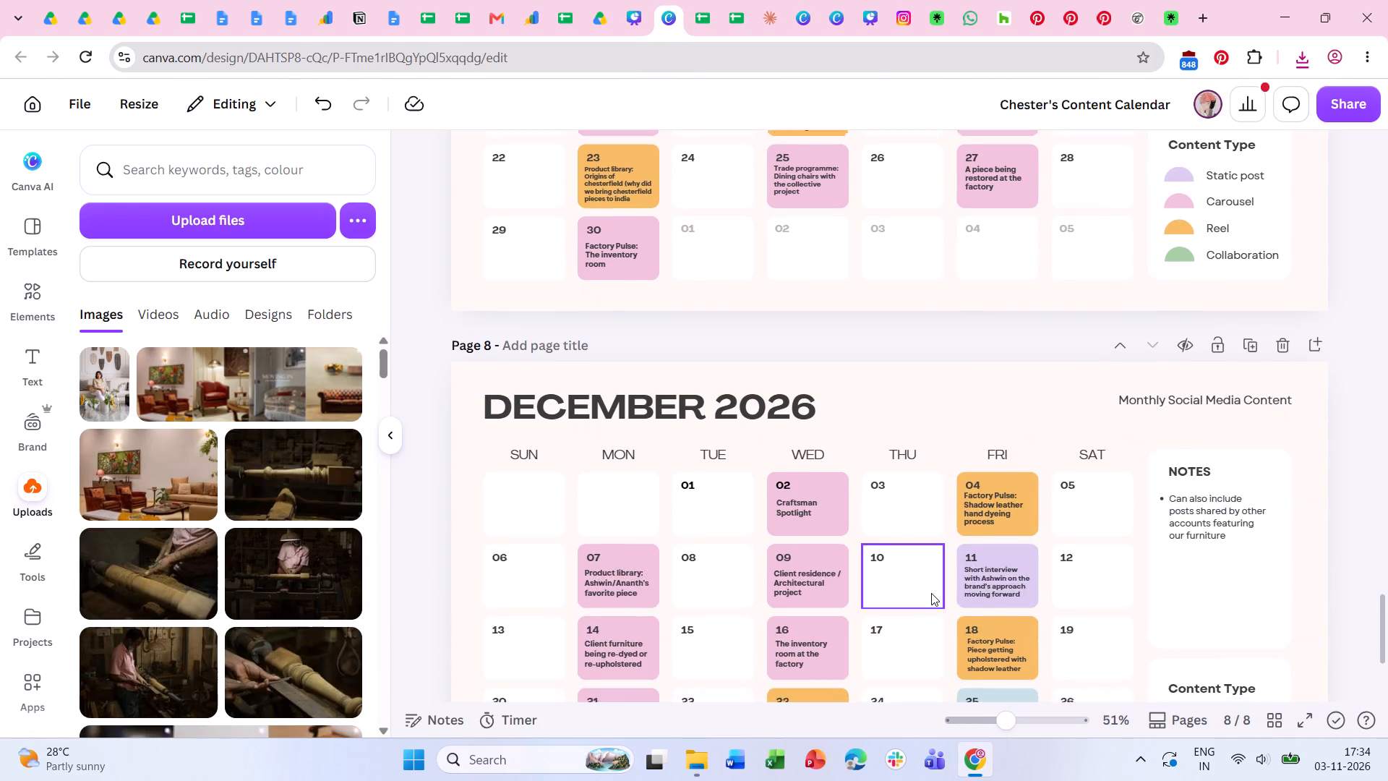
pyautogui.scroll(-1, 931, 593)
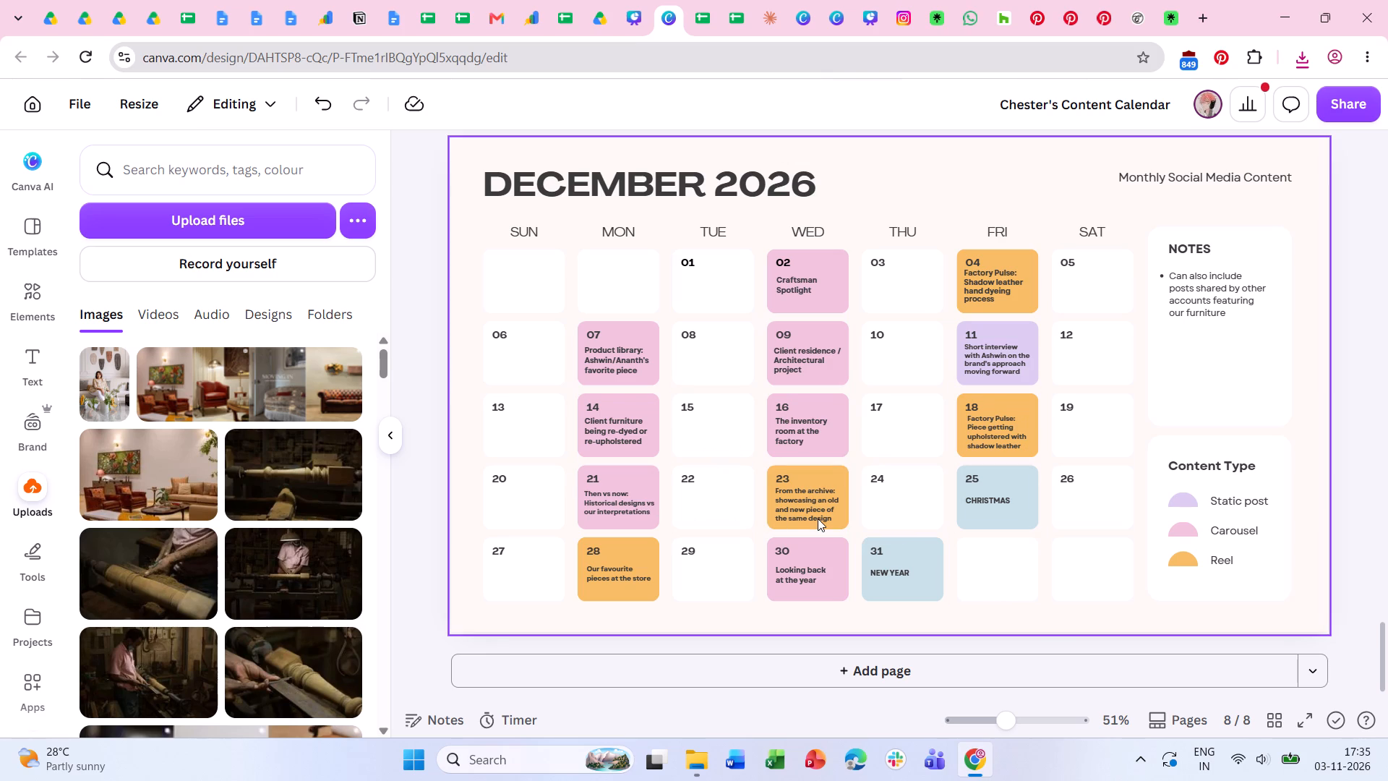
# Fill the empty top-left frame on page 8 of the Instagram grid with the uploaded photo of two leather armchairs beside shelves.
pyautogui.click(844, 26)
pyautogui.scroll(-2, 212, 588)
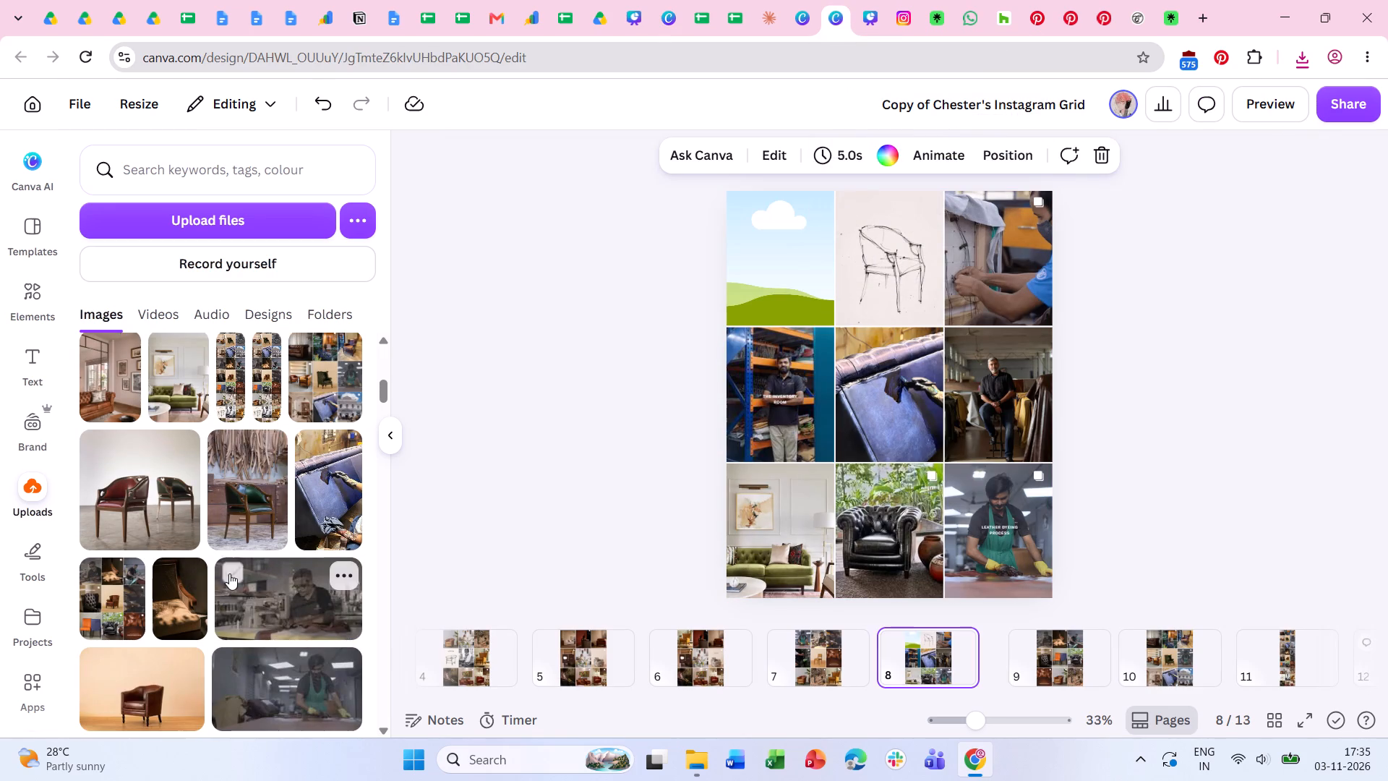
pyautogui.scroll(-4, 230, 573)
pyautogui.scroll(1, 237, 568)
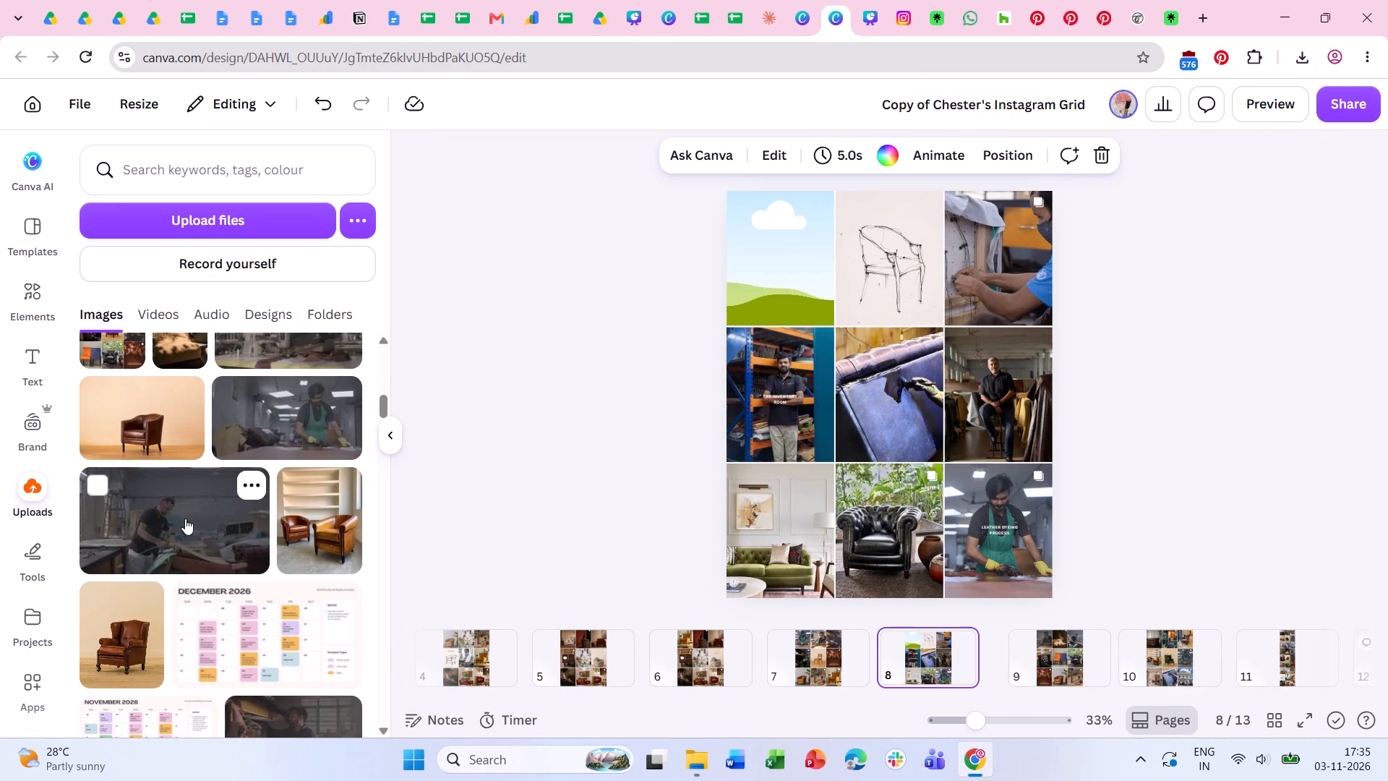
pyautogui.moveTo(147, 435); pyautogui.dragTo(740, 276)
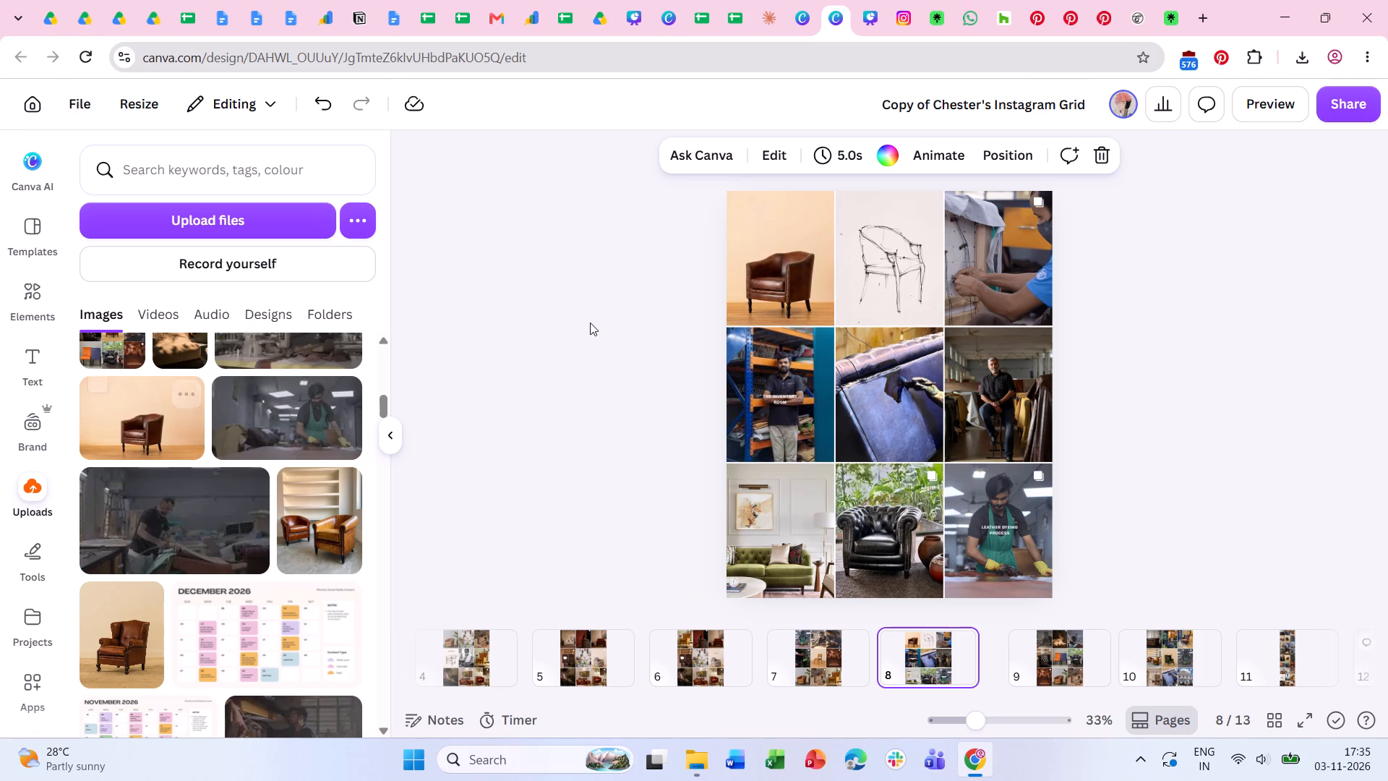
pyautogui.hotkey('ctrl', 'z')
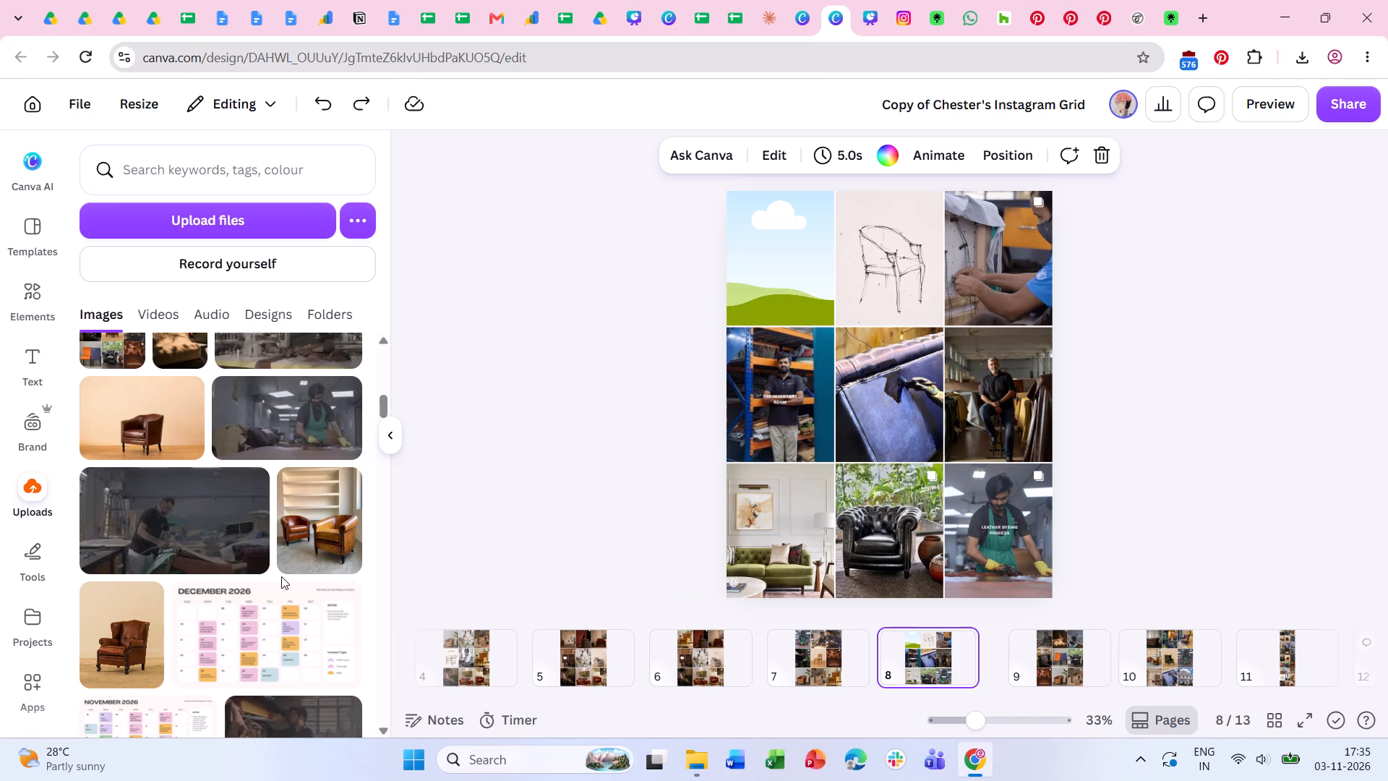
pyautogui.moveTo(305, 538); pyautogui.dragTo(766, 263)
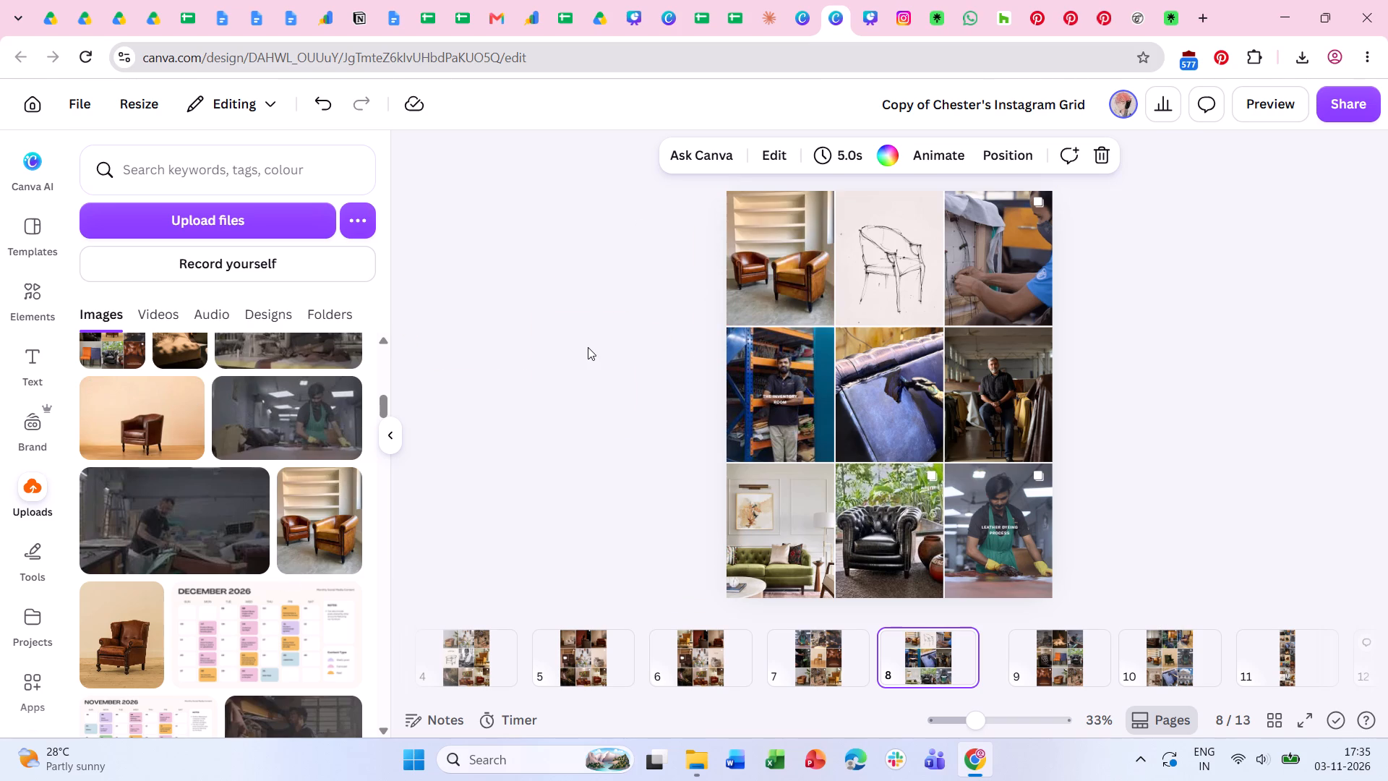
# Download only page 8 of Copy of Chester's Instagram Grid as a PNG.
pyautogui.click(1352, 104)
pyautogui.click(1068, 520)
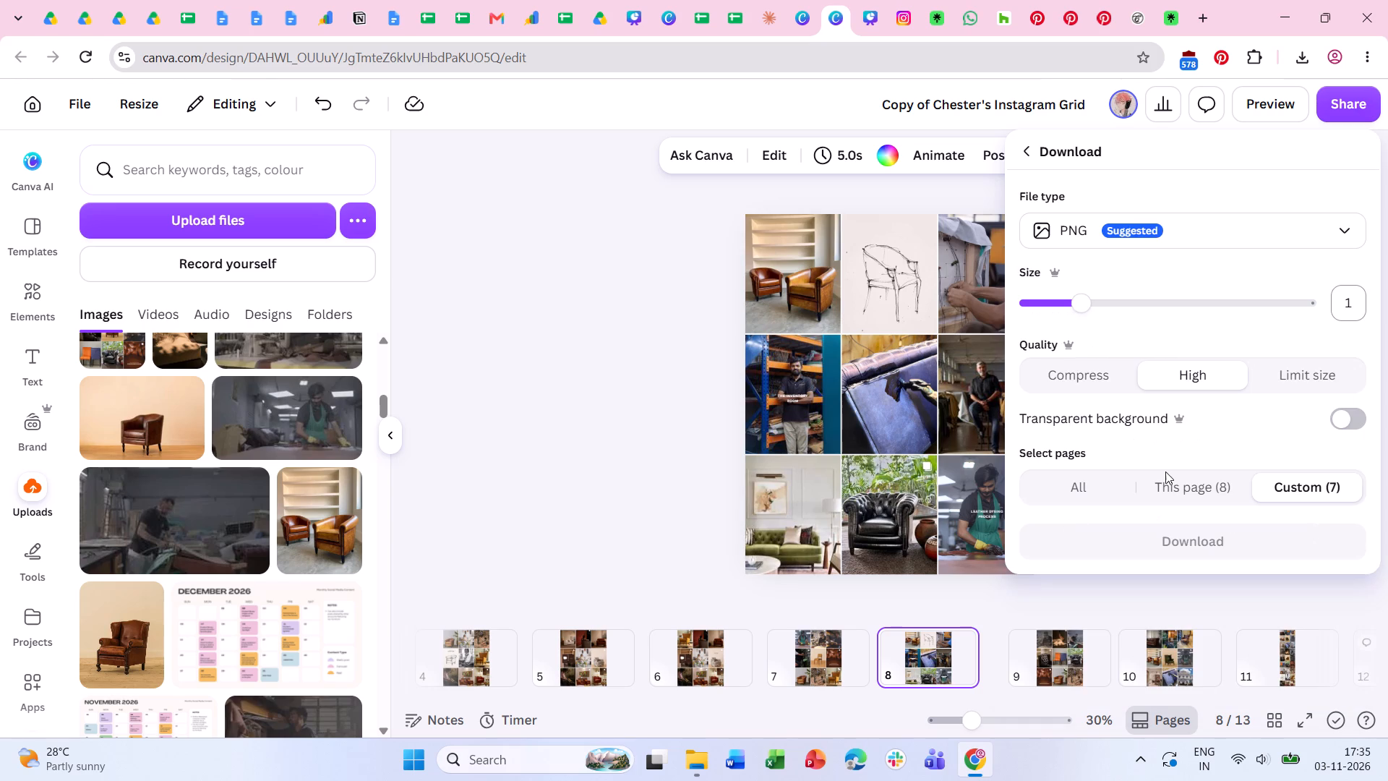
pyautogui.click(1174, 485)
pyautogui.click(1199, 532)
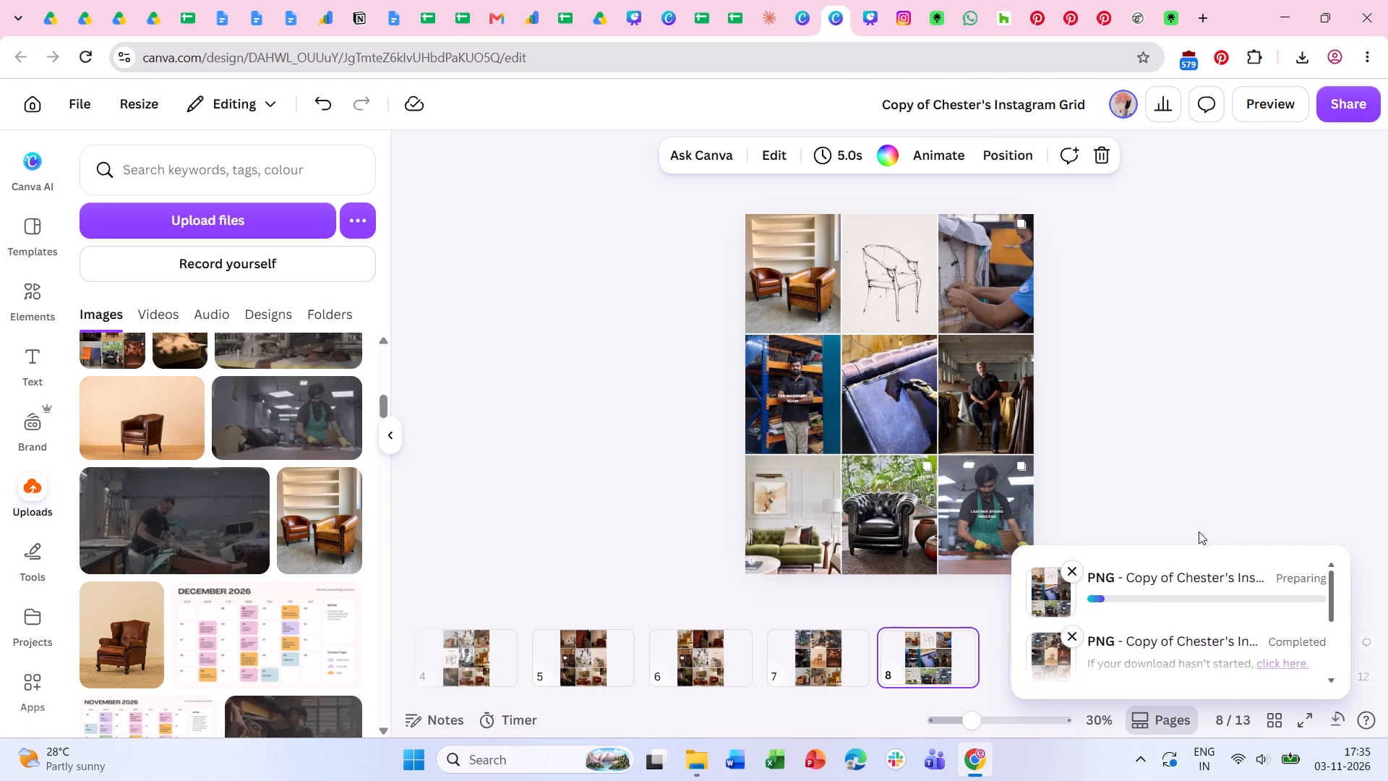
pyautogui.click(1174, 492)
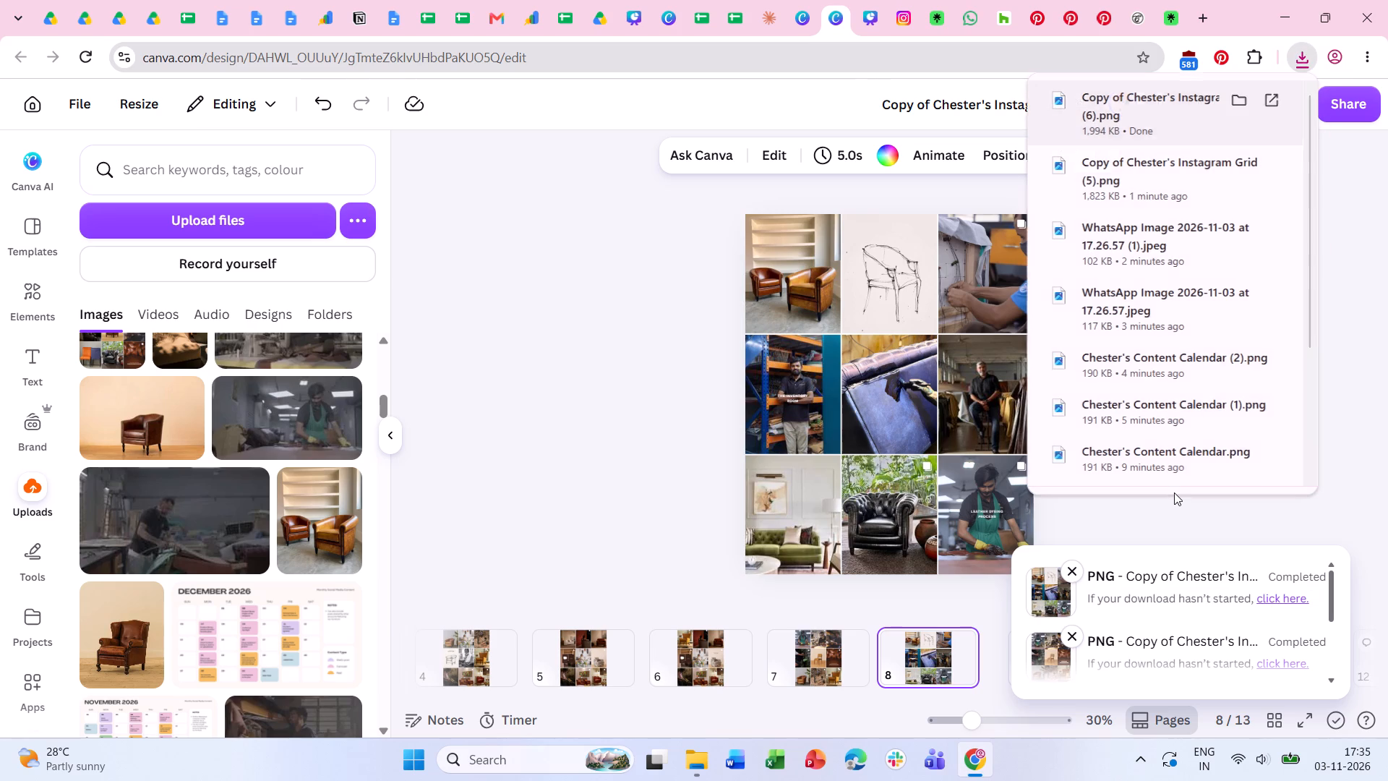
pyautogui.click(620, 220)
# Upload Copy of Chester's Instagram Grid (6) from Downloads and place it as page 10's third grid in the Marketing Plan, matching the others' size.
pyautogui.click(637, 21)
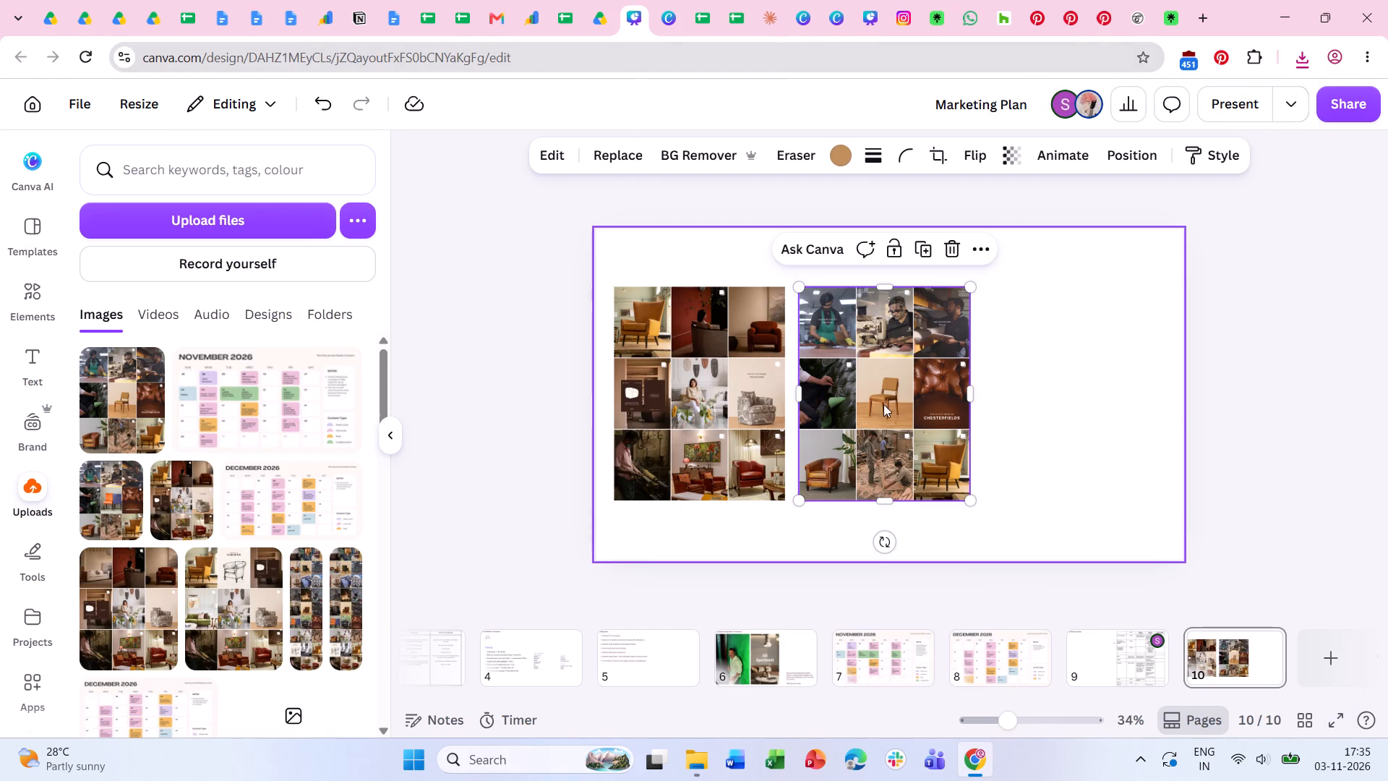
pyautogui.click(687, 762)
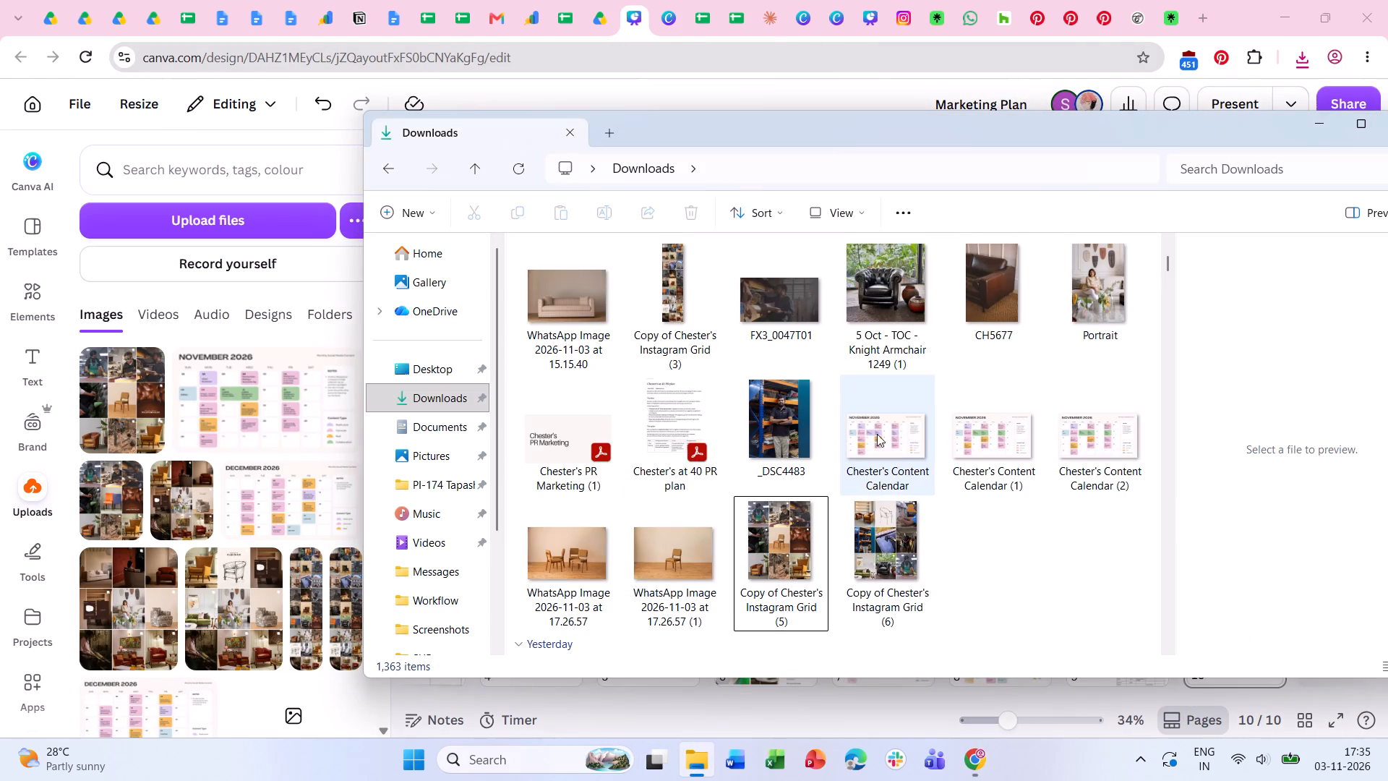
pyautogui.click(875, 537)
pyautogui.moveTo(896, 538); pyautogui.dragTo(278, 515)
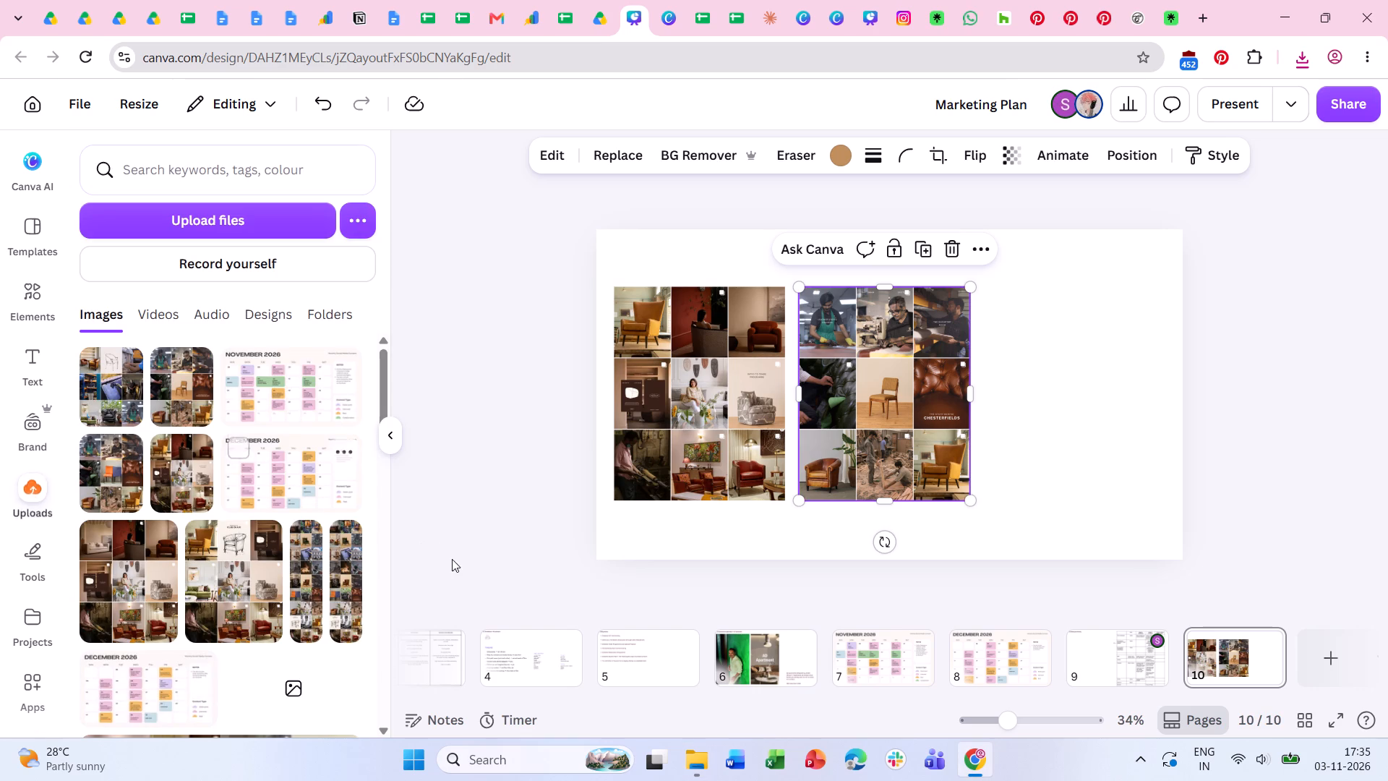
pyautogui.click(106, 392)
pyautogui.moveTo(835, 384); pyautogui.dragTo(842, 384)
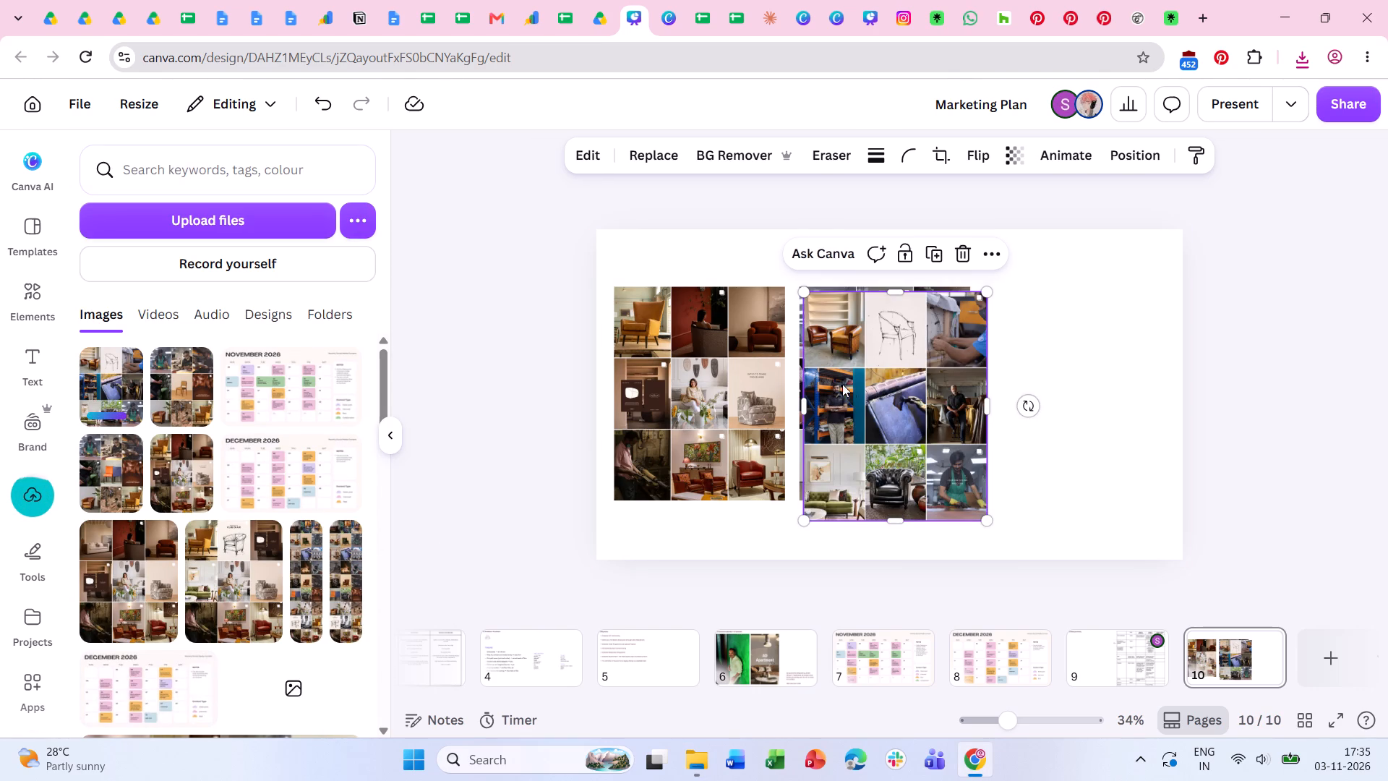
pyautogui.moveTo(842, 384); pyautogui.dragTo(1019, 378)
pyautogui.moveTo(1168, 516); pyautogui.dragTo(1151, 505)
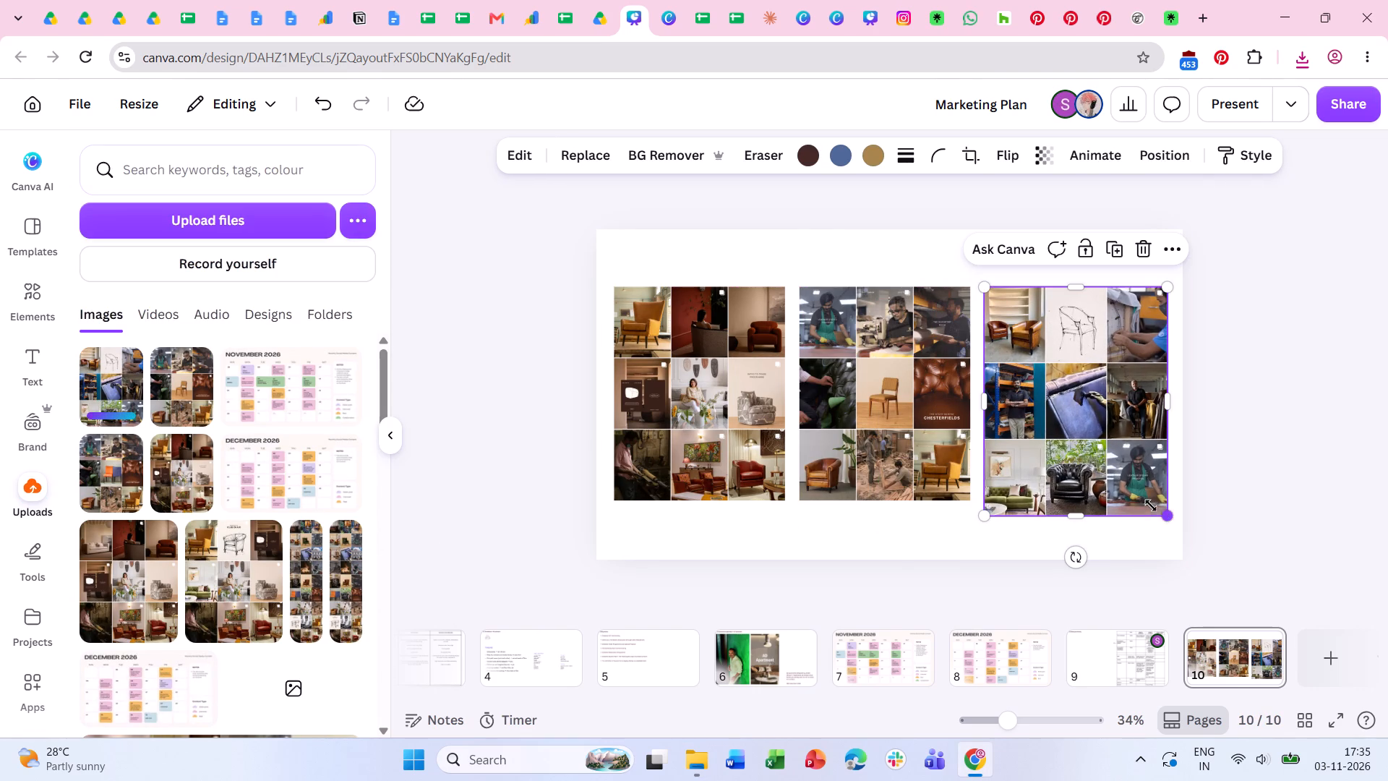
pyautogui.moveTo(1151, 505); pyautogui.dragTo(1147, 504)
pyautogui.click(1254, 433)
# Select all three grids on page 10 of the Marketing Plan and move them together so the row is centred.
pyautogui.moveTo(1214, 384); pyautogui.dragTo(638, 405)
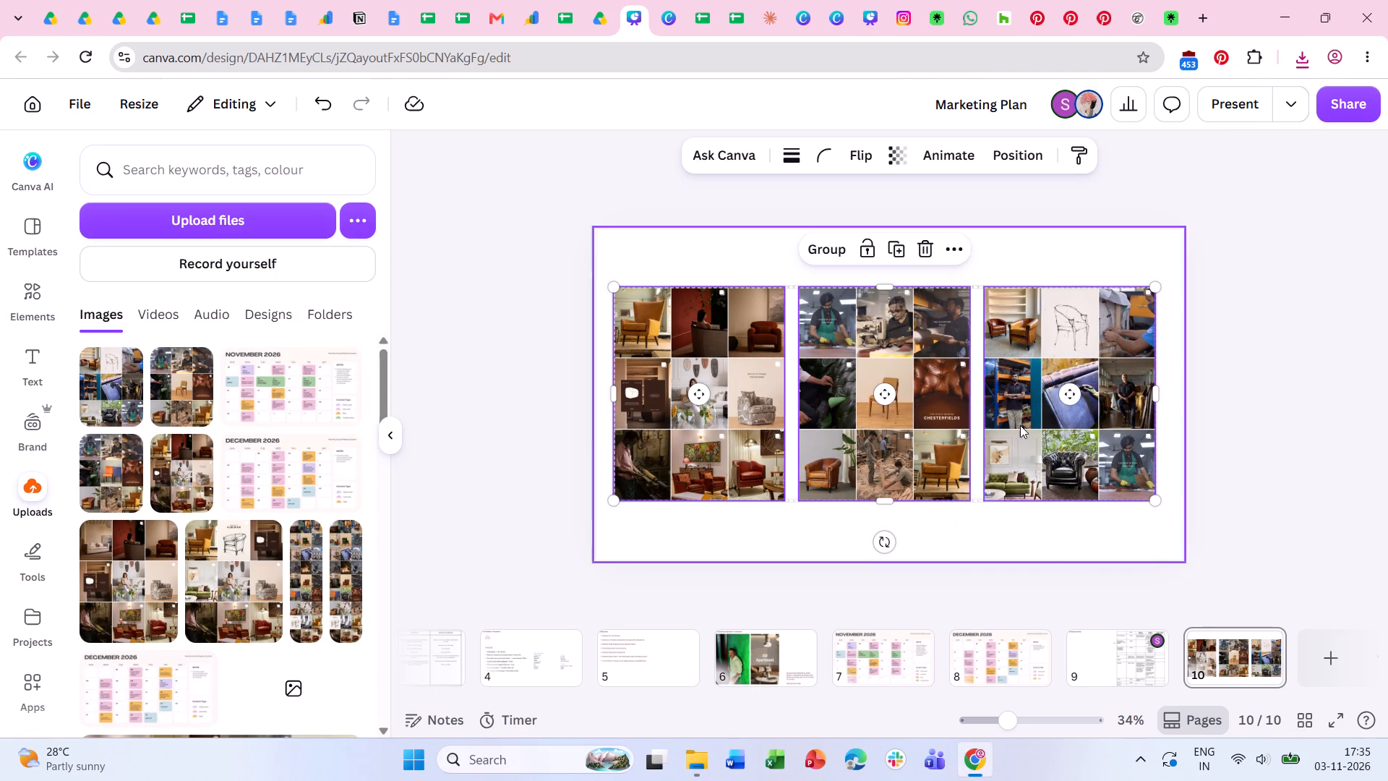
pyautogui.moveTo(1031, 434); pyautogui.dragTo(1039, 436)
pyautogui.click(1222, 417)
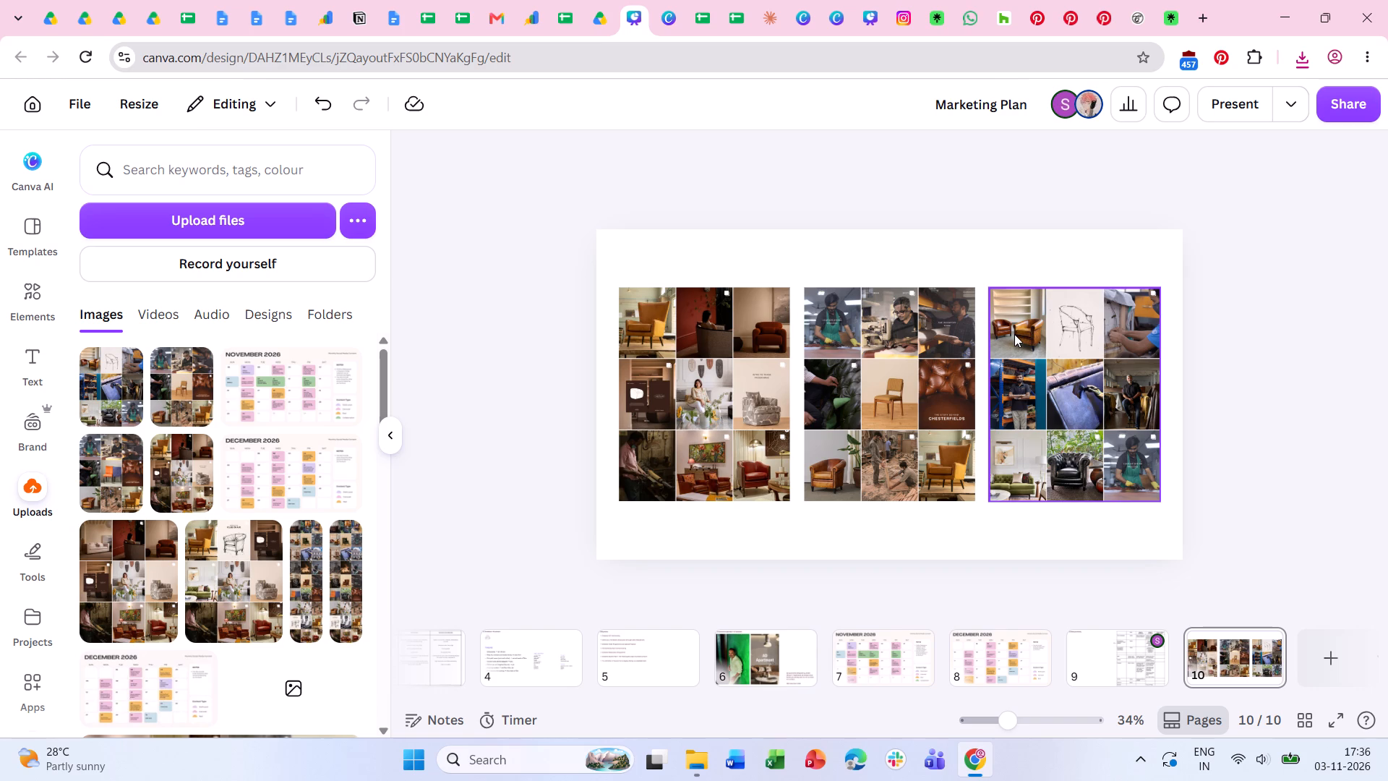
# Duplicate page 11, the long Instagram grid, in Copy of Chester's Instagram Grid.
pyautogui.click(661, 14)
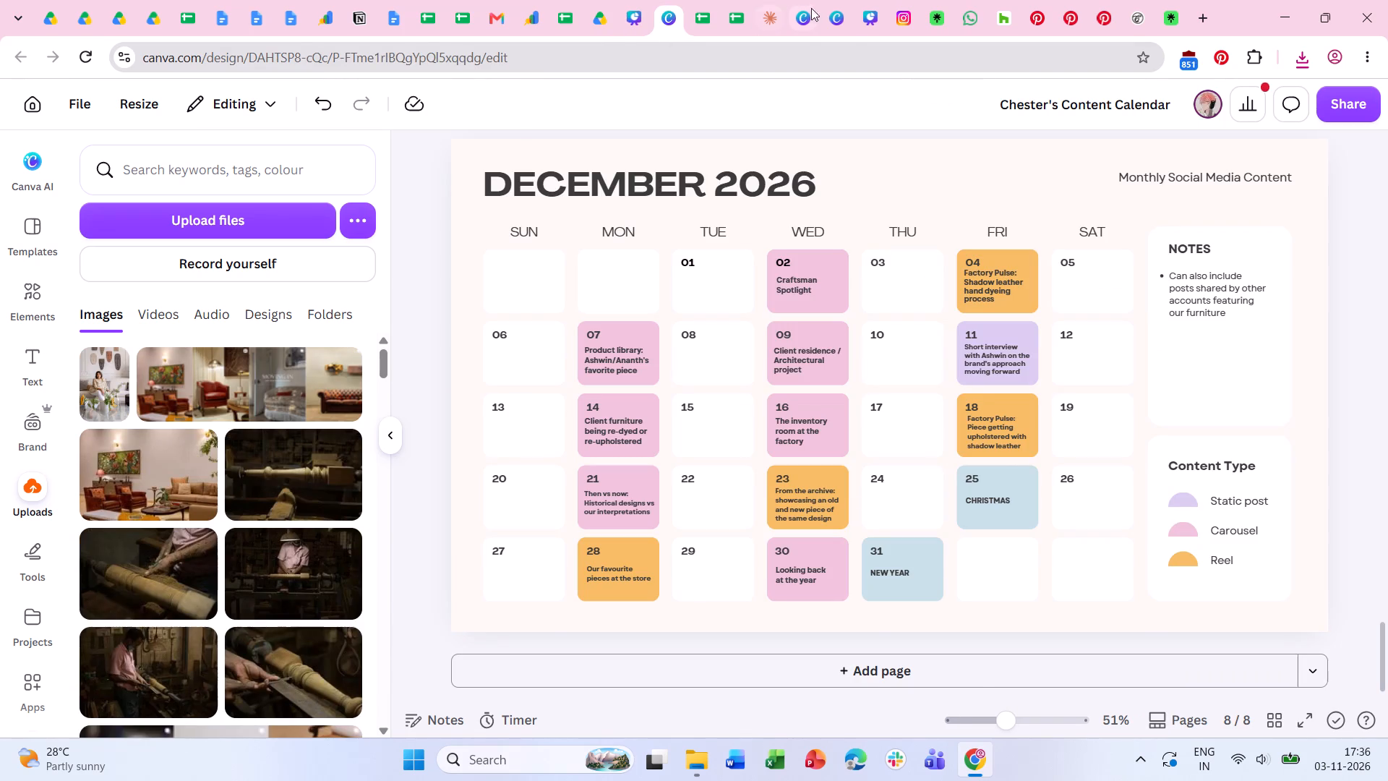
pyautogui.click(826, 7)
pyautogui.click(1272, 659)
pyautogui.hscroll(-4, 1272, 659)
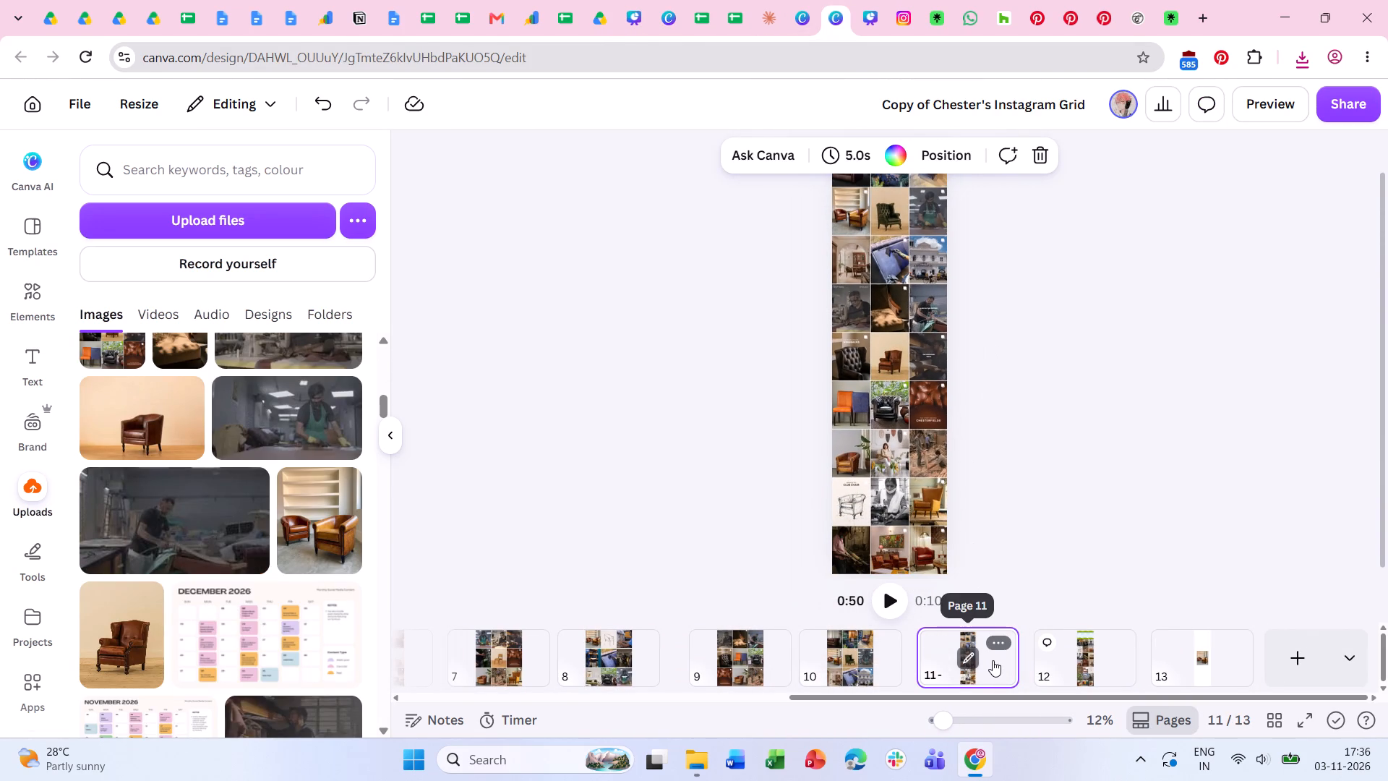
pyautogui.hotkey('ctrl', 'd')
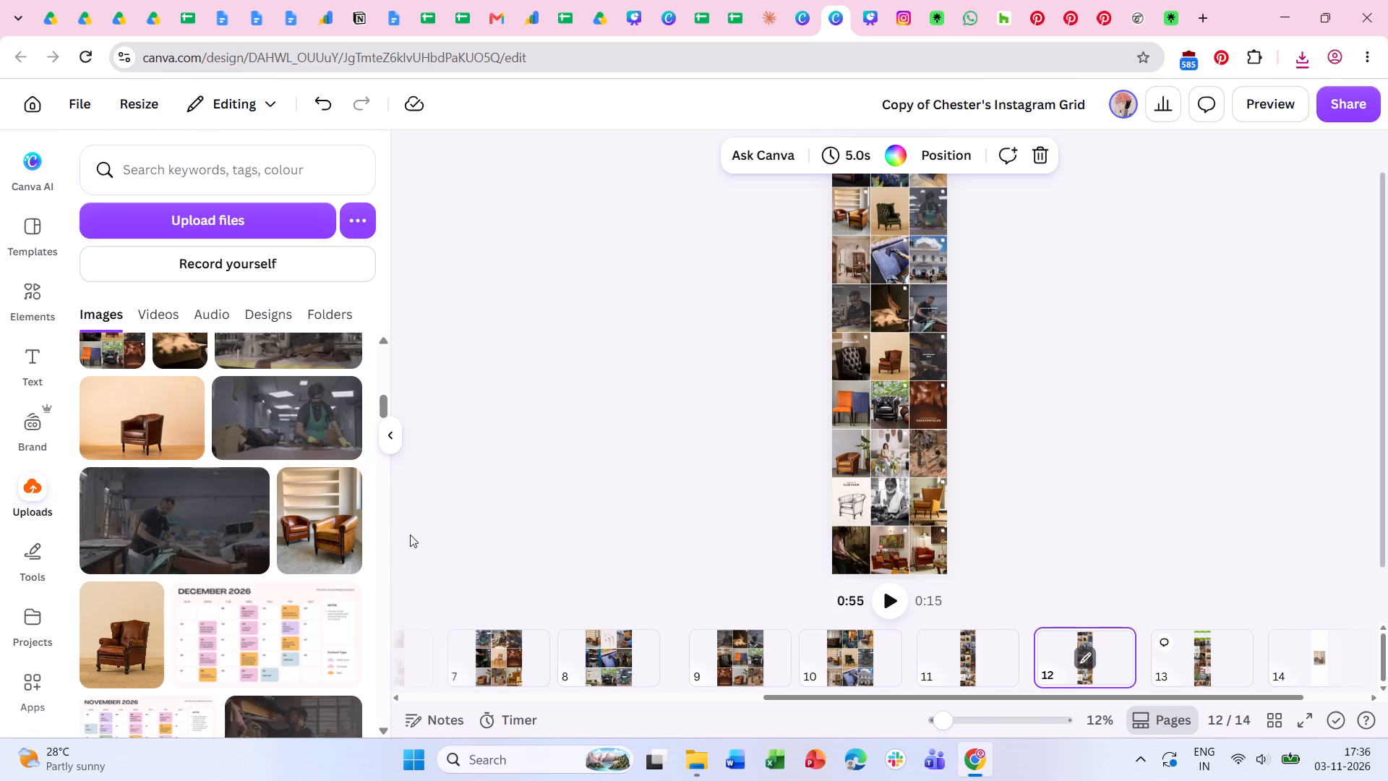
# Upload Copy of Chester's Instagram Grid (5) and (6) from Downloads to the Instagram grid design's uploads.
pyautogui.scroll(14, 270, 499)
pyautogui.click(699, 761)
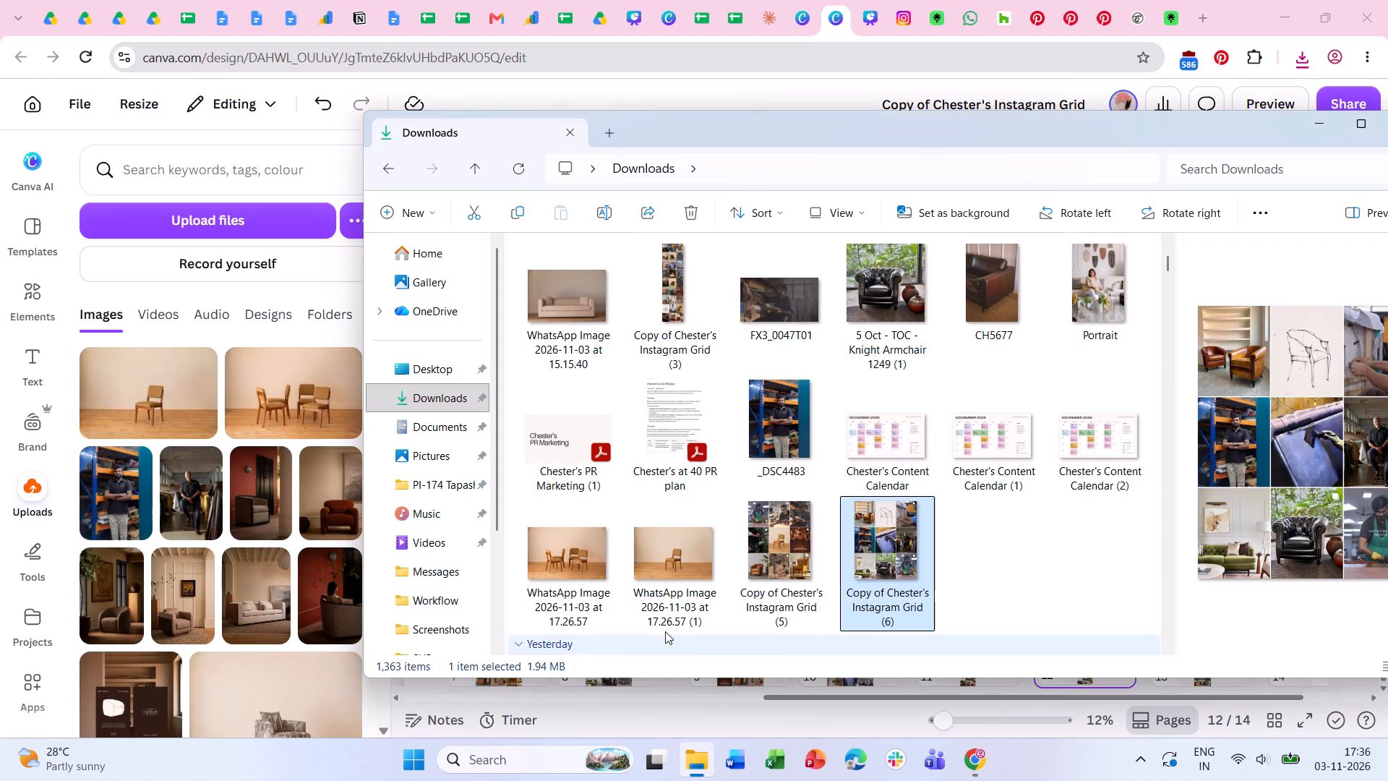
pyautogui.click(755, 572)
pyautogui.keyDown('shift'); pyautogui.click(869, 547); pyautogui.keyUp('shift')
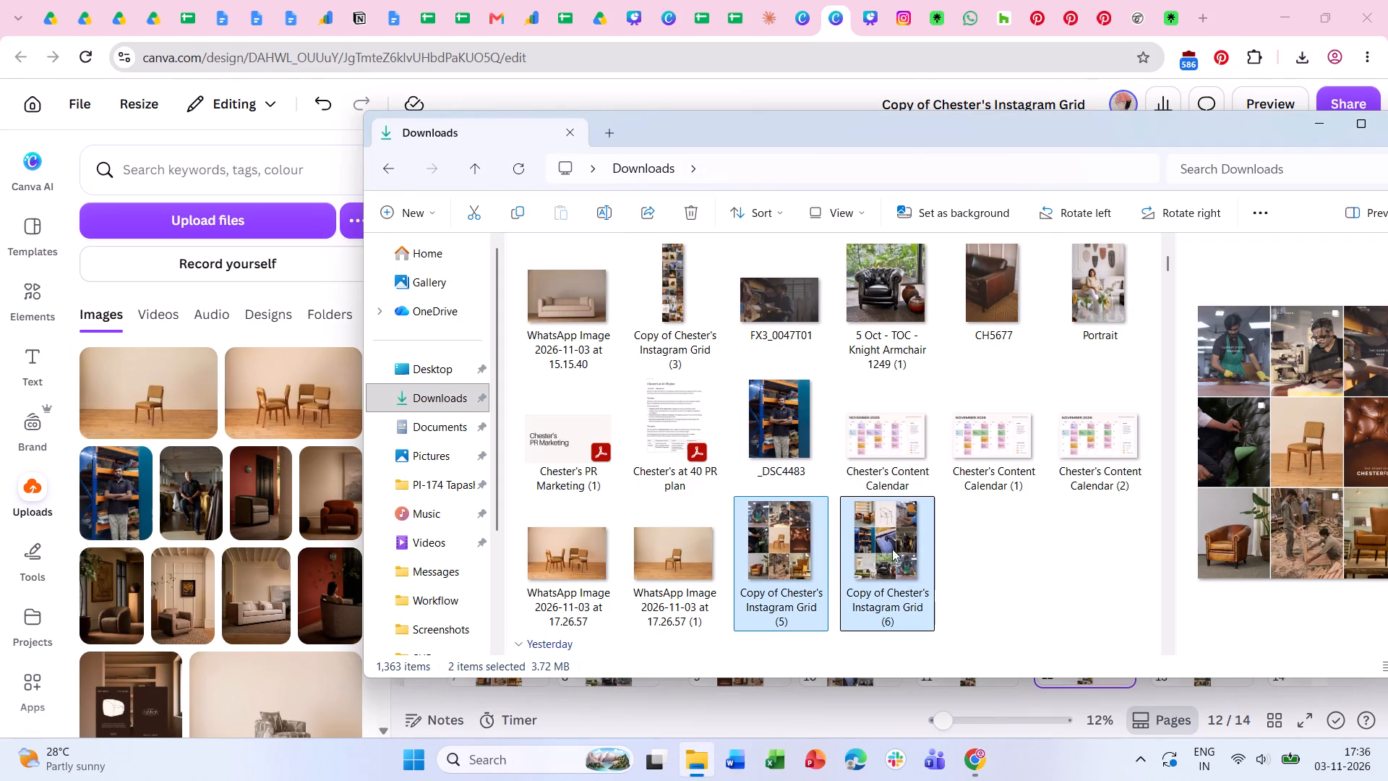
pyautogui.moveTo(890, 547); pyautogui.dragTo(294, 512)
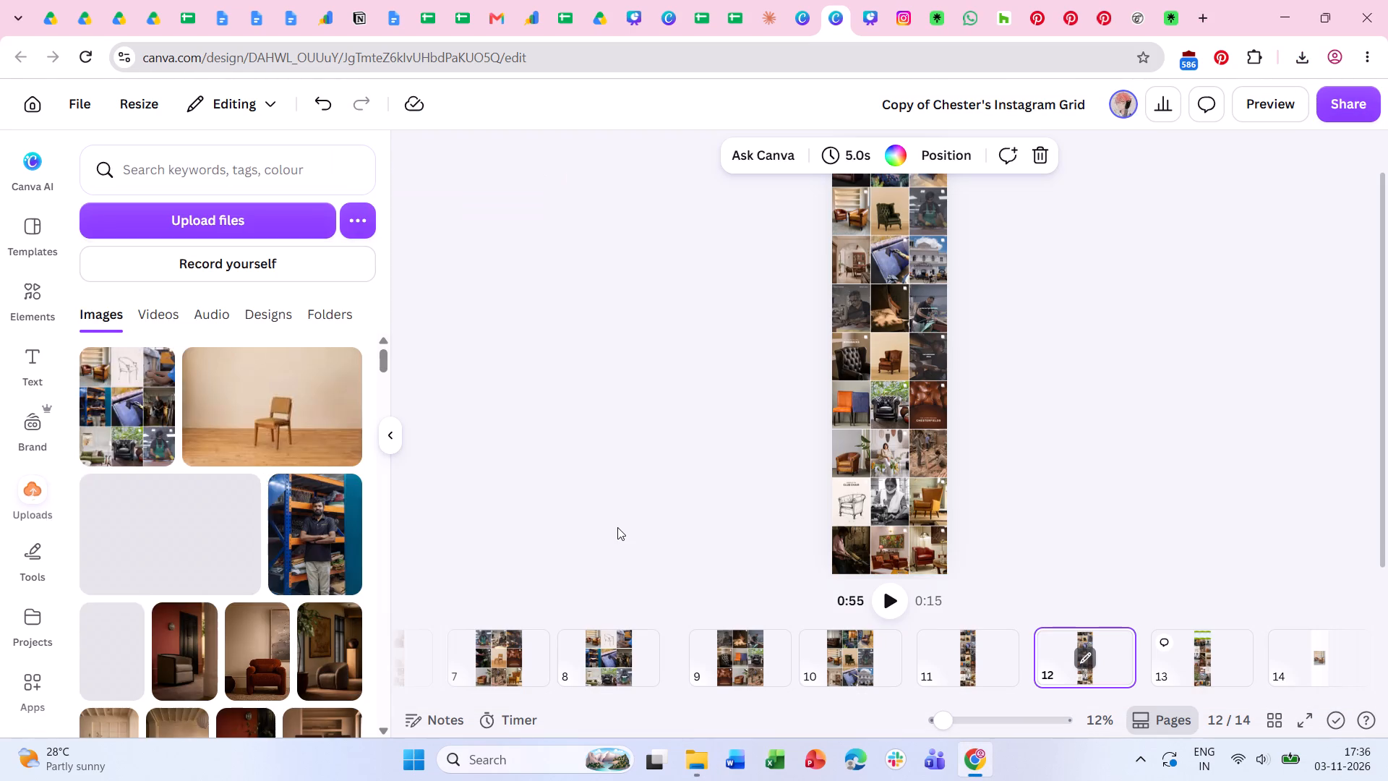
# Copy the first grid image on page 10 of the Marketing Plan onto page 12 of Copy of Chester's Instagram Grid.
pyautogui.click(660, 15)
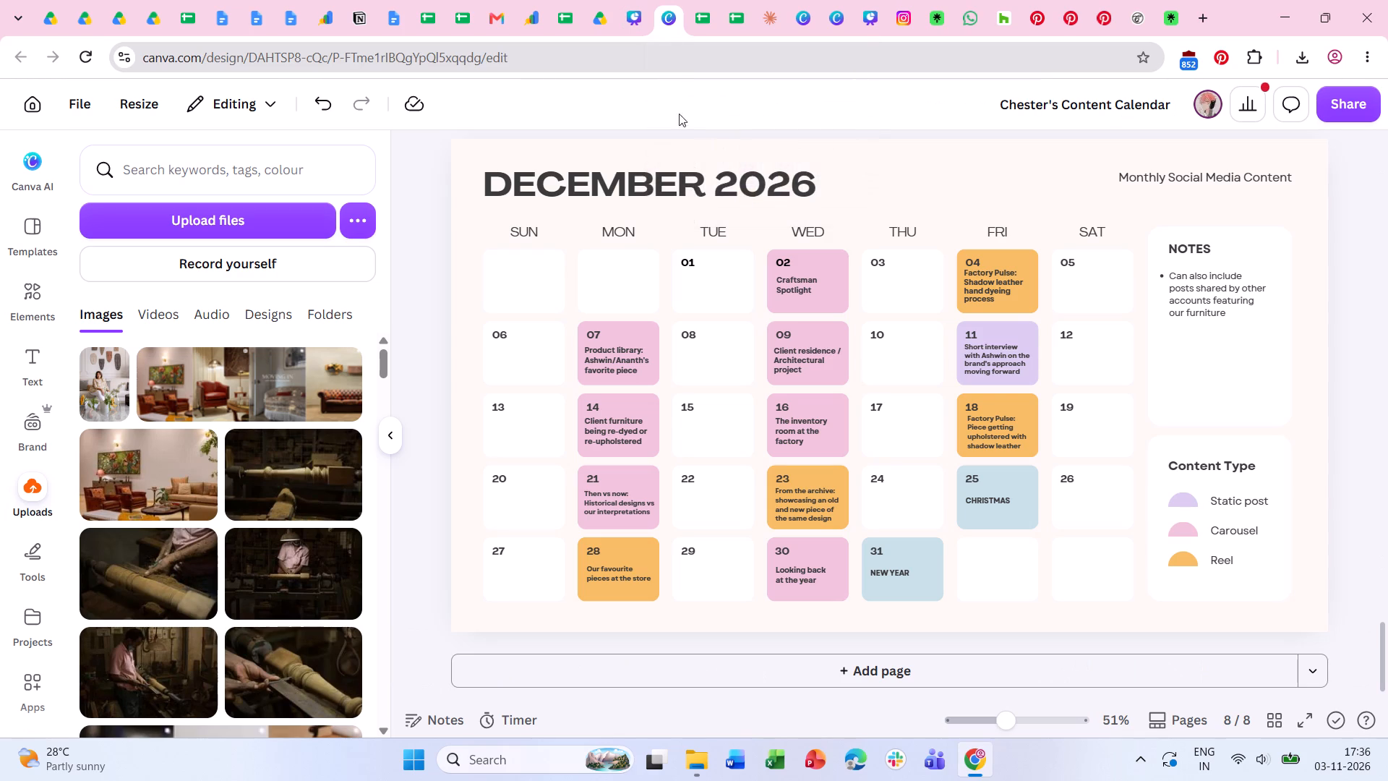
pyautogui.click(637, 17)
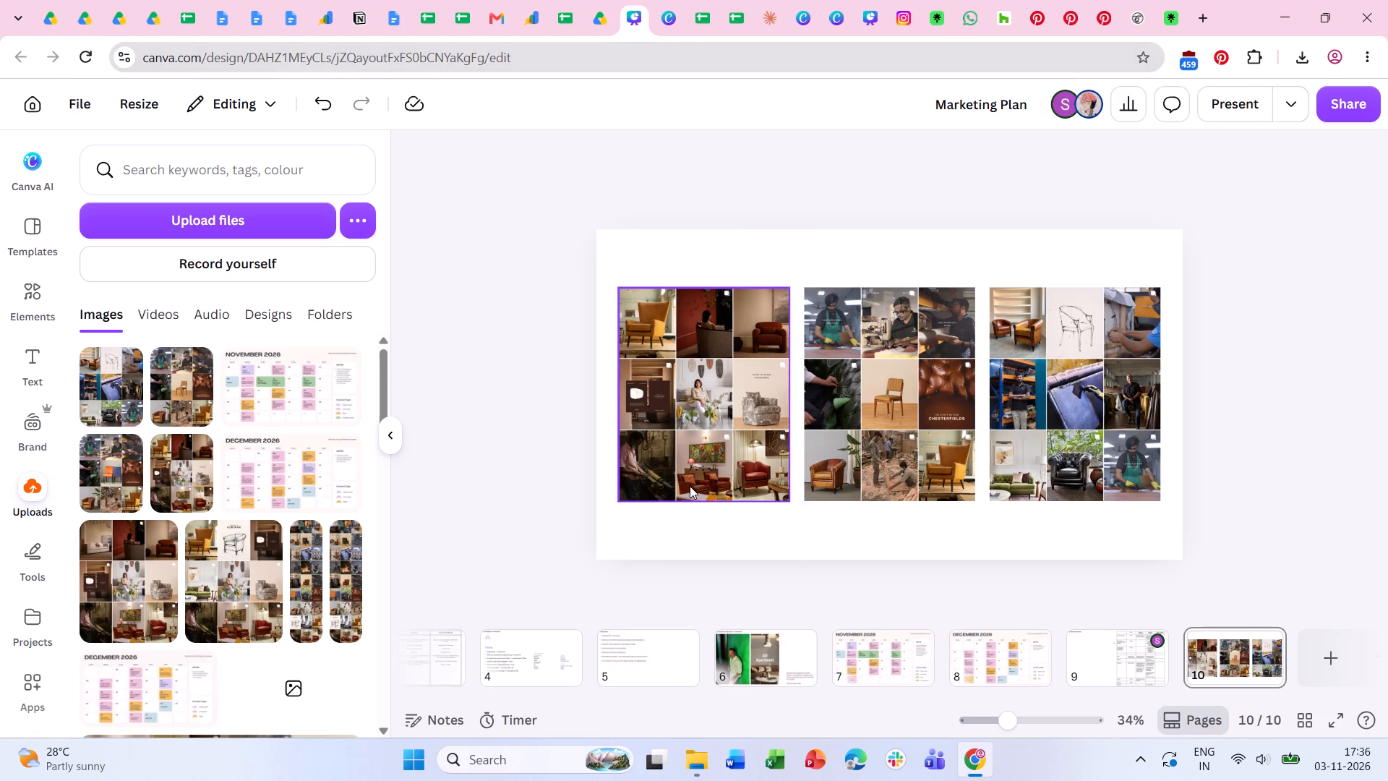
pyautogui.click(690, 486)
pyautogui.hotkey('ctrl', 'c')
pyautogui.click(841, 28)
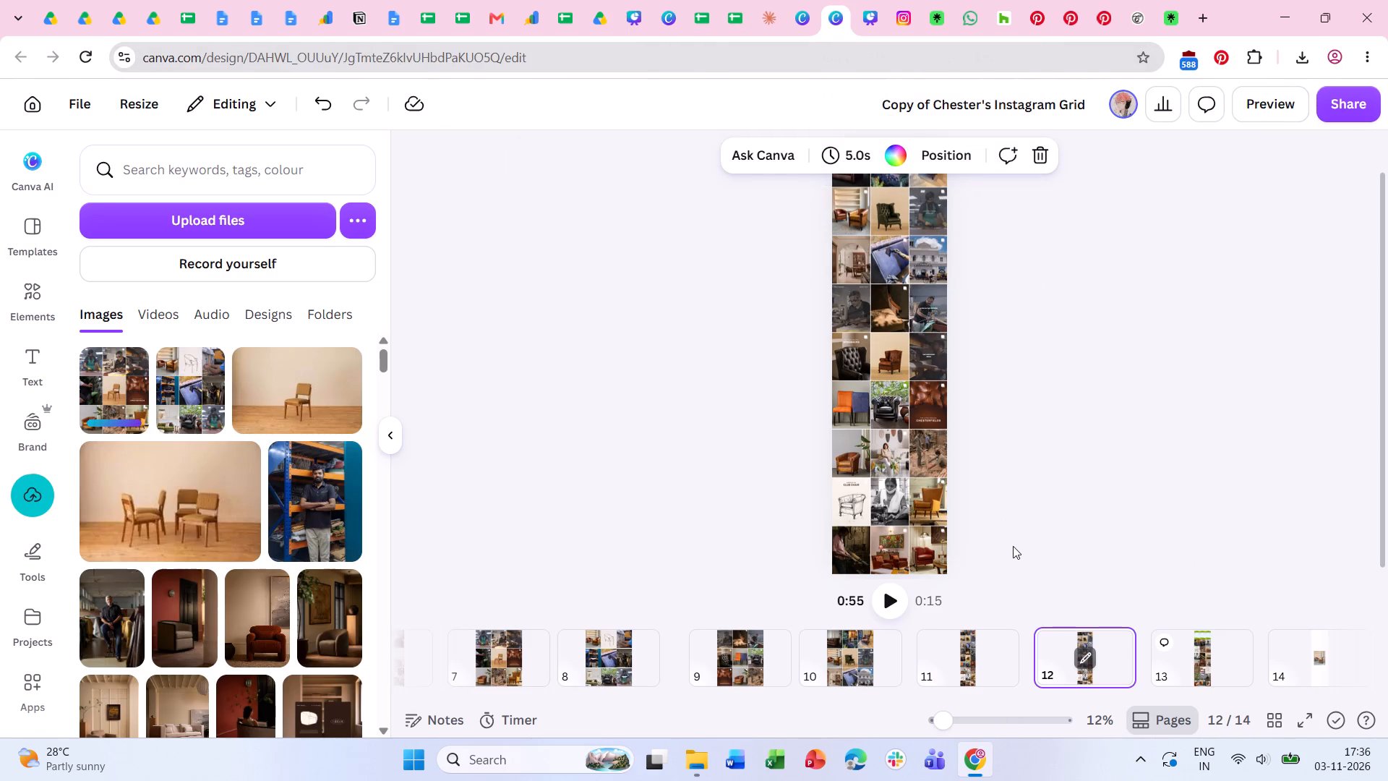
pyautogui.hotkey('ctrl', 'v')
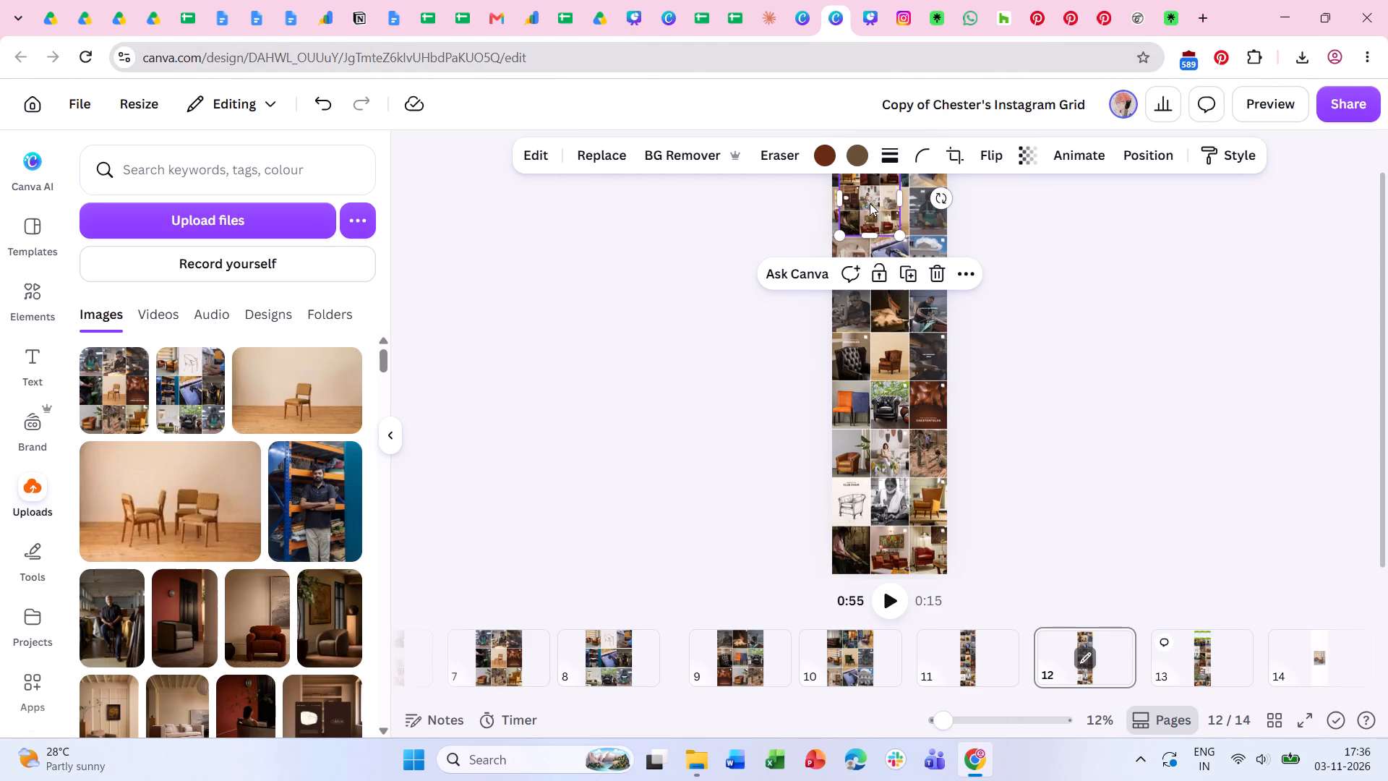
# Replace the old bottom rows on page 12 with the pasted grid, aligned below the remaining rows and enlarged to the page width.
pyautogui.moveTo(870, 203); pyautogui.dragTo(865, 472)
pyautogui.moveTo(891, 504); pyautogui.dragTo(925, 539)
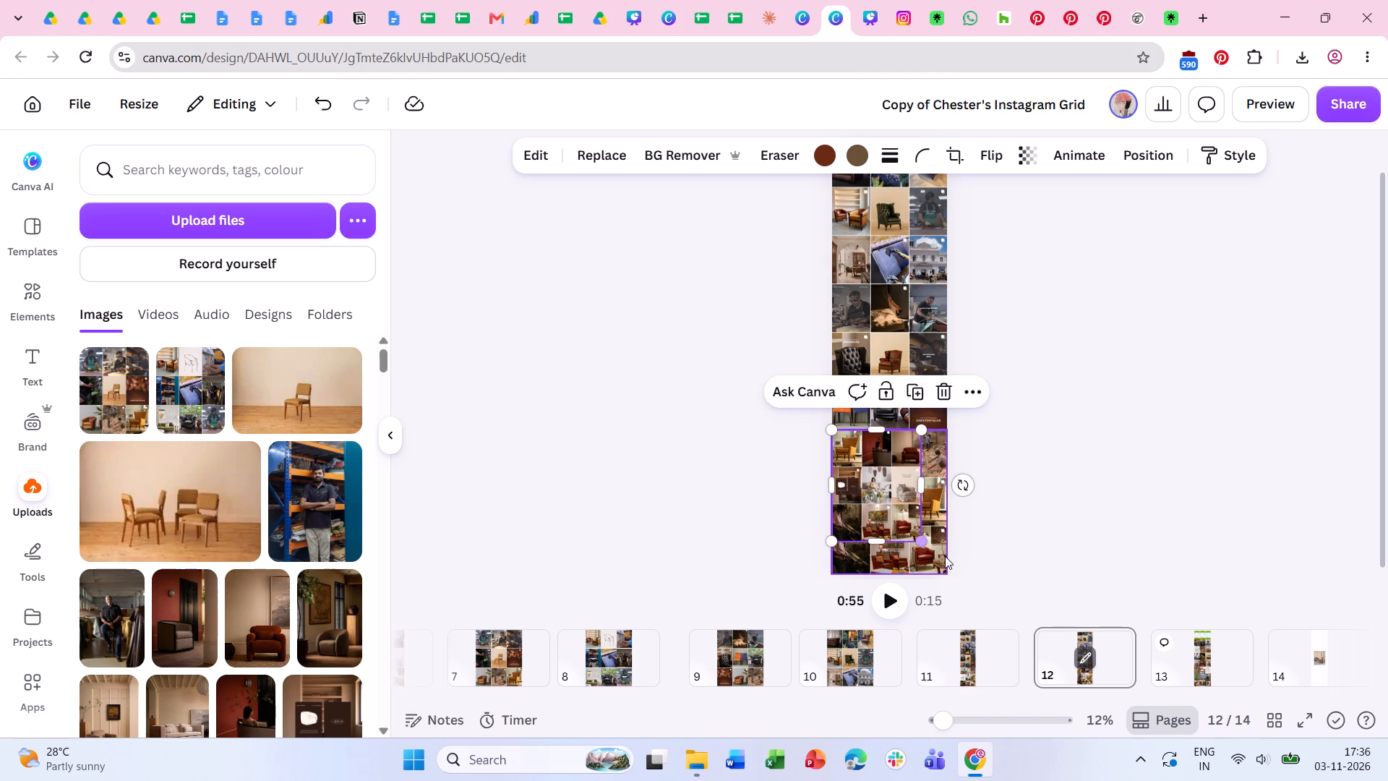
pyautogui.click(941, 560)
pyautogui.press('BackSpace')
pyautogui.click(893, 500)
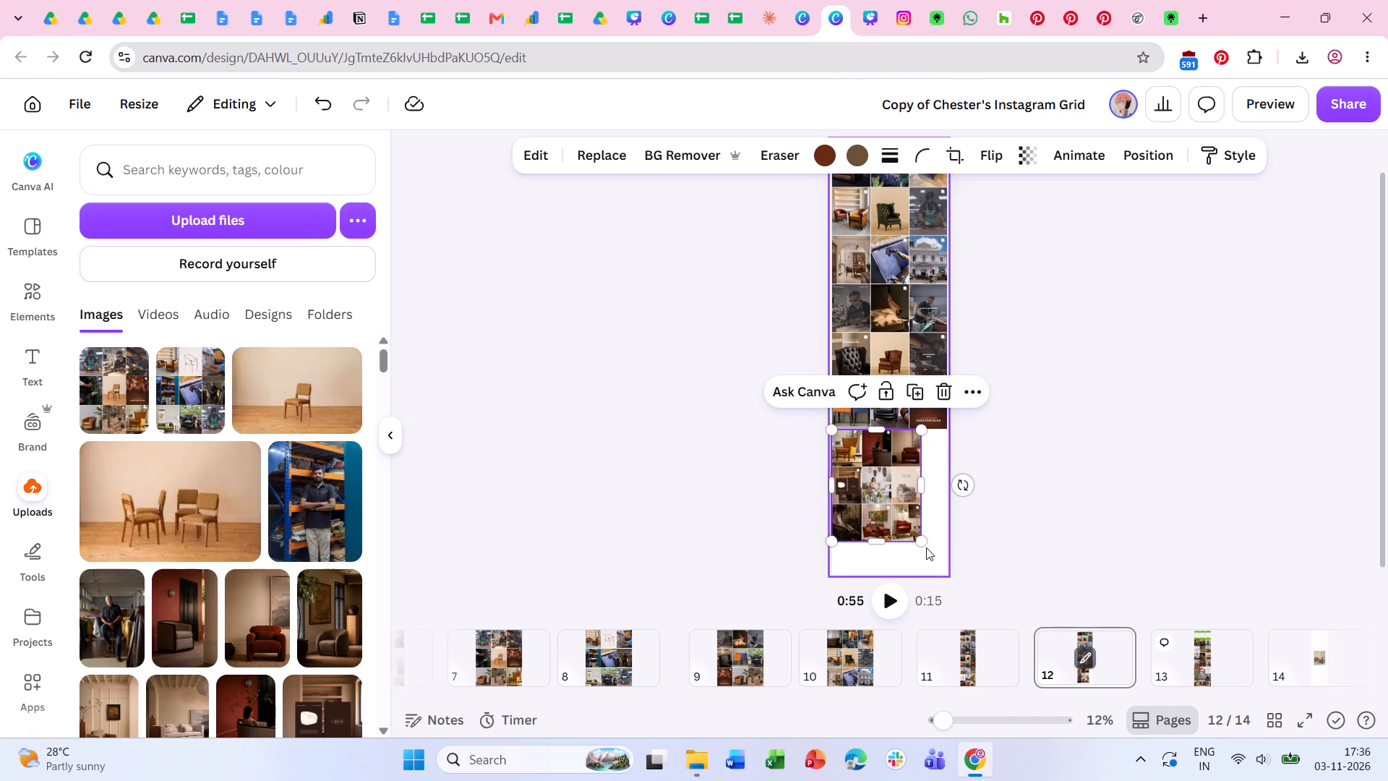
pyautogui.moveTo(923, 542); pyautogui.dragTo(952, 573)
pyautogui.click(1037, 530)
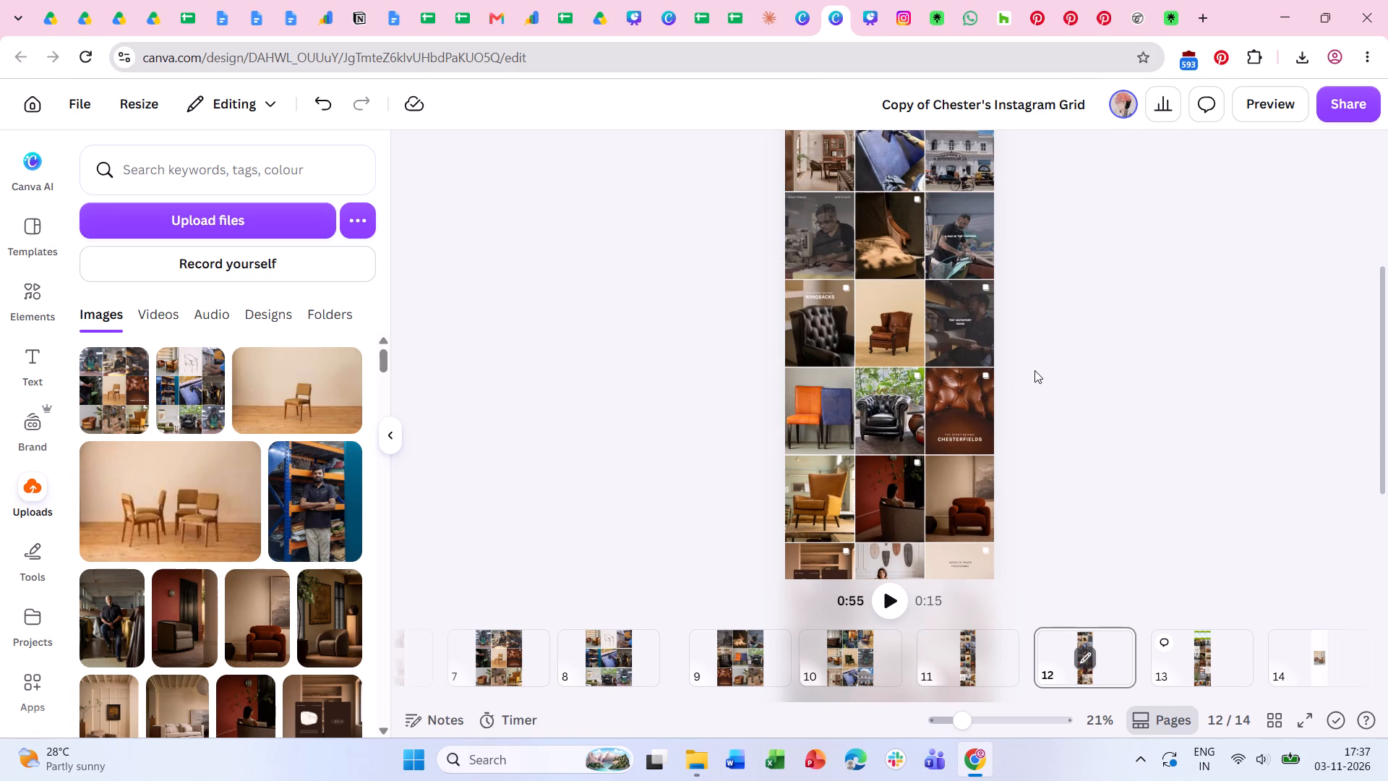
# Review the long grid on page 12 and the grid on page 8, and return to page 10 of the Marketing Plan.
pyautogui.scroll(3, 1034, 370)
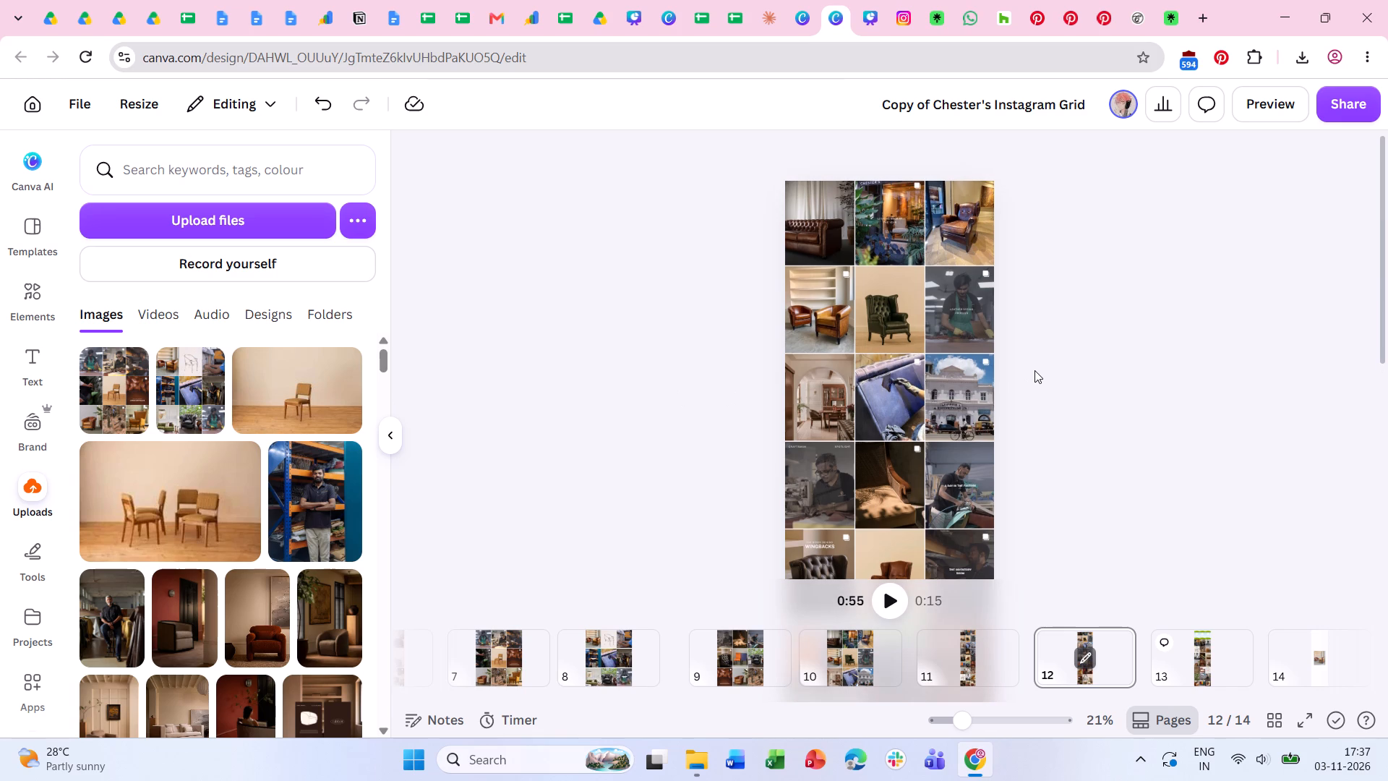
pyautogui.scroll(-3, 1034, 370)
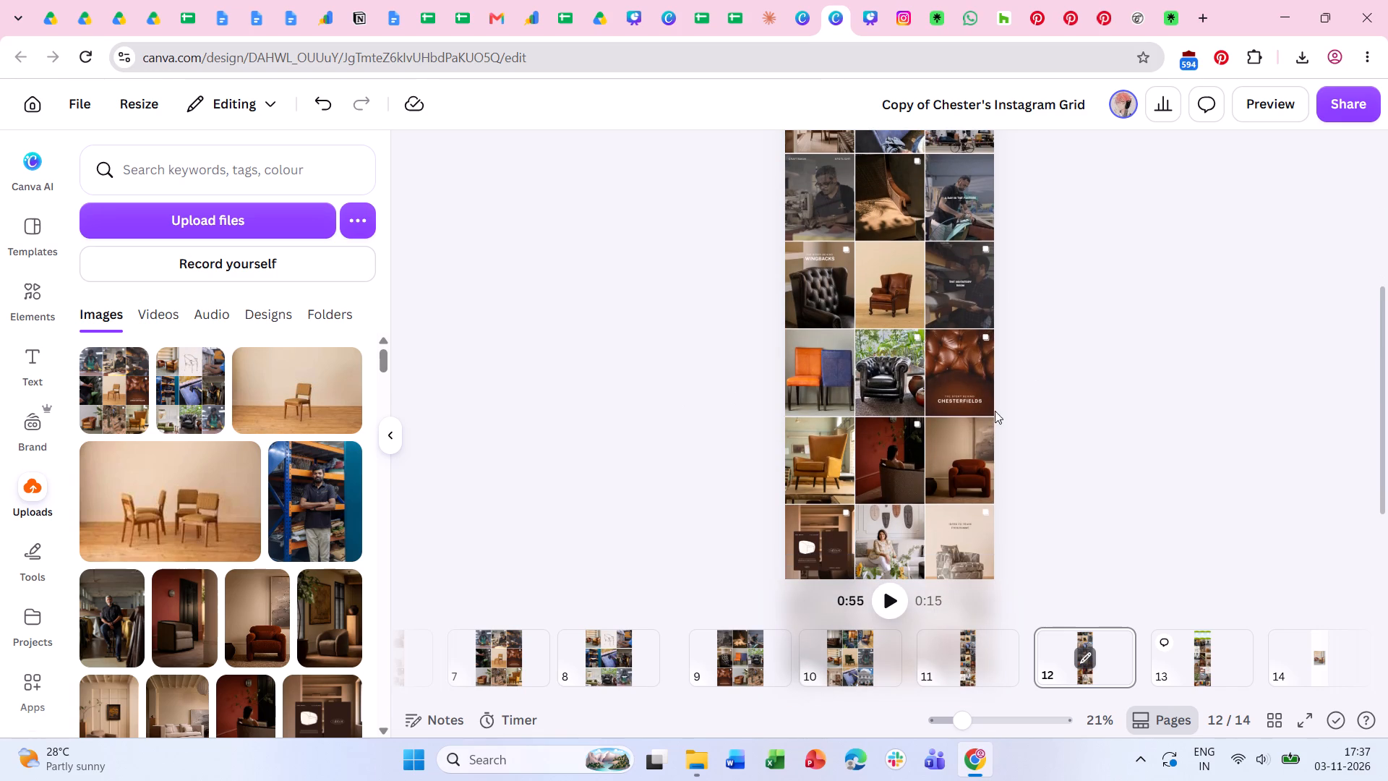
pyautogui.click(641, 654)
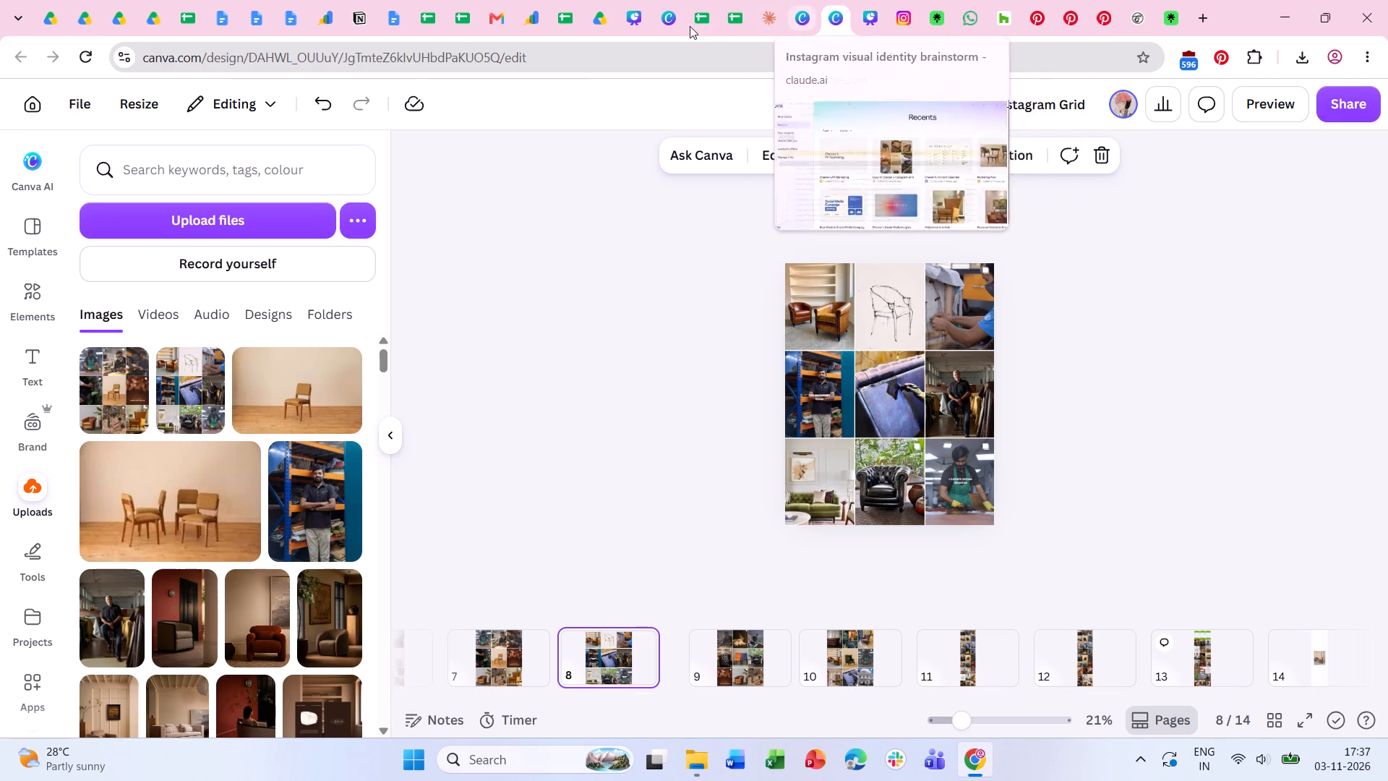
pyautogui.click(669, 23)
pyautogui.click(641, 23)
pyautogui.click(1309, 424)
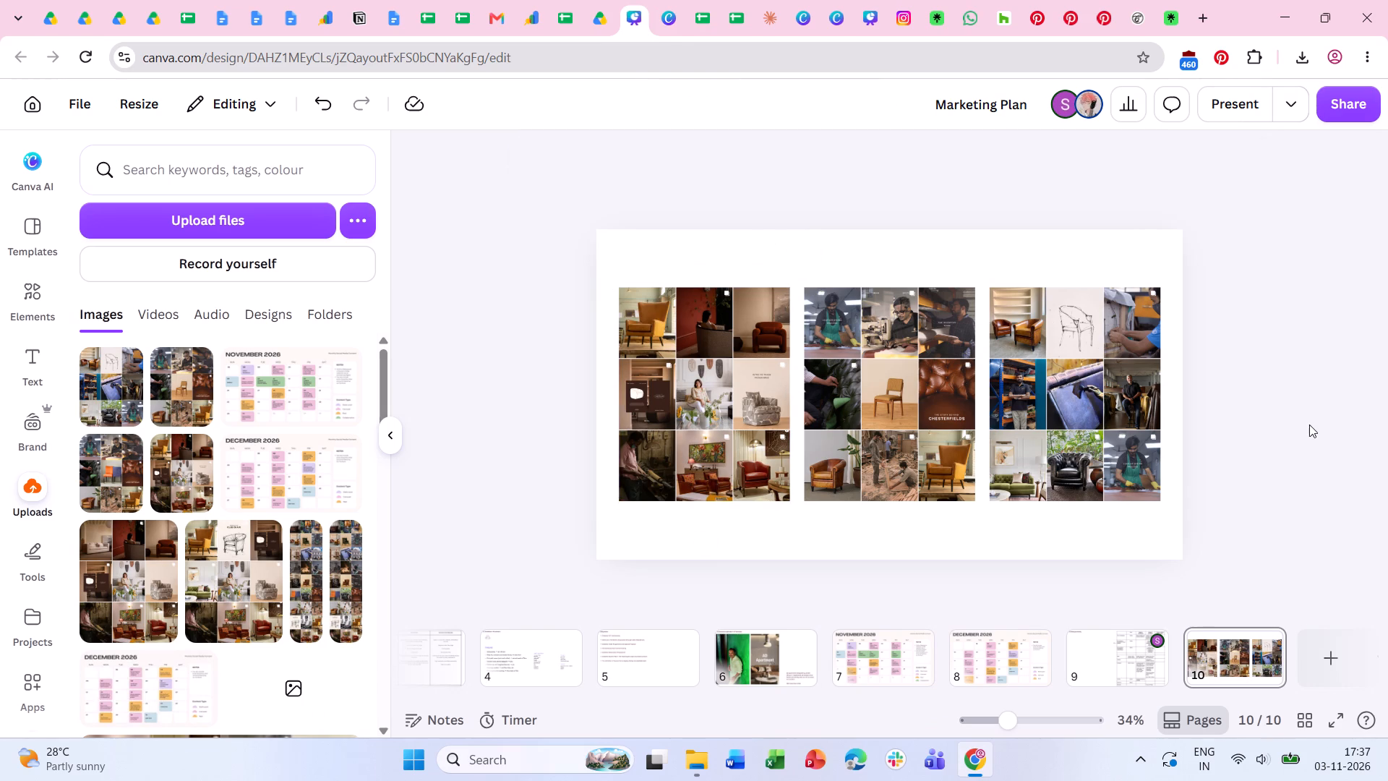
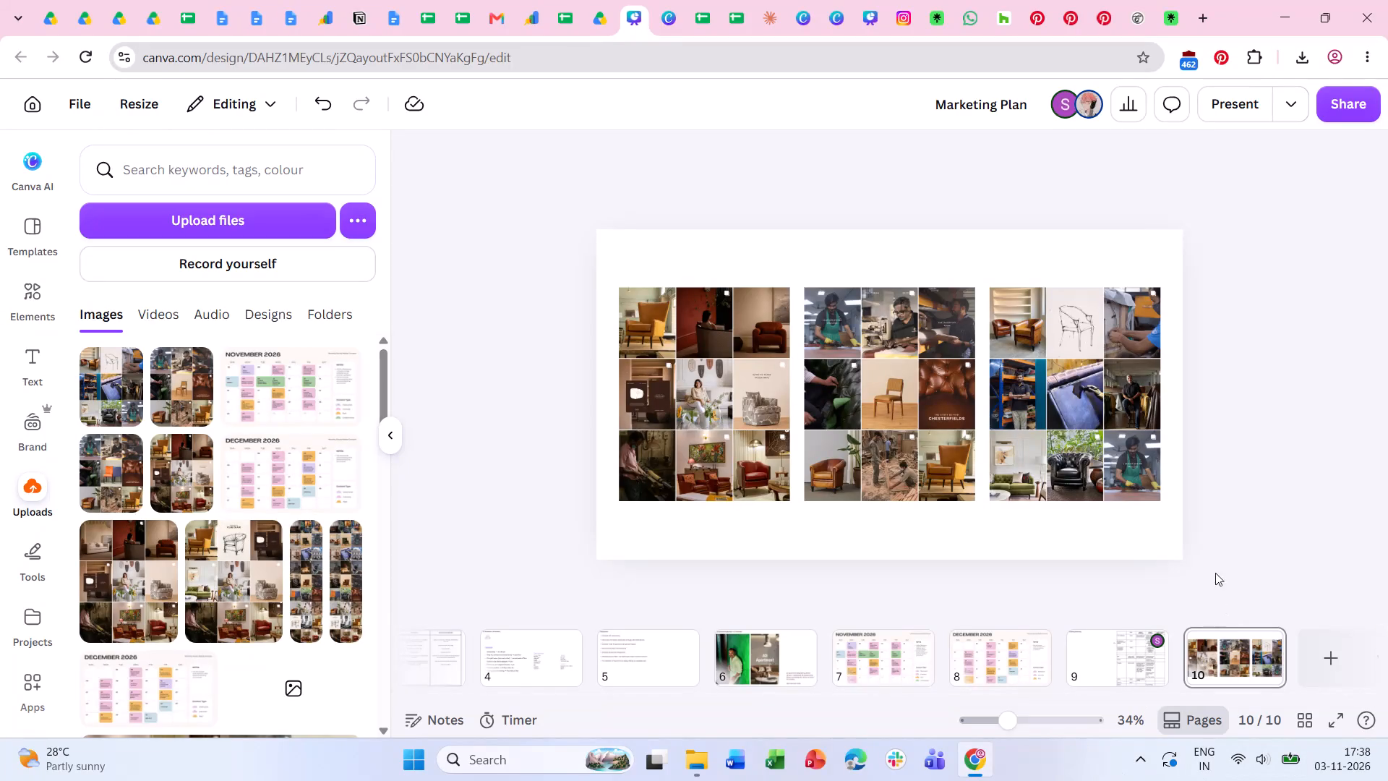
# Switch to Copy of Chester's Instagram Grid and duplicate the nine-tile grid on page 7.
pyautogui.click(1214, 566)
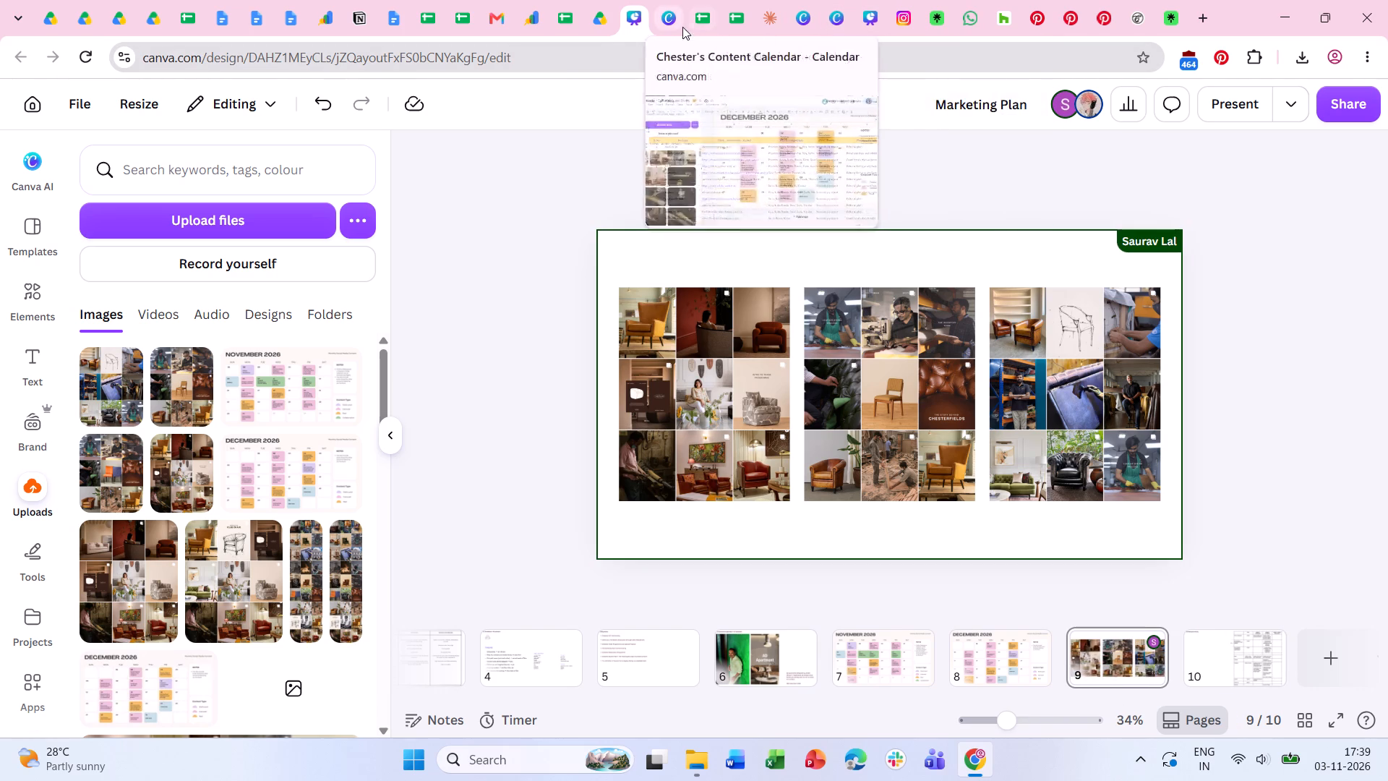
pyautogui.click(830, 18)
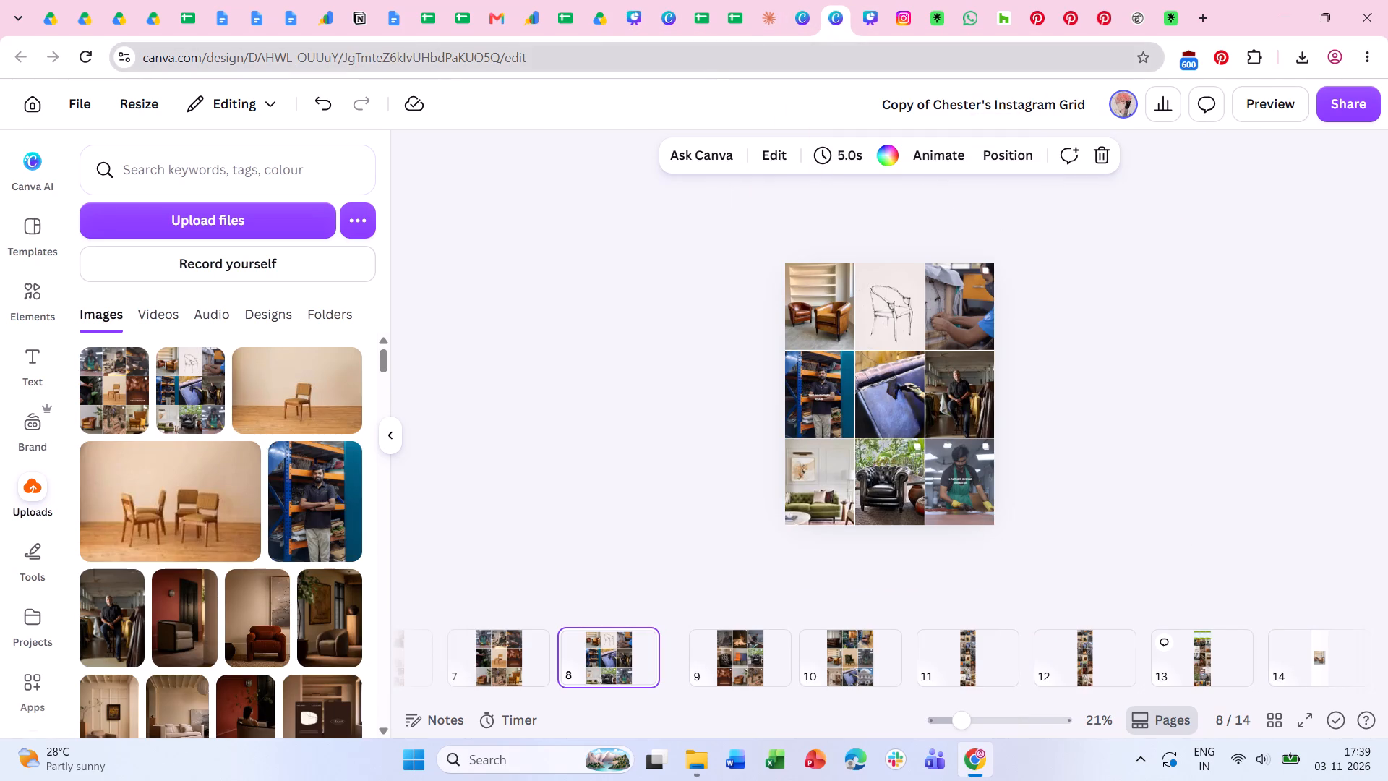
pyautogui.click(1096, 673)
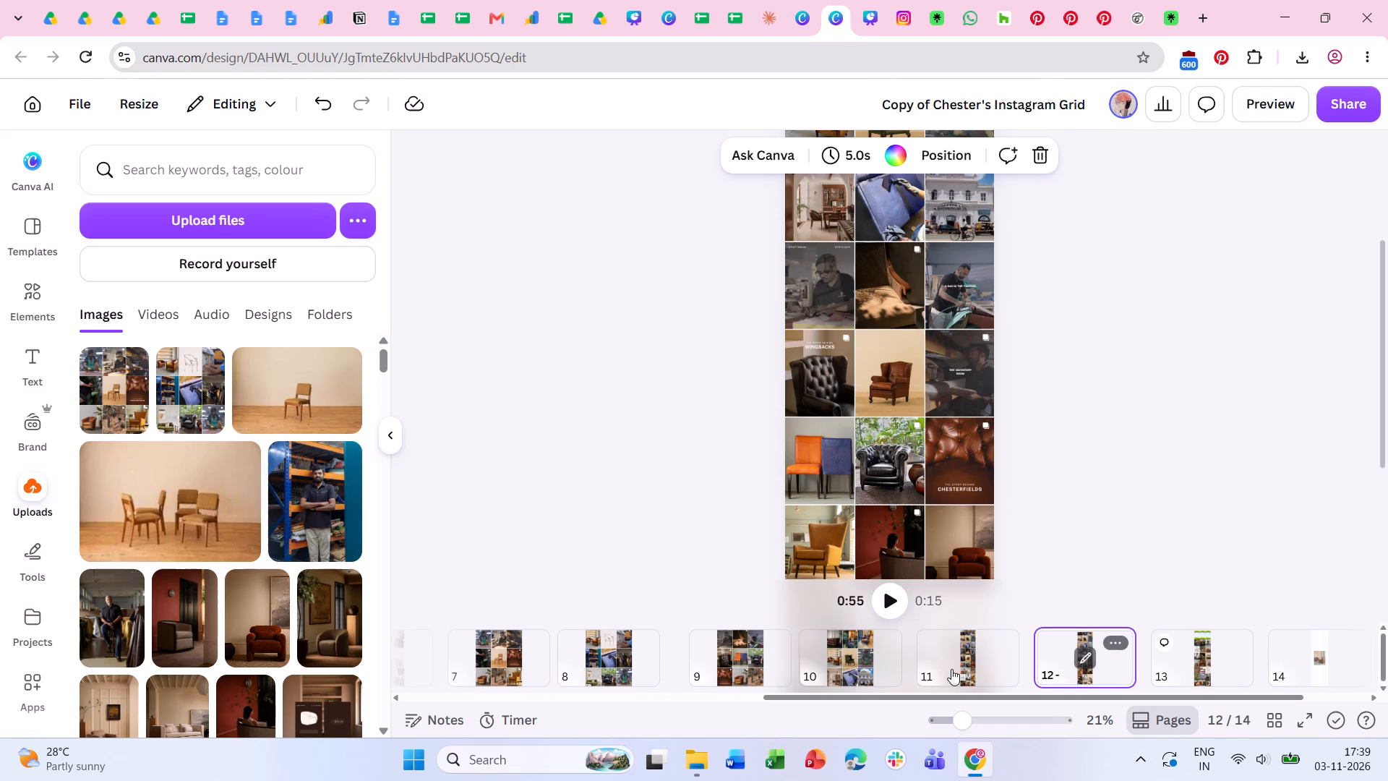
pyautogui.scroll(-3, 1065, 397)
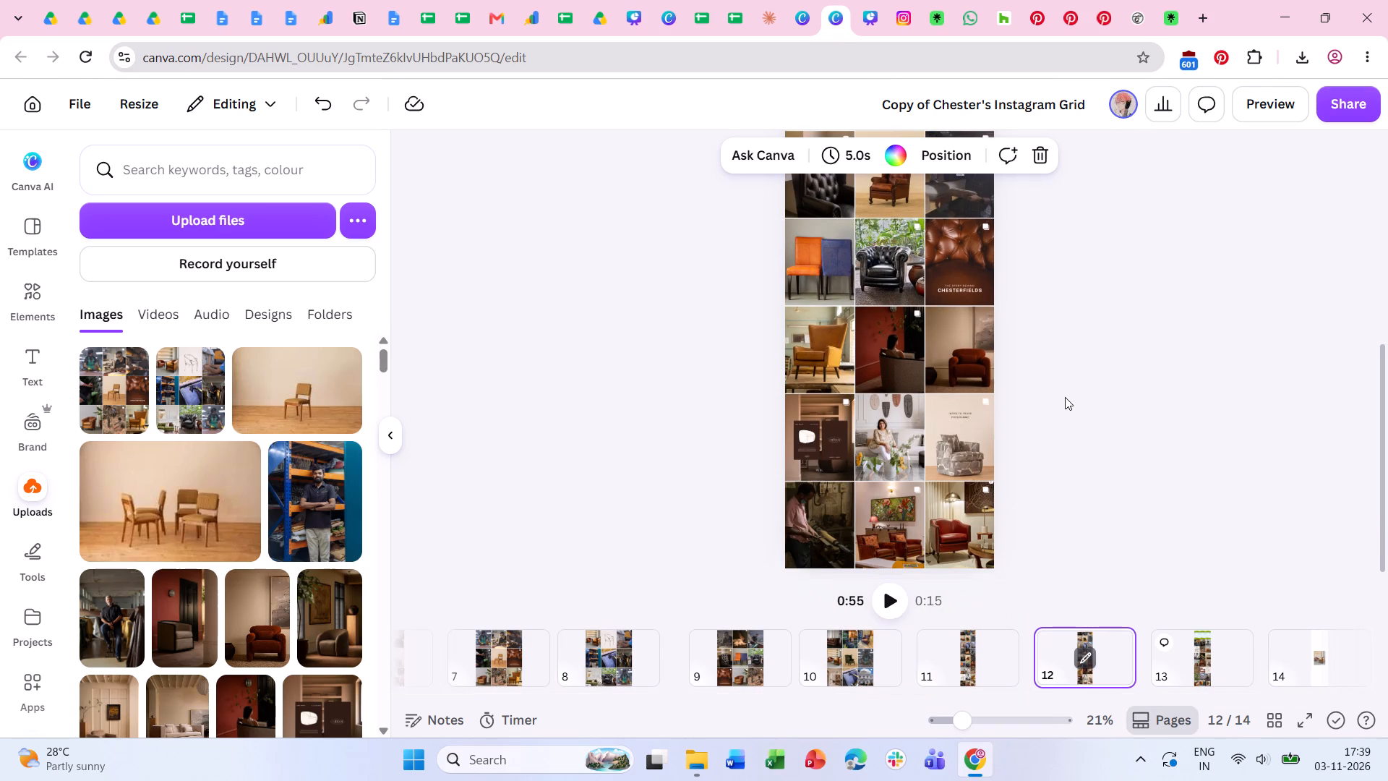
pyautogui.scroll(-2, 1065, 397)
pyautogui.scroll(2, 1113, 359)
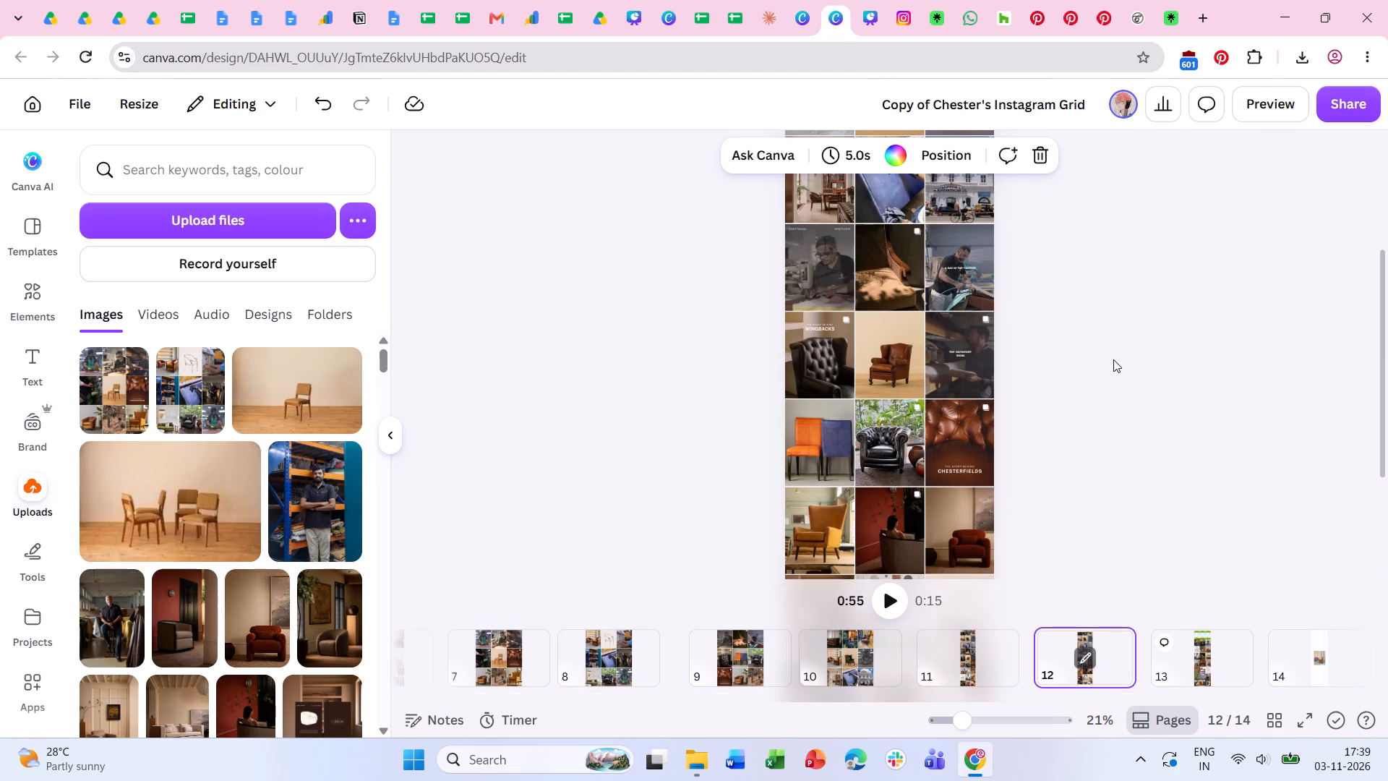
pyautogui.click(597, 670)
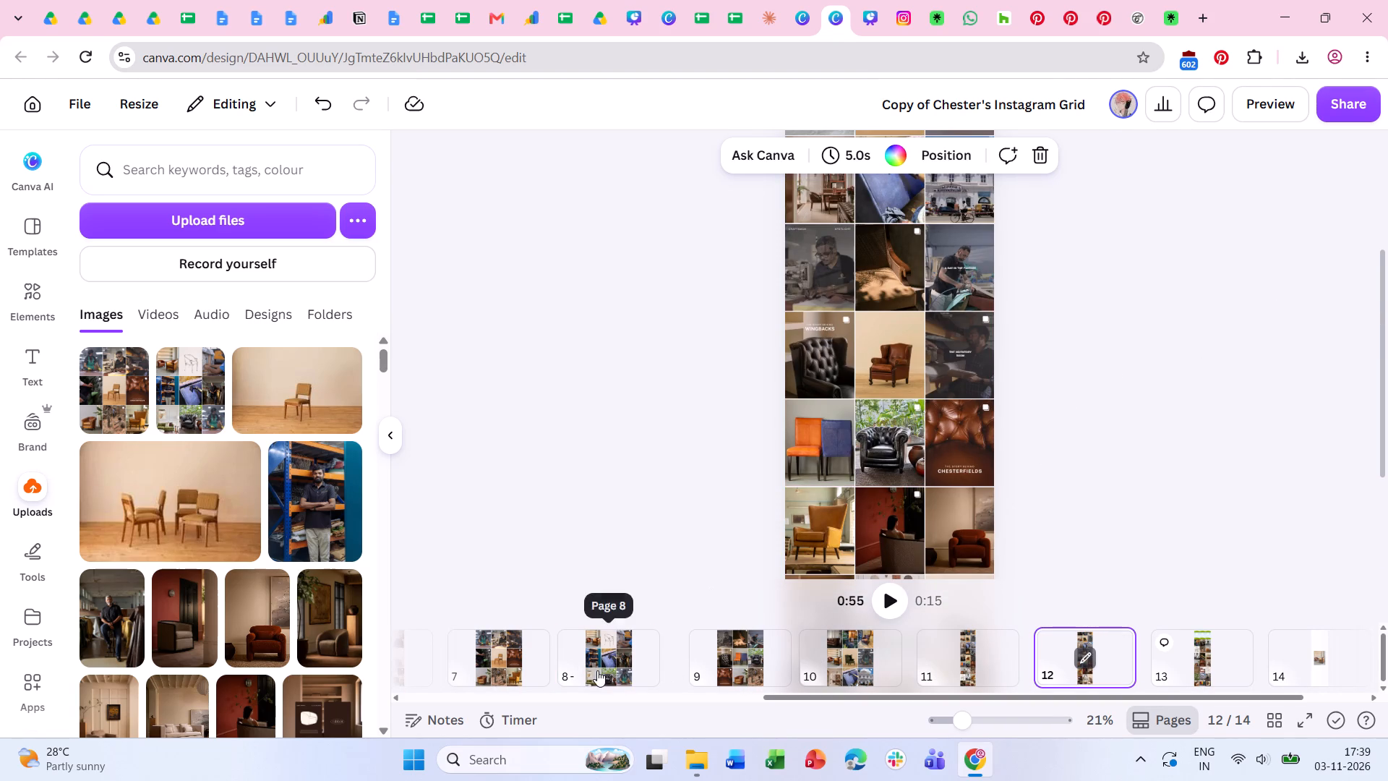
pyautogui.click(523, 669)
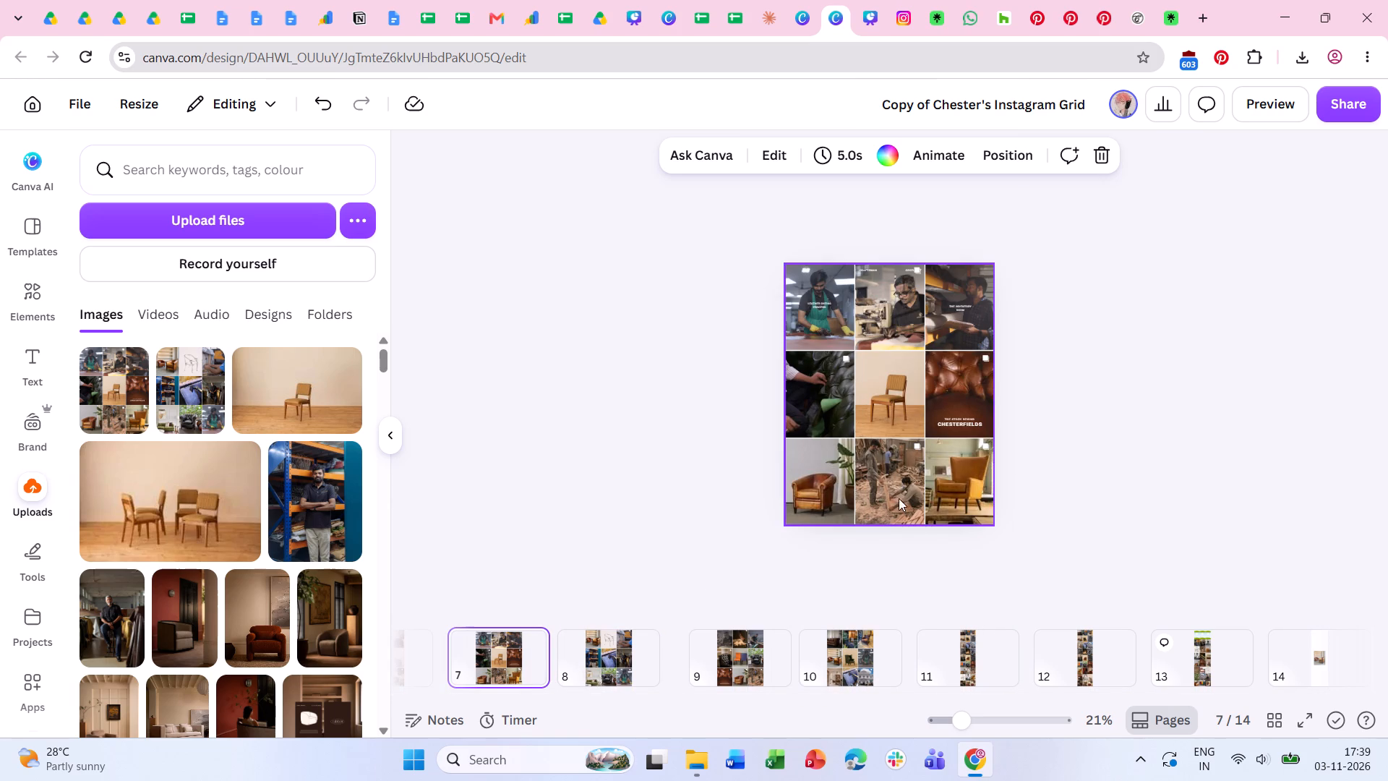
pyautogui.click(492, 673)
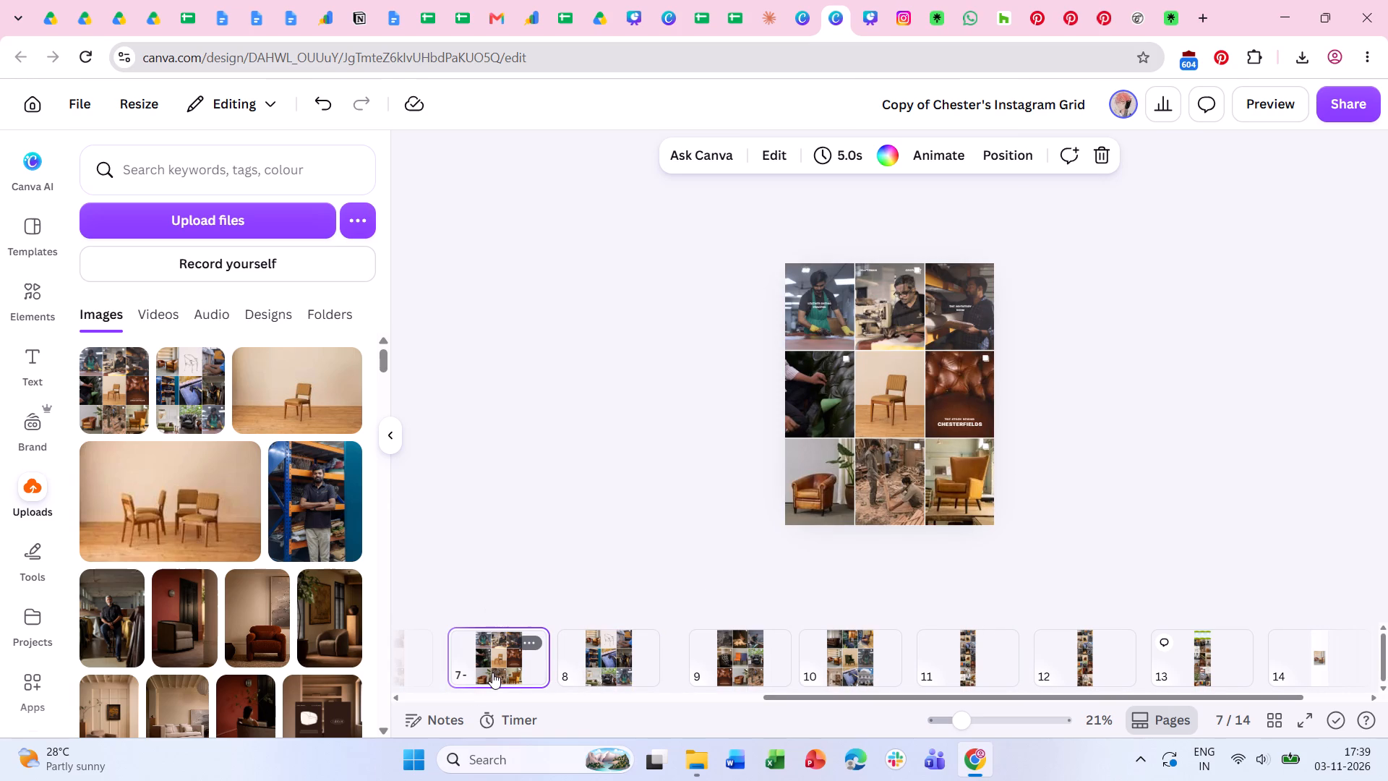
pyautogui.hotkey('ctrl', 'd')
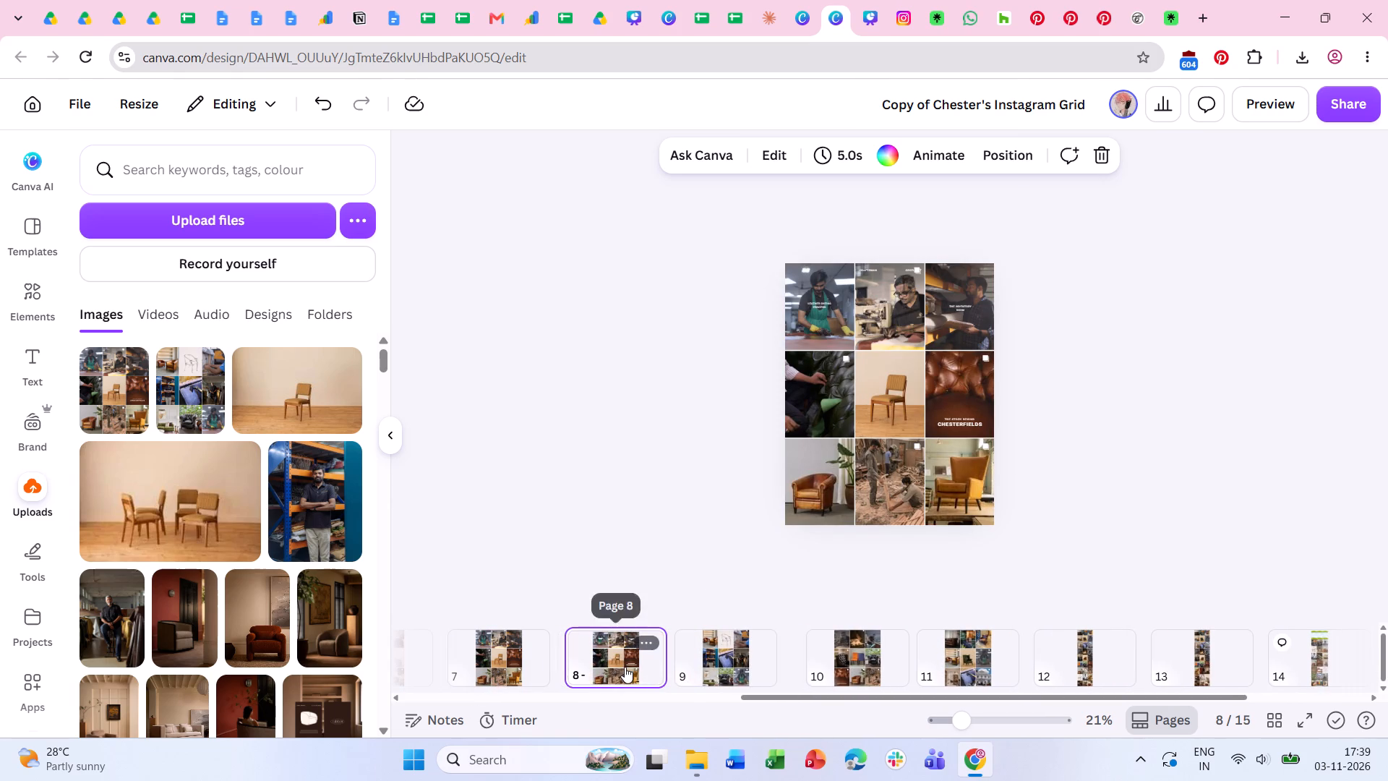
# On the duplicated page 8, shift the carpentry workshop photo to the bottom-right cell and the tan armchair photo to the bottom-middle cell.
pyautogui.click(941, 492)
pyautogui.click(878, 498)
pyautogui.rightClick(878, 498)
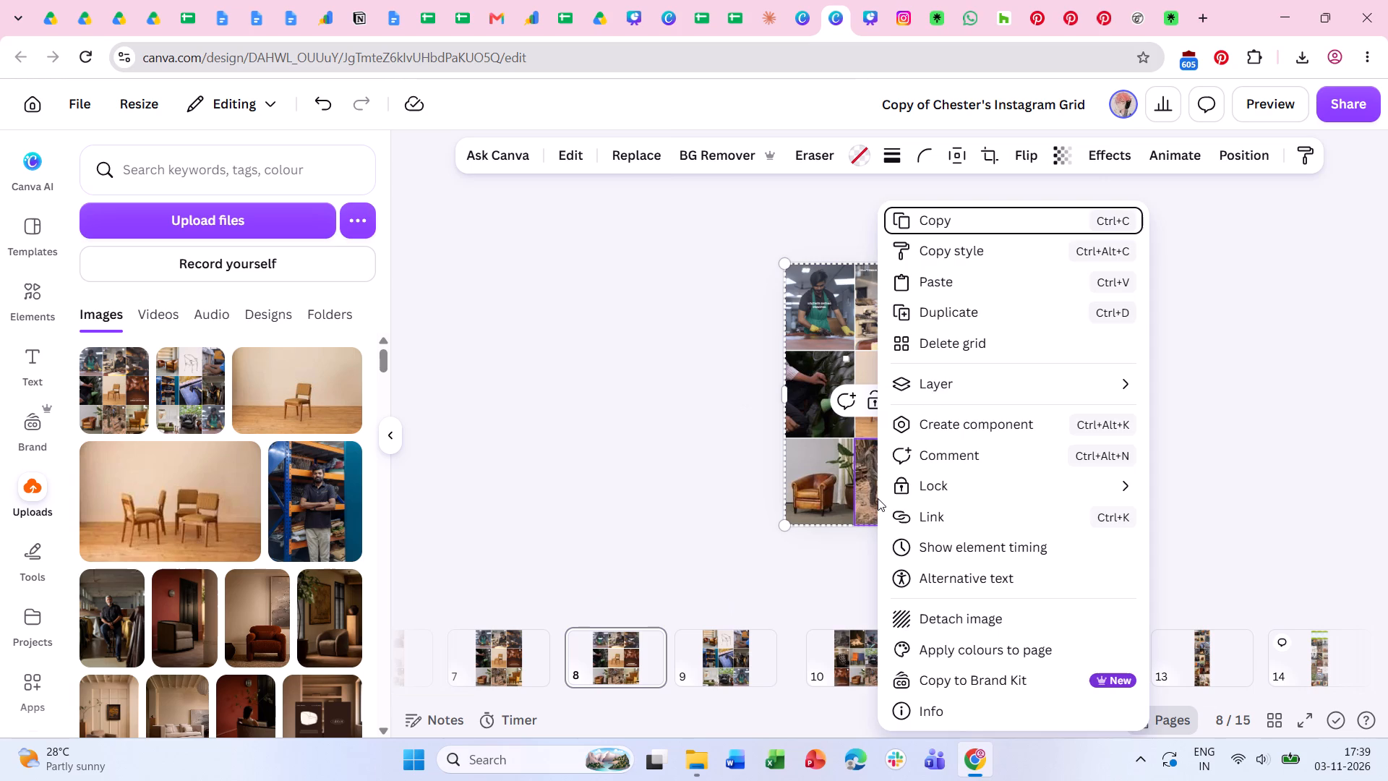
pyautogui.click(973, 608)
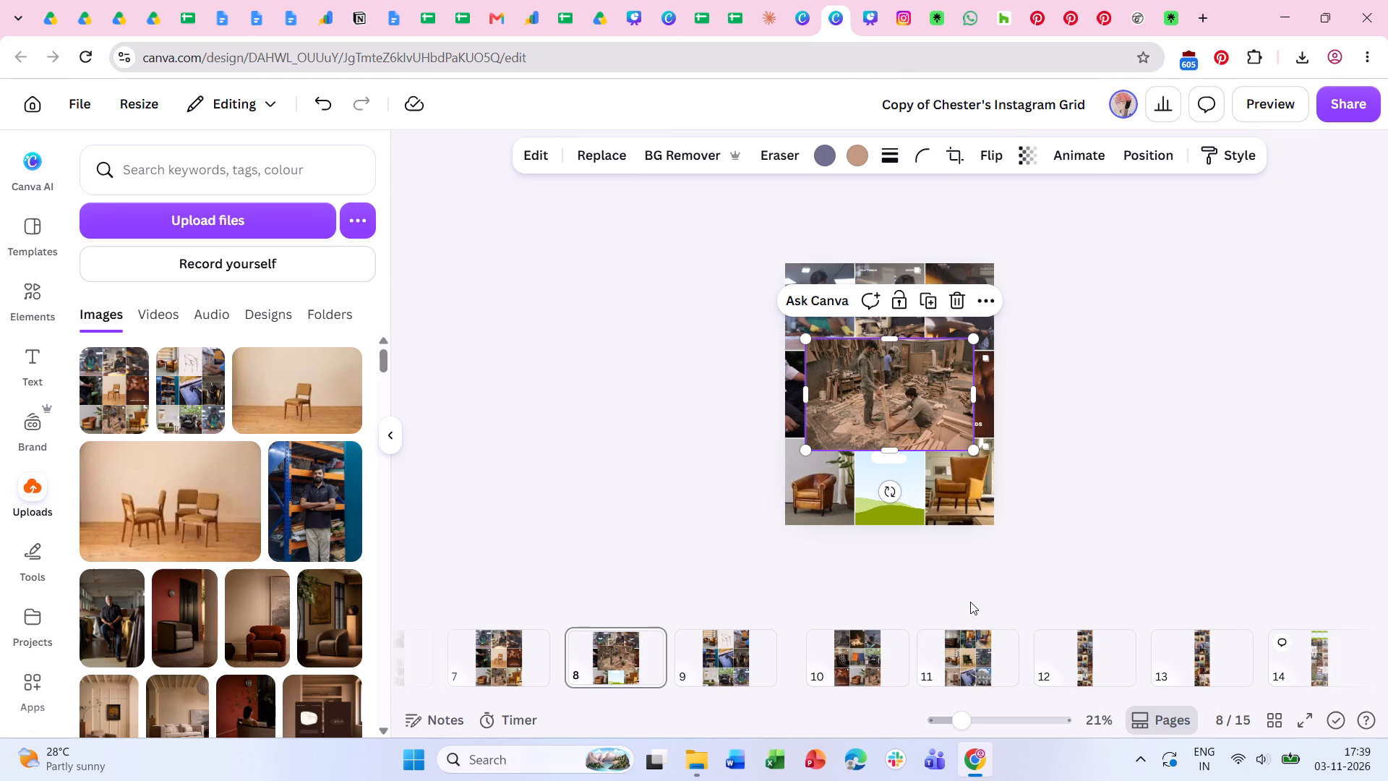
pyautogui.moveTo(899, 421); pyautogui.dragTo(908, 426)
pyautogui.moveTo(908, 426); pyautogui.dragTo(949, 482)
pyautogui.click(823, 496)
pyautogui.rightClick(823, 496)
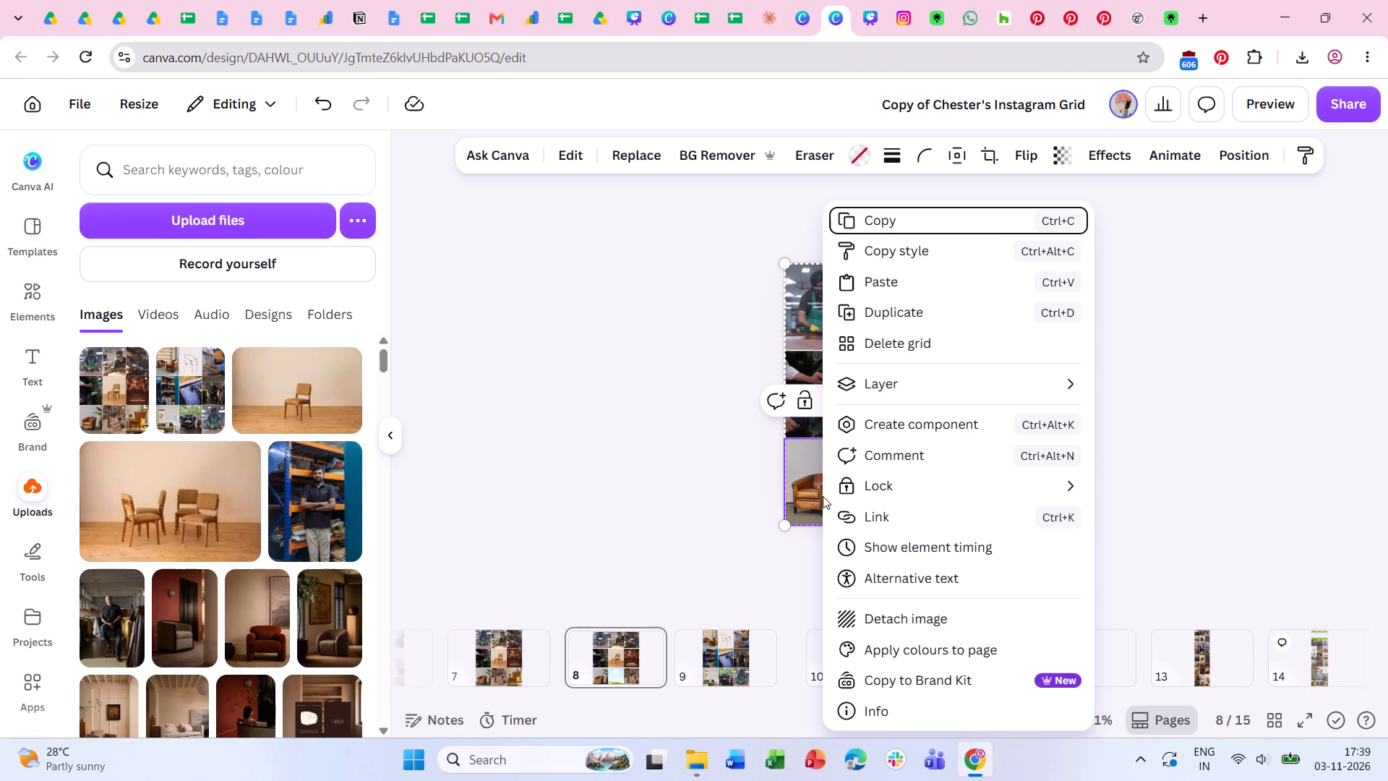
pyautogui.click(879, 629)
pyautogui.moveTo(888, 451); pyautogui.dragTo(896, 469)
# Move the brown leather Chesterfields tile, including its caption and carousel icon, from the middle-right cell to the bottom-left cell.
pyautogui.click(961, 404)
pyautogui.rightClick(961, 404)
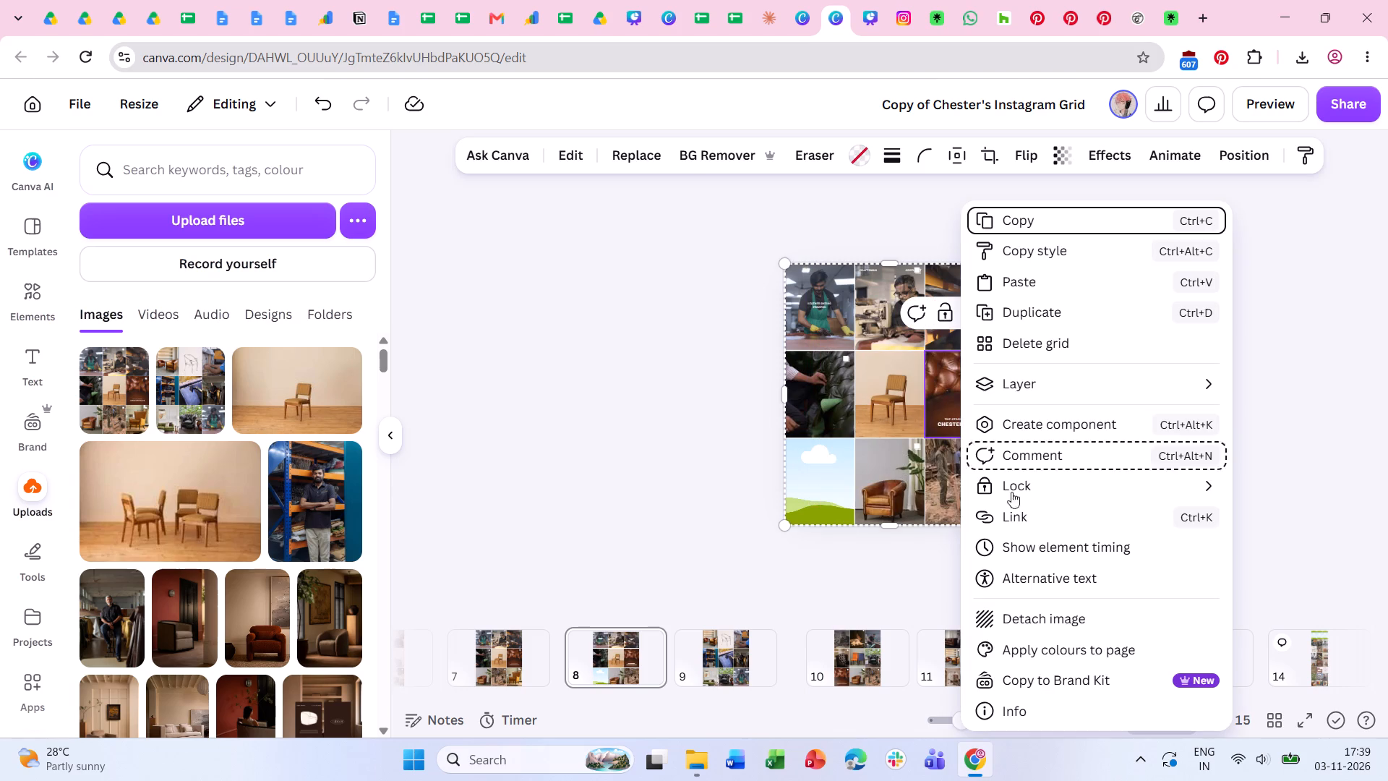
pyautogui.click(1042, 615)
pyautogui.moveTo(888, 396); pyautogui.dragTo(837, 448)
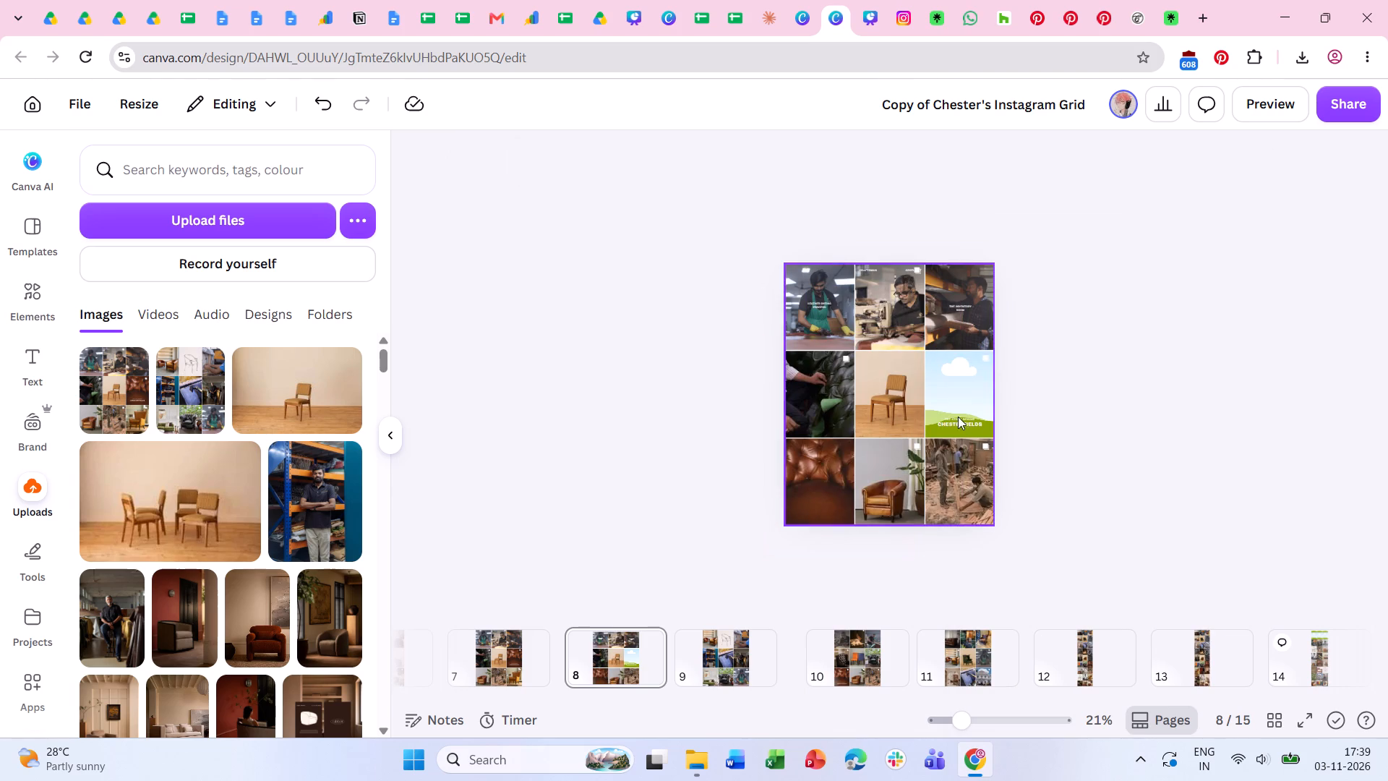
pyautogui.click(968, 417)
pyautogui.keyDown('shift'); pyautogui.click(966, 422); pyautogui.keyUp('shift')
pyautogui.moveTo(970, 424); pyautogui.dragTo(849, 505)
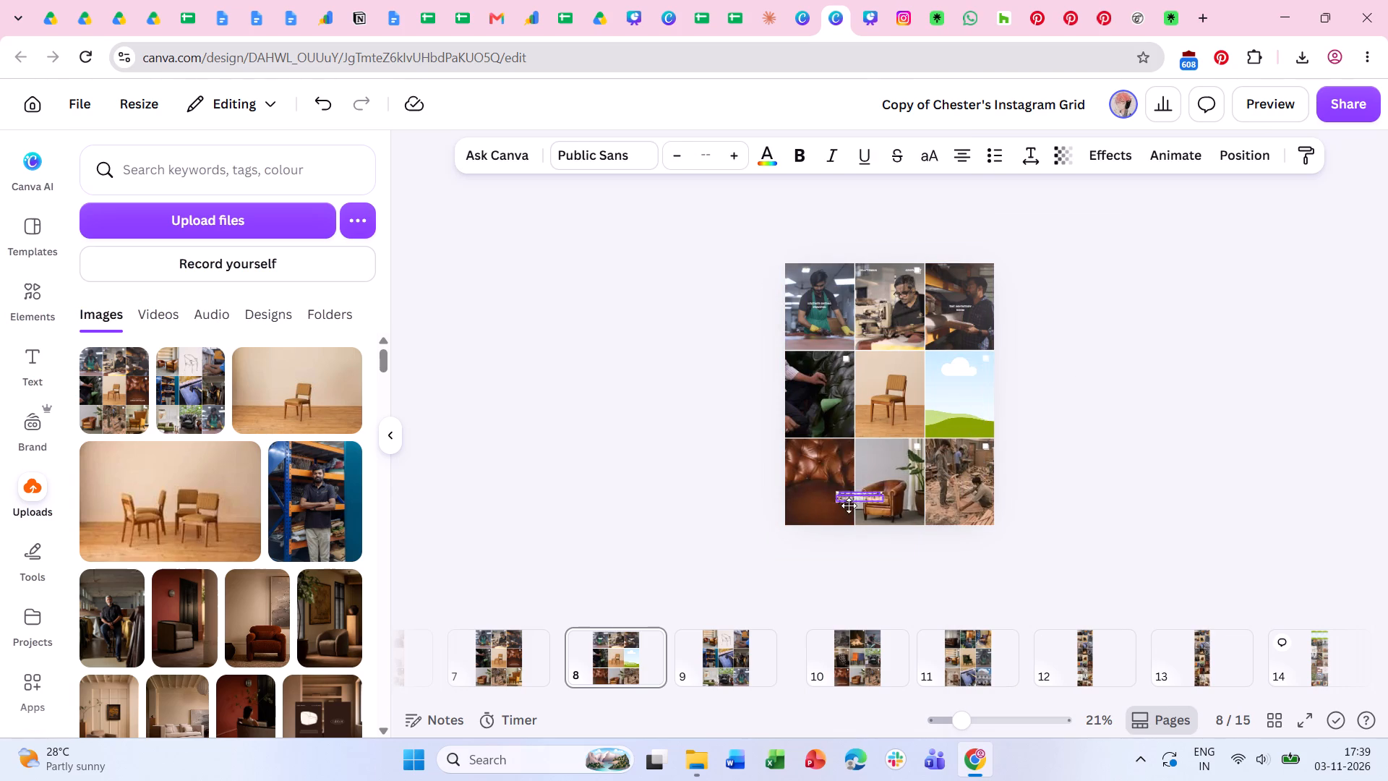
pyautogui.moveTo(849, 505); pyautogui.dragTo(831, 510)
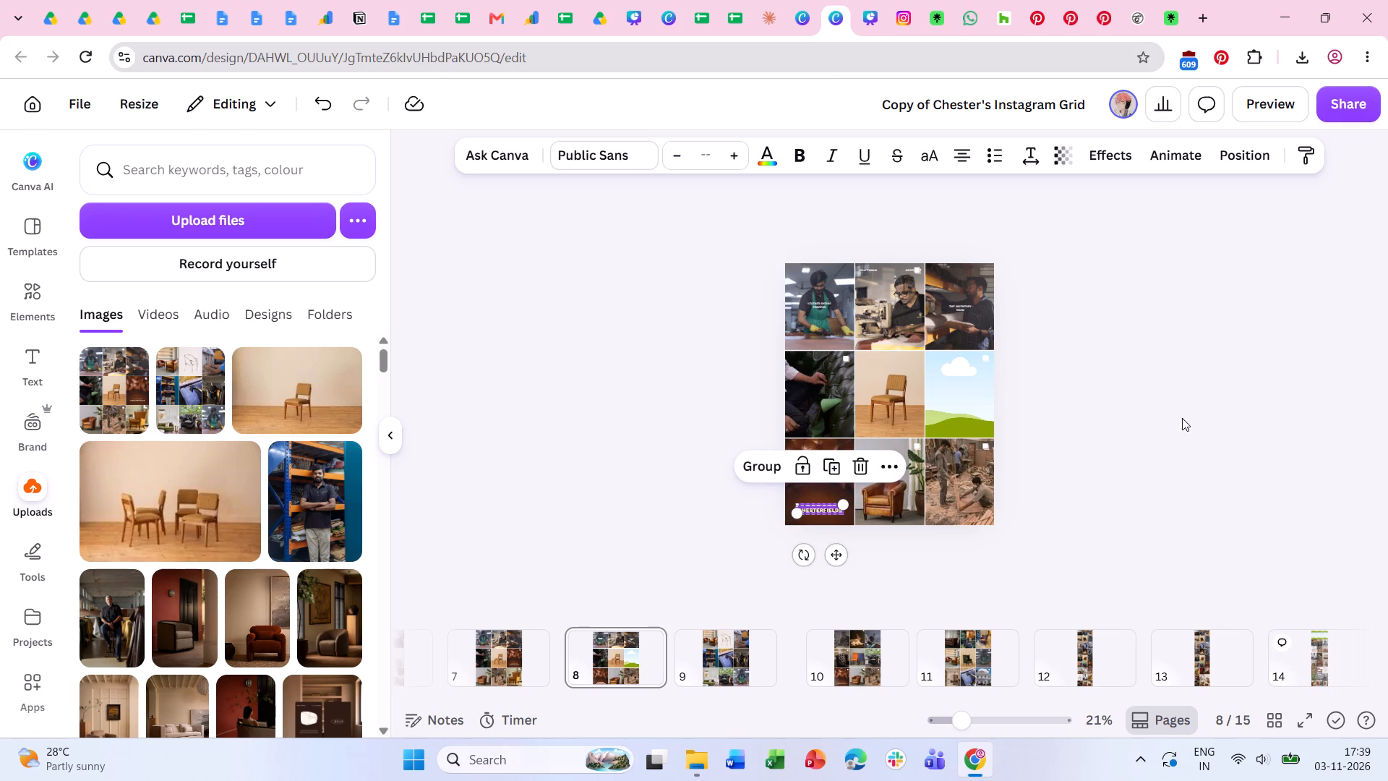
pyautogui.click(1182, 418)
pyautogui.click(985, 359)
pyautogui.moveTo(1011, 406); pyautogui.dragTo(865, 500)
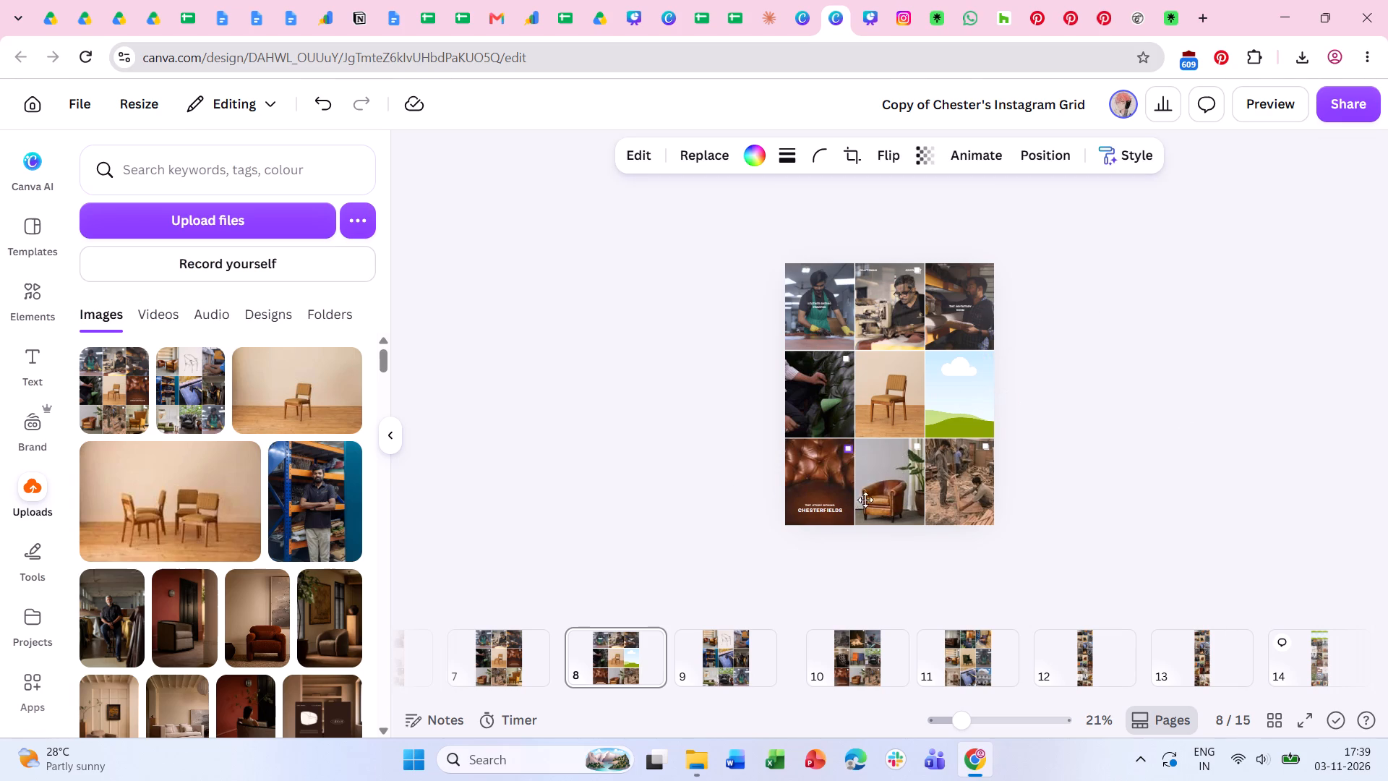
pyautogui.moveTo(865, 500); pyautogui.dragTo(867, 494)
pyautogui.click(1081, 467)
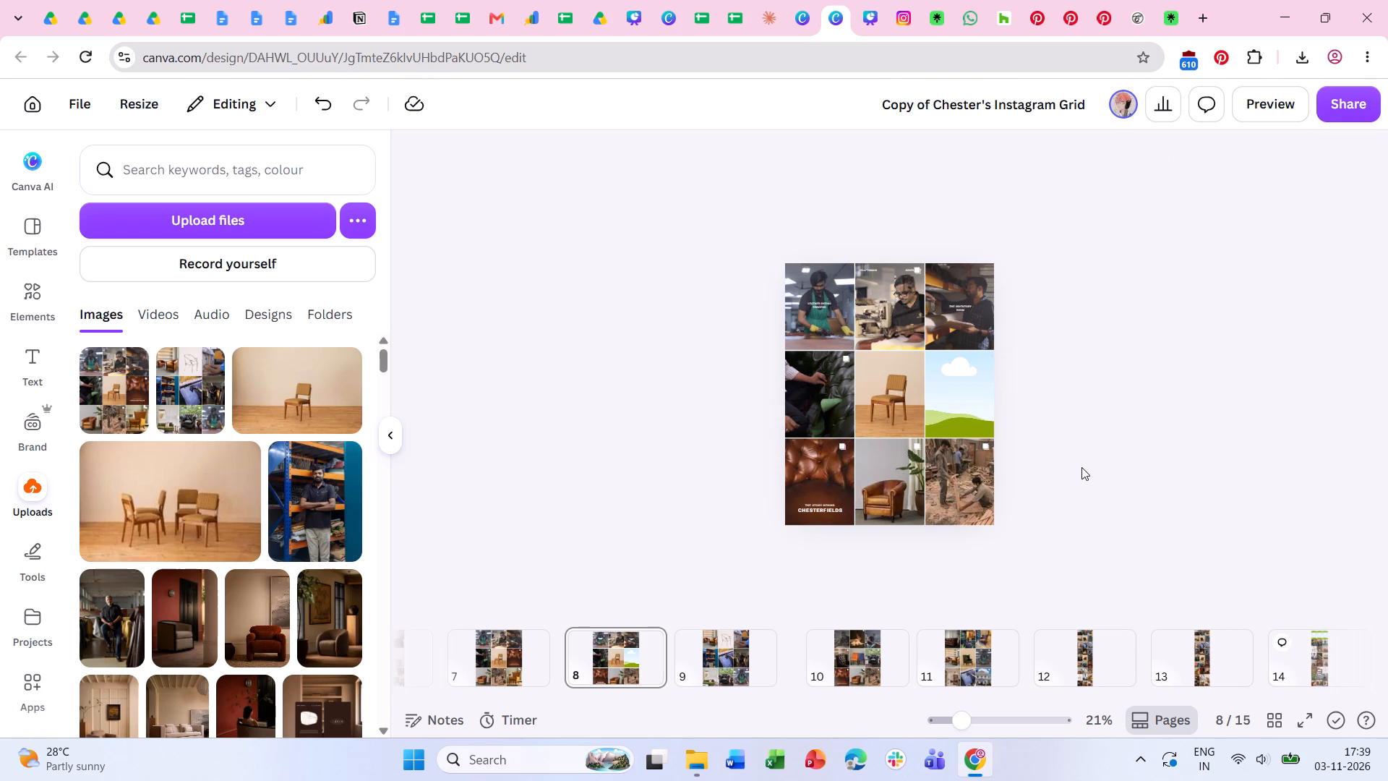
# Detach the wooden chair photo from the centre cell and place it in the empty middle-right cell.
pyautogui.click(878, 406)
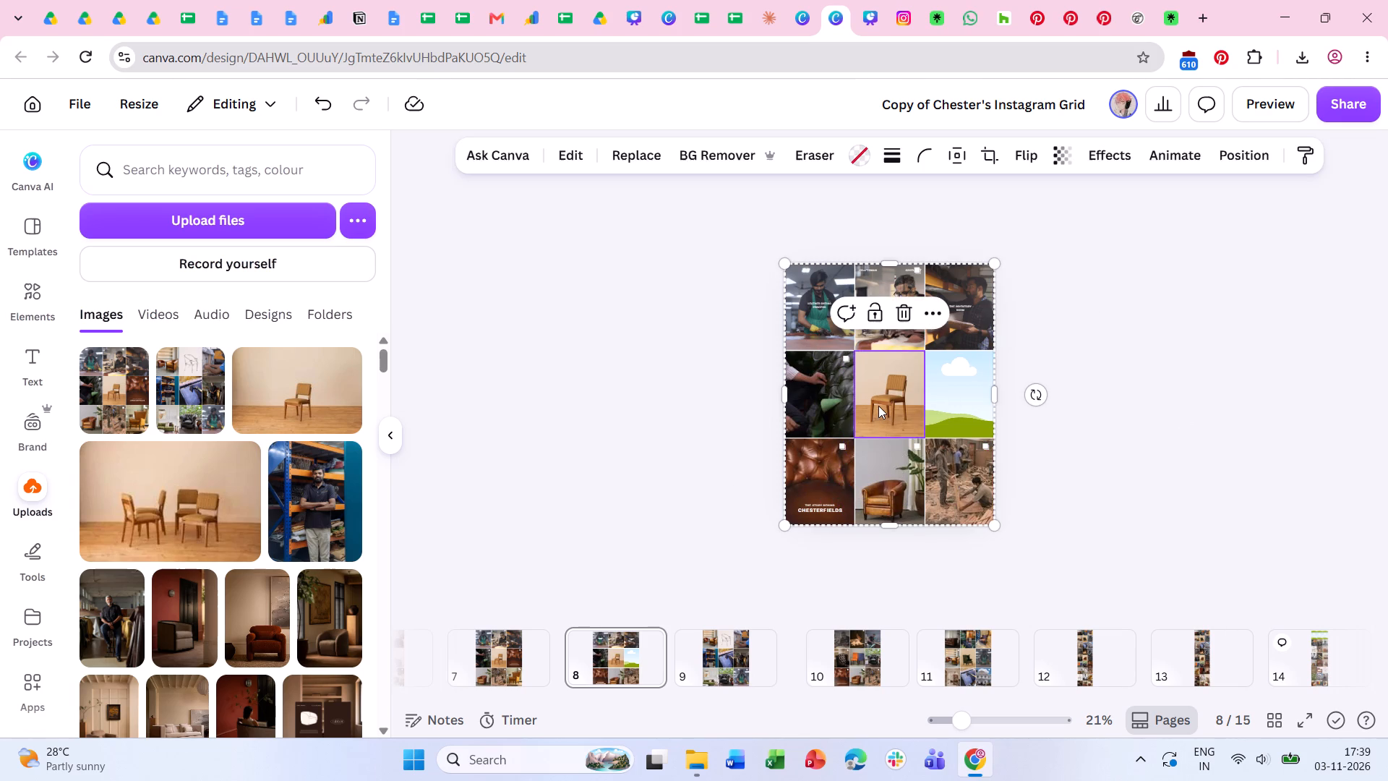
pyautogui.rightClick(878, 406)
pyautogui.click(941, 626)
pyautogui.moveTo(898, 416); pyautogui.dragTo(946, 410)
pyautogui.hotkey('ctrl', 'z')
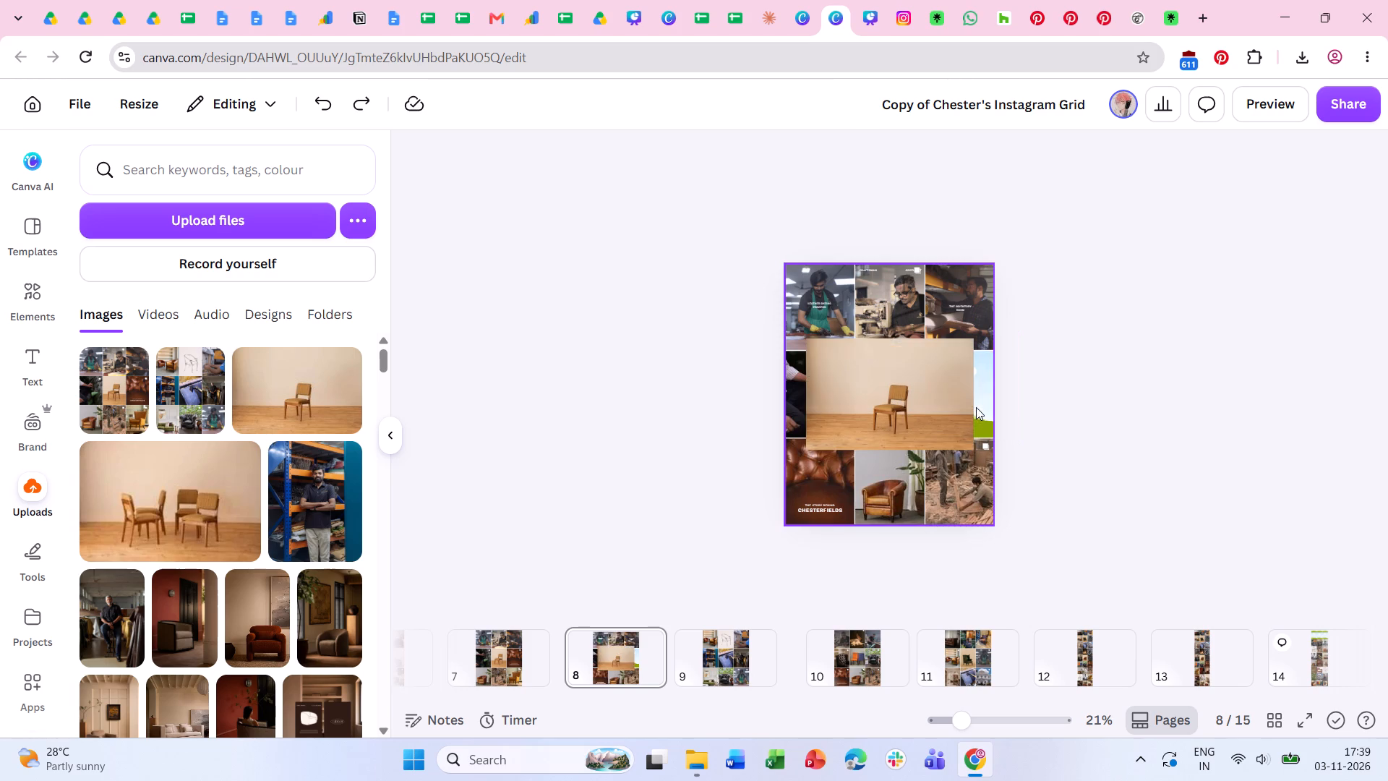
pyautogui.hotkey('ctrl', 'z')
pyautogui.hotkey('ctrl', 'shift', 'z')
pyautogui.hotkey('ctrl', 'shift', 'z')
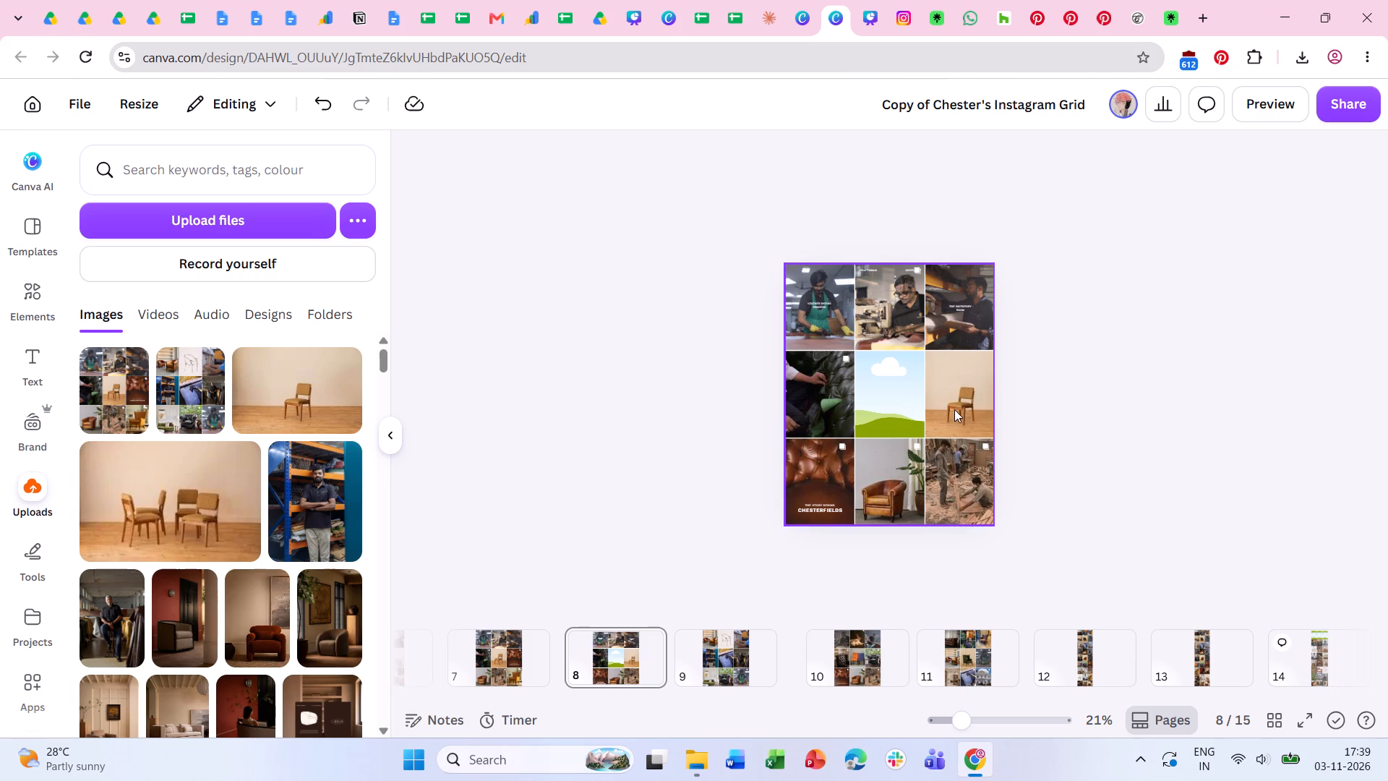
# Adjust the wooden chair photo's crop in the middle-right cell, enlarging the image and repositioning the chair within the frame.
pyautogui.click(954, 409)
pyautogui.click(993, 159)
pyautogui.moveTo(1024, 358); pyautogui.dragTo(1033, 357)
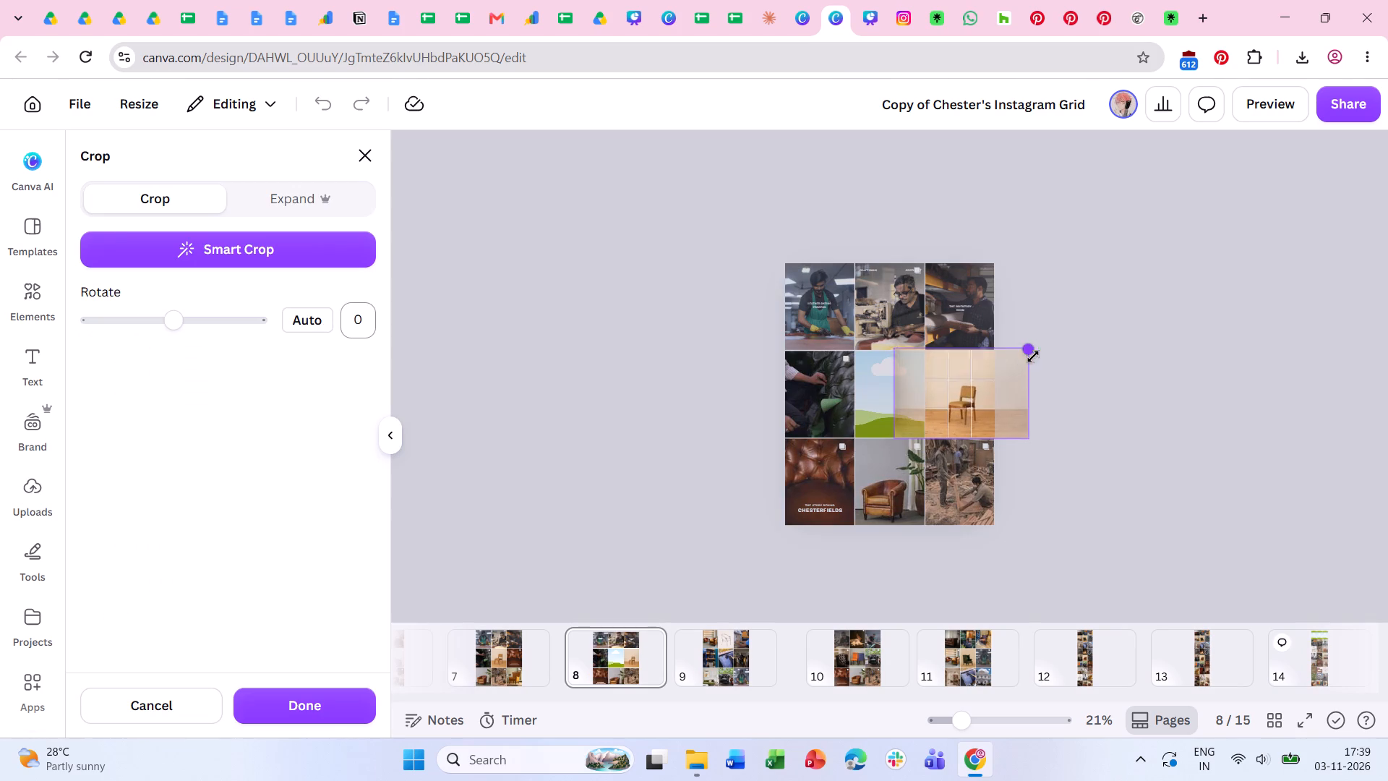
pyautogui.moveTo(1033, 357); pyautogui.dragTo(1050, 351)
pyautogui.click(969, 406)
pyautogui.moveTo(967, 406); pyautogui.dragTo(959, 405)
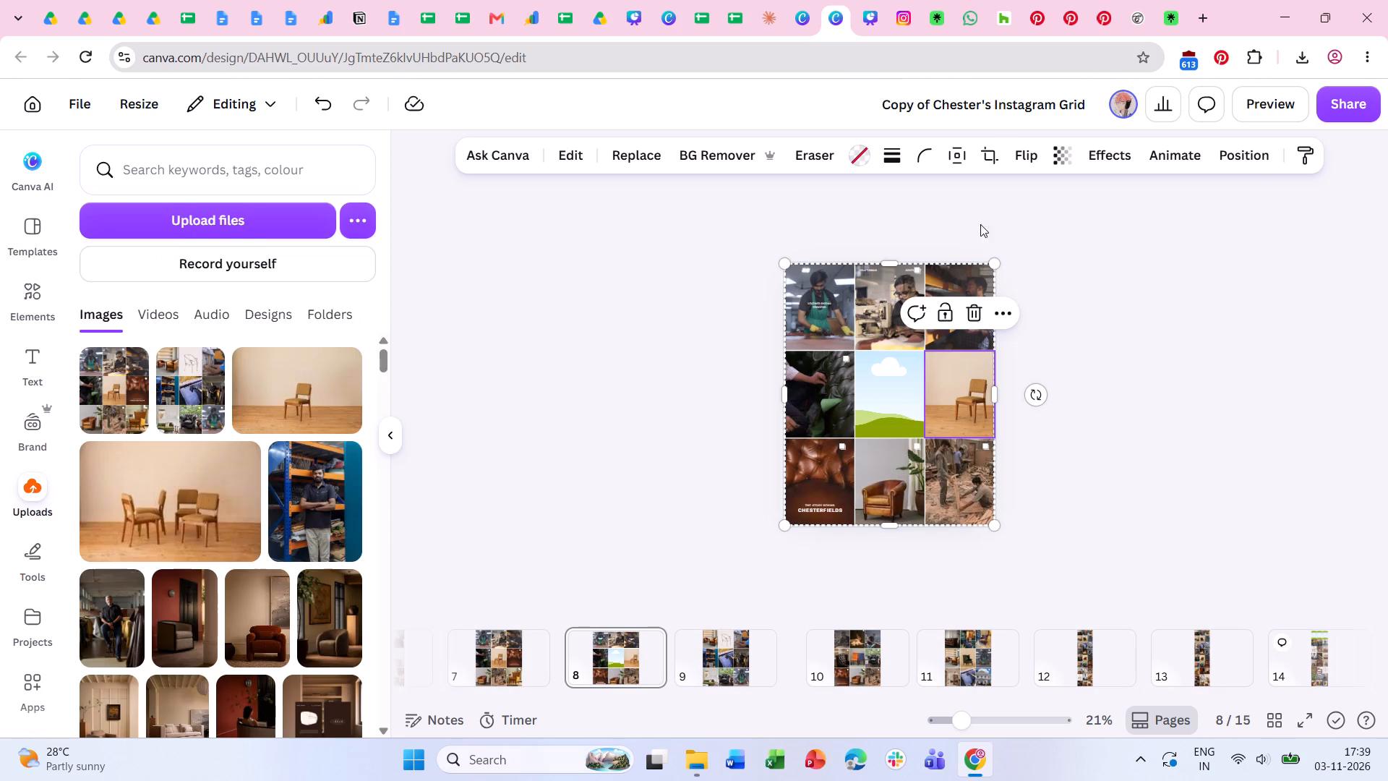
# Reposition the single-chair photo within its cell in page 8's middle row by adjusting its crop.
pyautogui.click(997, 161)
pyautogui.moveTo(956, 388); pyautogui.dragTo(933, 389)
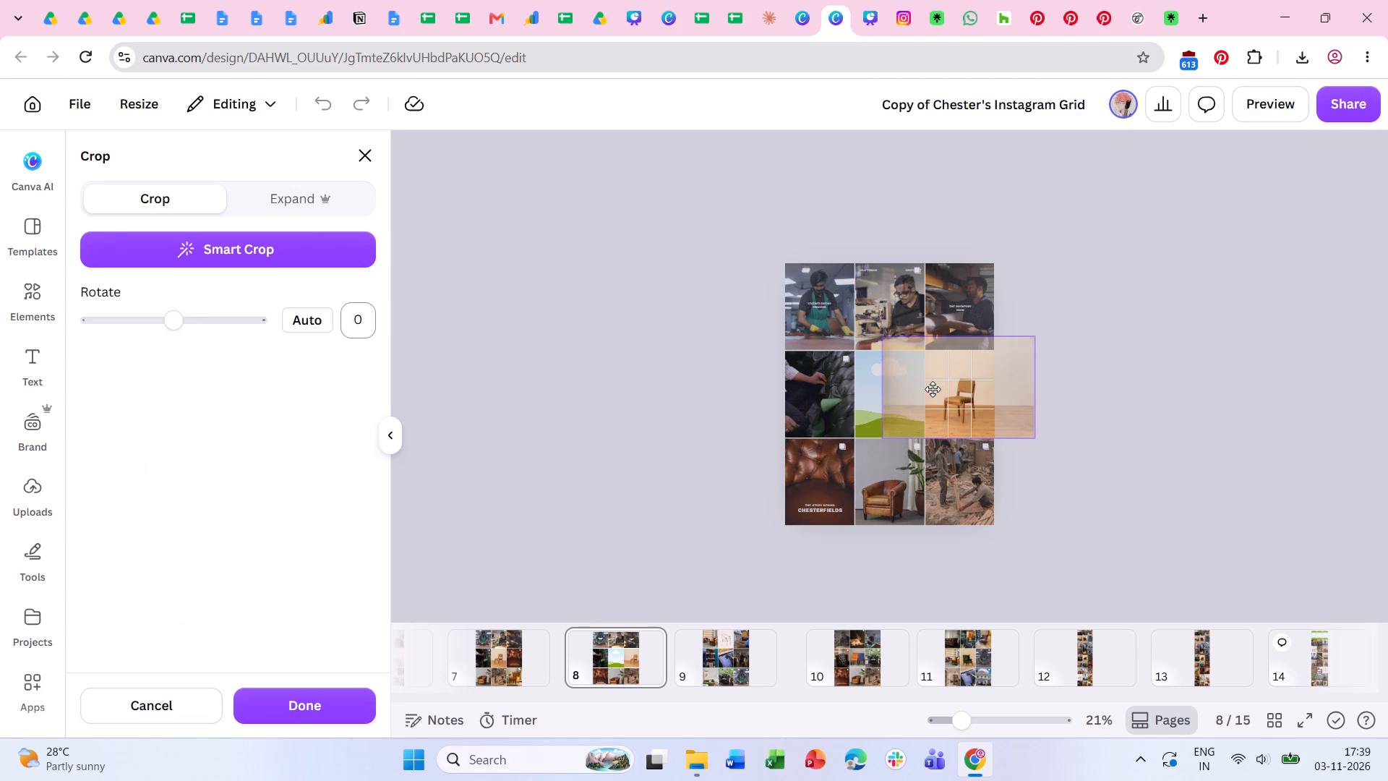
pyautogui.moveTo(933, 389); pyautogui.dragTo(933, 388)
pyautogui.click(347, 685)
pyautogui.click(343, 701)
pyautogui.click(696, 437)
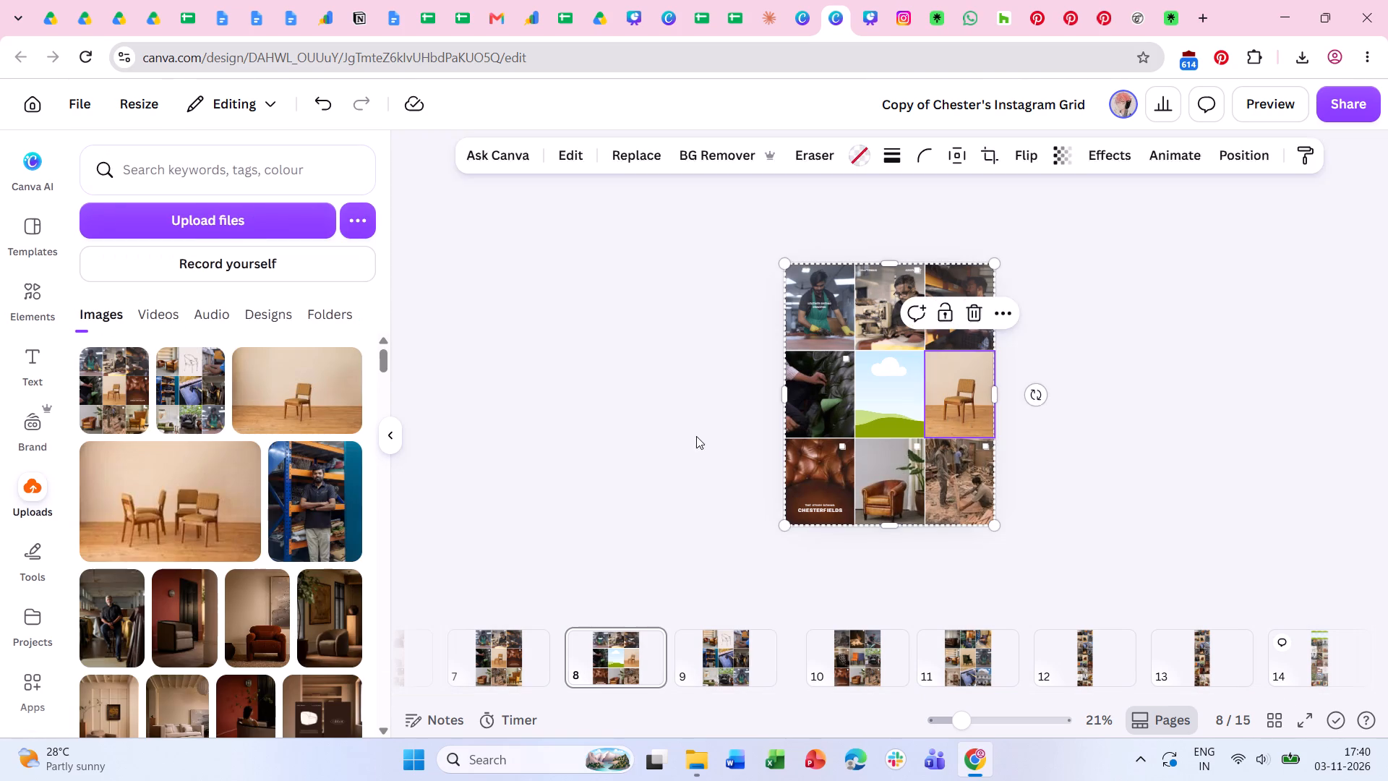
# Detach the green leather upholstery photo from the middle row's first cell and place it in the empty centre cell.
pyautogui.click(826, 417)
pyautogui.rightClick(826, 417)
pyautogui.click(931, 631)
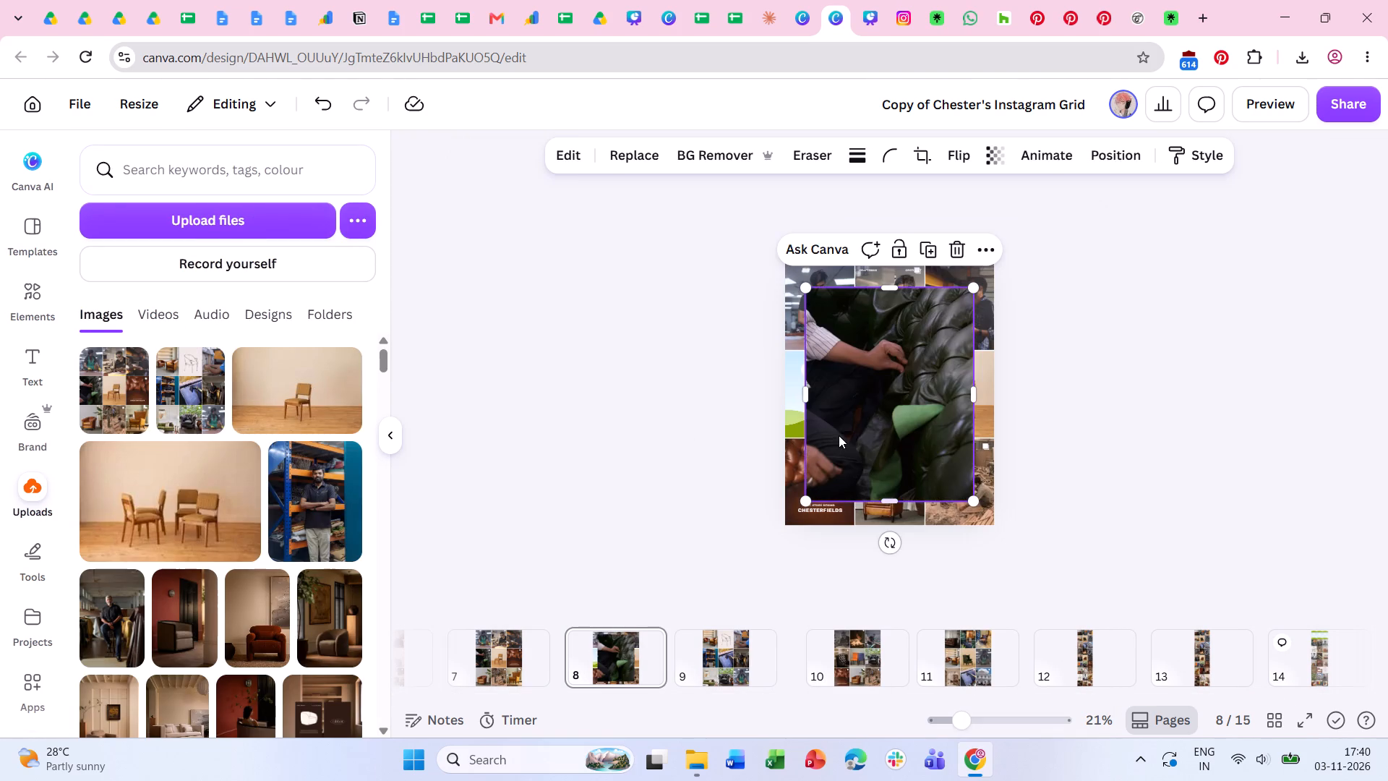
pyautogui.moveTo(878, 417); pyautogui.dragTo(886, 406)
pyautogui.click(1083, 411)
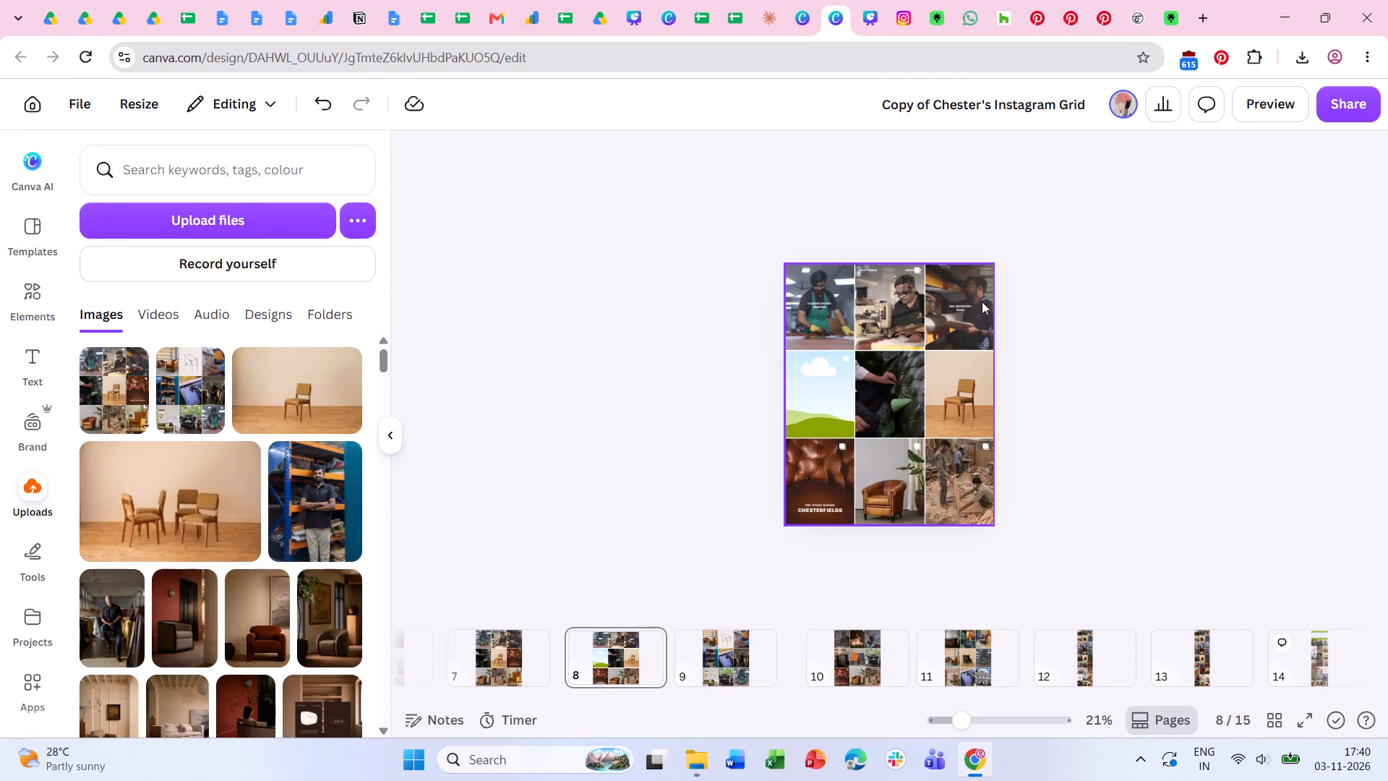
# Move the photo from the top row's last cell into the empty first cell of the middle row.
pyautogui.moveTo(963, 310); pyautogui.dragTo(822, 398)
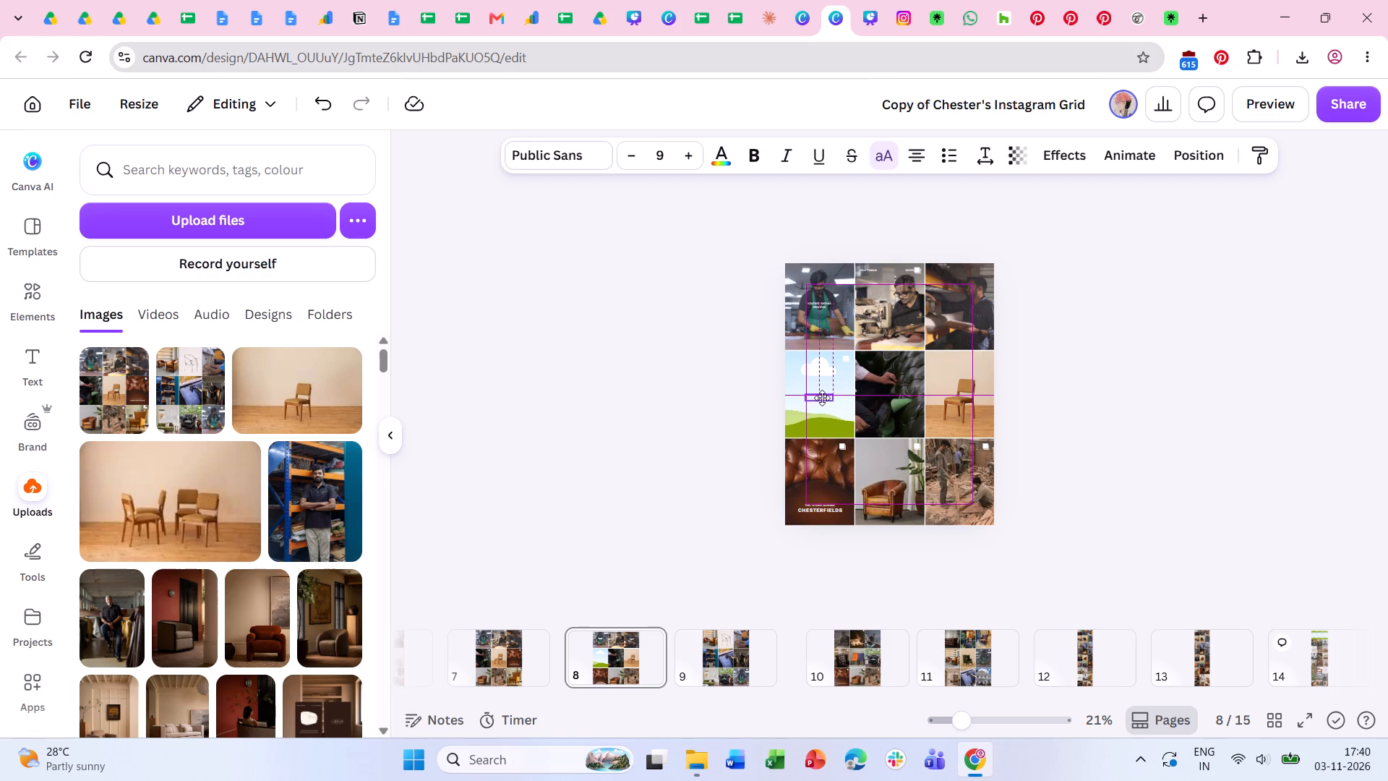
# Place the white text caption over the empty first cell of page 8's middle row.
pyautogui.moveTo(822, 398); pyautogui.dragTo(821, 397)
pyautogui.click(755, 388)
# Detach the photo from the top row's last cell and drop it into the middle row's empty first cell.
pyautogui.click(964, 324)
pyautogui.rightClick(964, 324)
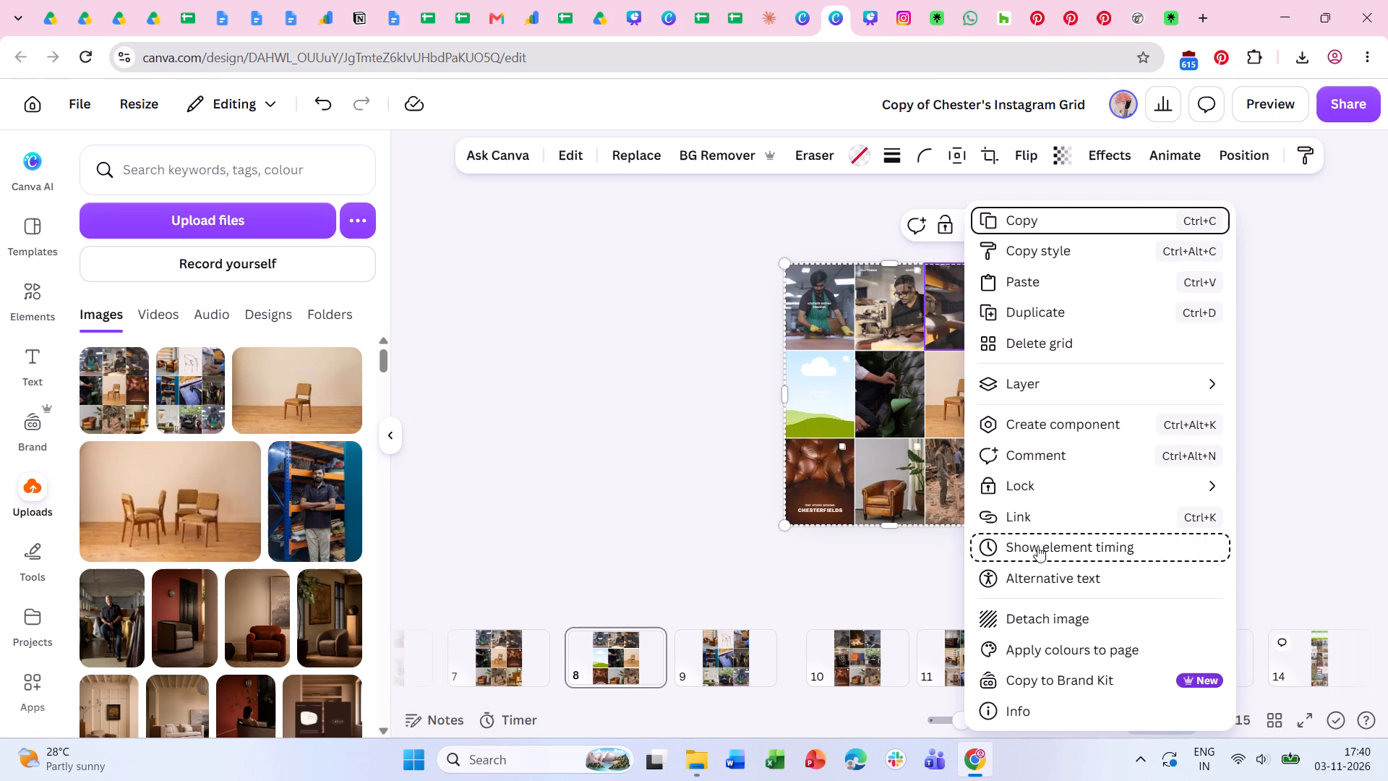
pyautogui.click(1053, 610)
pyautogui.moveTo(874, 390); pyautogui.dragTo(812, 390)
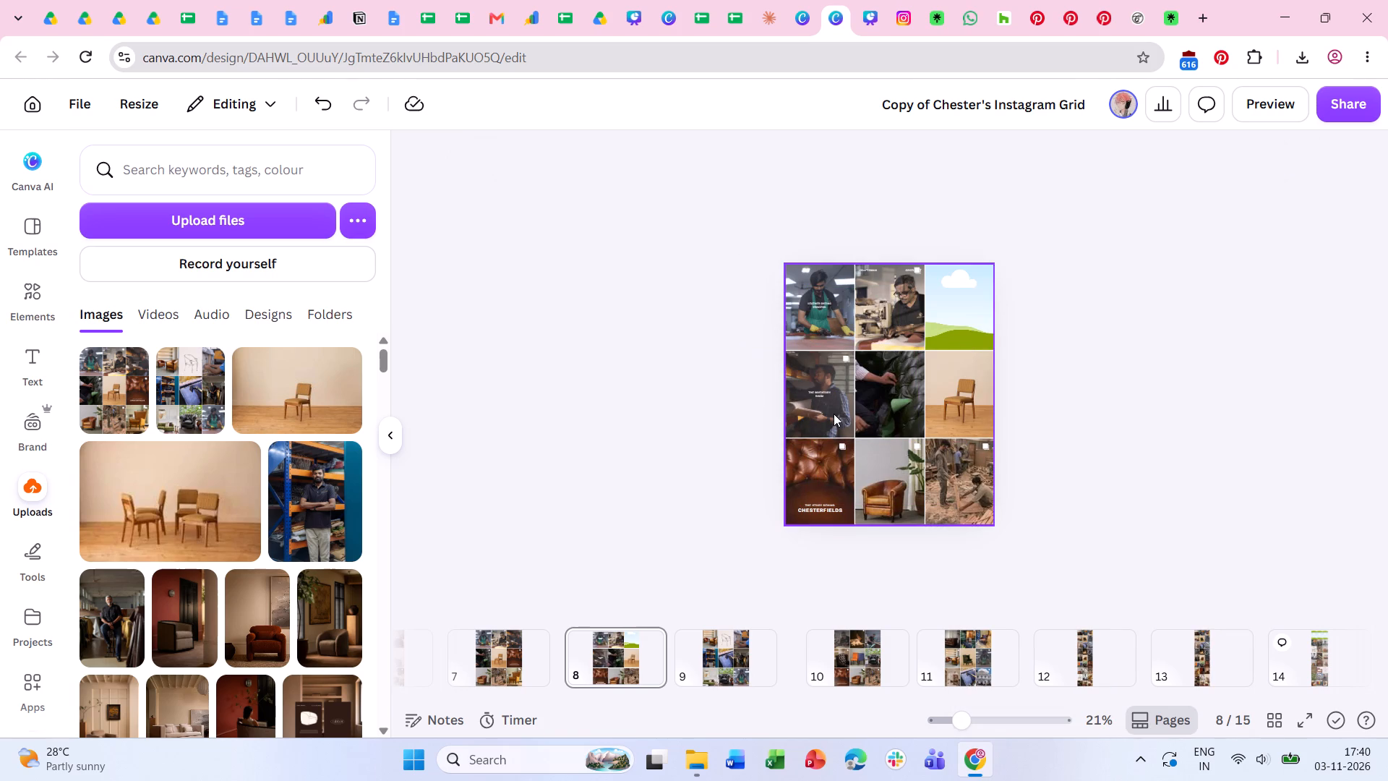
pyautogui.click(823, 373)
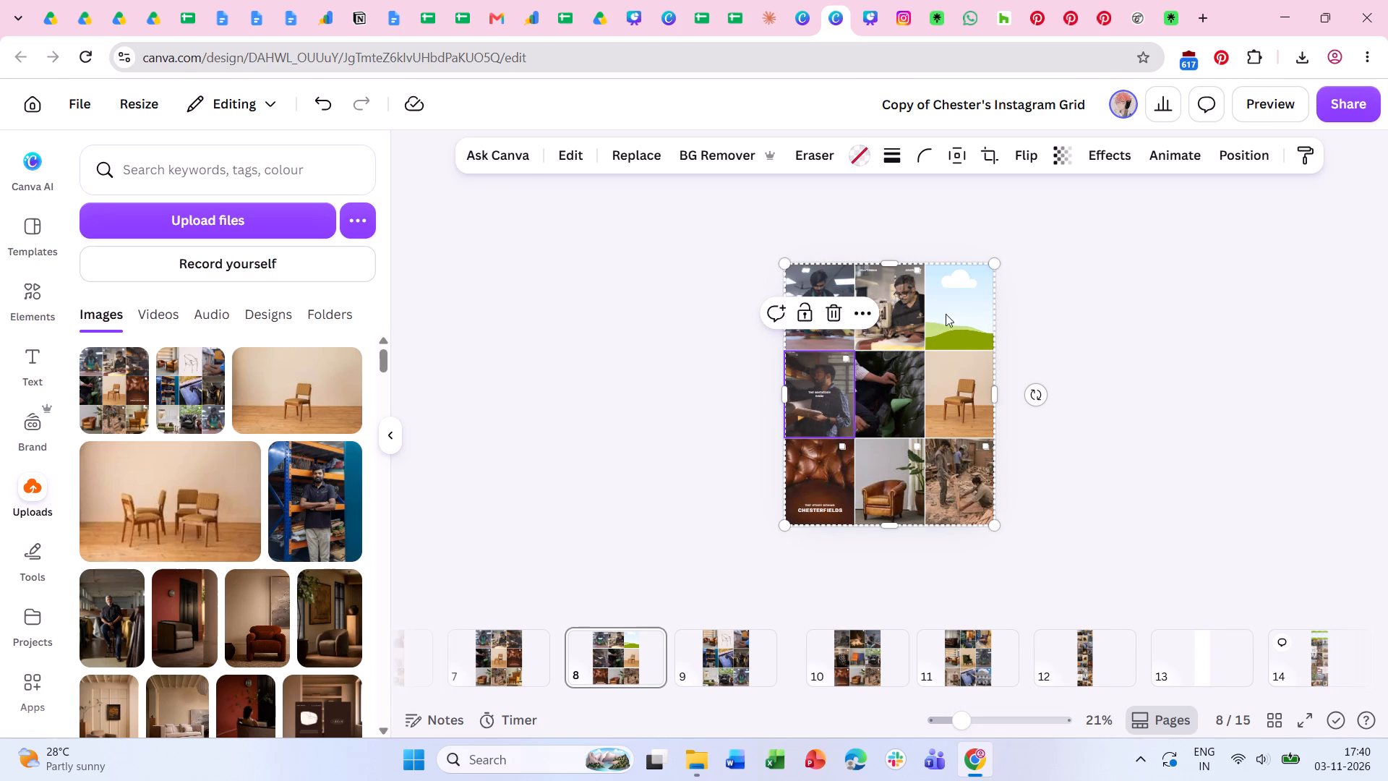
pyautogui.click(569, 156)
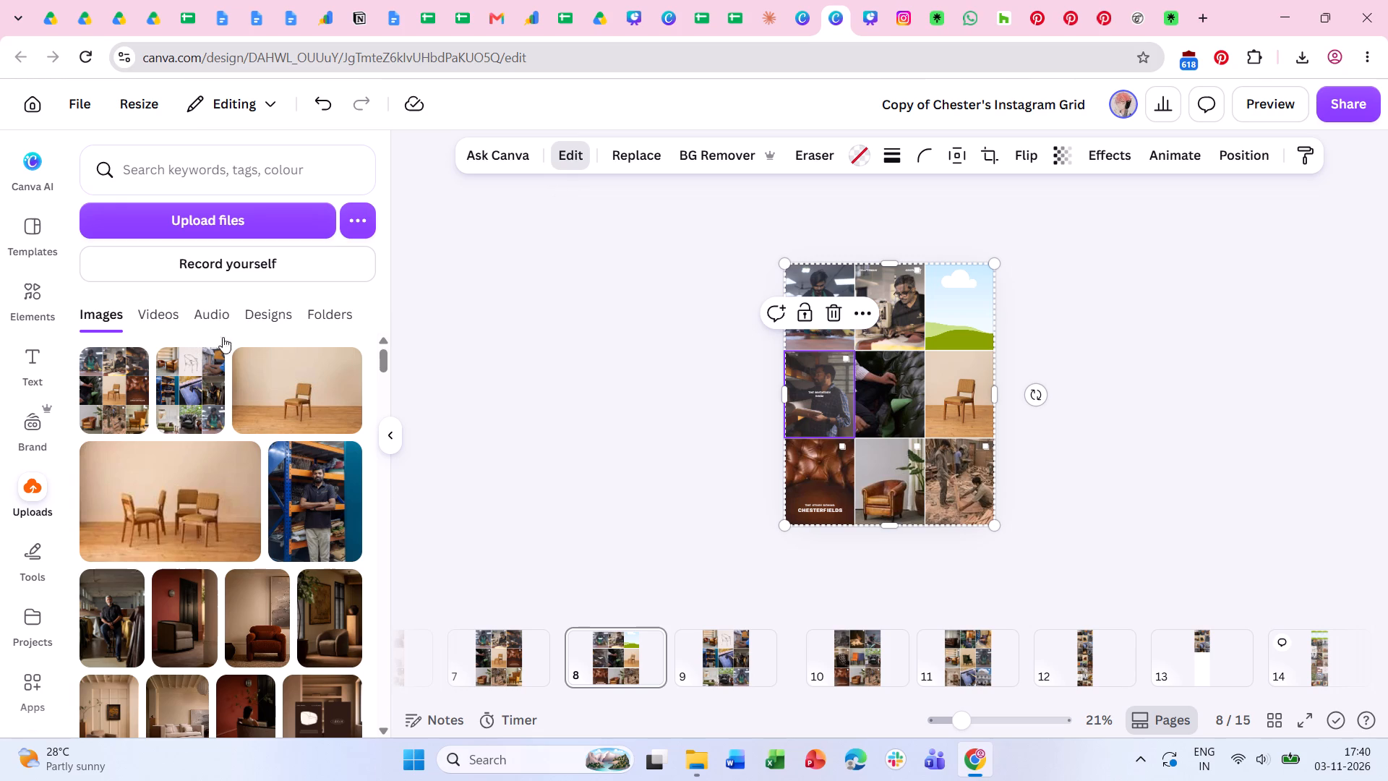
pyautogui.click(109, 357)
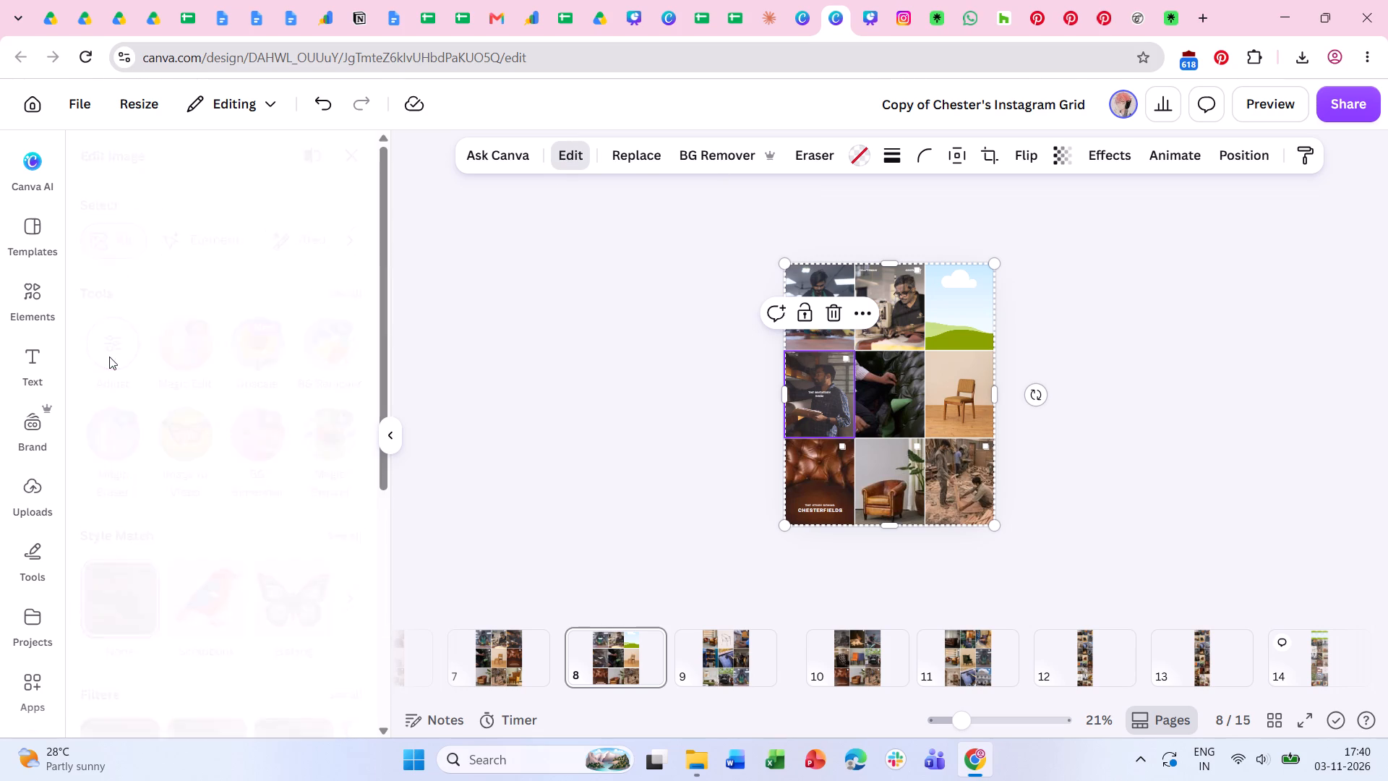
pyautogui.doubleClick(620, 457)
# Move the two small header captions from the top row's centre cell onto the empty last cell of that row.
pyautogui.click(908, 268)
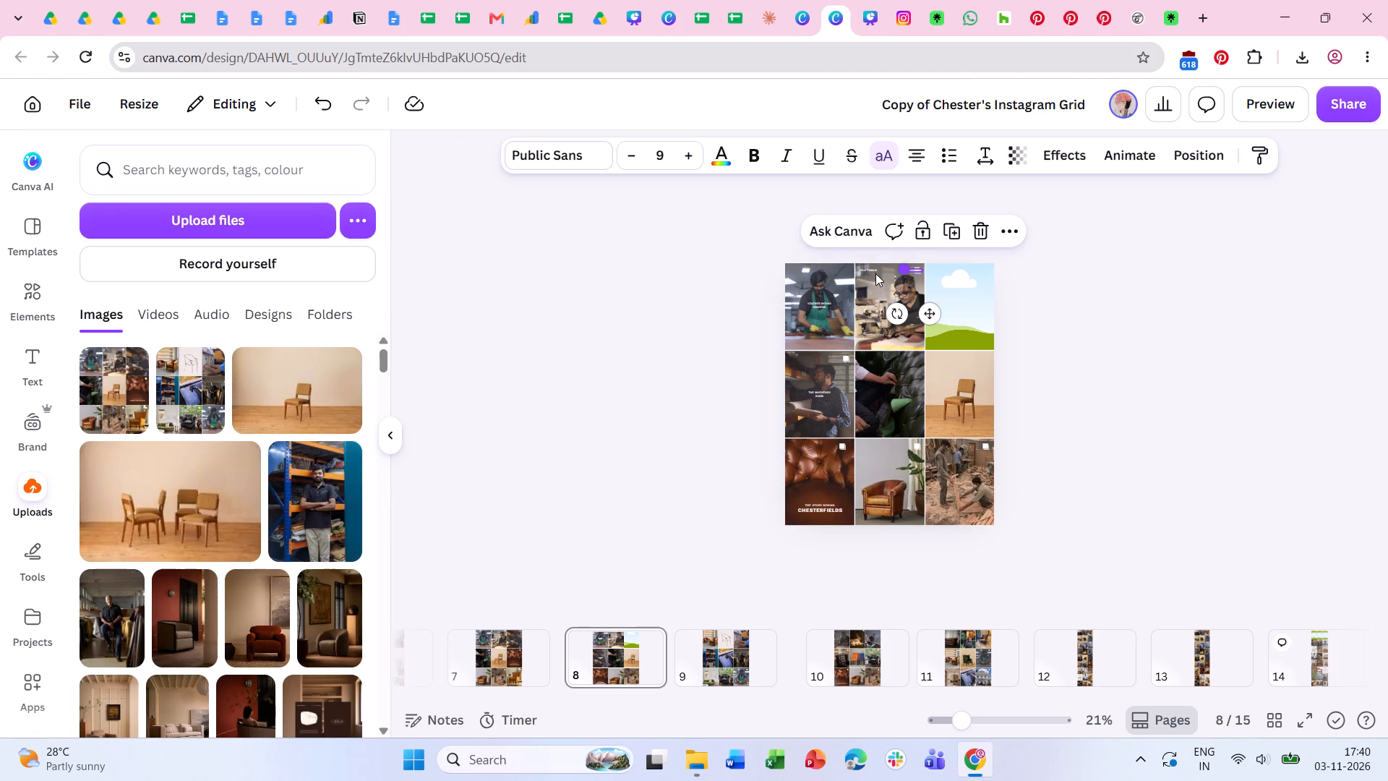
pyautogui.keyDown('shift'); pyautogui.click(869, 268); pyautogui.keyUp('shift')
pyautogui.moveTo(910, 310); pyautogui.dragTo(979, 310)
pyautogui.press('Right')
pyautogui.press('Right')
pyautogui.press('Right')
pyautogui.press('Right')
pyautogui.press('Right')
pyautogui.press('Right')
pyautogui.press('Right')
pyautogui.press('Right')
pyautogui.press('Right')
pyautogui.press('Right')
pyautogui.press('Right')
pyautogui.press('Right')
pyautogui.press('Right')
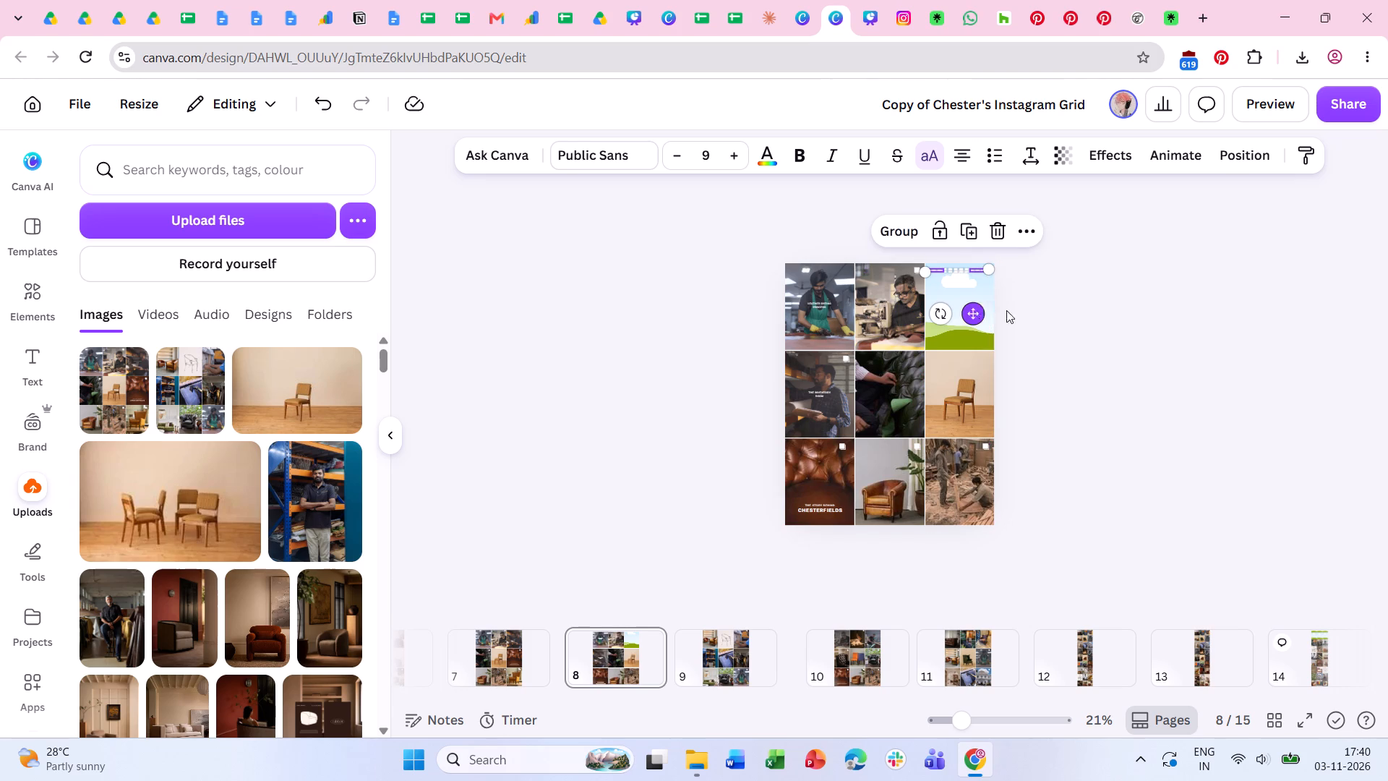
# Nudge the two header captions sideways until they line up within the top row's last cell.
pyautogui.click(1111, 318)
pyautogui.click(974, 270)
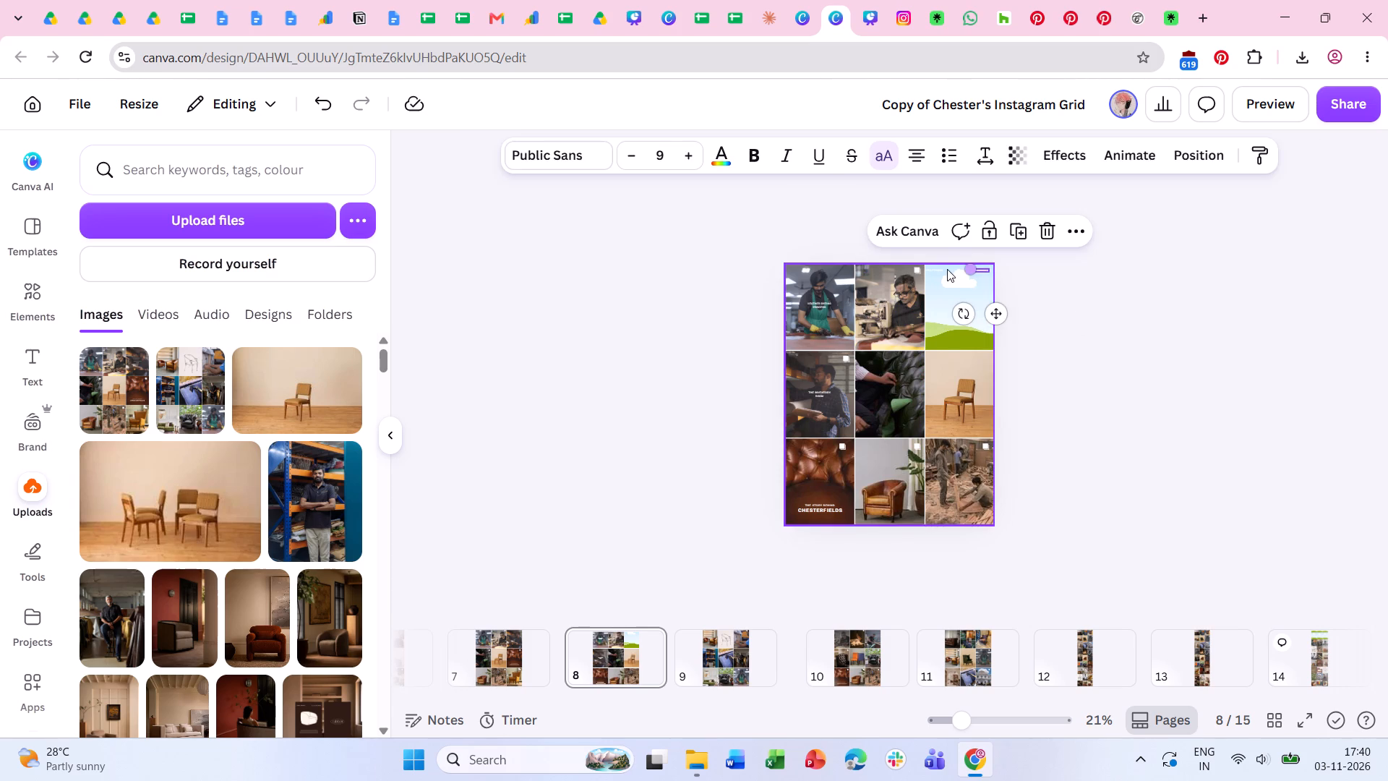
pyautogui.keyDown('shift'); pyautogui.click(942, 270); pyautogui.keyUp('shift')
pyautogui.press('Right')
pyautogui.press('Right')
pyautogui.press('Right')
pyautogui.press('Right')
pyautogui.press('Right')
pyautogui.press('Right')
pyautogui.press('Right')
pyautogui.press('Right')
pyautogui.press('Right')
pyautogui.press('Right')
pyautogui.press('Right')
pyautogui.press('Right')
pyautogui.press('Right')
pyautogui.press('Right')
pyautogui.press('Right')
pyautogui.press('Right')
pyautogui.press('Right')
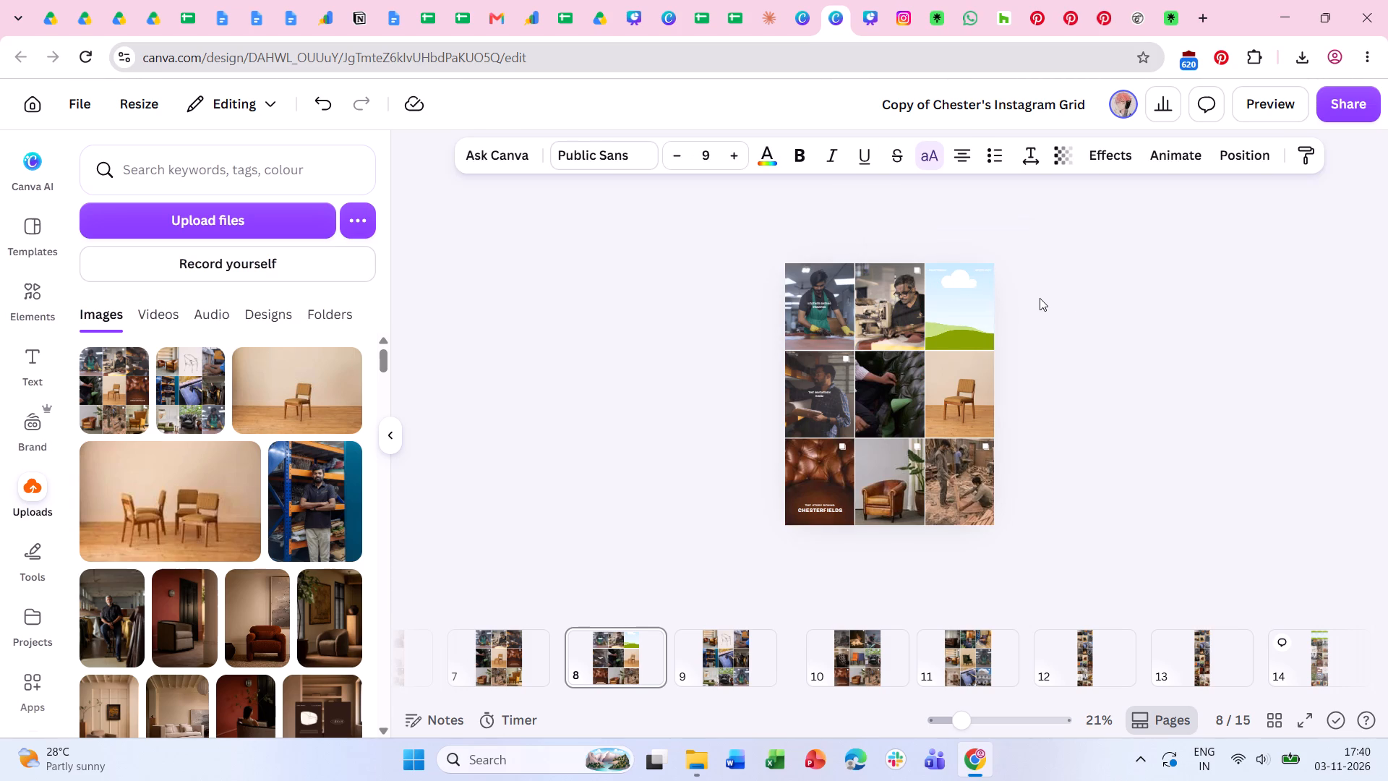
pyautogui.press('Left')
pyautogui.press('Left')
pyautogui.click(1049, 300)
# Detach the photo of the man in glasses from the top row's centre cell and place it in the empty last cell.
pyautogui.click(893, 322)
pyautogui.rightClick(893, 322)
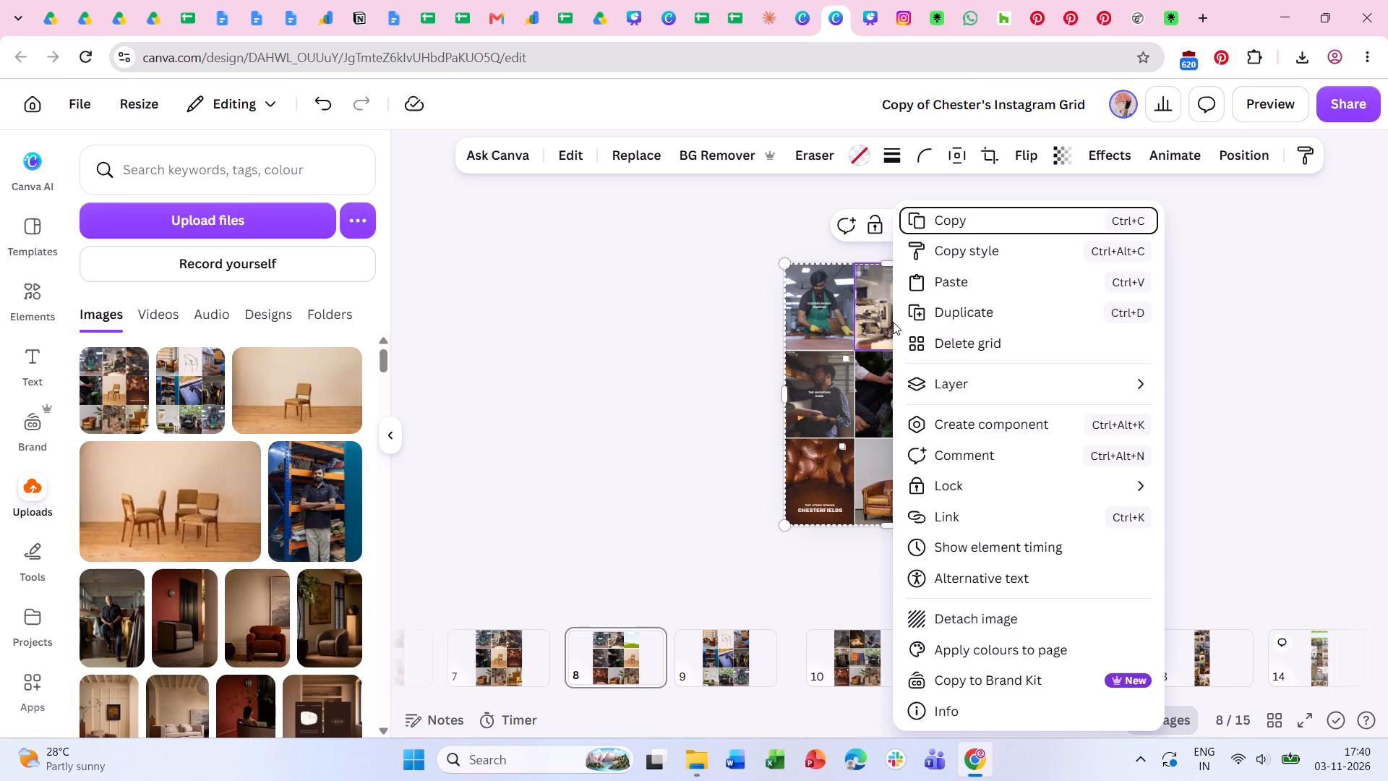
pyautogui.click(954, 615)
pyautogui.moveTo(904, 382); pyautogui.dragTo(938, 336)
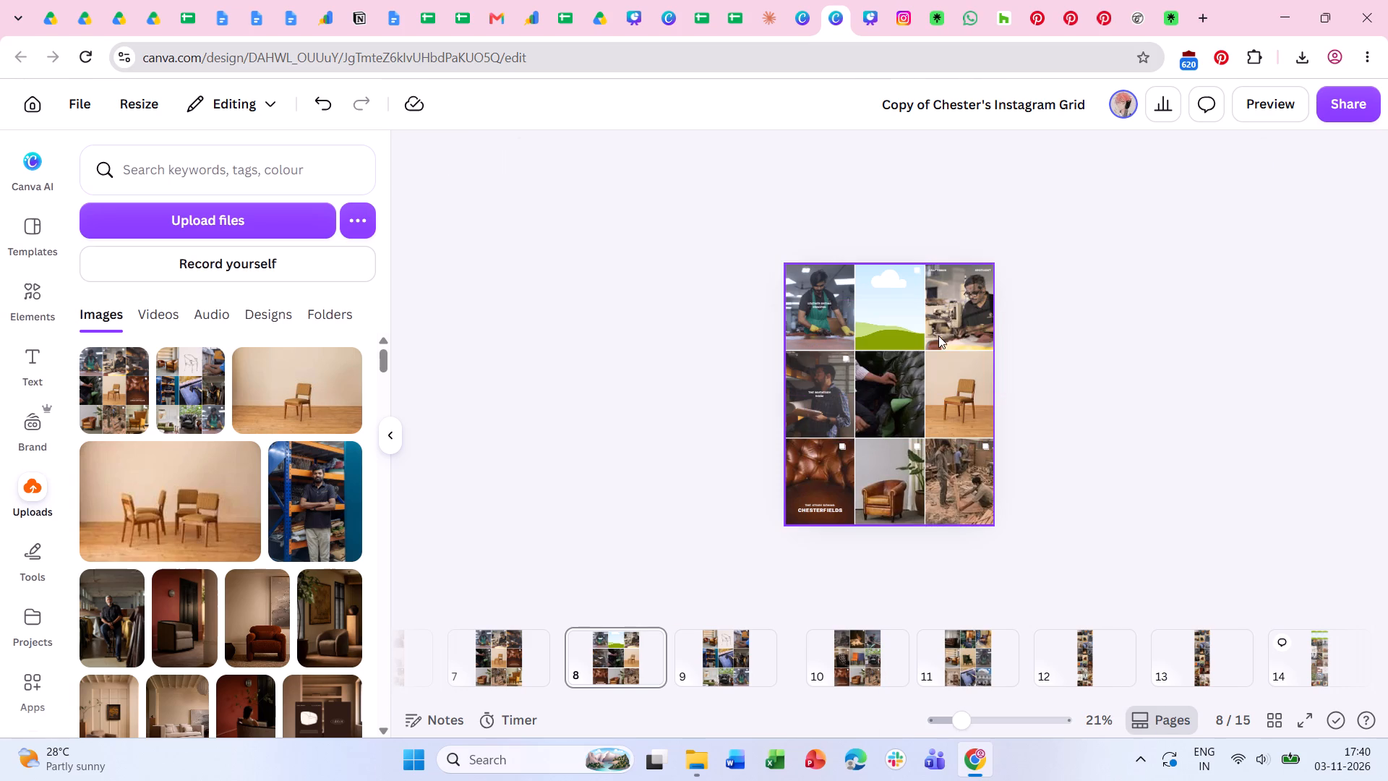
# Adjust the crop of the photo in the top row's last cell so the man in glasses is centred.
pyautogui.click(974, 320)
pyautogui.click(992, 156)
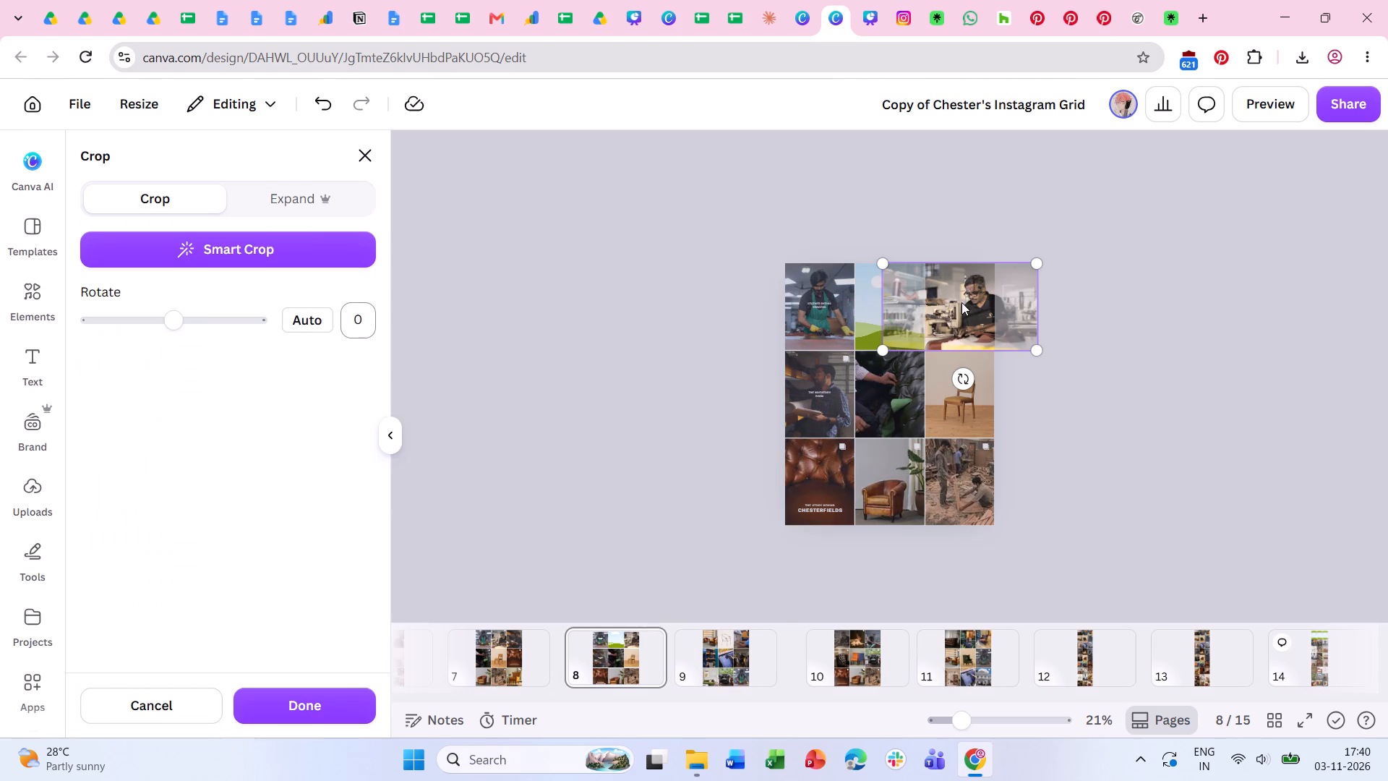
pyautogui.moveTo(956, 310); pyautogui.dragTo(938, 312)
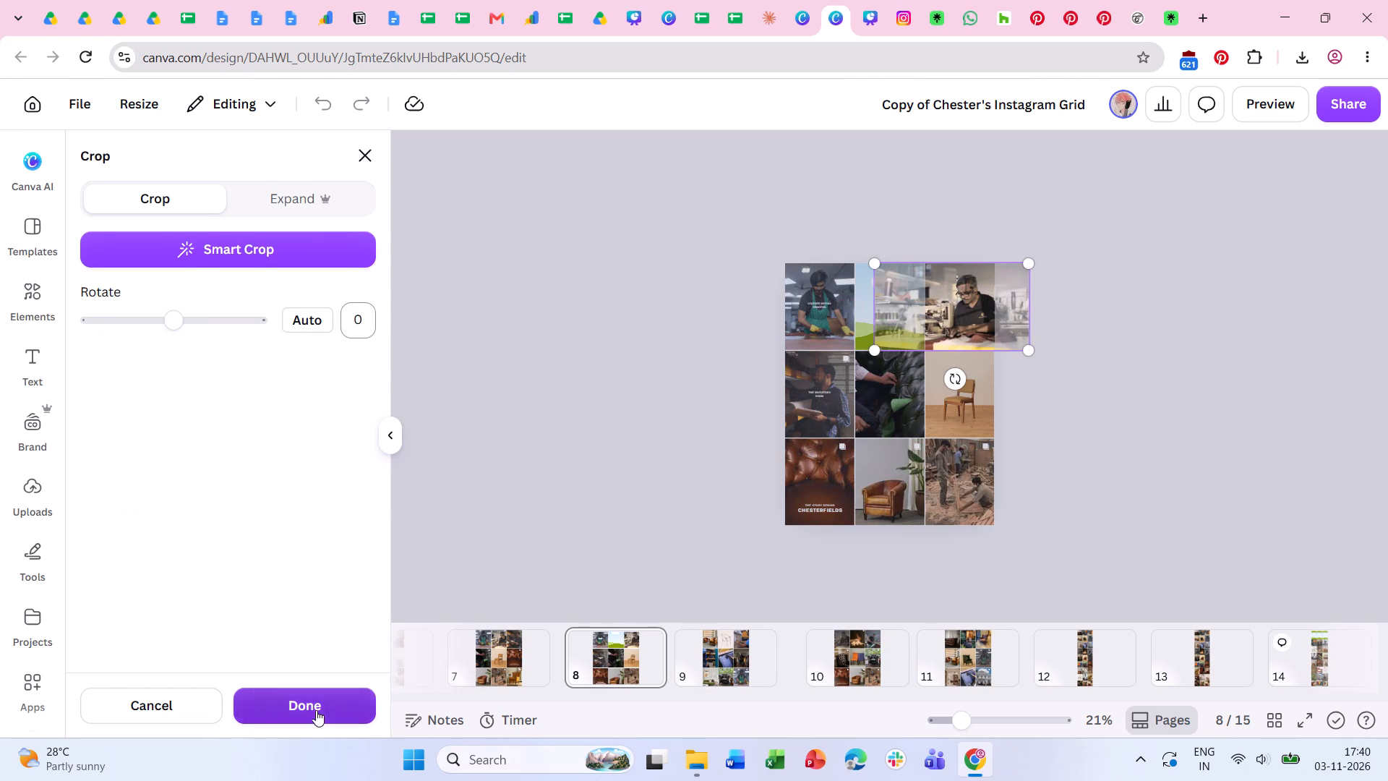
pyautogui.click(316, 710)
pyautogui.click(656, 486)
# Move the white text caption from the top row's first cell to the middle of the empty centre cell.
pyautogui.moveTo(820, 309); pyautogui.dragTo(883, 307)
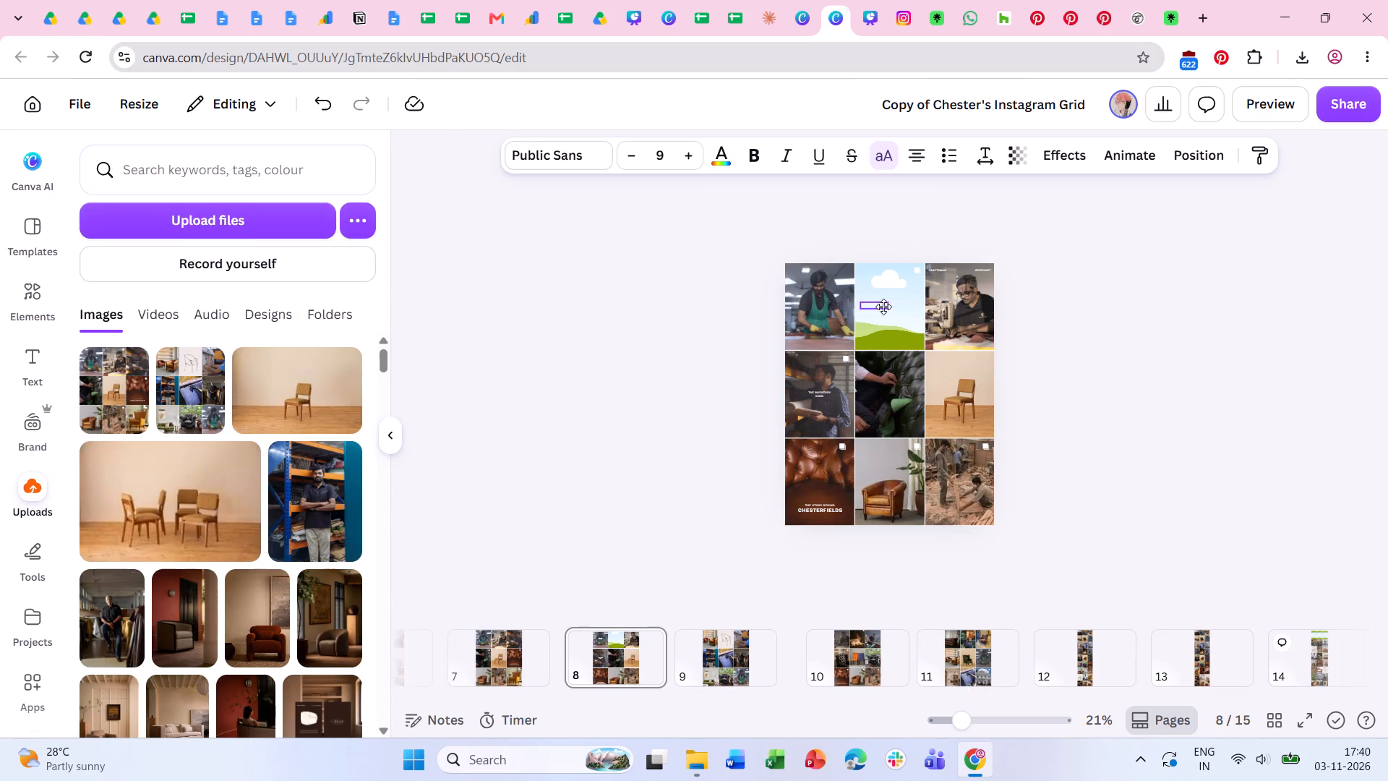
pyautogui.moveTo(883, 307); pyautogui.dragTo(891, 308)
pyautogui.click(1080, 353)
# Detach the green-apron worker photo from the top row's first cell and place it in the empty centre cell.
pyautogui.click(791, 320)
pyautogui.rightClick(791, 320)
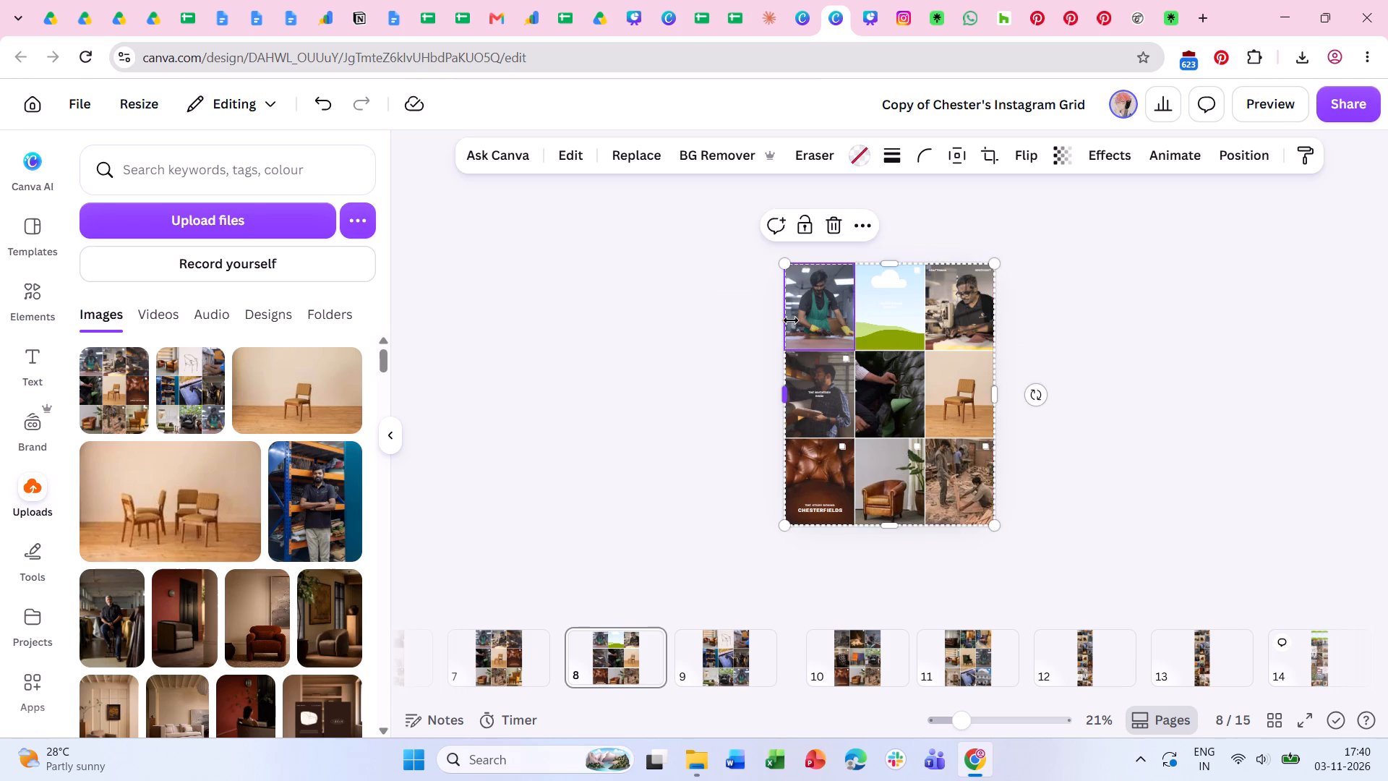
pyautogui.click(934, 621)
pyautogui.moveTo(901, 404); pyautogui.dragTo(898, 367)
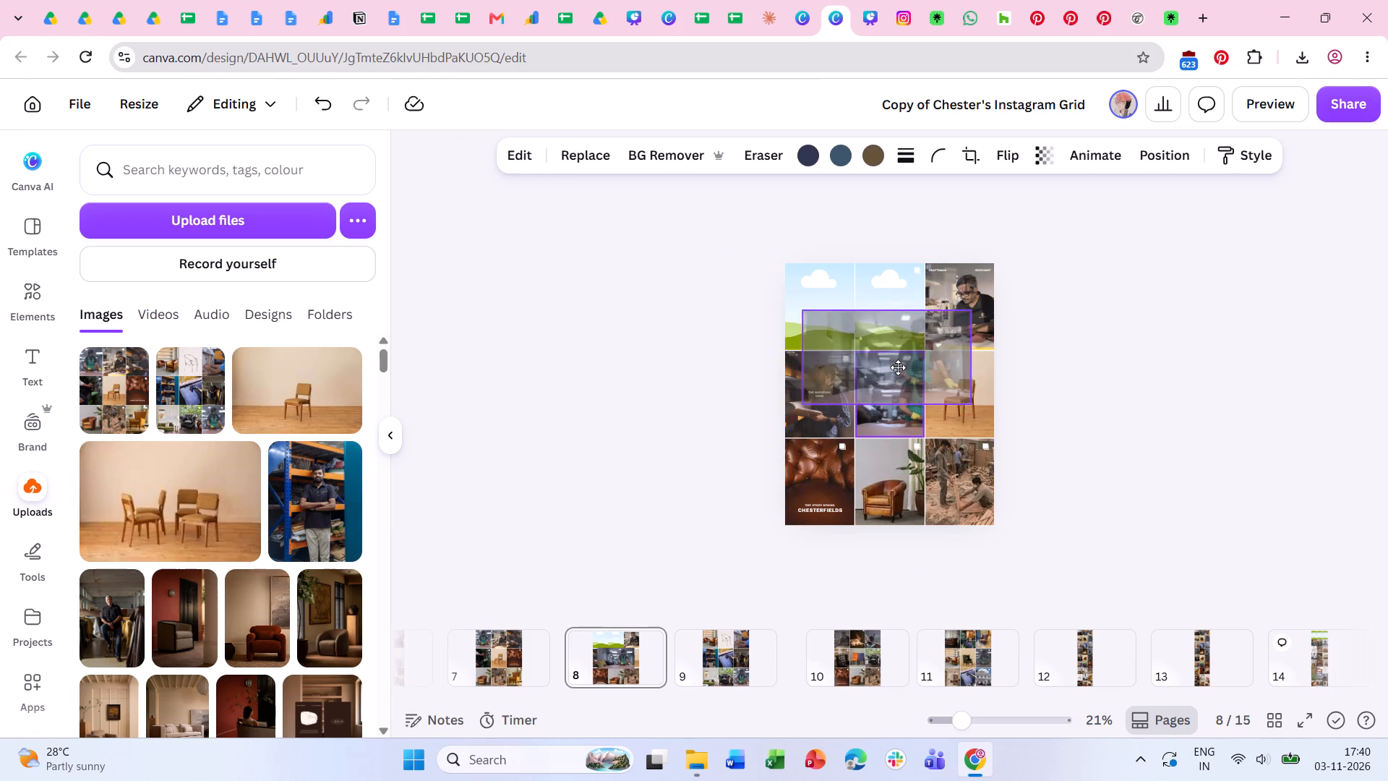
pyautogui.moveTo(898, 367); pyautogui.dragTo(894, 341)
# Adjust the crop of the green-apron photo so the worker is centred in the top row's centre cell.
pyautogui.click(874, 316)
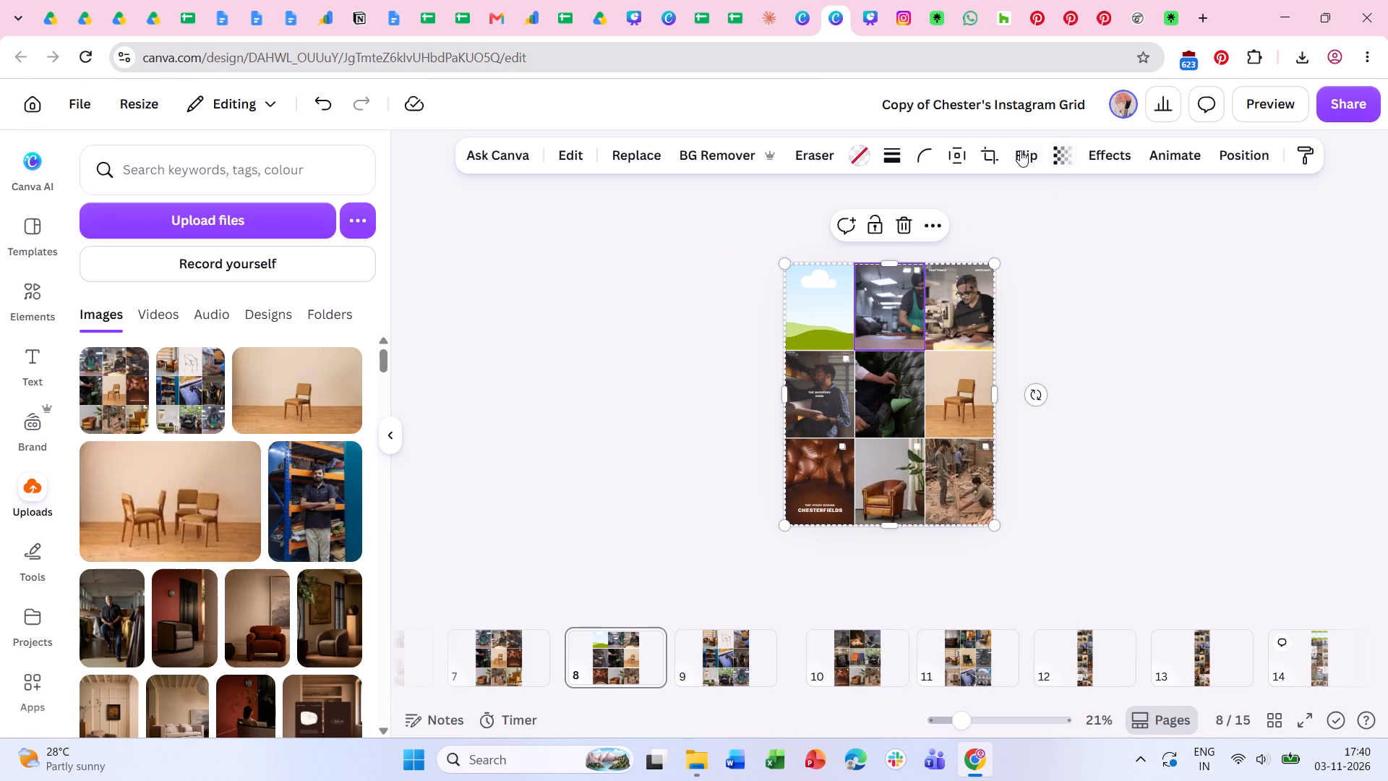
pyautogui.click(989, 151)
pyautogui.moveTo(896, 335); pyautogui.dragTo(854, 336)
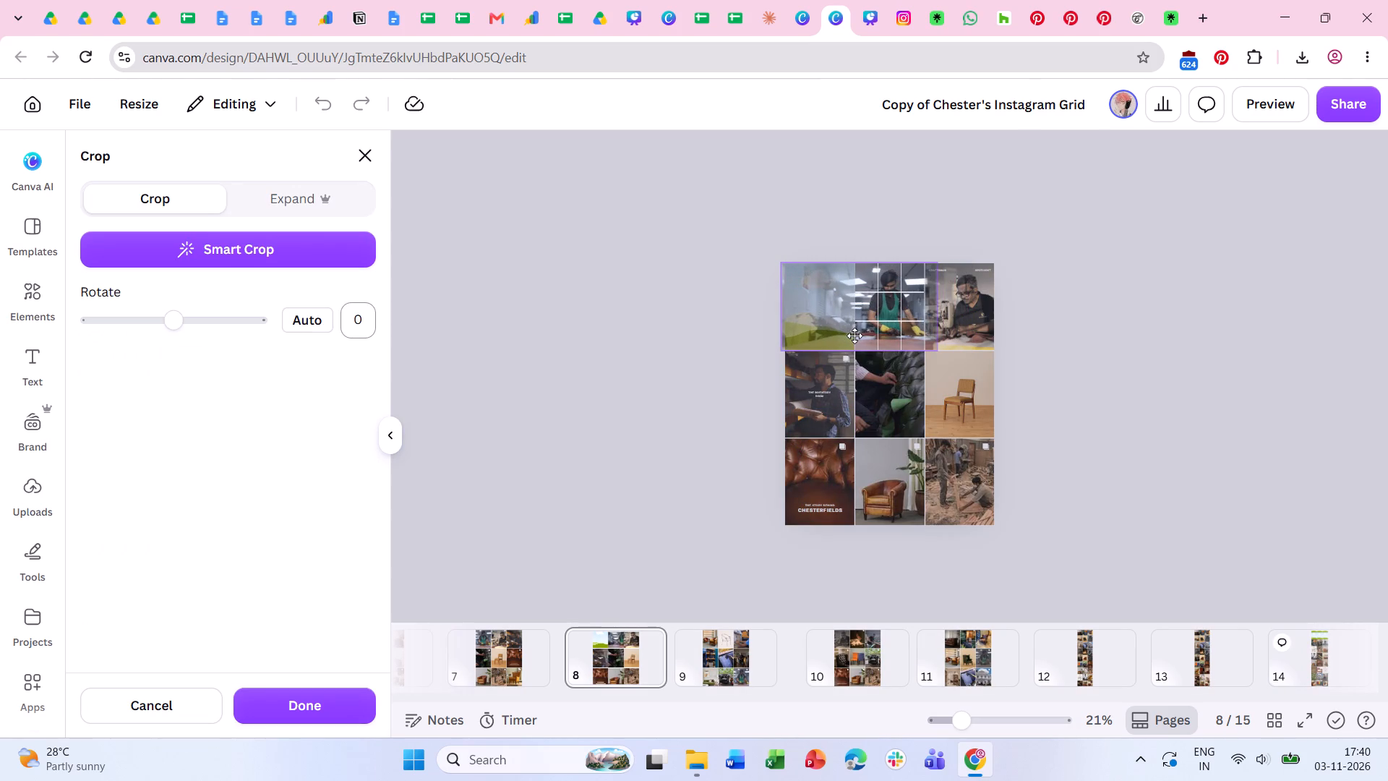
pyautogui.moveTo(854, 336); pyautogui.dragTo(857, 336)
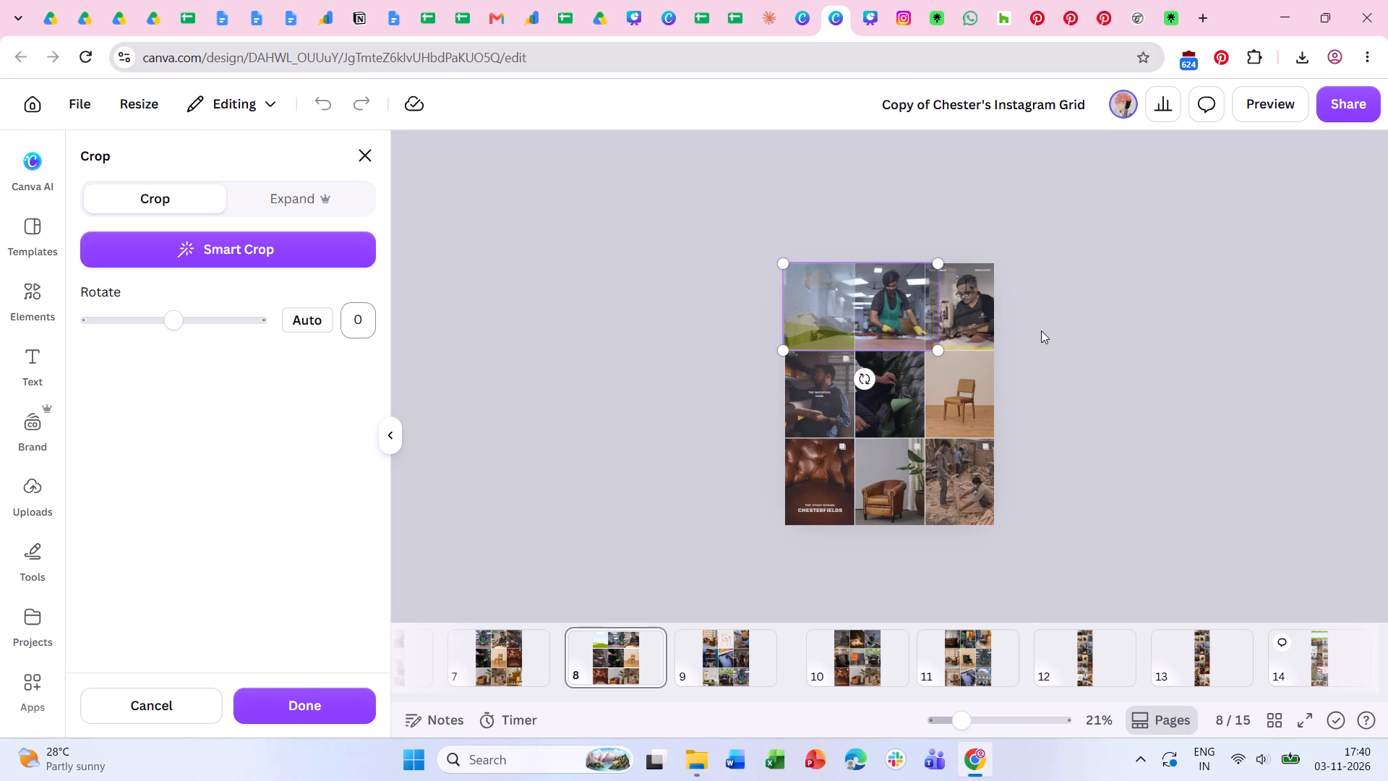
pyautogui.click(1042, 330)
pyautogui.click(1065, 315)
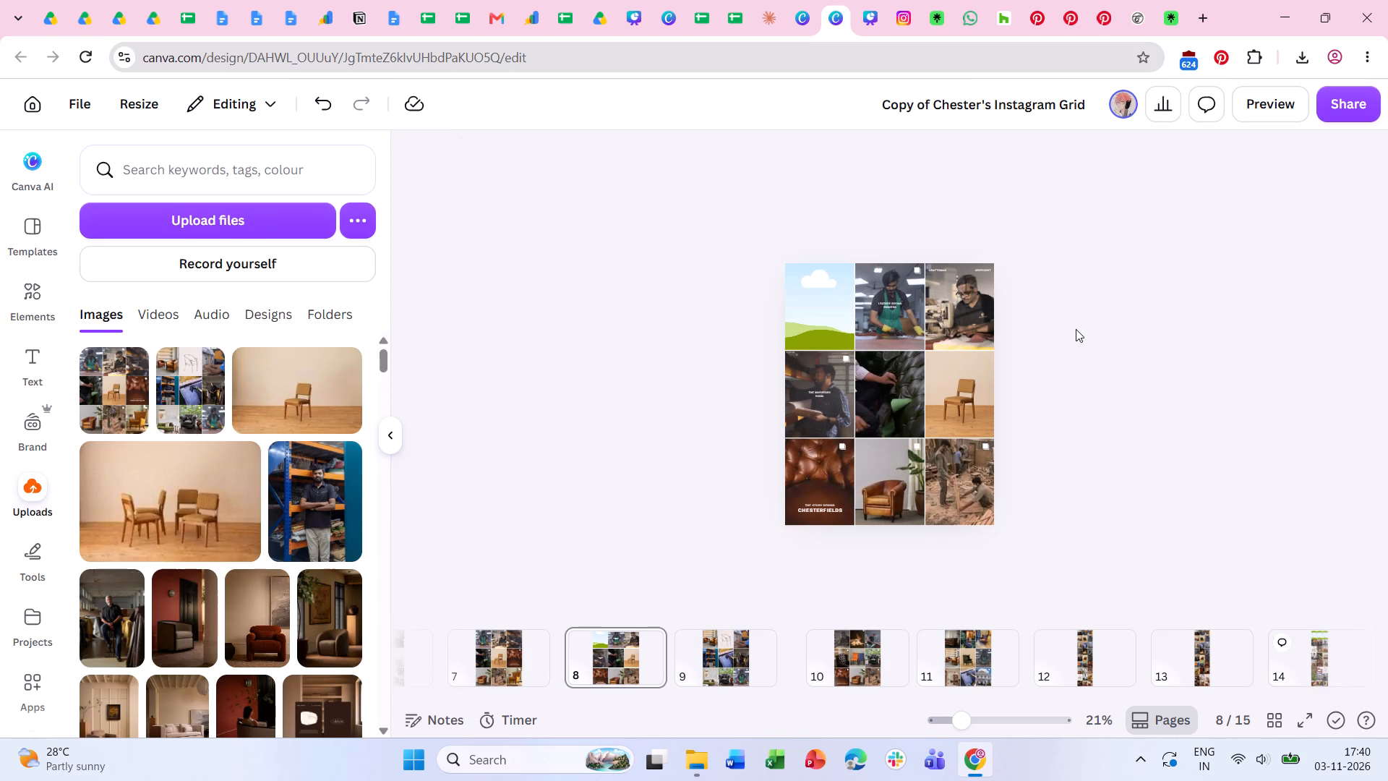
# Delete the small carousel icon in the corner of the top row's centre cell.
pyautogui.click(914, 269)
pyautogui.press('BackSpace')
pyautogui.click(1140, 305)
# Duplicate the small carousel marker from the middle row's first cell and place the copy in the chair photo's upper-right corner.
pyautogui.click(844, 359)
pyautogui.hotkey('ctrl', 'c')
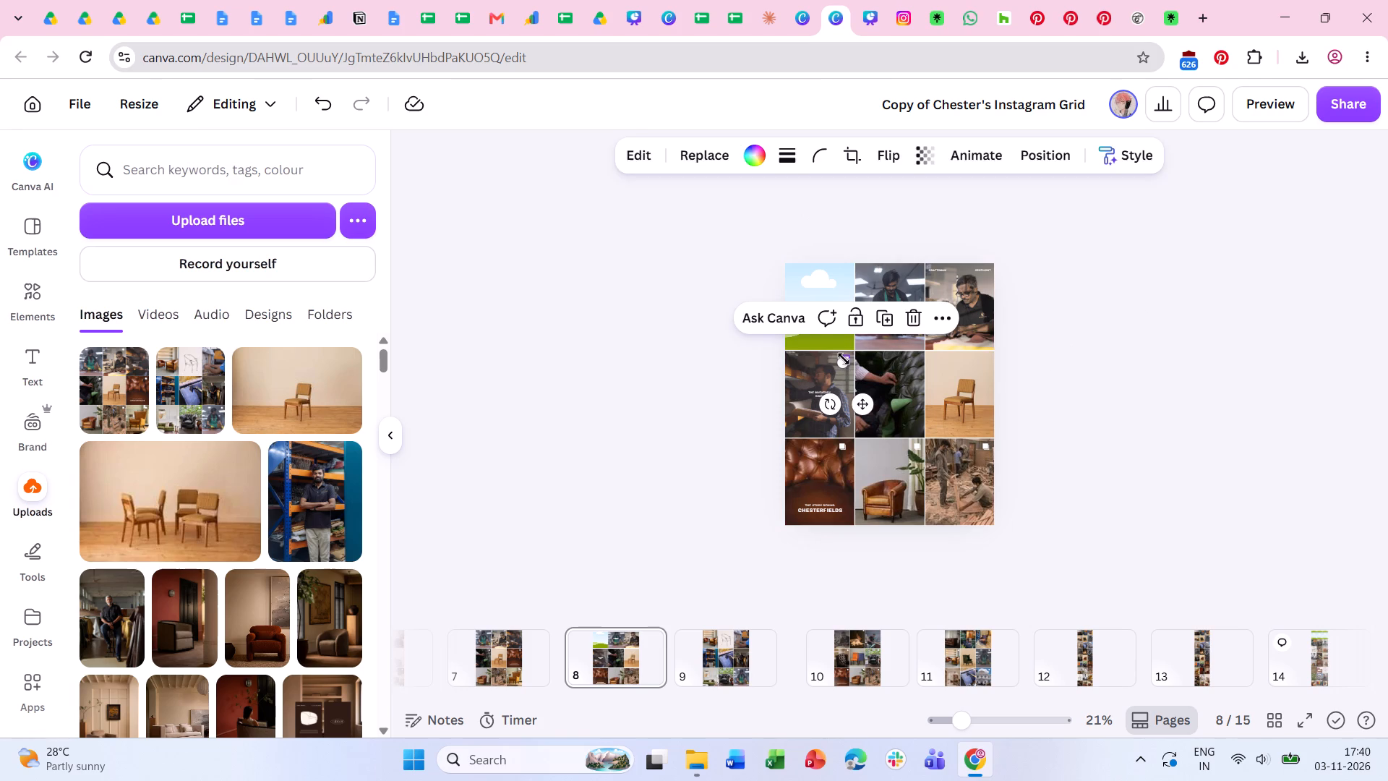
pyautogui.hotkey('ctrl', 'v')
pyautogui.click(862, 405)
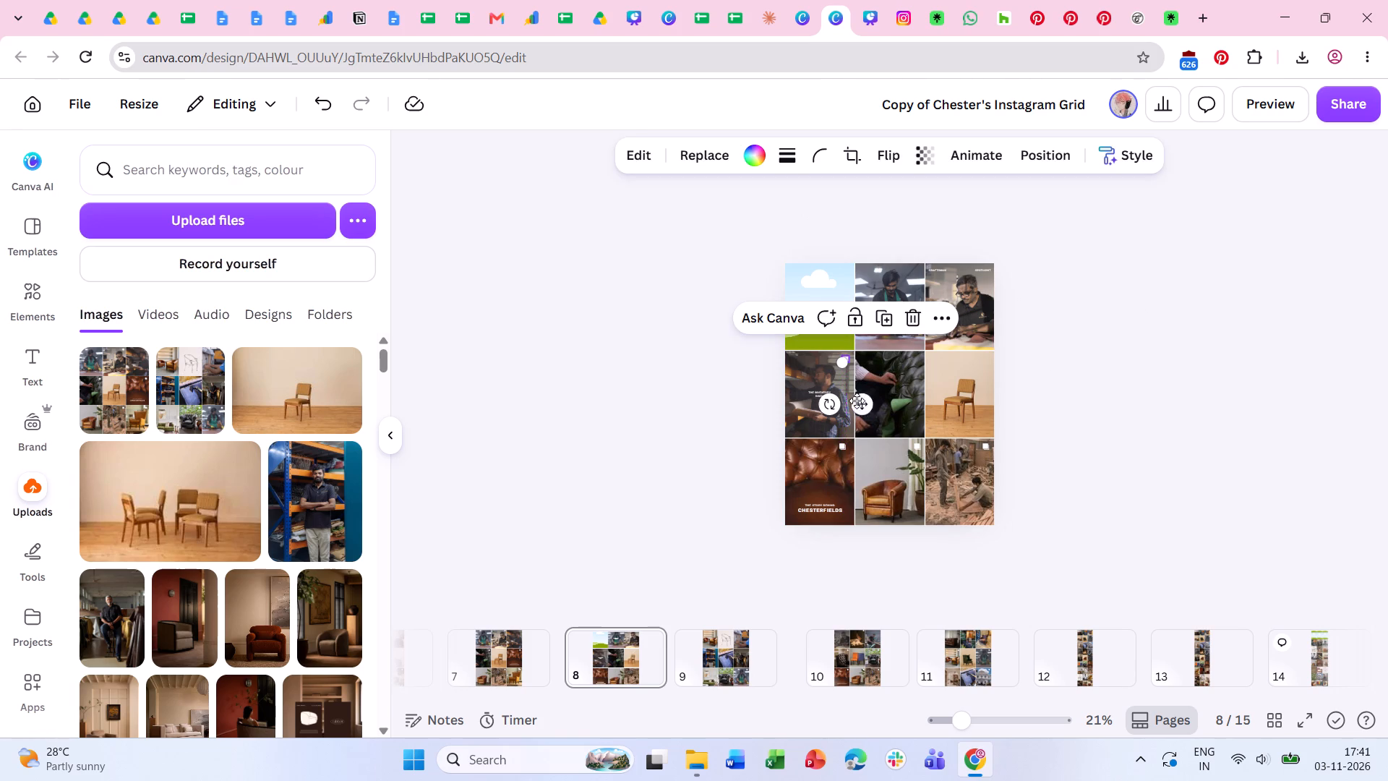
pyautogui.moveTo(862, 407); pyautogui.dragTo(1001, 402)
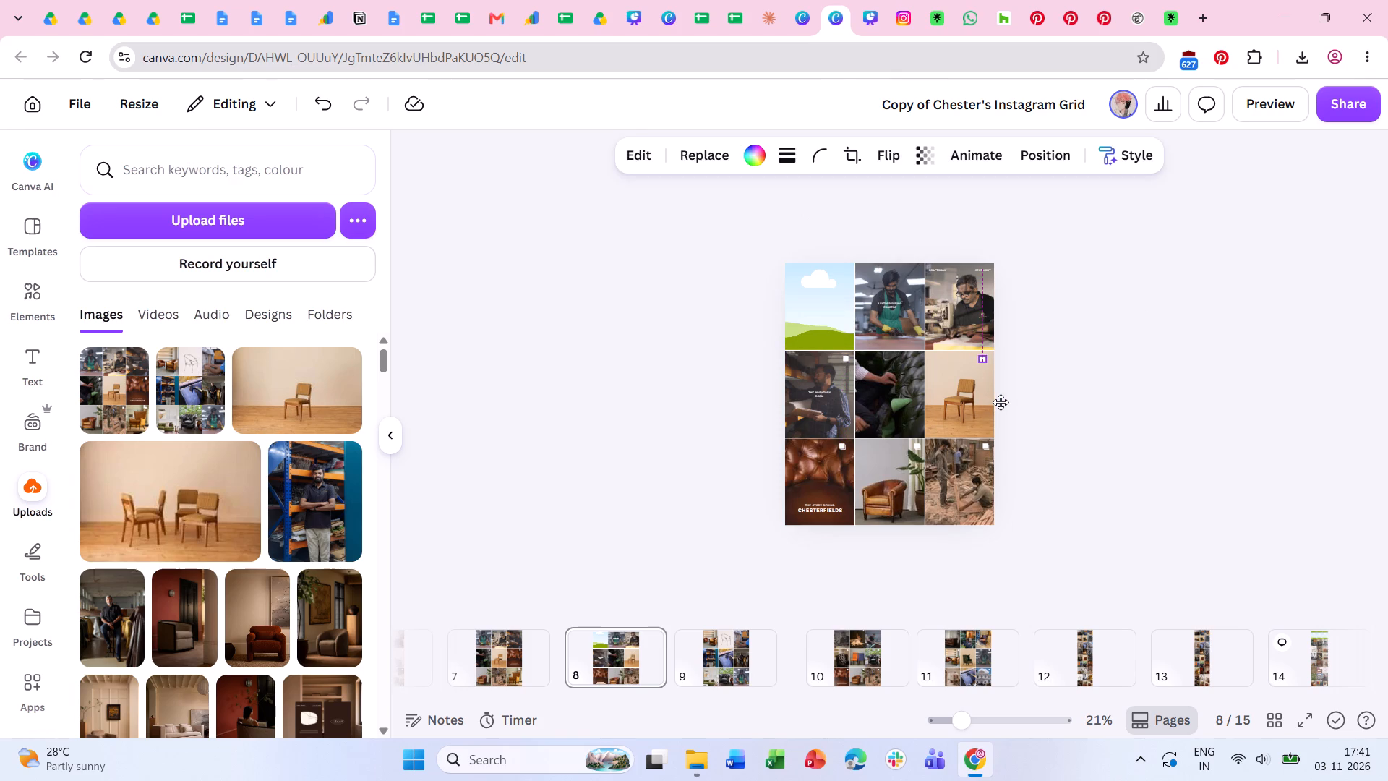
# Nudge the chair photo's carousel marker slightly right, in line with the marker in the cell below, and deselect it.
pyautogui.moveTo(1001, 402); pyautogui.dragTo(1003, 402)
pyautogui.click(1040, 381)
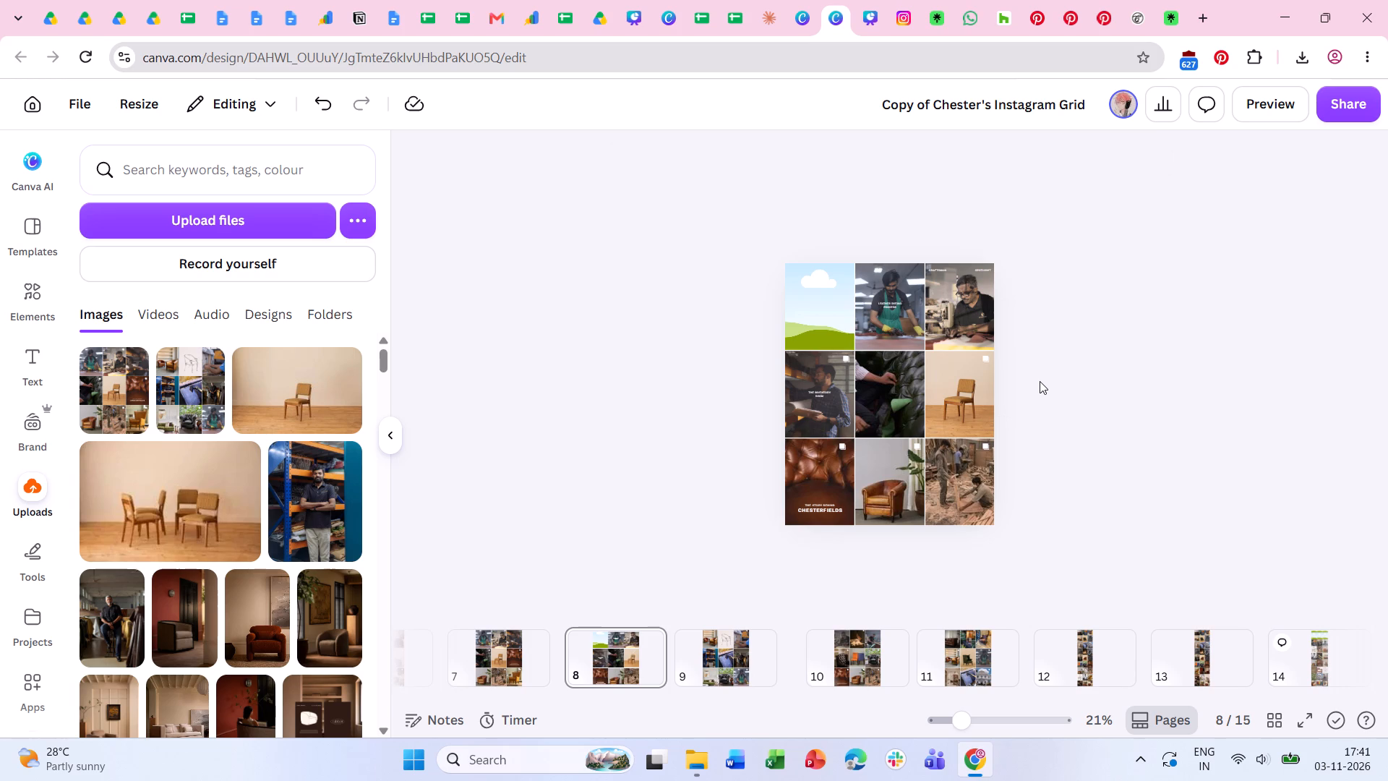
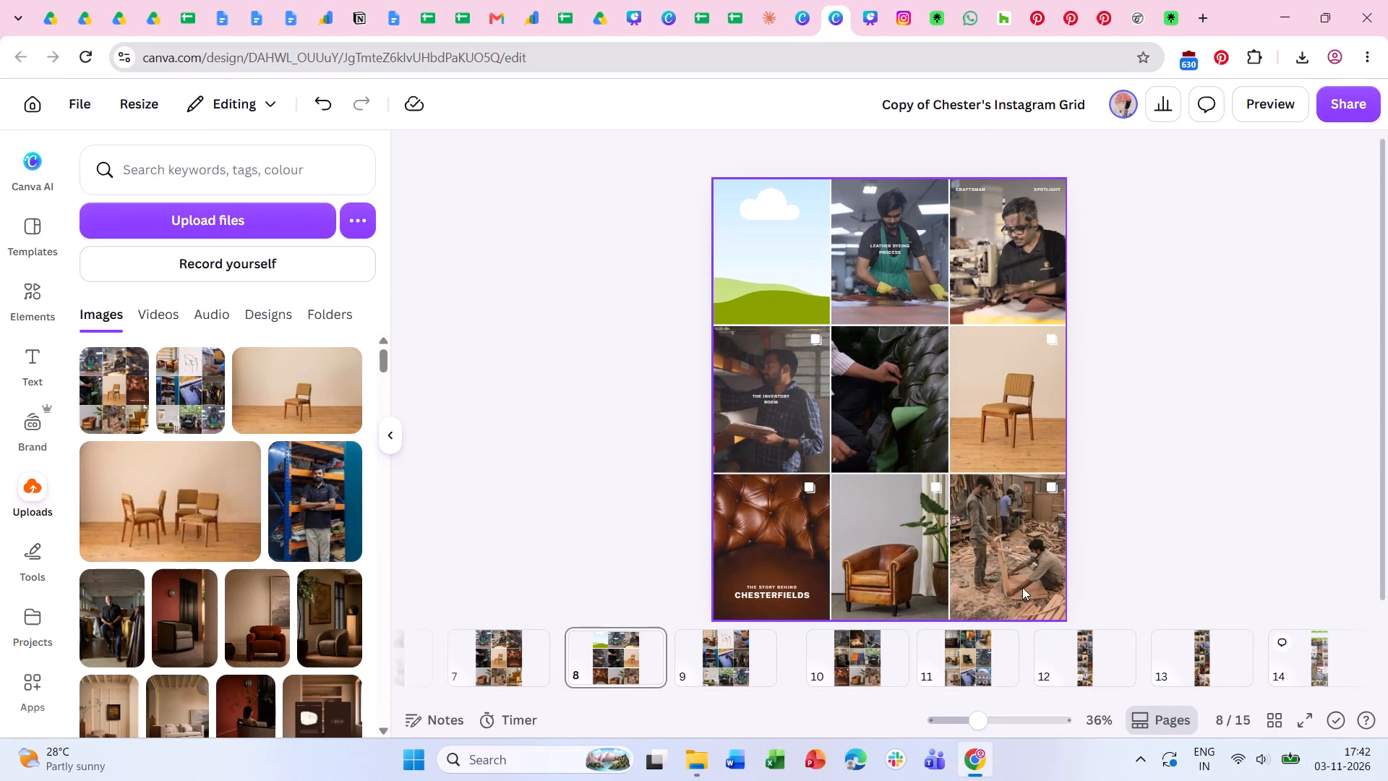
# Detach the black leather armchair photo from page 9's bottom-row centre cell and move it into the empty first cell of page 8's top row.
pyautogui.click(743, 668)
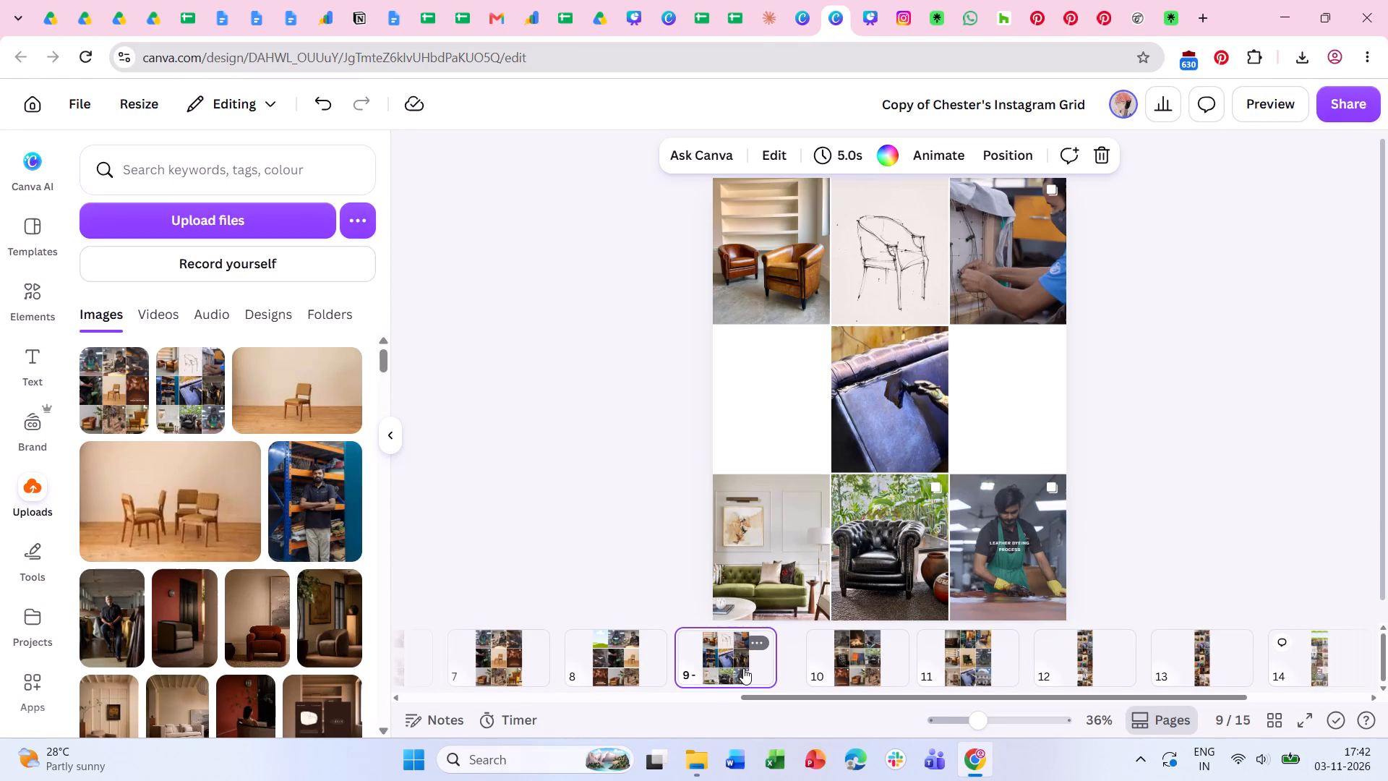
pyautogui.click(922, 548)
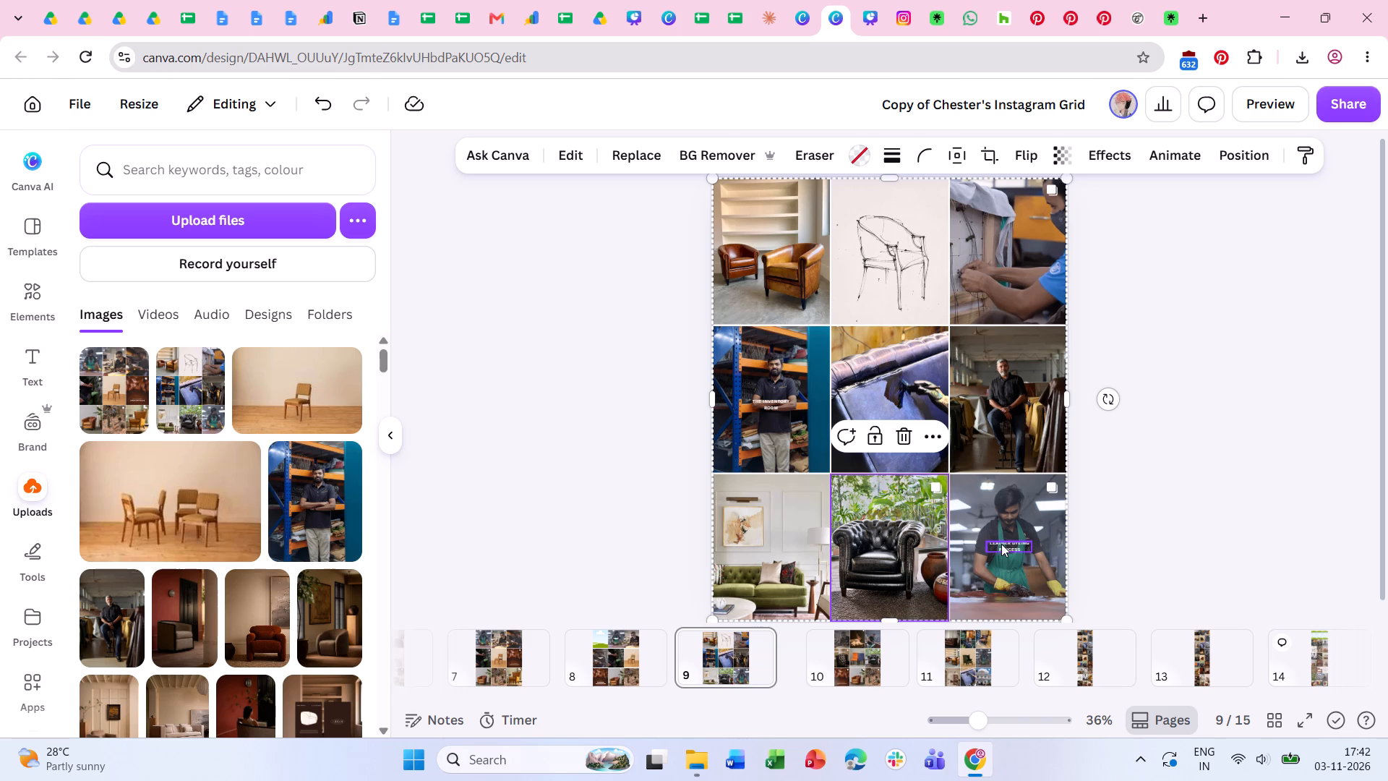
pyautogui.rightClick(888, 566)
pyautogui.click(977, 619)
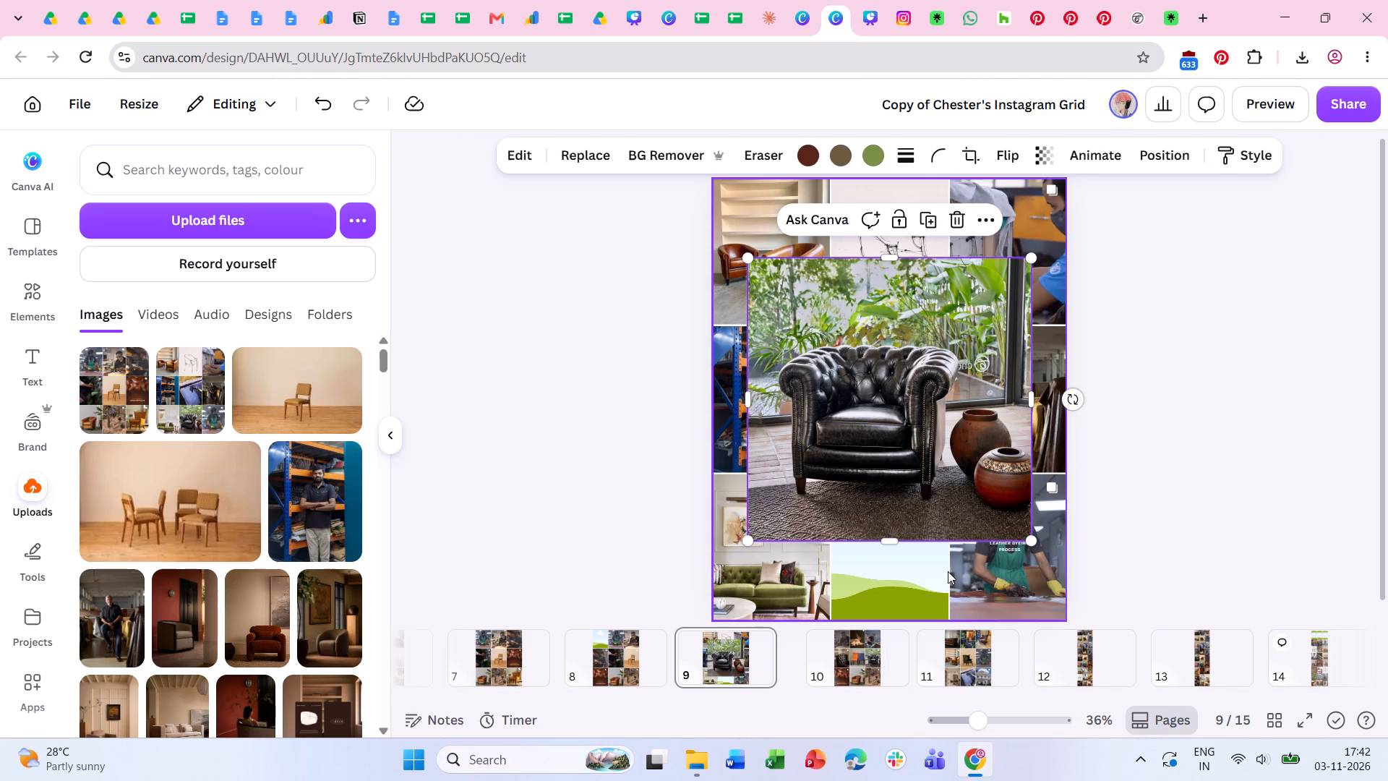
pyautogui.hotkey('ctrl', 'c')
pyautogui.hotkey('ctrl', 'x')
pyautogui.click(609, 649)
pyautogui.hotkey('ctrl', 'v')
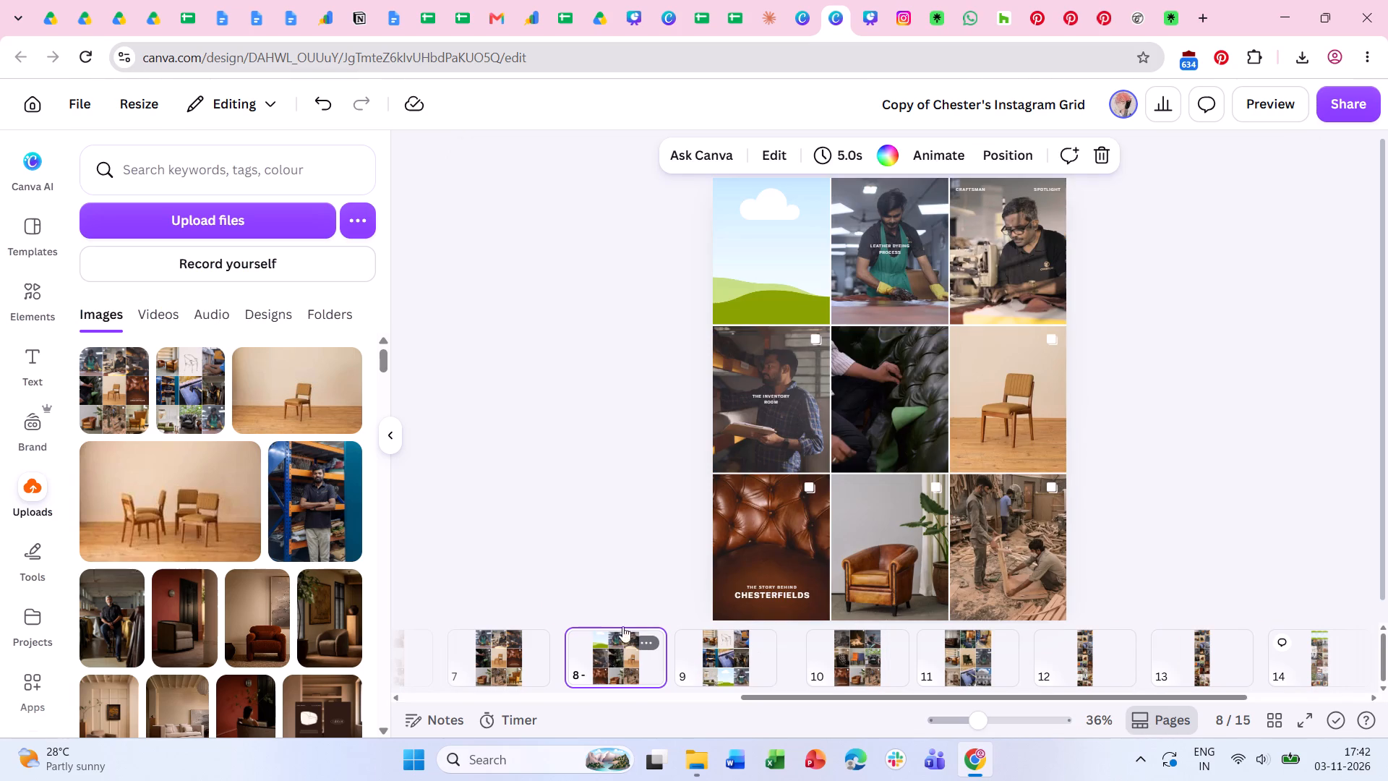
pyautogui.moveTo(852, 377); pyautogui.dragTo(781, 278)
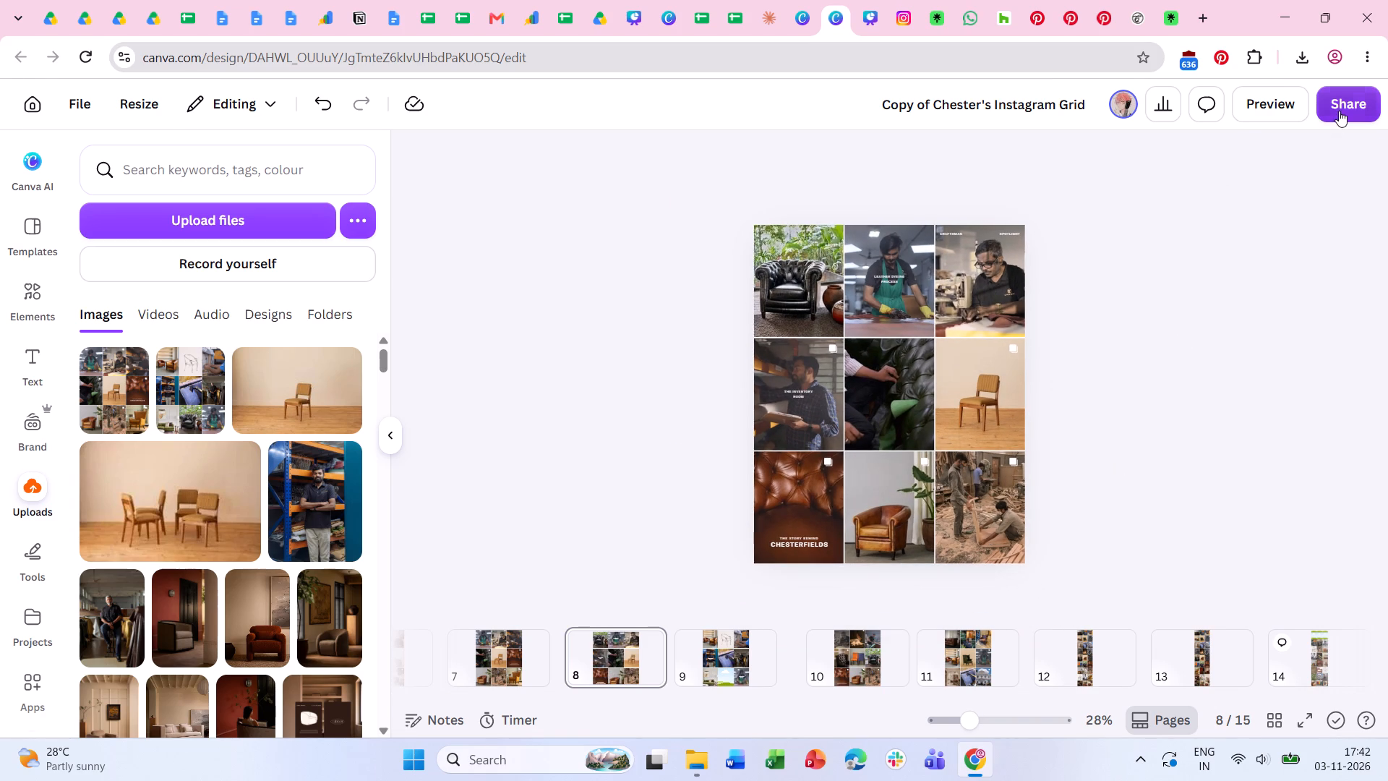
# Download only page 8 as a high-quality PNG at size 1.
pyautogui.click(1339, 111)
pyautogui.click(1074, 541)
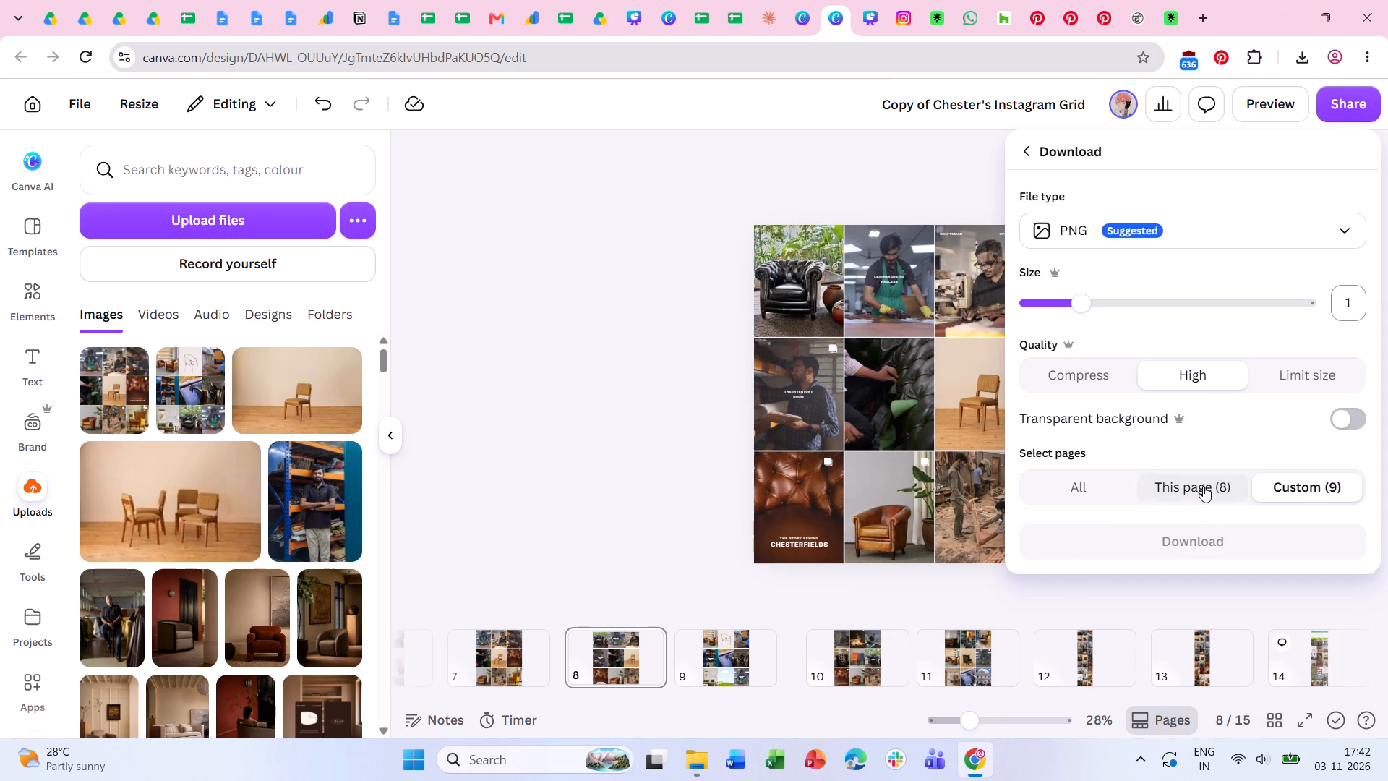
pyautogui.click(1203, 486)
pyautogui.click(1204, 539)
pyautogui.click(551, 467)
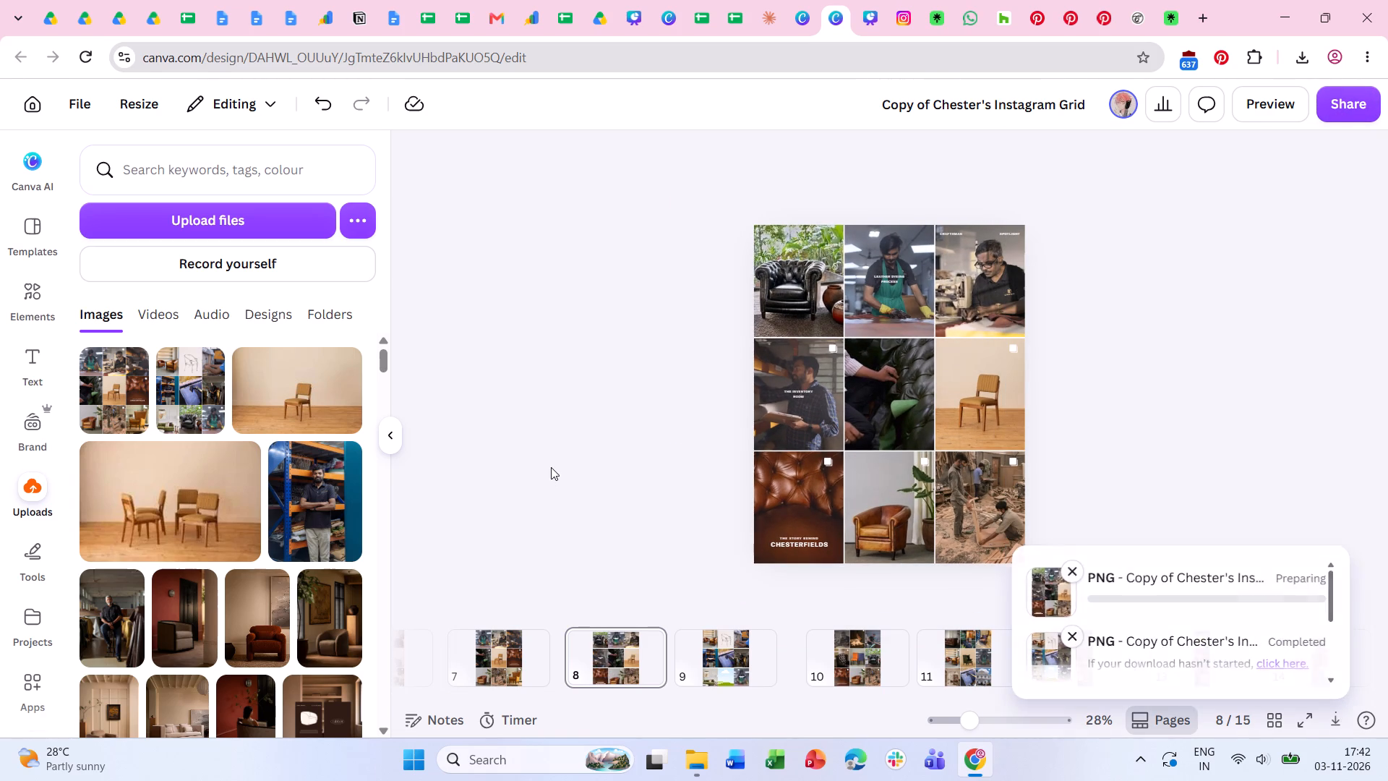
# On page 9, delete the caption, the workshop photo and the carousel marker from the bottom row's last cell.
pyautogui.click(744, 661)
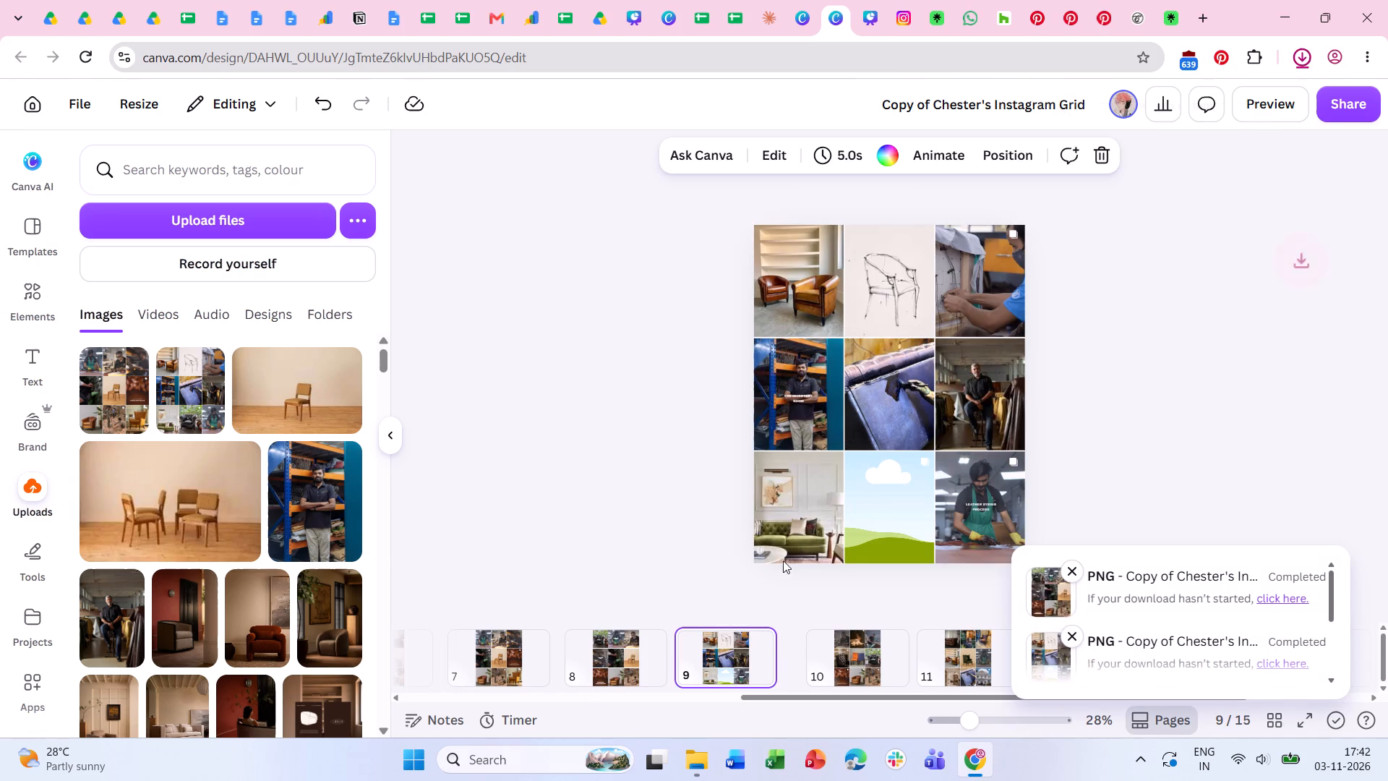
pyautogui.click(967, 534)
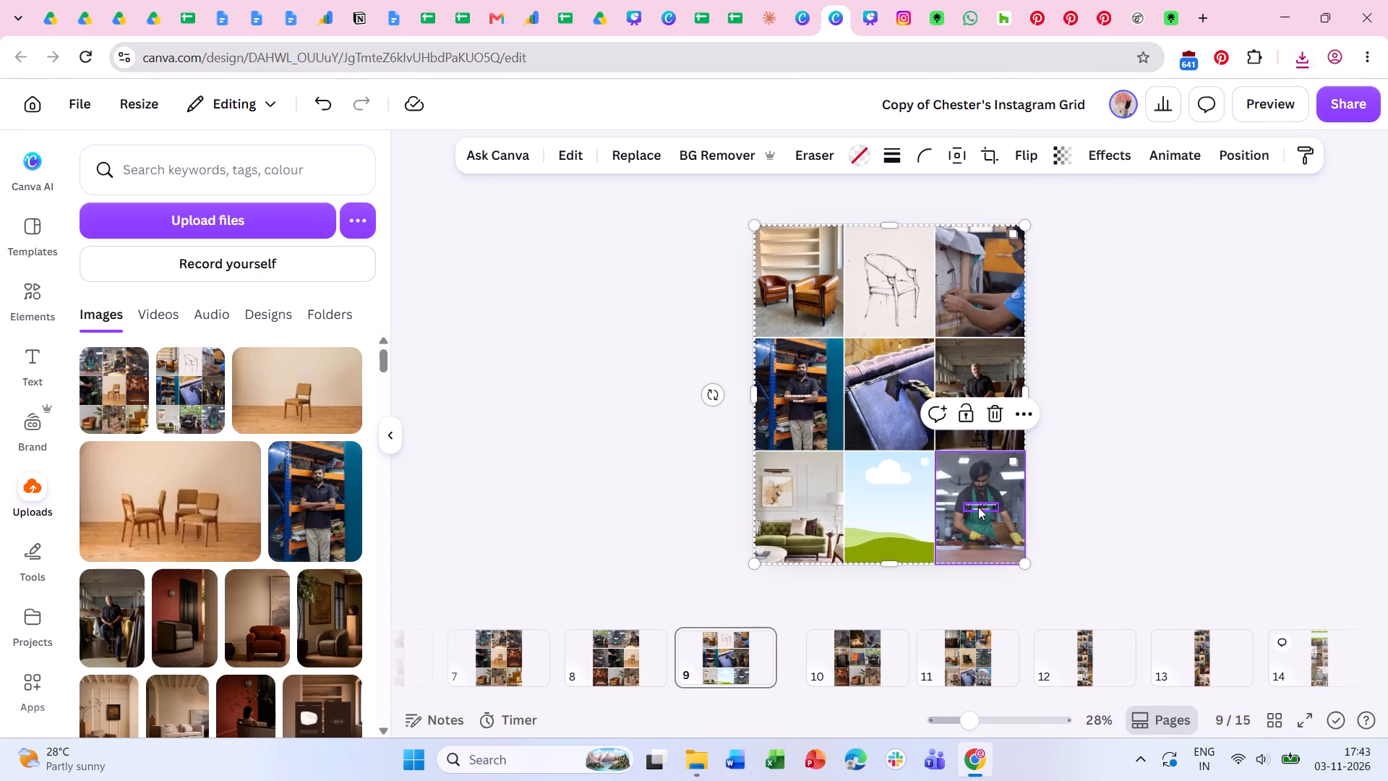
pyautogui.click(978, 507)
pyautogui.press('BackSpace')
pyautogui.click(974, 514)
pyautogui.press('BackSpace')
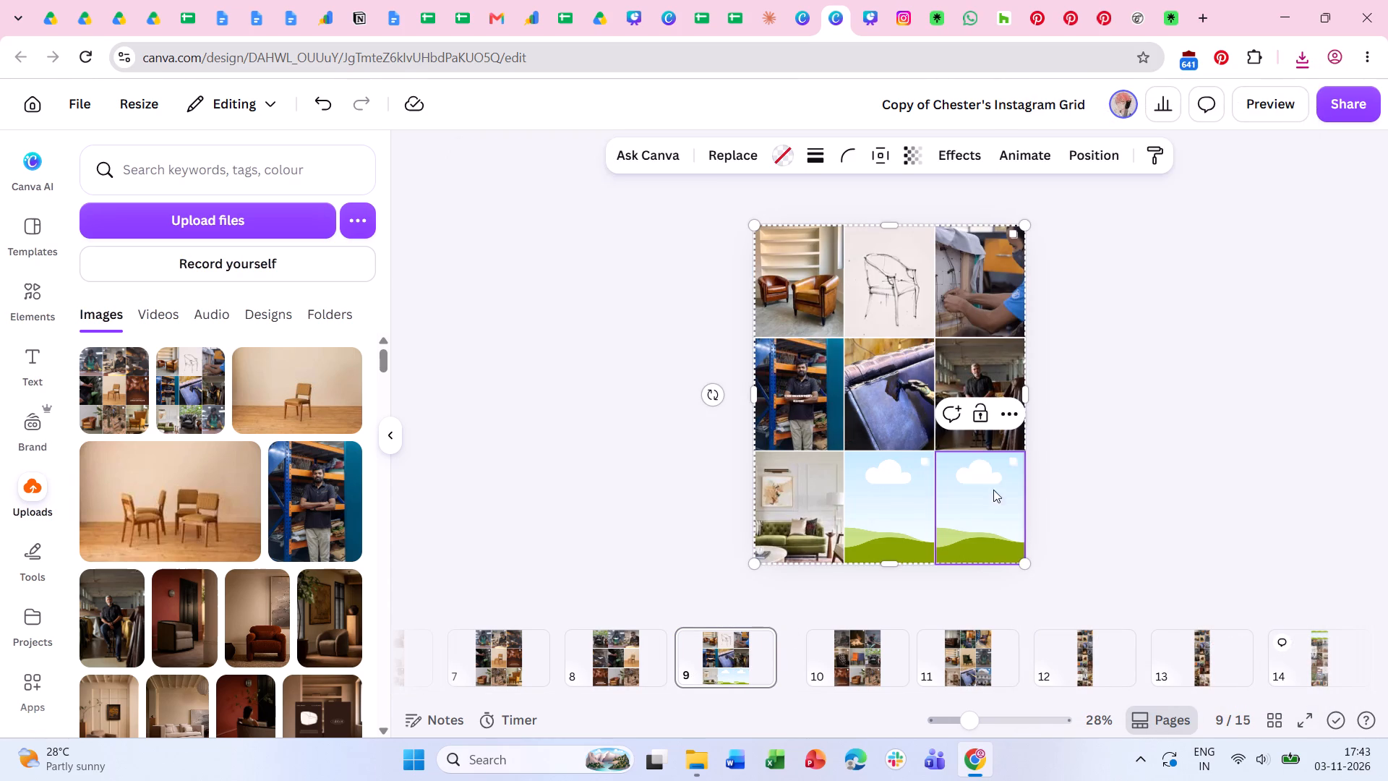
pyautogui.click(1011, 462)
pyautogui.press('BackSpace')
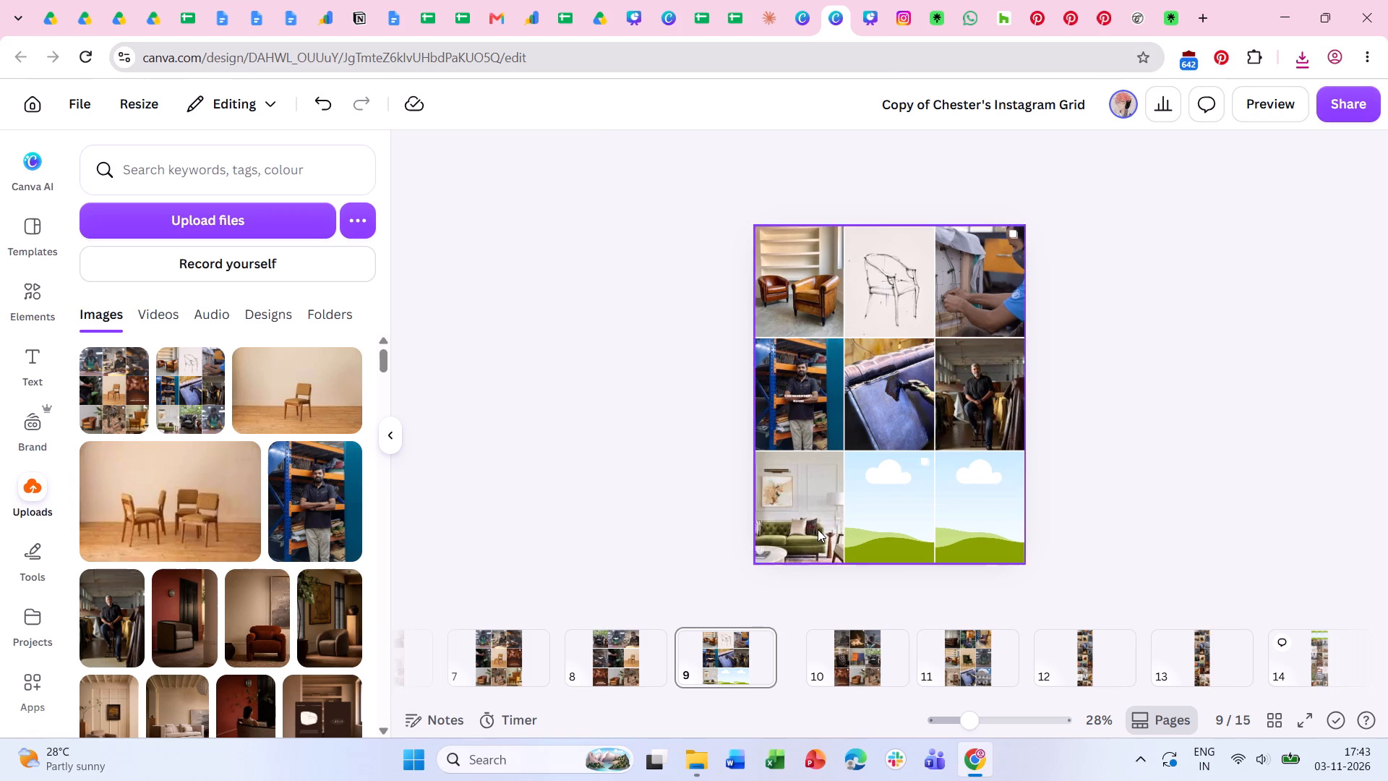
# Detach the green sofa photo from the bottom row's first cell and place it in the empty last cell.
pyautogui.click(818, 529)
pyautogui.rightClick(818, 529)
pyautogui.click(896, 626)
pyautogui.moveTo(870, 466); pyautogui.dragTo(907, 479)
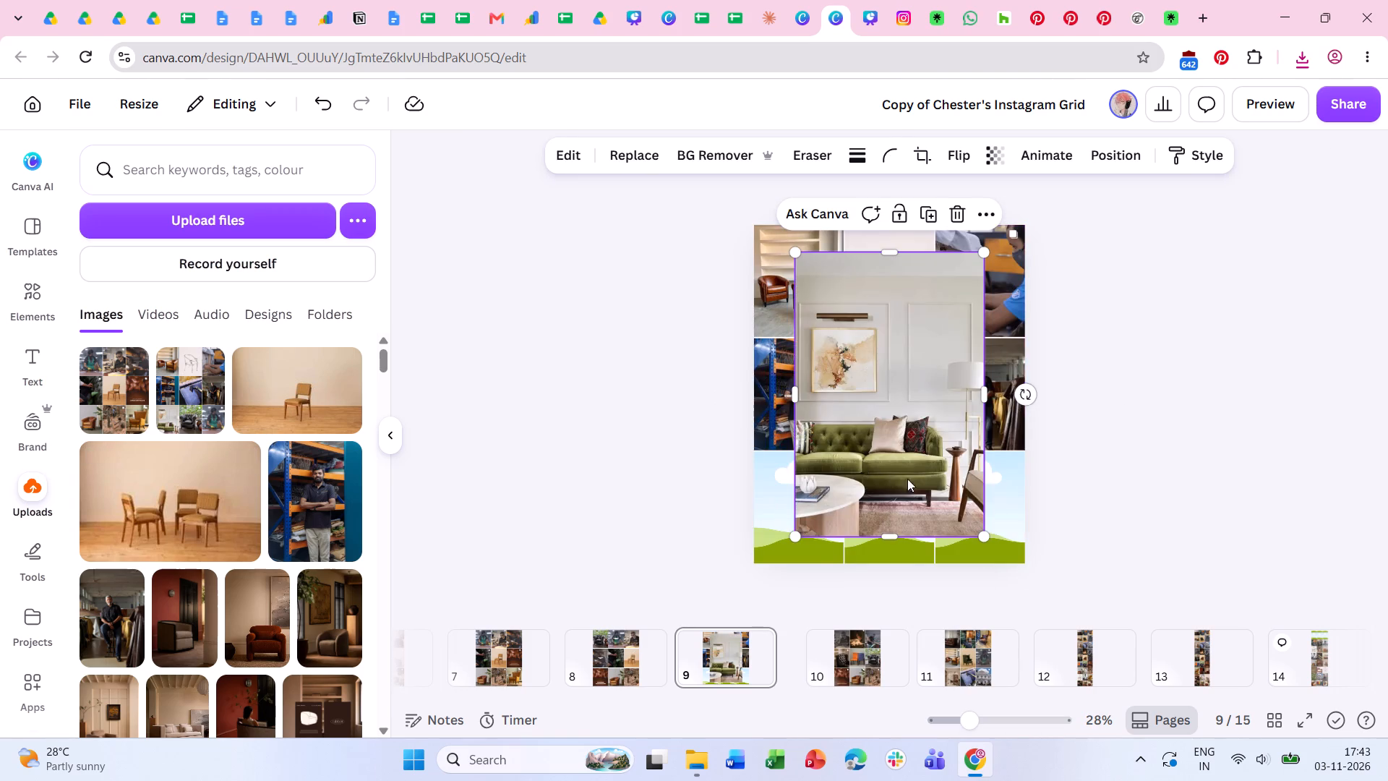
pyautogui.moveTo(907, 479); pyautogui.dragTo(941, 490)
pyautogui.click(1138, 496)
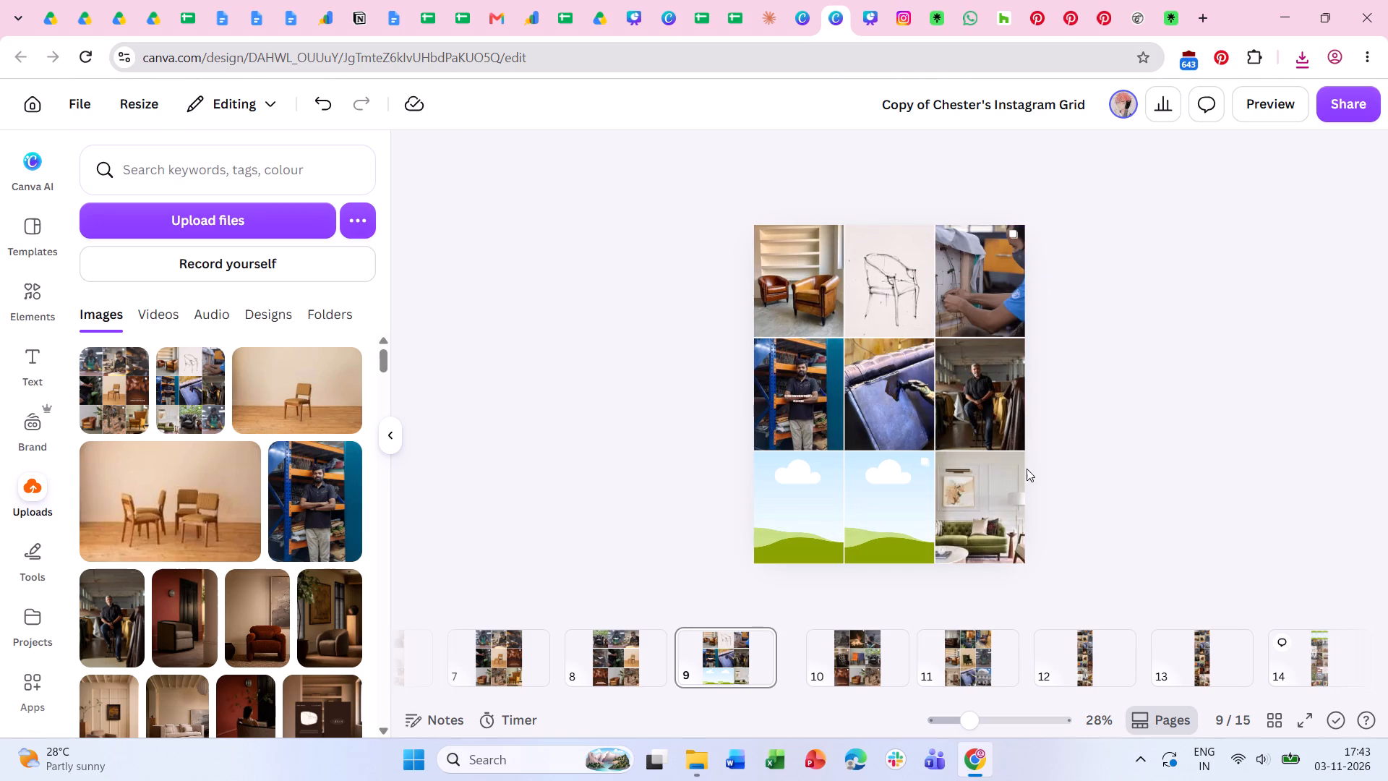
# Detach the seated man's photo from the middle row's last cell and place it in the bottom row's empty centre cell.
pyautogui.click(972, 404)
pyautogui.rightClick(977, 403)
pyautogui.click(1049, 617)
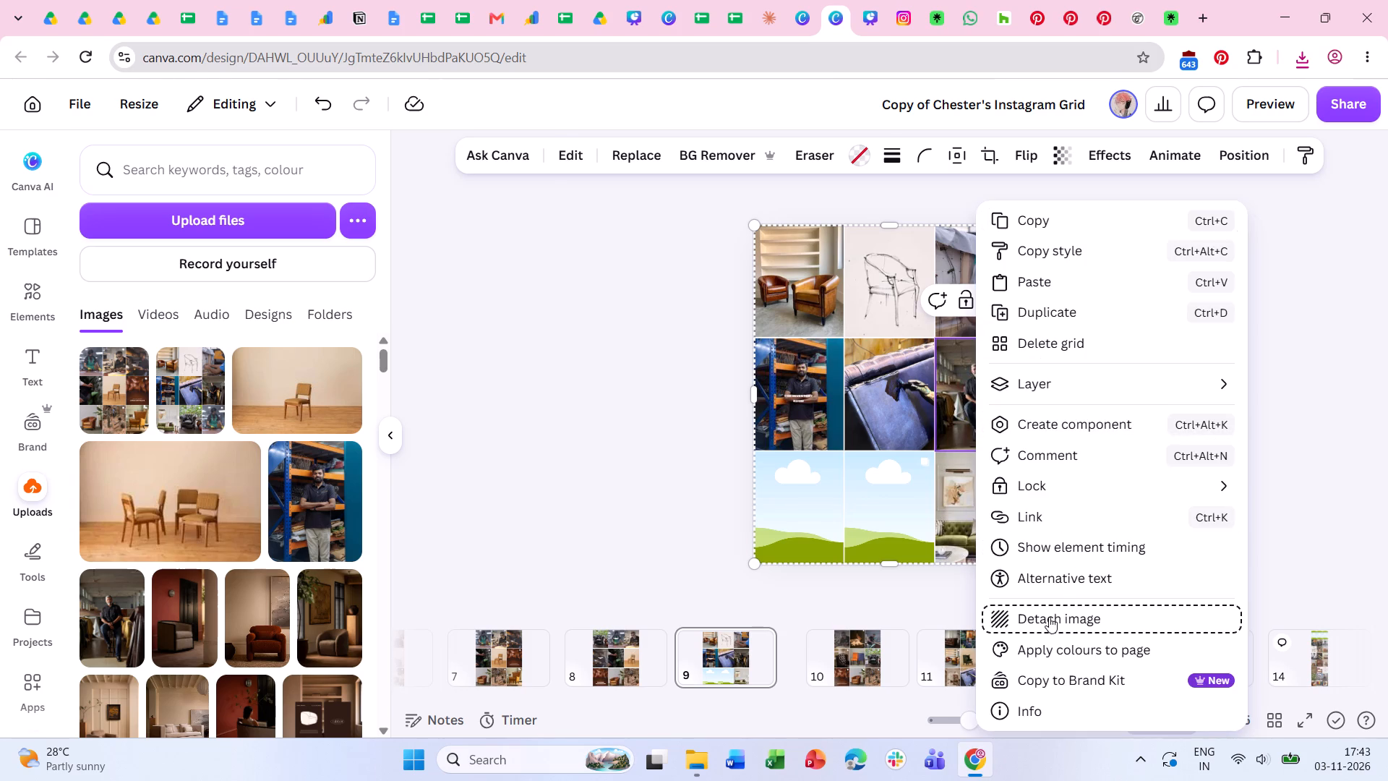
pyautogui.moveTo(913, 450); pyautogui.dragTo(909, 485)
# Detach the blue leather photo from the centre cell and place it in the bottom row's empty first cell.
pyautogui.click(899, 405)
pyautogui.rightClick(899, 405)
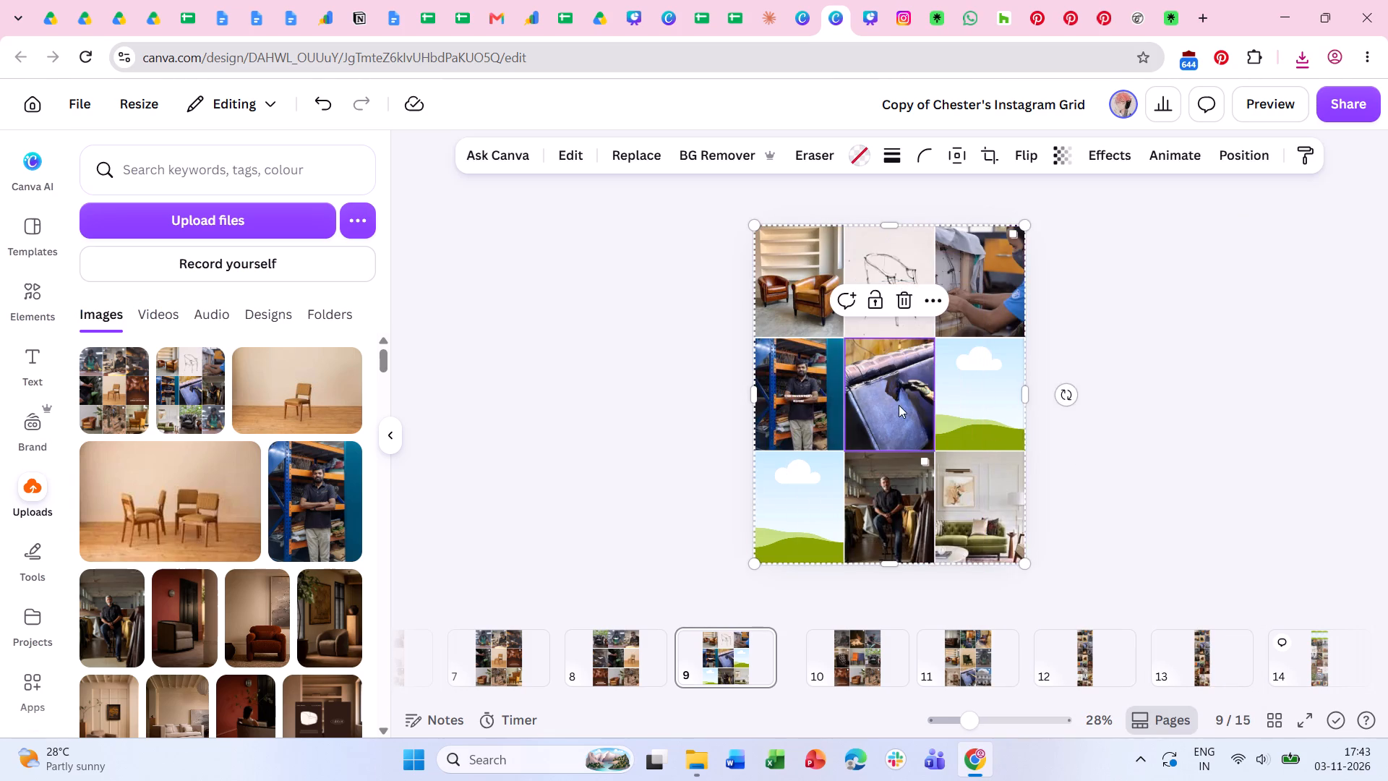
pyautogui.click(967, 610)
pyautogui.moveTo(914, 438); pyautogui.dragTo(821, 500)
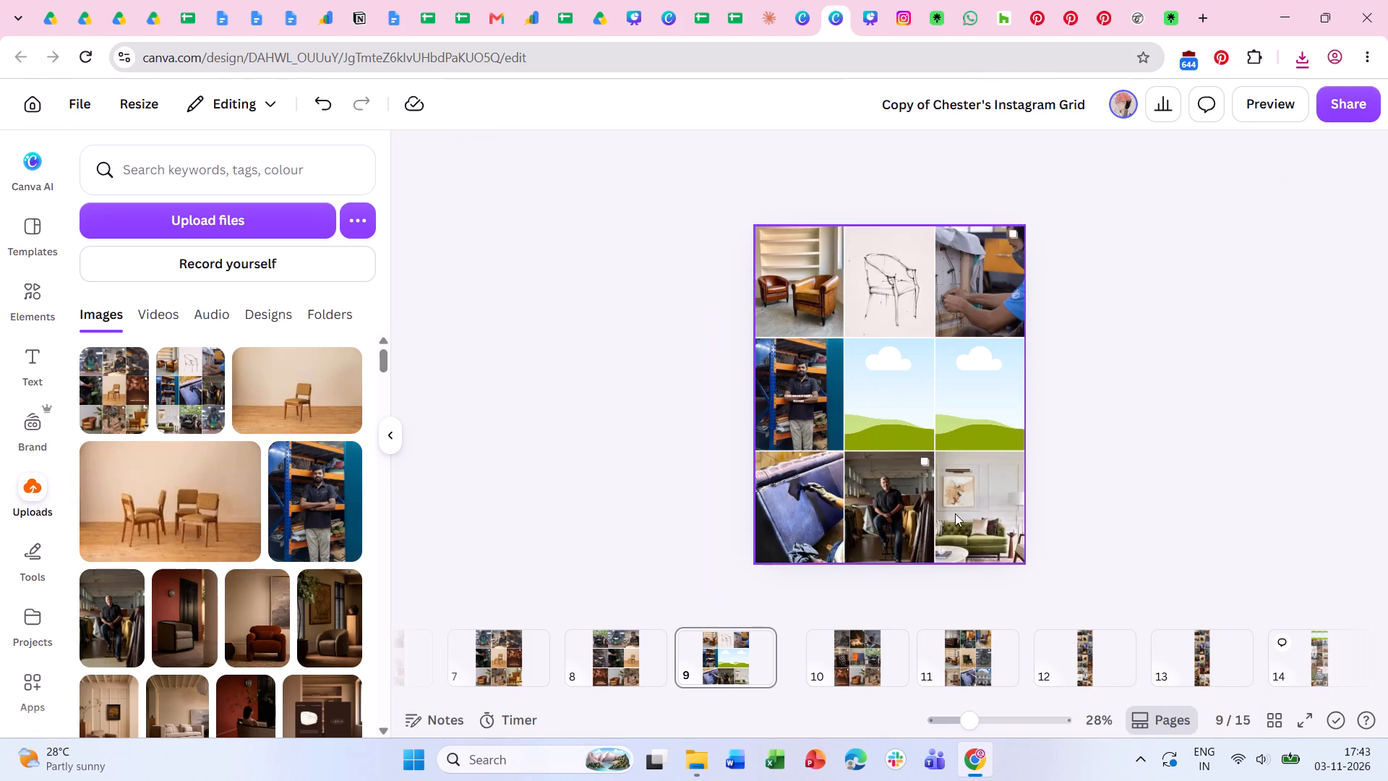
# Enlarge the blue leather photo within its bottom-row cell by adjusting its crop.
pyautogui.click(810, 518)
pyautogui.click(995, 156)
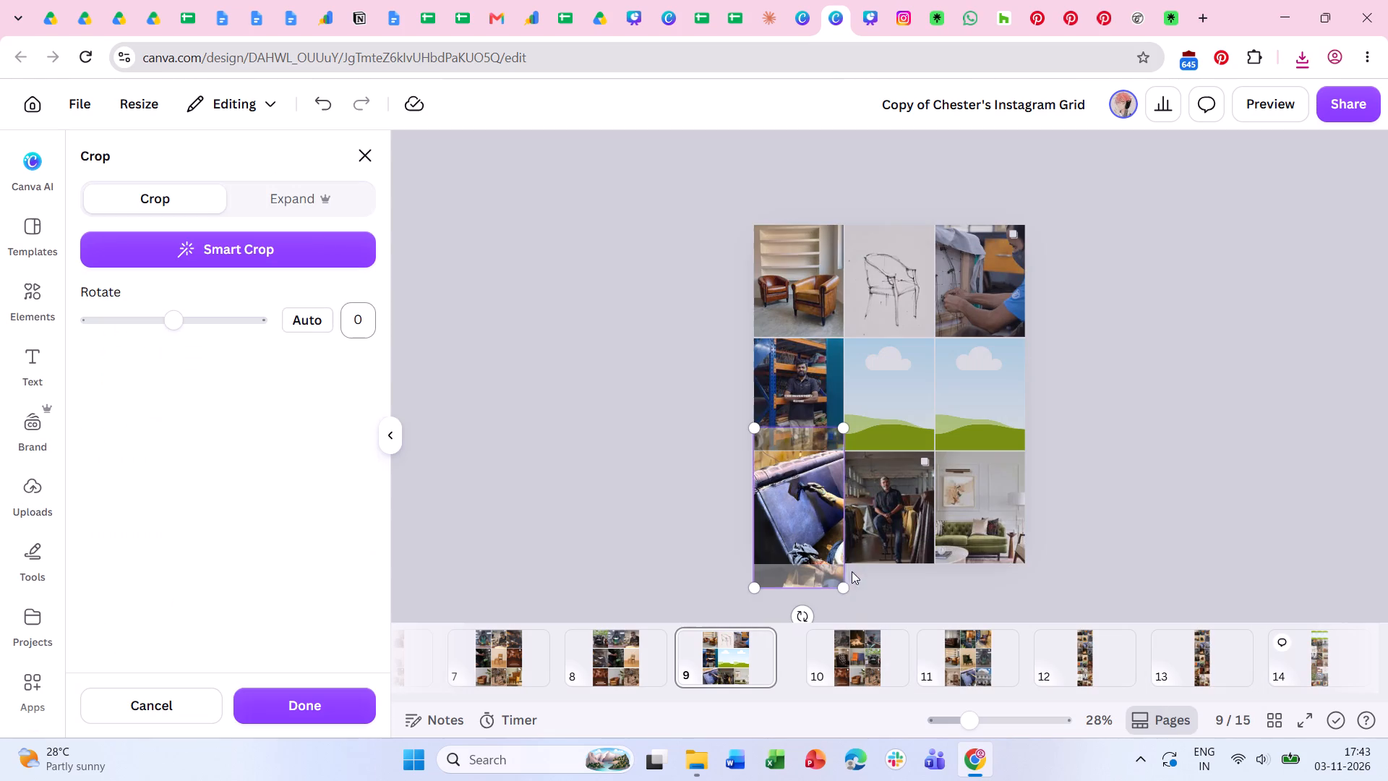
pyautogui.moveTo(842, 591); pyautogui.dragTo(880, 615)
pyautogui.click(323, 709)
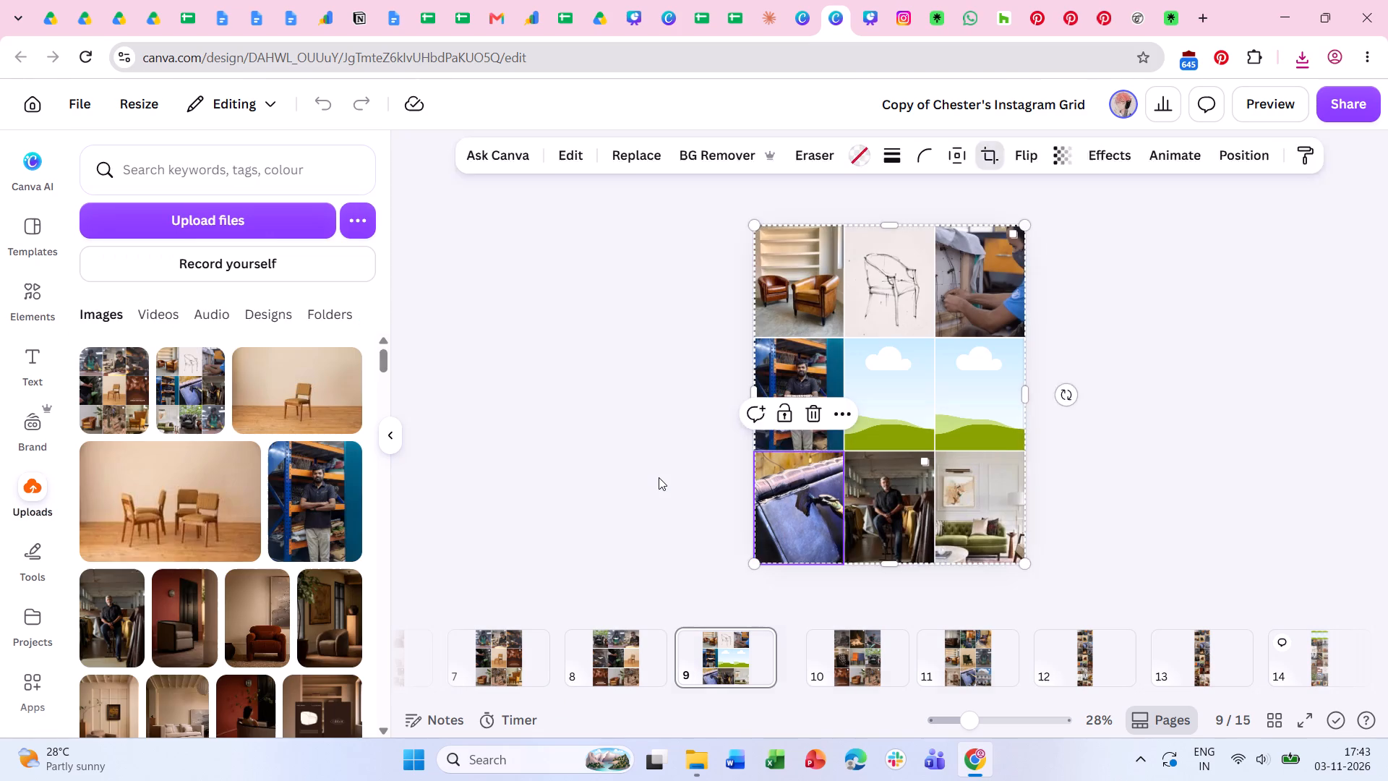
pyautogui.click(659, 477)
# Move the caption and the standing man's photo from the middle row's first cell to its empty last cell.
pyautogui.click(812, 399)
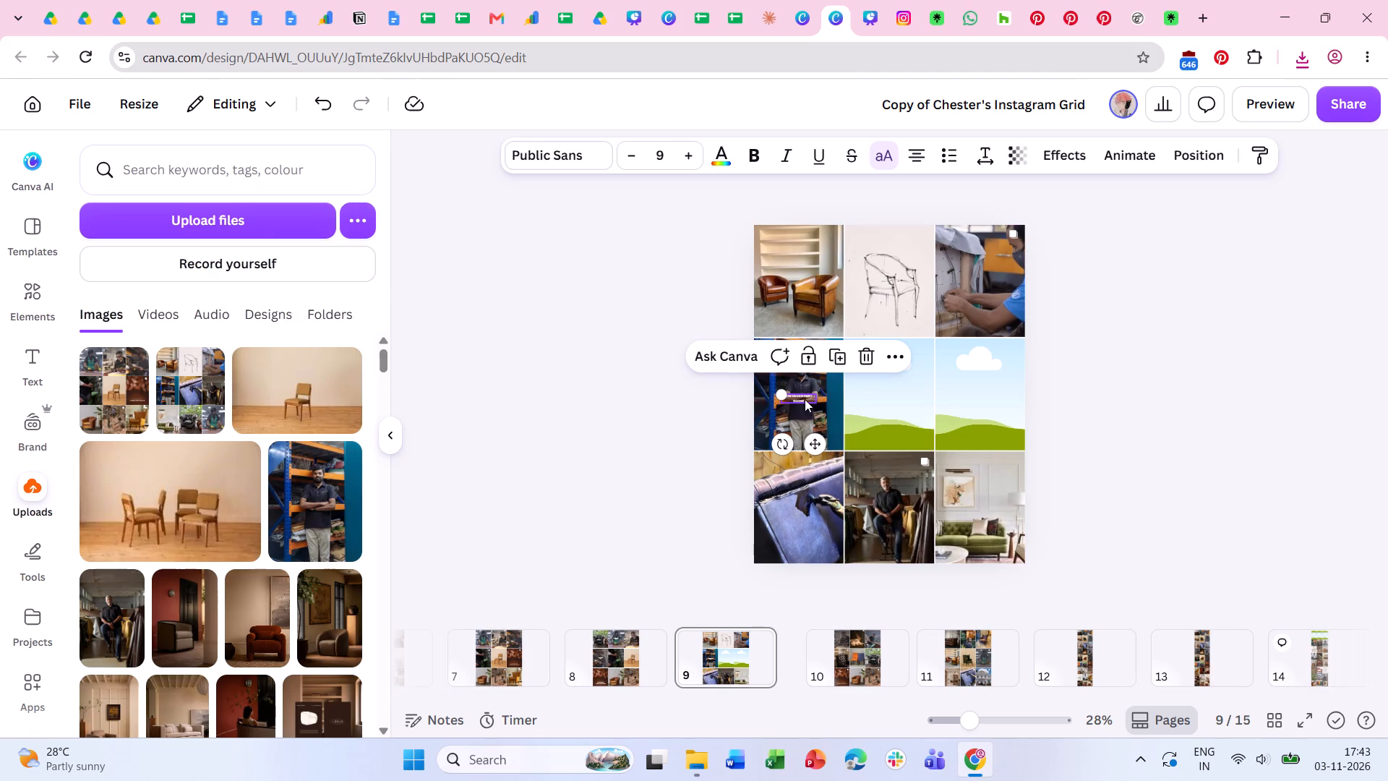
pyautogui.moveTo(805, 399); pyautogui.dragTo(987, 390)
pyautogui.click(1118, 401)
pyautogui.click(780, 380)
pyautogui.rightClick(780, 380)
pyautogui.click(877, 621)
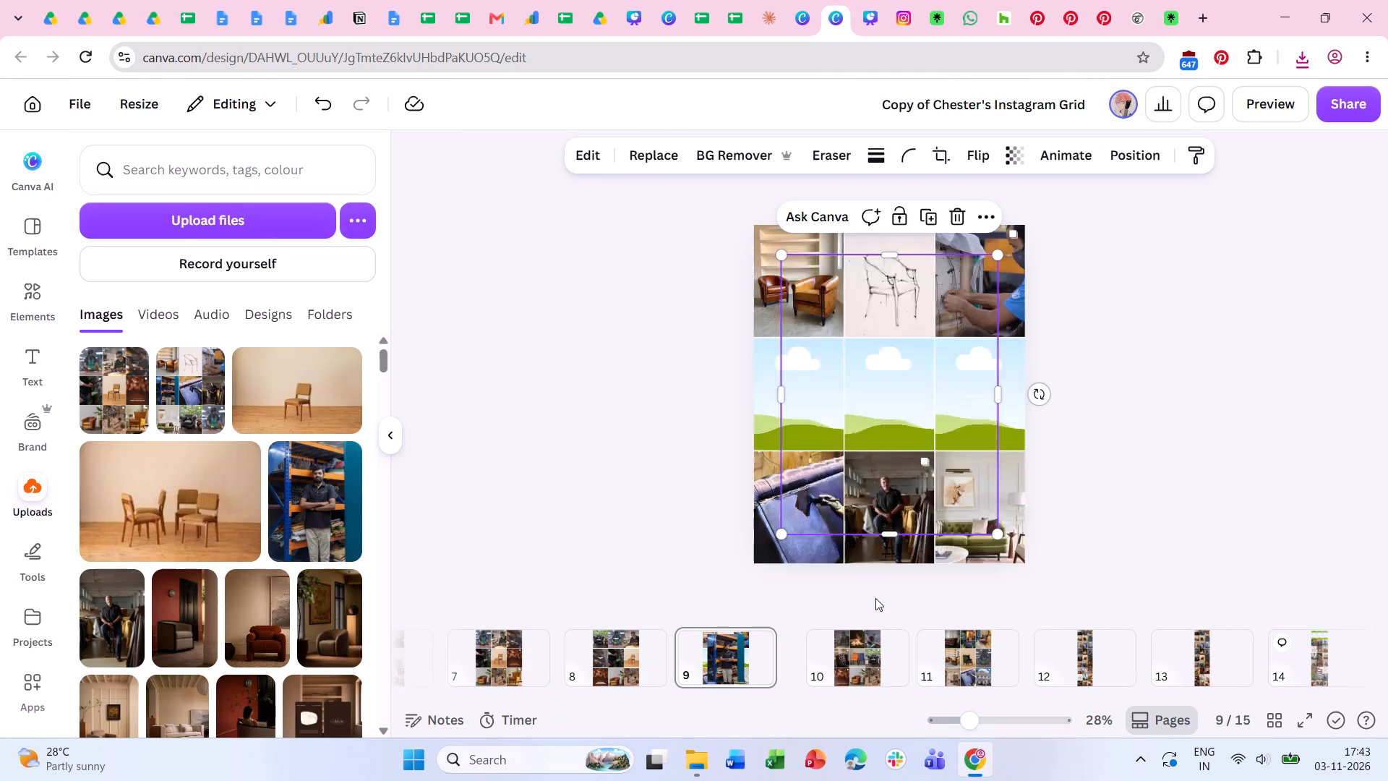
pyautogui.moveTo(866, 427); pyautogui.dragTo(945, 416)
pyautogui.click(1108, 412)
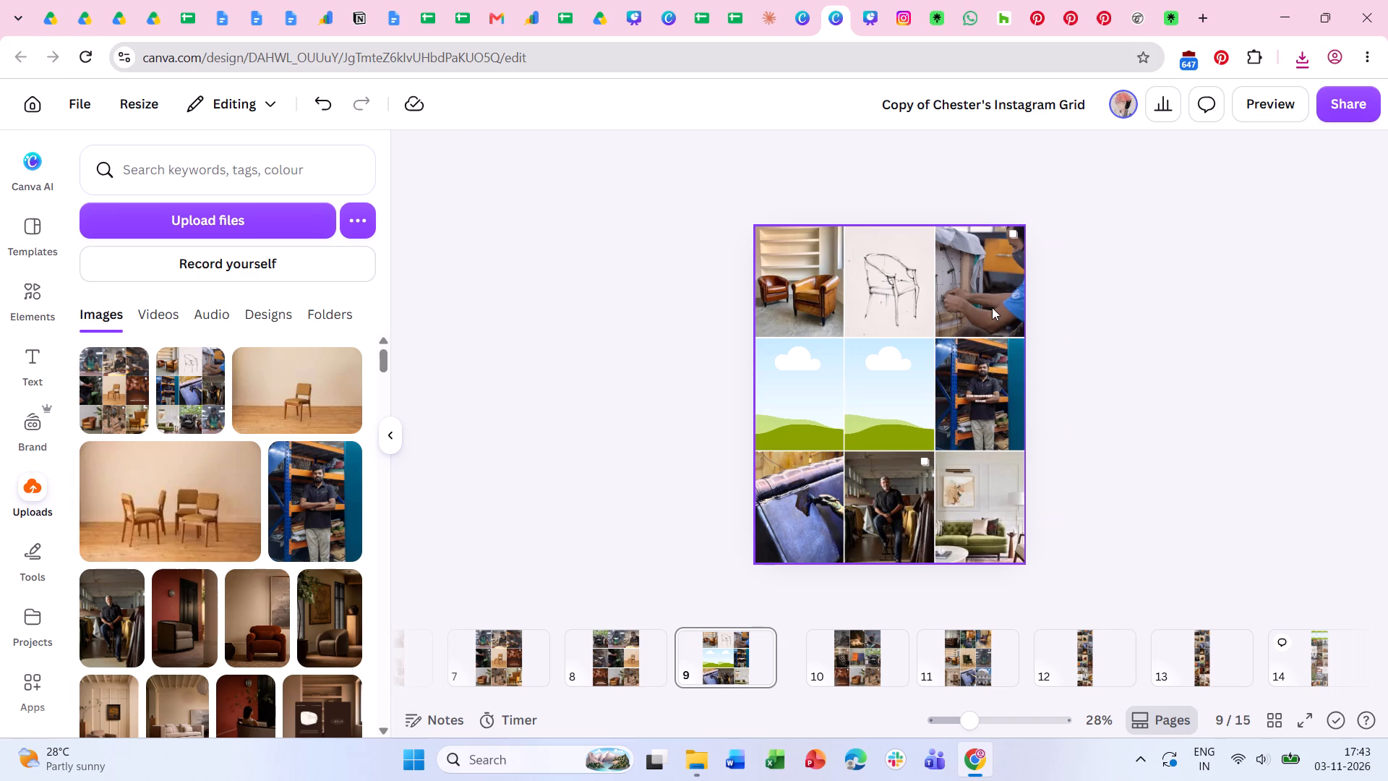
# Detach the upholstery collage photo from the top row's last cell and place it in the empty centre cell.
pyautogui.click(992, 307)
pyautogui.rightClick(992, 307)
pyautogui.click(1071, 613)
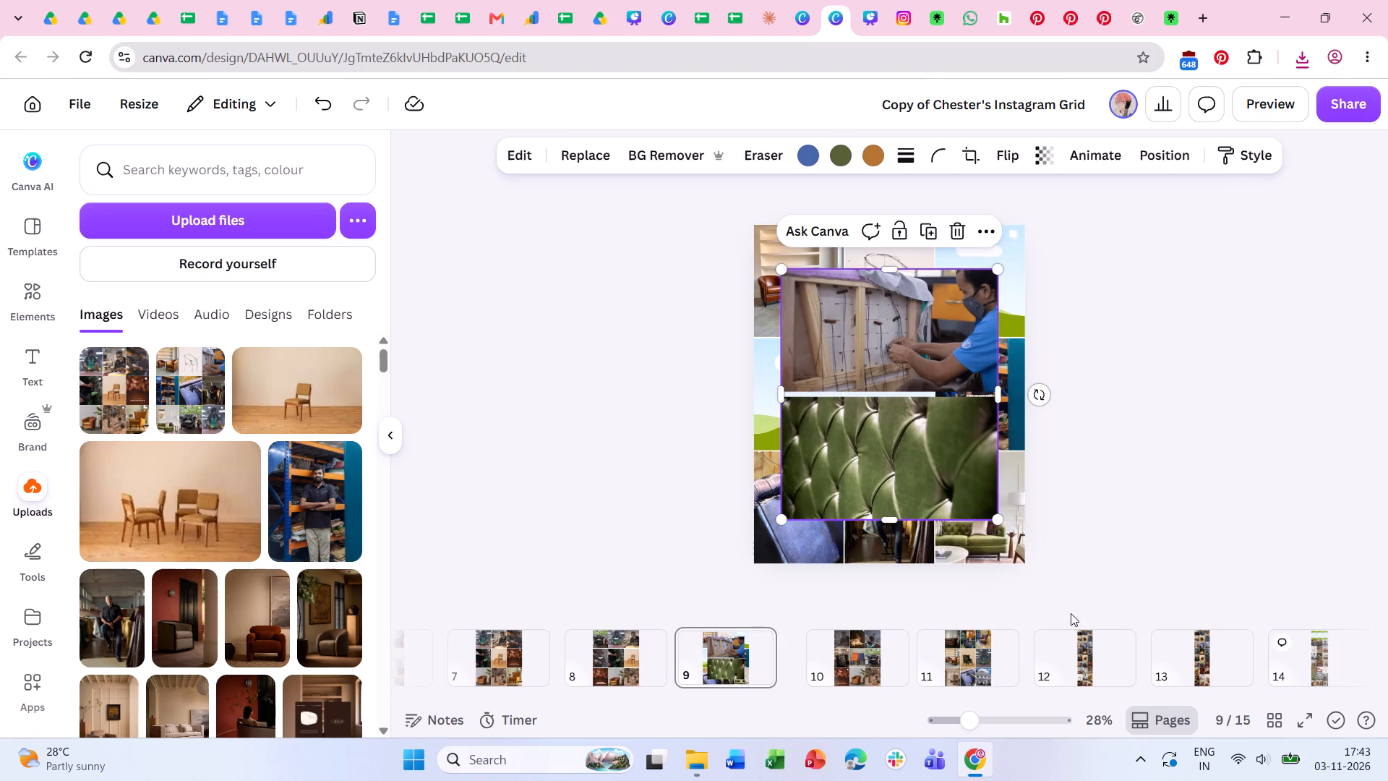
pyautogui.moveTo(875, 330); pyautogui.dragTo(892, 389)
# Enlarge and shift the upholstery collage within the centre cell so that only the man working on the frame fills it.
pyautogui.click(892, 418)
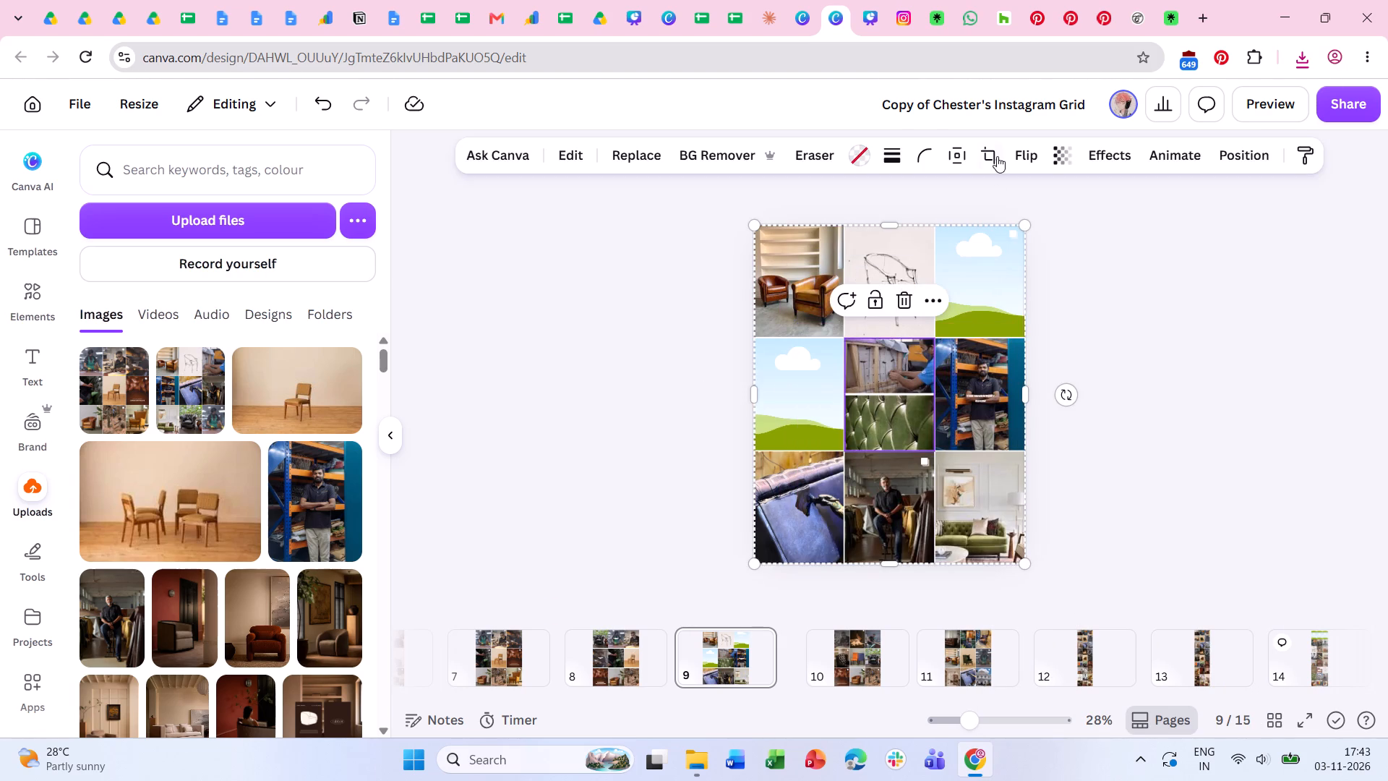
pyautogui.click(997, 156)
pyautogui.moveTo(934, 448); pyautogui.dragTo(1070, 532)
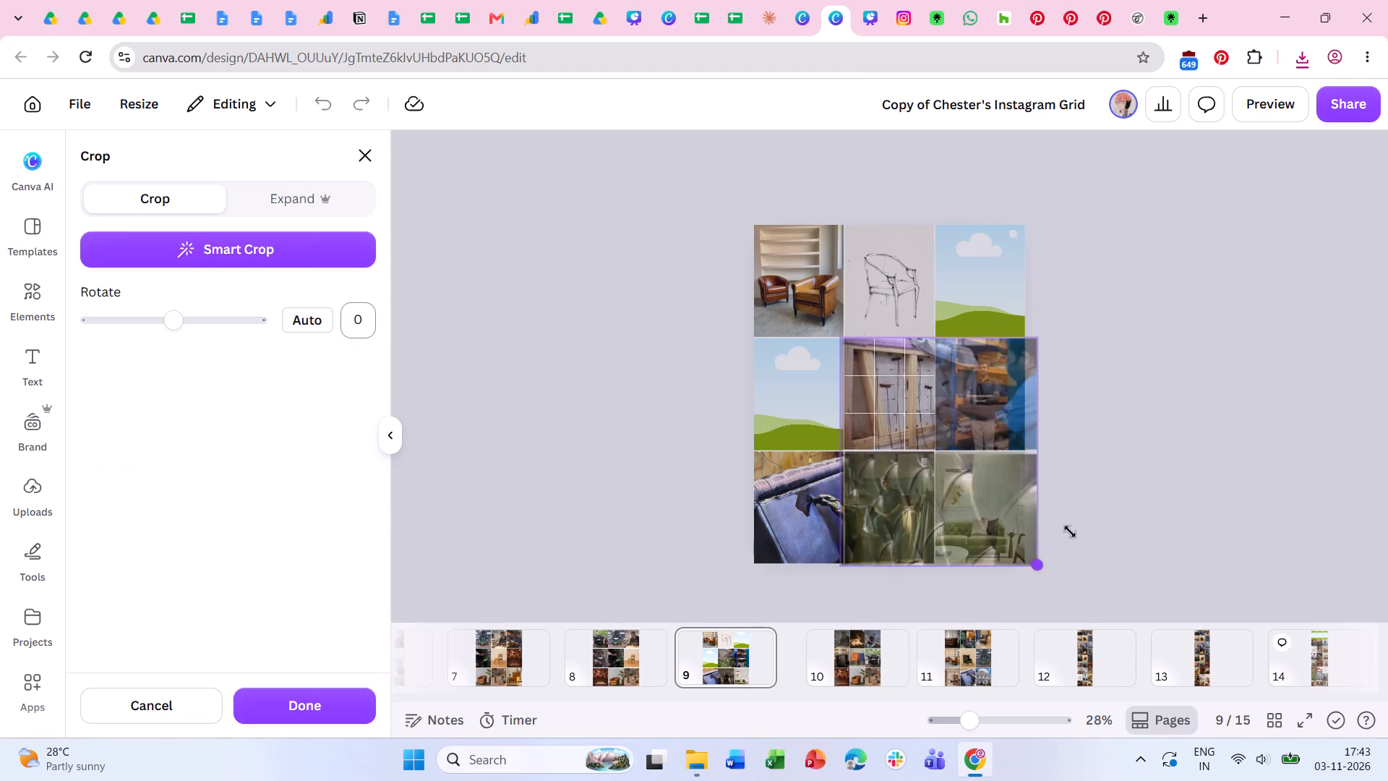
pyautogui.moveTo(1070, 532); pyautogui.dragTo(1082, 542)
pyautogui.moveTo(912, 420); pyautogui.dragTo(818, 425)
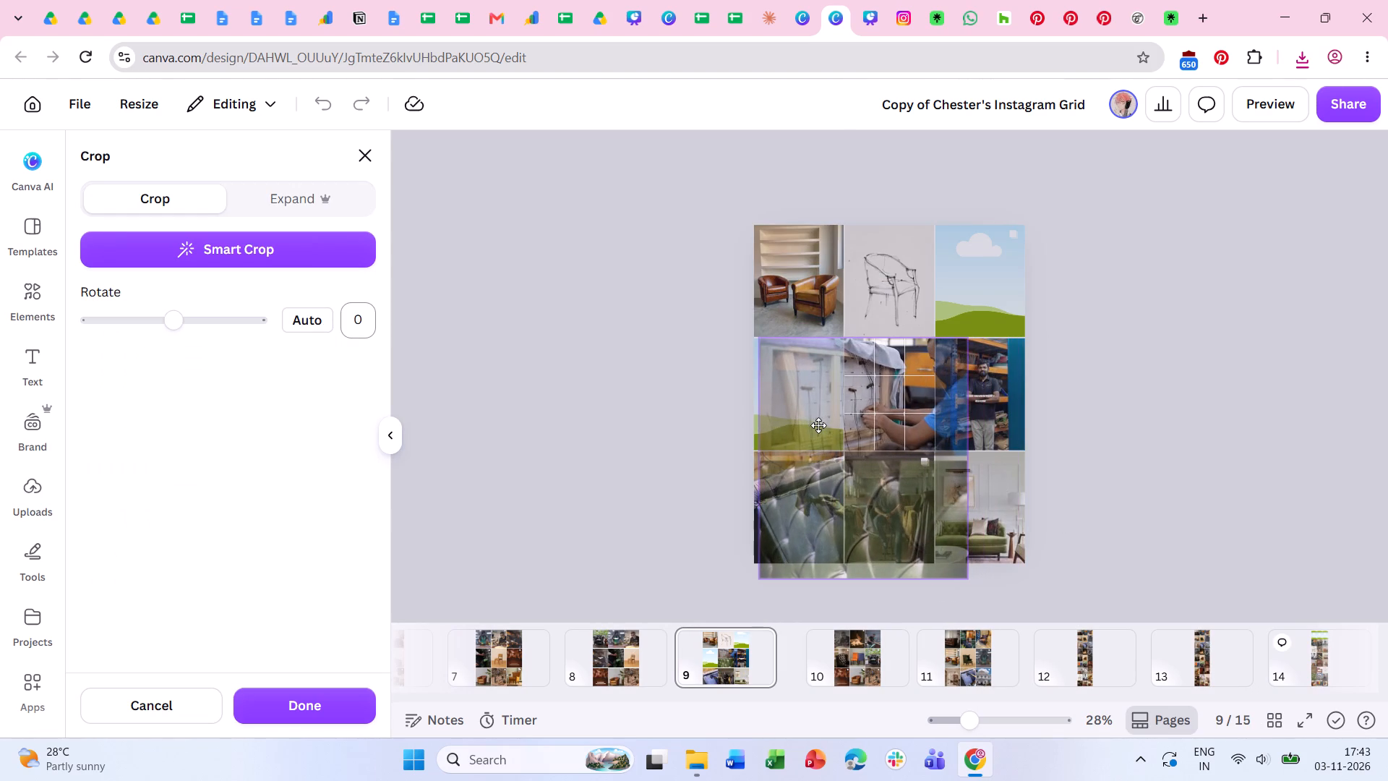
pyautogui.moveTo(818, 425); pyautogui.dragTo(821, 425)
pyautogui.click(327, 697)
pyautogui.click(678, 464)
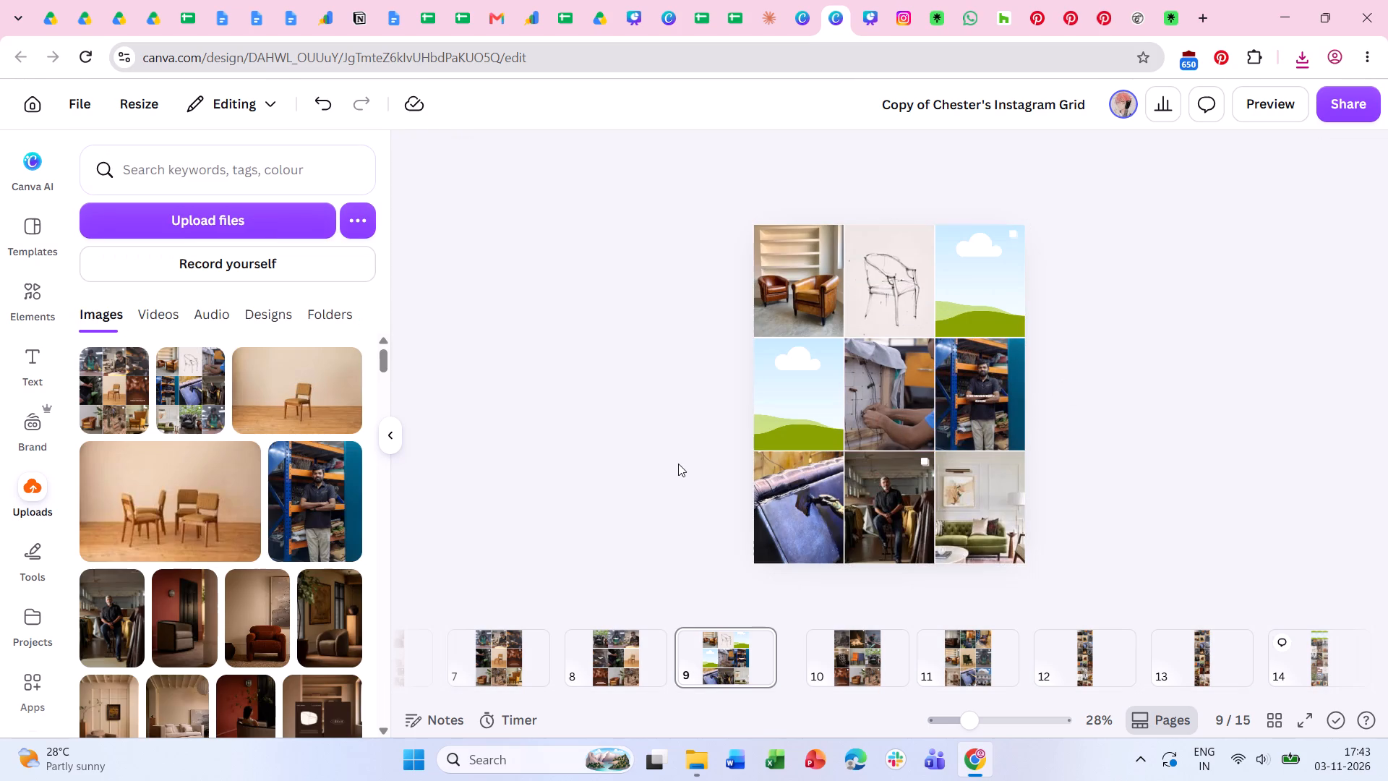
# Detach the chair sketch from the top row's centre cell and place it in the middle row's empty first cell.
pyautogui.click(898, 288)
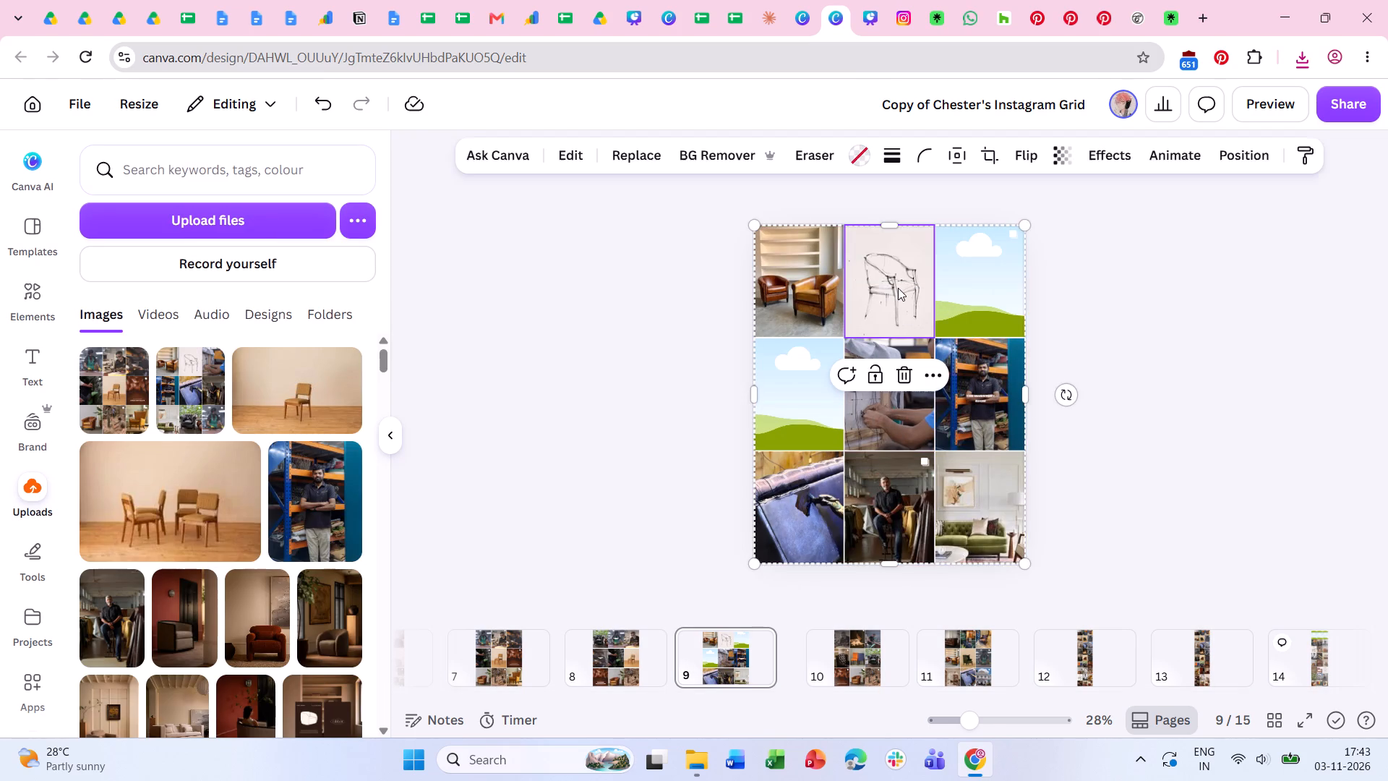
pyautogui.rightClick(898, 288)
pyautogui.click(995, 619)
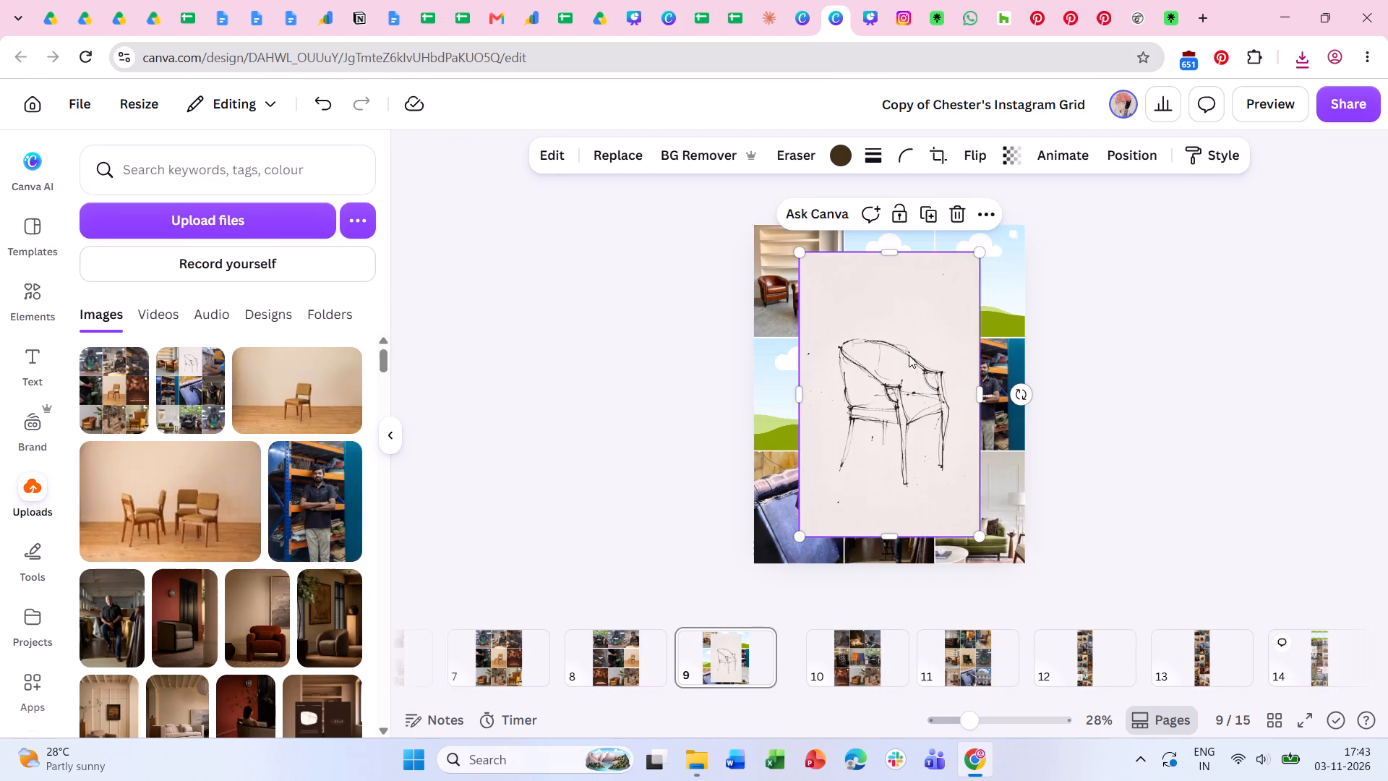
pyautogui.moveTo(891, 356); pyautogui.dragTo(821, 369)
pyautogui.click(661, 382)
# Detach the leather armchairs photo from the top row's first cell and place it in the empty last cell.
pyautogui.click(766, 299)
pyautogui.rightClick(766, 299)
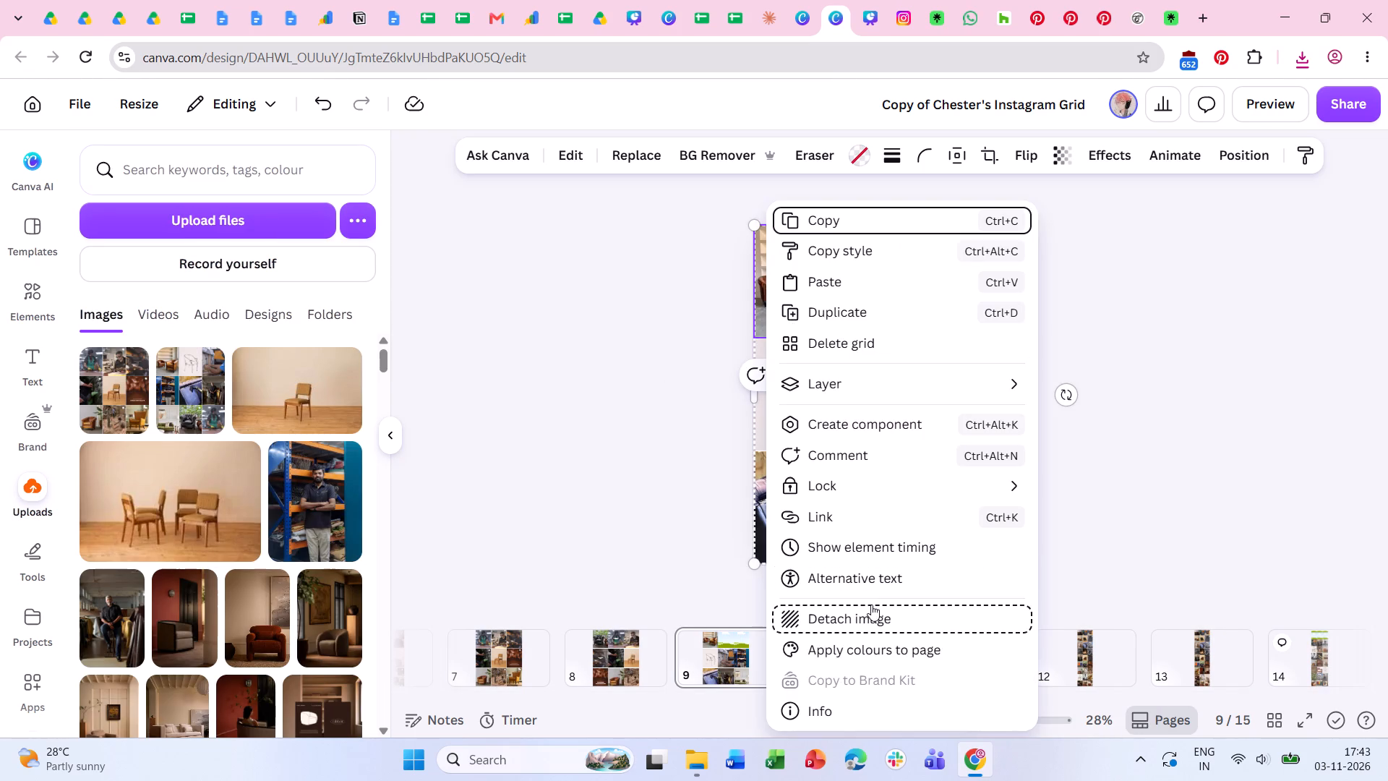
pyautogui.click(867, 610)
pyautogui.moveTo(917, 347); pyautogui.dragTo(987, 257)
pyautogui.click(1133, 323)
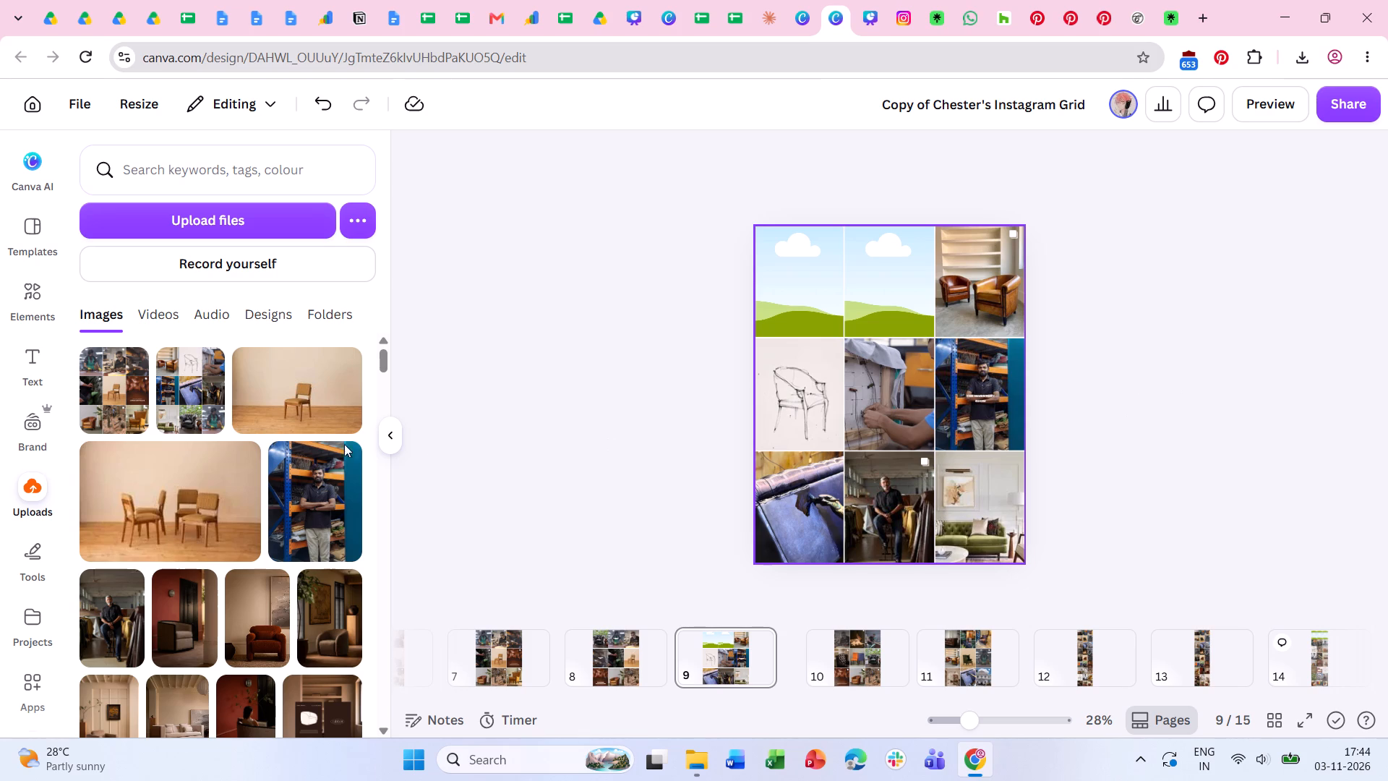
# Find the unfinished wooden chair frames photo in the uploads, replace the middle row's chair sketch with it, and check its crop.
pyautogui.scroll(-10, 285, 494)
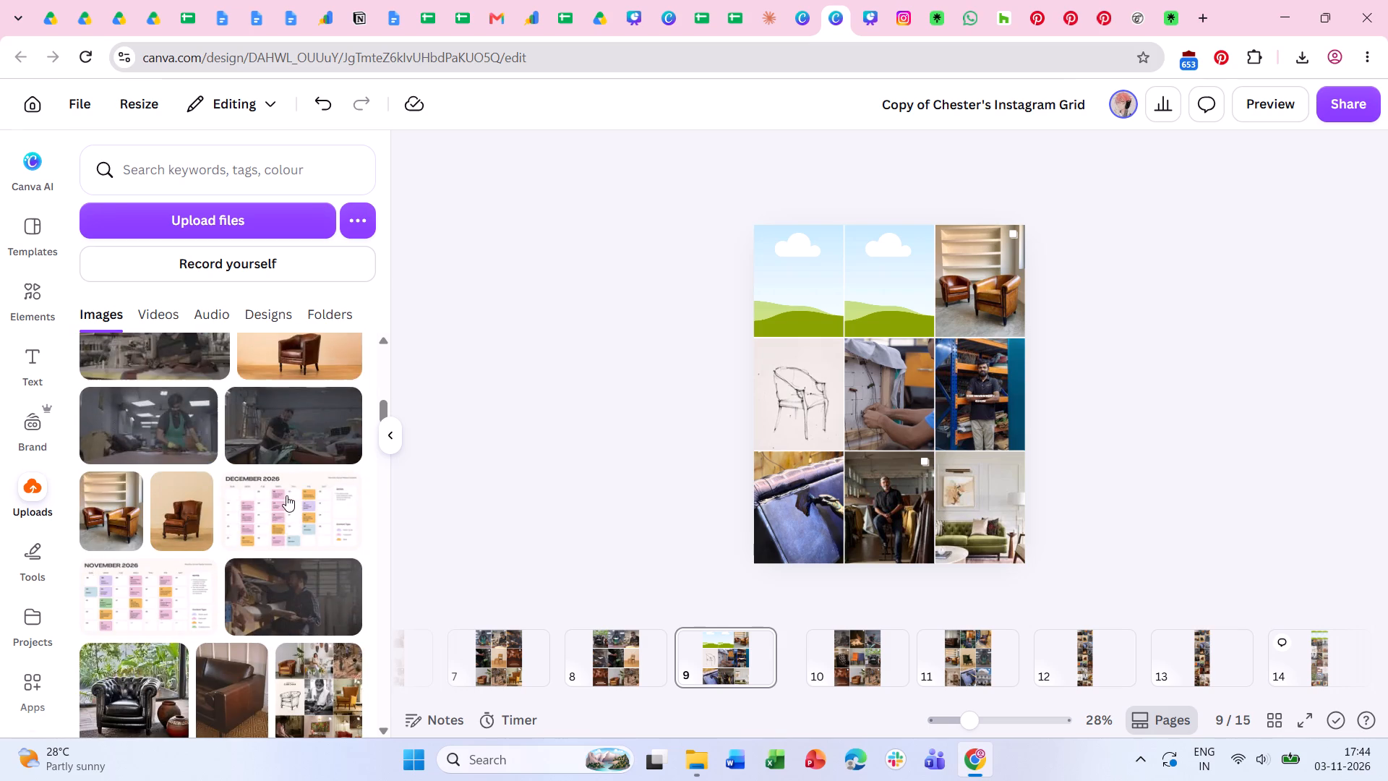
pyautogui.scroll(-12, 286, 495)
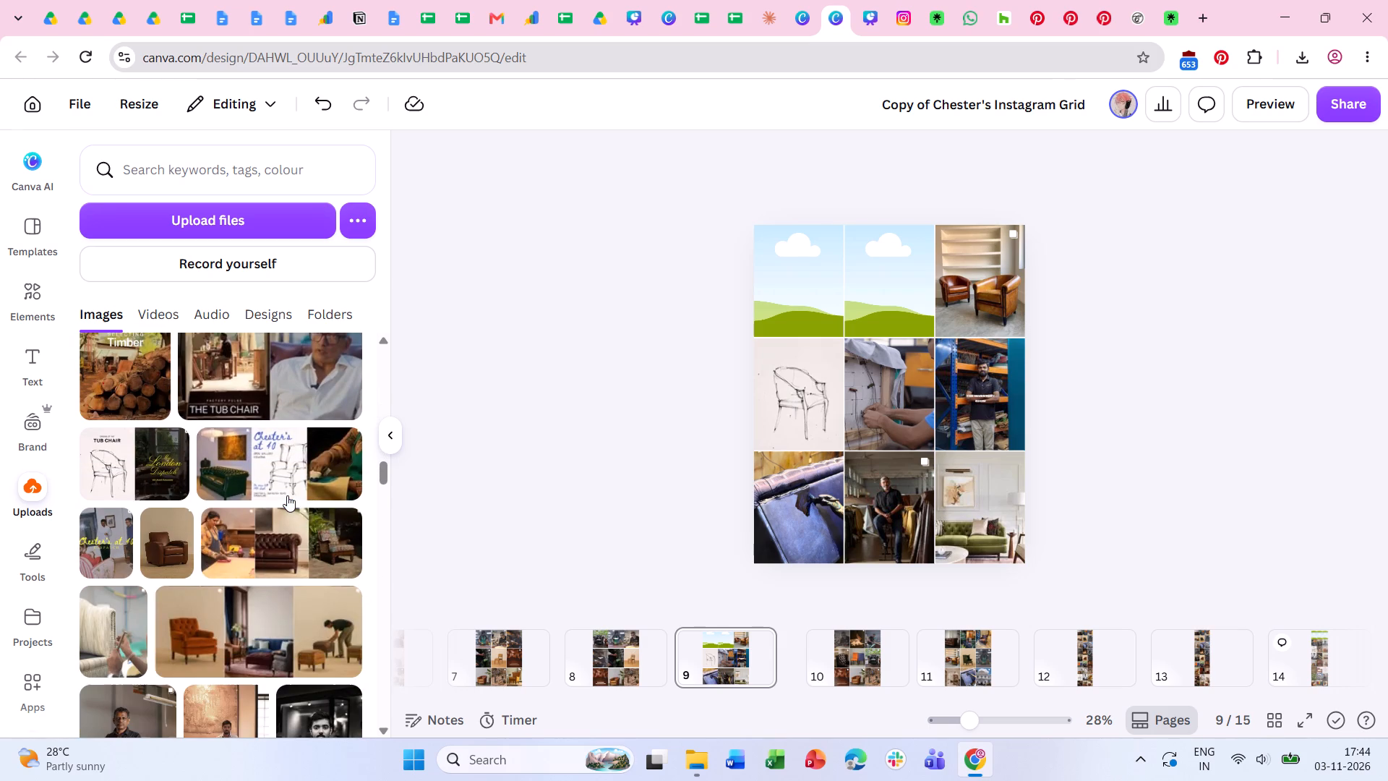
pyautogui.scroll(-5, 287, 495)
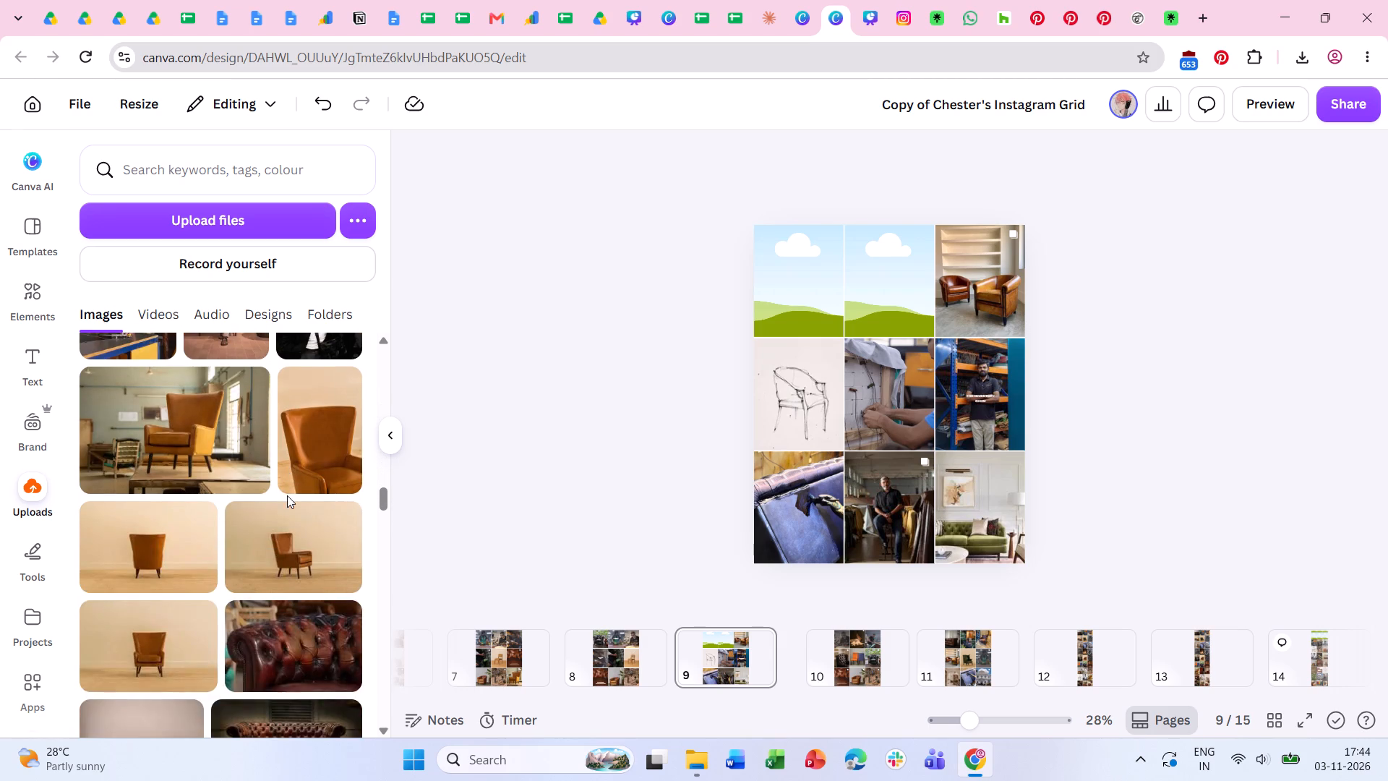
pyautogui.scroll(-10, 287, 495)
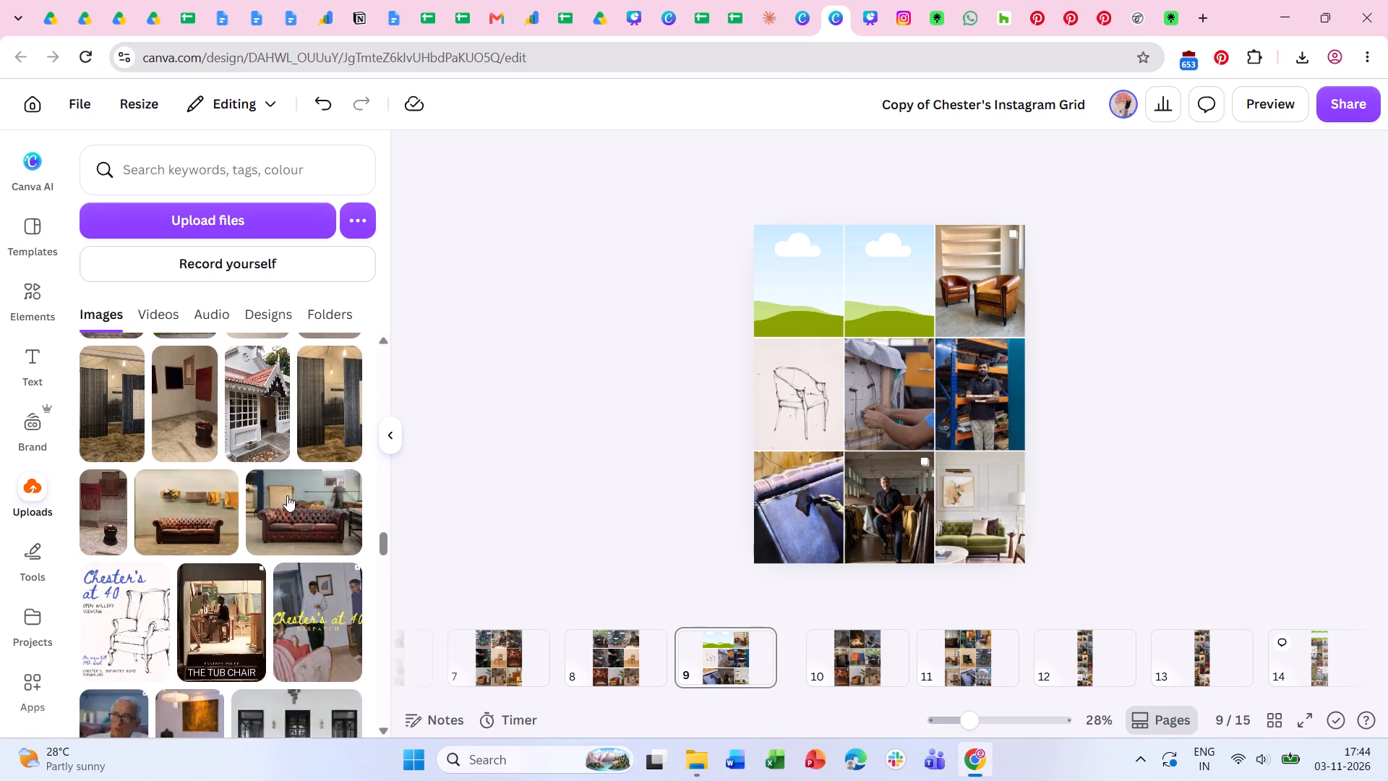
pyautogui.scroll(-5, 287, 495)
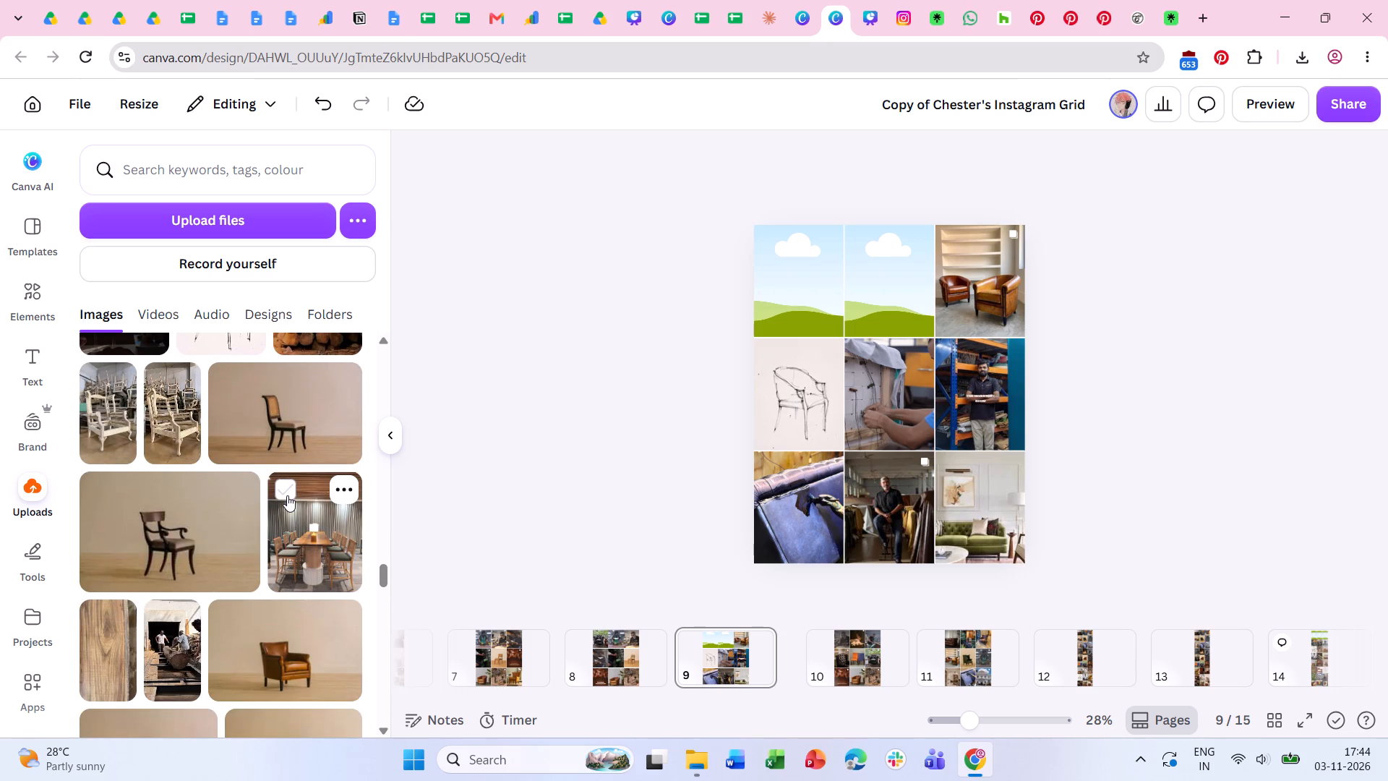
pyautogui.moveTo(181, 427); pyautogui.dragTo(750, 410)
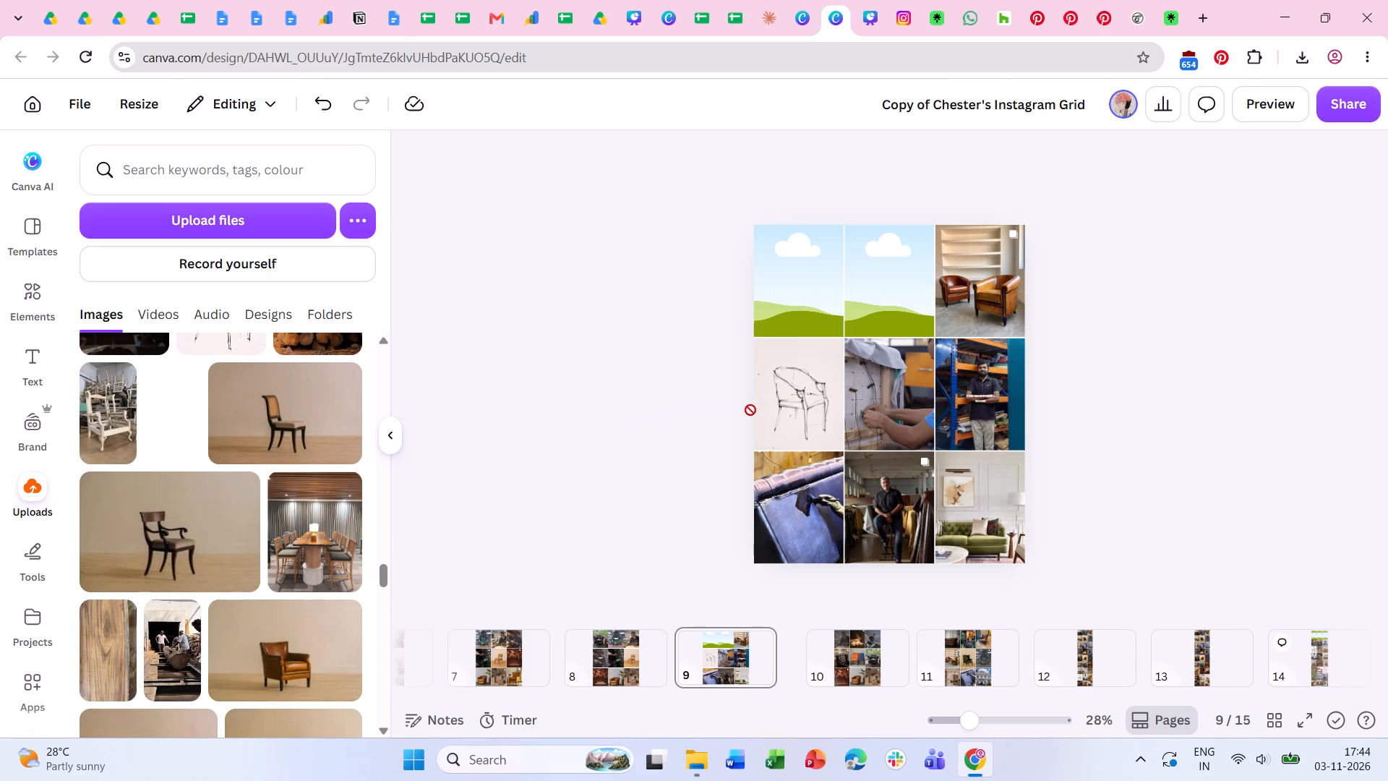
pyautogui.moveTo(750, 410); pyautogui.dragTo(763, 409)
pyautogui.click(797, 404)
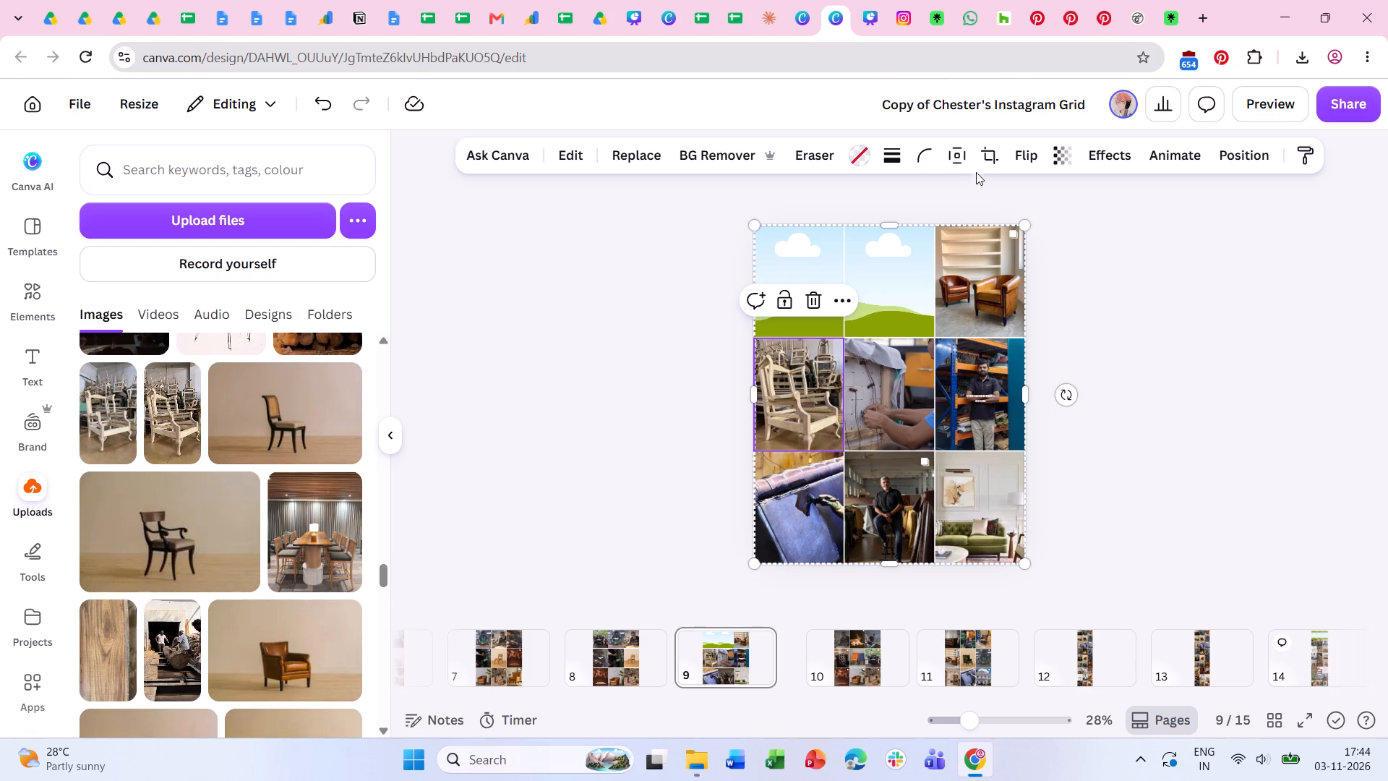
pyautogui.click(984, 159)
pyautogui.click(299, 702)
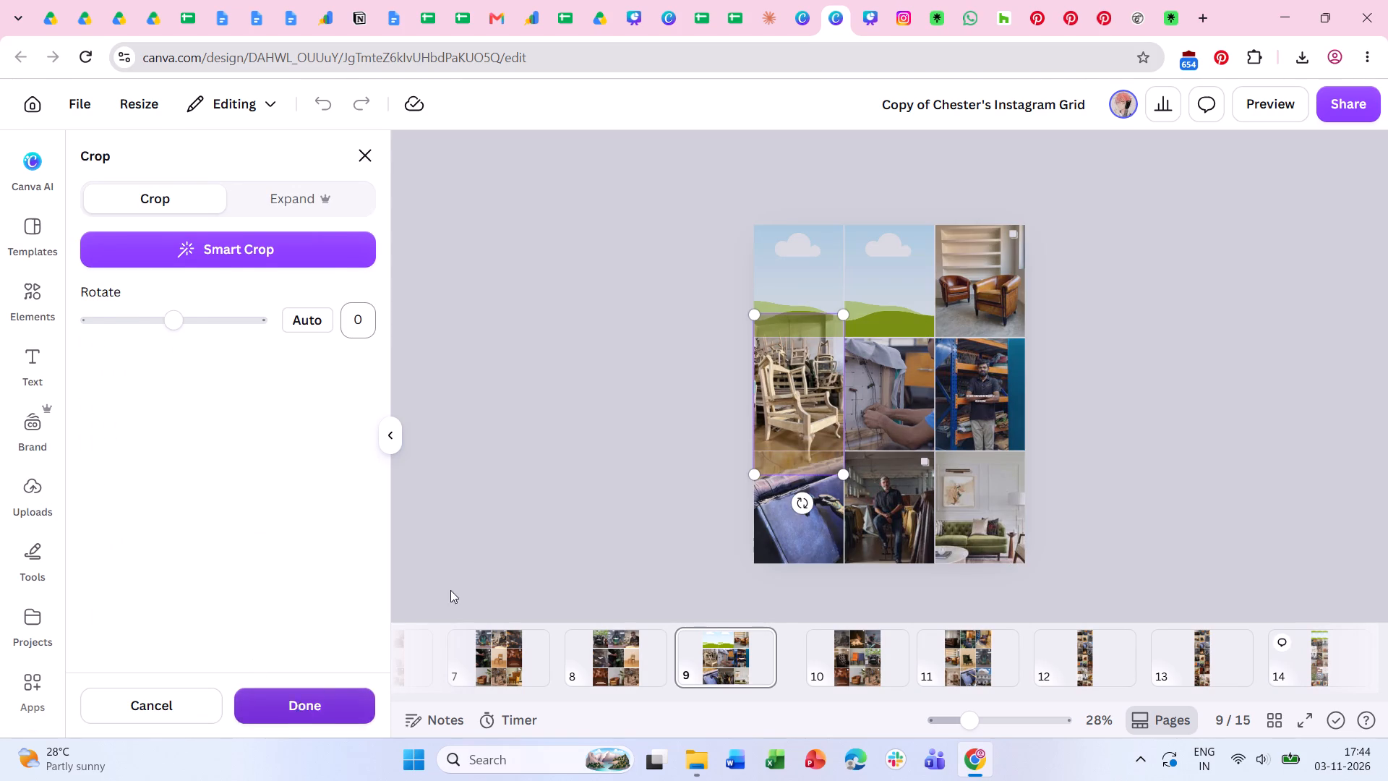
pyautogui.click(576, 499)
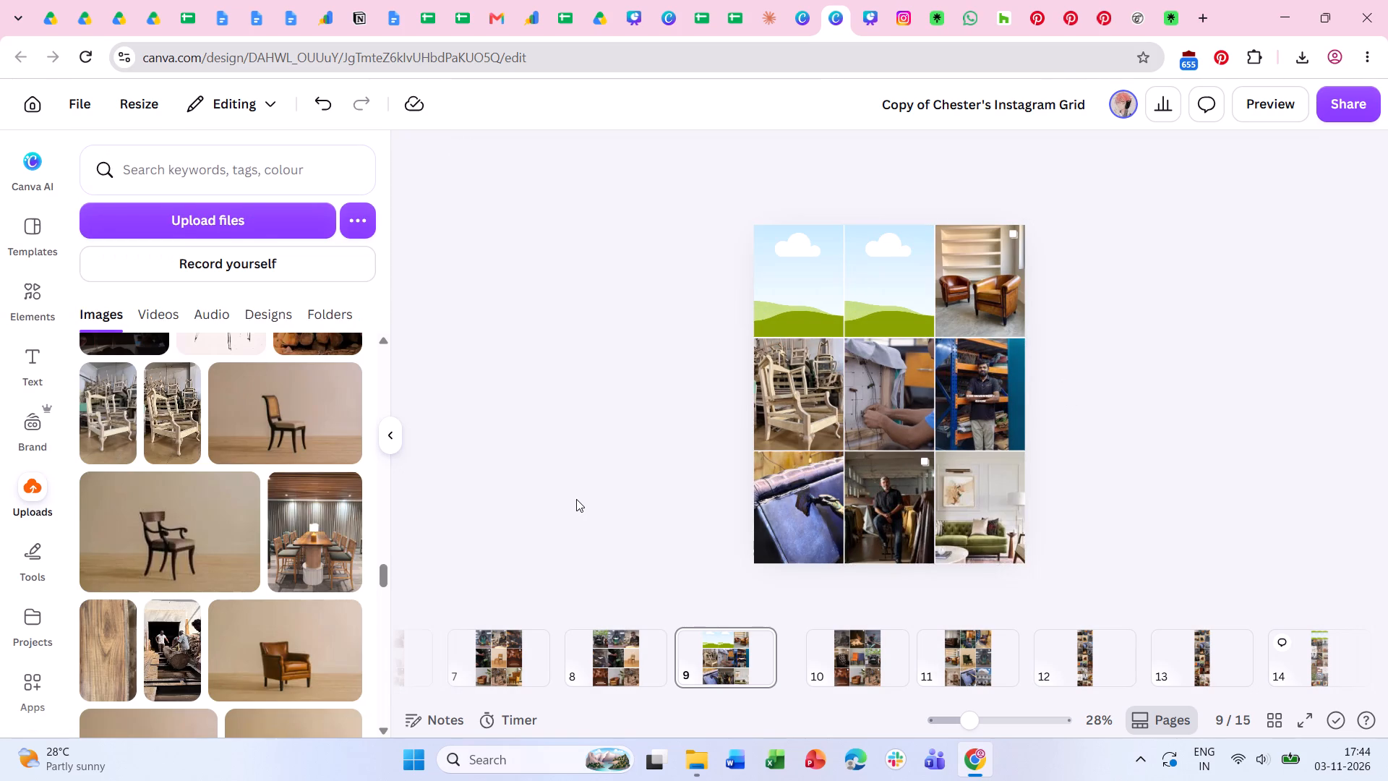
# Undo the replacement of the chair sketch with the wooden chair frames photo in page 9's middle row.
pyautogui.hotkey('ctrl', 'z')
pyautogui.hotkey('ctrl', 'z')
pyautogui.click(599, 462)
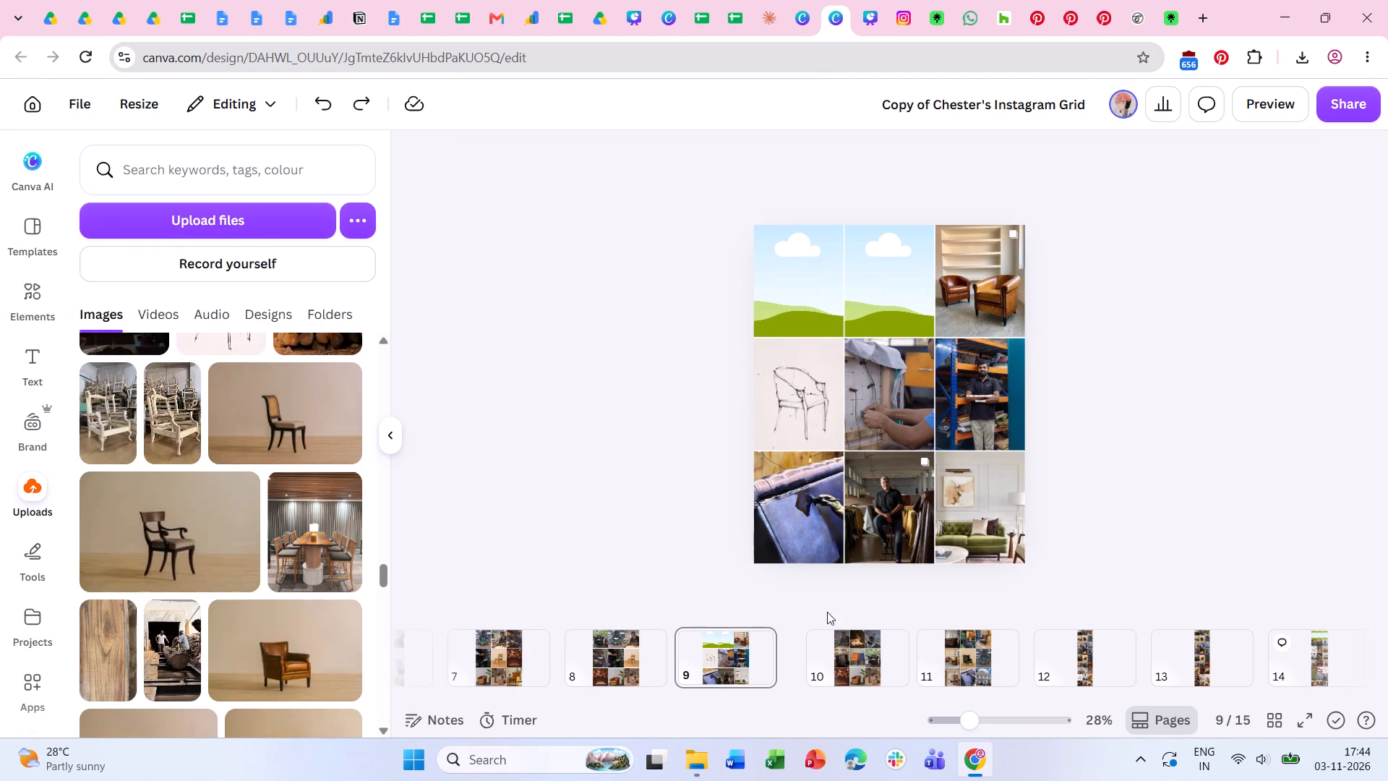
# Compare the photo grid on page 9 with the grids on pages 10 and 11.
pyautogui.click(843, 660)
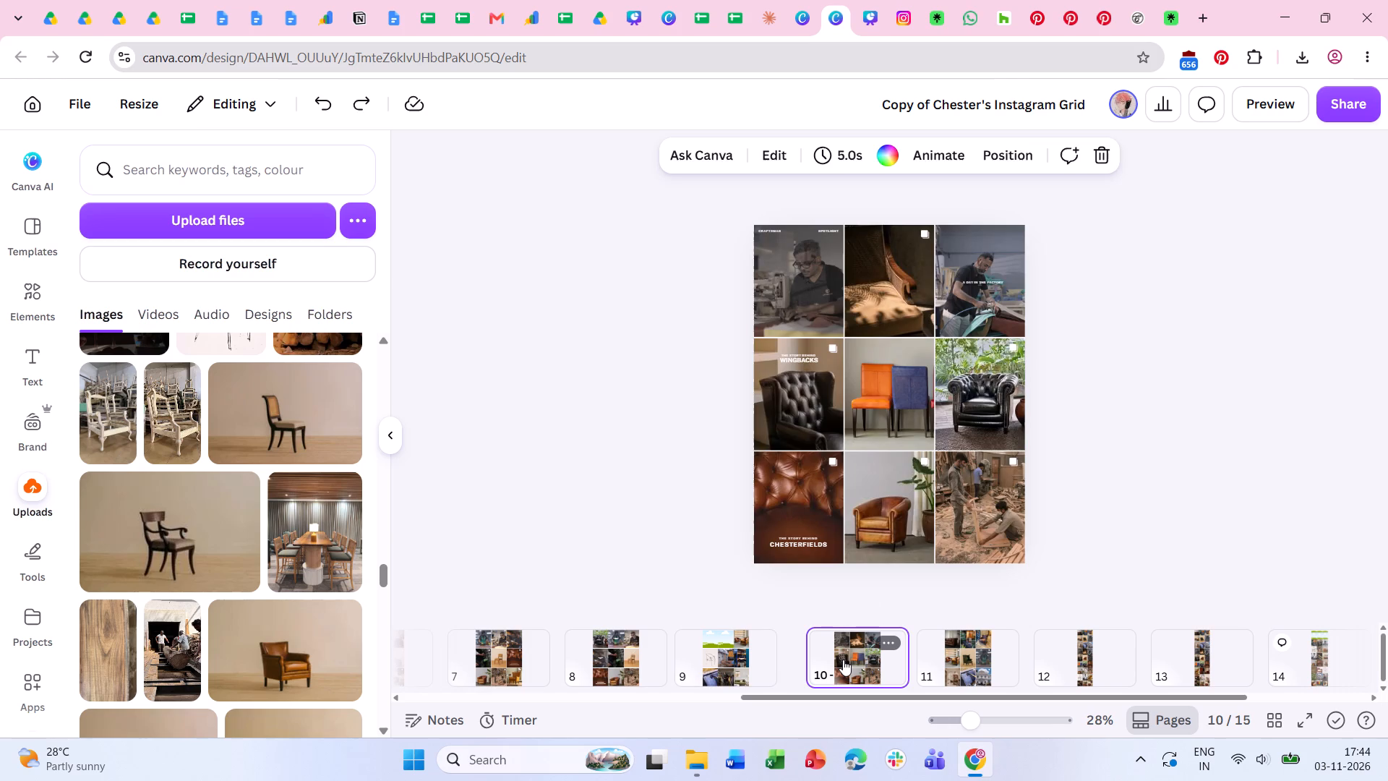
pyautogui.click(972, 656)
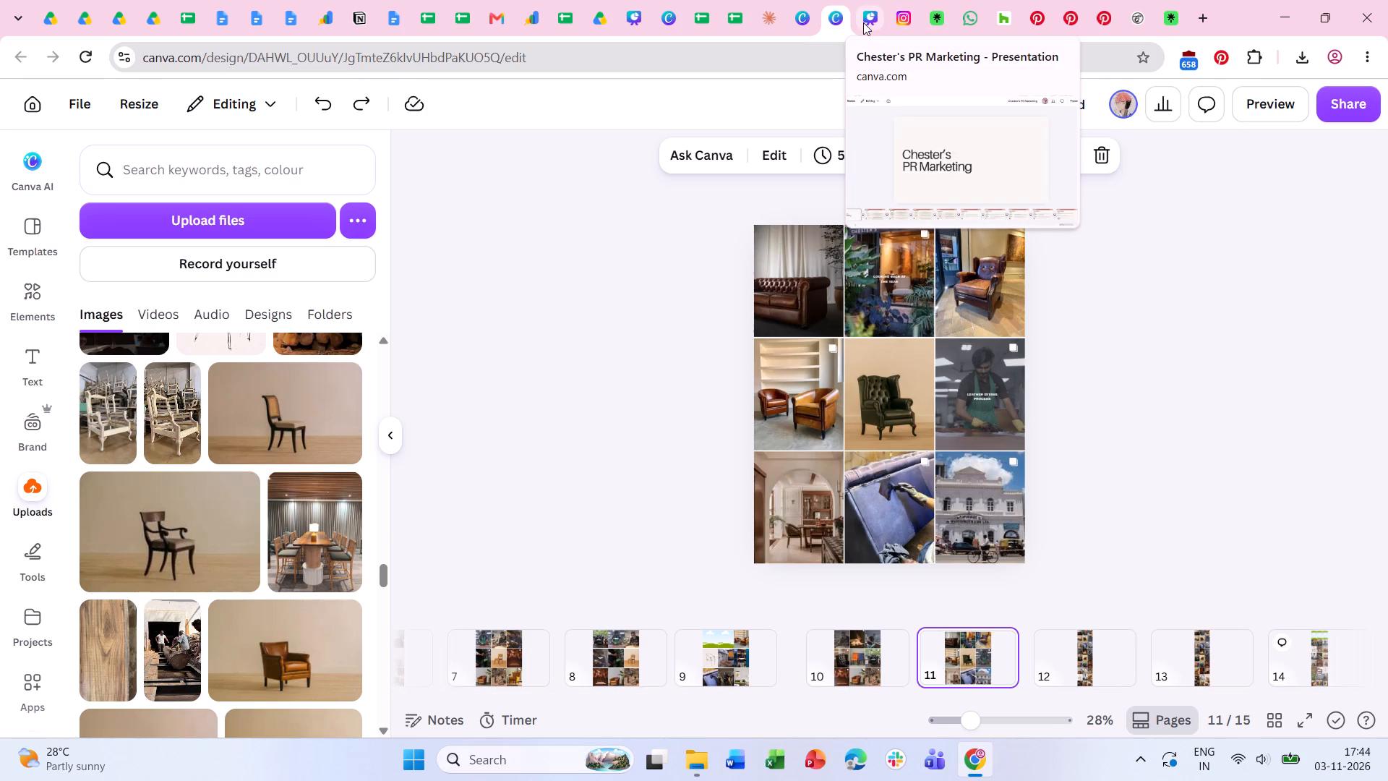
pyautogui.click(970, 294)
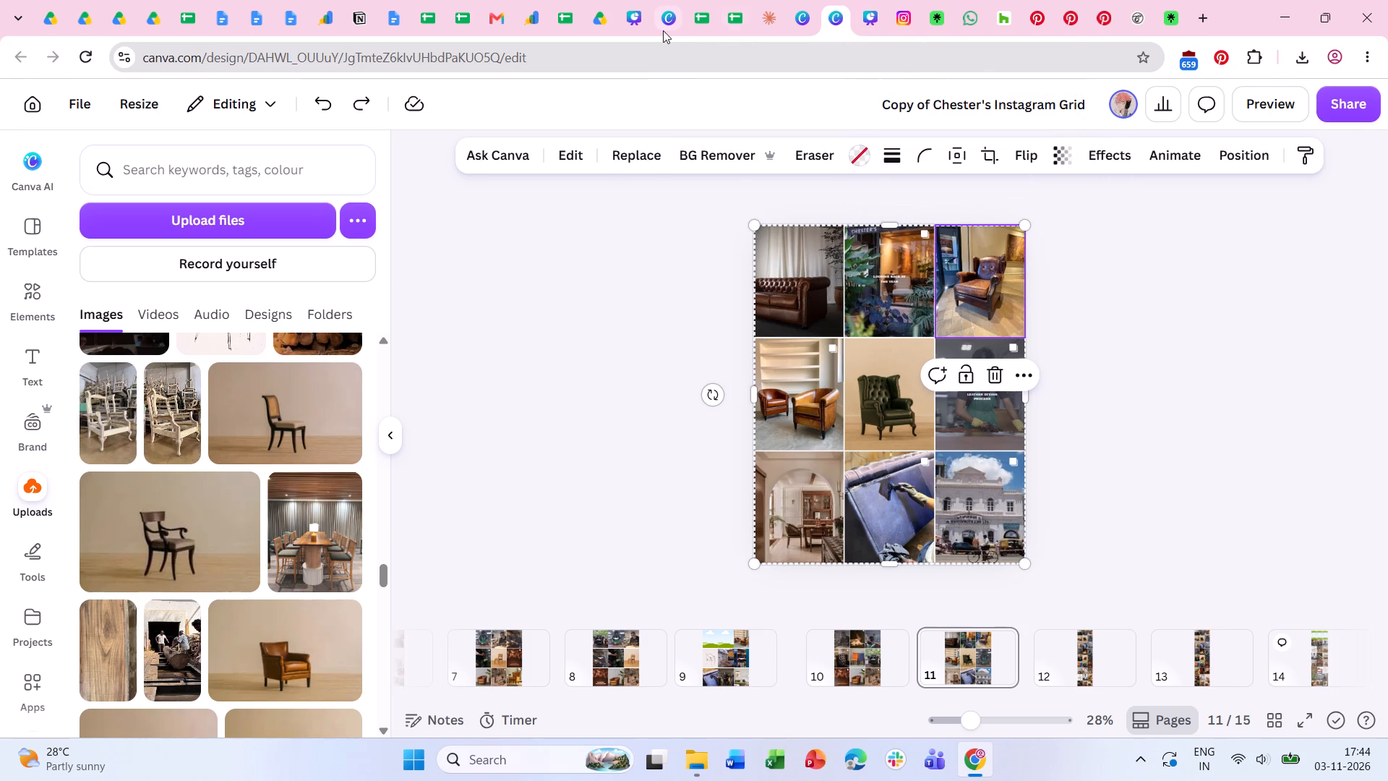
pyautogui.click(742, 670)
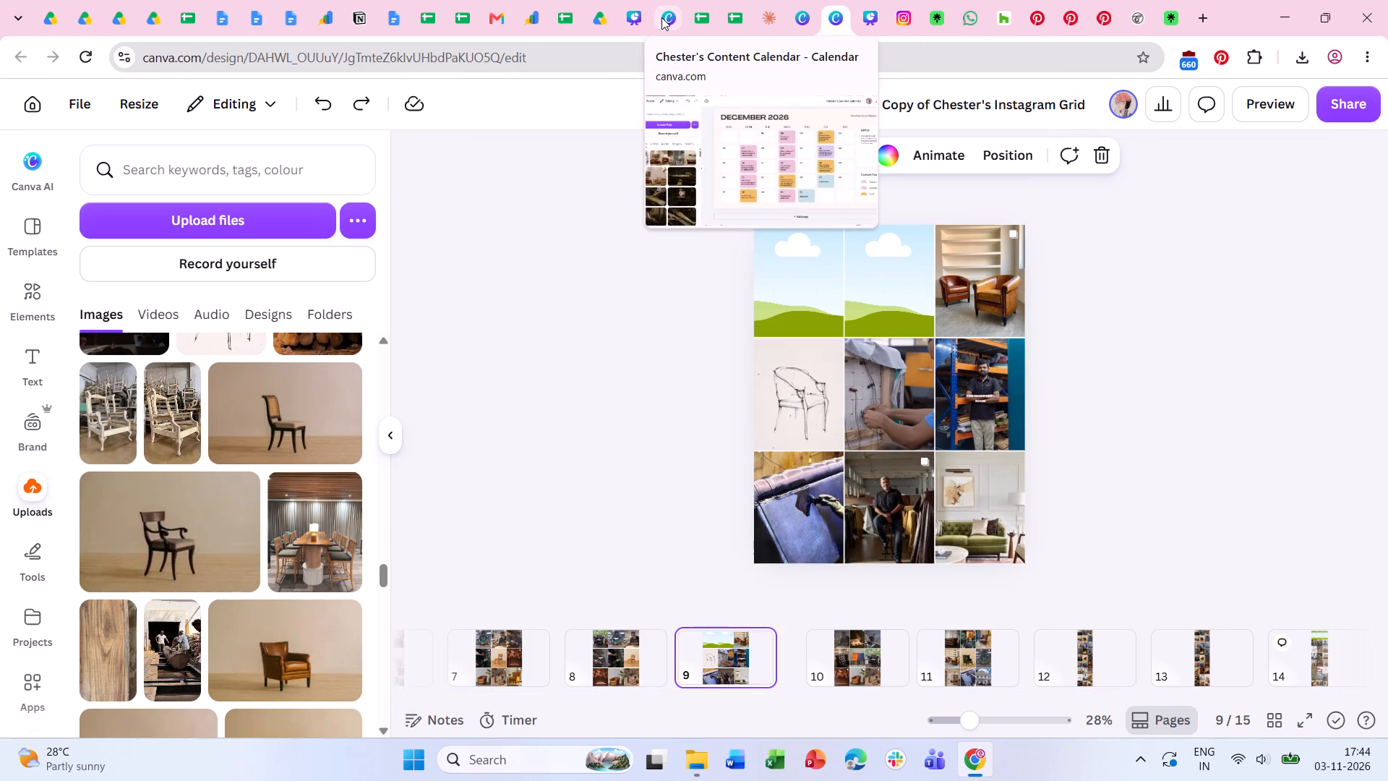
pyautogui.click(880, 654)
pyautogui.click(936, 661)
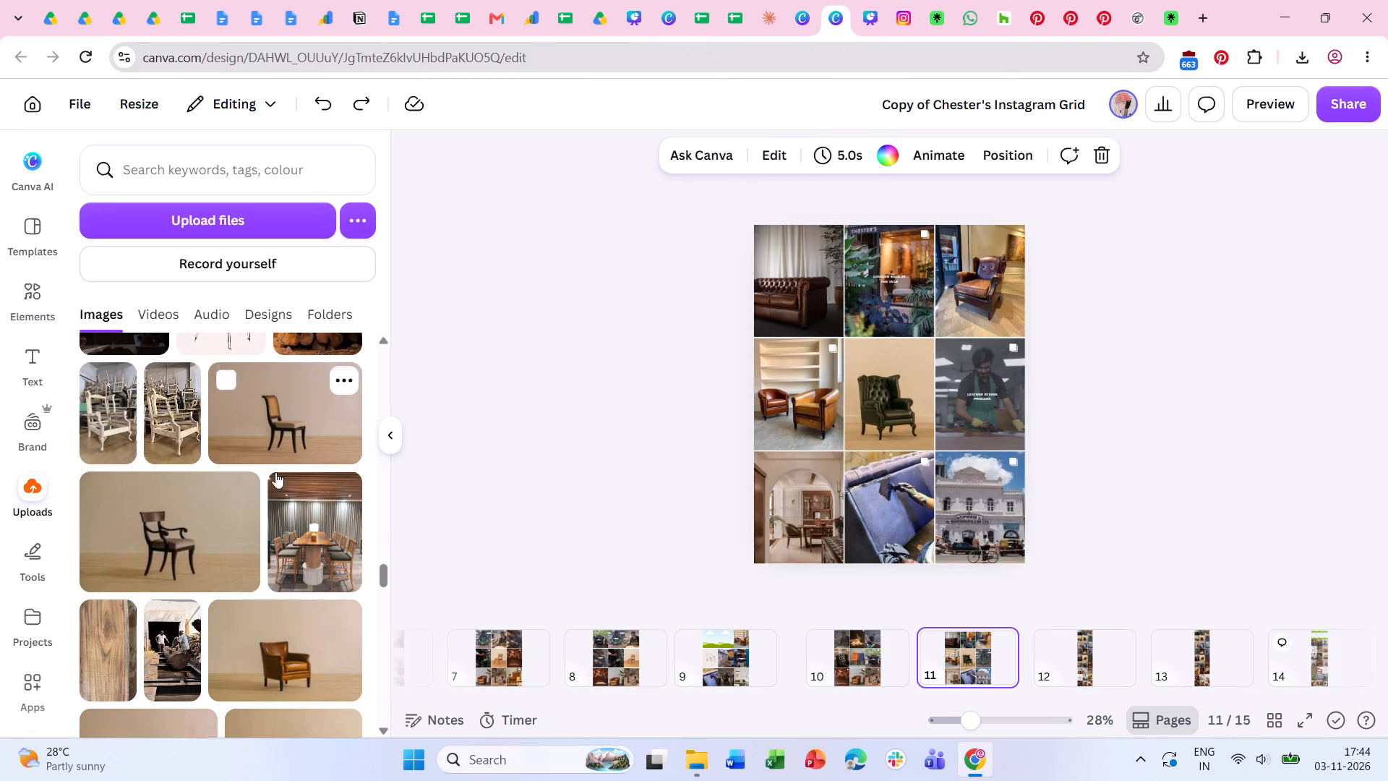
# Look through the uploaded images for another photo to use in the grid.
pyautogui.scroll(9, 292, 508)
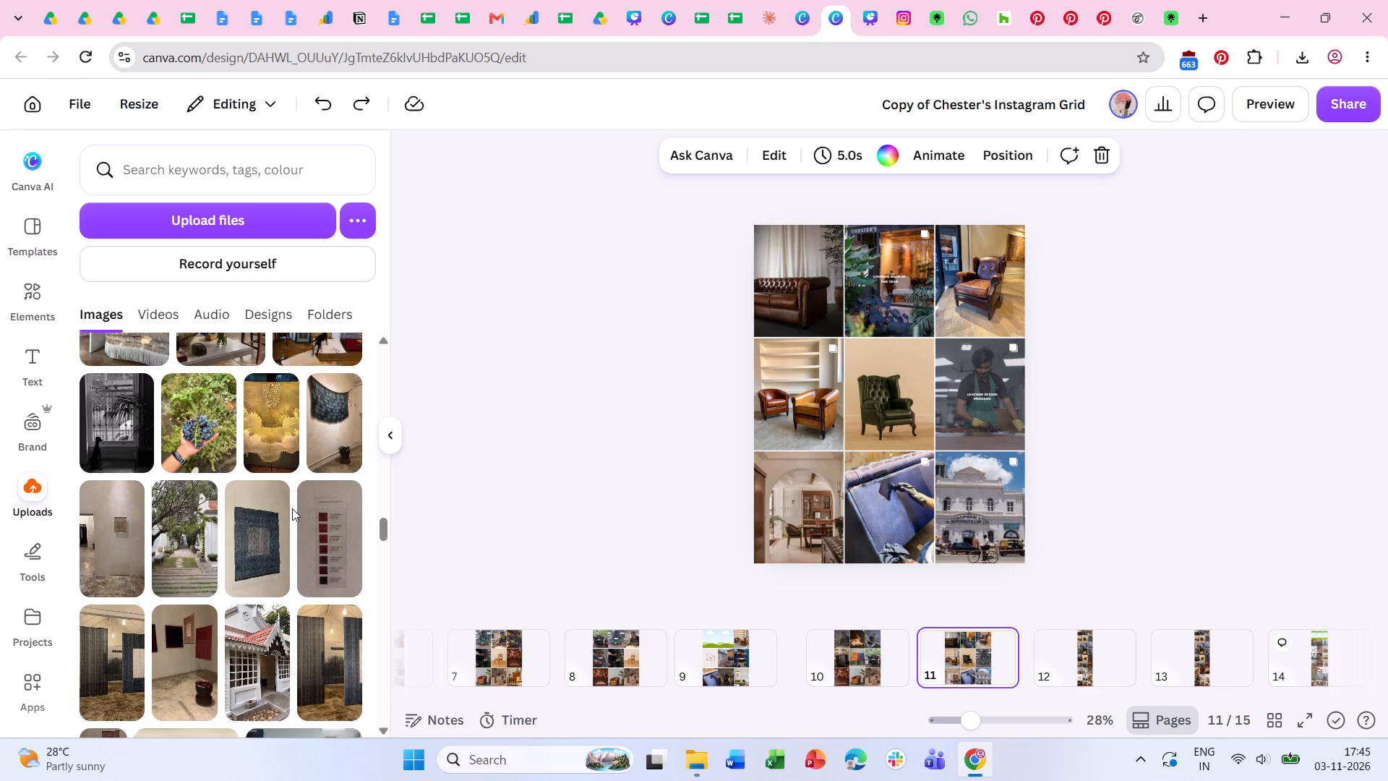
# Look through the uploaded furniture and workshop photos for grid images, and go back to grid page 9.
pyautogui.scroll(8, 292, 508)
pyautogui.scroll(-6, 292, 508)
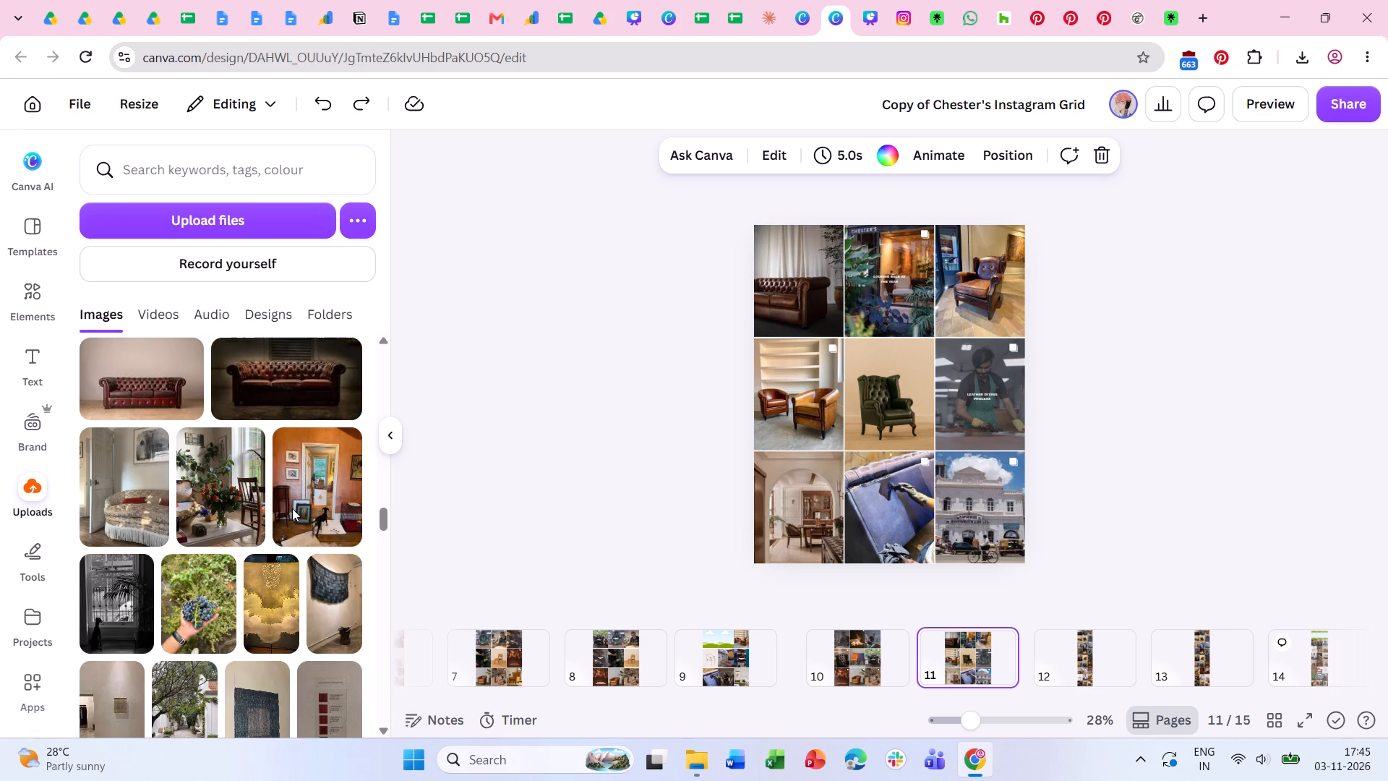
pyautogui.scroll(-16, 292, 508)
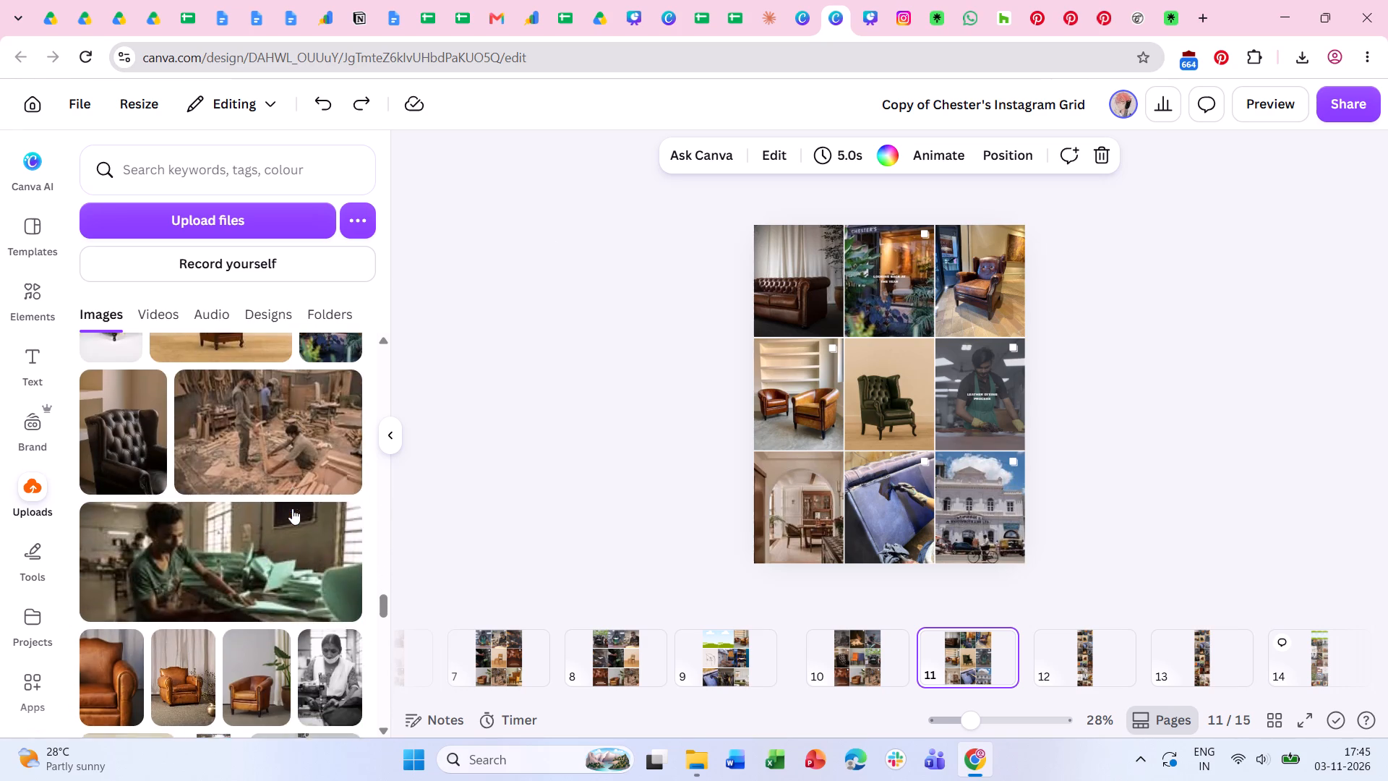
pyautogui.scroll(-8, 292, 508)
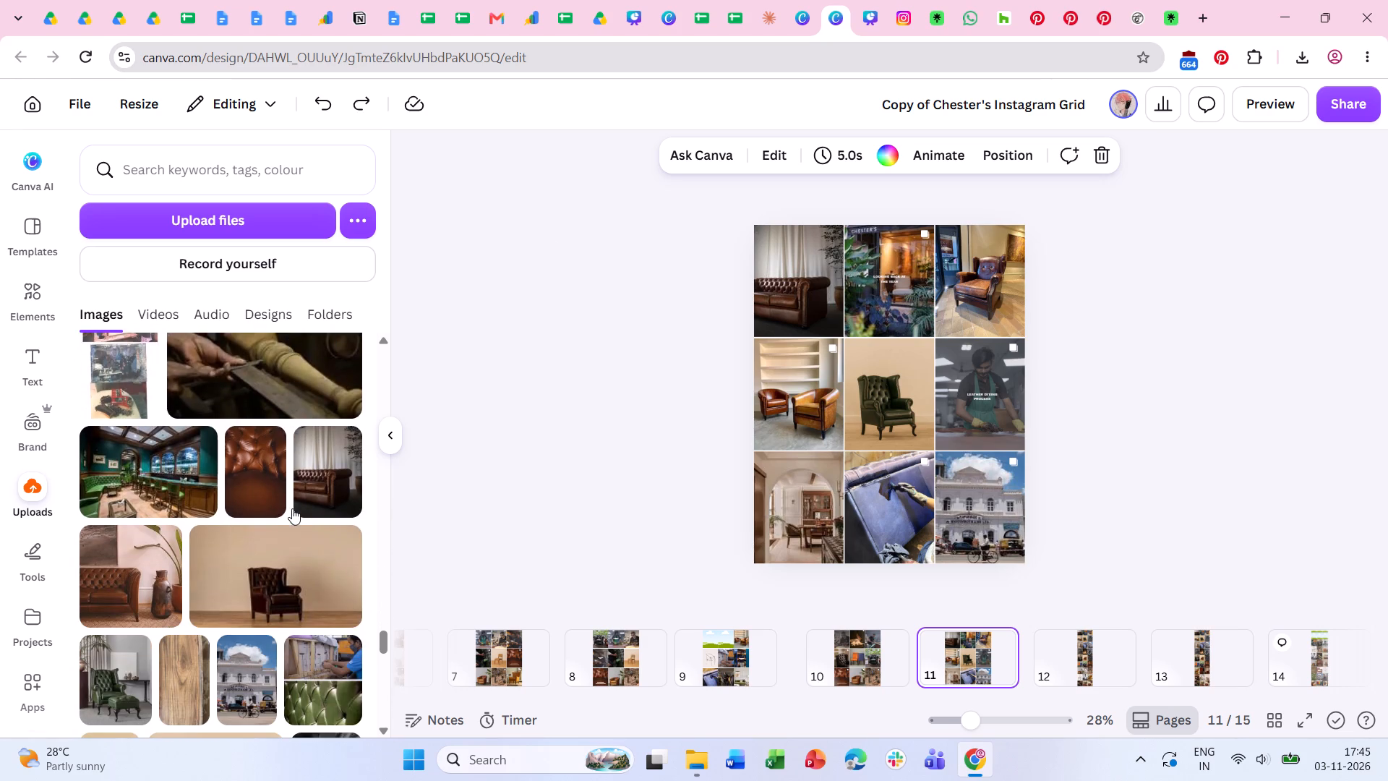
pyautogui.scroll(-6, 292, 508)
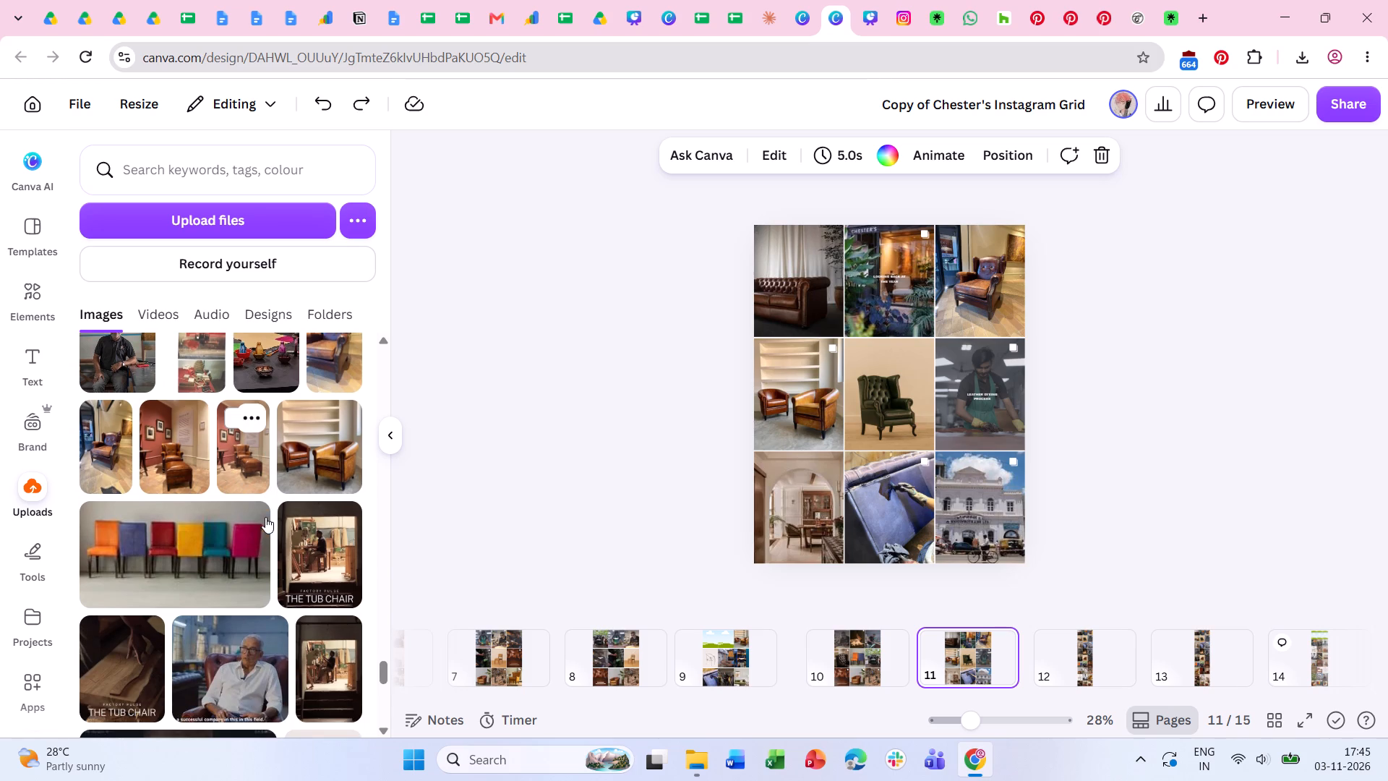
pyautogui.click(733, 654)
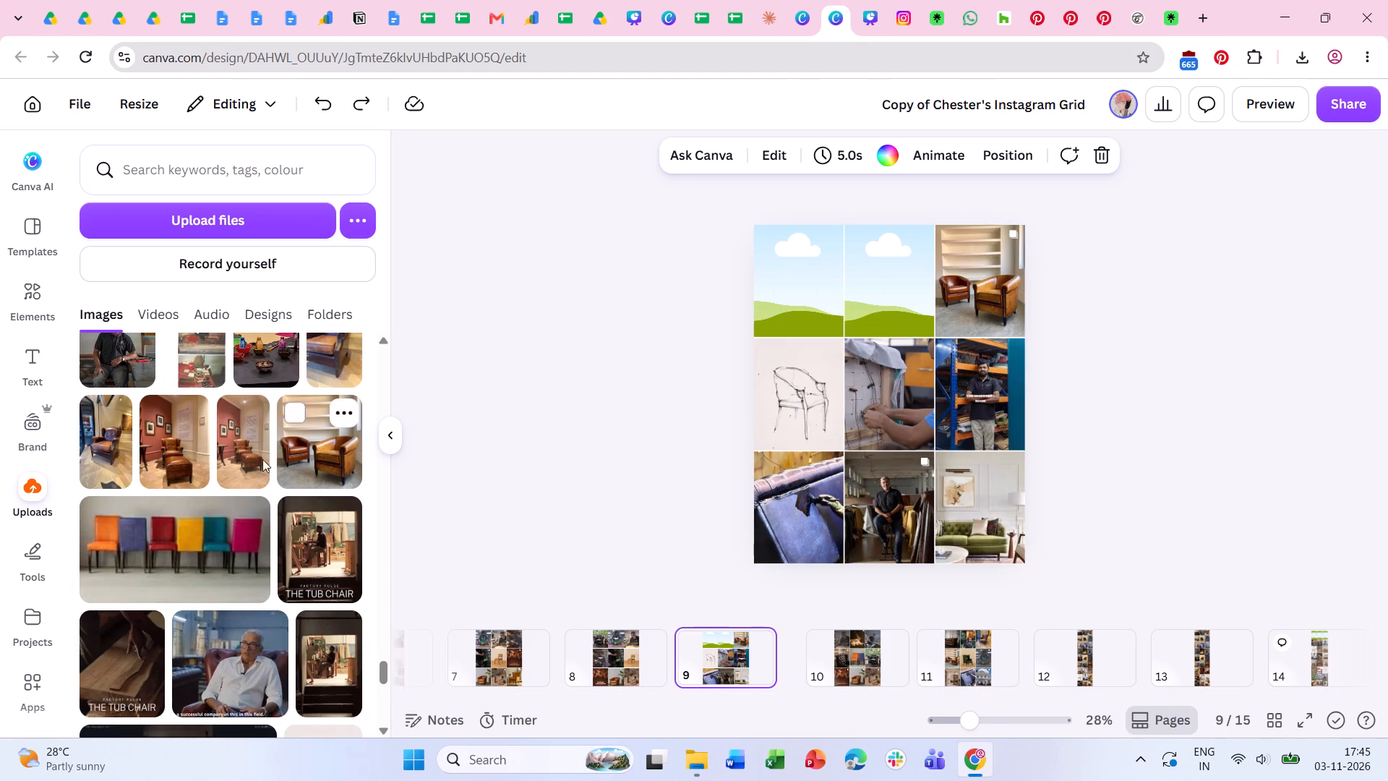
# Fill the top row's empty centre cell with the wider uploaded photo of the red-walled room with leather armchair, and adjust its crop.
pyautogui.moveTo(239, 461); pyautogui.dragTo(874, 262)
pyautogui.moveTo(170, 466); pyautogui.dragTo(908, 281)
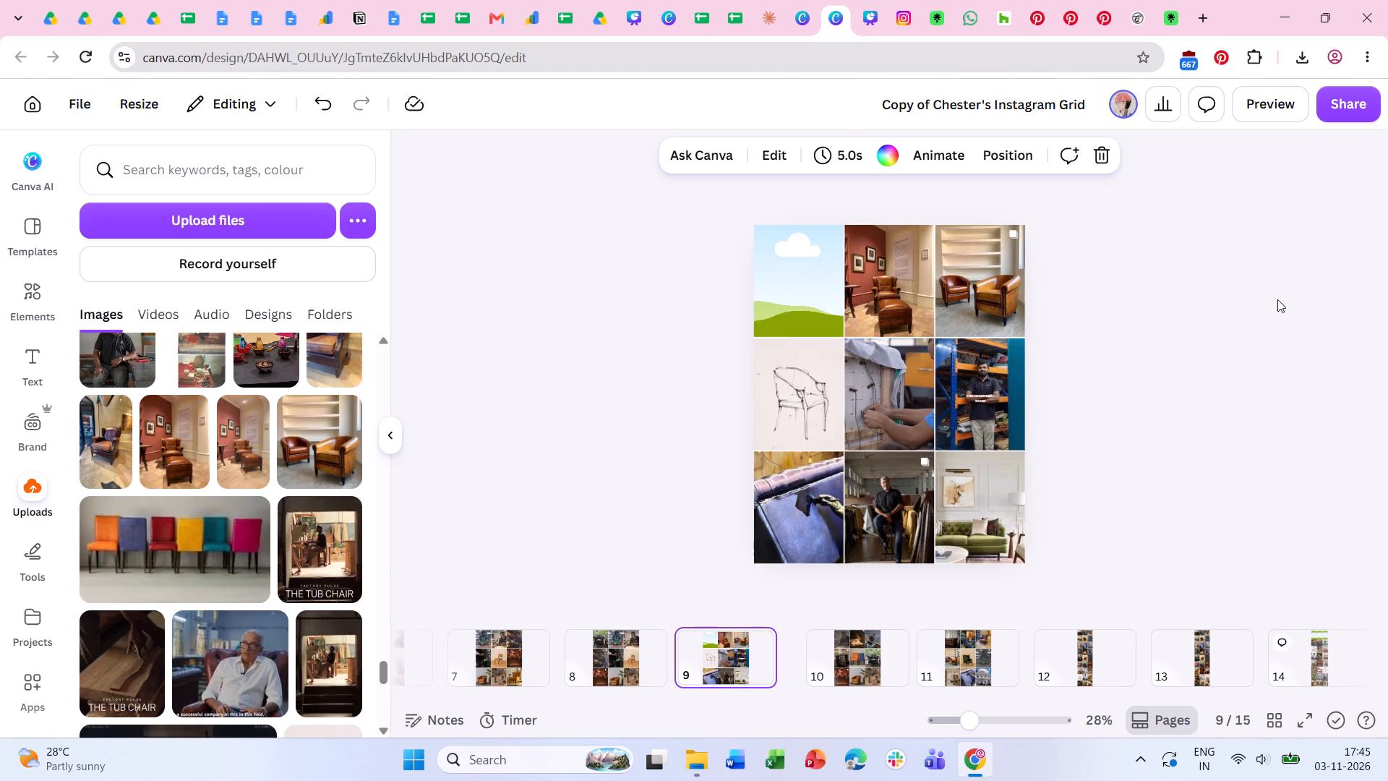
pyautogui.click(1277, 299)
pyautogui.click(895, 291)
pyautogui.click(999, 151)
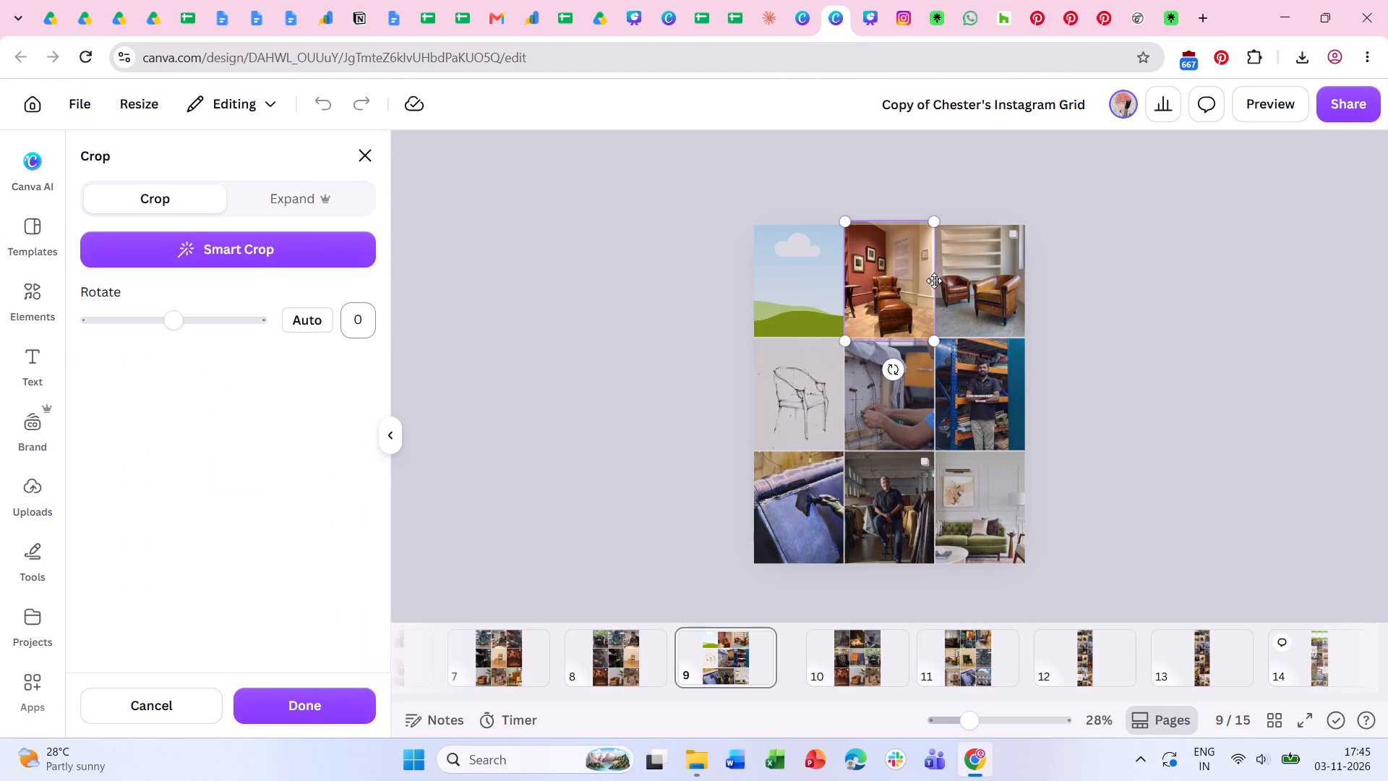
pyautogui.moveTo(925, 286); pyautogui.dragTo(926, 254)
pyautogui.click(349, 707)
pyautogui.click(738, 396)
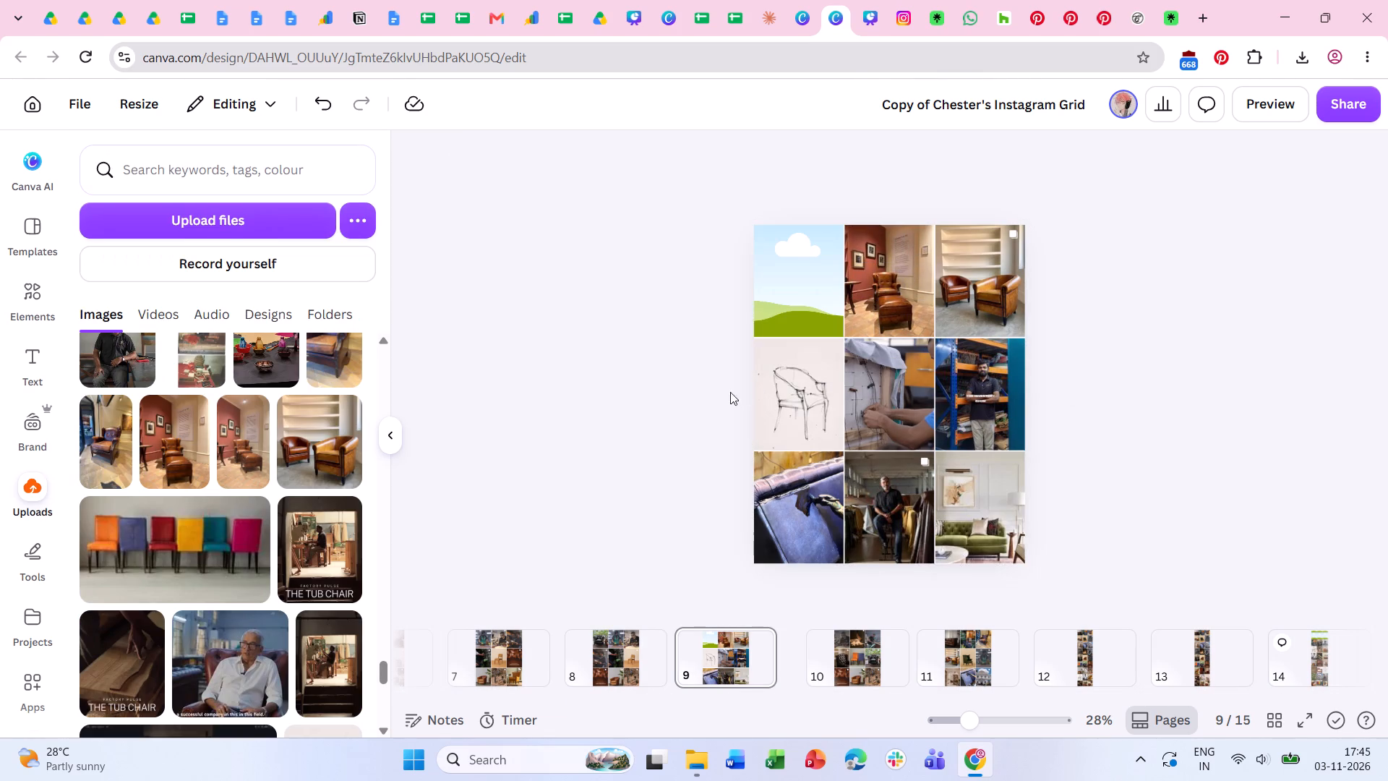
# Copy the caption text from page 11's shopfront cell and place it over the empty first cell of page 9's top row.
pyautogui.click(866, 30)
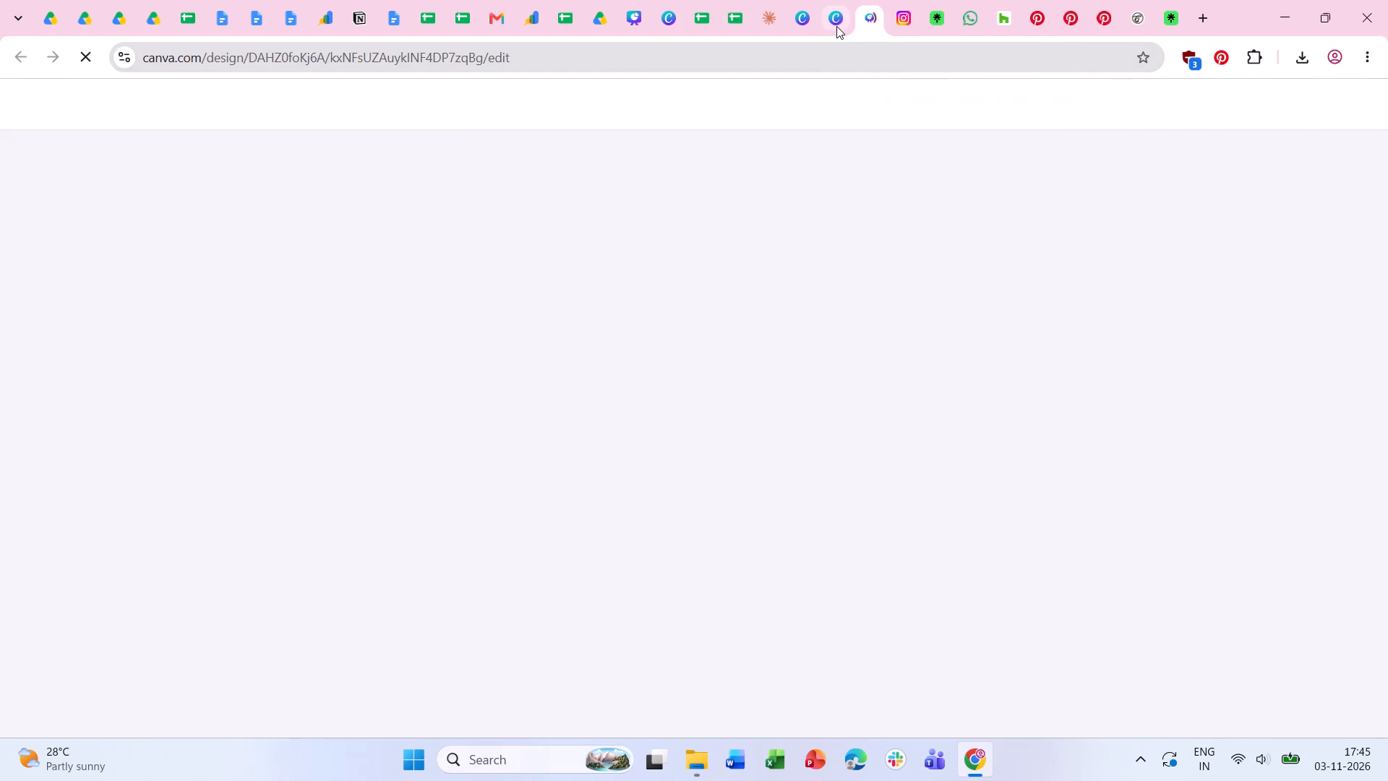
pyautogui.click(836, 26)
pyautogui.click(882, 657)
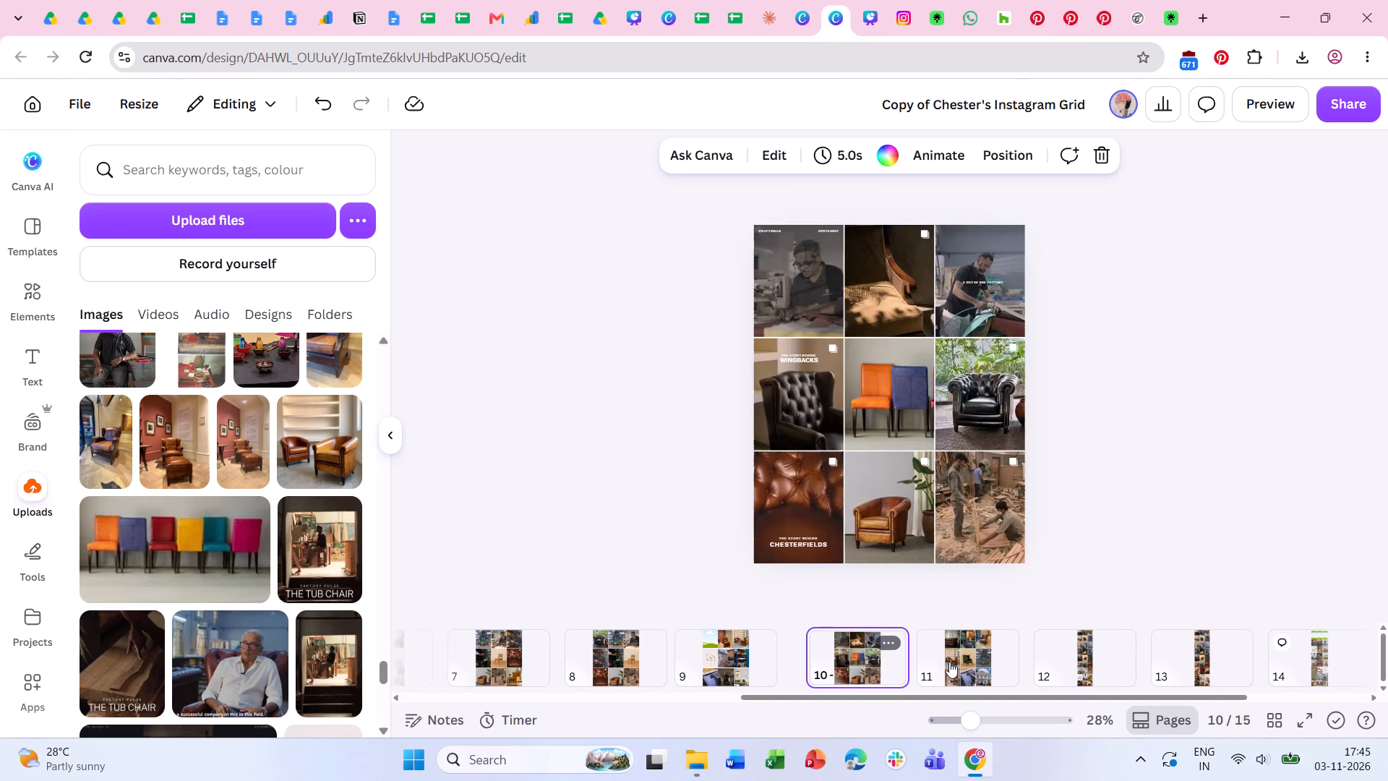
pyautogui.click(949, 662)
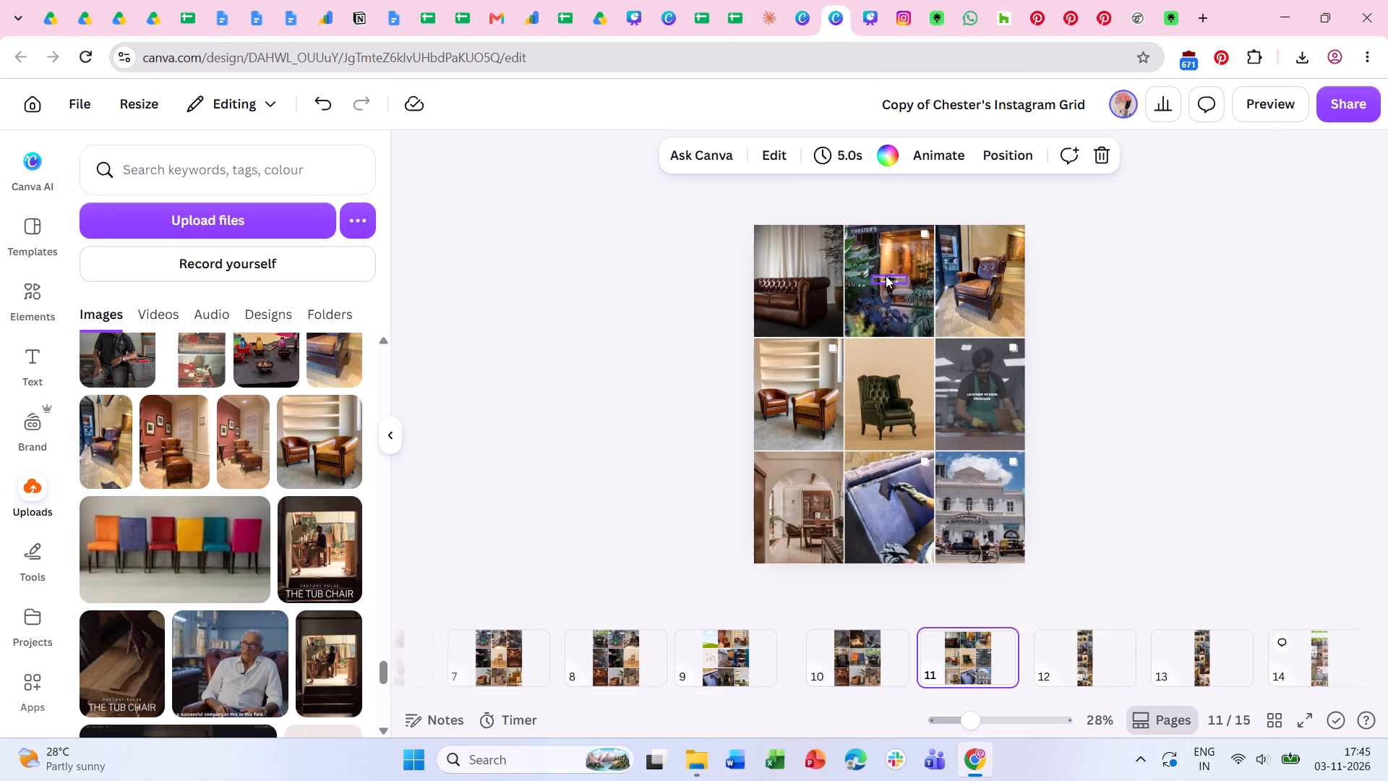
pyautogui.click(886, 276)
pyautogui.hotkey('ctrl', 'c')
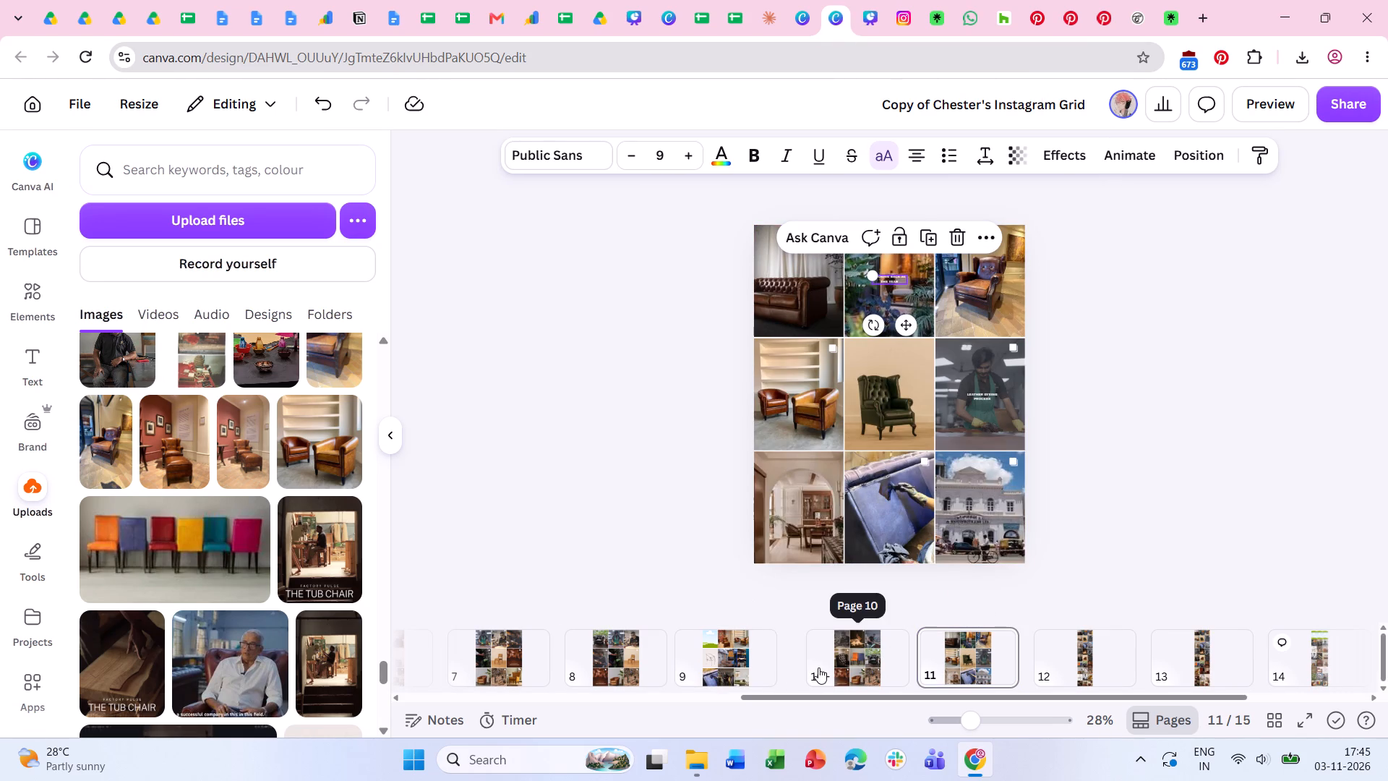
pyautogui.click(735, 661)
pyautogui.hotkey('ctrl', 'v')
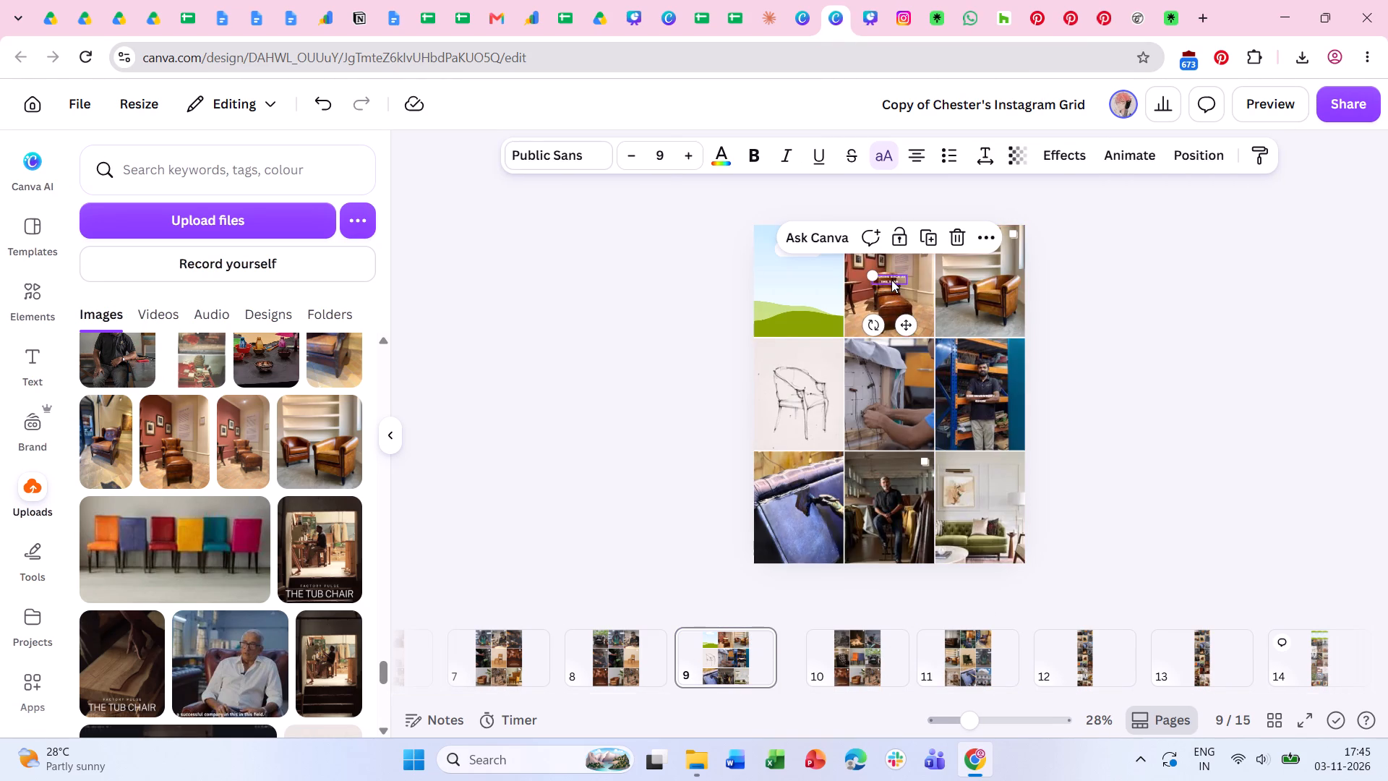
pyautogui.moveTo(891, 280); pyautogui.dragTo(797, 281)
pyautogui.click(1178, 334)
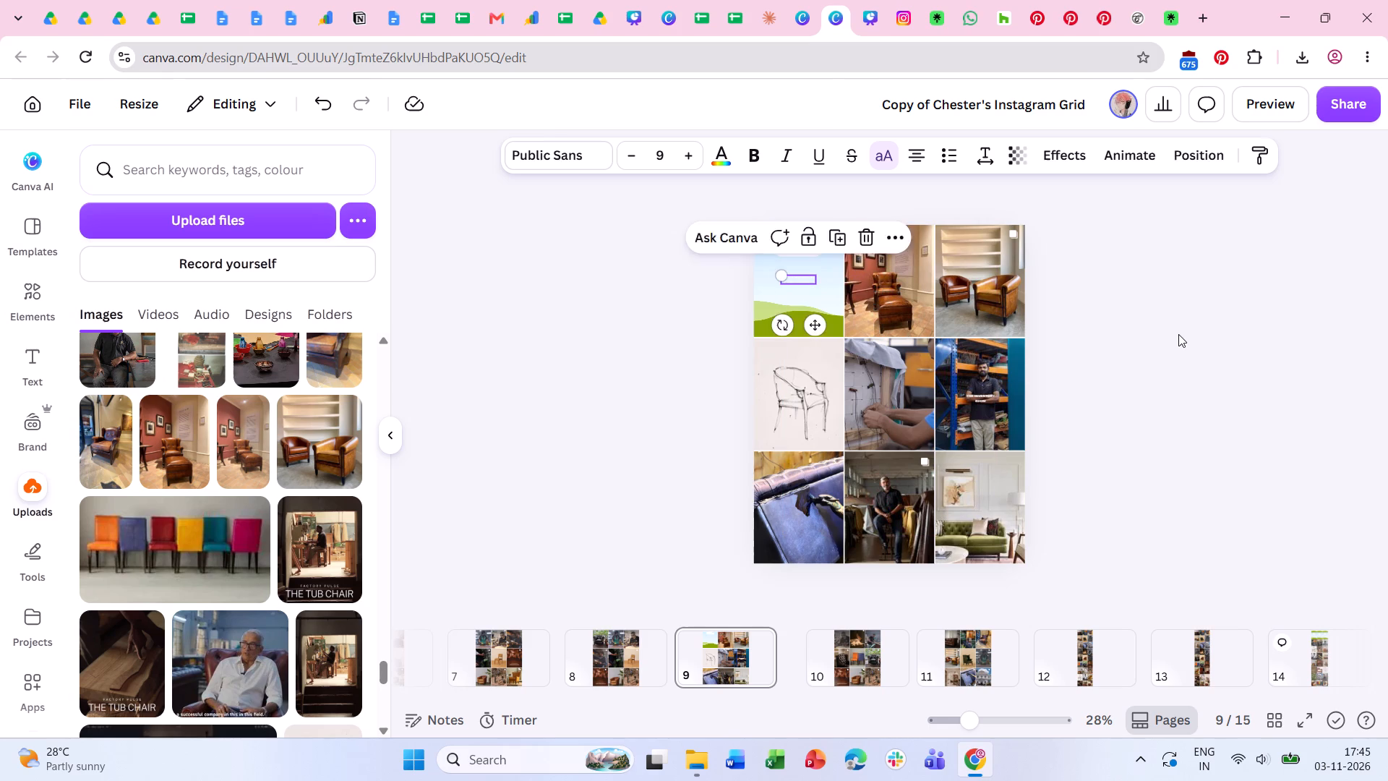
# Find the Chester's shopfront photo in the uploads and place it in the top row's empty first cell.
pyautogui.scroll(5, 283, 552)
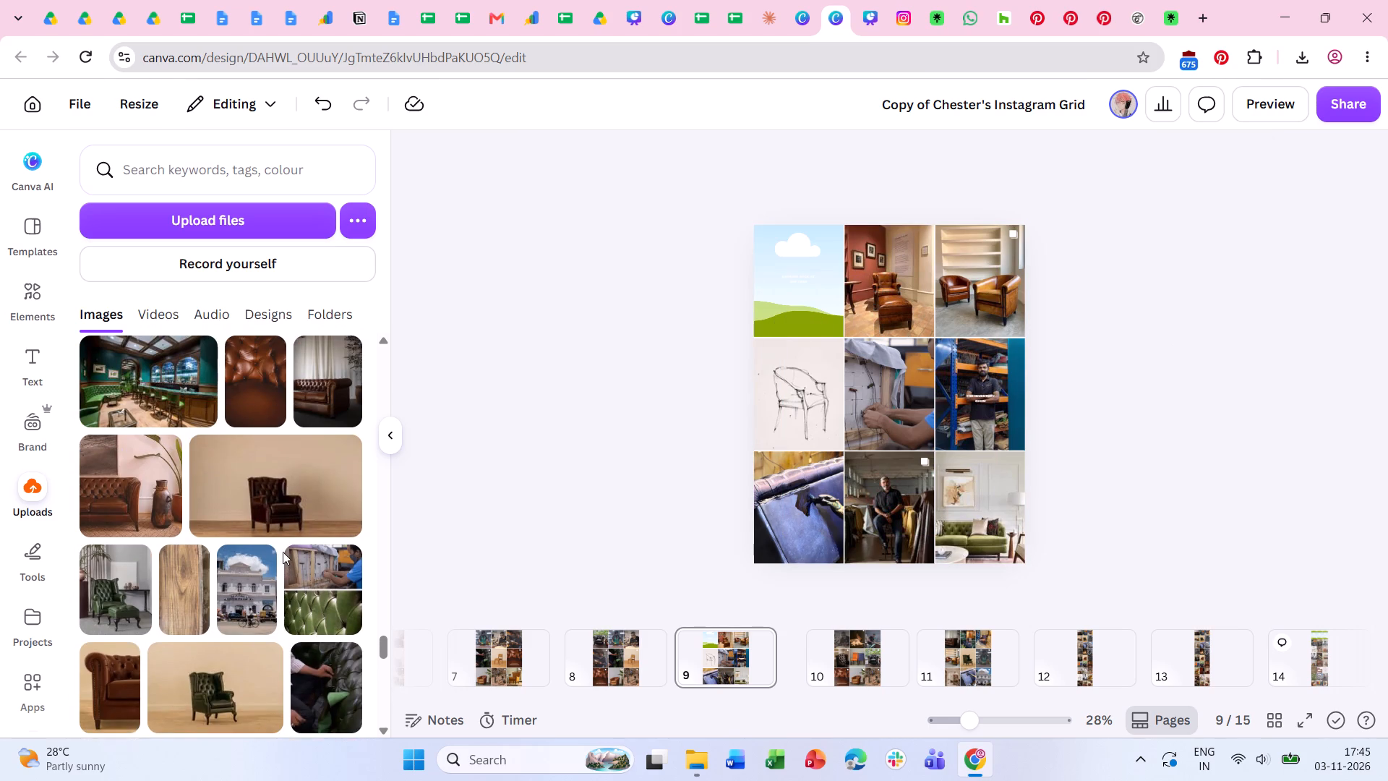
pyautogui.scroll(8, 283, 552)
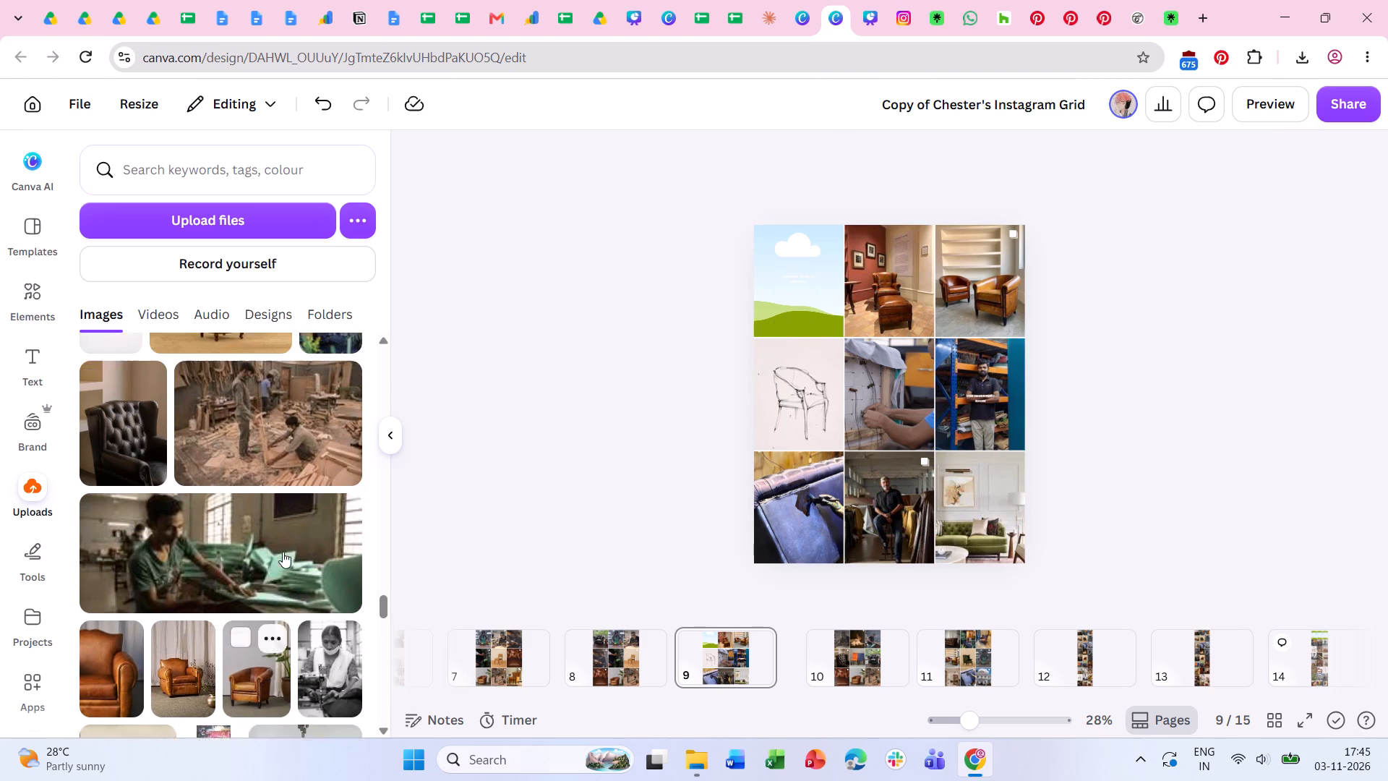
pyautogui.scroll(2, 283, 552)
pyautogui.moveTo(317, 524); pyautogui.dragTo(757, 307)
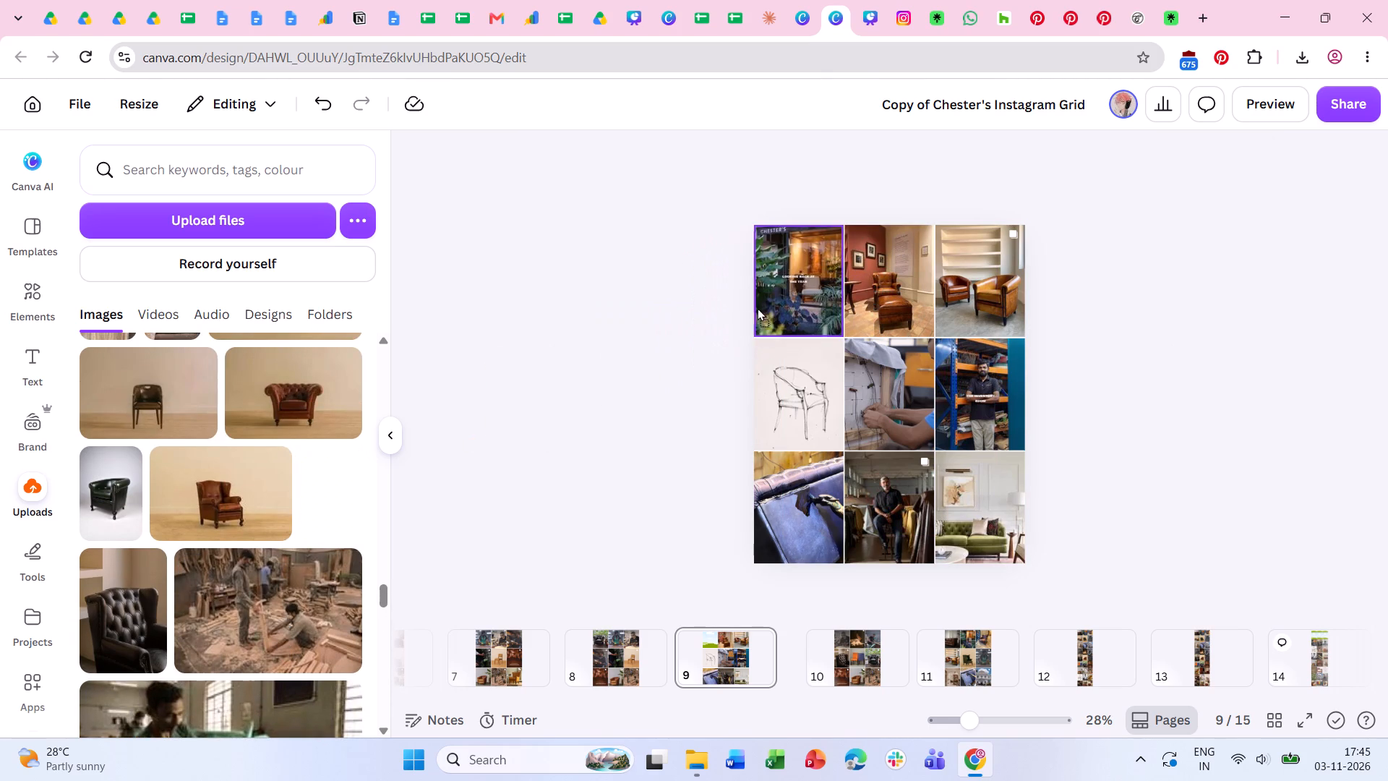
pyautogui.moveTo(757, 307); pyautogui.dragTo(761, 306)
pyautogui.click(1158, 325)
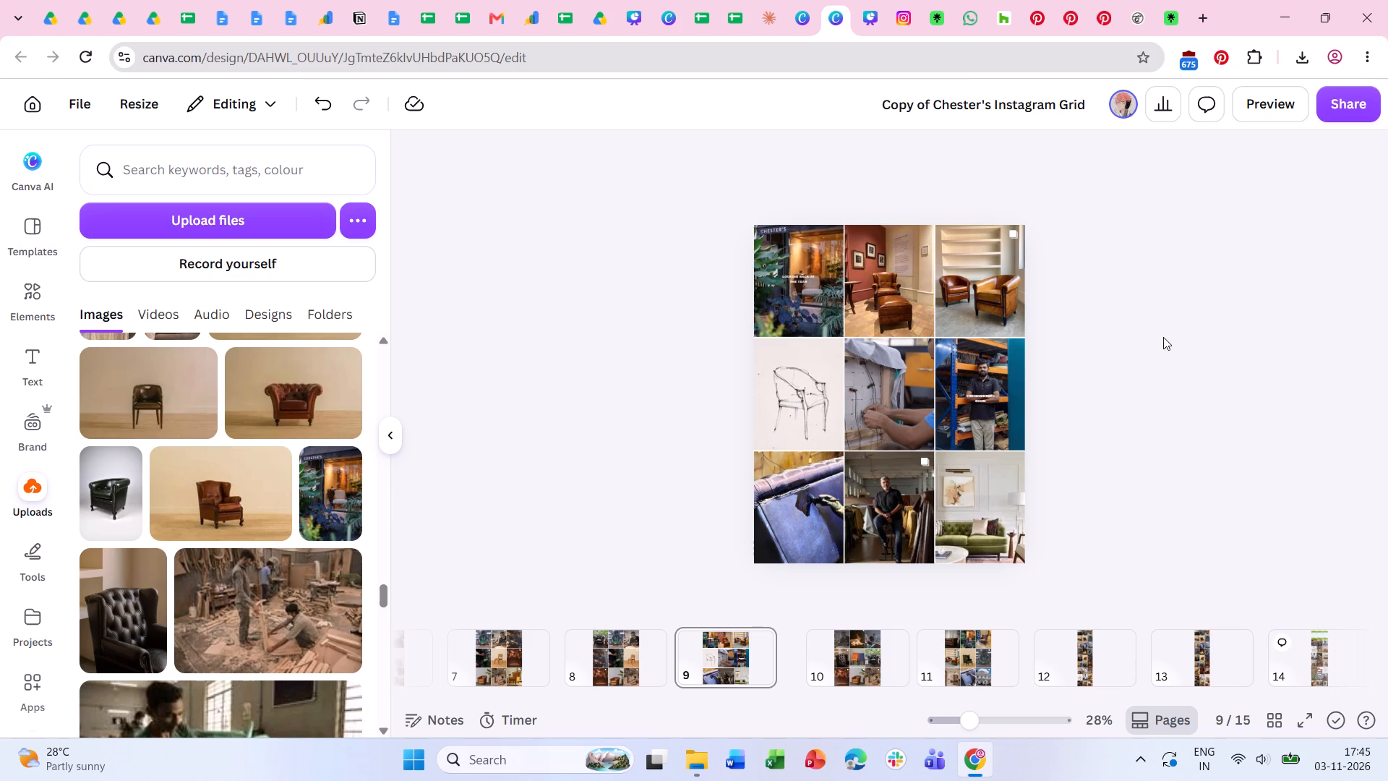
# Download only page 9 as a PNG.
pyautogui.click(1335, 107)
pyautogui.click(1071, 537)
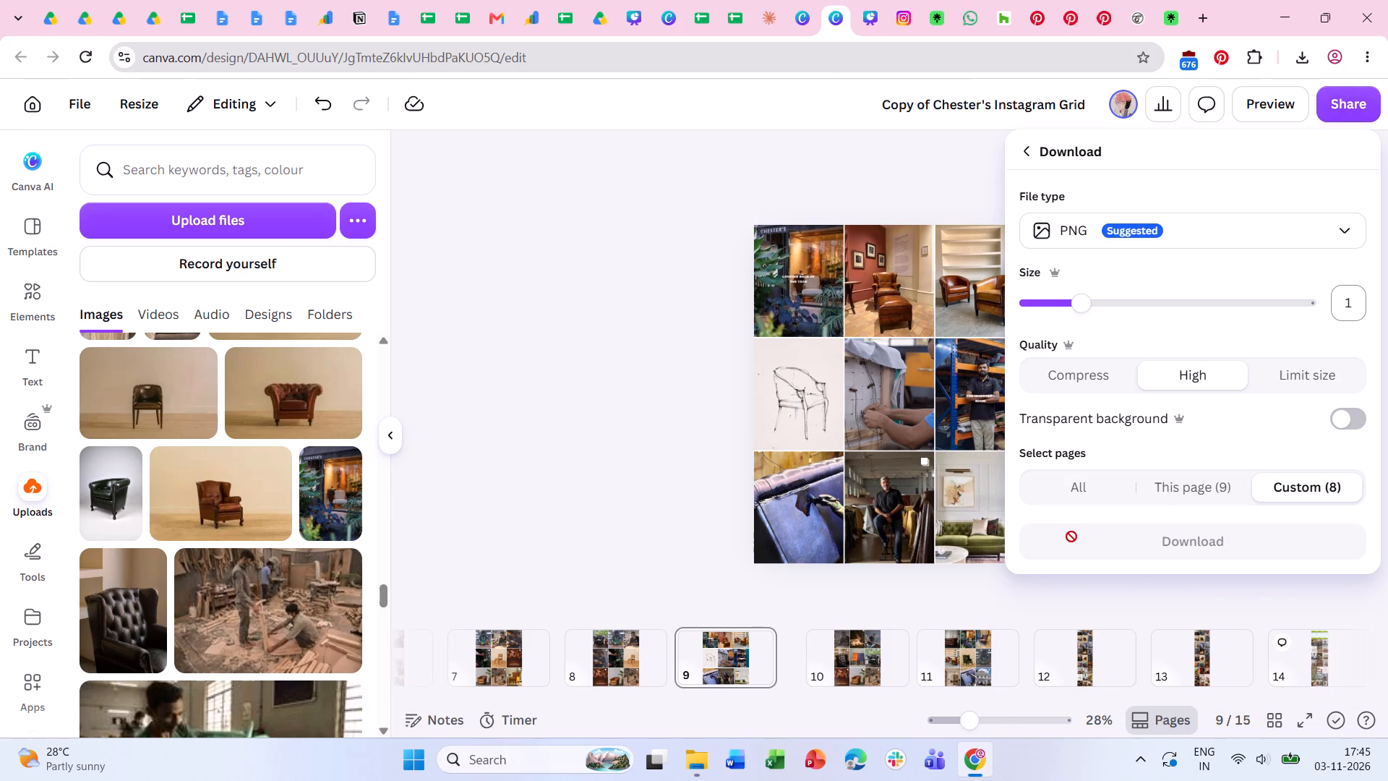
pyautogui.click(1192, 495)
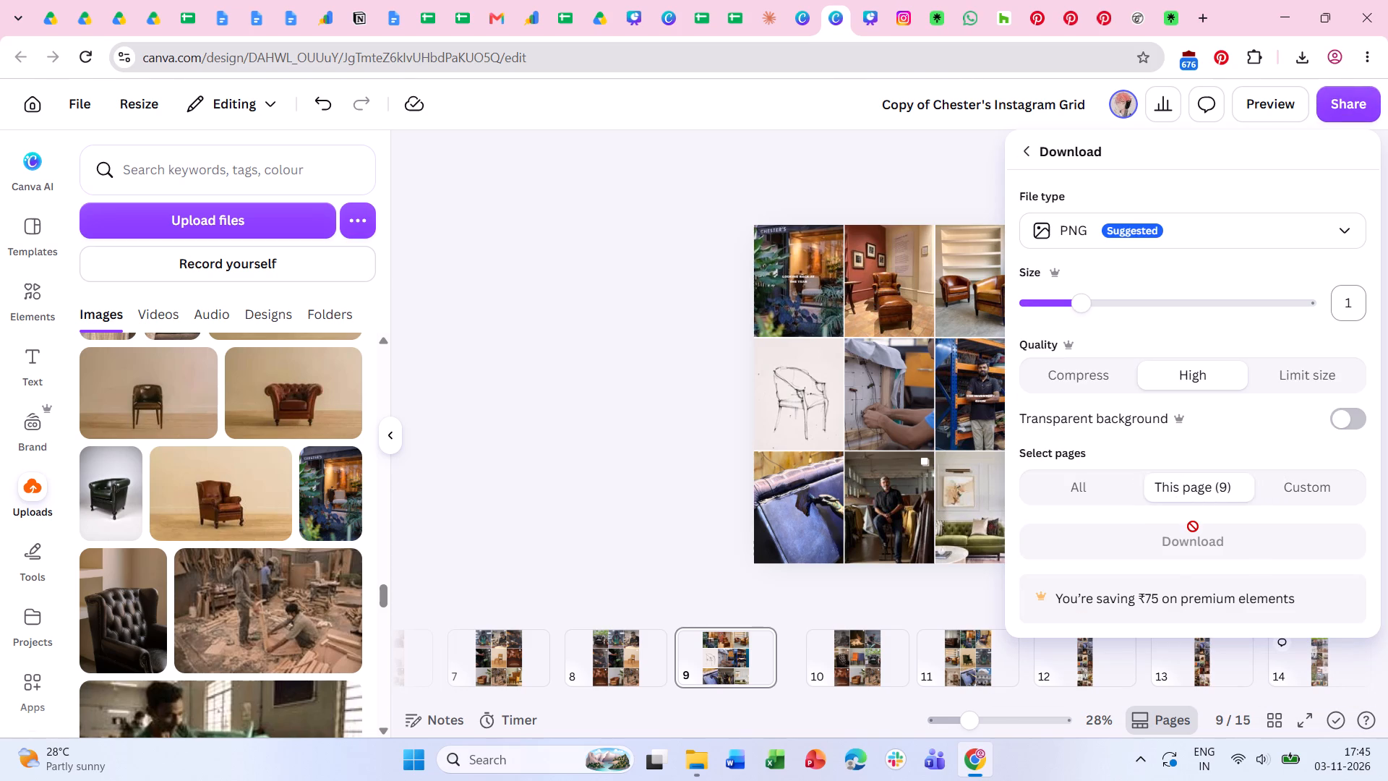
pyautogui.click(1194, 527)
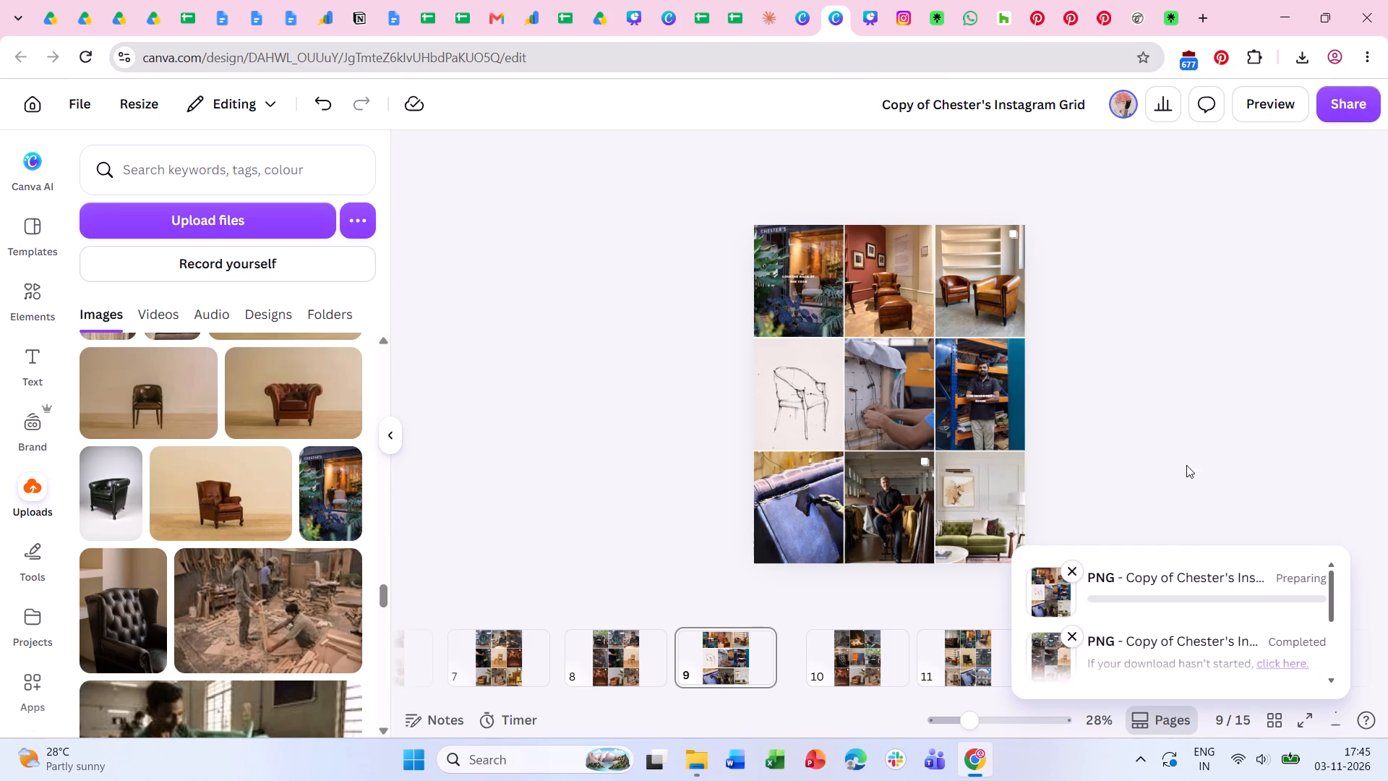
pyautogui.click(1178, 411)
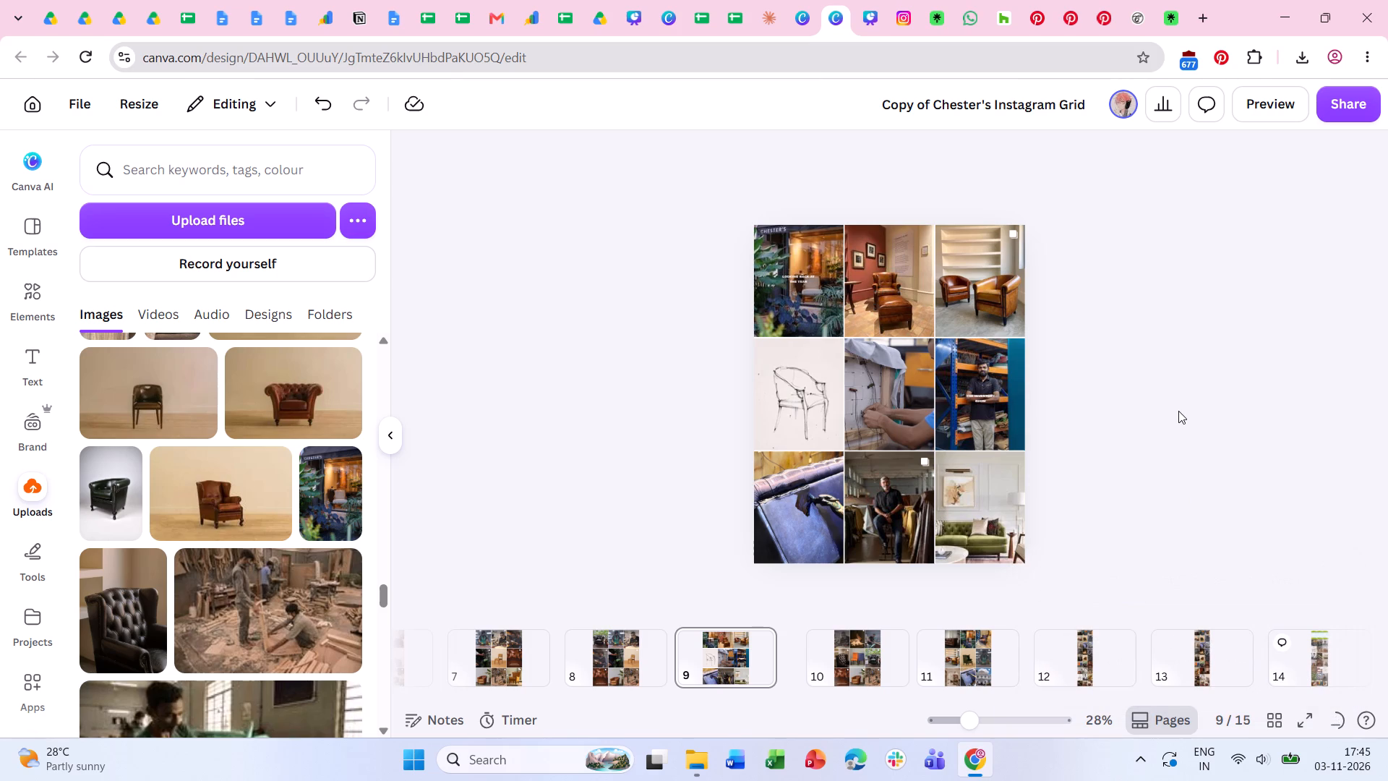
pyautogui.click(1178, 411)
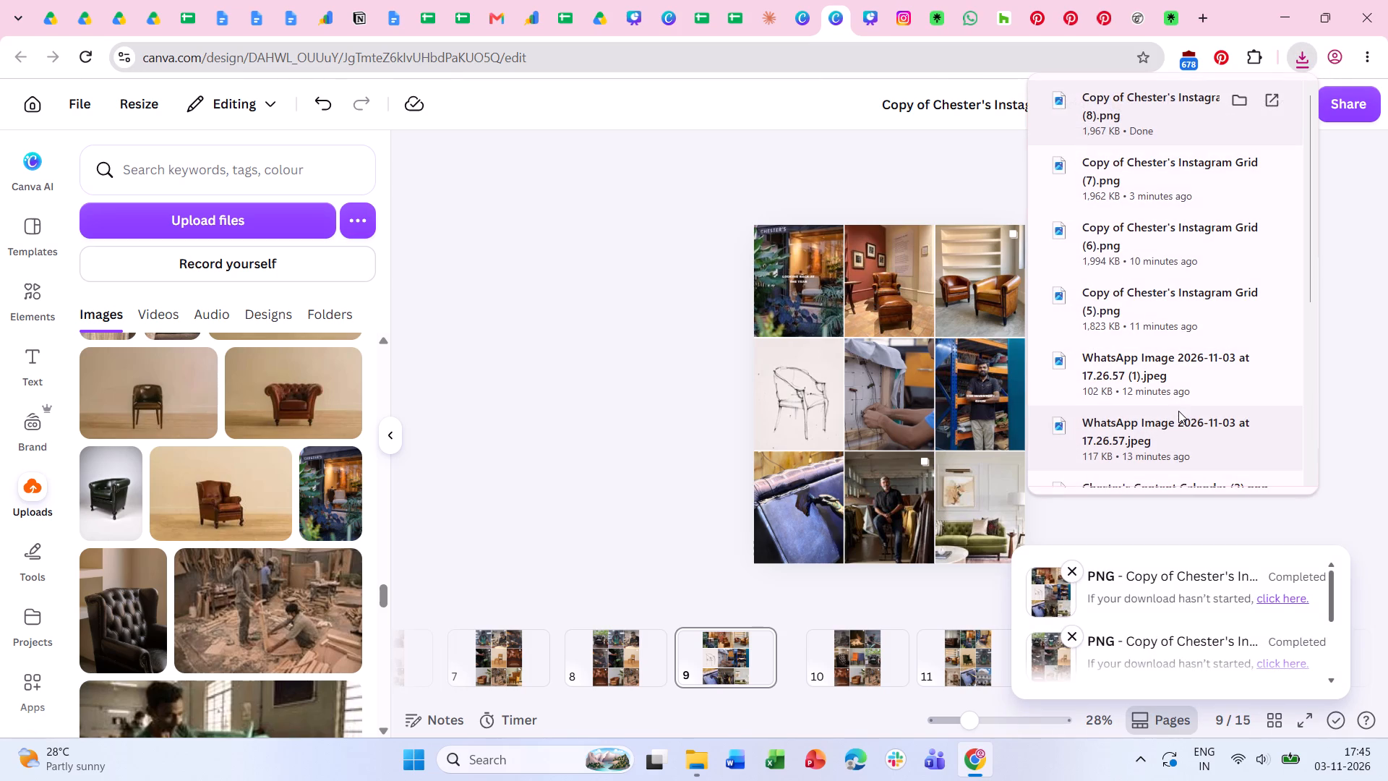
pyautogui.click(1339, 427)
# Delete the old three-by-three grid image between the other grids in page 12's tall layout.
pyautogui.click(1070, 658)
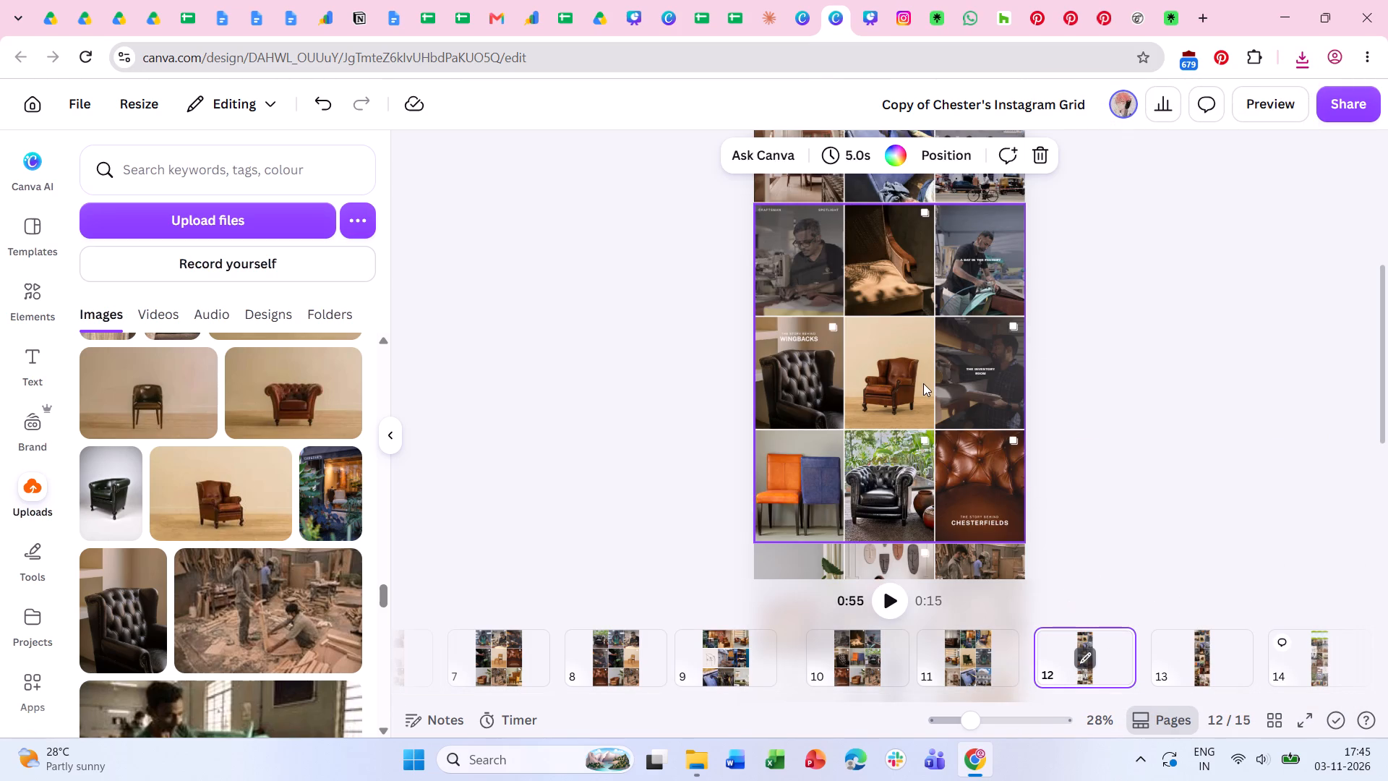
pyautogui.click(923, 383)
pyautogui.press('BackSpace')
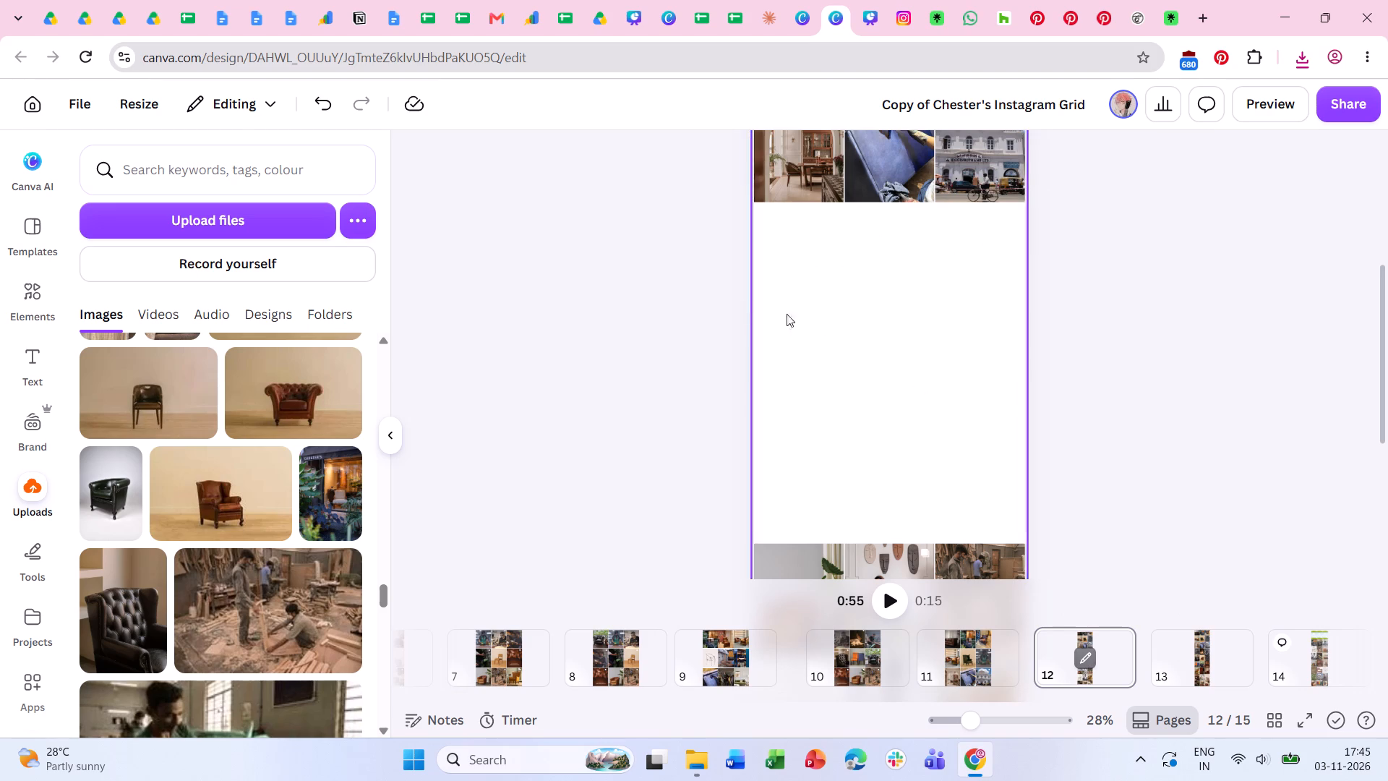
# Switch to the Downloads folder in File Explorer and compare the previews of Instagram grid exports (5) to (8).
pyautogui.click(711, 771)
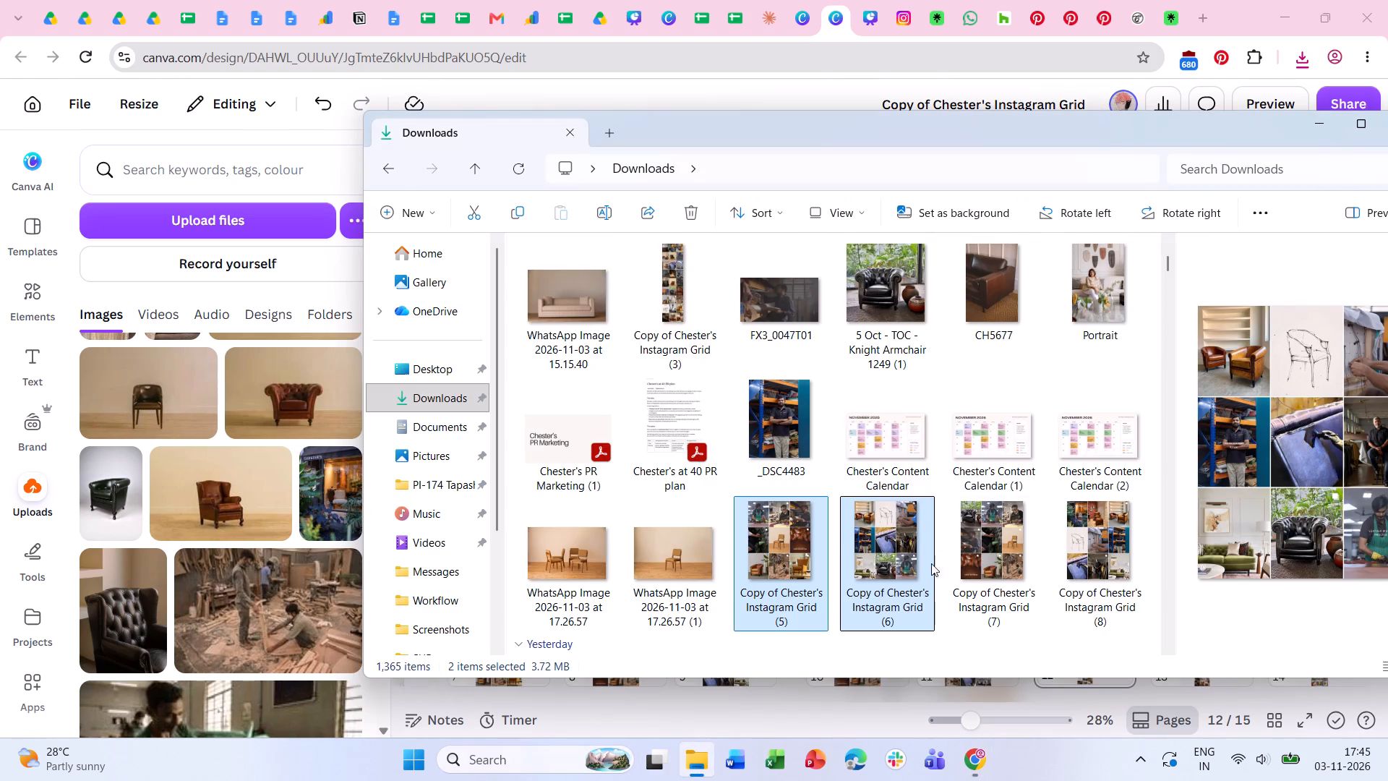
pyautogui.click(954, 563)
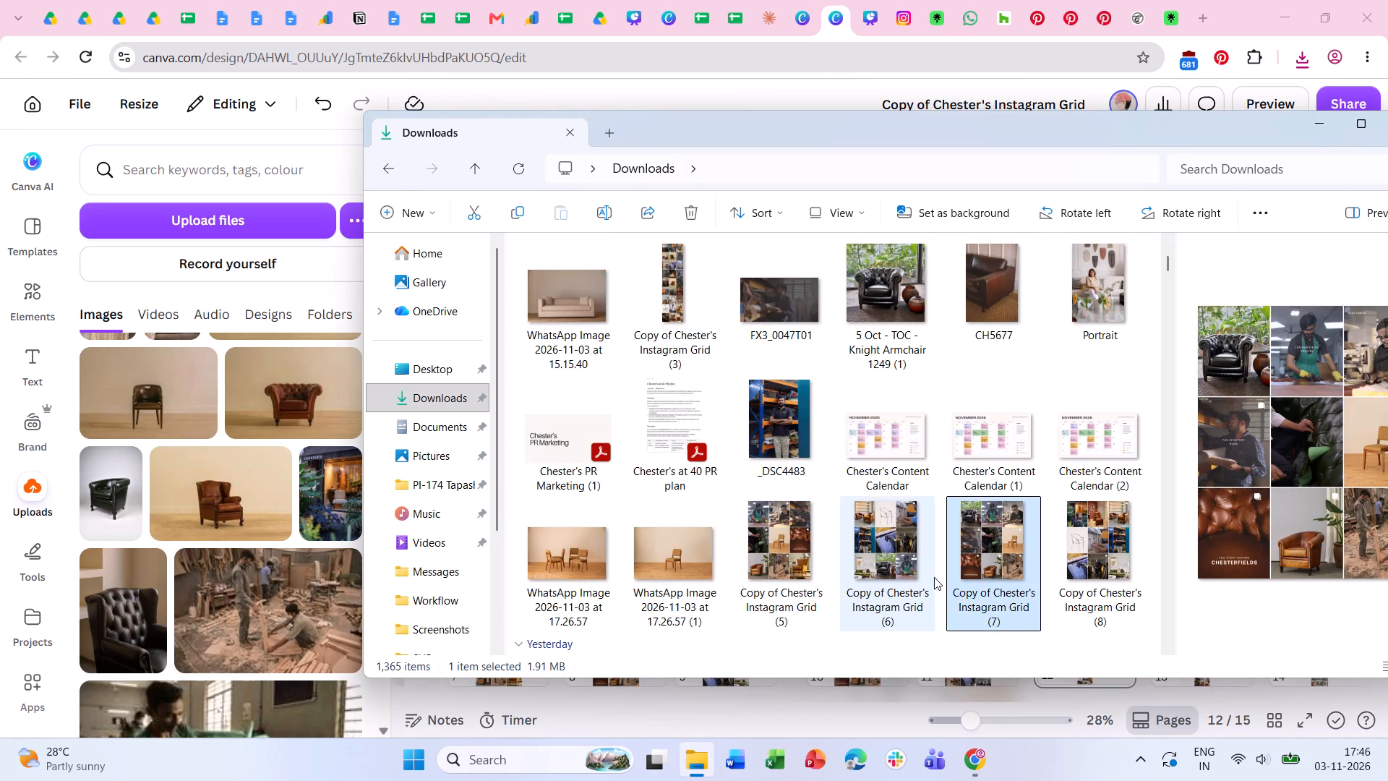
pyautogui.click(914, 576)
pyautogui.click(806, 568)
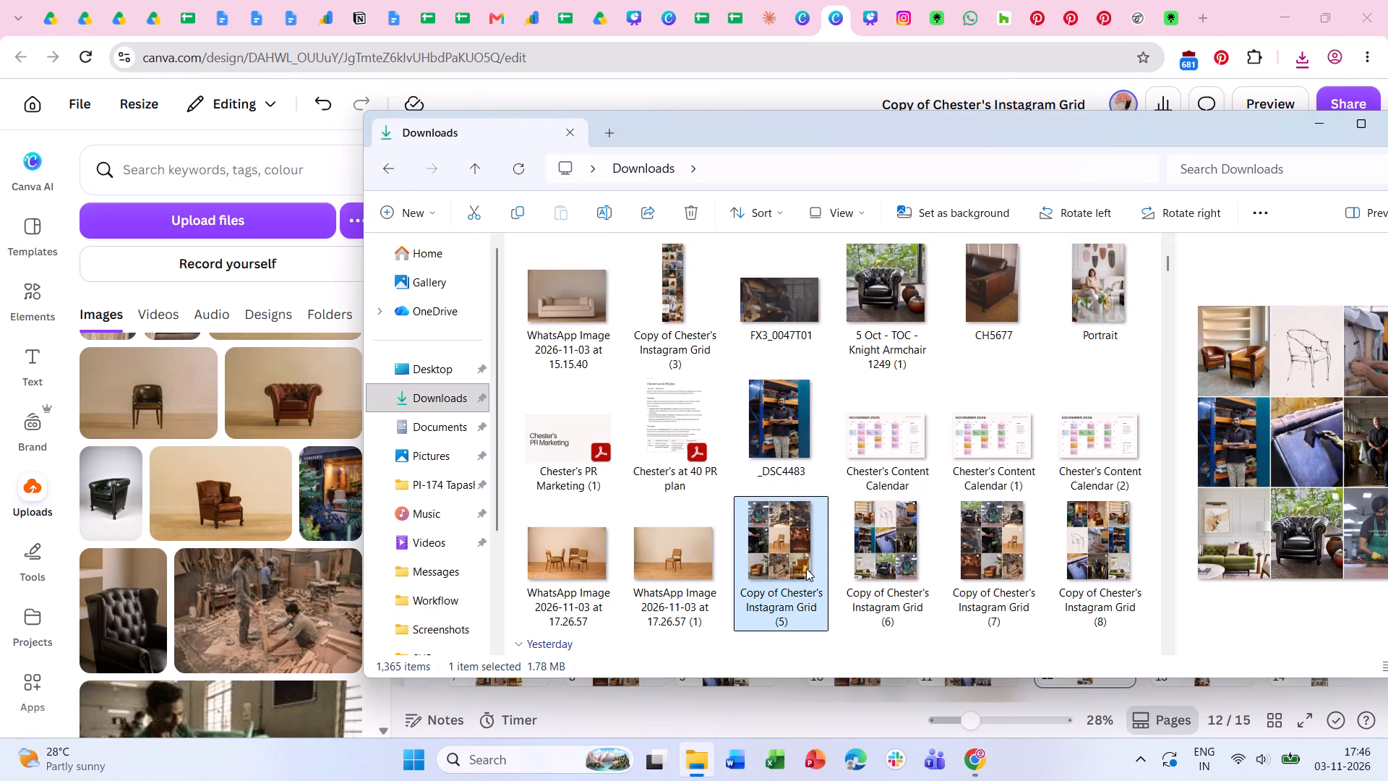
pyautogui.click(886, 566)
pyautogui.click(1014, 565)
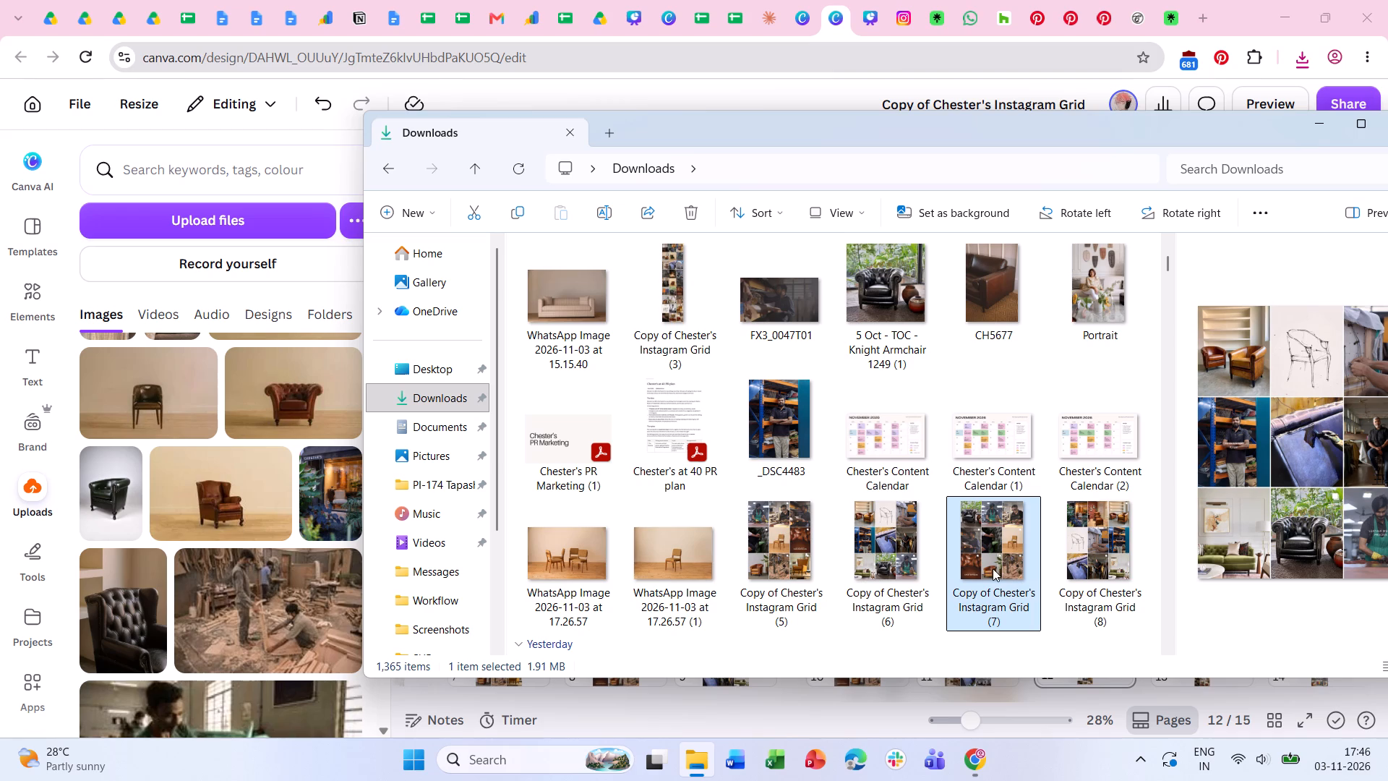
pyautogui.click(1107, 560)
pyautogui.scroll(1, 980, 531)
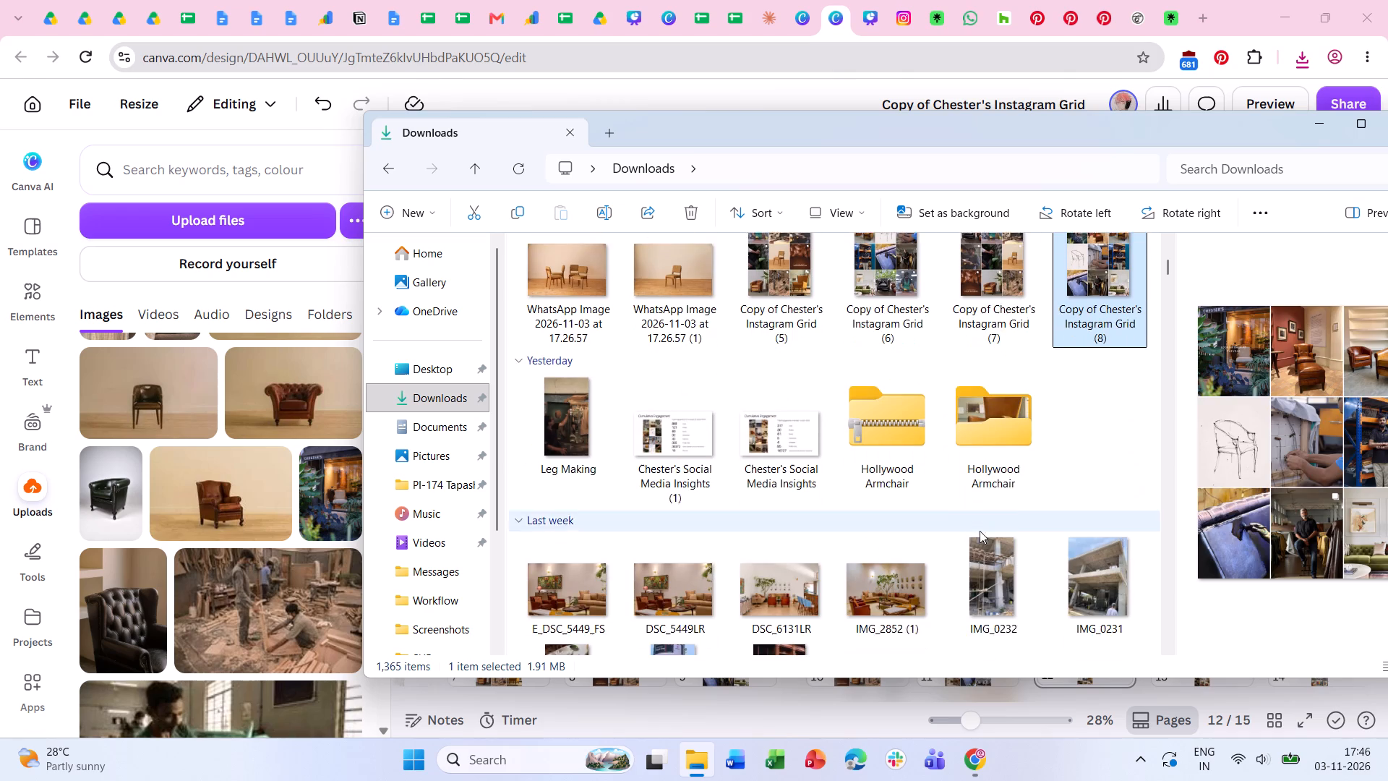
pyautogui.scroll(1, 980, 531)
pyautogui.hscroll(-1, 980, 531)
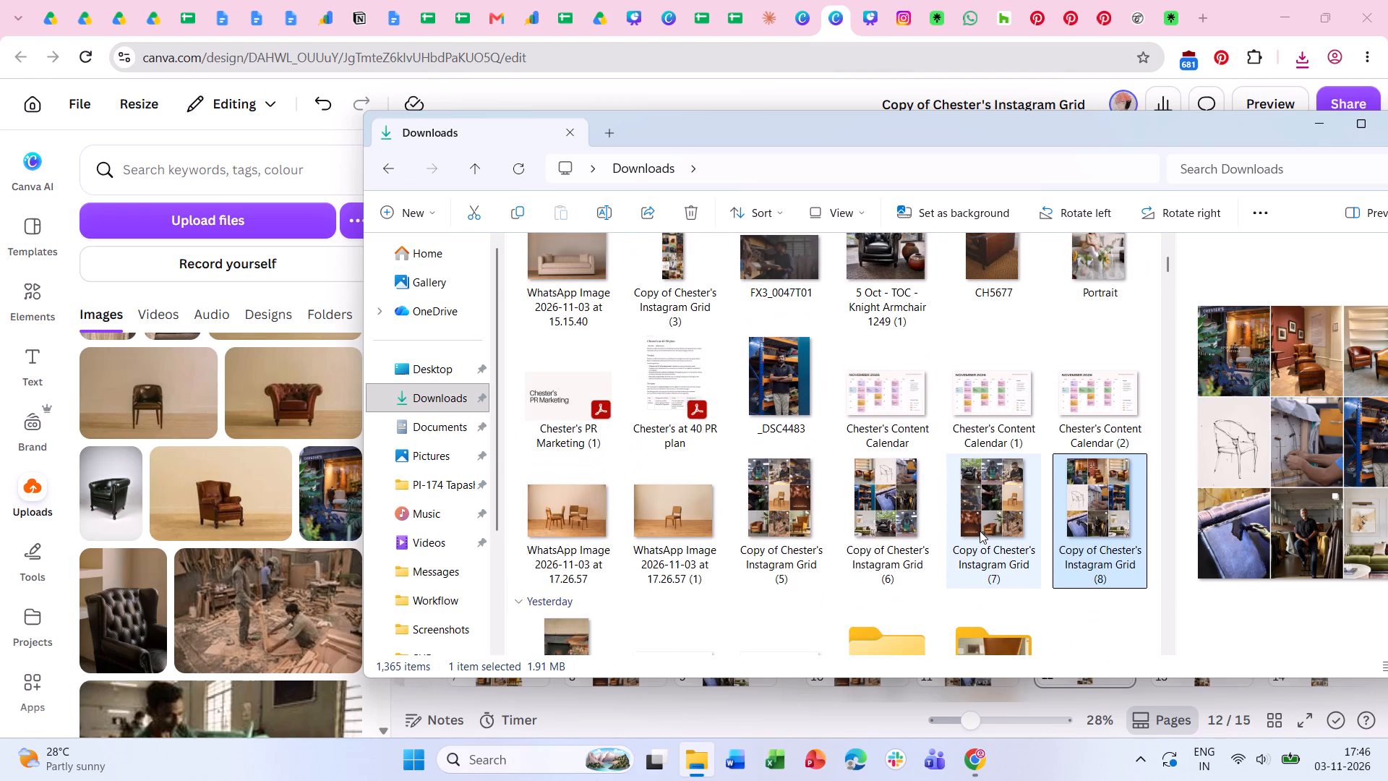
pyautogui.moveTo(1162, 127); pyautogui.dragTo(1040, 124)
pyautogui.click(687, 529)
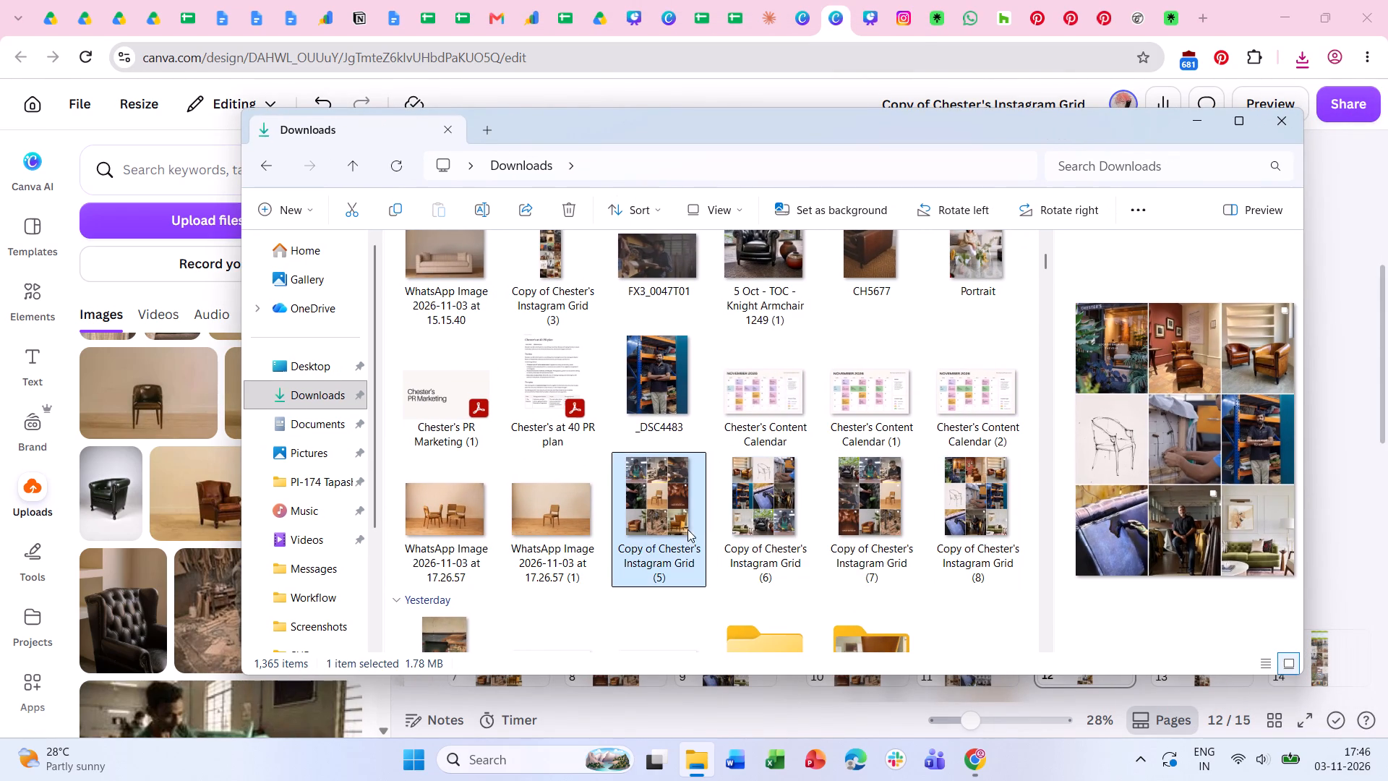
pyautogui.click(755, 513)
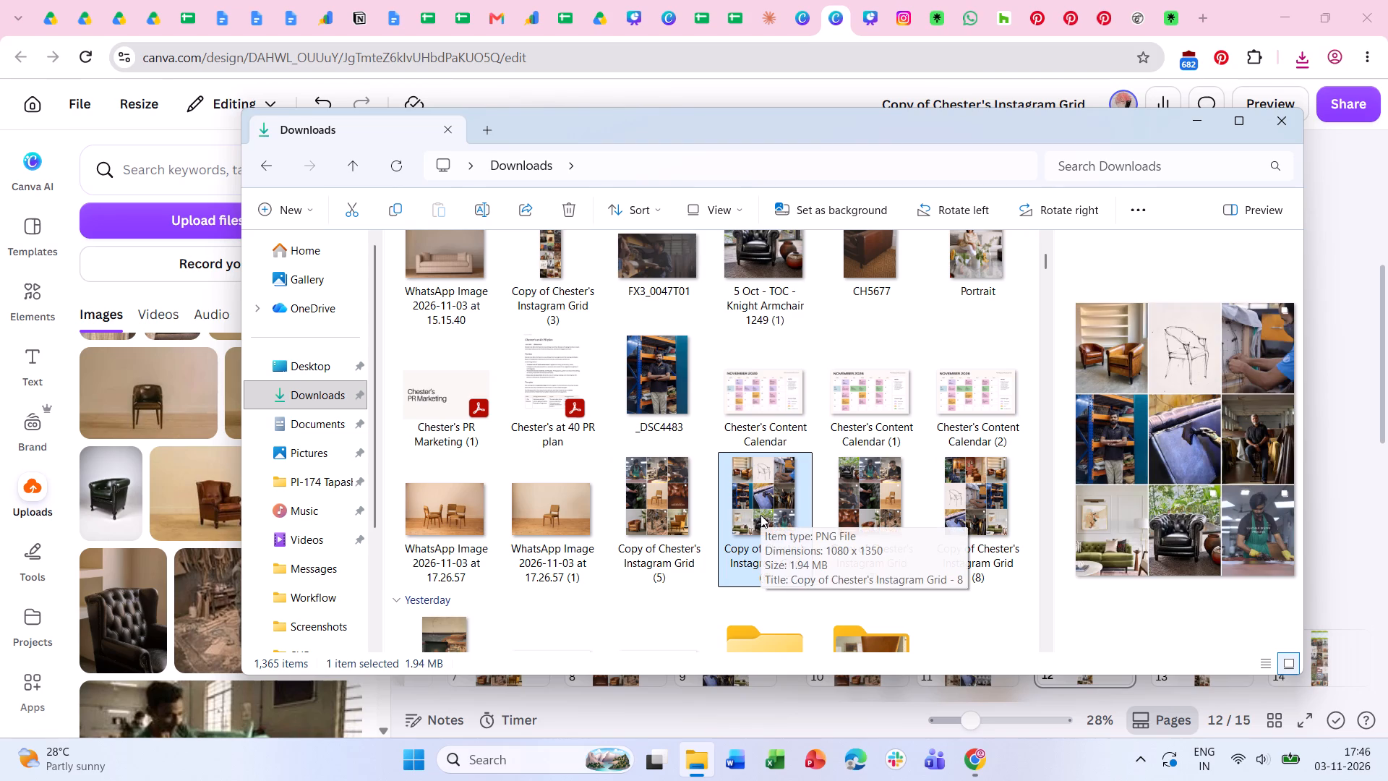
# Compare the previews of the older Instagram grid exports in Downloads: (4), (2) and the unnumbered one.
pyautogui.scroll(10, 835, 502)
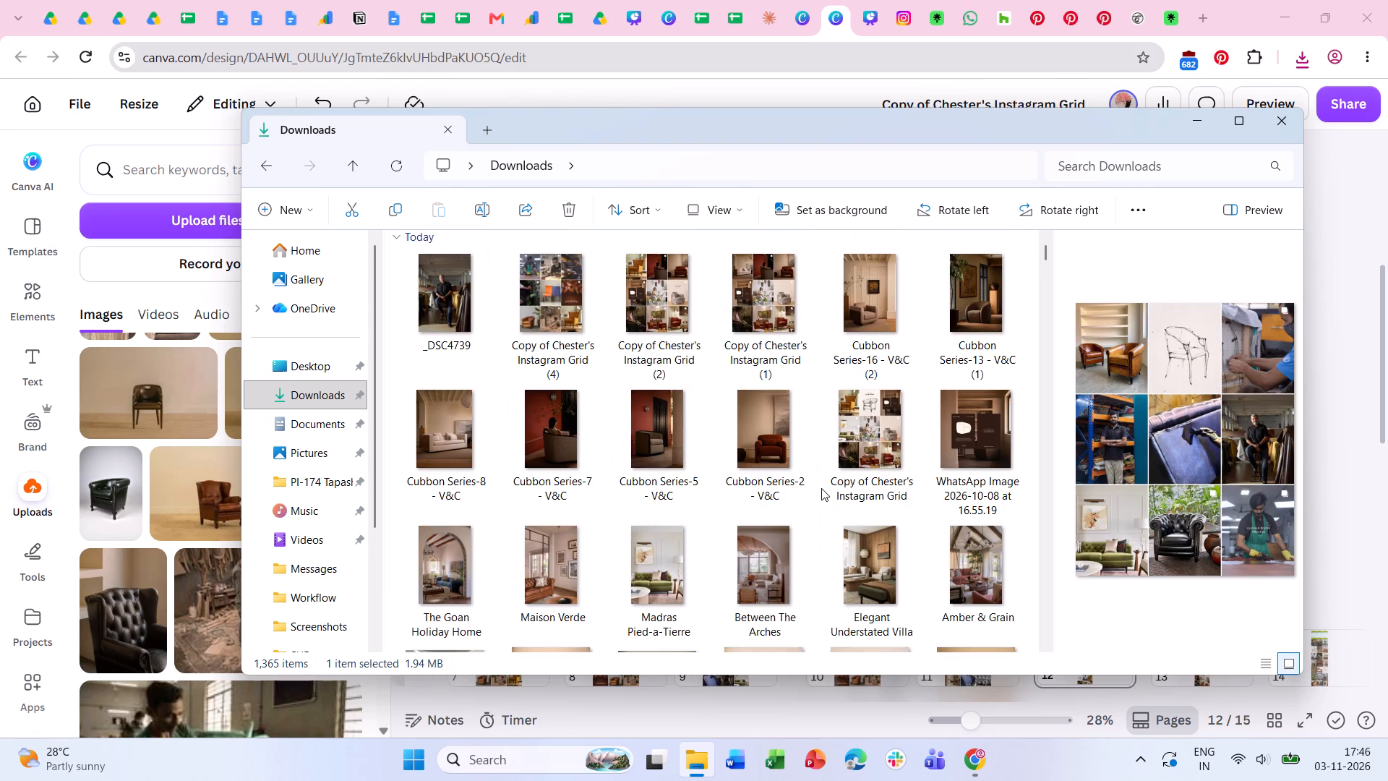
pyautogui.click(568, 336)
pyautogui.click(684, 318)
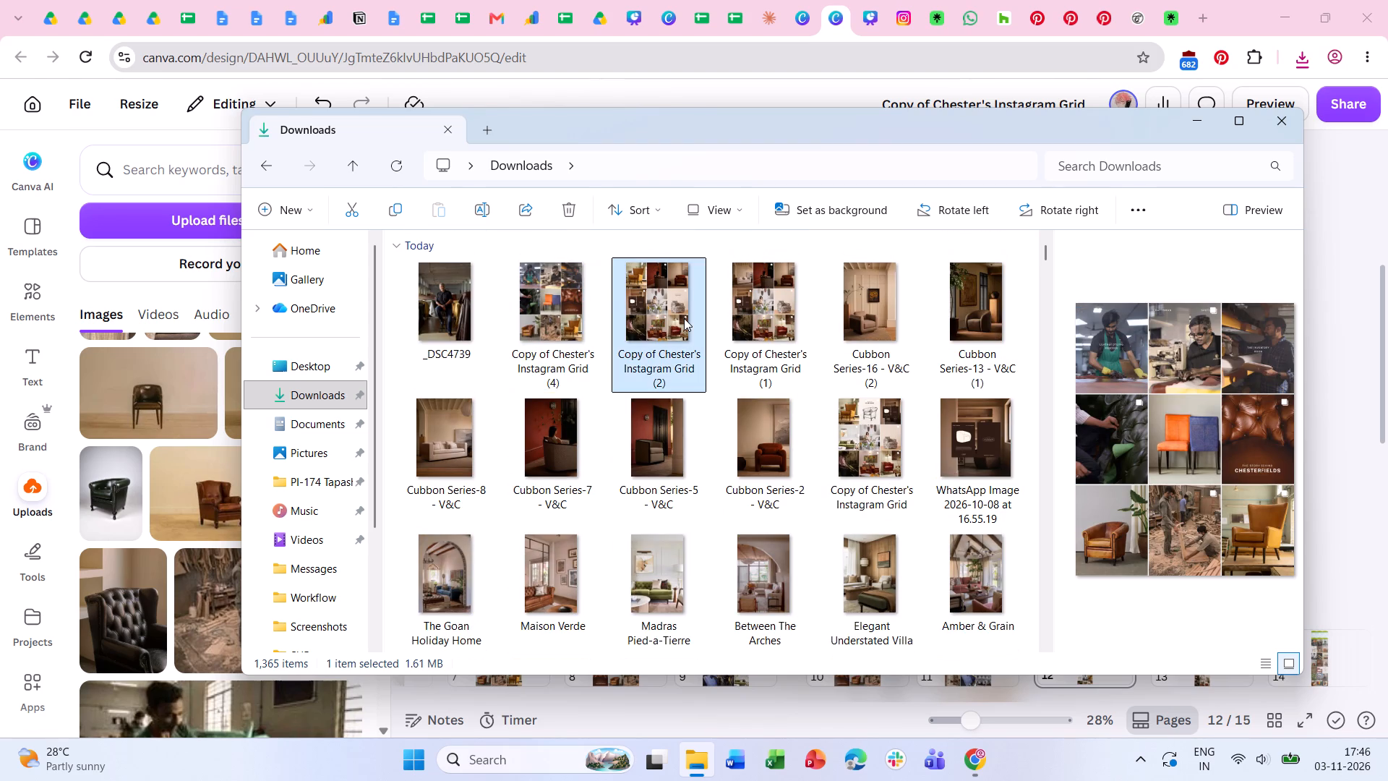
pyautogui.click(565, 321)
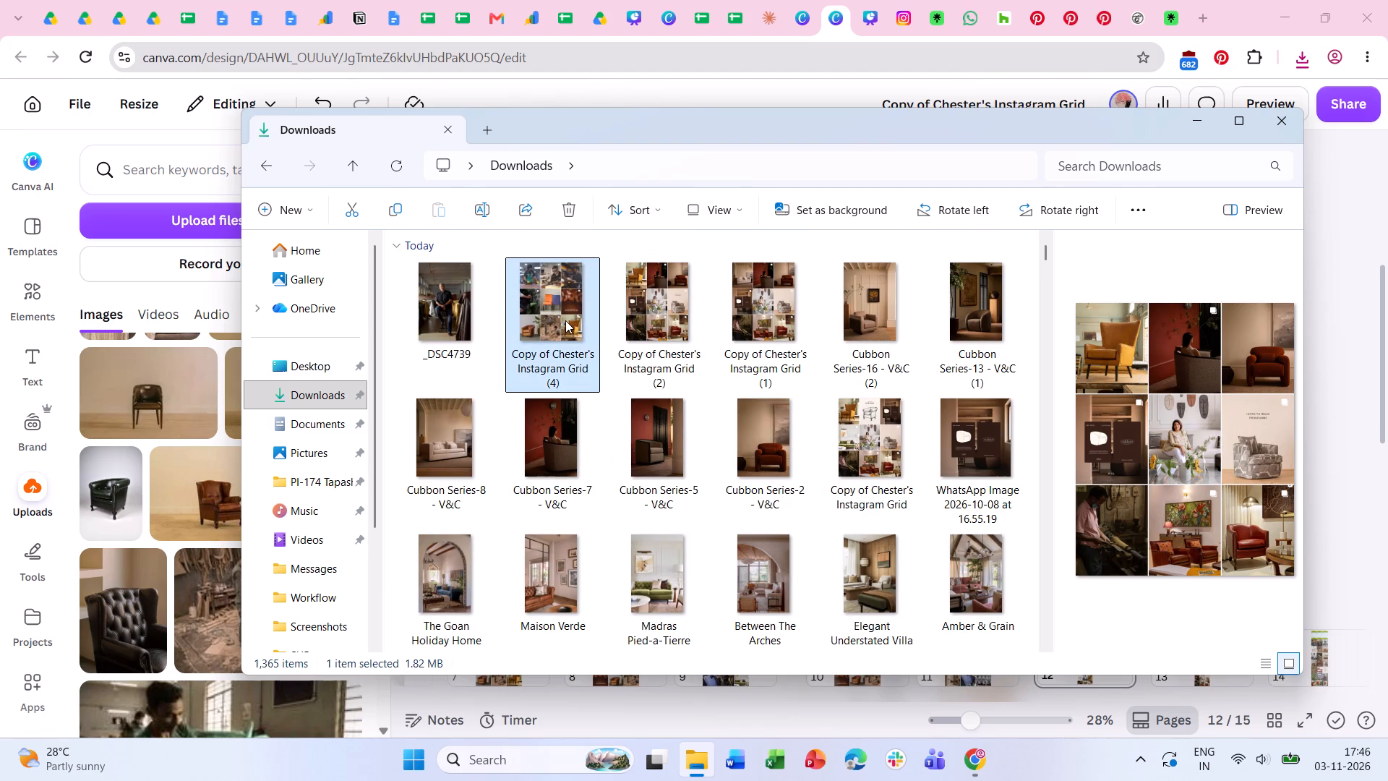
pyautogui.click(895, 448)
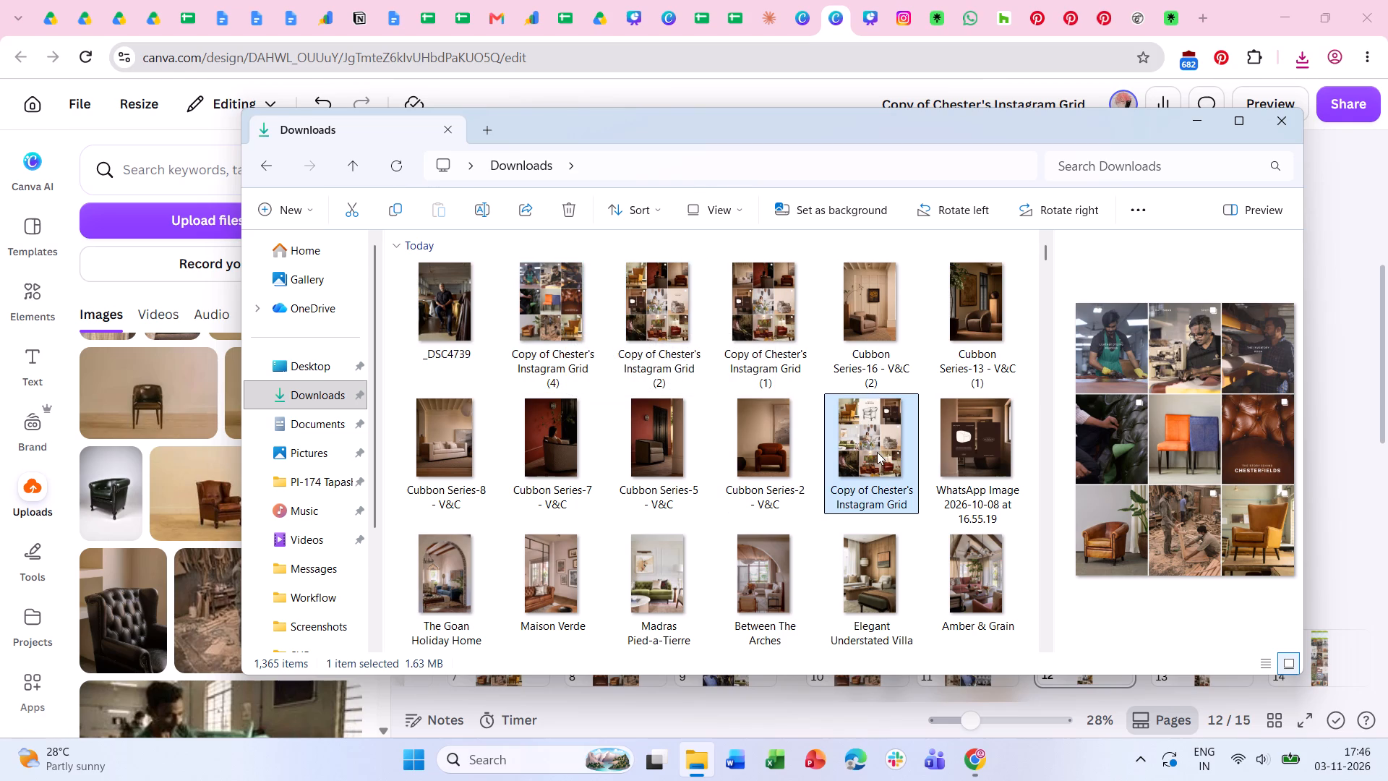
# Upload Copy of Chester's Instagram Grid (8) from the Downloads folder to the design's image uploads.
pyautogui.scroll(-2, 859, 451)
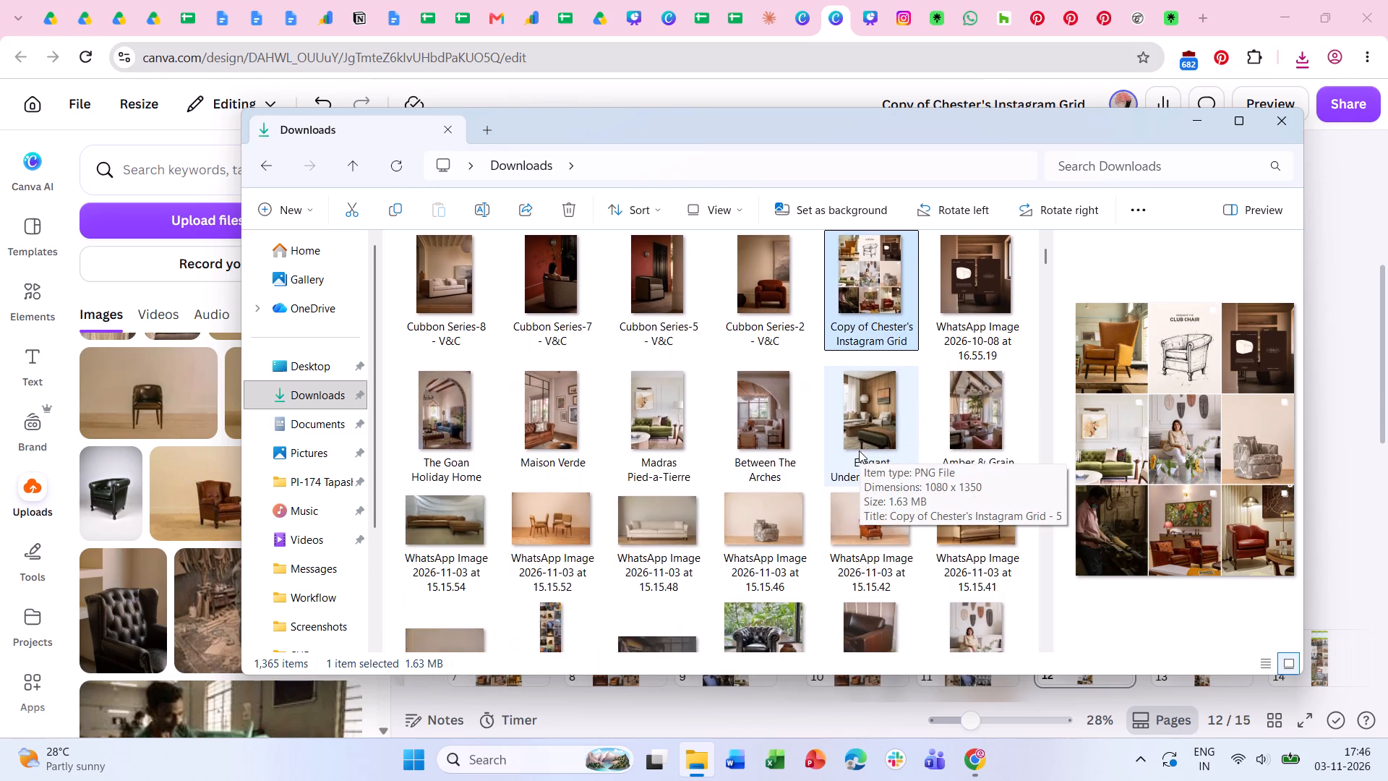
pyautogui.scroll(-2, 859, 451)
pyautogui.scroll(-1, 755, 461)
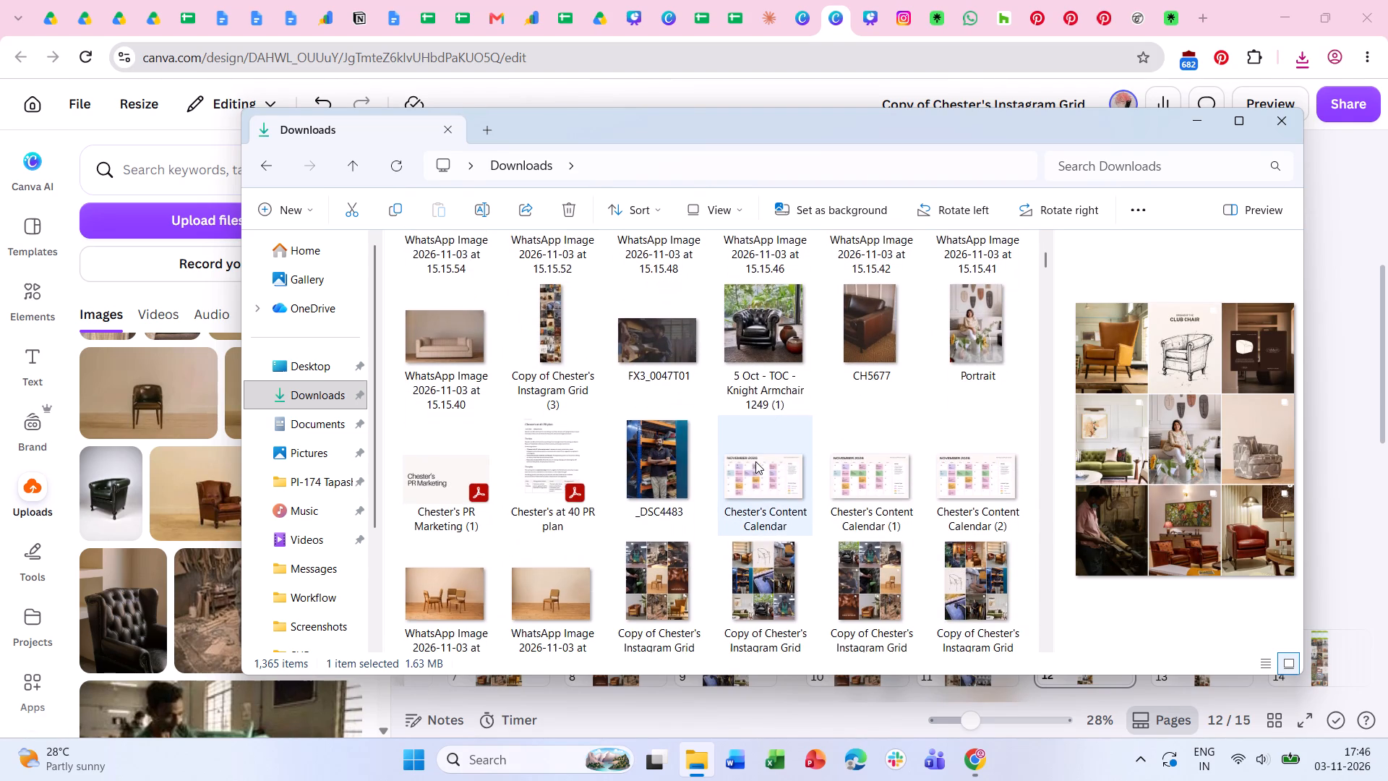
pyautogui.scroll(-1, 755, 461)
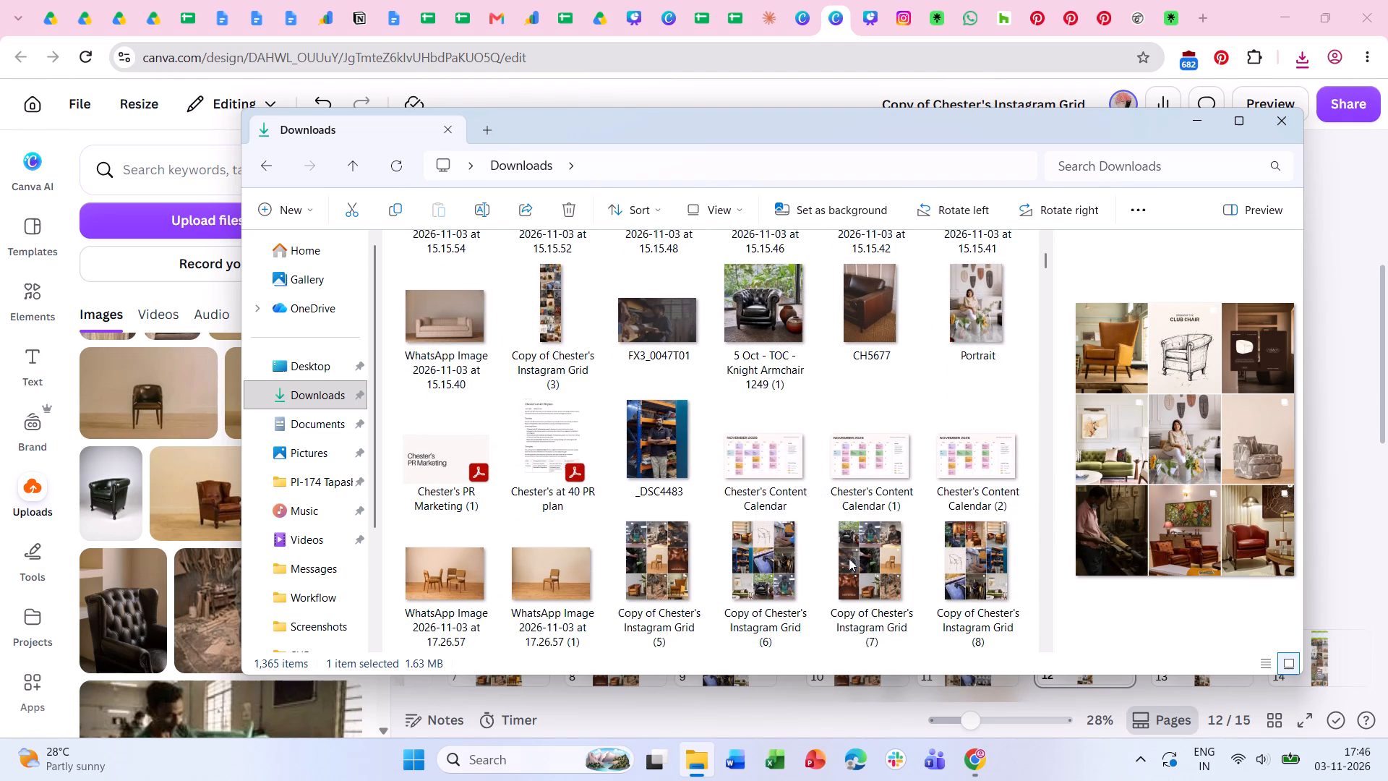
pyautogui.click(1002, 545)
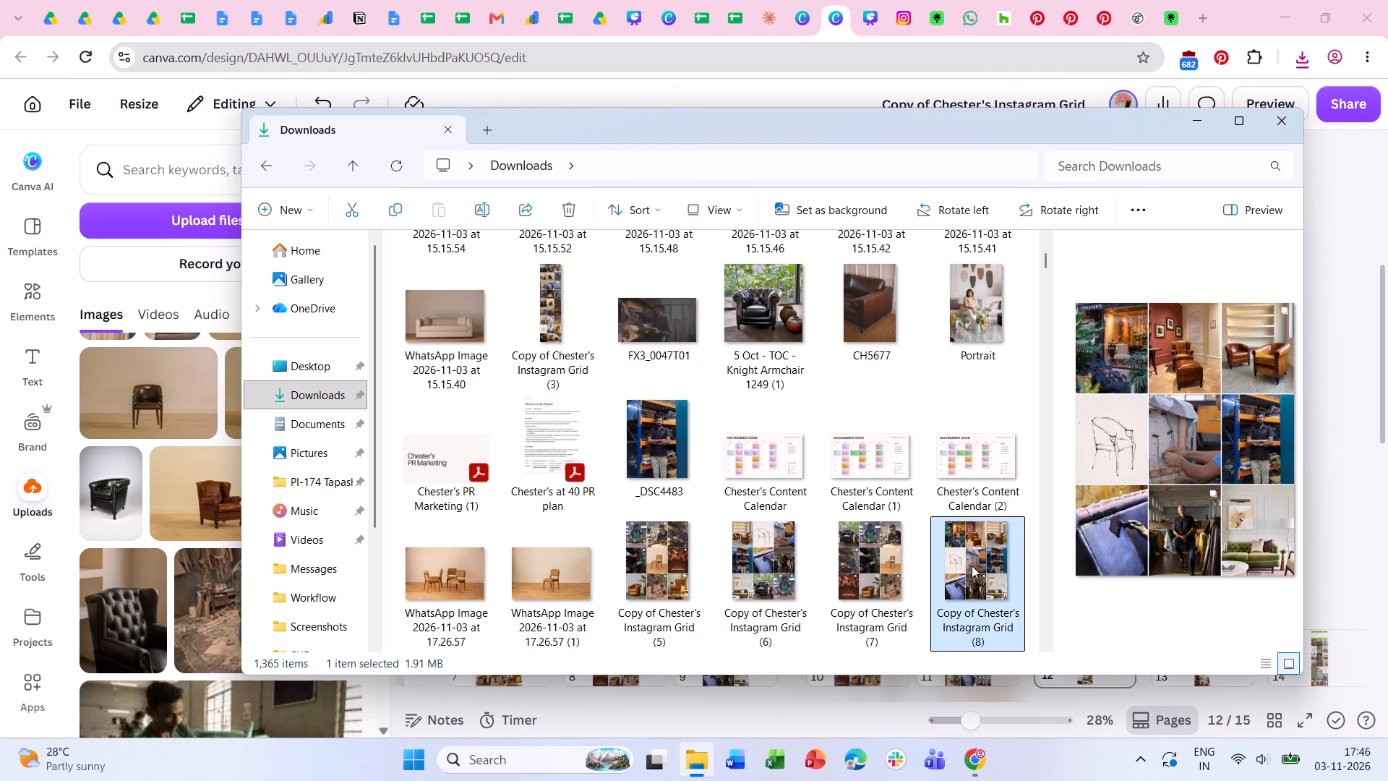
pyautogui.moveTo(972, 566); pyautogui.dragTo(188, 540)
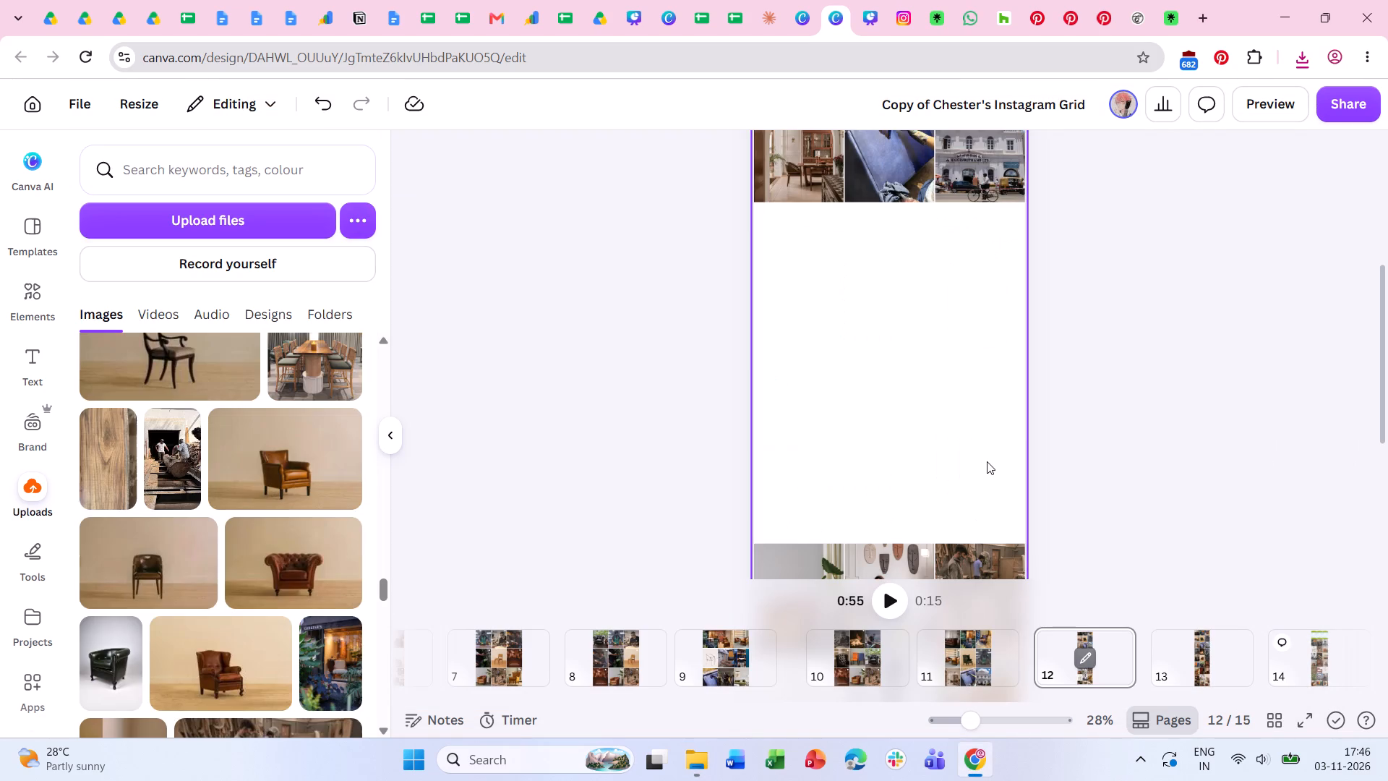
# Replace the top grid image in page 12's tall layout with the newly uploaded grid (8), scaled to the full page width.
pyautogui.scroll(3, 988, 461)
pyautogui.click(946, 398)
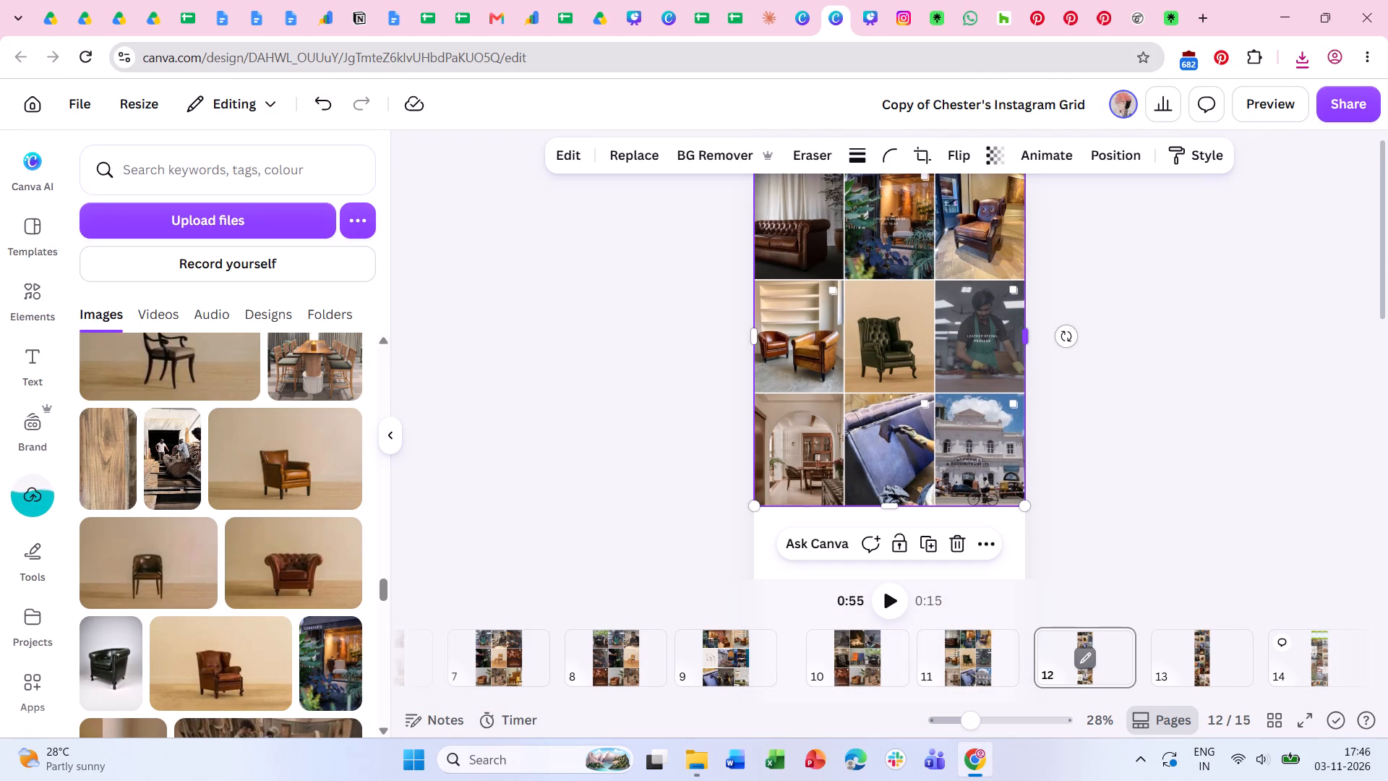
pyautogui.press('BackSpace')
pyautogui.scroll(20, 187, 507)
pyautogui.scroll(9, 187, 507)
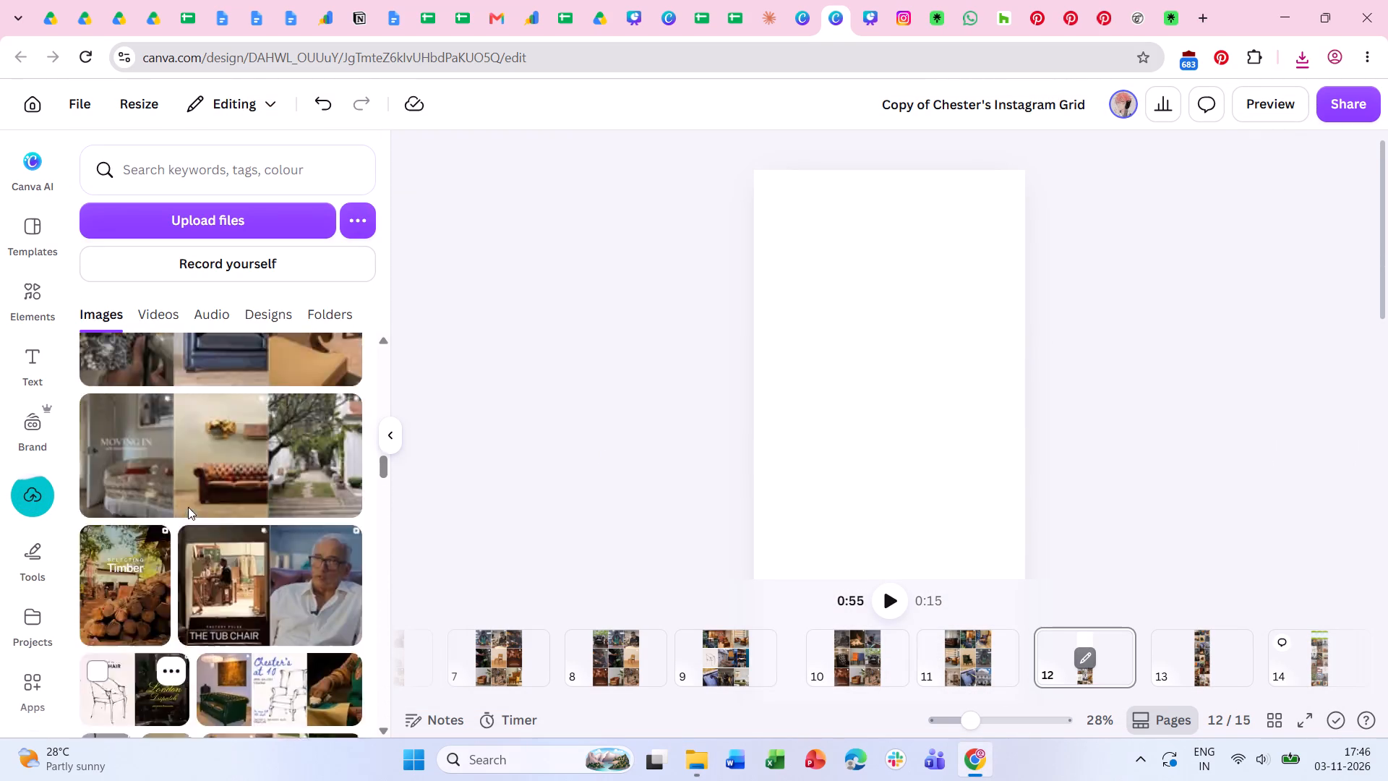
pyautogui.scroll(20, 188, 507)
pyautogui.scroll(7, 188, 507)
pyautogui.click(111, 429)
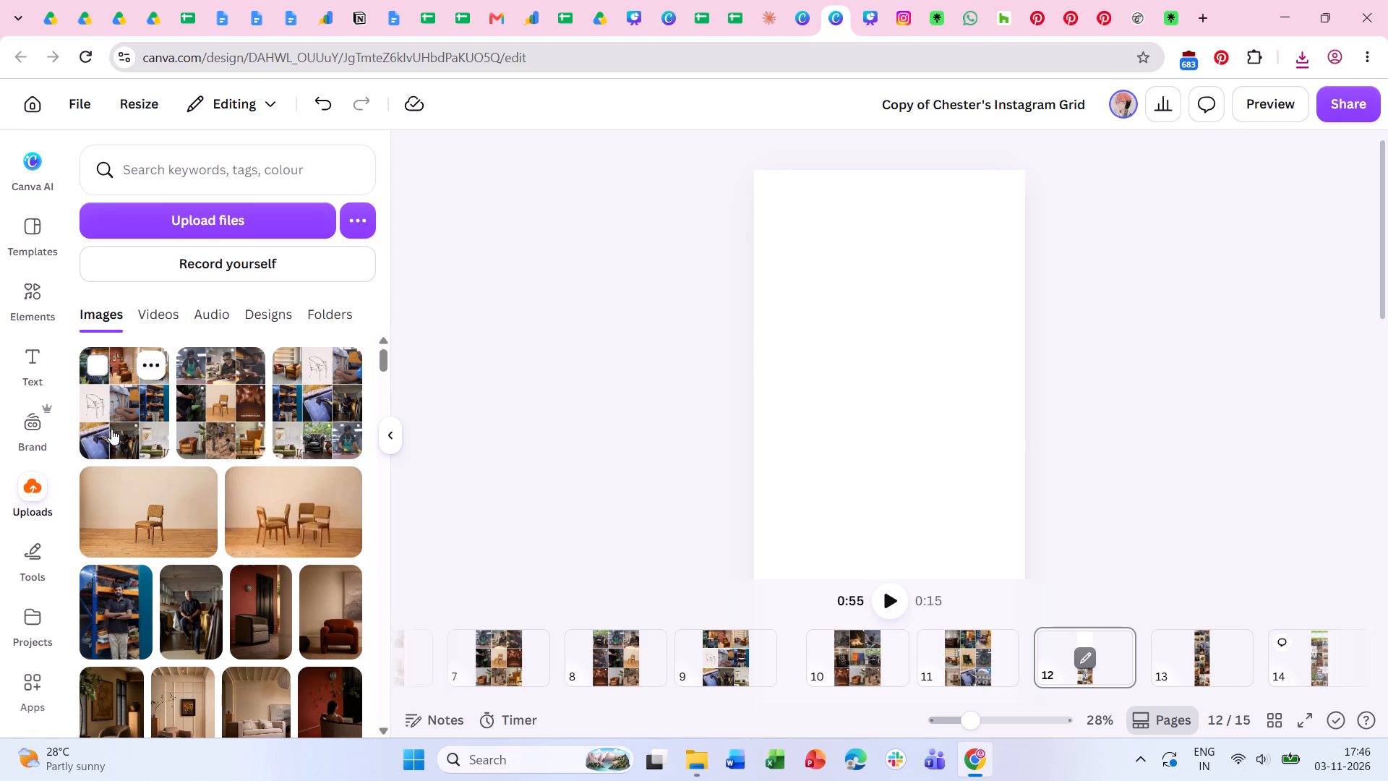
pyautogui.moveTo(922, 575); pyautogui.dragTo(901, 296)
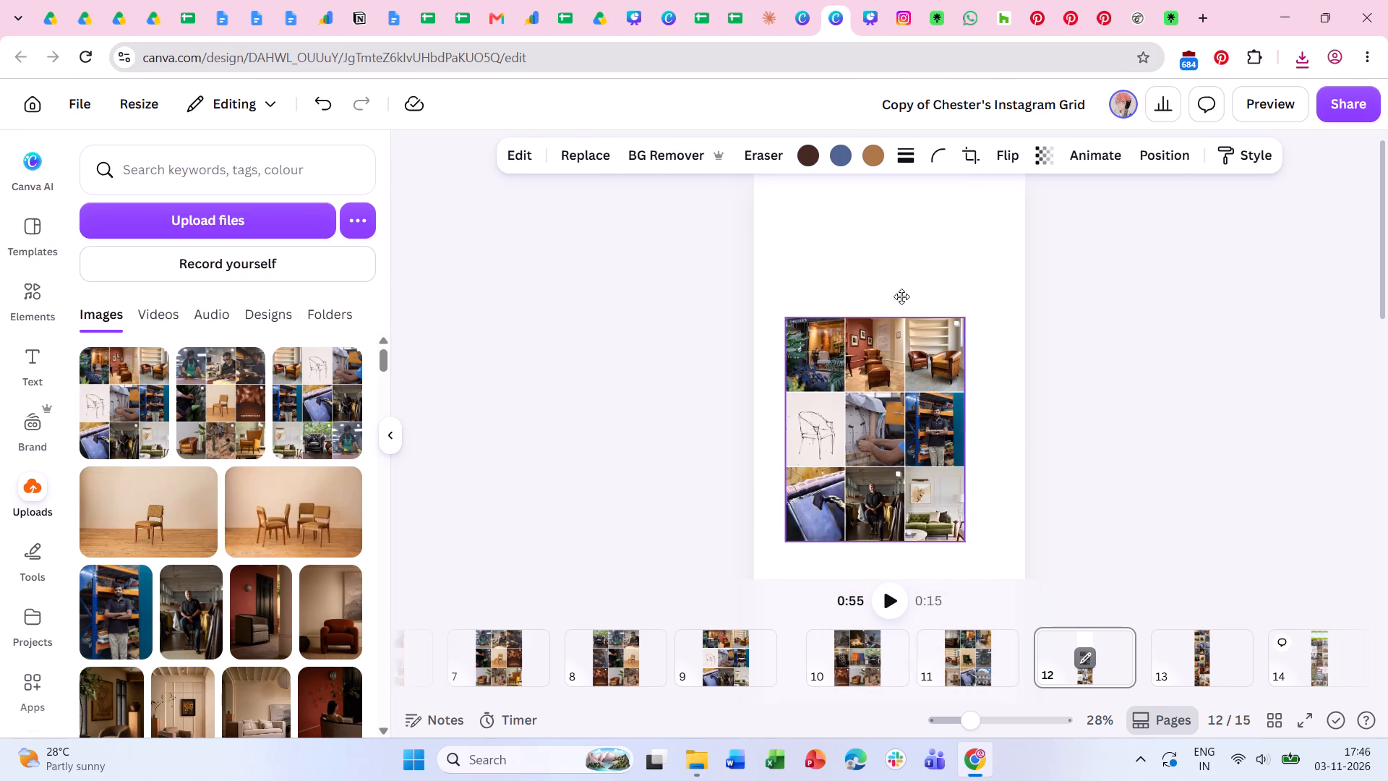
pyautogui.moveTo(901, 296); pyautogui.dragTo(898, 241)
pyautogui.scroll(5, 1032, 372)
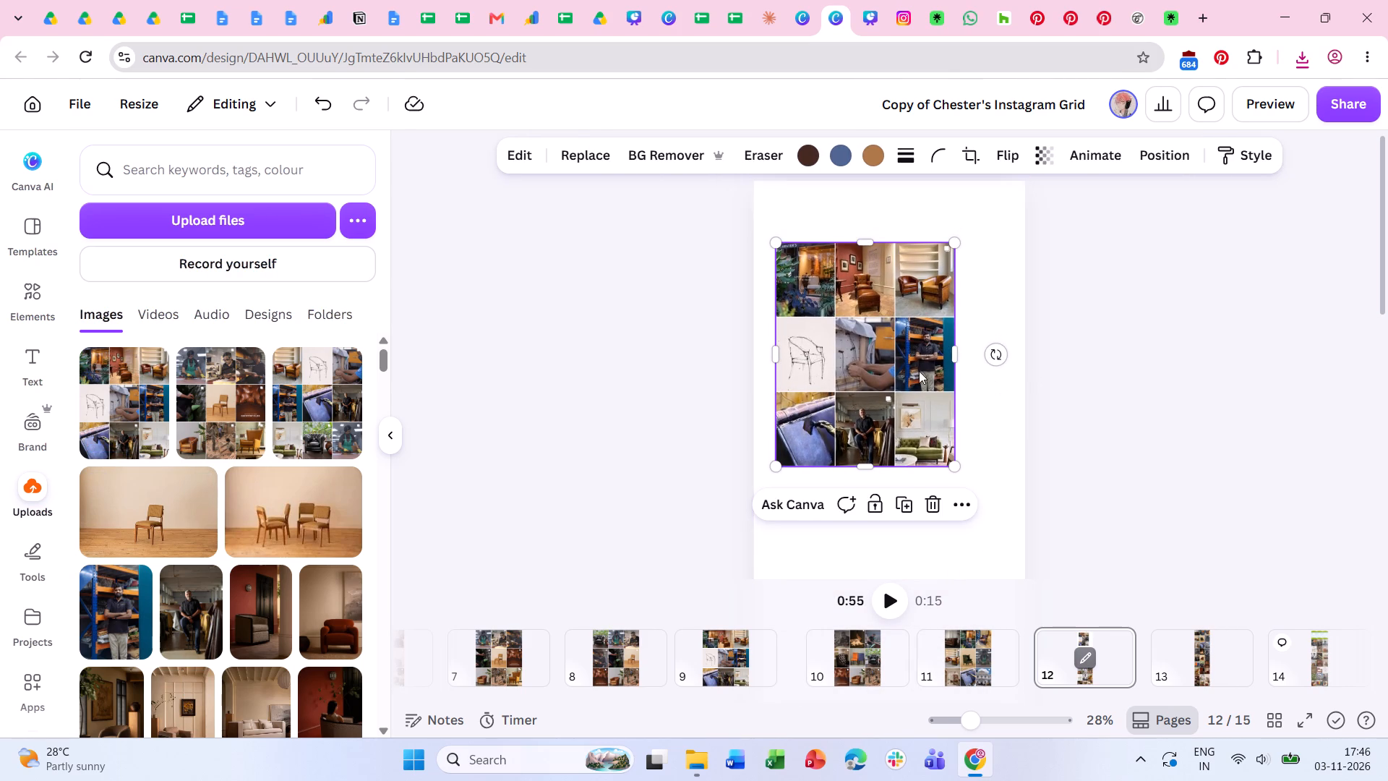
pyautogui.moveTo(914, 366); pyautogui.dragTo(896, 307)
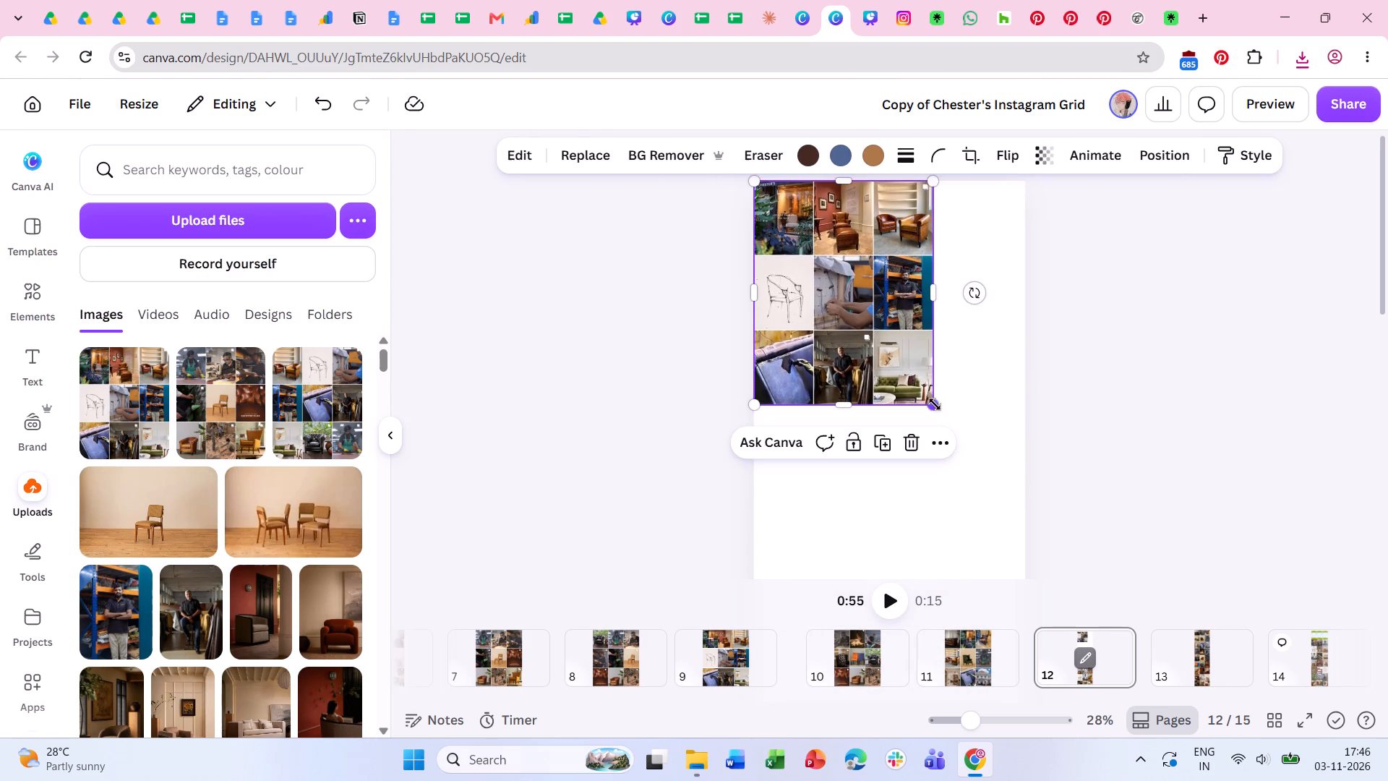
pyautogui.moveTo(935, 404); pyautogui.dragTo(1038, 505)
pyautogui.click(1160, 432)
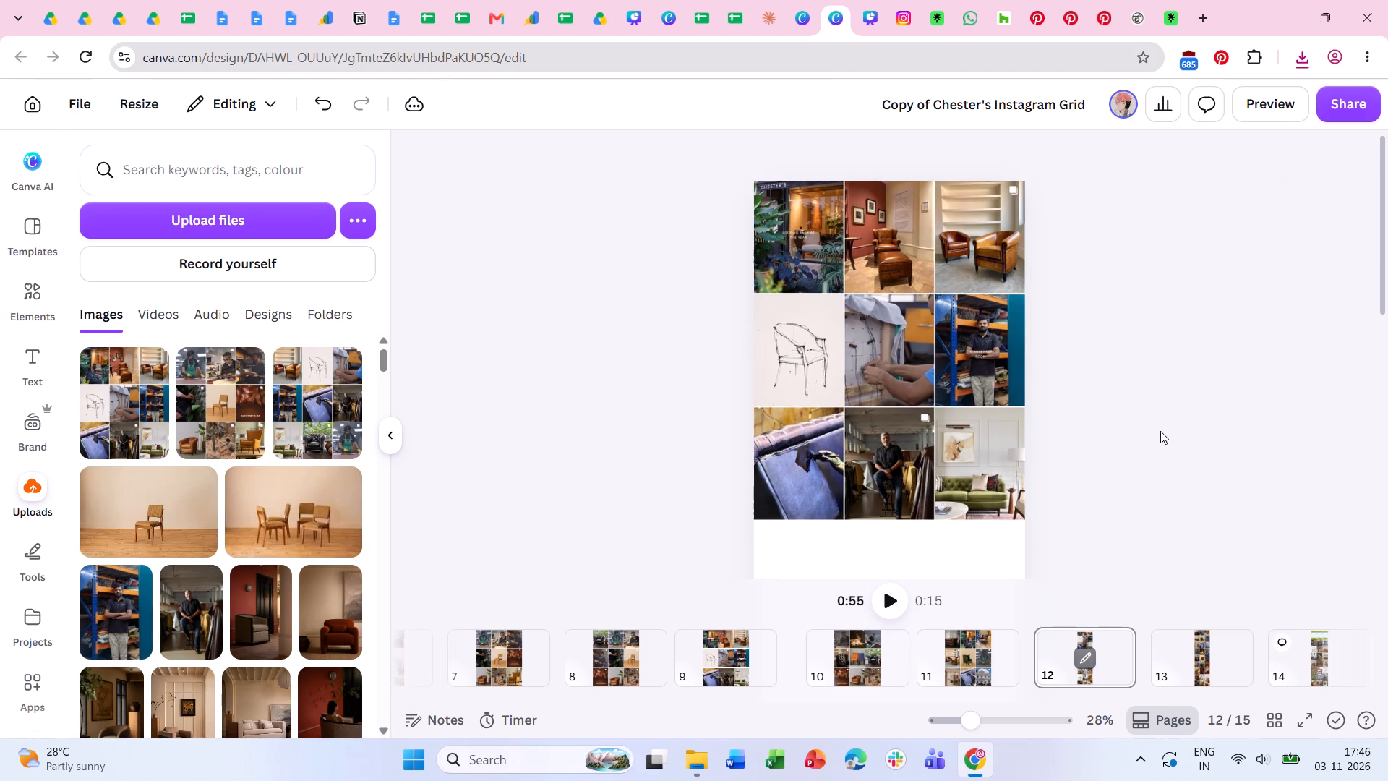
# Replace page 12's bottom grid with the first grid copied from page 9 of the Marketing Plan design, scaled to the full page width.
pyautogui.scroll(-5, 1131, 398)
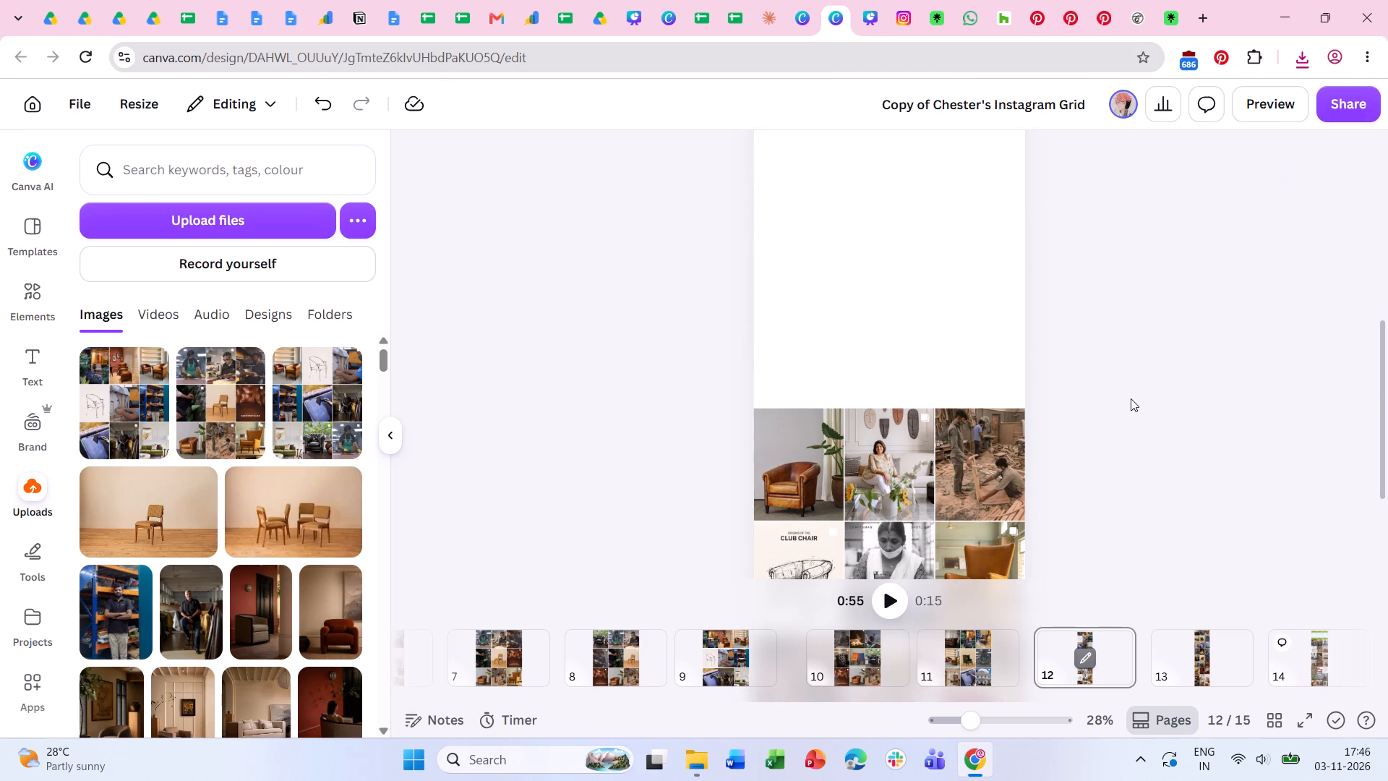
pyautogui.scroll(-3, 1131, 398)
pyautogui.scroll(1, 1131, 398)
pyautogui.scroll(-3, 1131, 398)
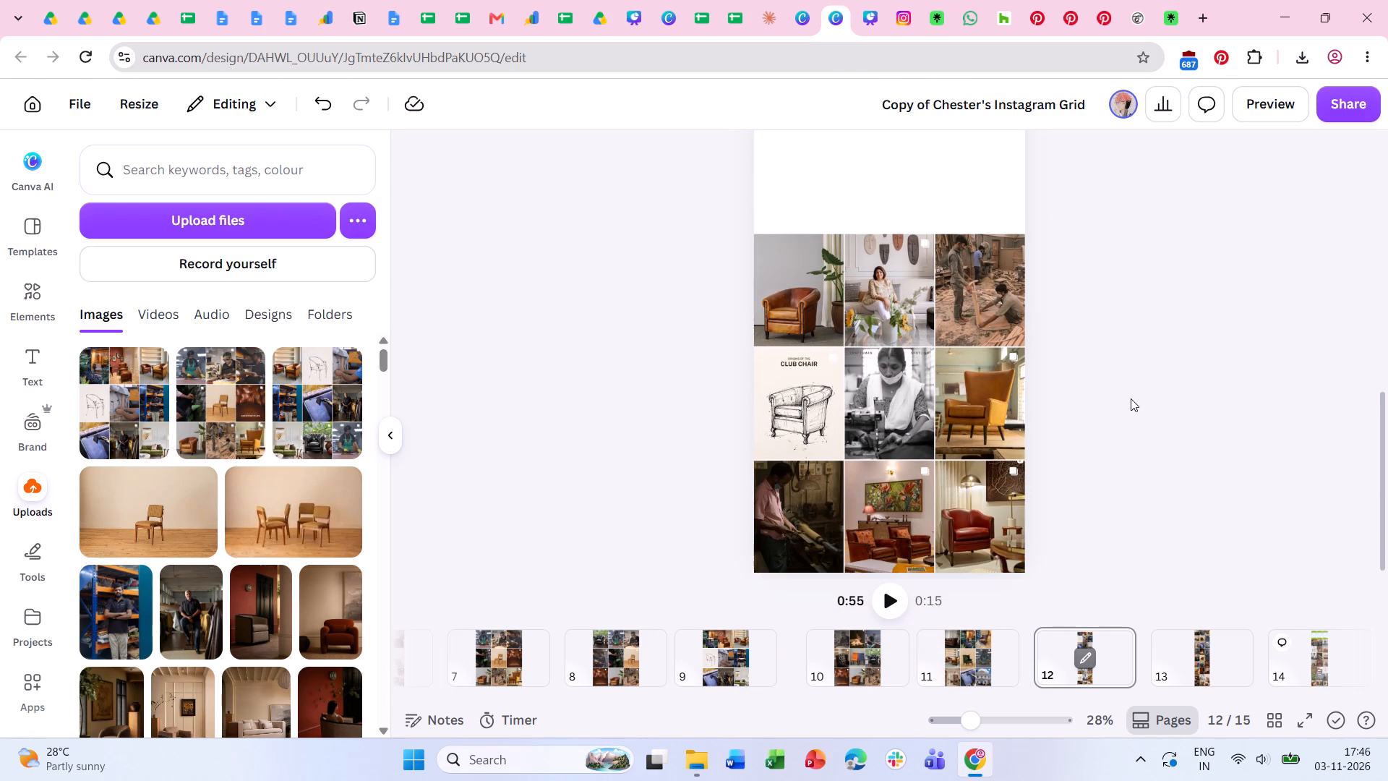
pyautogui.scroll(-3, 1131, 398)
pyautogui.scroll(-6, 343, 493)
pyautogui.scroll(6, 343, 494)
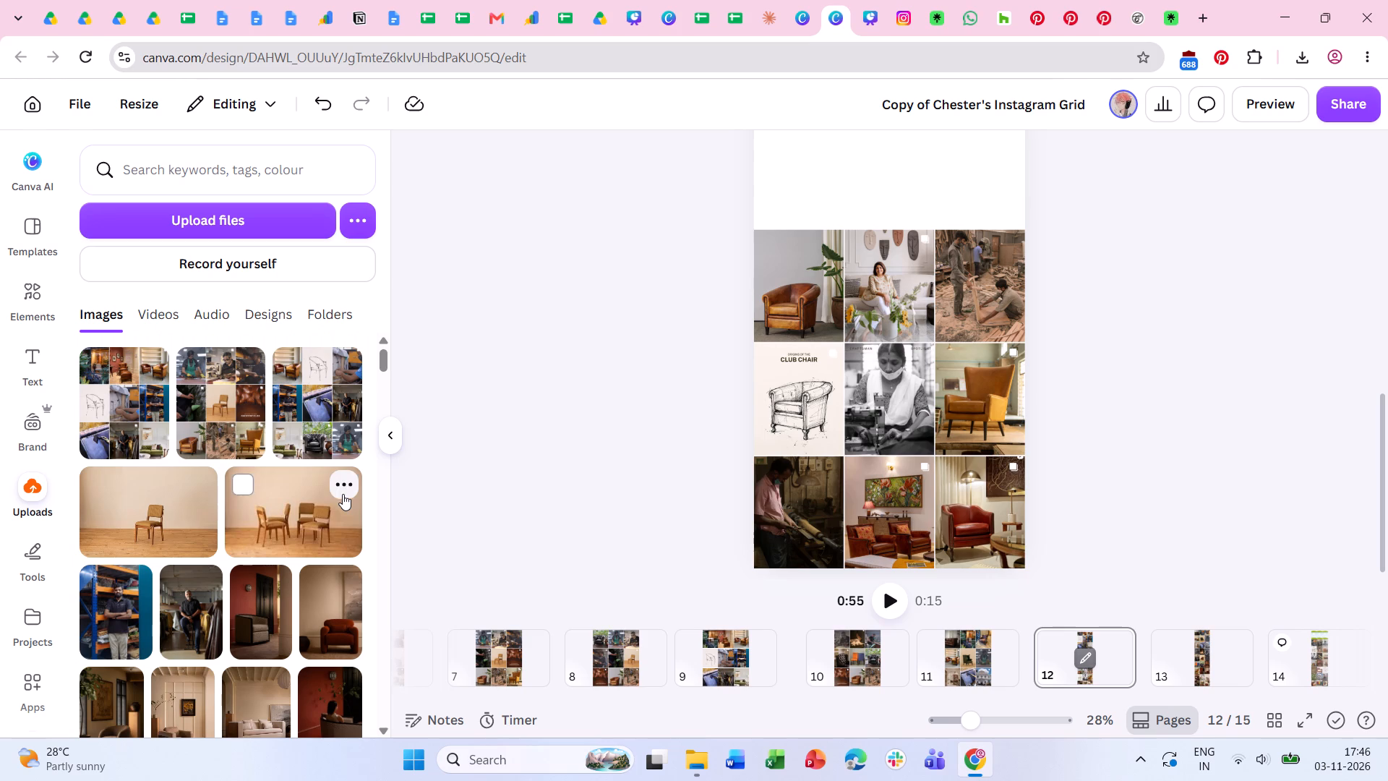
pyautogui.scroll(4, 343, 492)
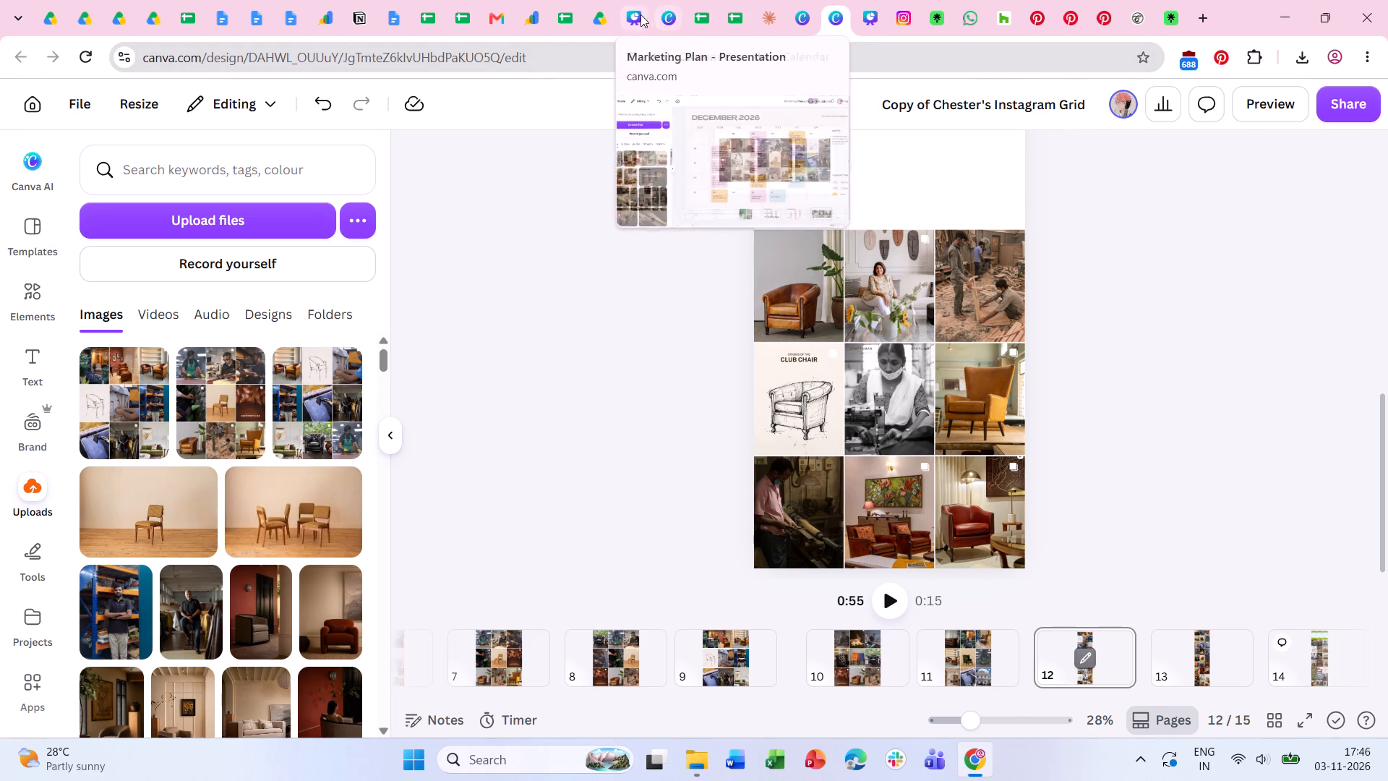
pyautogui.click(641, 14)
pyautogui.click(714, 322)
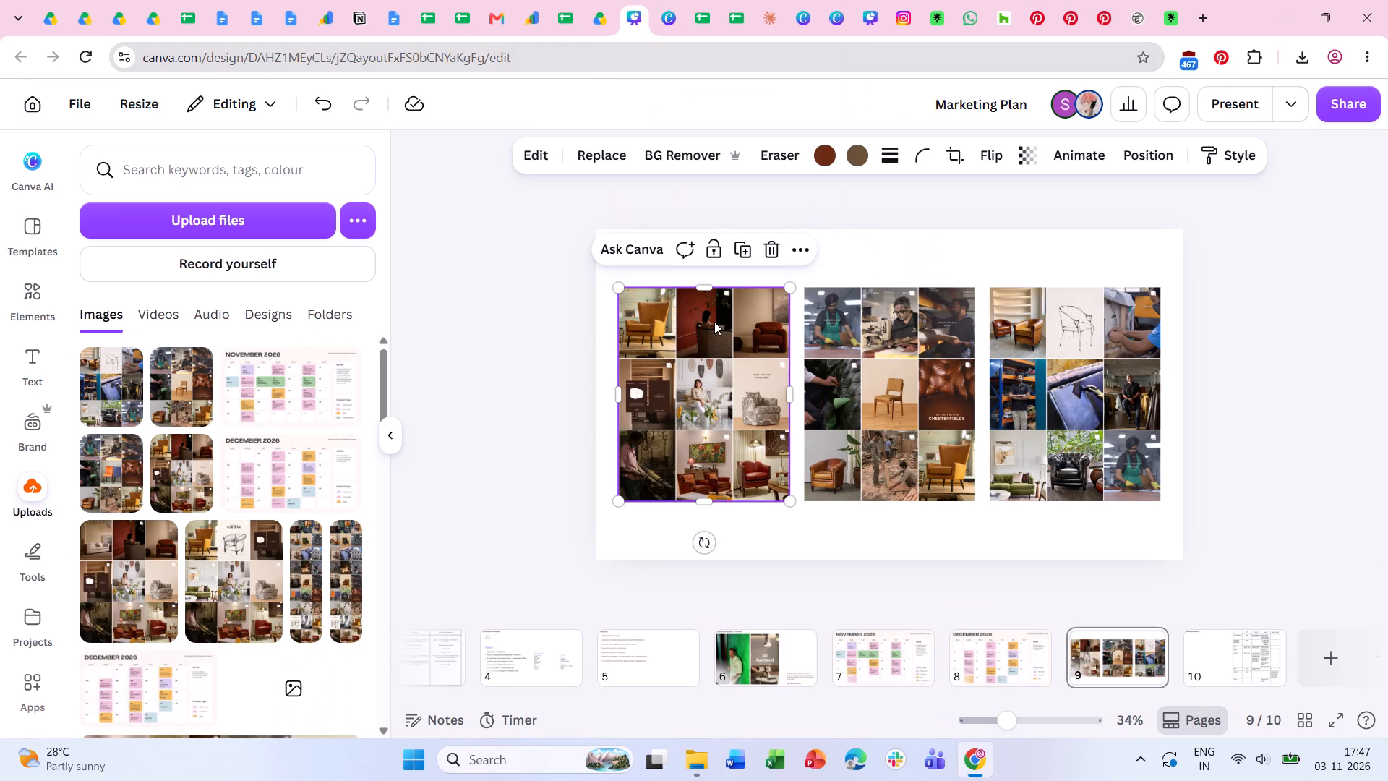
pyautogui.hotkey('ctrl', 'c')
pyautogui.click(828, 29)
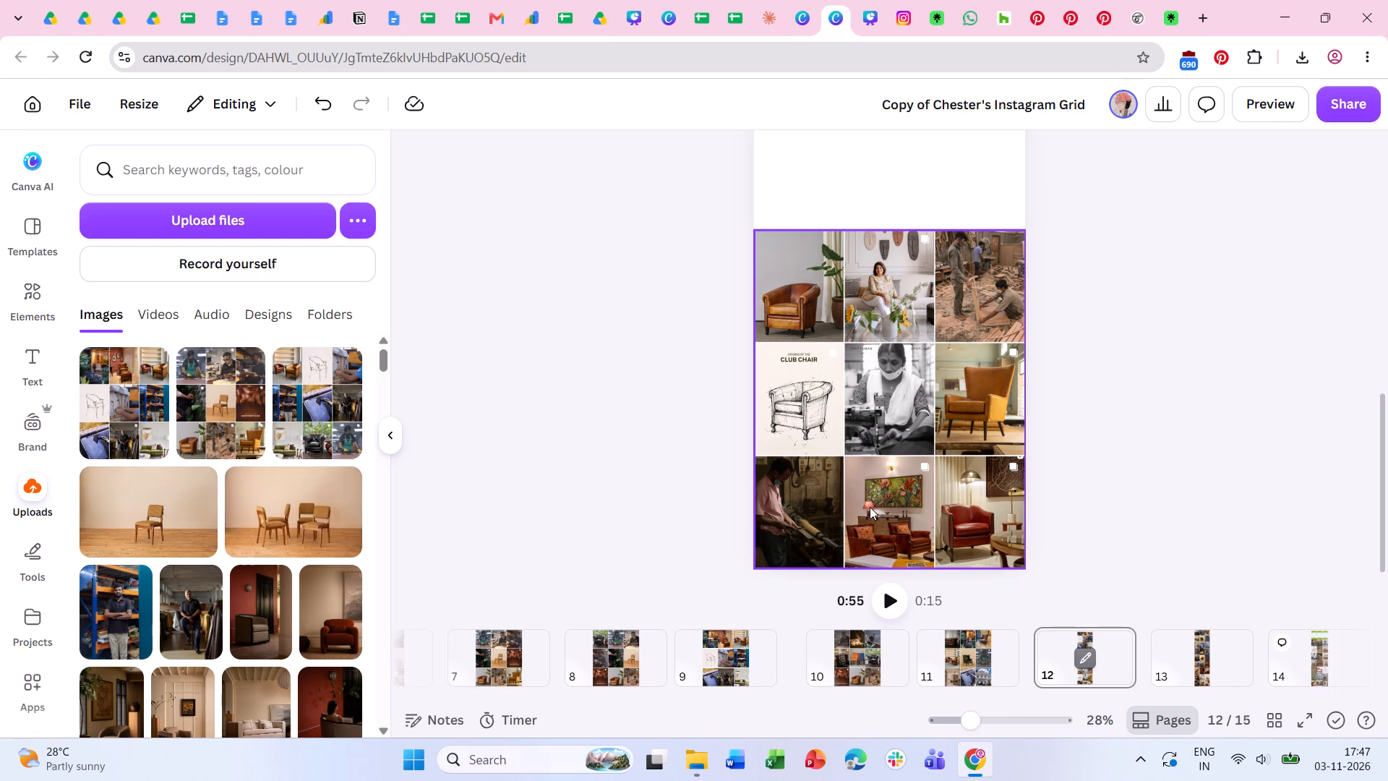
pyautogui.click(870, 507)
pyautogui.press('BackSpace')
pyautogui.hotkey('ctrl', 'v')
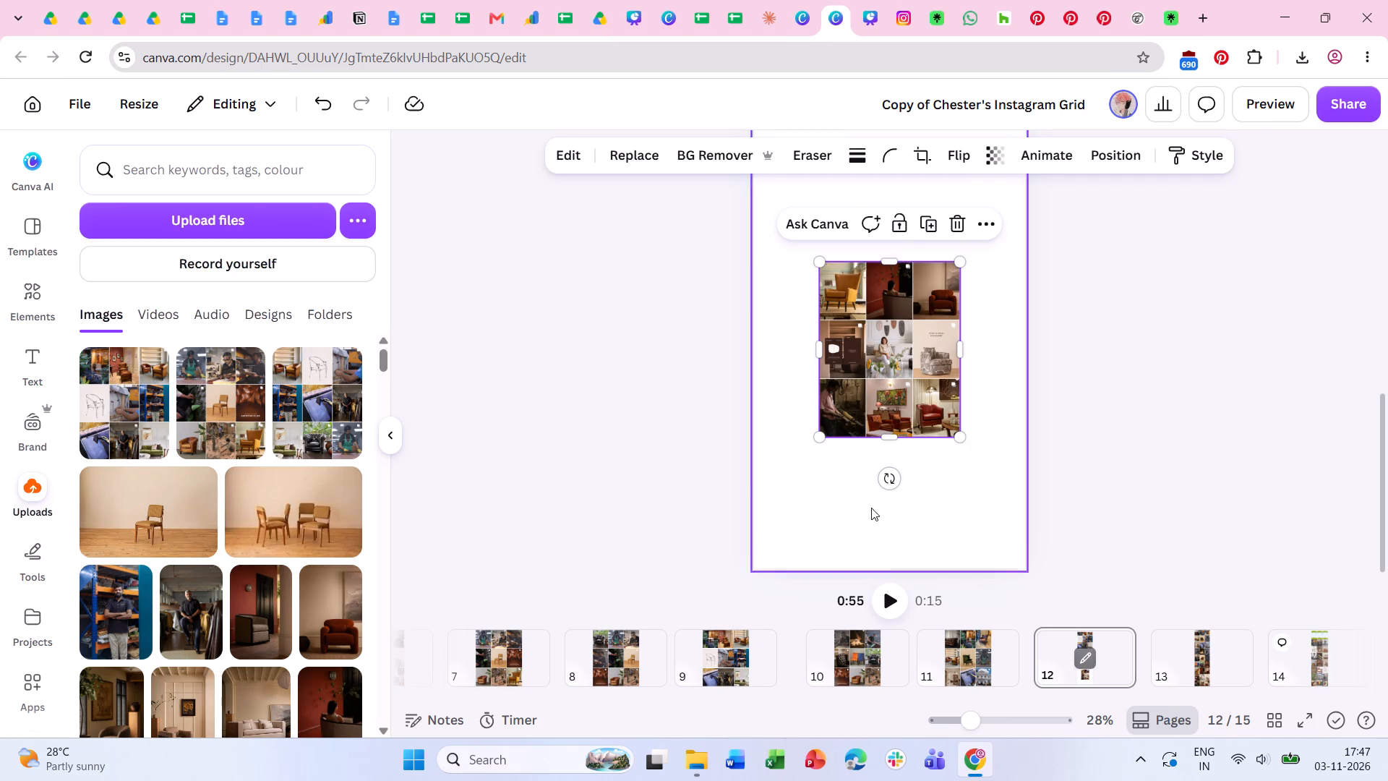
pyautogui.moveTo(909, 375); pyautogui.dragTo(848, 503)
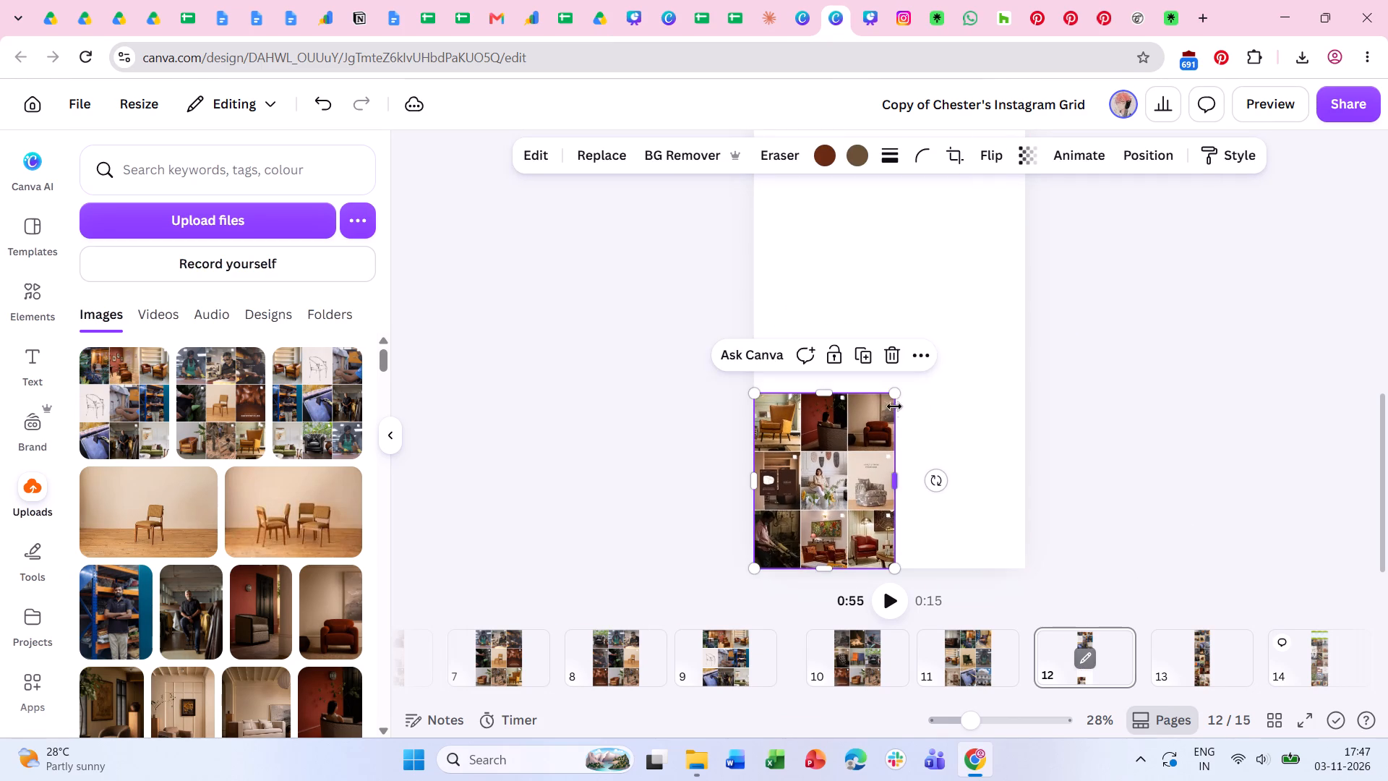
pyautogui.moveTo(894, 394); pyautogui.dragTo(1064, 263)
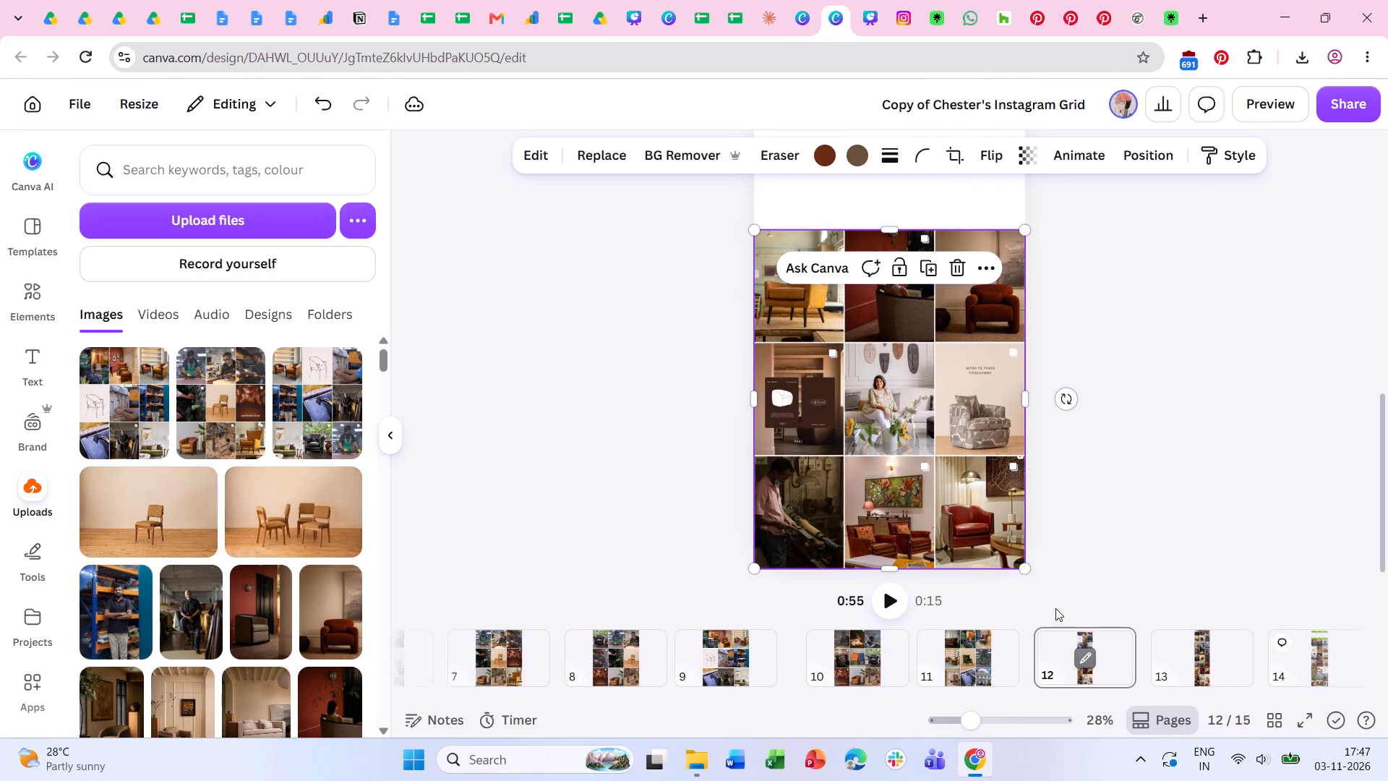
# Review page 13's tall combined grid layout from top to bottom.
pyautogui.click(1230, 670)
pyautogui.scroll(3, 1121, 518)
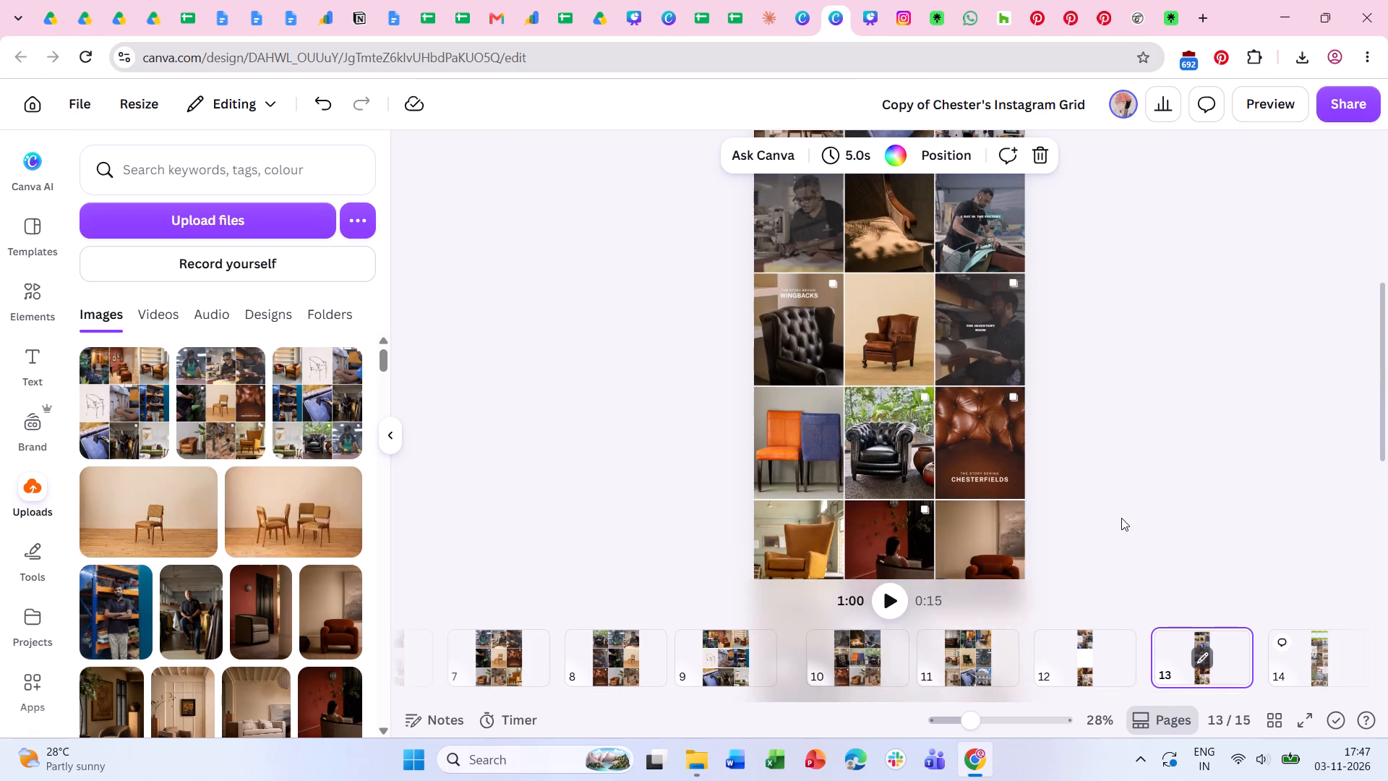
pyautogui.scroll(5, 1121, 518)
pyautogui.scroll(-3, 1121, 518)
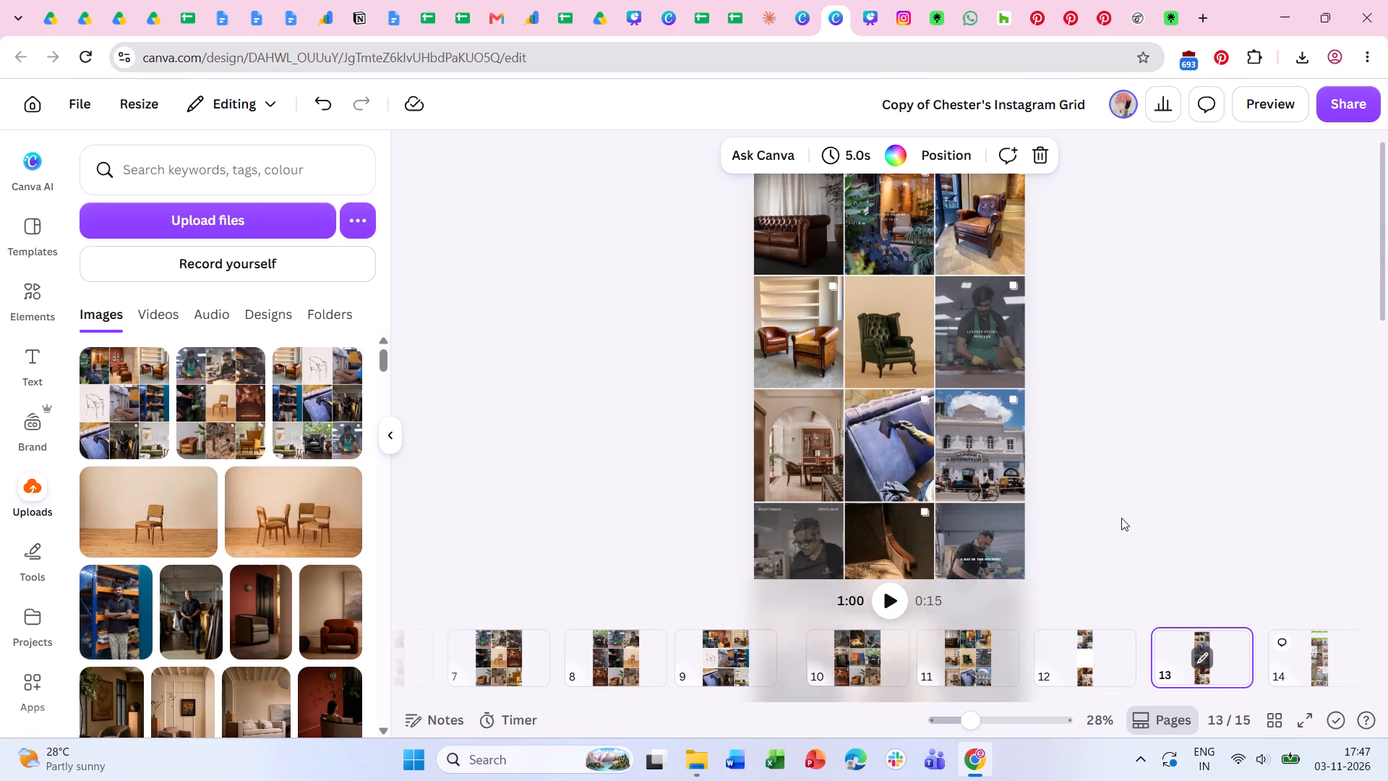
pyautogui.scroll(-6, 1121, 518)
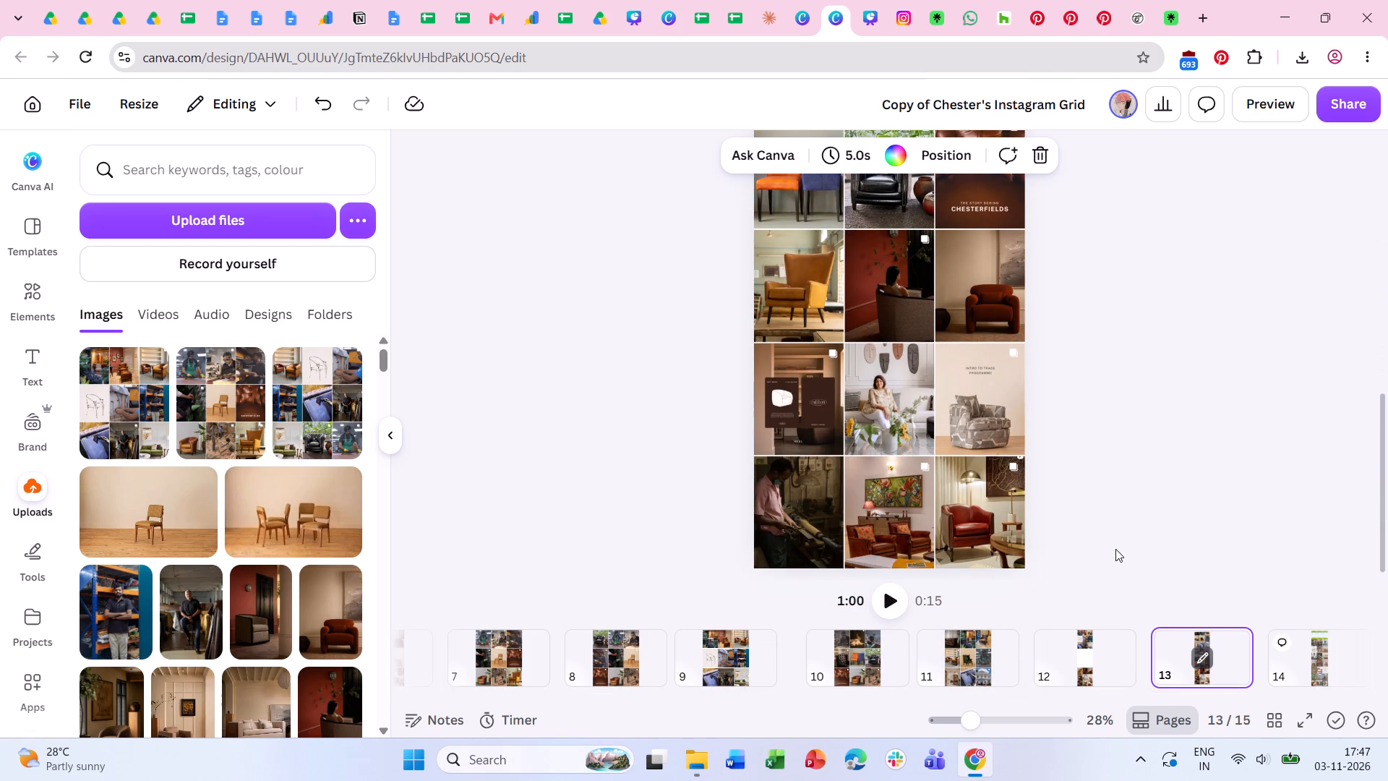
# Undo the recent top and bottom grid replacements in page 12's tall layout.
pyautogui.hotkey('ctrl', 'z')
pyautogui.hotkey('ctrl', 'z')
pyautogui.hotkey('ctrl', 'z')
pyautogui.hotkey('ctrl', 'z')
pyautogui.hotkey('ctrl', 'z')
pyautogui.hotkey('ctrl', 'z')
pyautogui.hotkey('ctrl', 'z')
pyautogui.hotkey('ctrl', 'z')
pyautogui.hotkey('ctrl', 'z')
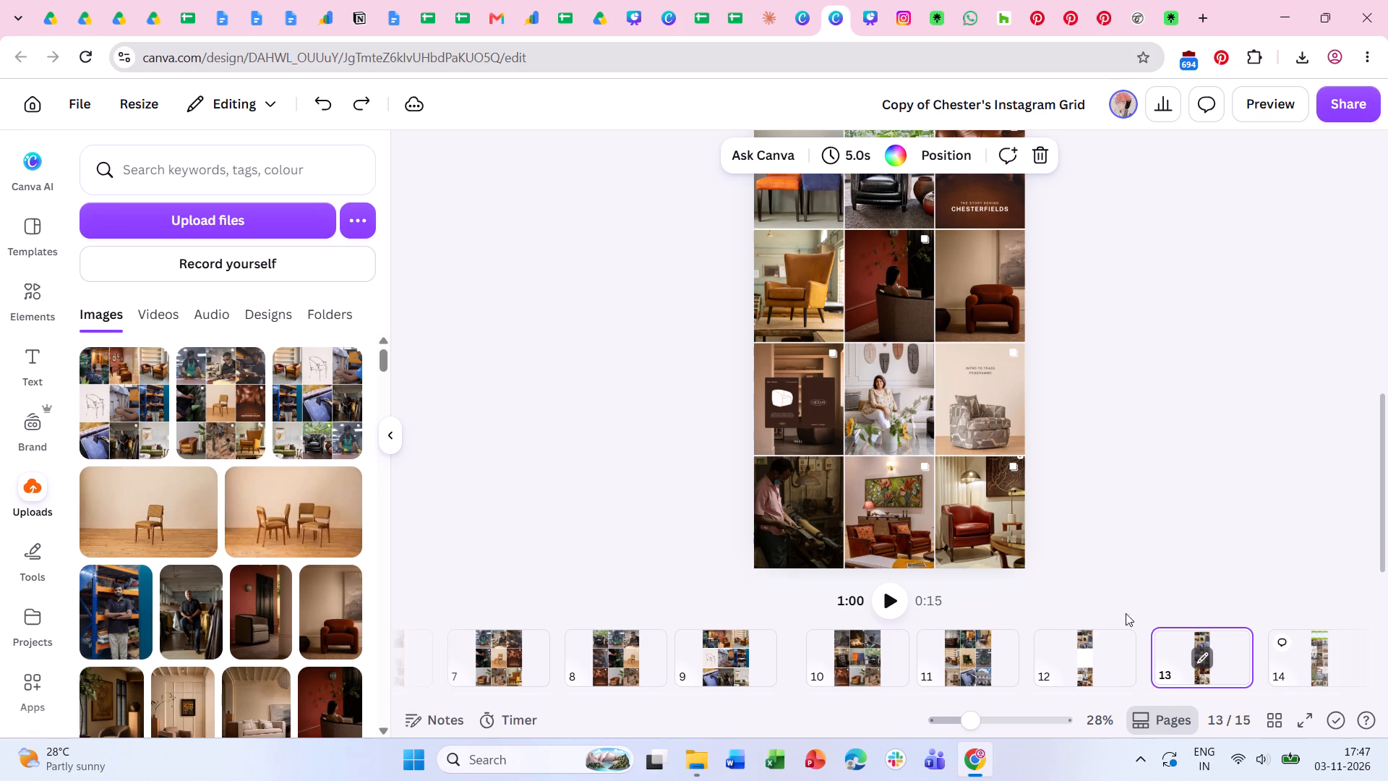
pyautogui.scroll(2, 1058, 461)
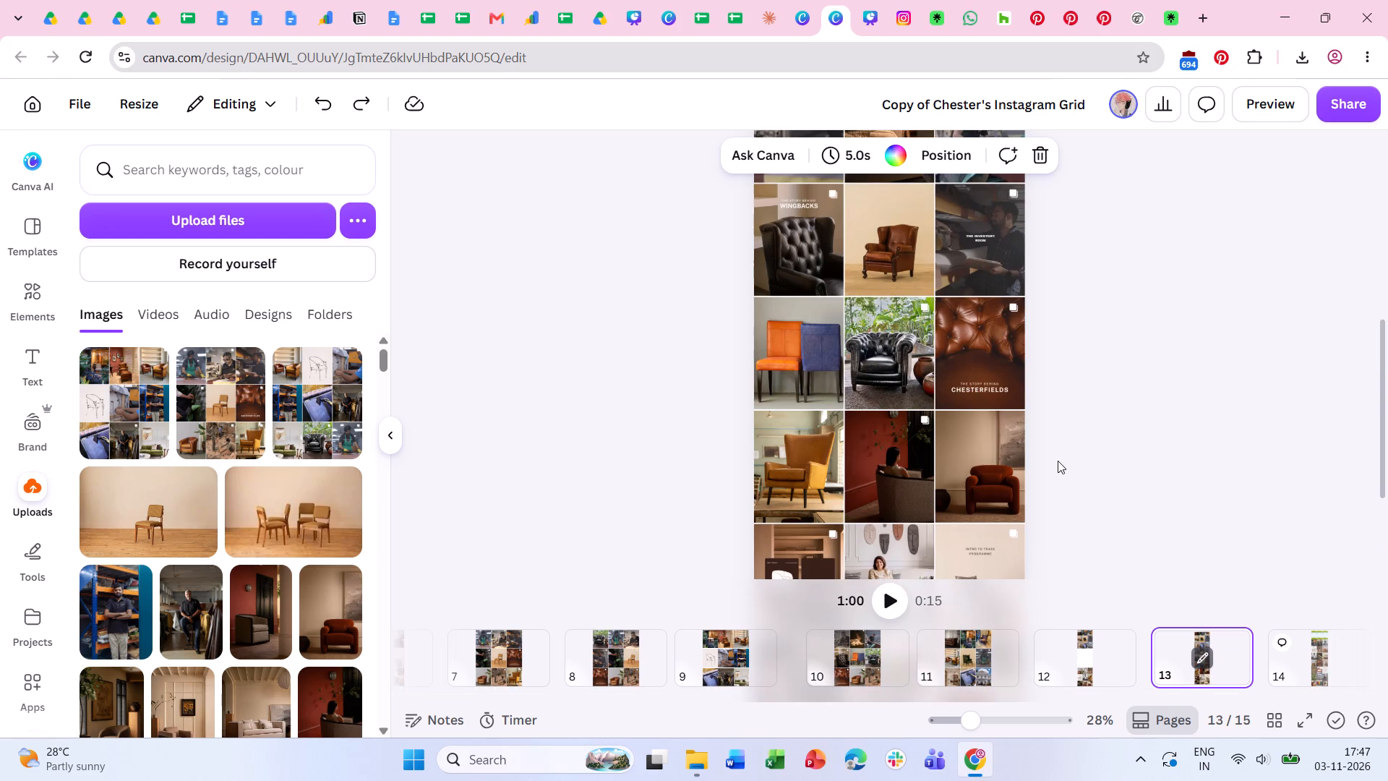
# Delete the nine-post block from page 13's long grid, from the sewing-machine row through the orange and blue chairs row.
pyautogui.click(1058, 461)
pyautogui.scroll(-1, 975, 432)
pyautogui.scroll(4, 975, 433)
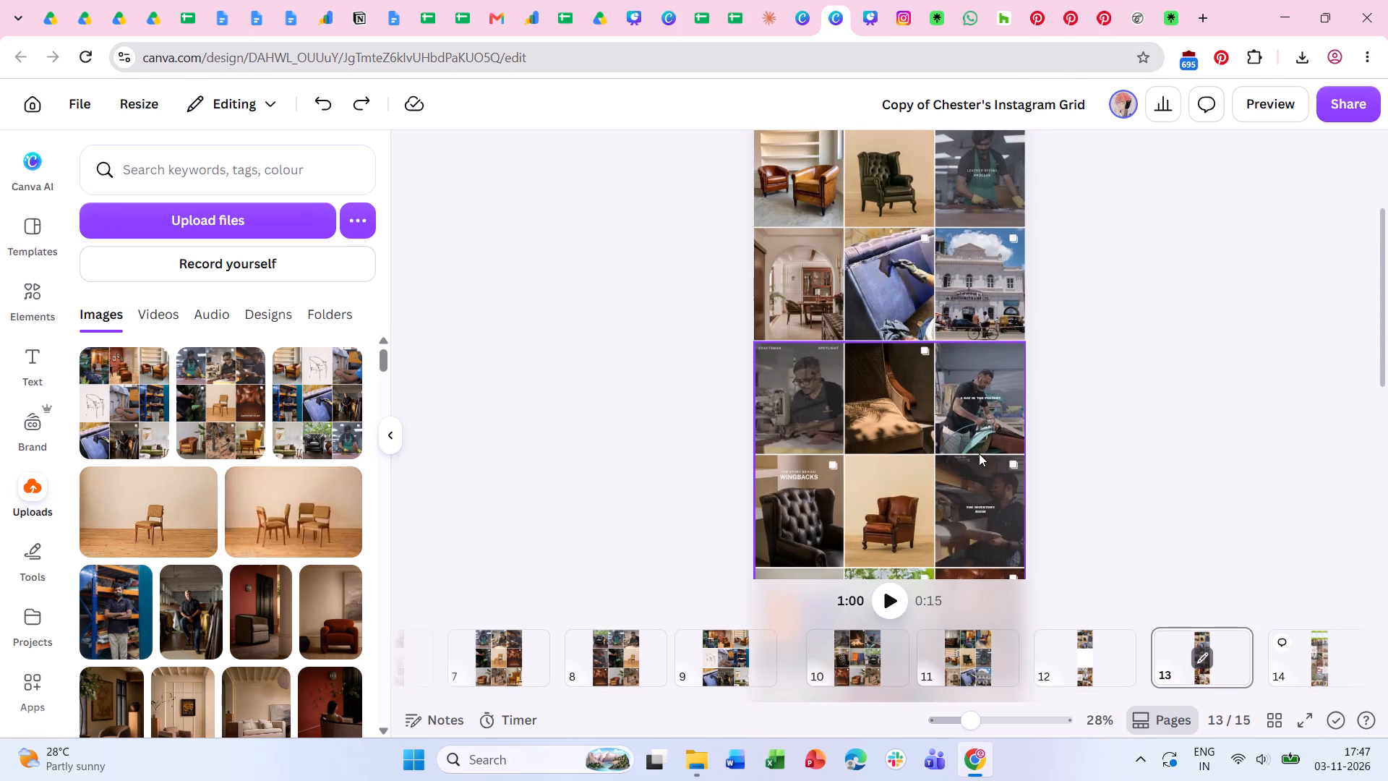
pyautogui.scroll(-2, 979, 453)
pyautogui.click(972, 417)
pyautogui.press('BackSpace')
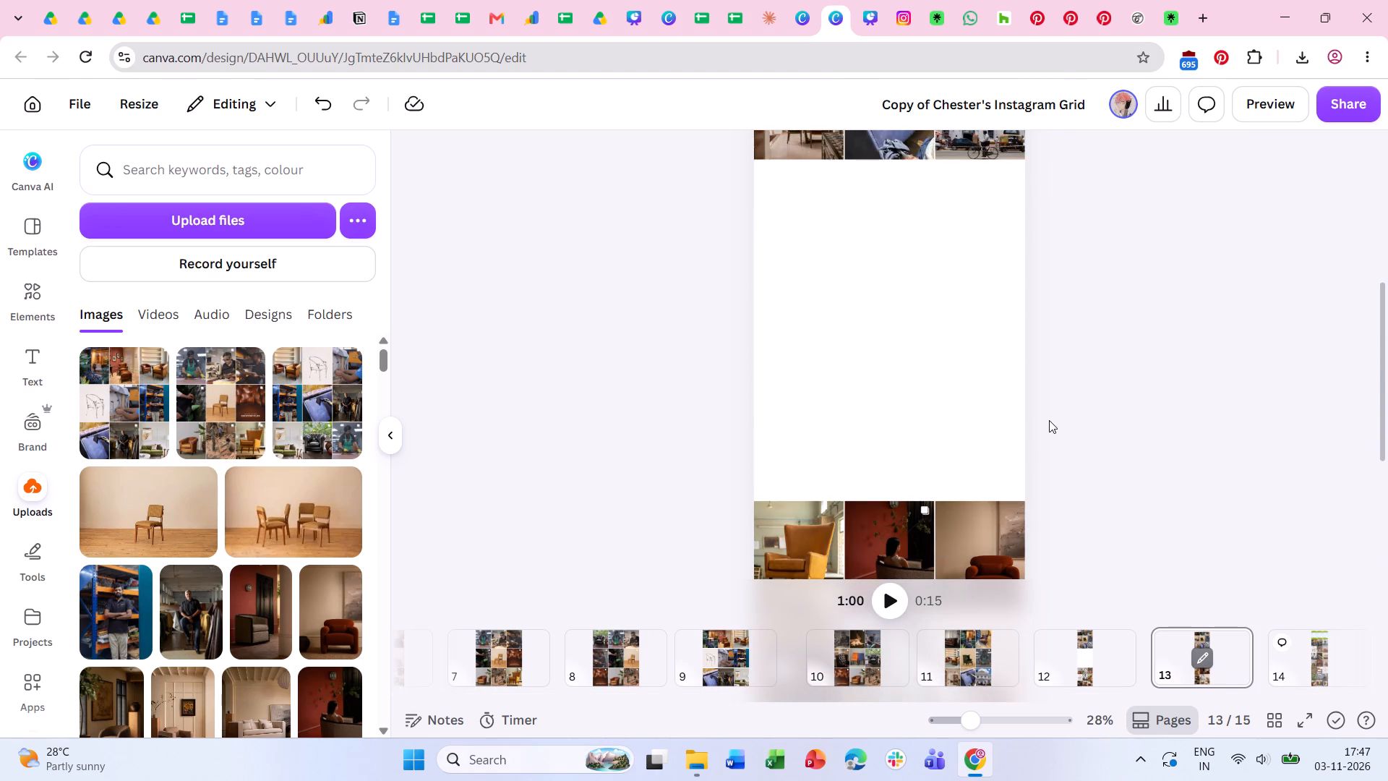
pyautogui.scroll(2, 1049, 420)
pyautogui.scroll(-4, 1032, 422)
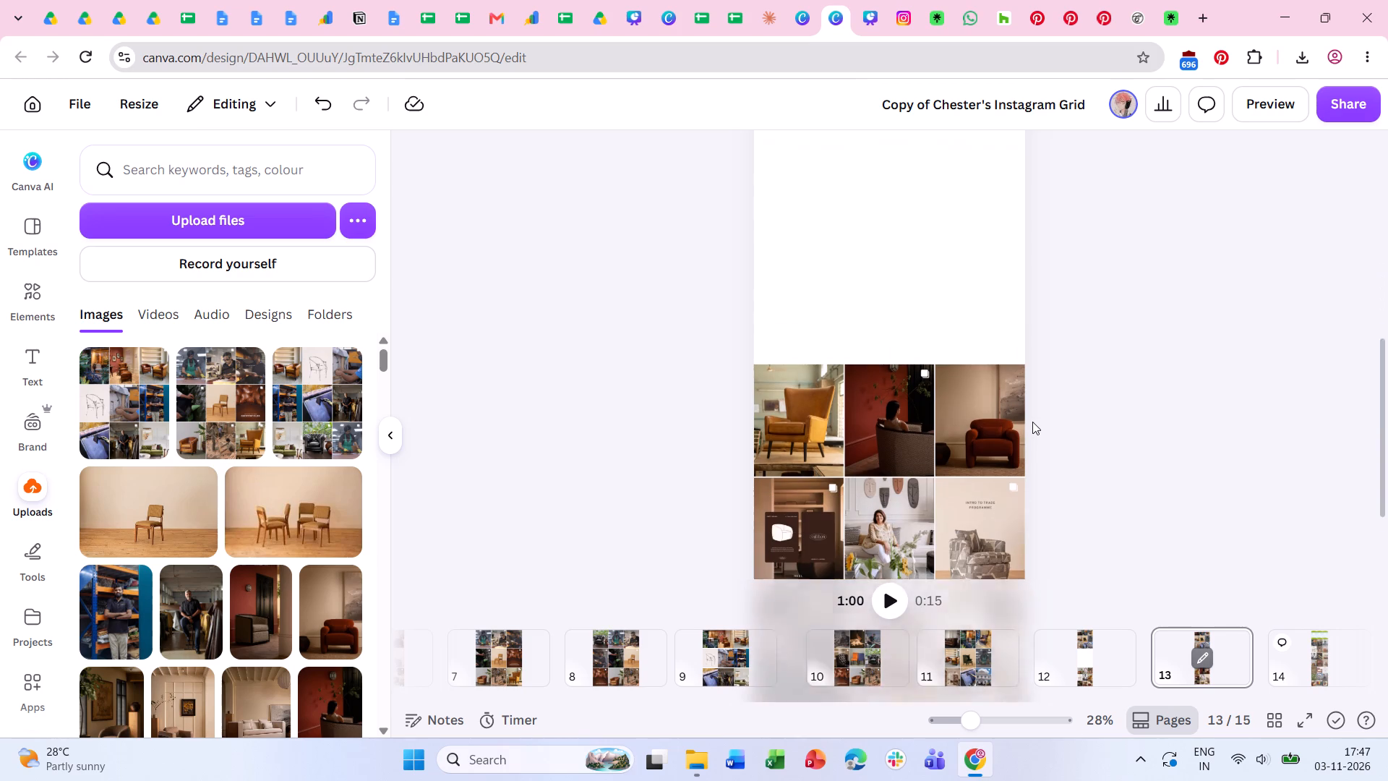
pyautogui.scroll(2, 1032, 422)
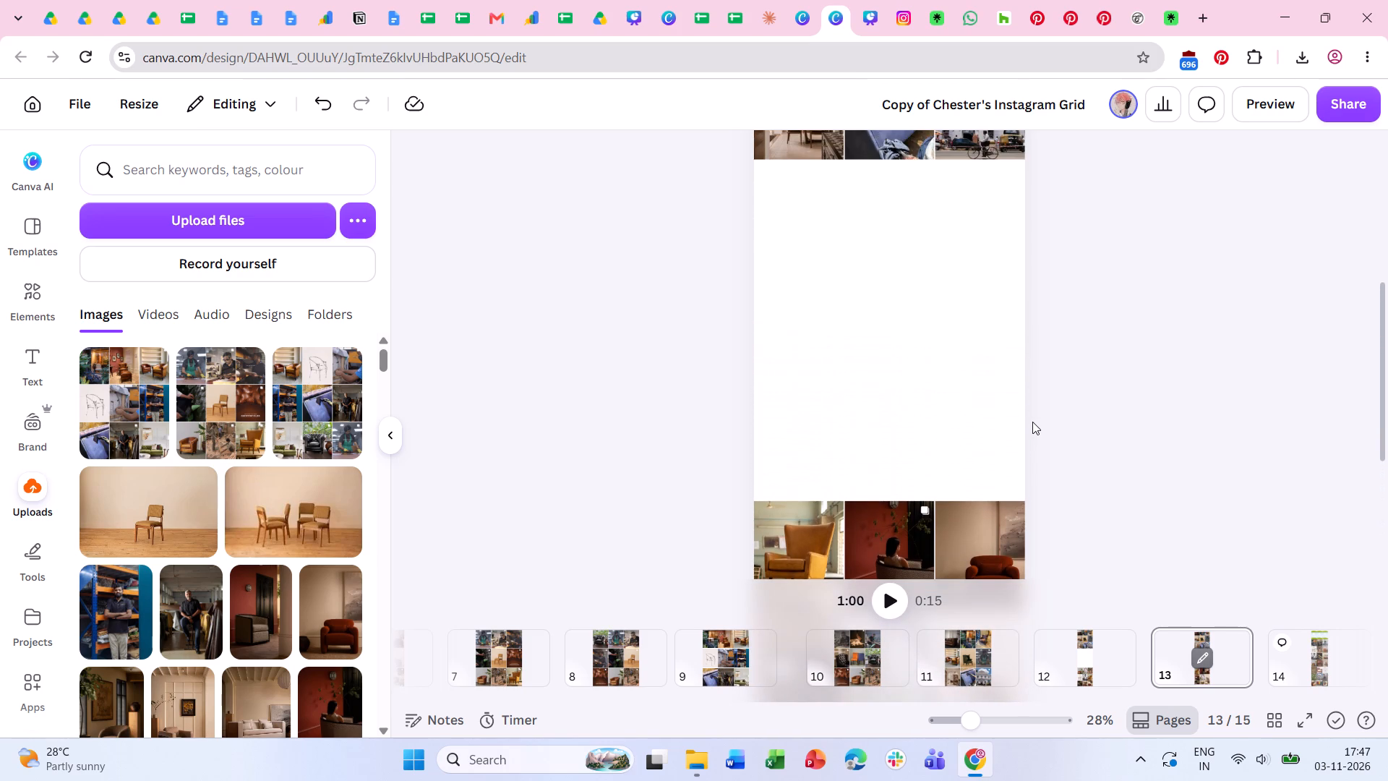
pyautogui.hscroll(1, 589, 670)
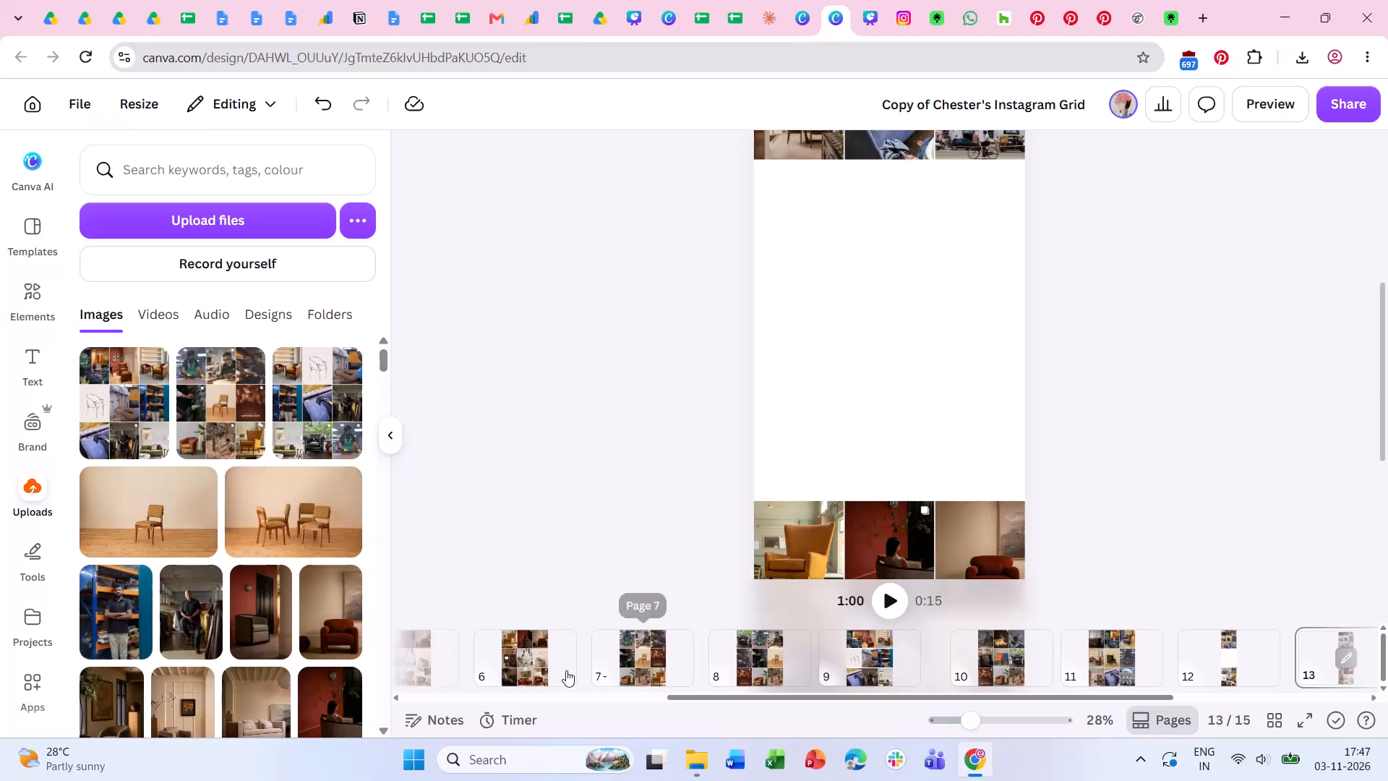
# Download only page 8, the grid starting with the black Chesterfield armchair, as a PNG.
pyautogui.click(620, 665)
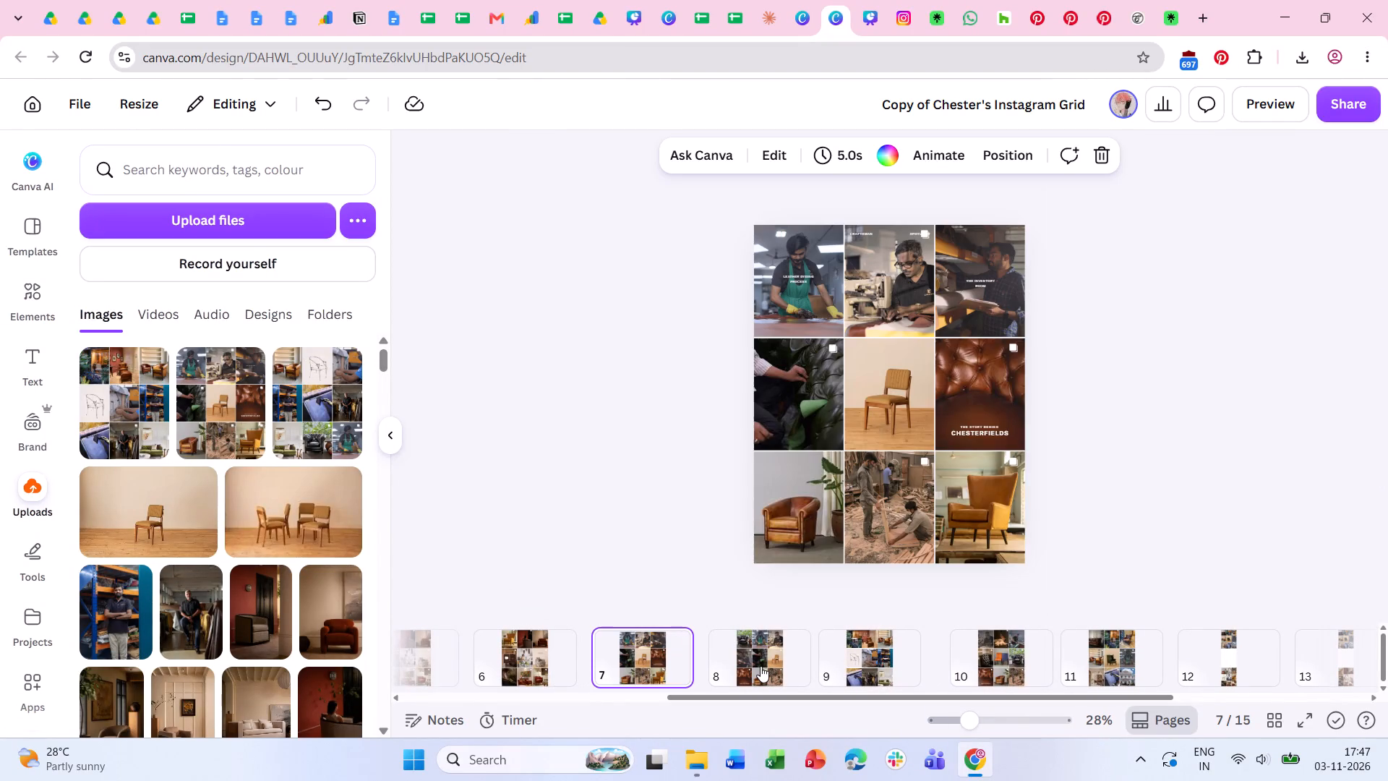
pyautogui.click(761, 666)
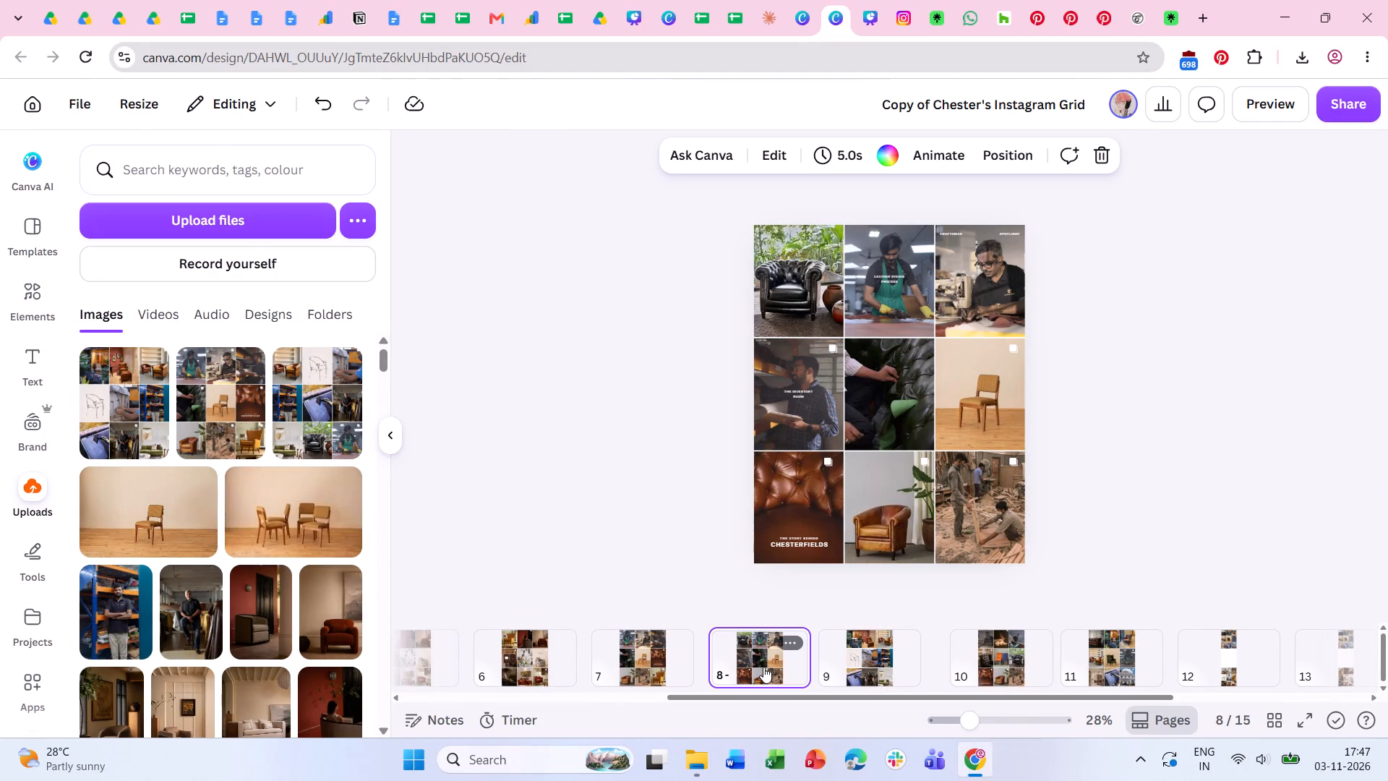
pyautogui.click(1326, 111)
pyautogui.click(1086, 521)
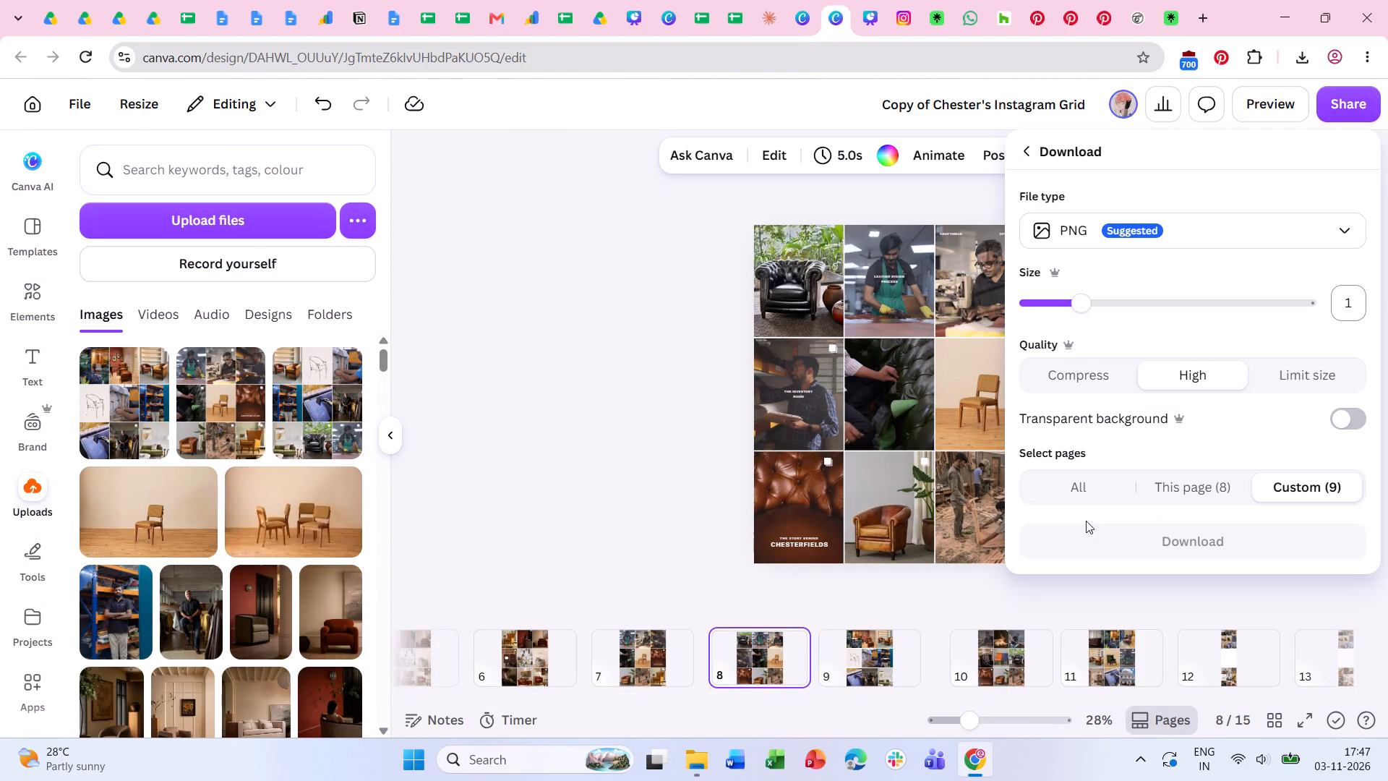
pyautogui.click(1157, 482)
pyautogui.click(1225, 540)
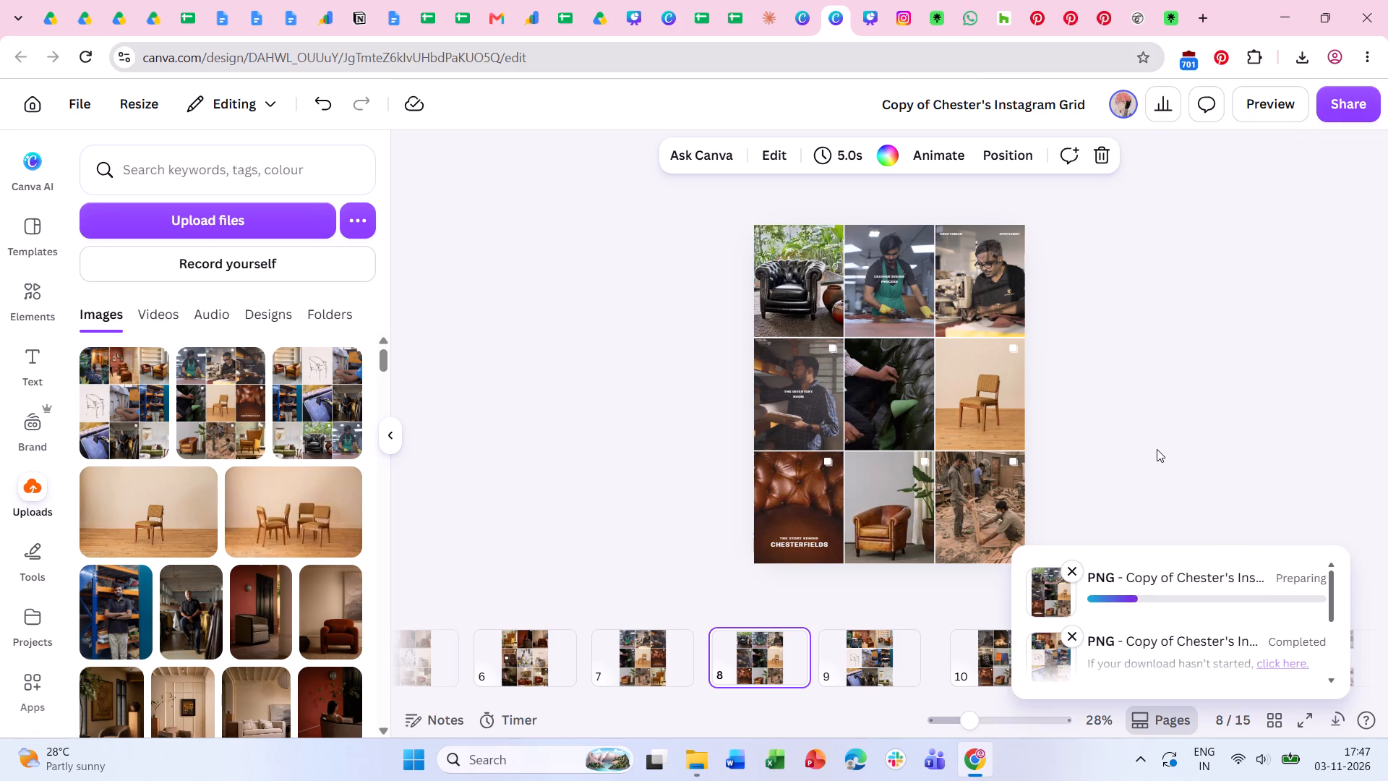
# Add the exported file Copy of Chester's Instagram Grid (9) from the Downloads folder to the design's uploads.
pyautogui.click(706, 767)
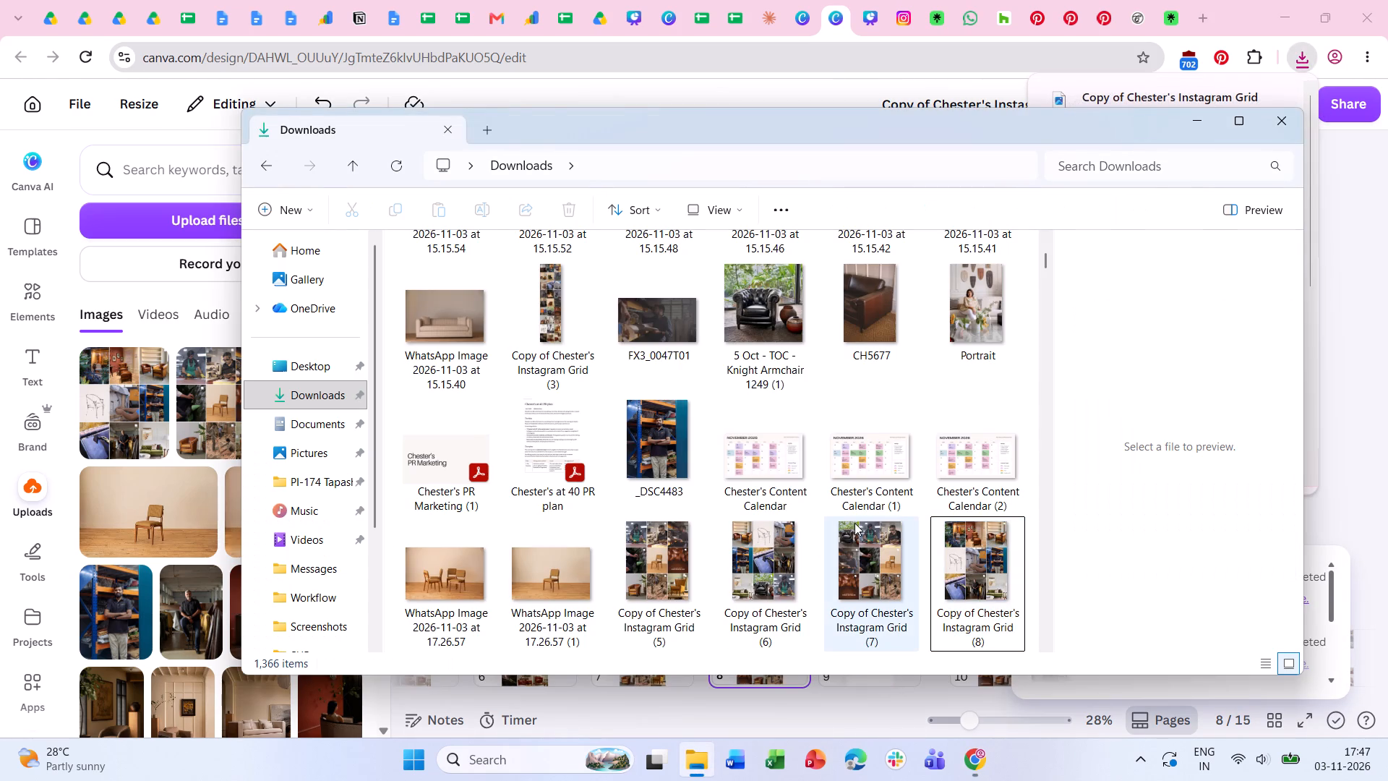
pyautogui.scroll(-1, 859, 523)
pyautogui.click(463, 512)
pyautogui.moveTo(434, 507); pyautogui.dragTo(197, 464)
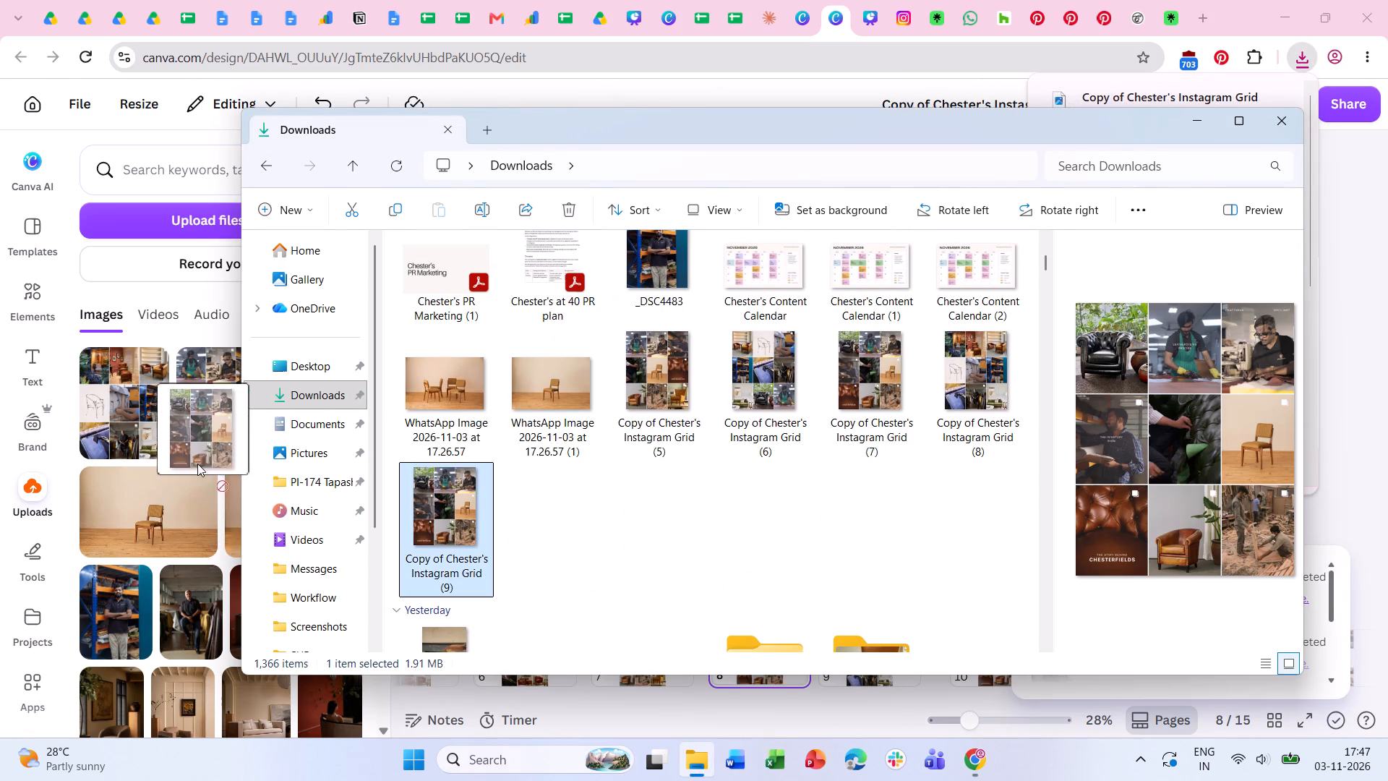
pyautogui.moveTo(197, 464); pyautogui.dragTo(192, 462)
pyautogui.click(620, 524)
# Place the uploaded black-armchair grid in page 13's empty gap and scale it to full width at 1,080 × 1,350.
pyautogui.hscroll(-1, 1170, 657)
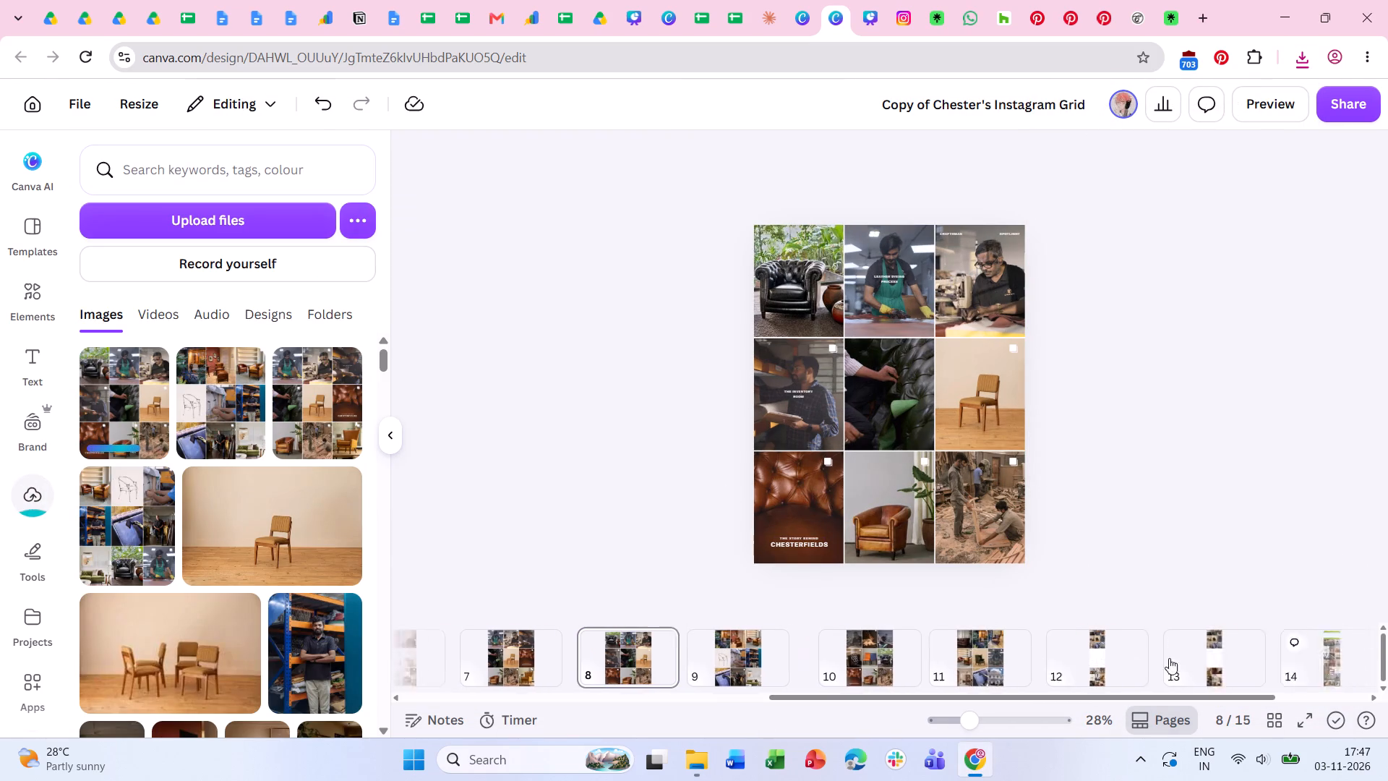
pyautogui.hscroll(-1, 1169, 658)
pyautogui.click(1158, 665)
pyautogui.click(116, 411)
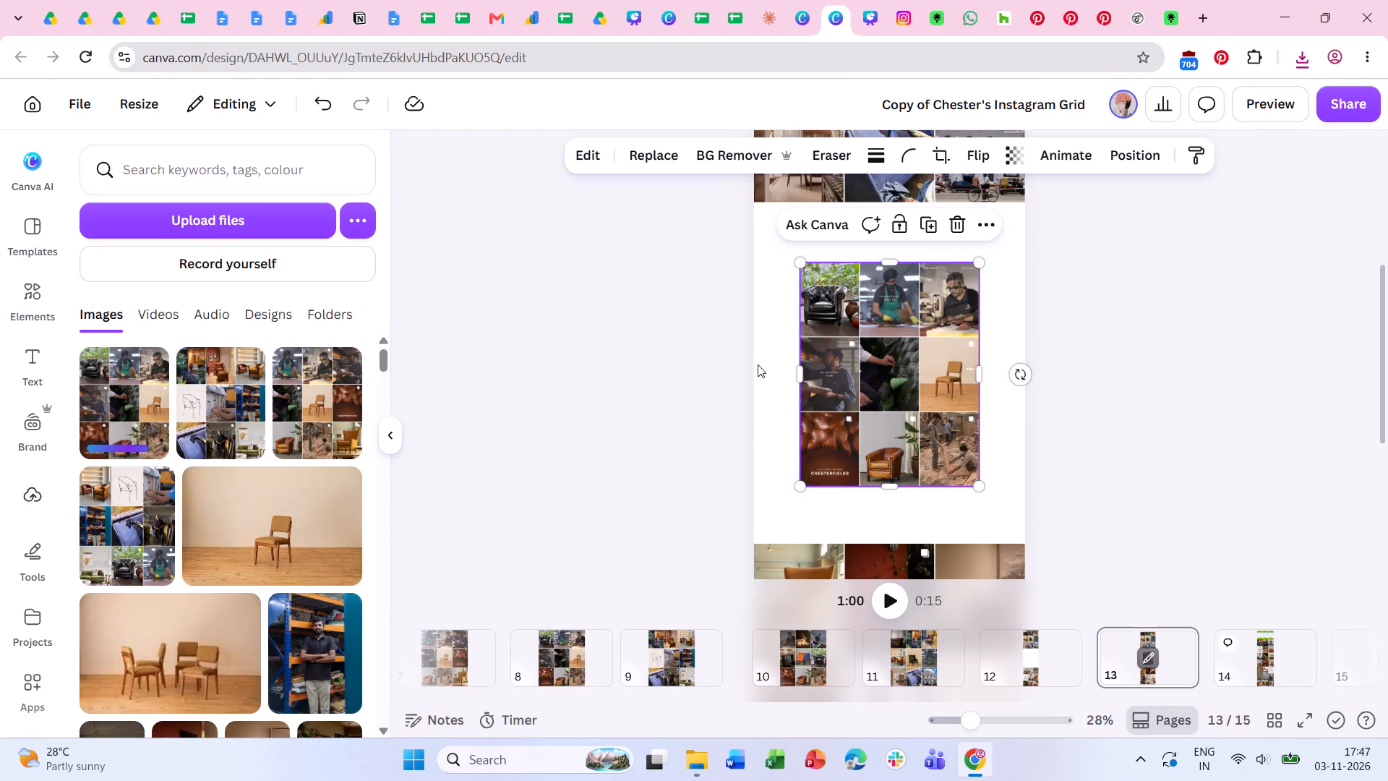
pyautogui.moveTo(867, 357); pyautogui.dragTo(823, 302)
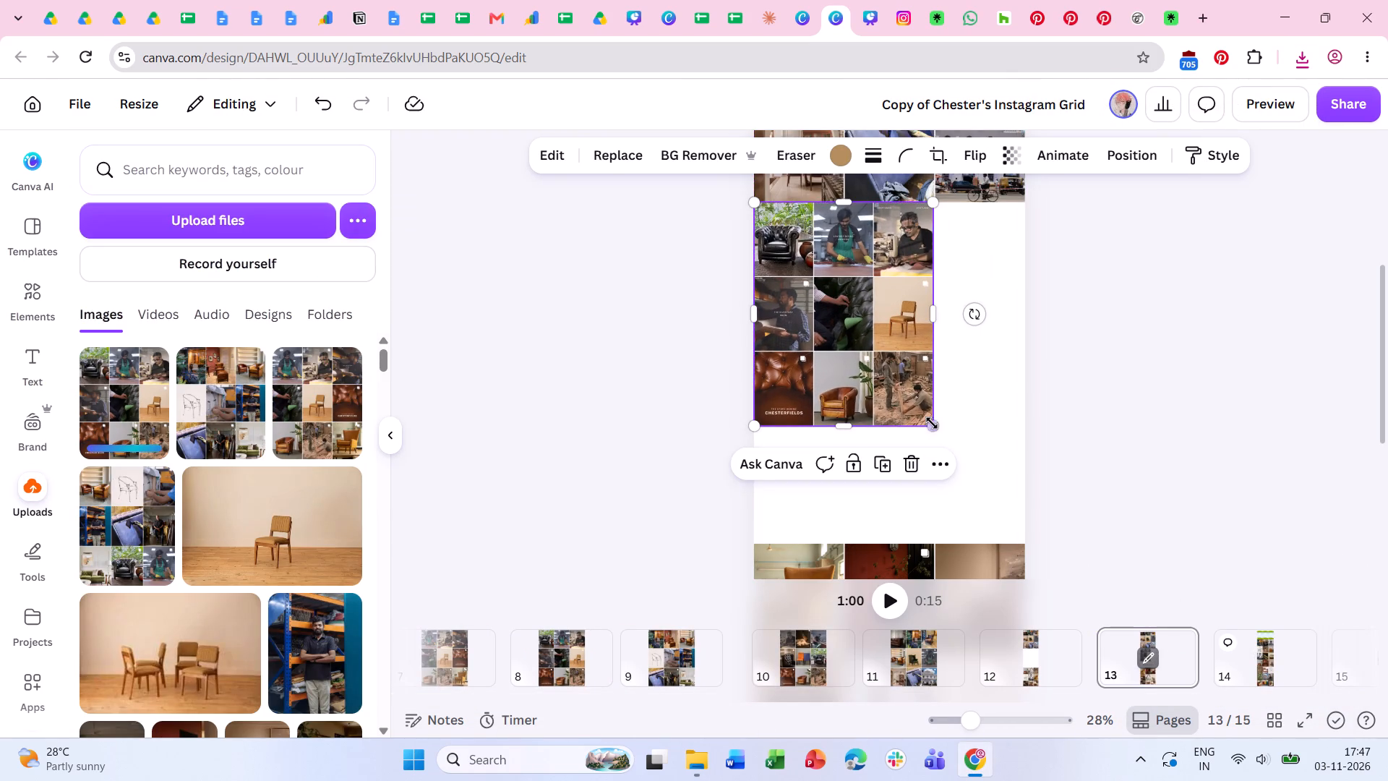
pyautogui.moveTo(932, 423); pyautogui.dragTo(1027, 532)
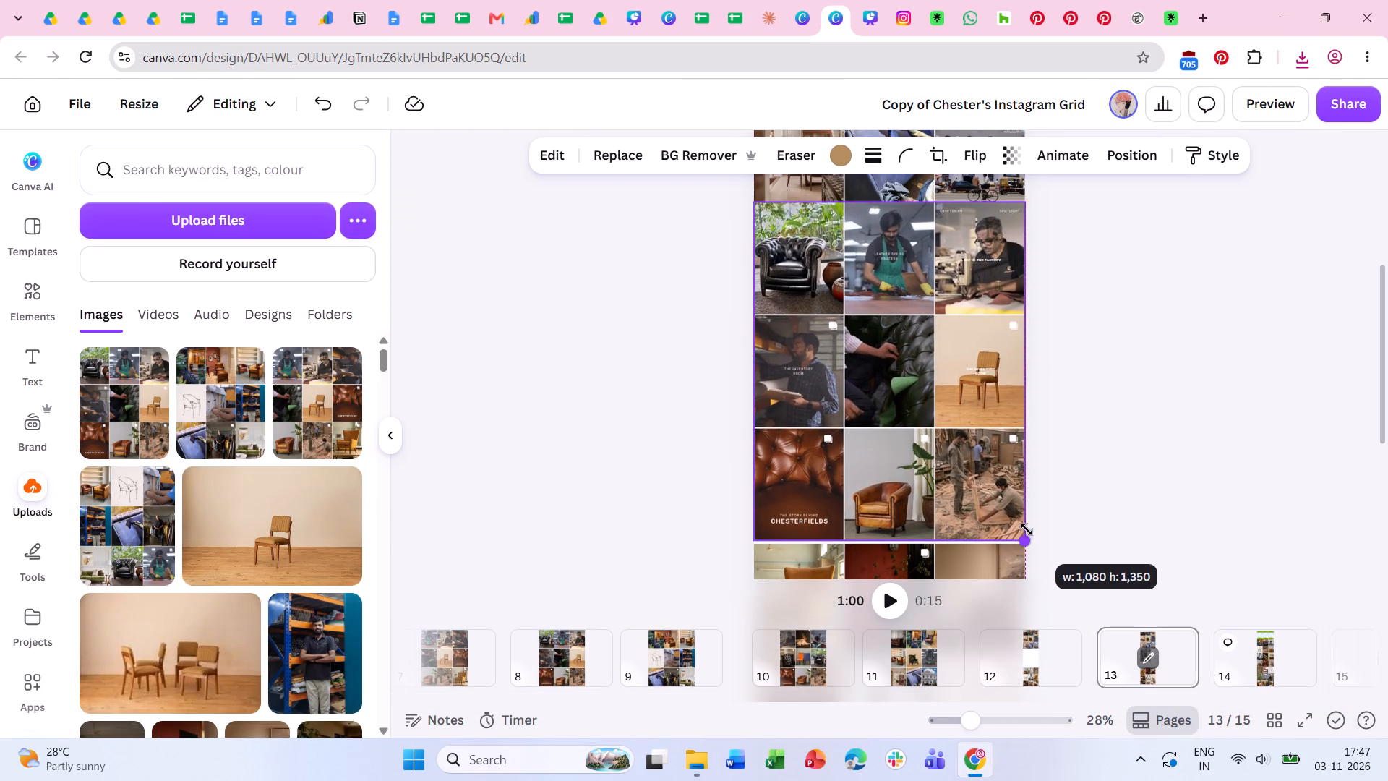
pyautogui.click(1121, 495)
# Nudge the placed grid image slightly downward to leave a thin gap beneath the row above.
pyautogui.click(977, 465)
pyautogui.press('Down')
pyautogui.press('Down')
pyautogui.press('Down')
pyautogui.press('Down')
pyautogui.press('Down')
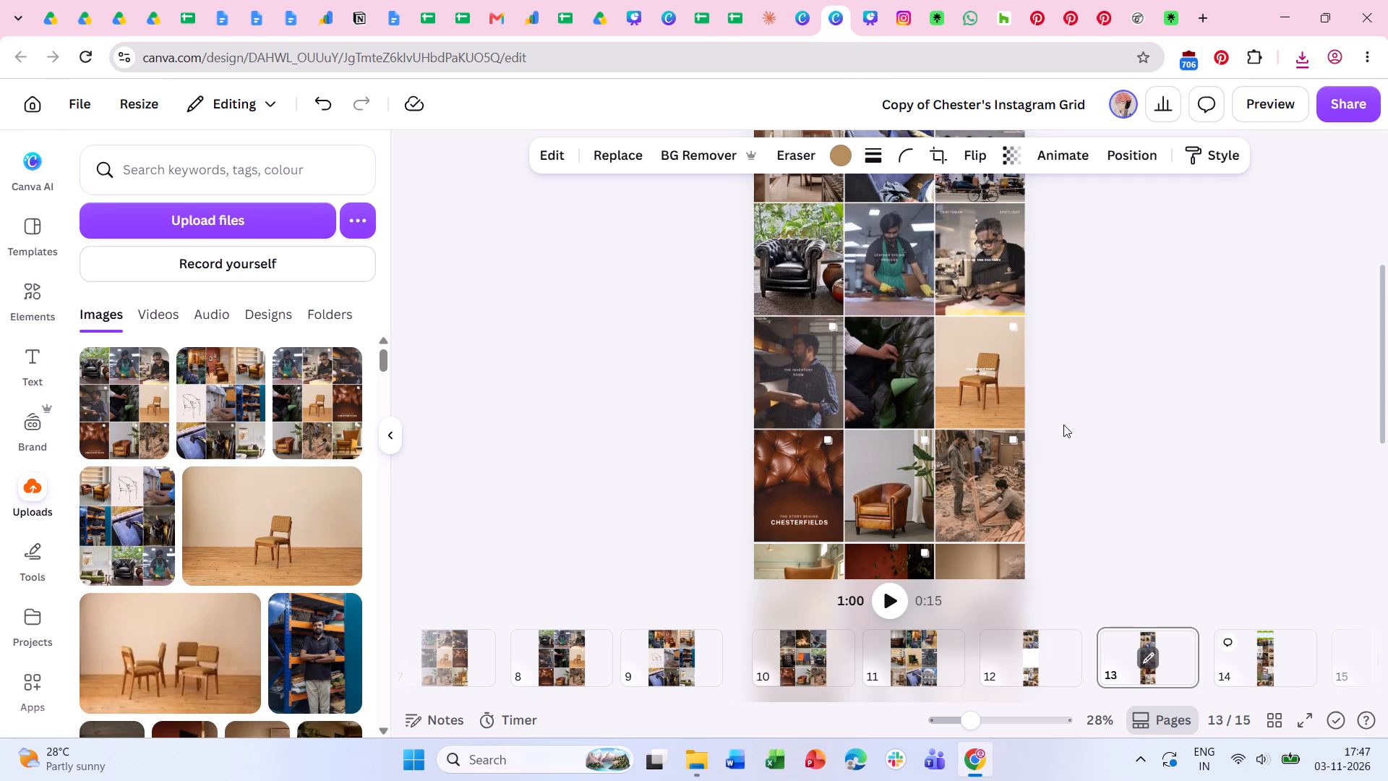
pyautogui.press('Down')
pyautogui.click(1107, 409)
# Delete the nine-post block at the top of page 13, directly above the black-armchair grid.
pyautogui.scroll(4, 1136, 417)
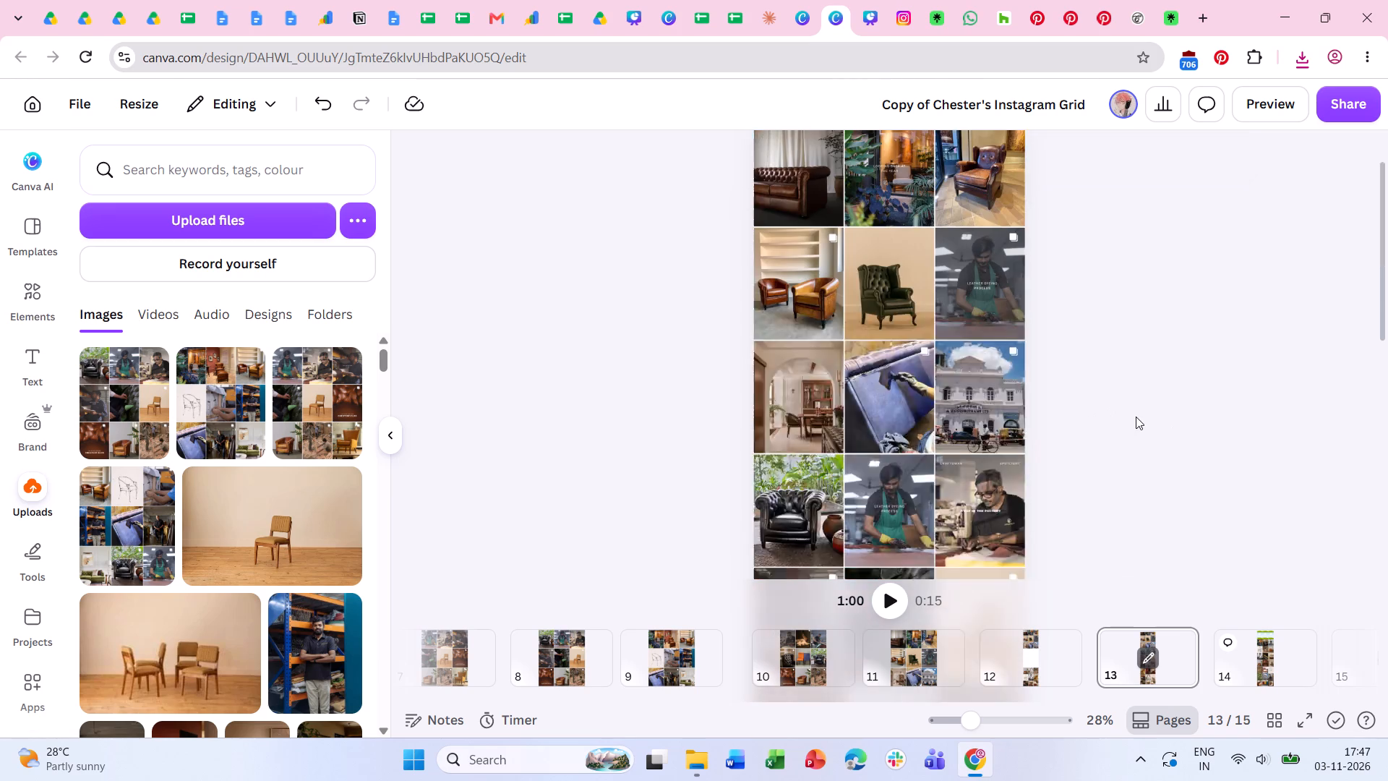
pyautogui.click(933, 382)
pyautogui.press('BackSpace')
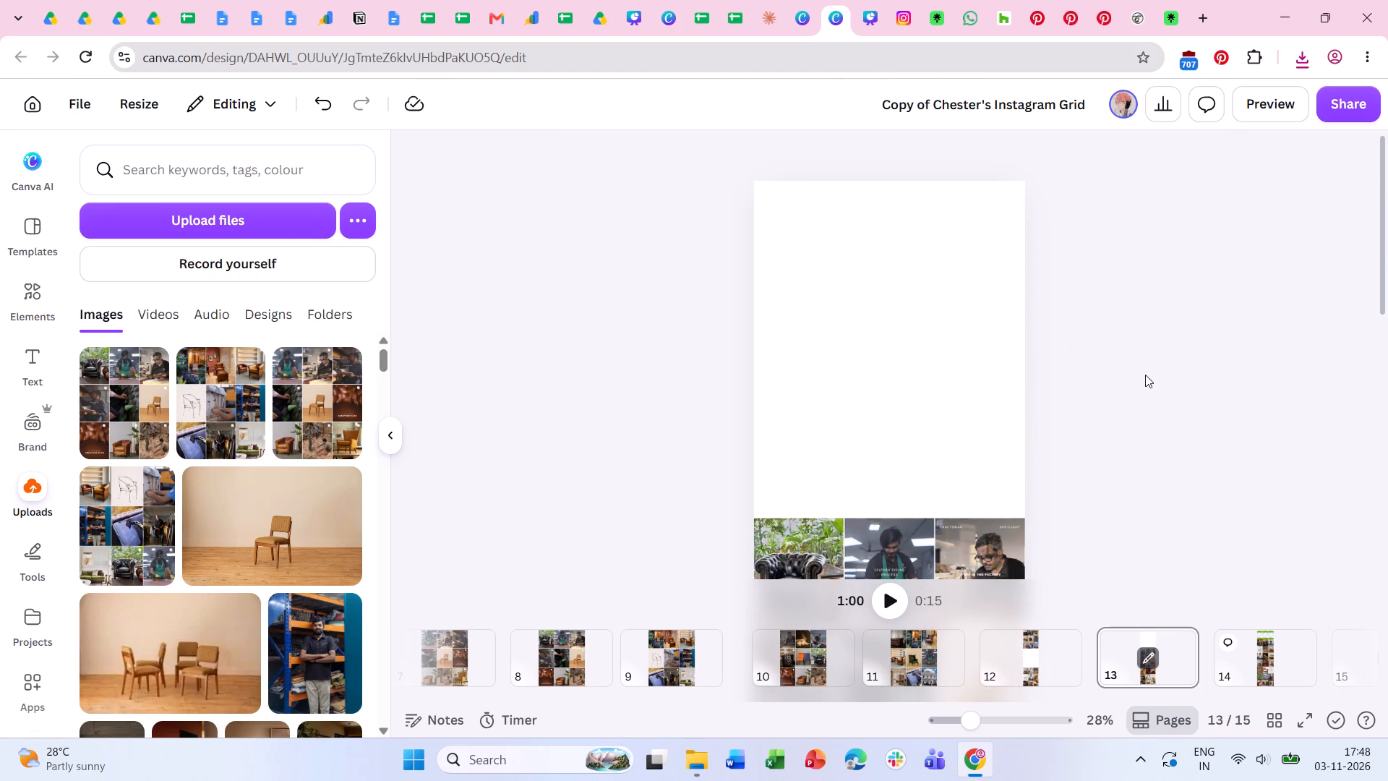
# Add the uploaded grid with the chair sketch to page 13 and move it up toward the empty top area.
pyautogui.click(223, 429)
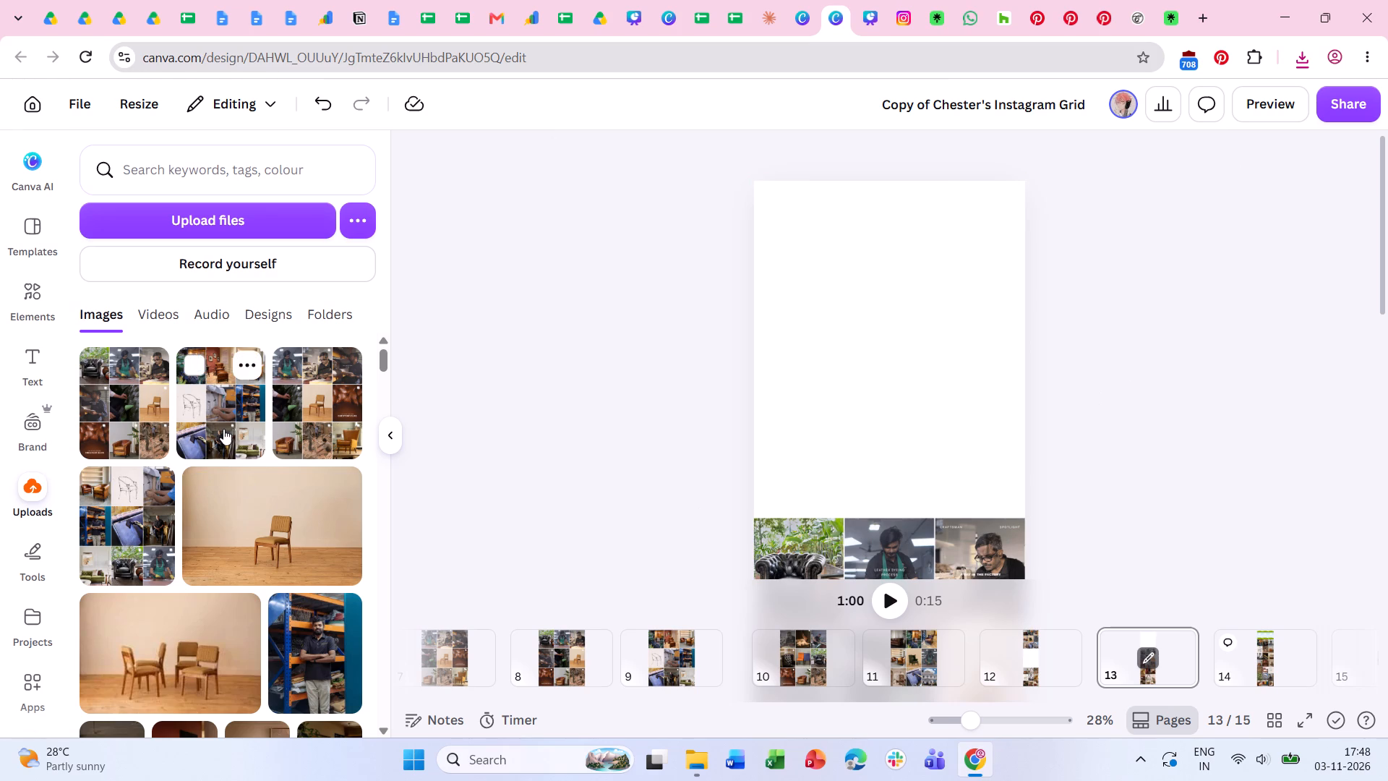
pyautogui.scroll(-2, 917, 463)
pyautogui.moveTo(903, 500); pyautogui.dragTo(862, 317)
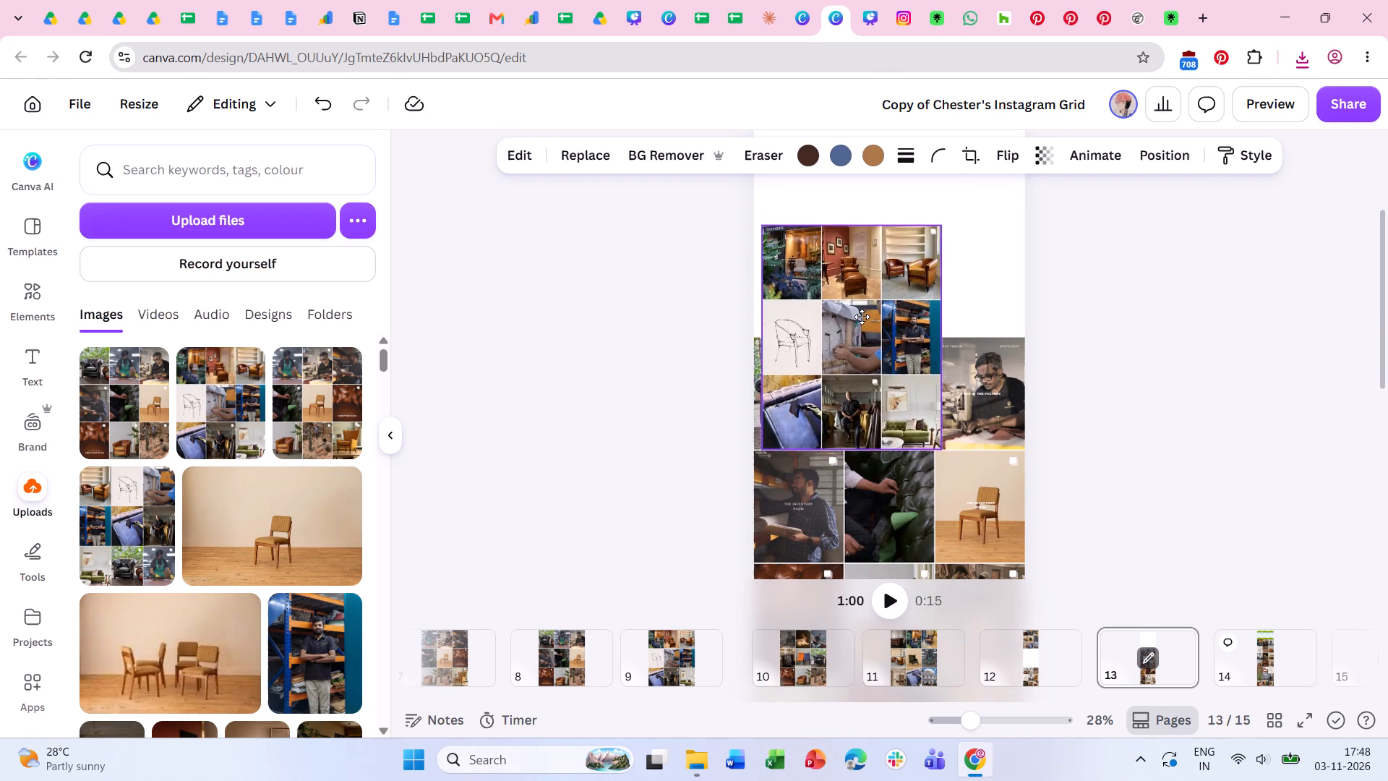
# Fit the new nine-post grid image into the blank top section of page 13, enlarging it to 1,080 by 1,350.
pyautogui.moveTo(862, 317); pyautogui.dragTo(860, 312)
pyautogui.scroll(3, 904, 404)
pyautogui.moveTo(880, 496); pyautogui.dragTo(878, 396)
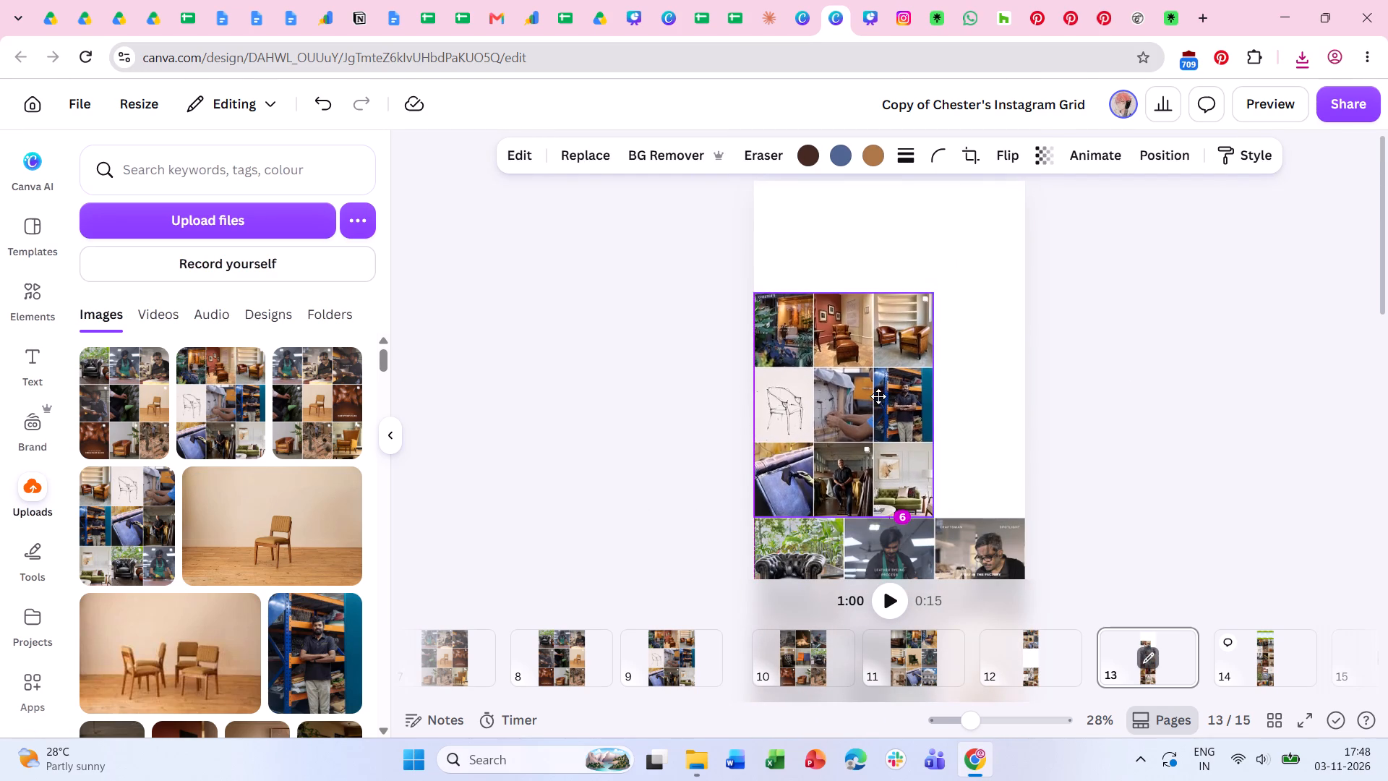
pyautogui.moveTo(878, 396); pyautogui.dragTo(879, 396)
pyautogui.moveTo(933, 296); pyautogui.dragTo(1074, 225)
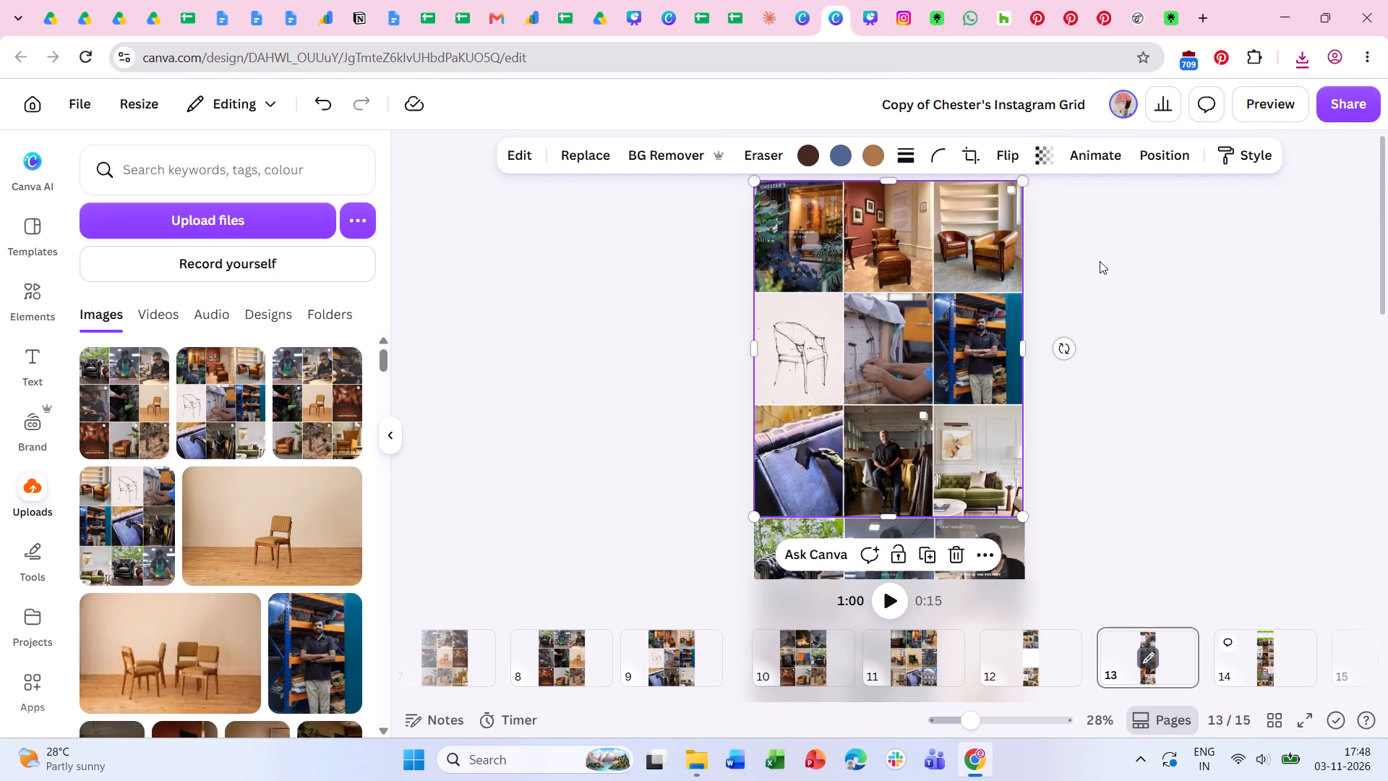
pyautogui.click(1100, 261)
pyautogui.click(978, 368)
pyautogui.click(1023, 183)
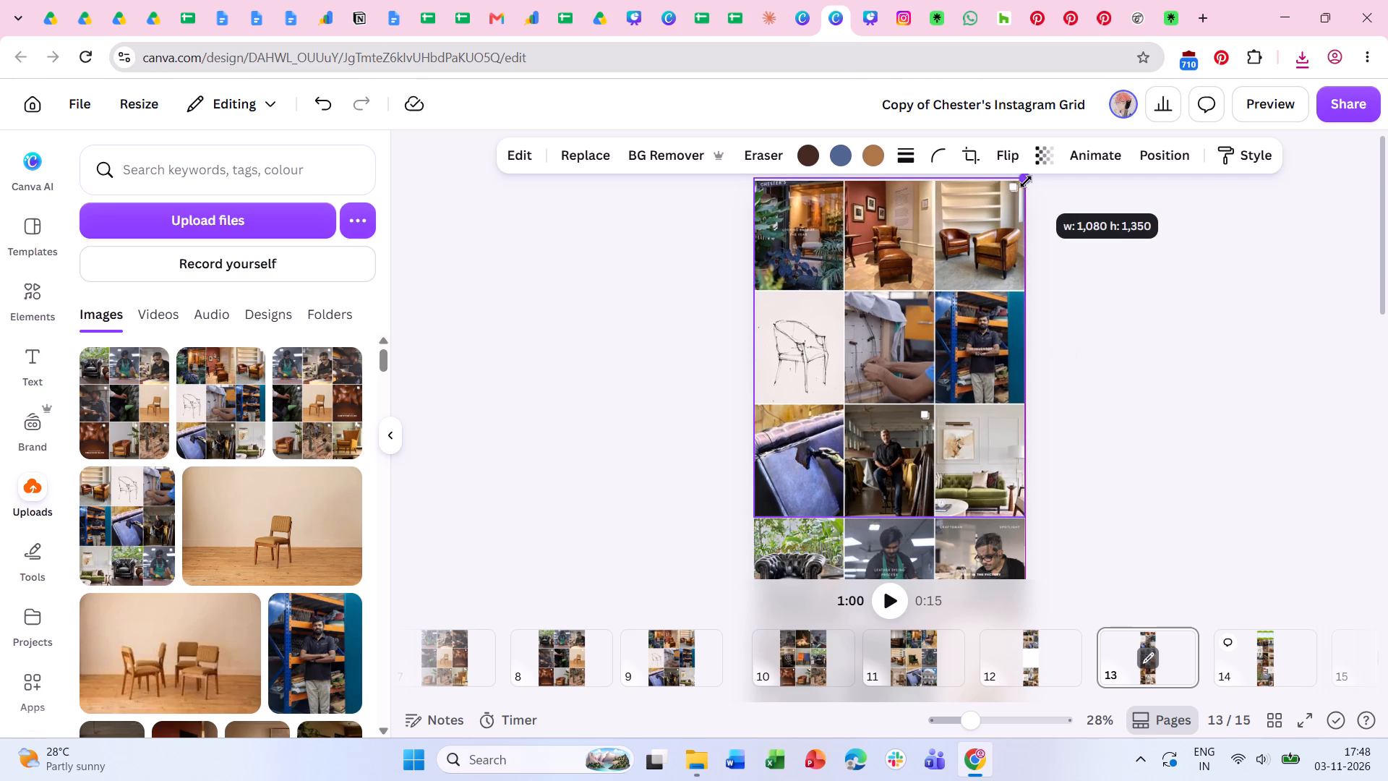
pyautogui.click(1125, 259)
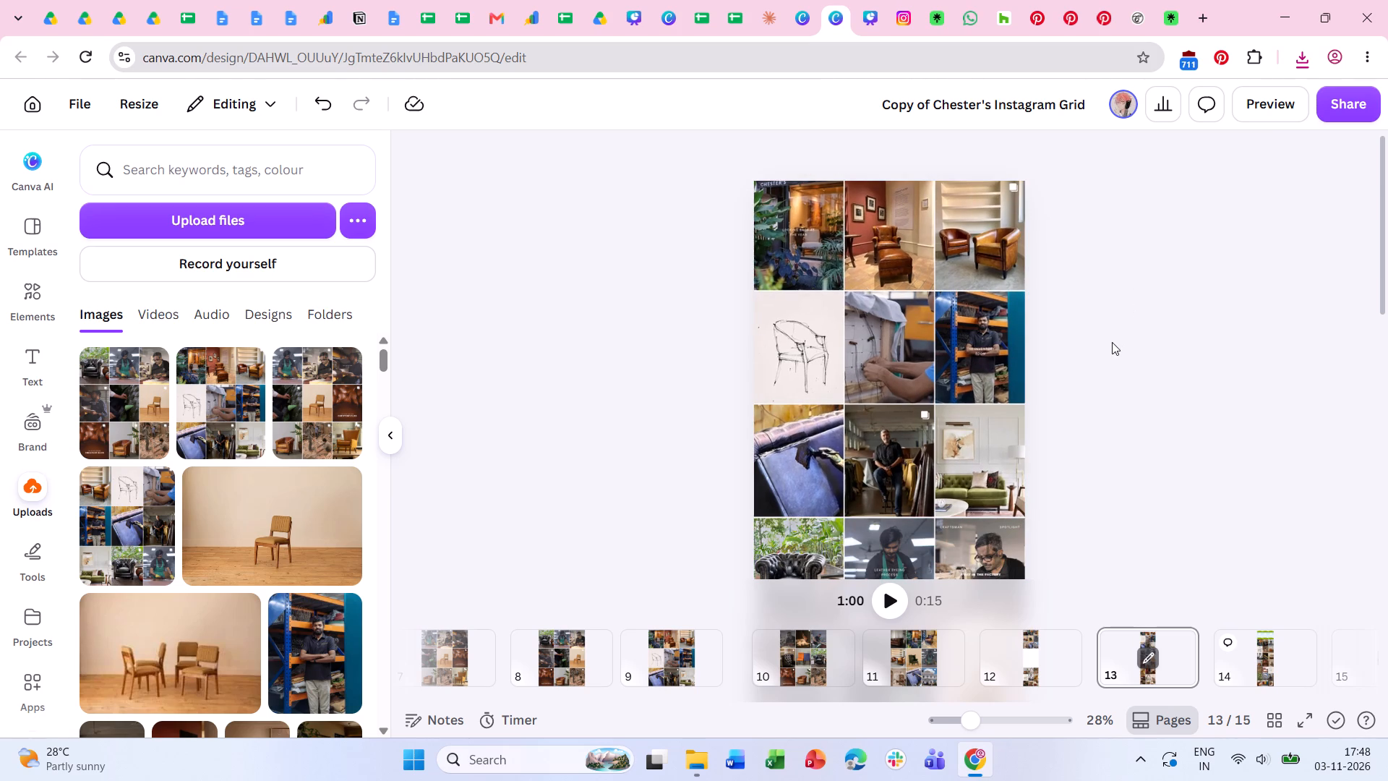
# Download only page 13, the full long grid, as a PNG at size 1 and high quality.
pyautogui.scroll(-1, 1052, 387)
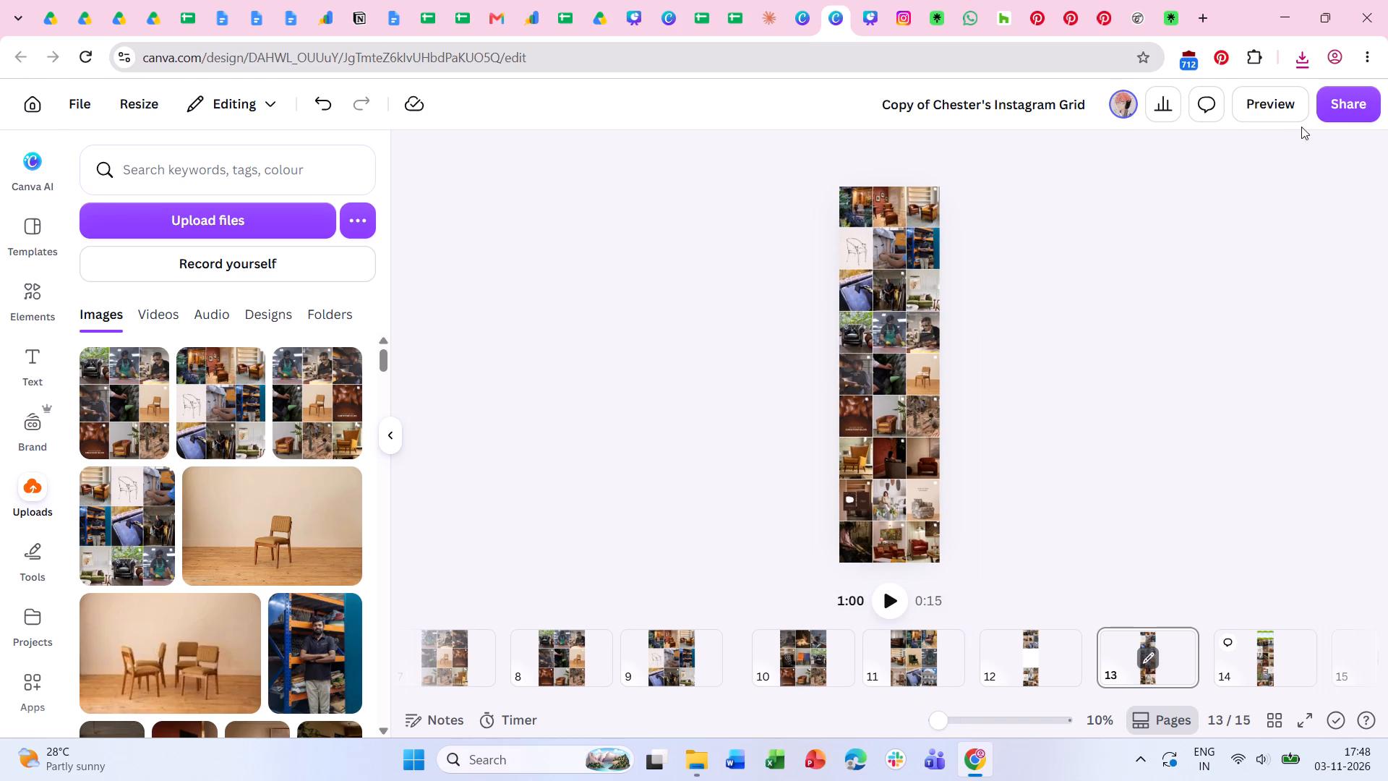
pyautogui.click(1343, 106)
pyautogui.click(1080, 518)
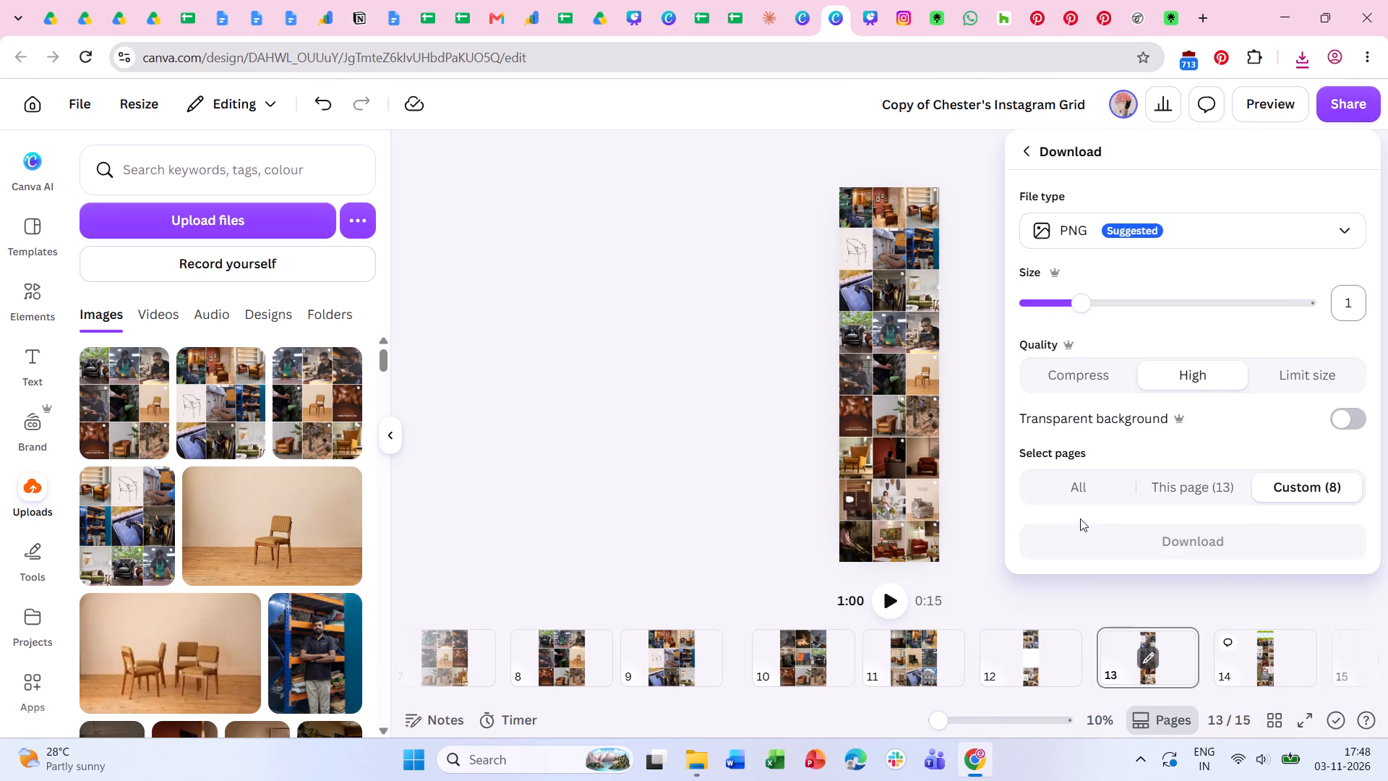
pyautogui.click(1201, 486)
pyautogui.click(1198, 532)
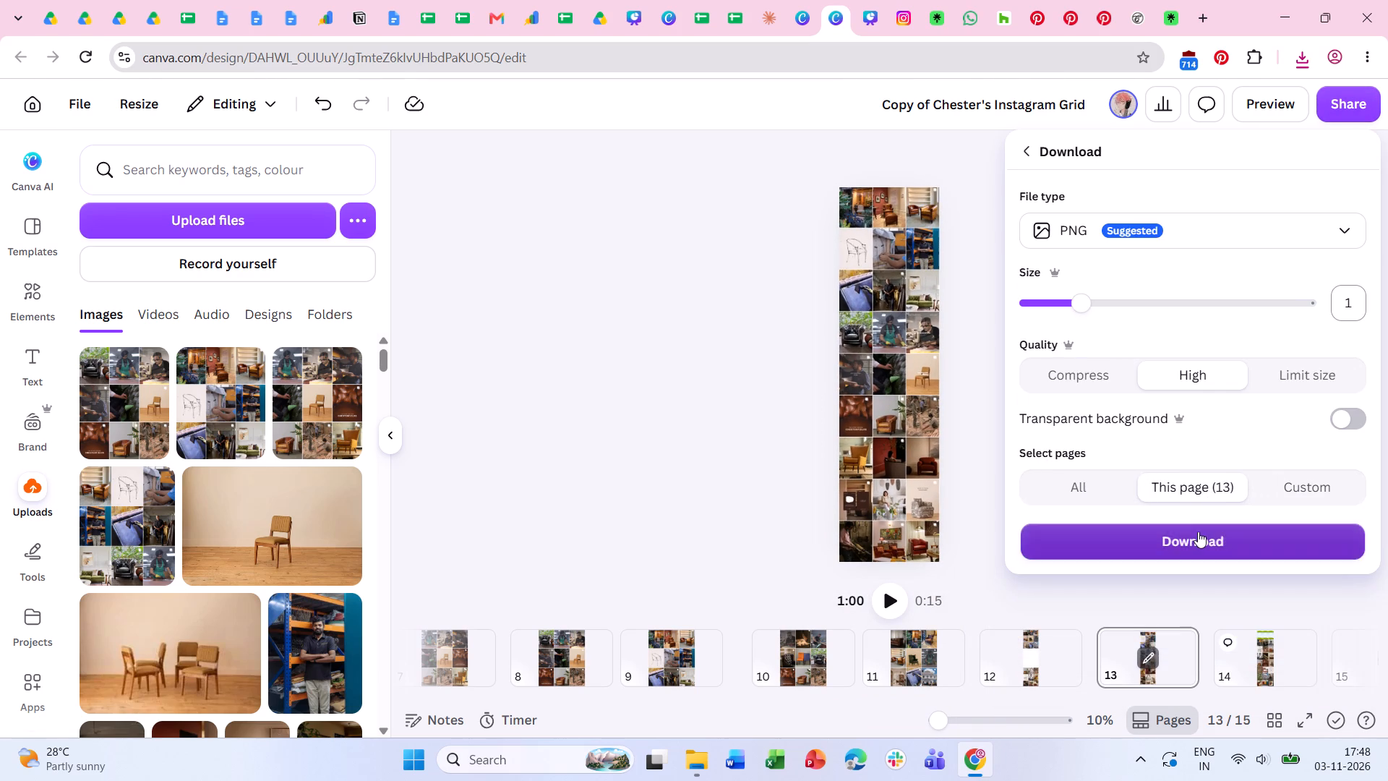
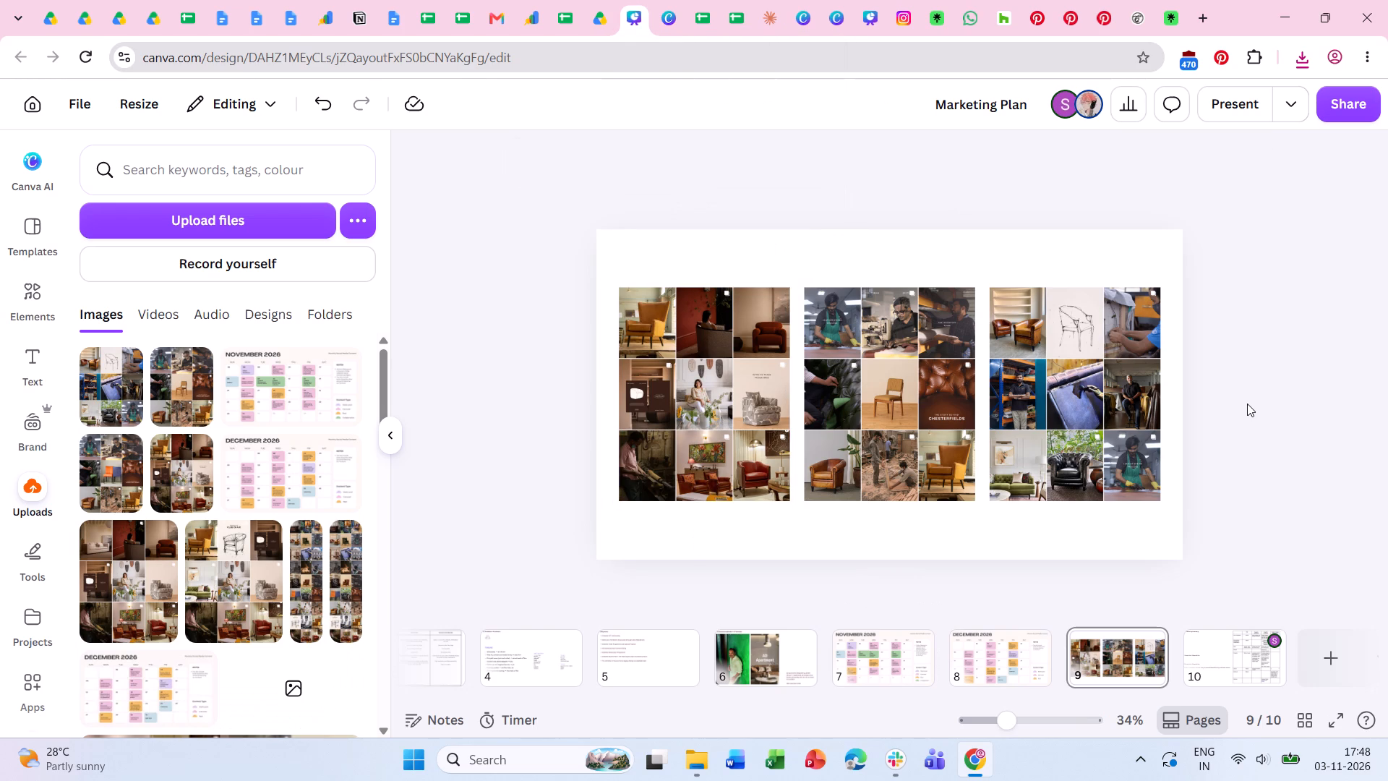
# Switch from the Marketing Plan back to the Copy of Chester's Instagram Grid design.
pyautogui.click(845, 27)
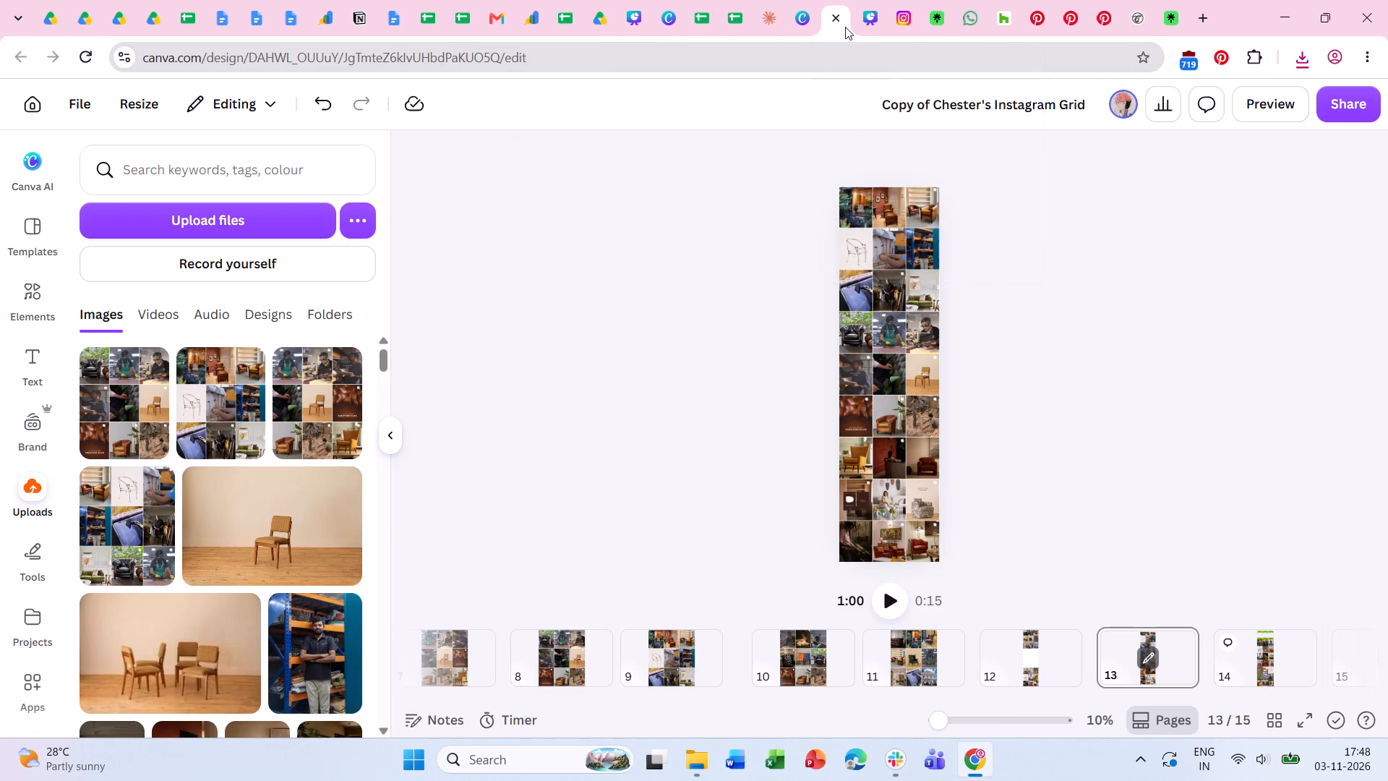
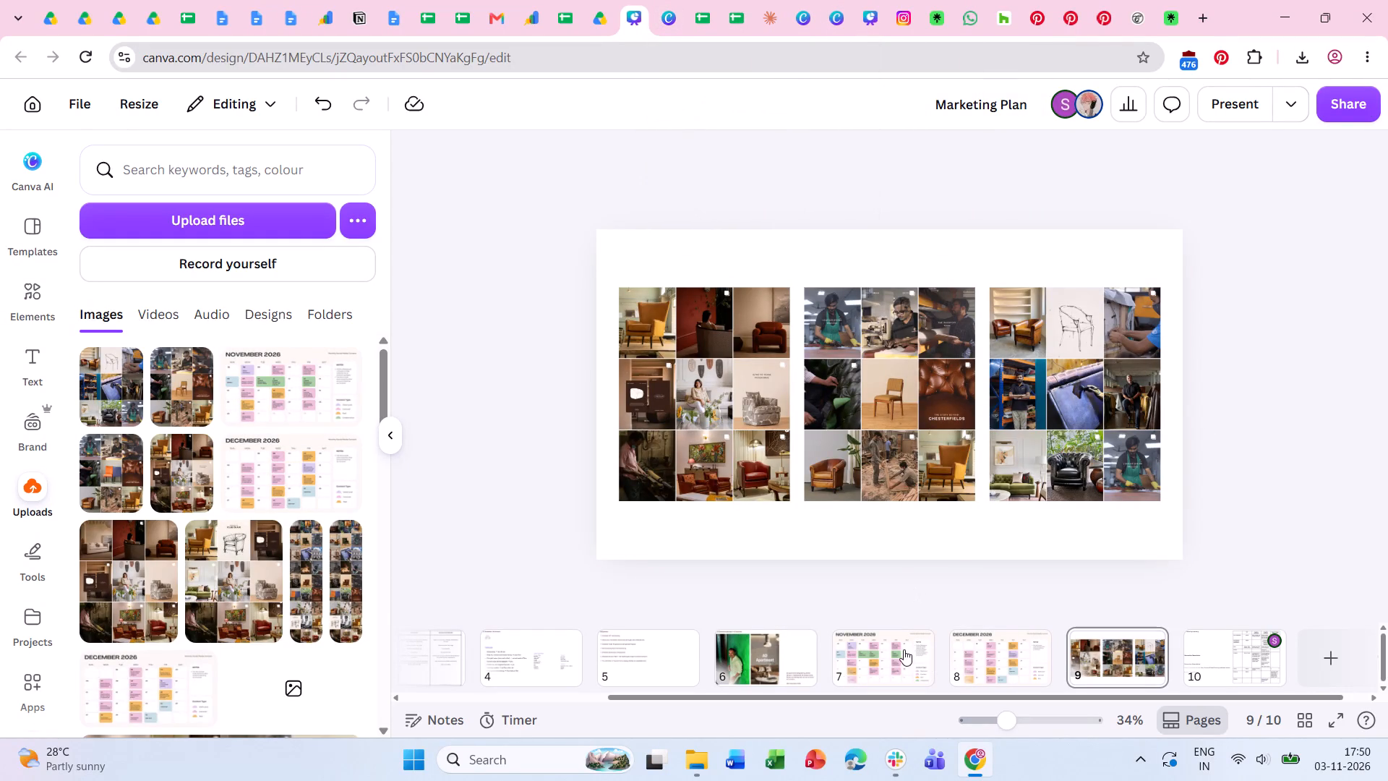
# Check the November 2026 and December 2026 calendar pages, pages 7 and 8, in the Marketing Plan.
pyautogui.click(898, 656)
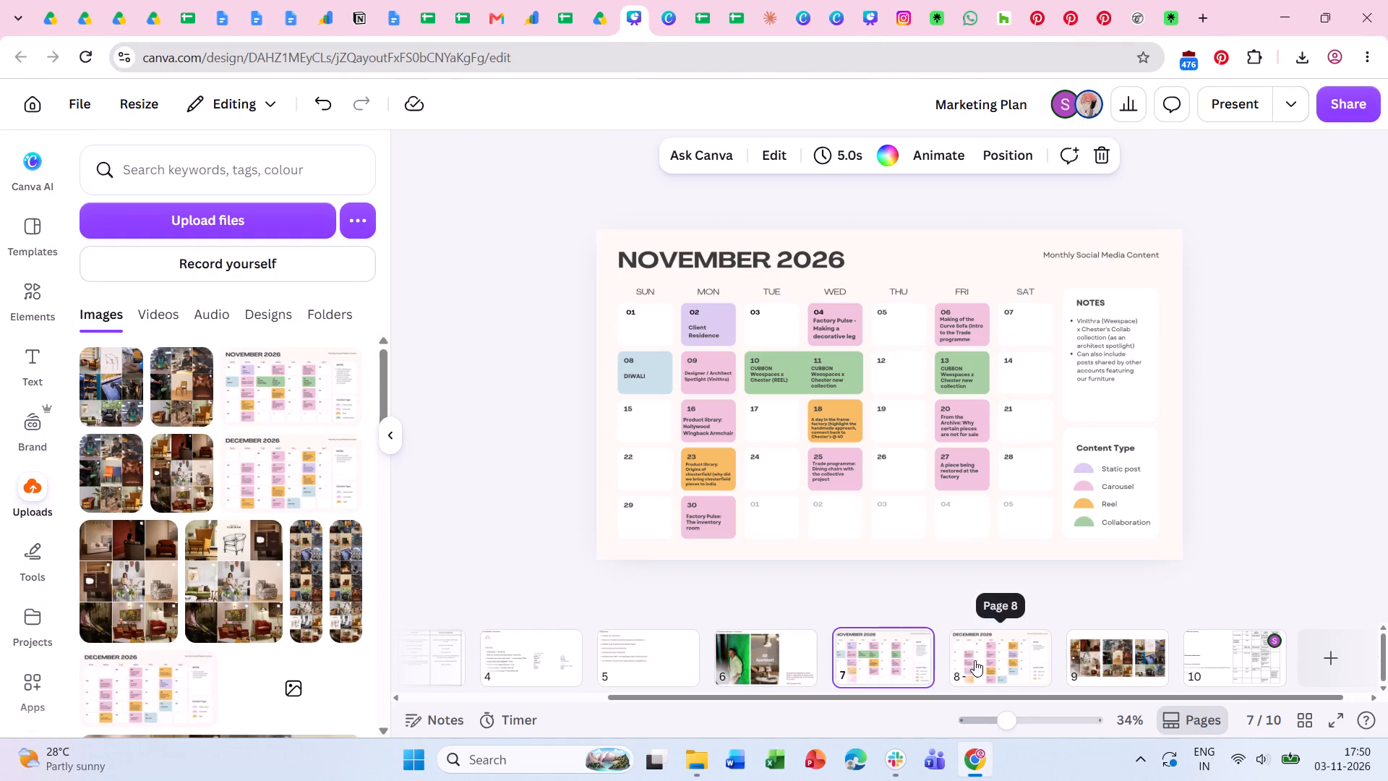
pyautogui.click(974, 660)
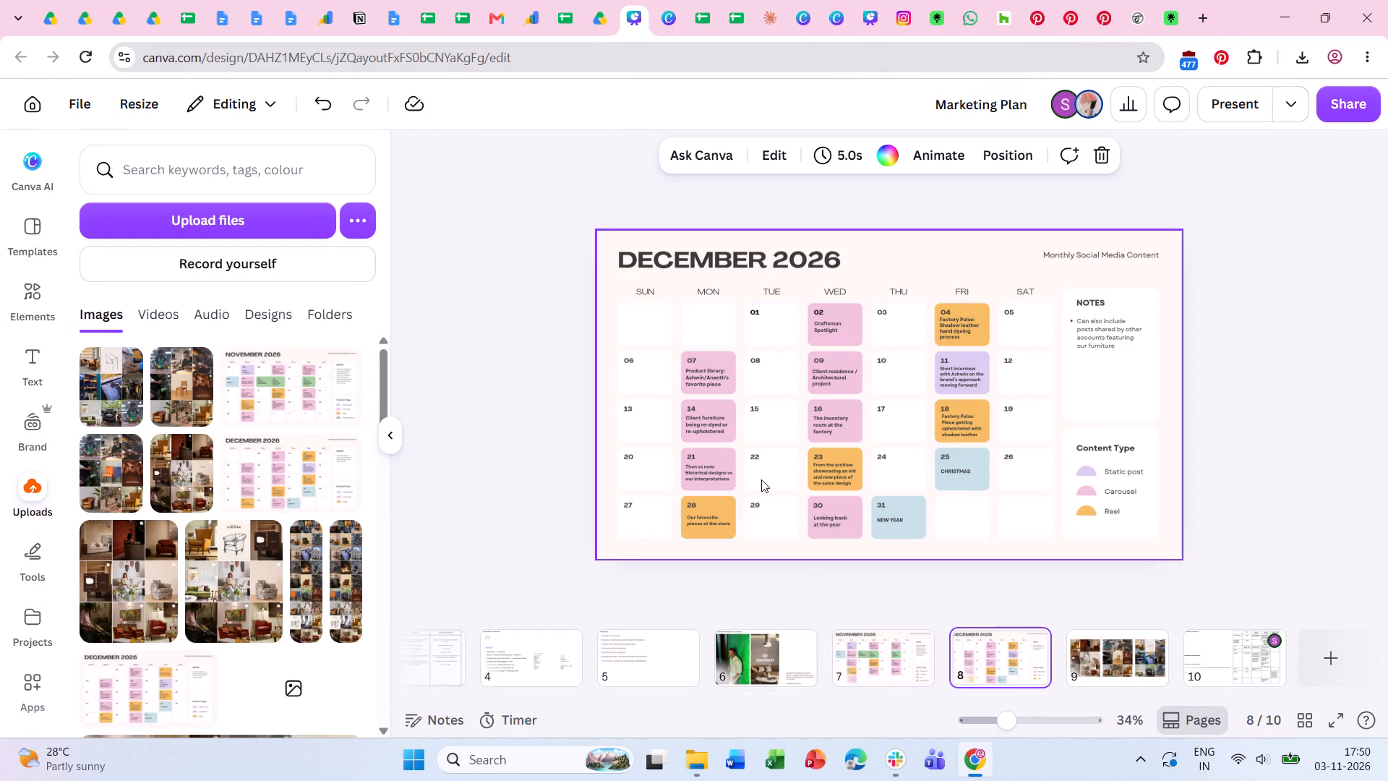
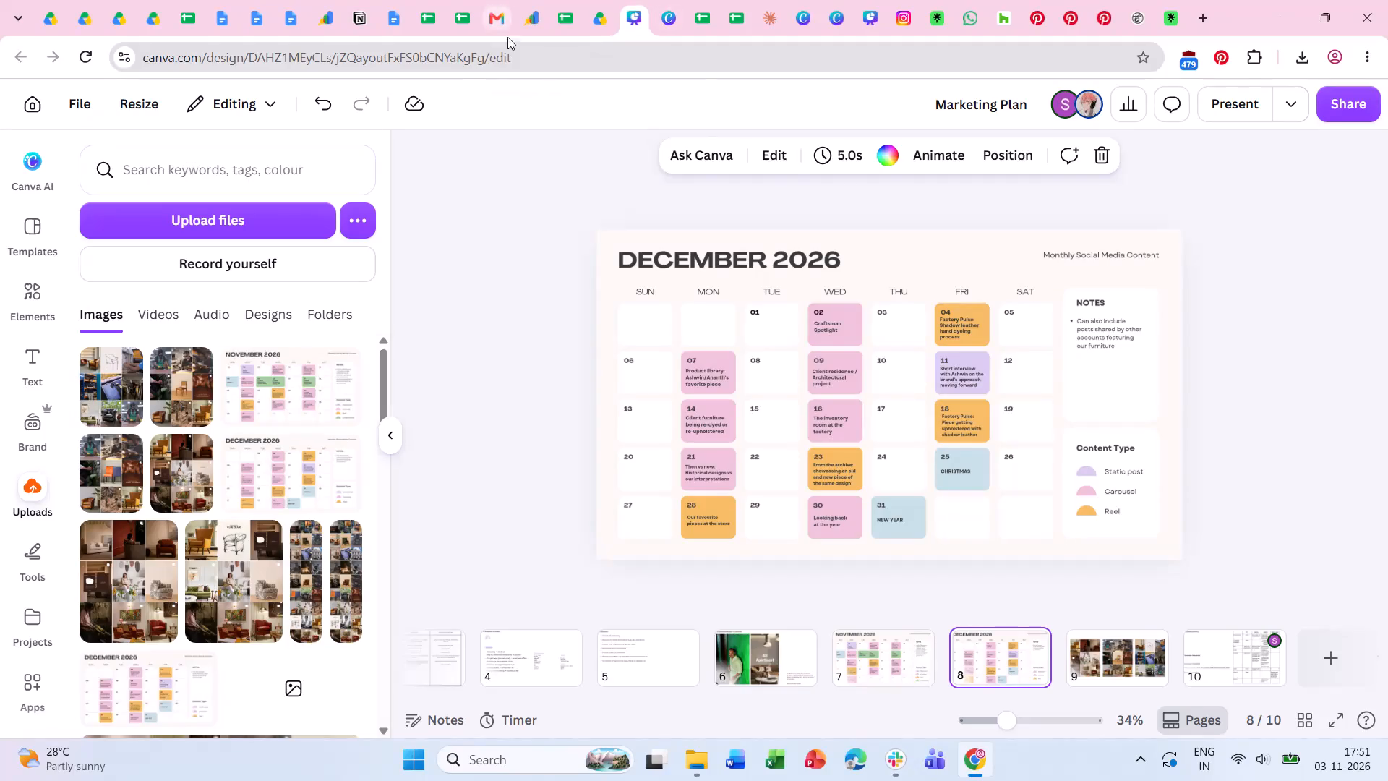
# Switch to the Copy of Chester's Instagram Grid design and open page 6, the grid starting with the yellow wingback chair.
pyautogui.click(836, 8)
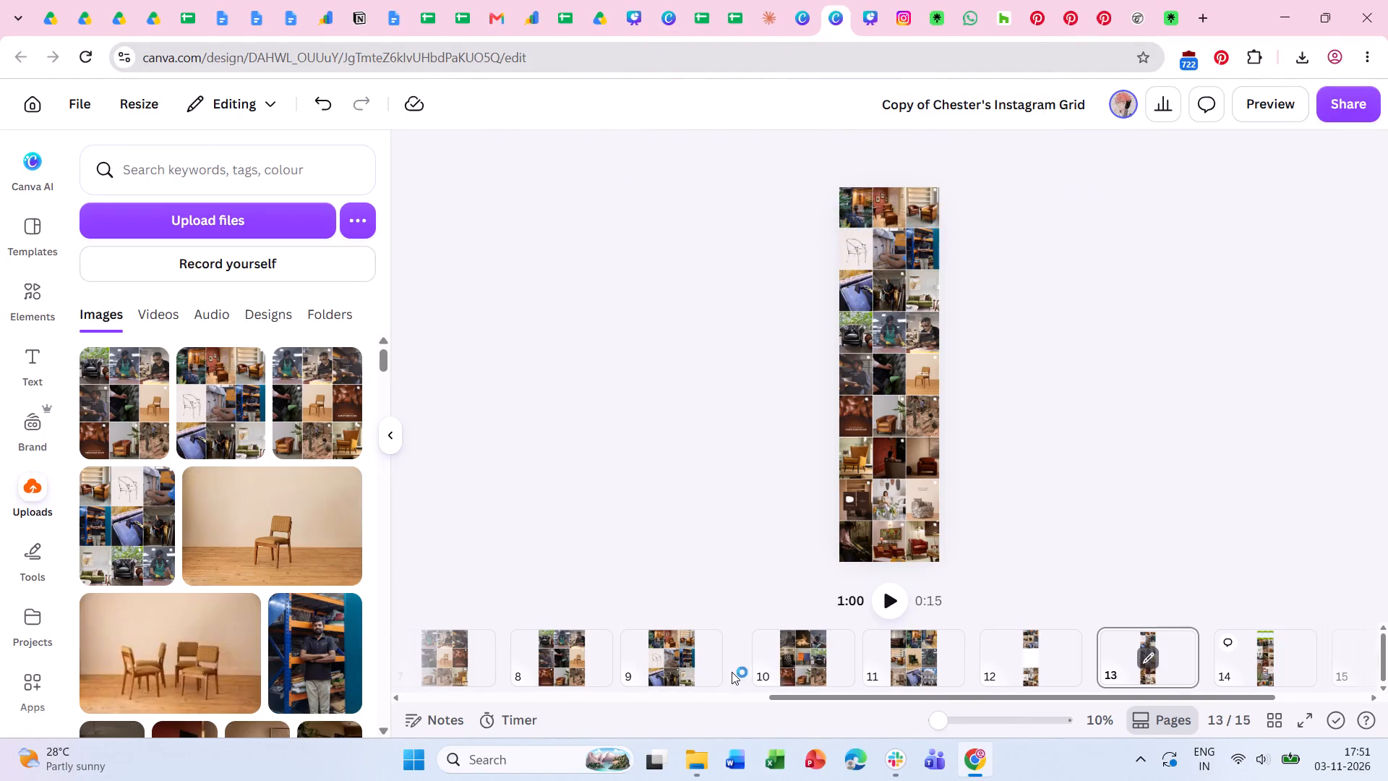
pyautogui.rightClick(521, 663)
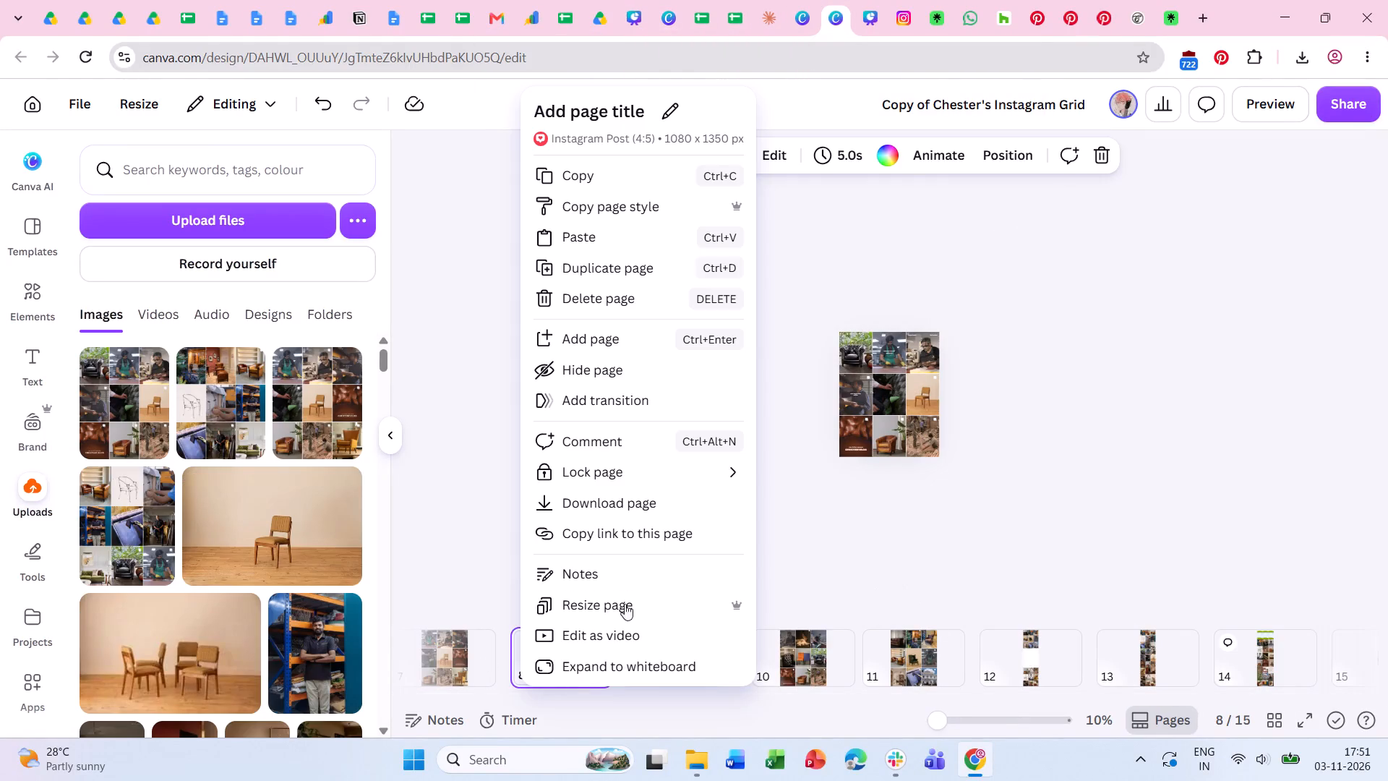
pyautogui.click(819, 545)
pyautogui.click(465, 662)
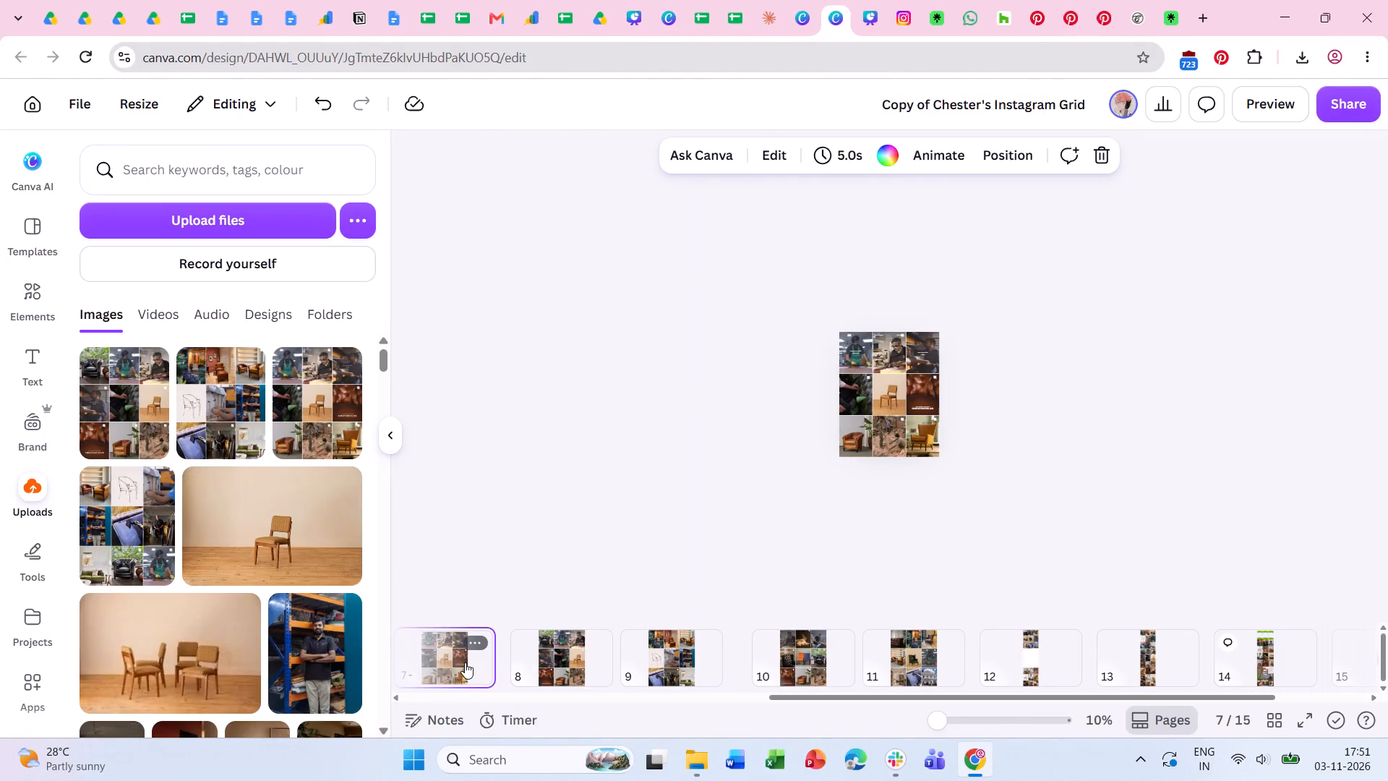
pyautogui.hscroll(1, 486, 660)
pyautogui.click(535, 664)
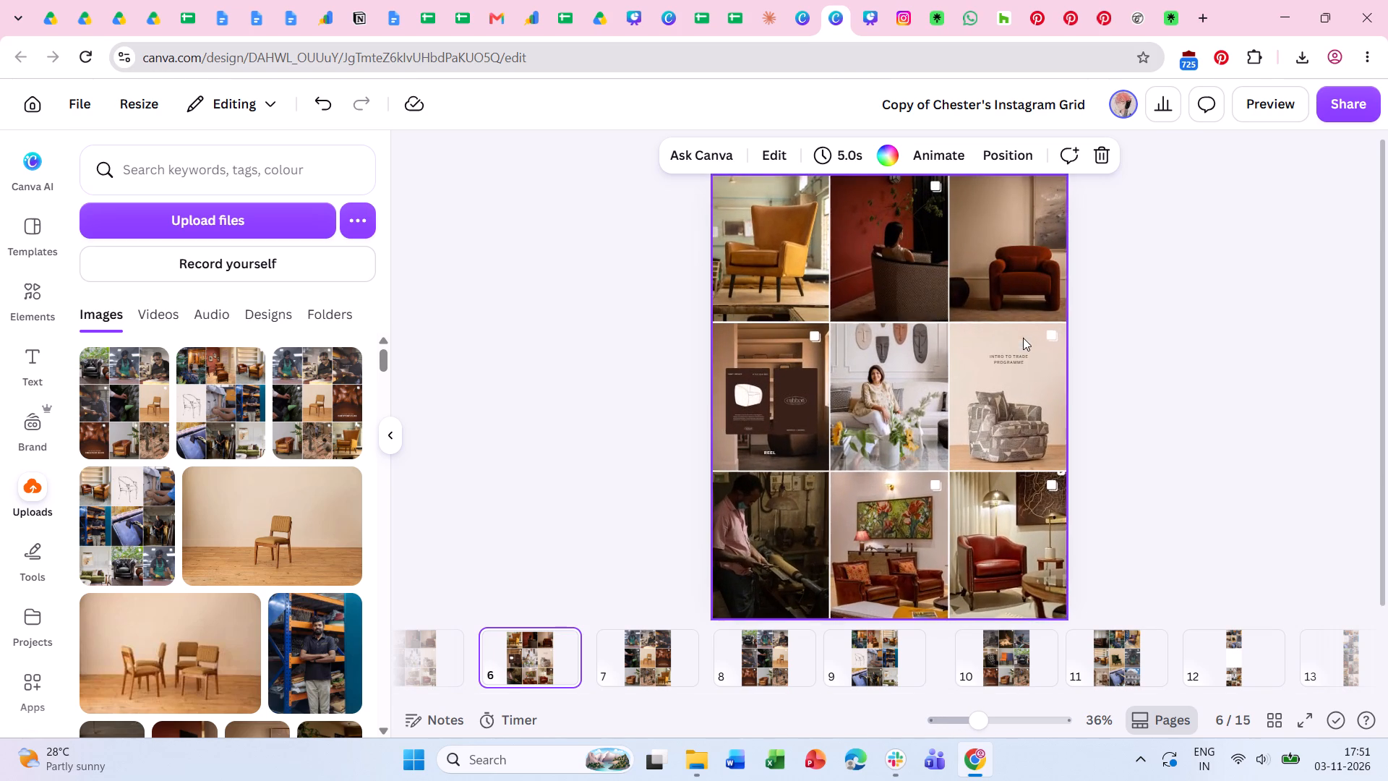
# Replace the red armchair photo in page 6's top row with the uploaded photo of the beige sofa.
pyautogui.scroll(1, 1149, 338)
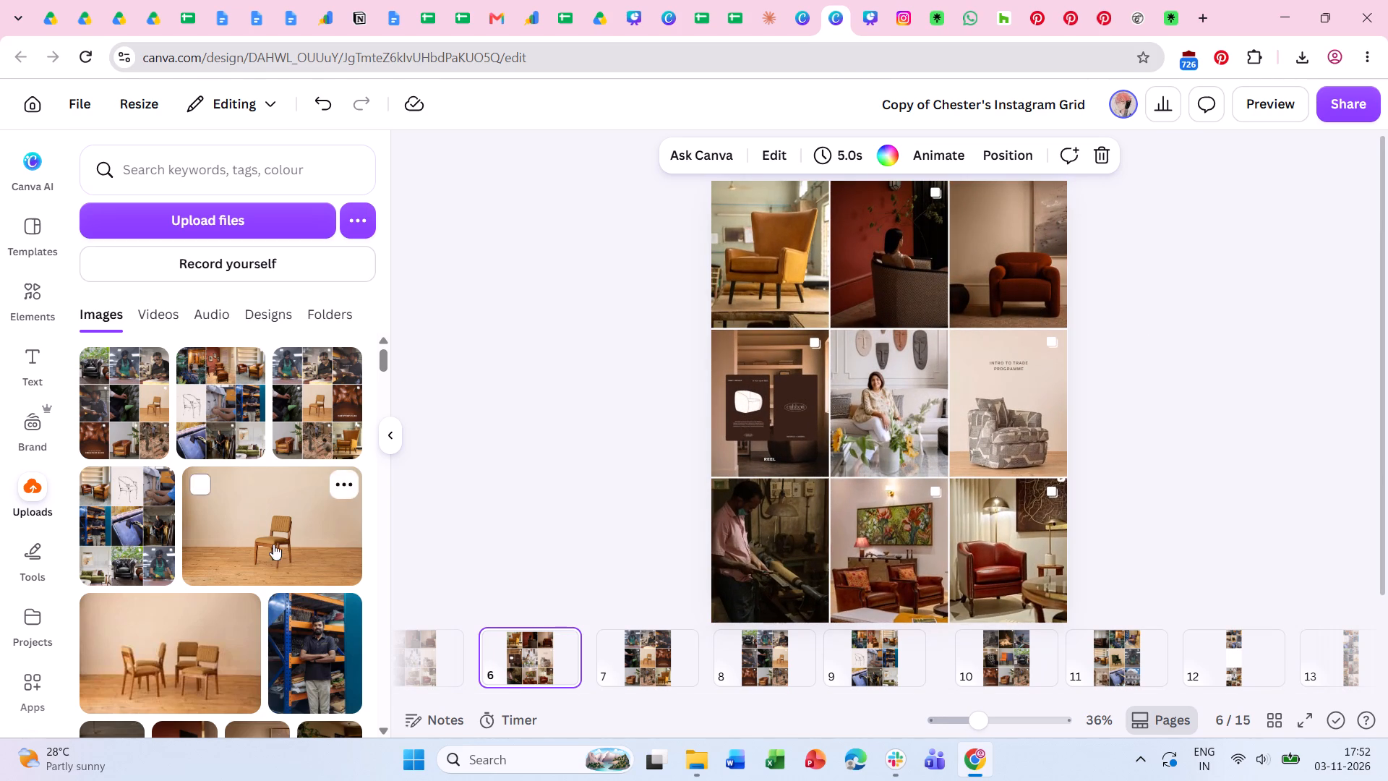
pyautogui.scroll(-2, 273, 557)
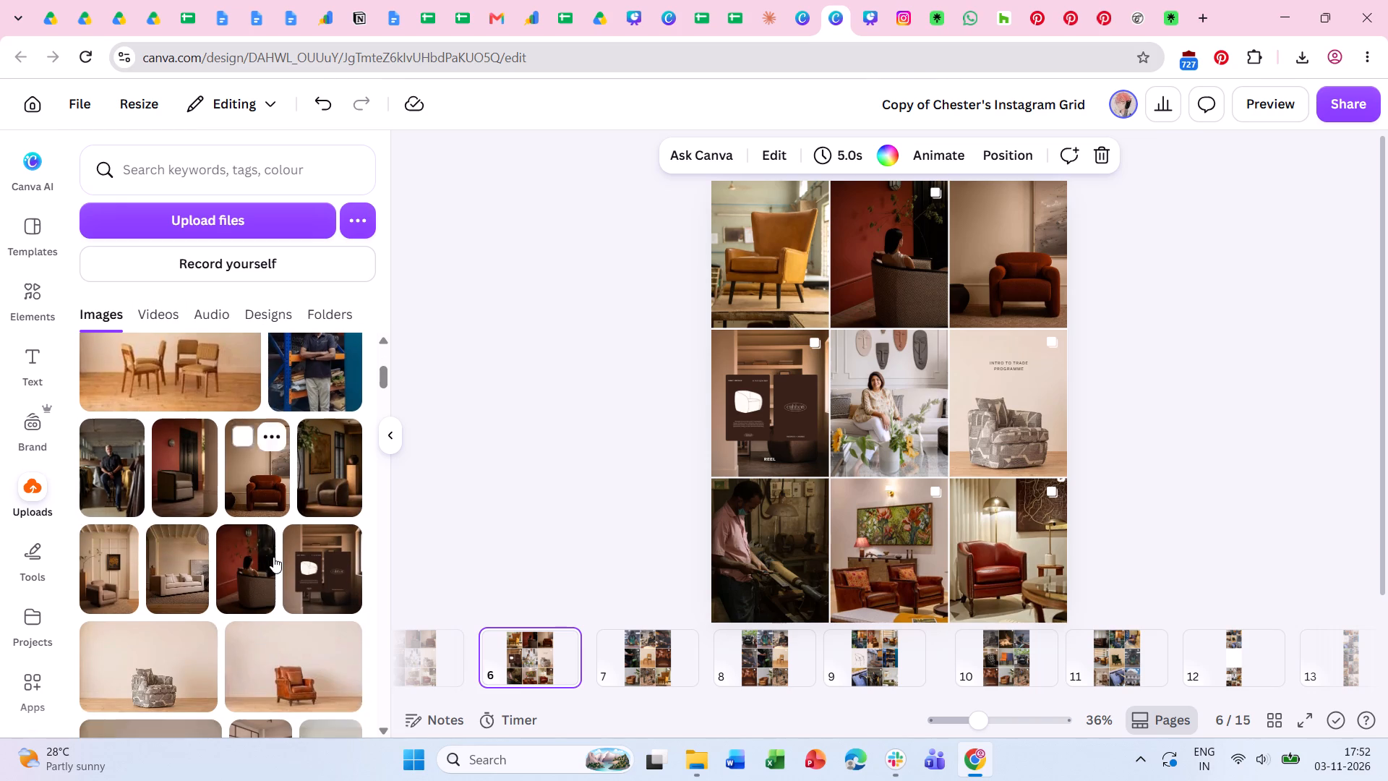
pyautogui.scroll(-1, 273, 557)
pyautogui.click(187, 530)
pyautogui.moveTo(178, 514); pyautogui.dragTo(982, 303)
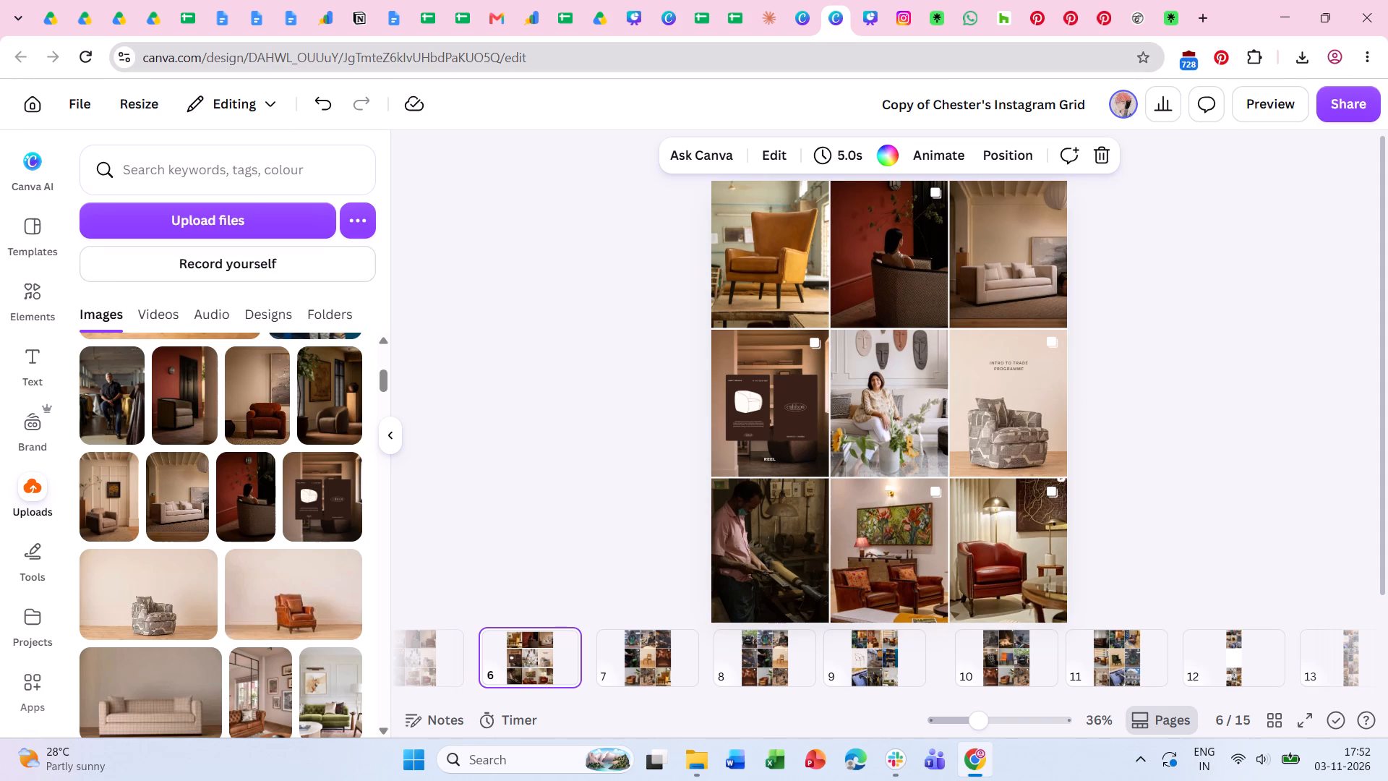
# In Google Drive, download Cubbon Series-18 - V&C.jpg from the Products folder under 16. Weespaces x Chesters, Photography.
pyautogui.click(121, 20)
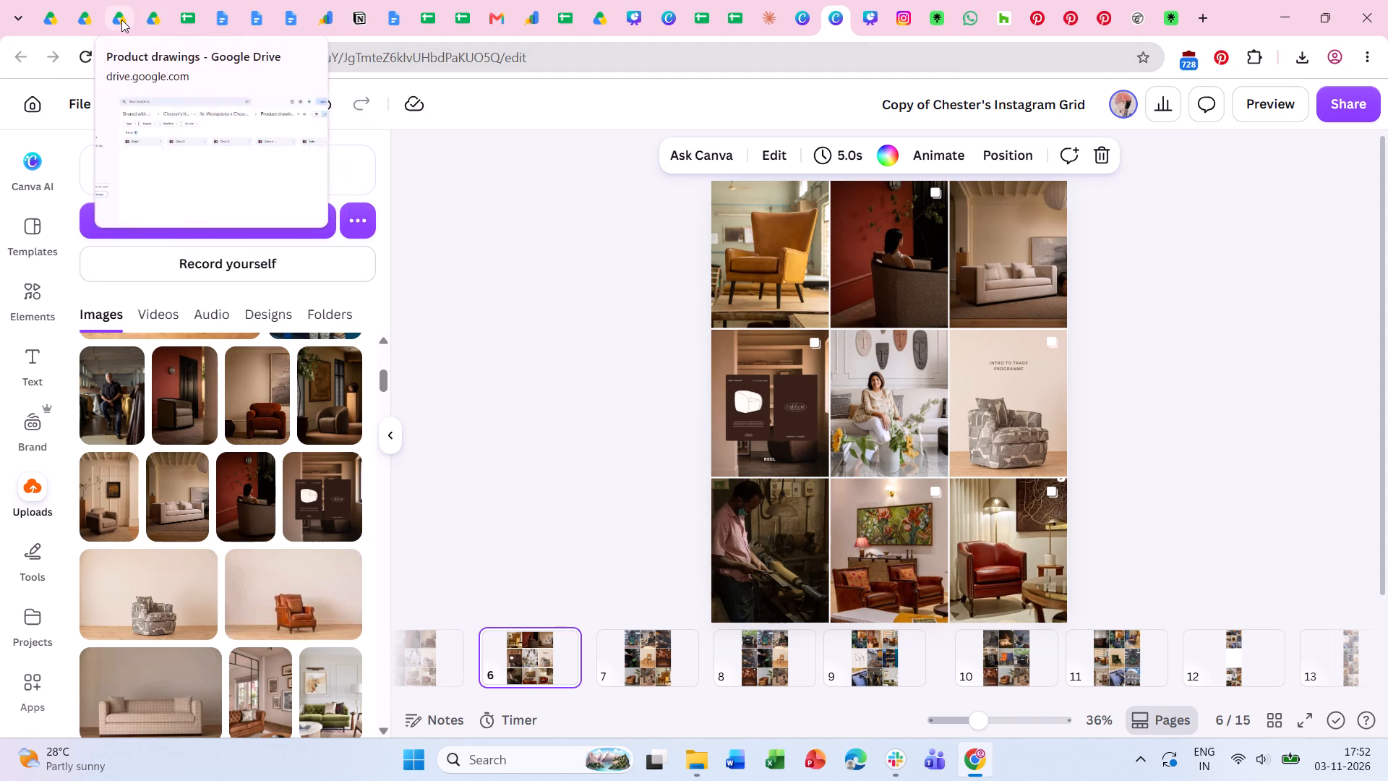
pyautogui.click(140, 22)
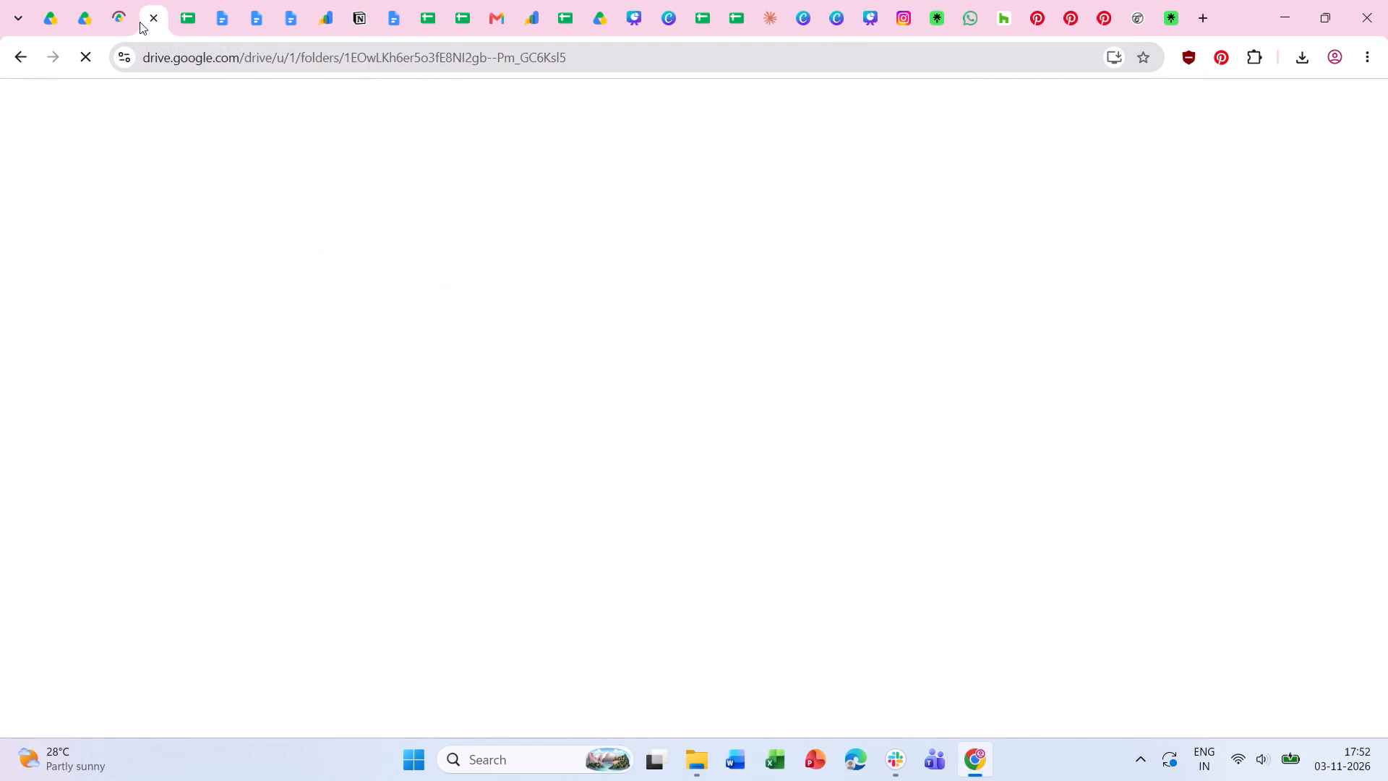
pyautogui.click(125, 23)
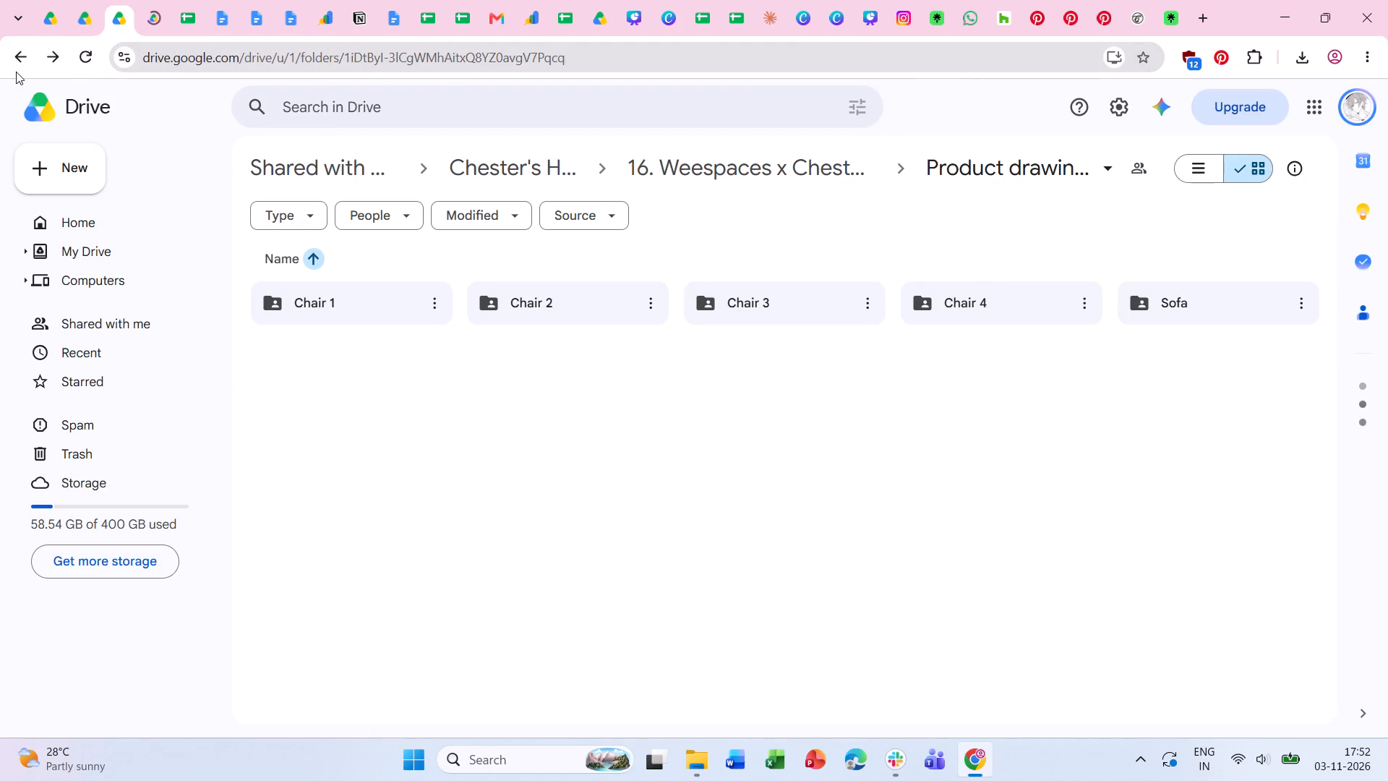
pyautogui.click(823, 180)
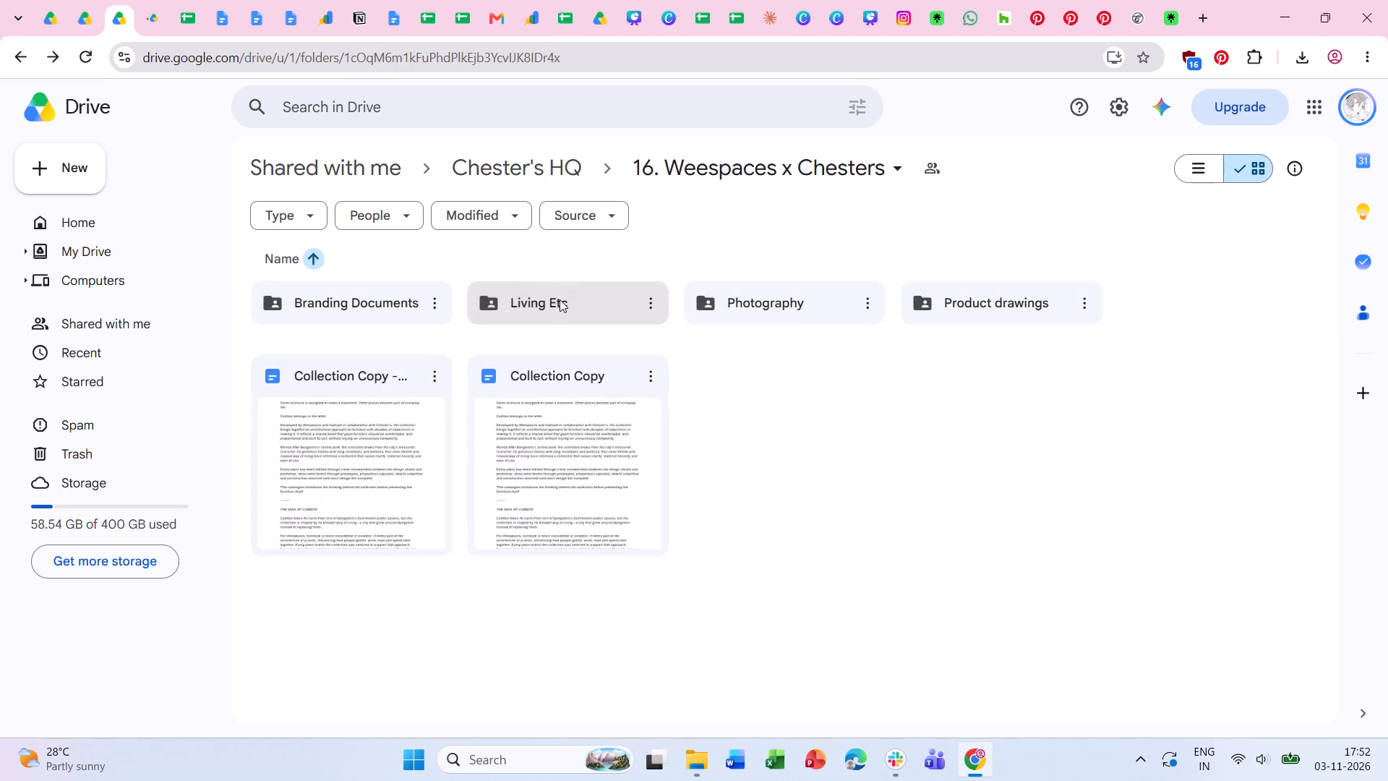
pyautogui.doubleClick(742, 299)
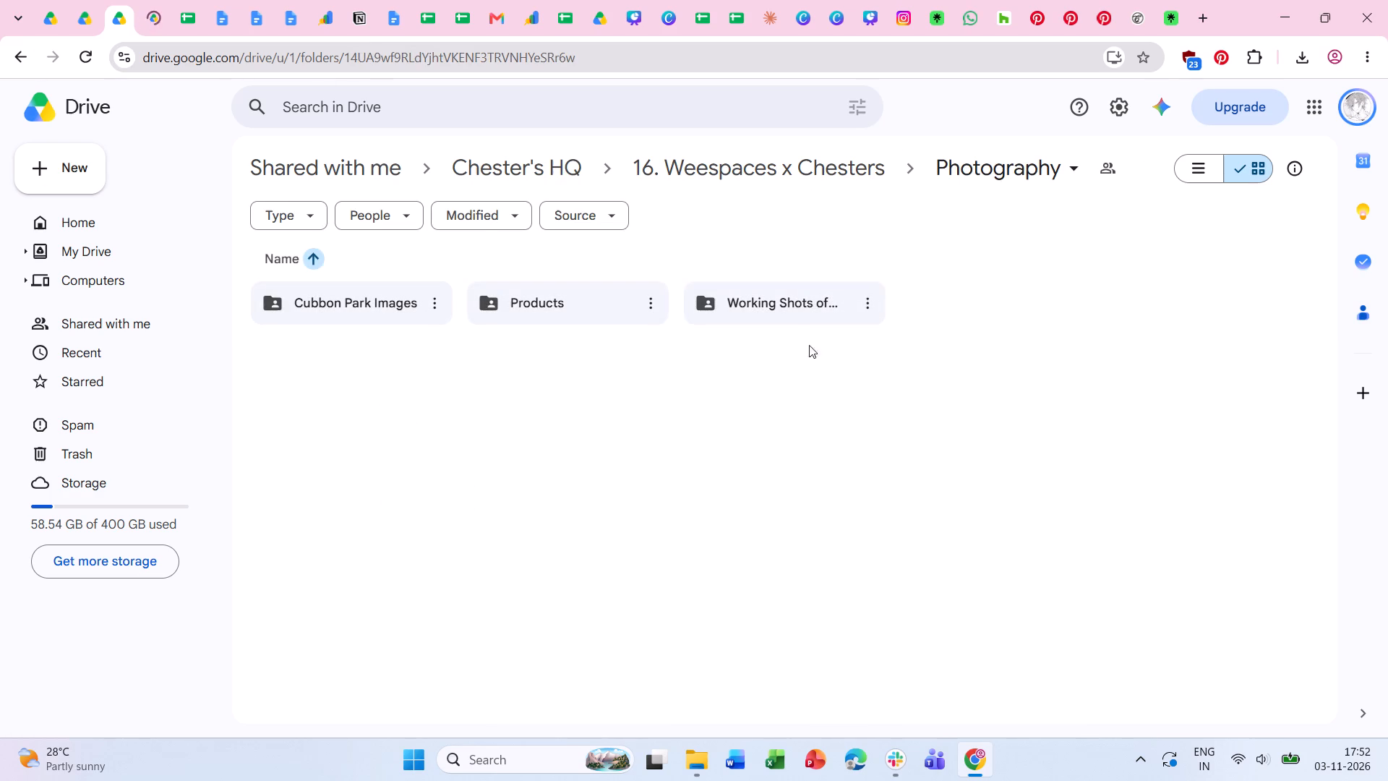
pyautogui.doubleClick(587, 316)
pyautogui.scroll(-2, 1077, 529)
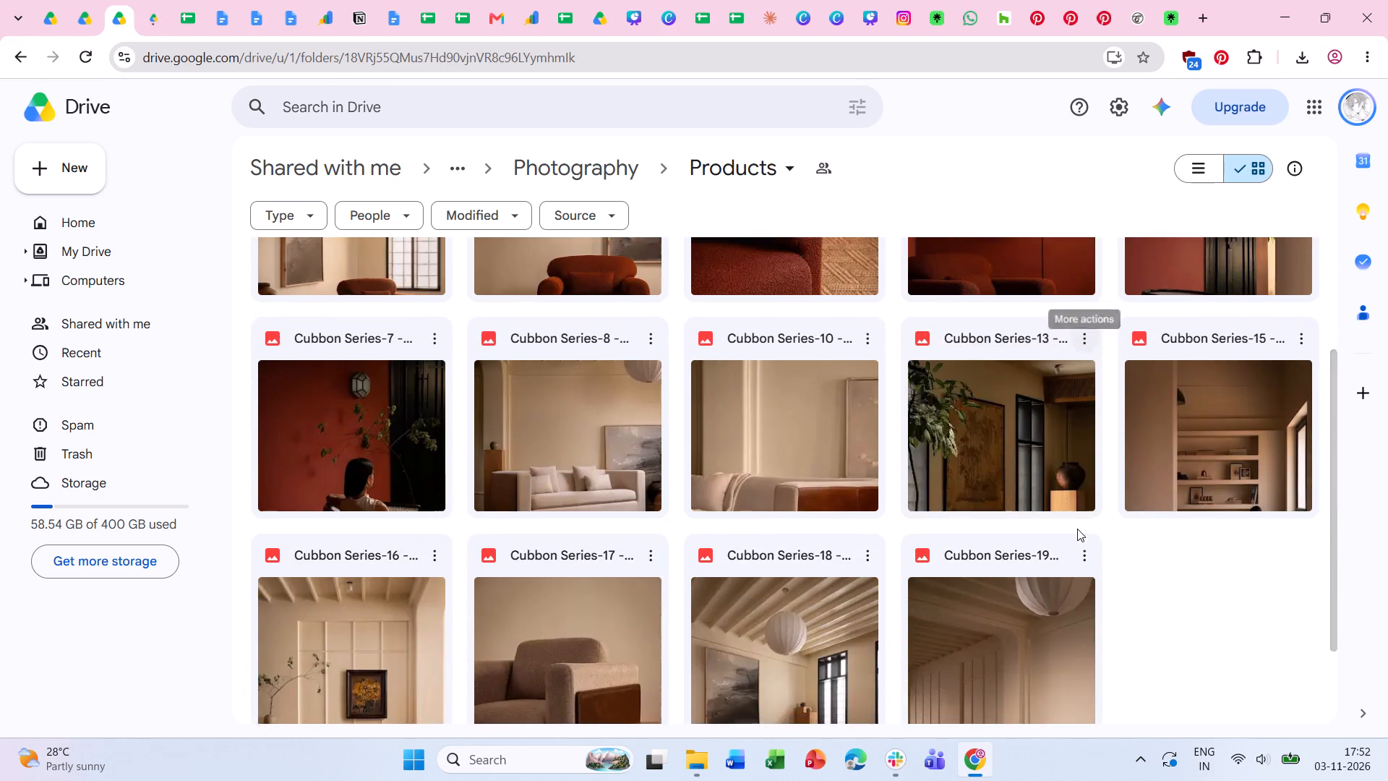
pyautogui.scroll(-2, 1077, 529)
pyautogui.doubleClick(761, 377)
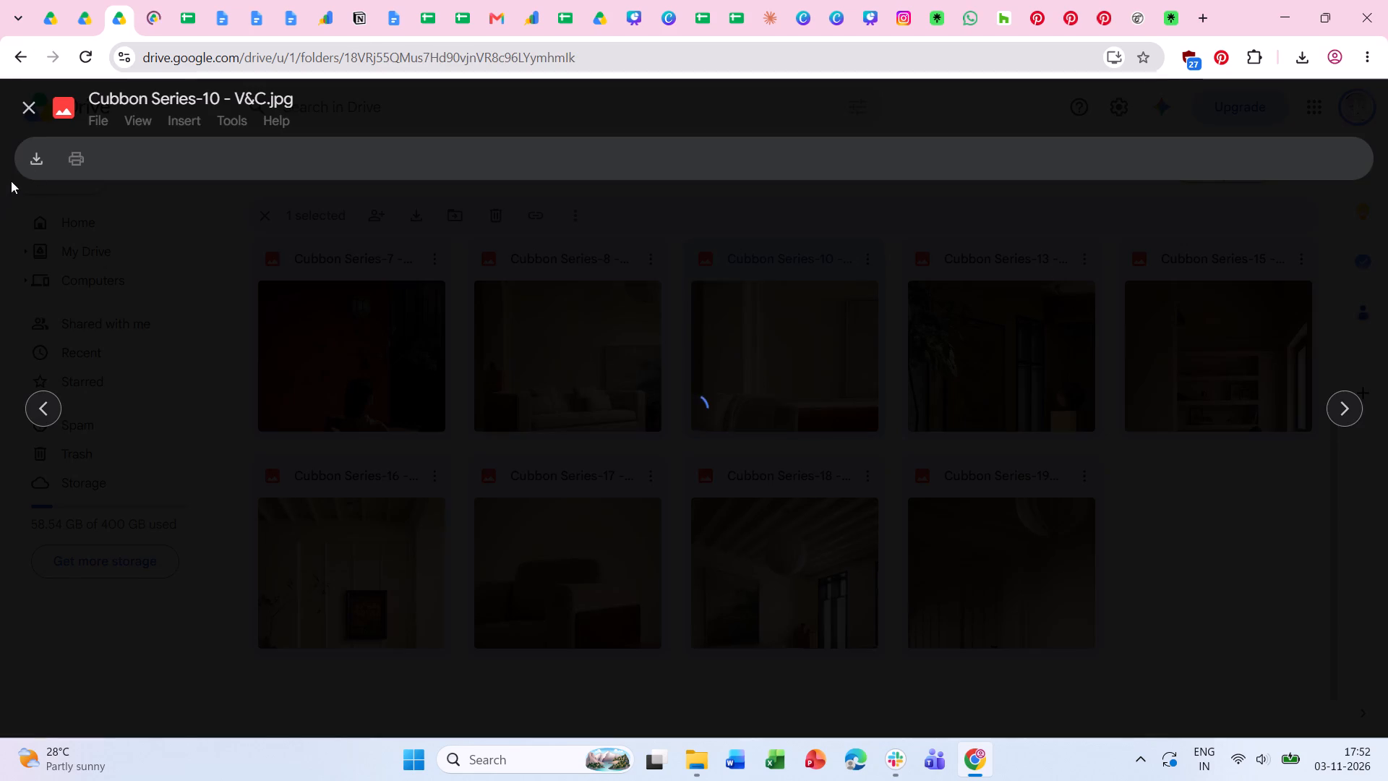
pyautogui.click(22, 103)
pyautogui.doubleClick(866, 593)
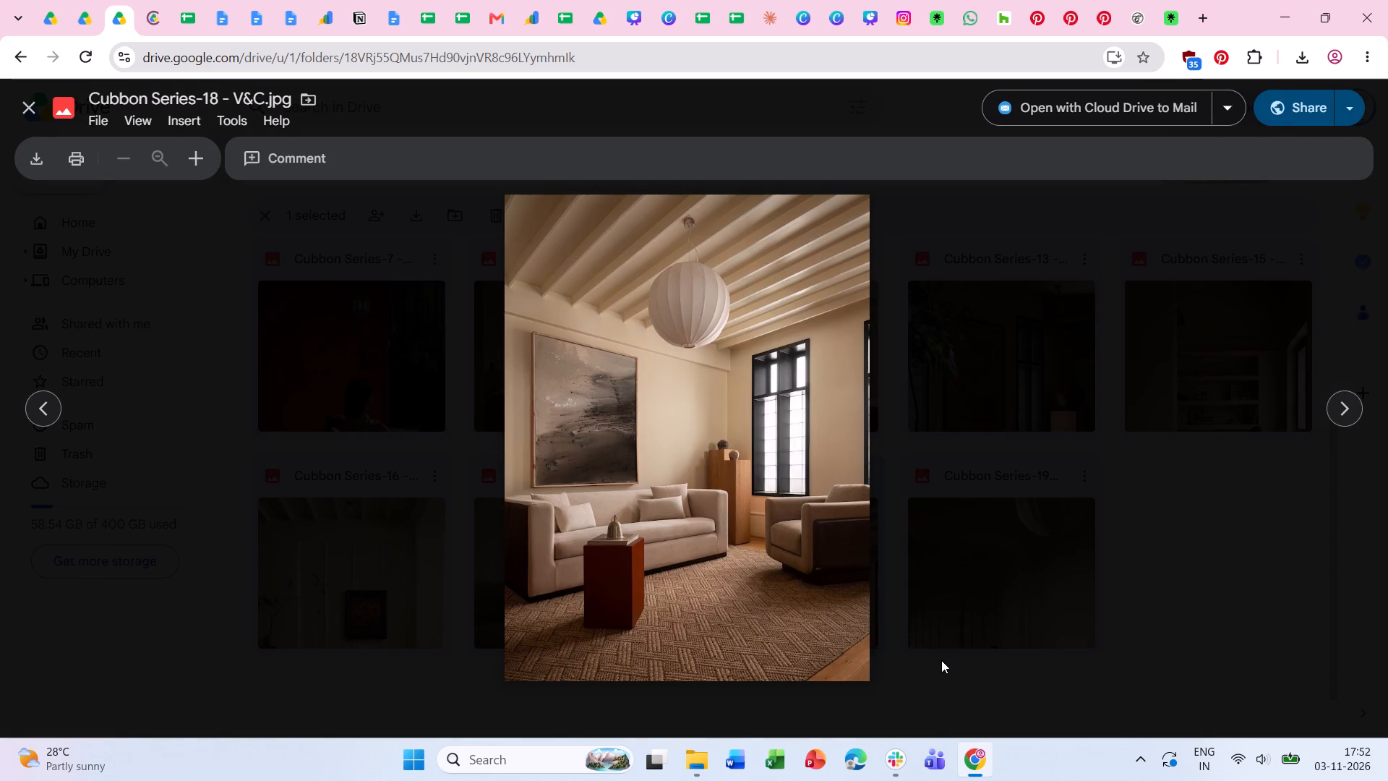
pyautogui.click(42, 152)
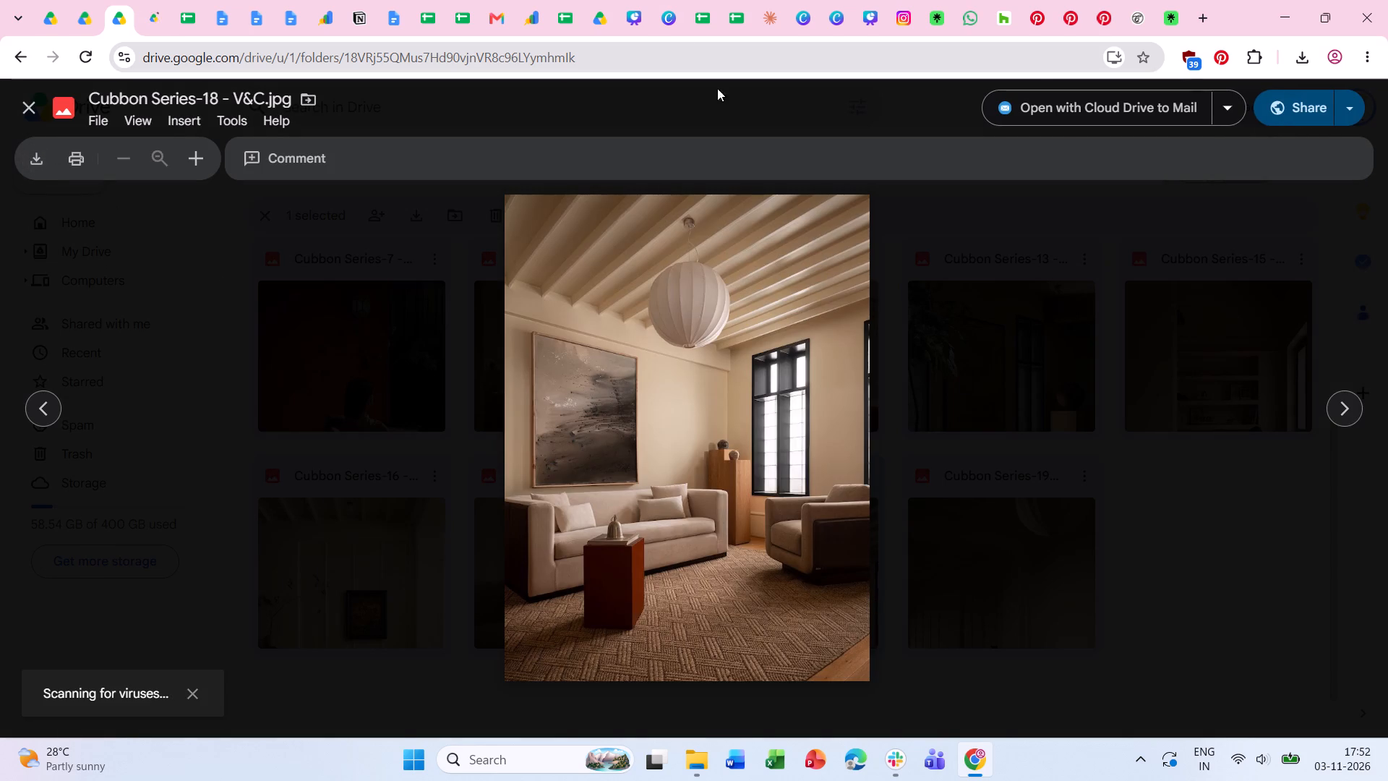
# Upload the downloaded Cubbon Series-18 - V&C (1) image from Downloads to the Instagram grid design's image uploads.
pyautogui.click(831, 20)
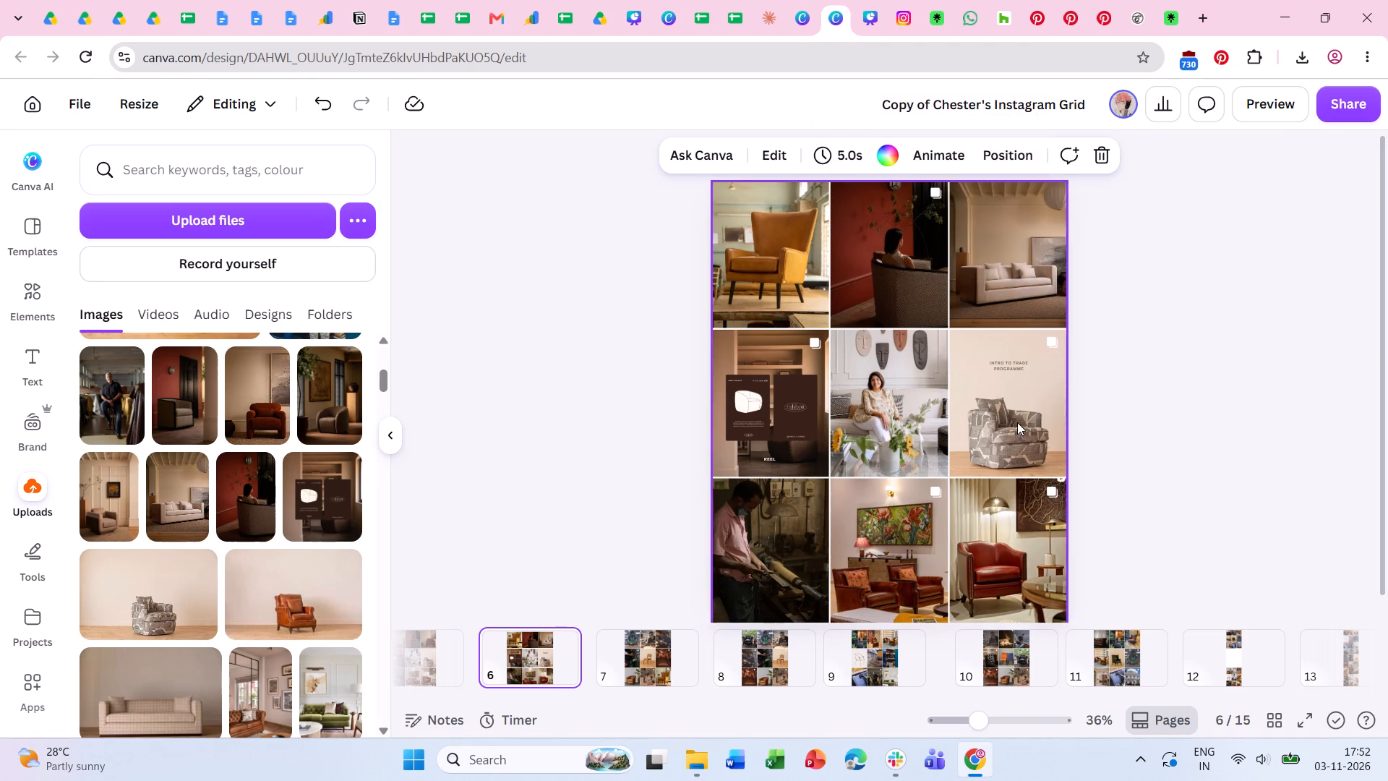
pyautogui.click(690, 741)
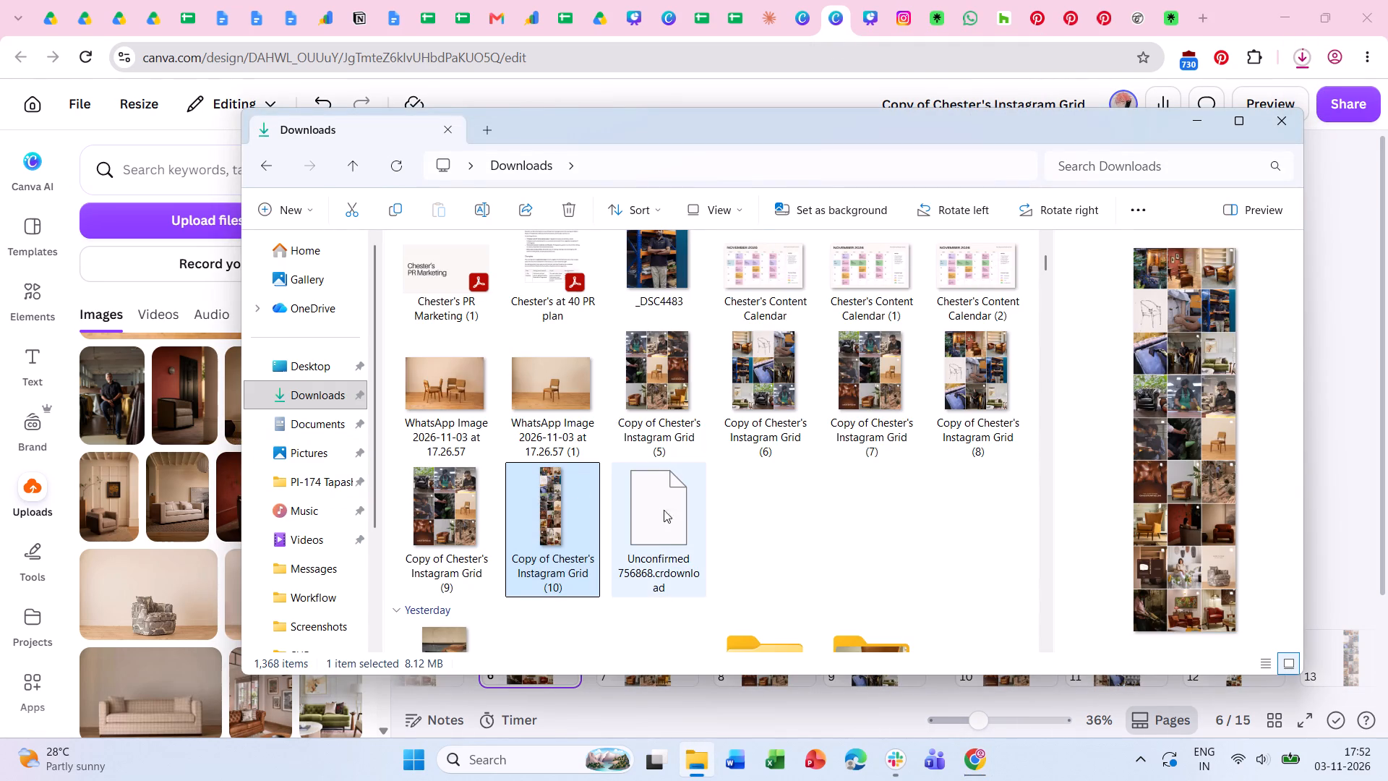
pyautogui.click(787, 513)
pyautogui.click(672, 511)
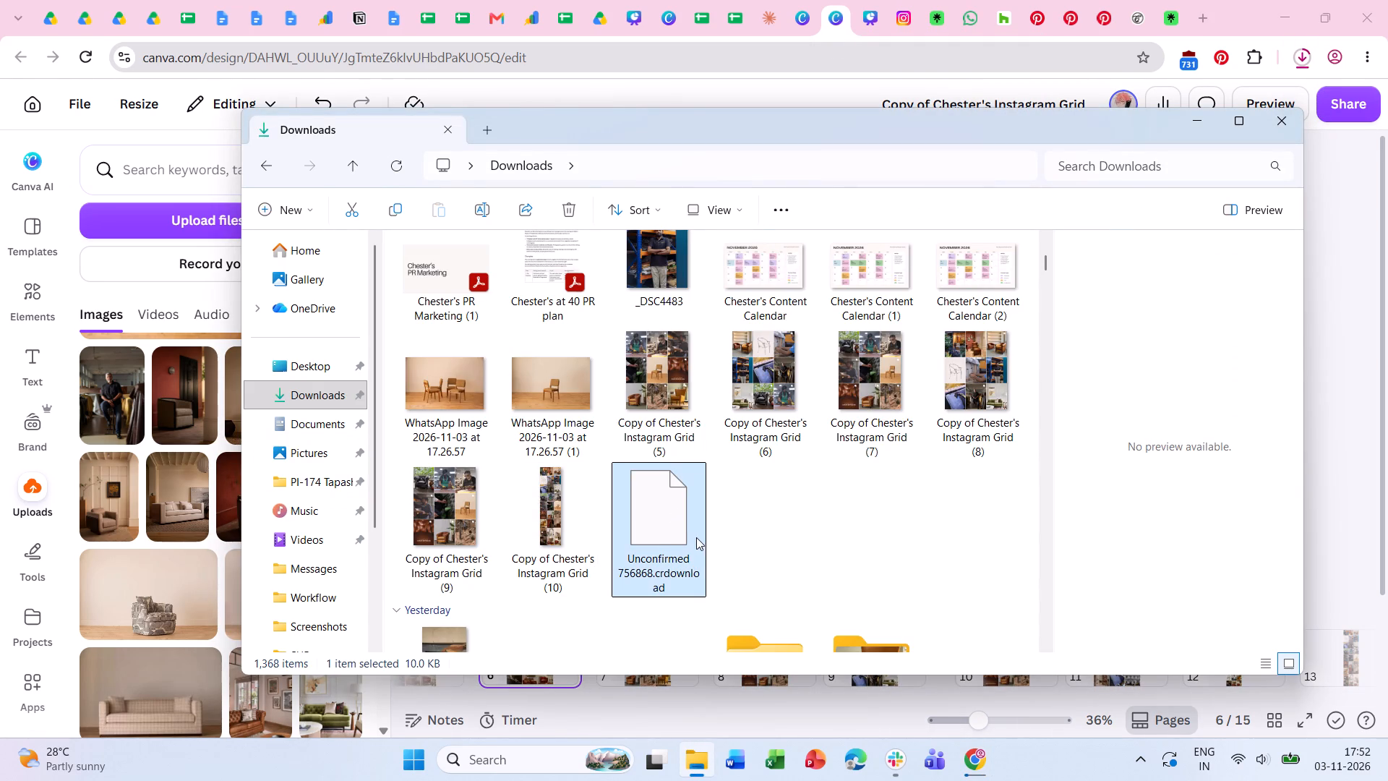
pyautogui.click(754, 527)
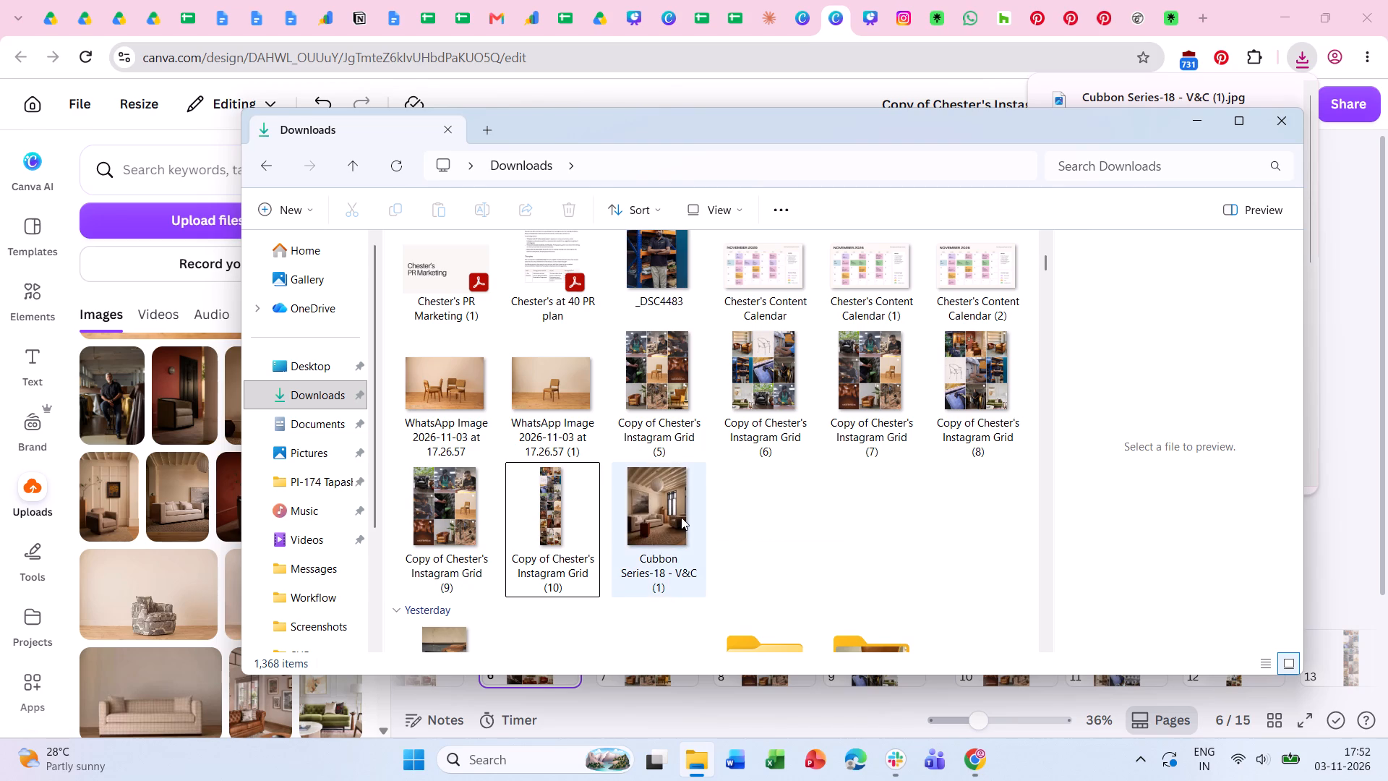
pyautogui.moveTo(676, 517); pyautogui.dragTo(163, 489)
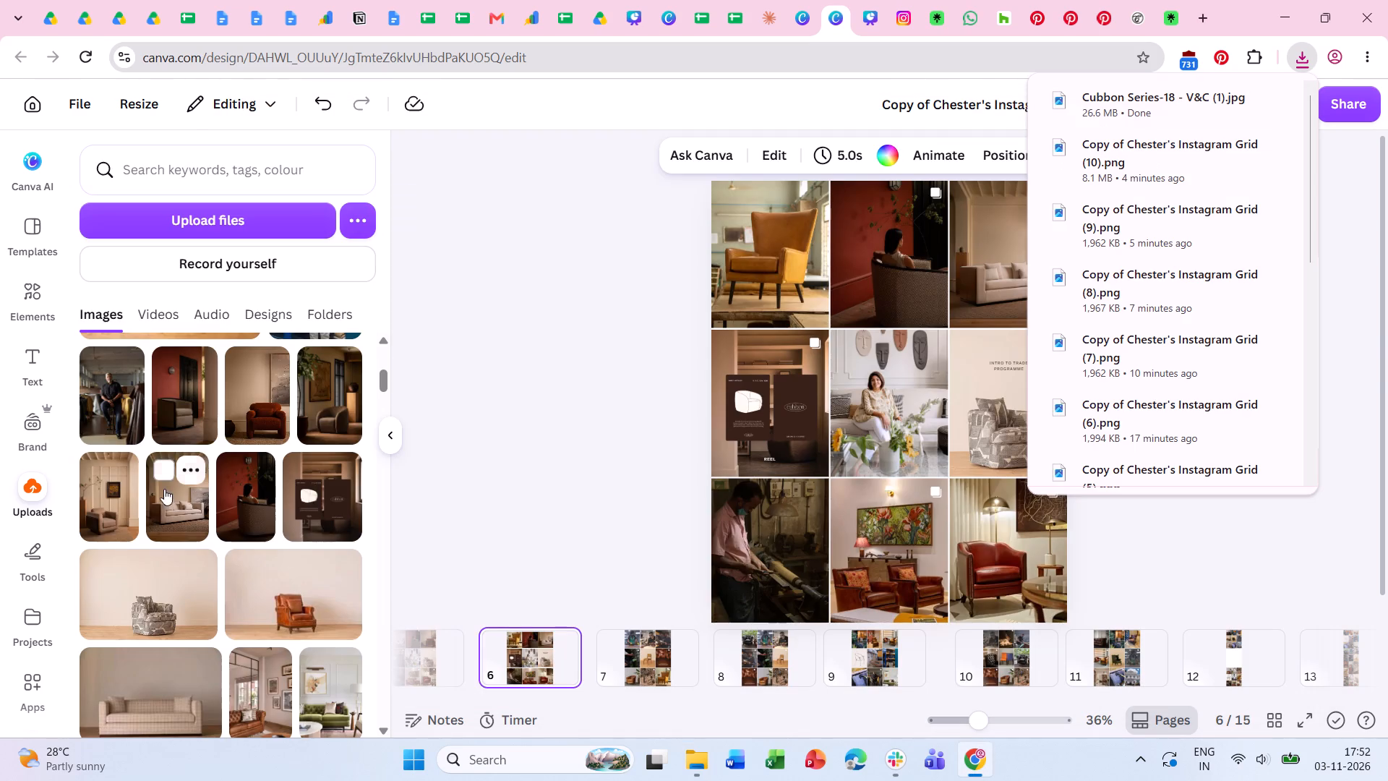
pyautogui.click(648, 482)
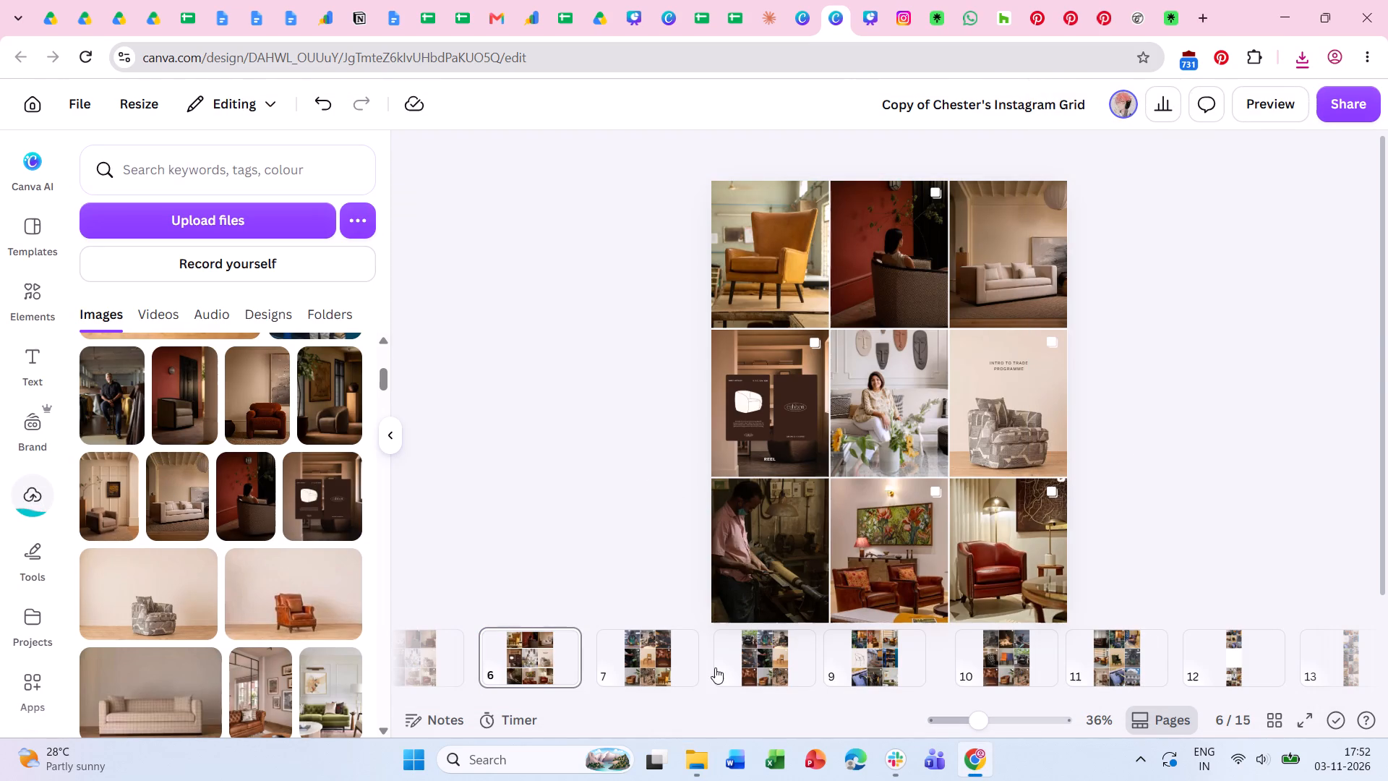
# Replace the third photo in page 6's top row with the uploaded Cubbon Series-18 living room image.
pyautogui.scroll(12, 262, 545)
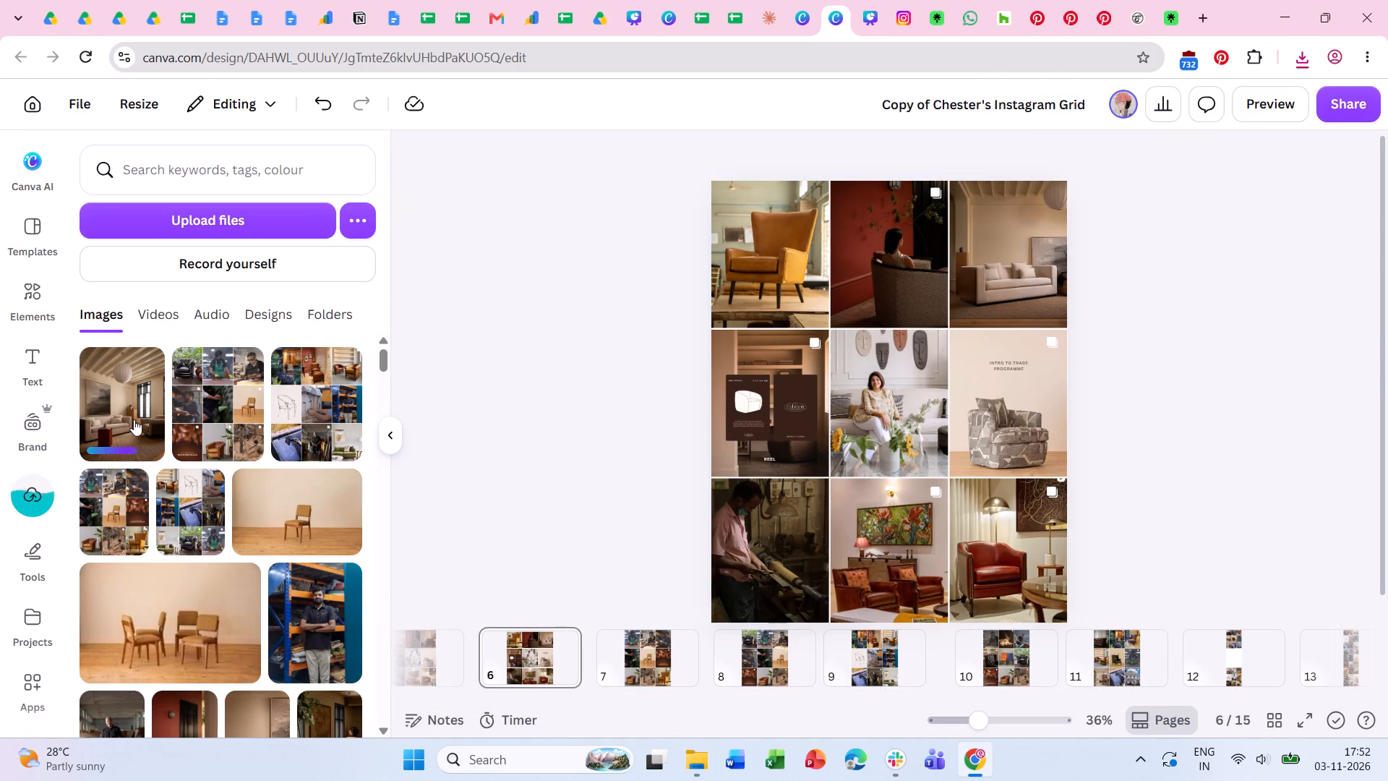
pyautogui.moveTo(134, 419); pyautogui.dragTo(1043, 282)
pyautogui.click(1161, 350)
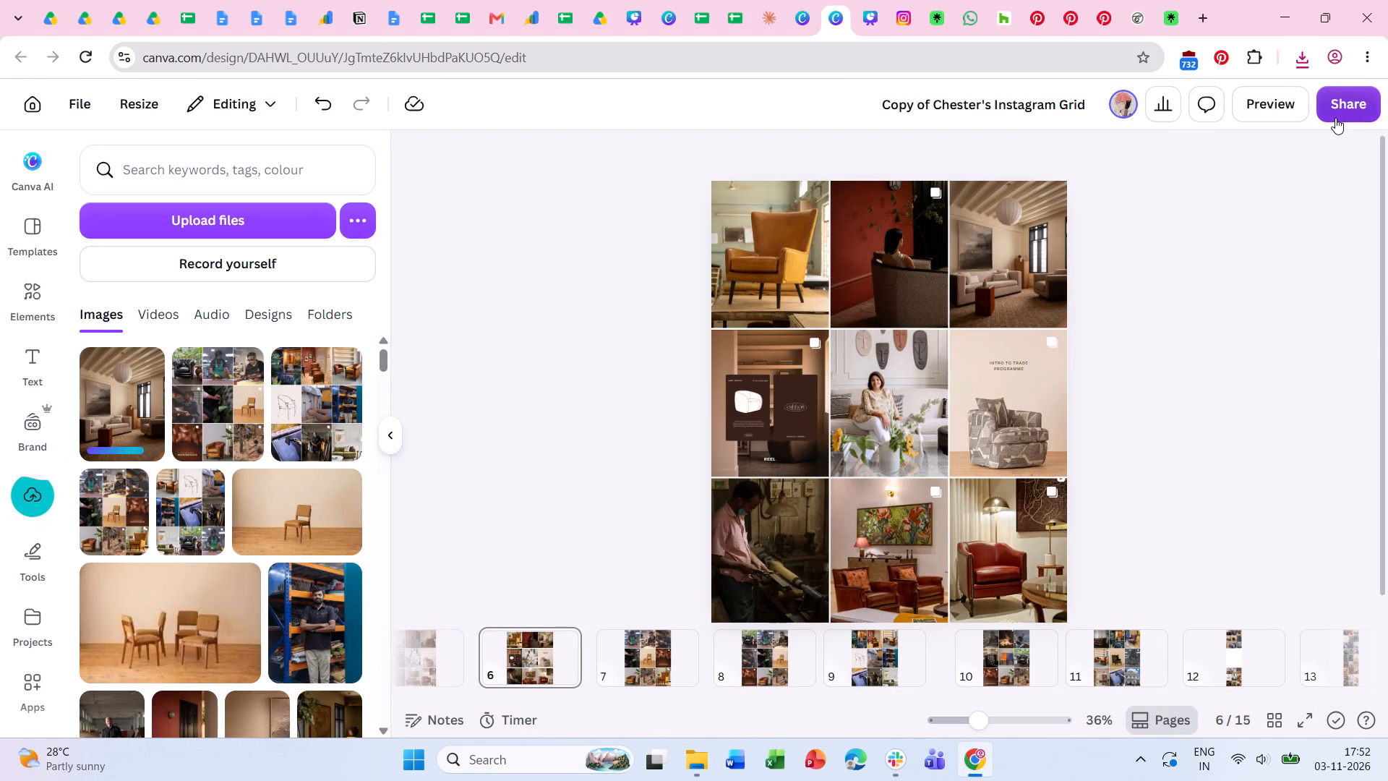
# Download only page 6 as a PNG at size 1 and high quality.
pyautogui.click(1335, 118)
pyautogui.click(1065, 538)
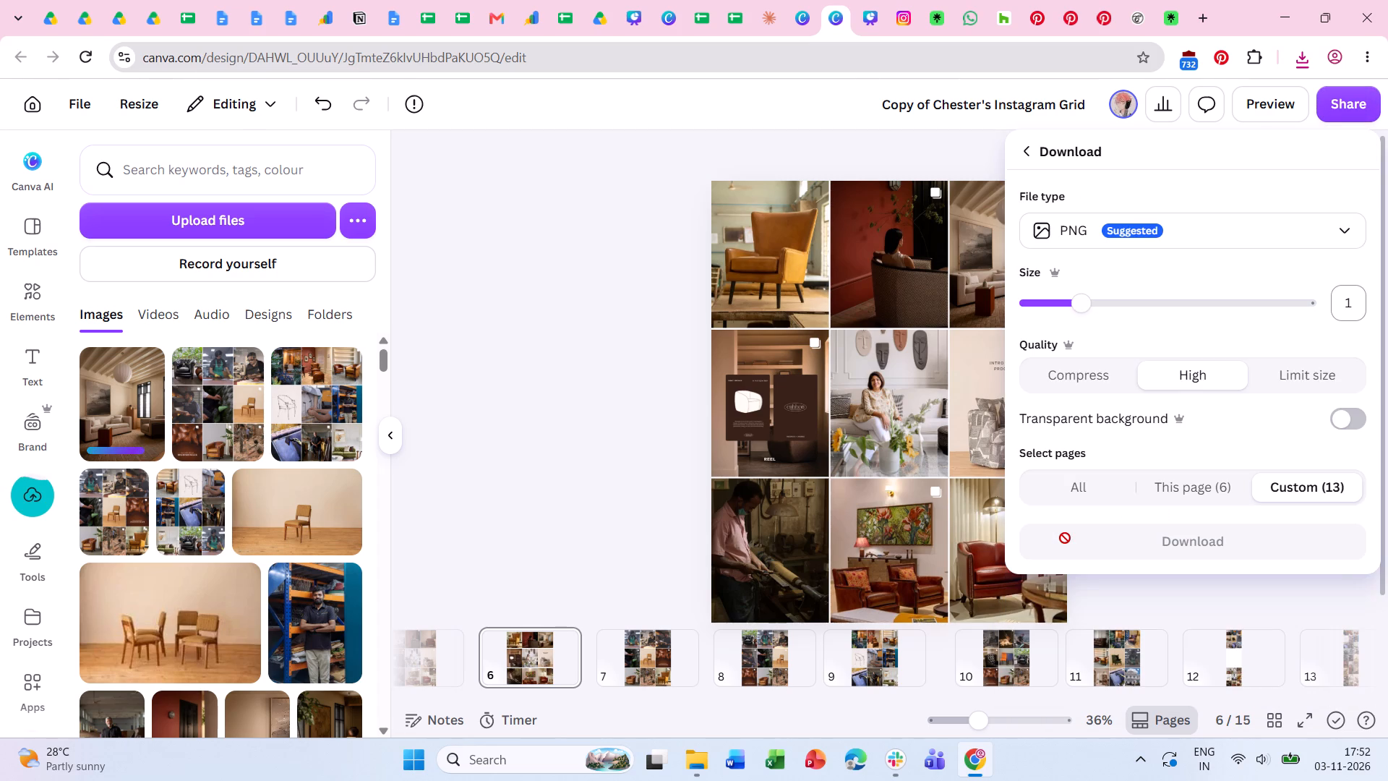
pyautogui.click(1182, 491)
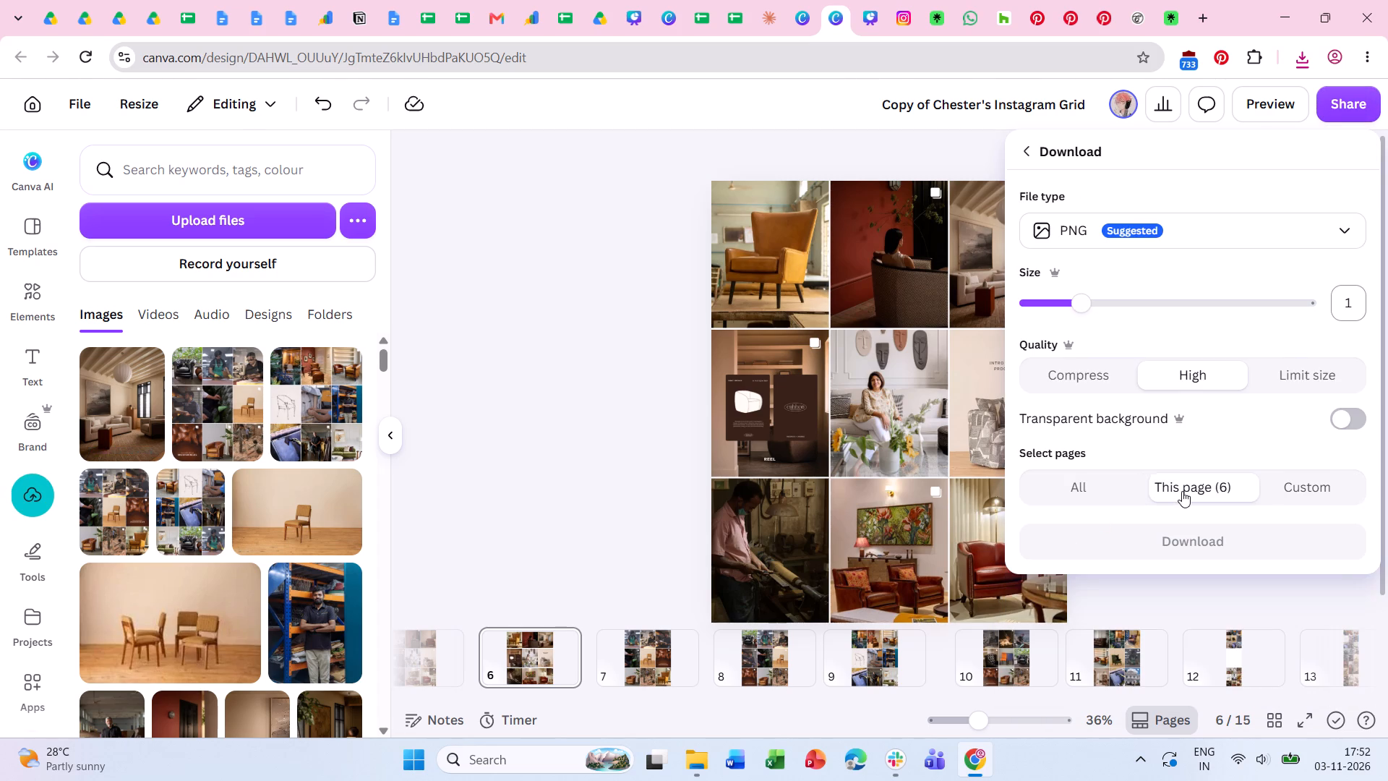
pyautogui.click(1189, 531)
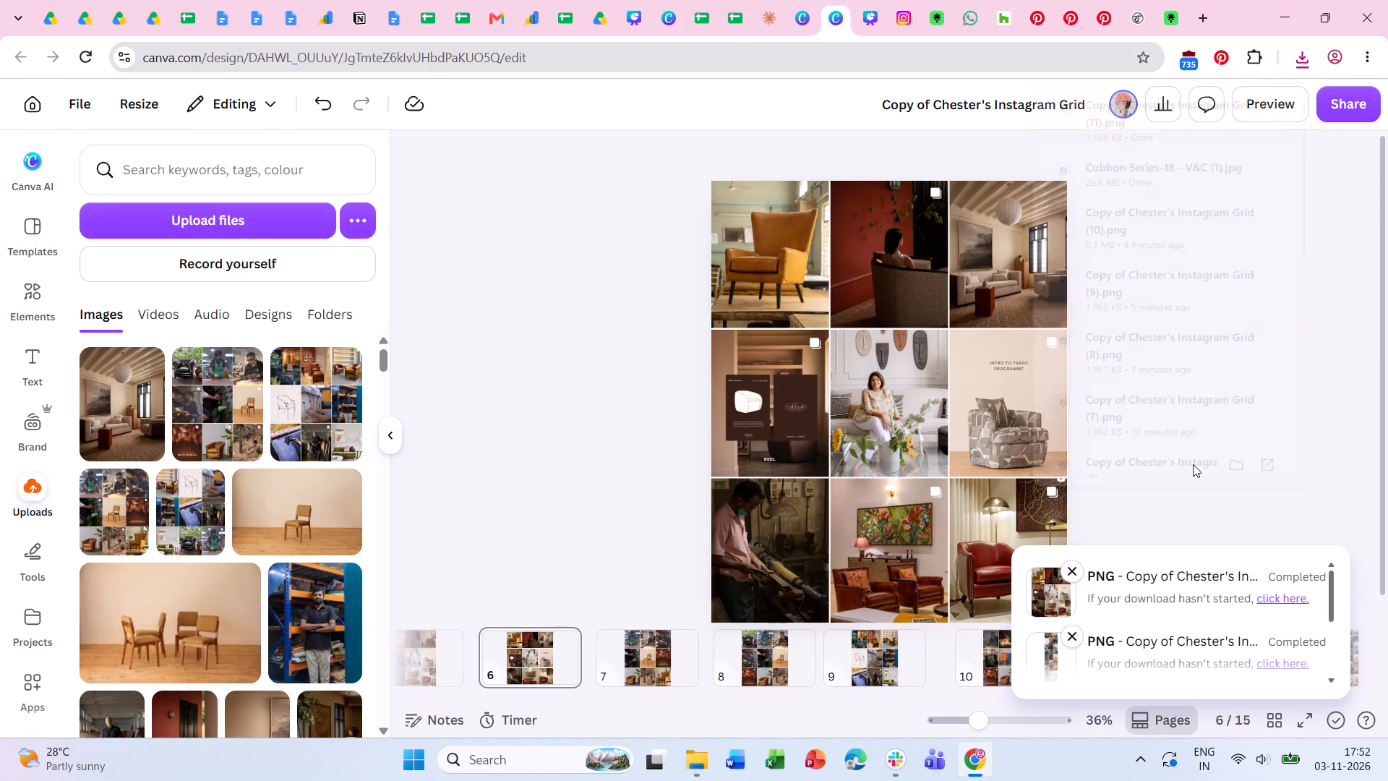
pyautogui.click(1256, 520)
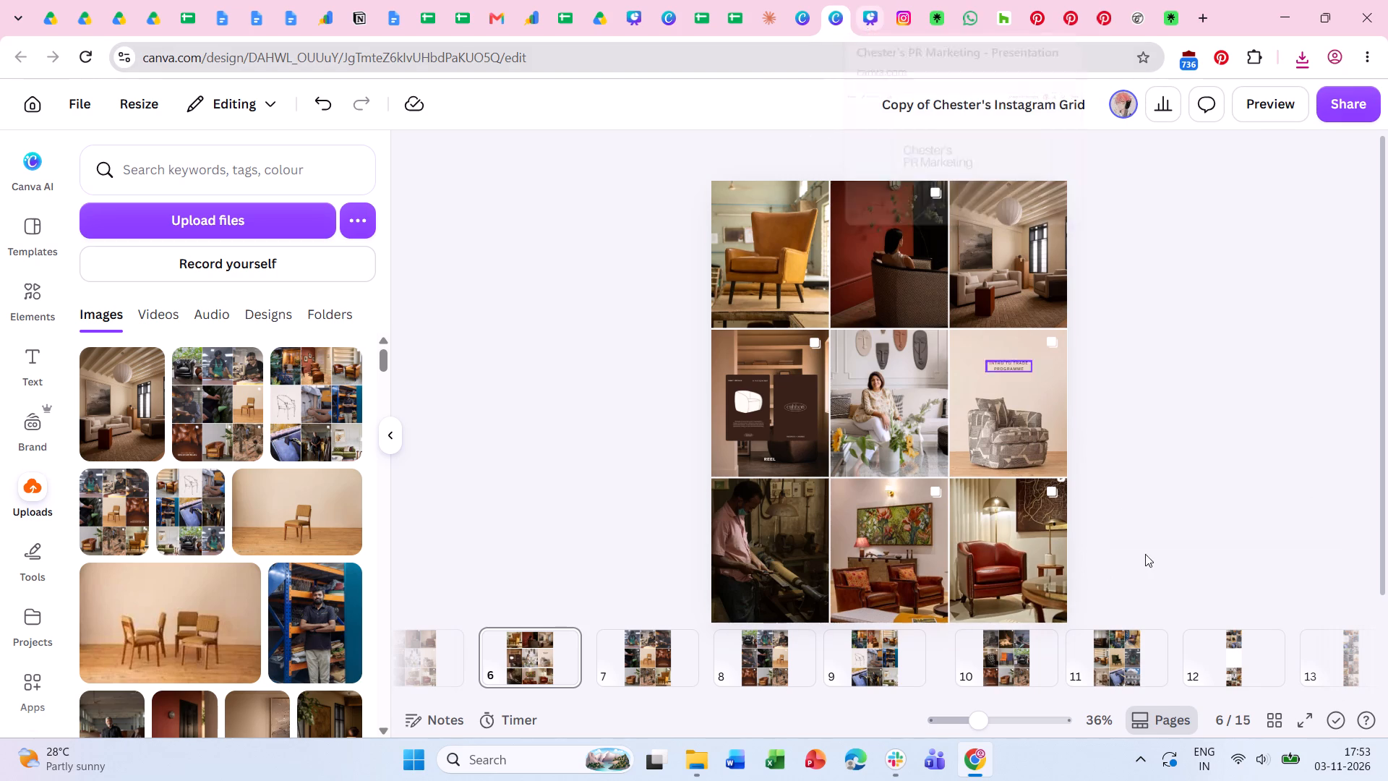
# Open page 13 at the bottom nine-post block of the long grid, starting with the yellow wingback chair.
pyautogui.hscroll(-4, 1208, 633)
pyautogui.click(1056, 666)
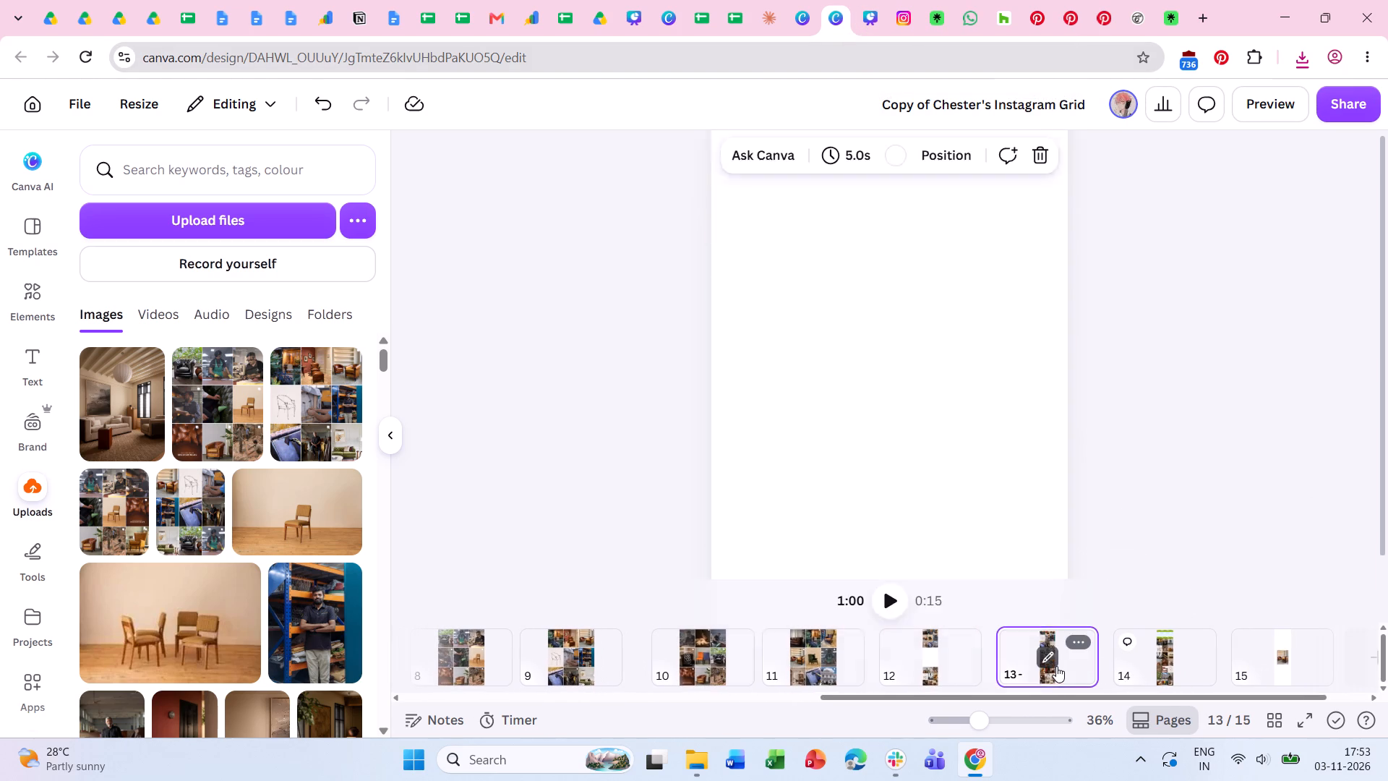
pyautogui.scroll(-2, 1023, 487)
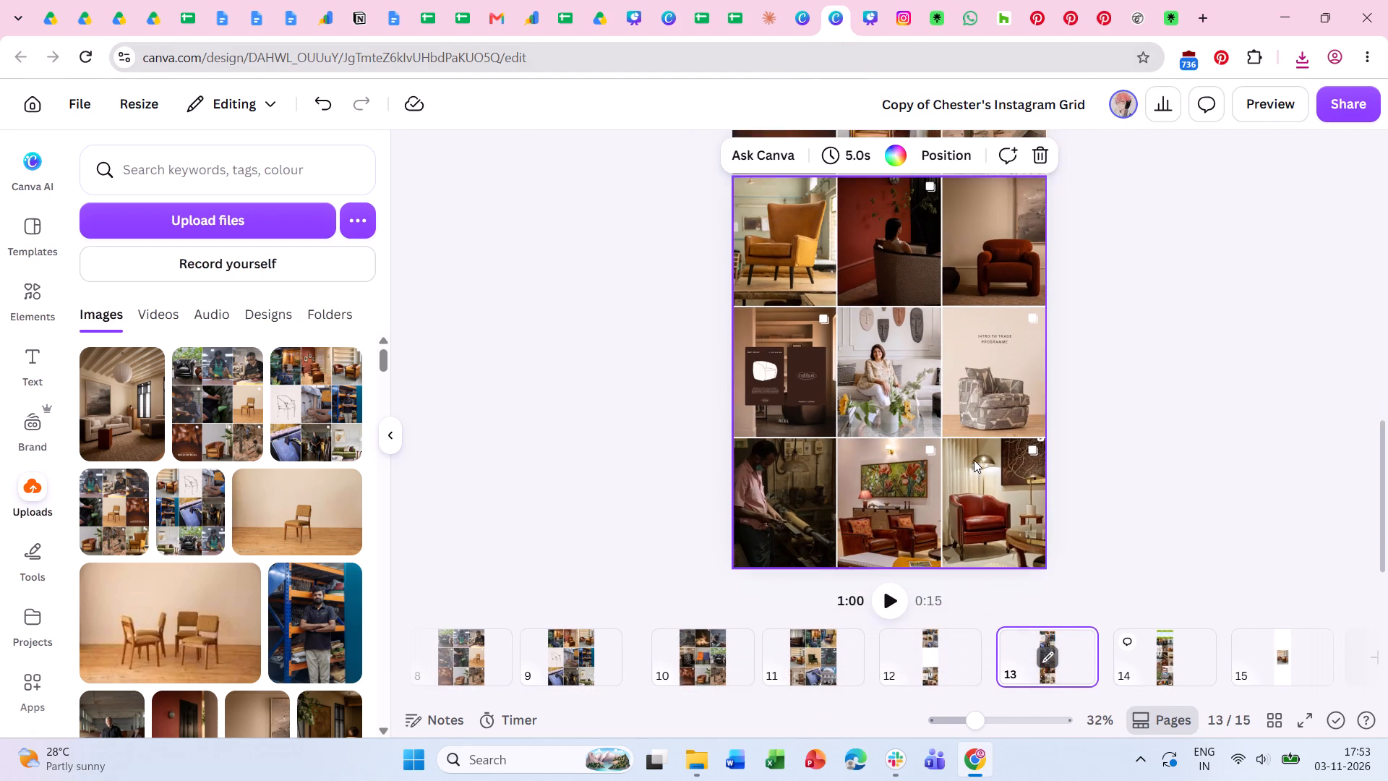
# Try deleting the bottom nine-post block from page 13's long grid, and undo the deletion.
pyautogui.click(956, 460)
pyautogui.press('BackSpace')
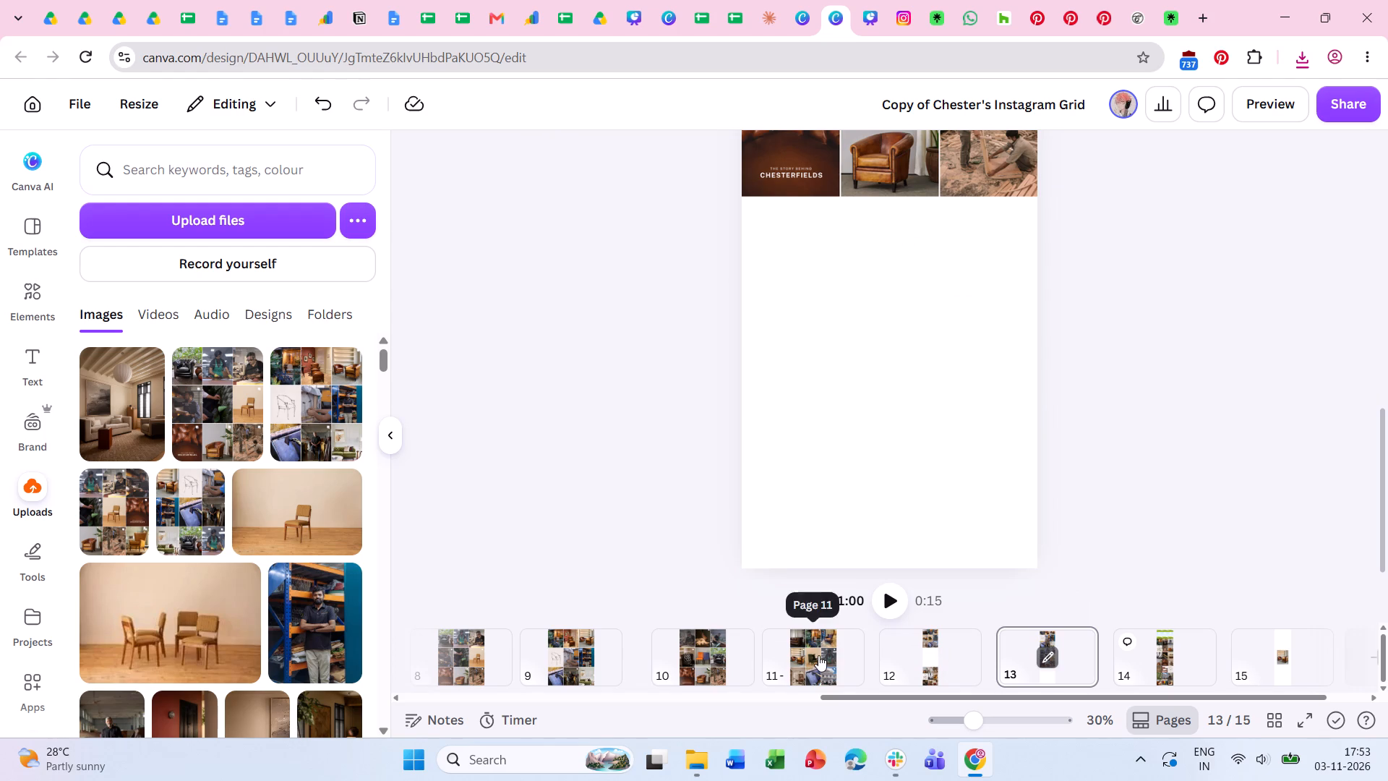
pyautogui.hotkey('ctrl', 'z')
# Upload Copy of Chester's Instagram Grid (11) from Downloads and replace page 13's bottom nine-post block with it.
pyautogui.click(687, 760)
pyautogui.click(751, 542)
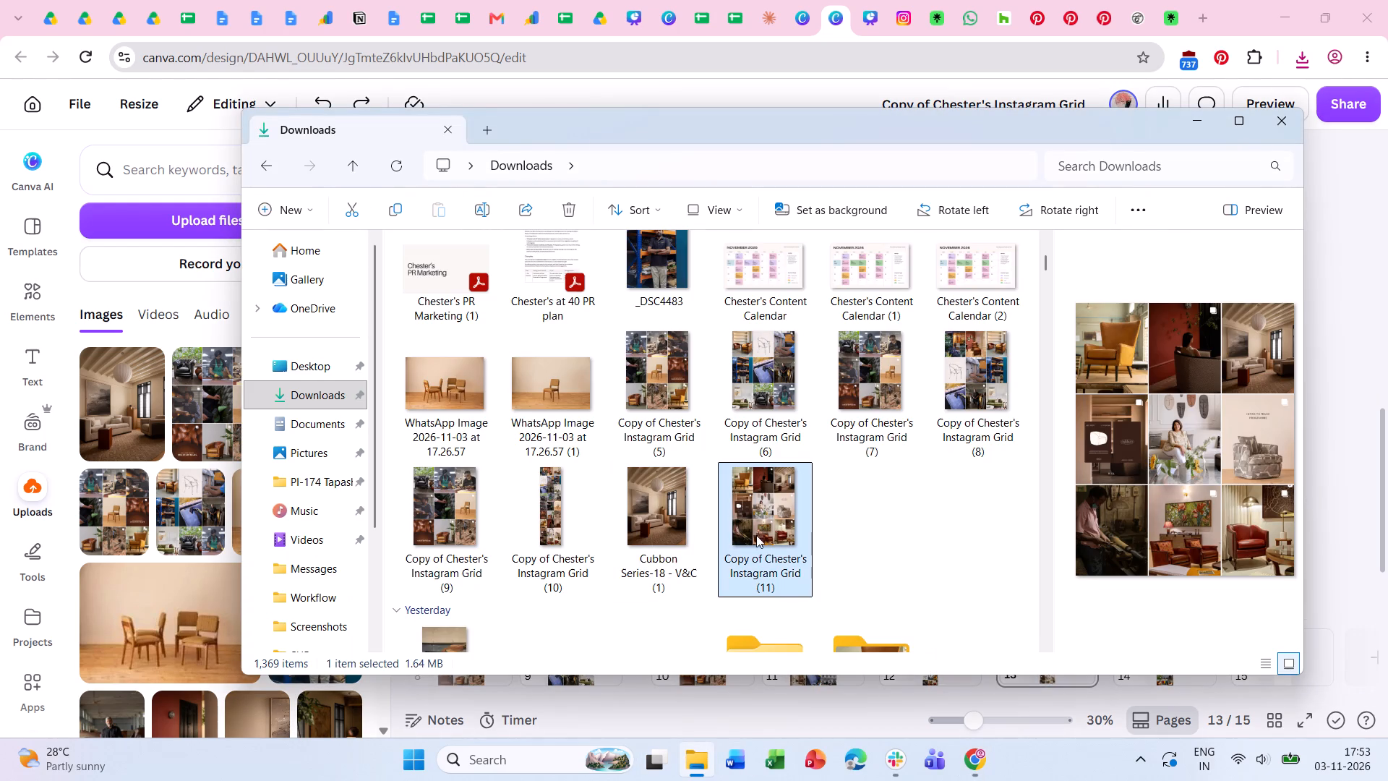
pyautogui.moveTo(765, 516); pyautogui.dragTo(176, 479)
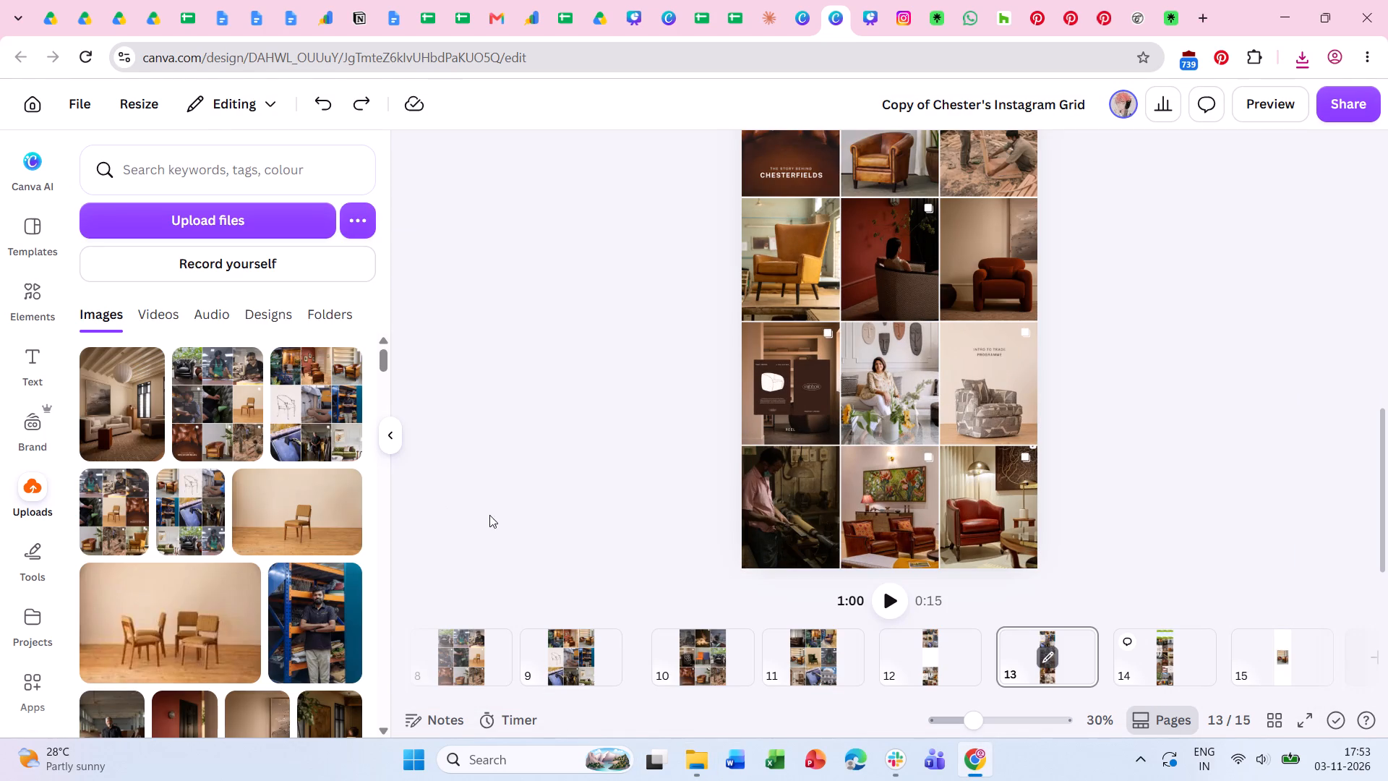
pyautogui.moveTo(138, 405); pyautogui.dragTo(148, 406)
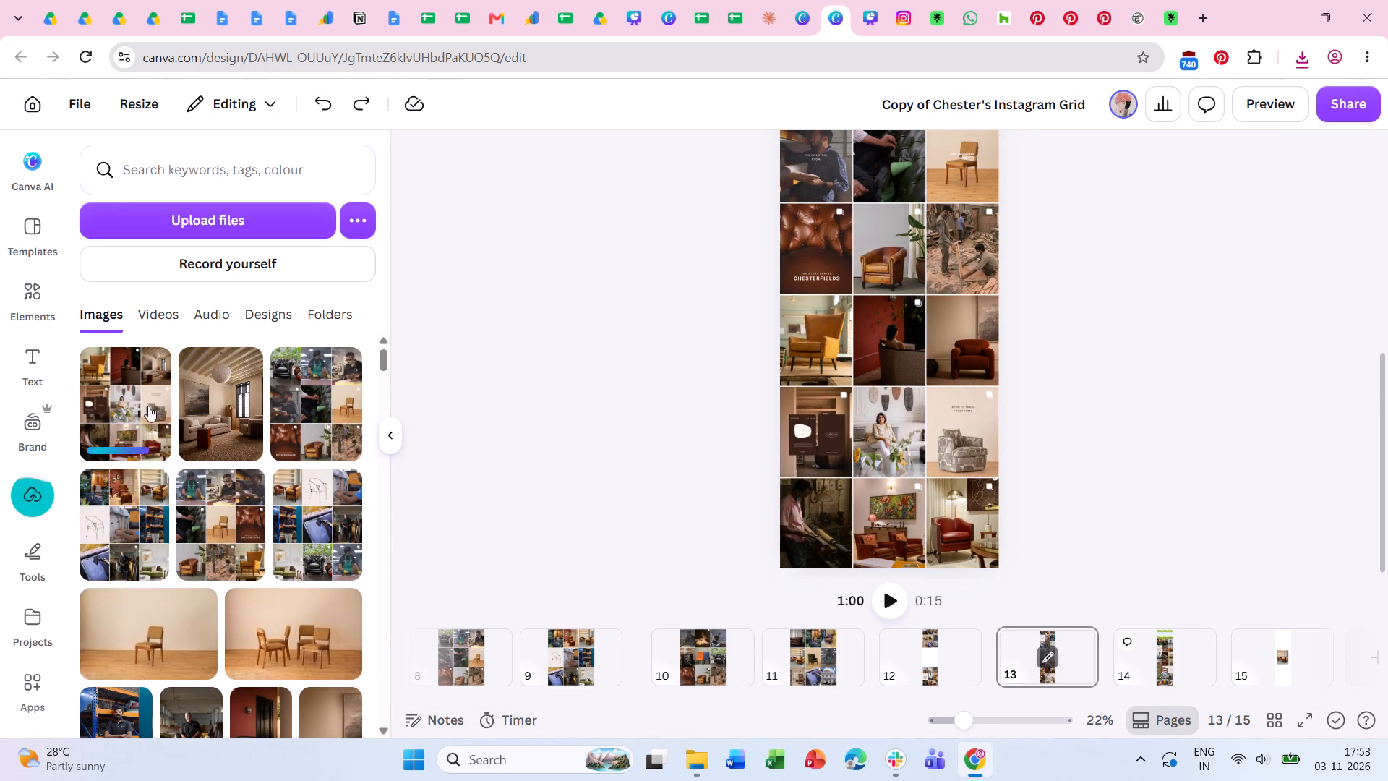
pyautogui.moveTo(148, 406); pyautogui.dragTo(798, 408)
pyautogui.click(1066, 415)
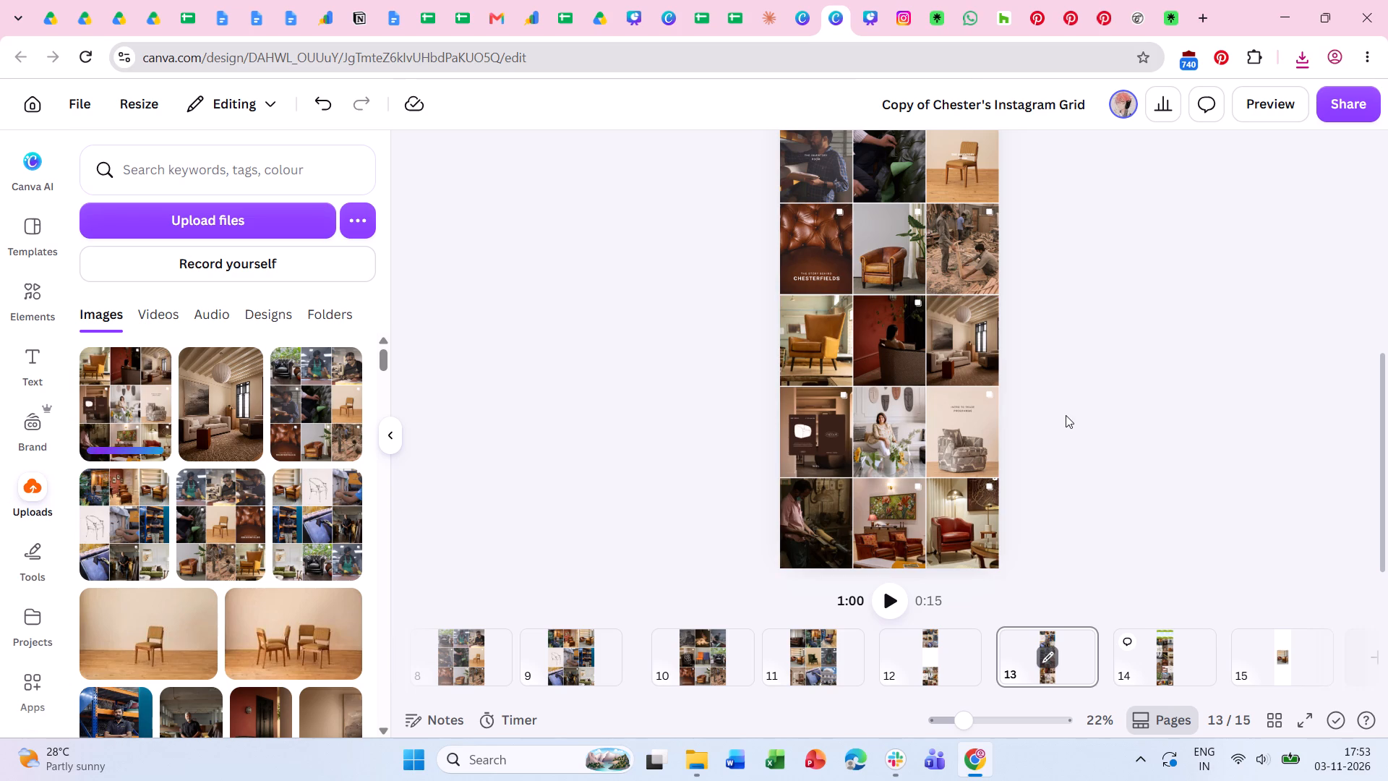
# Download only page 13's tall combined grid as a PNG at size 1 and high quality.
pyautogui.rightClick(1068, 377)
pyautogui.scroll(1, 1068, 377)
pyautogui.click(1040, 333)
pyautogui.scroll(1, 1040, 333)
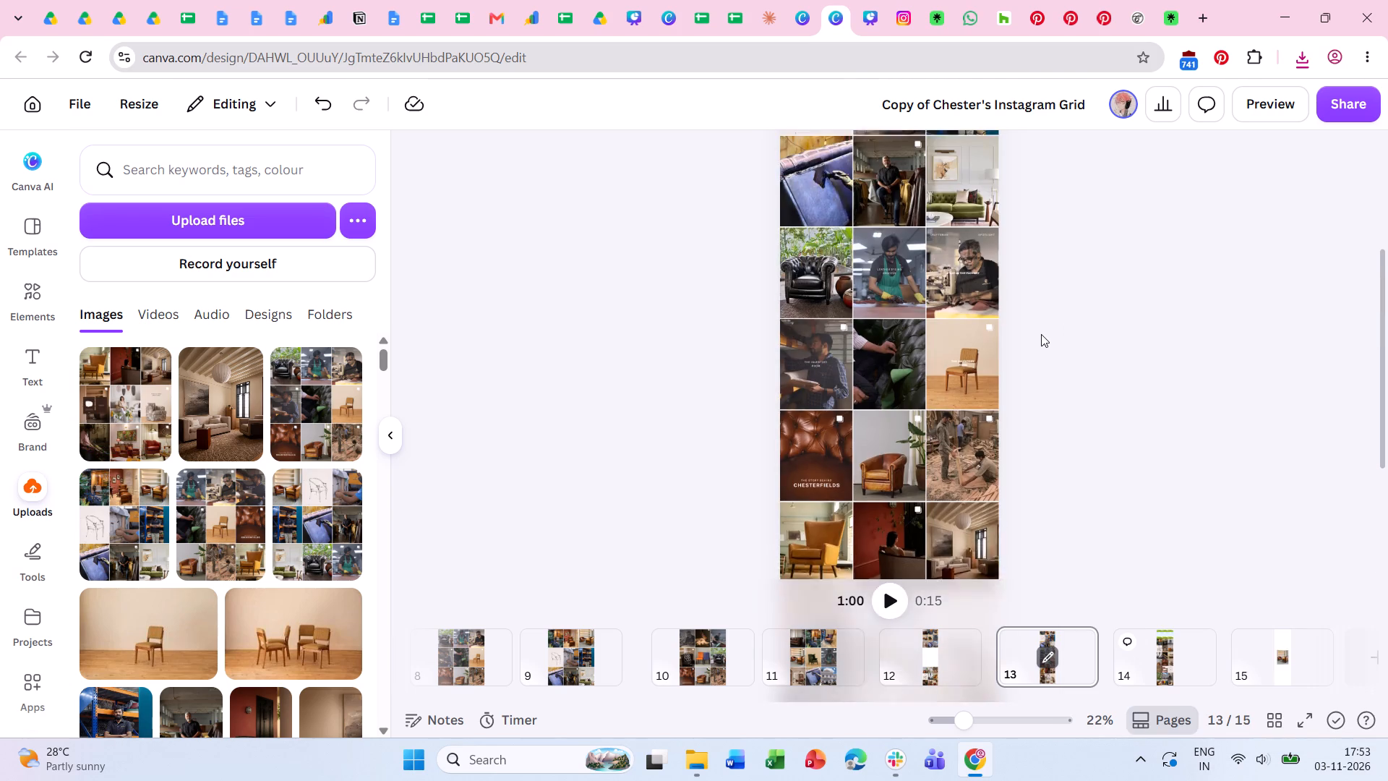
pyautogui.scroll(4, 1041, 334)
pyautogui.click(1367, 98)
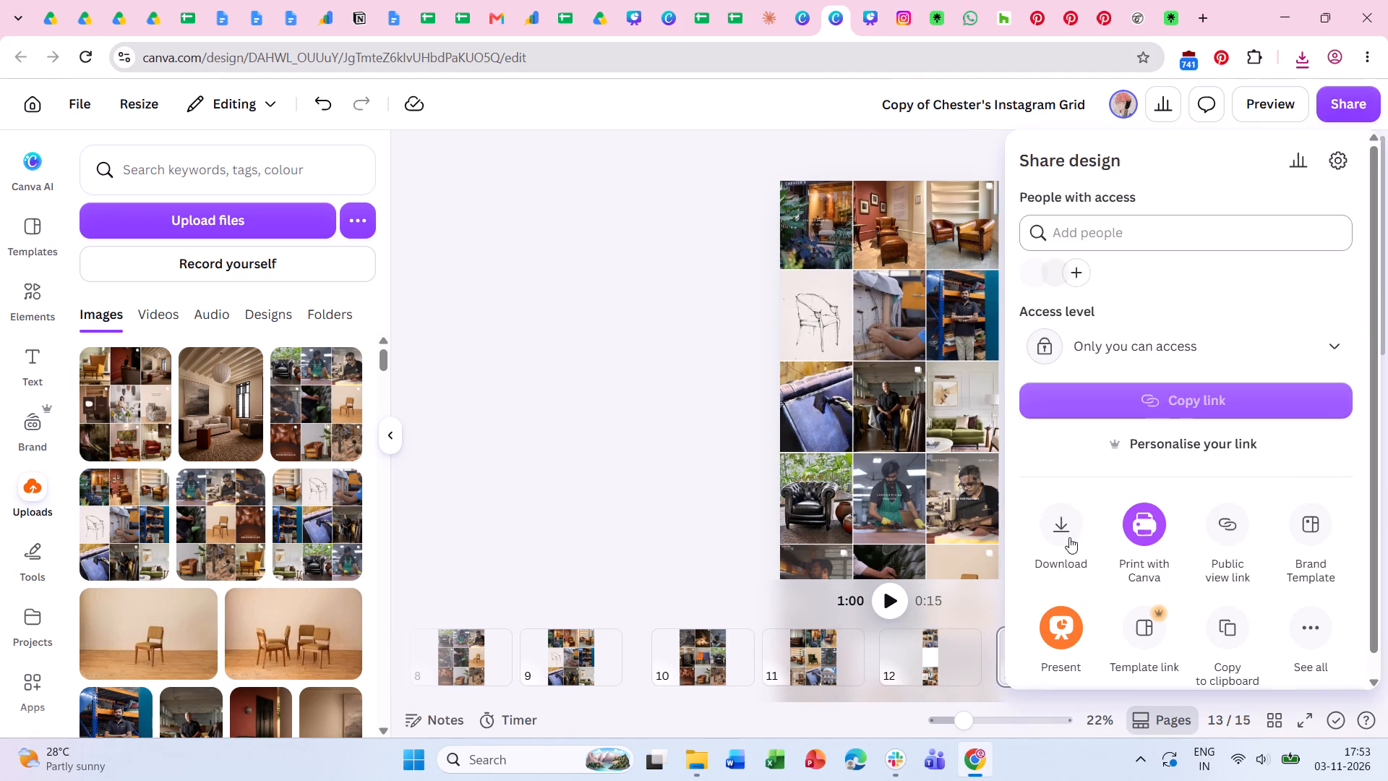
pyautogui.click(1068, 532)
pyautogui.click(1183, 482)
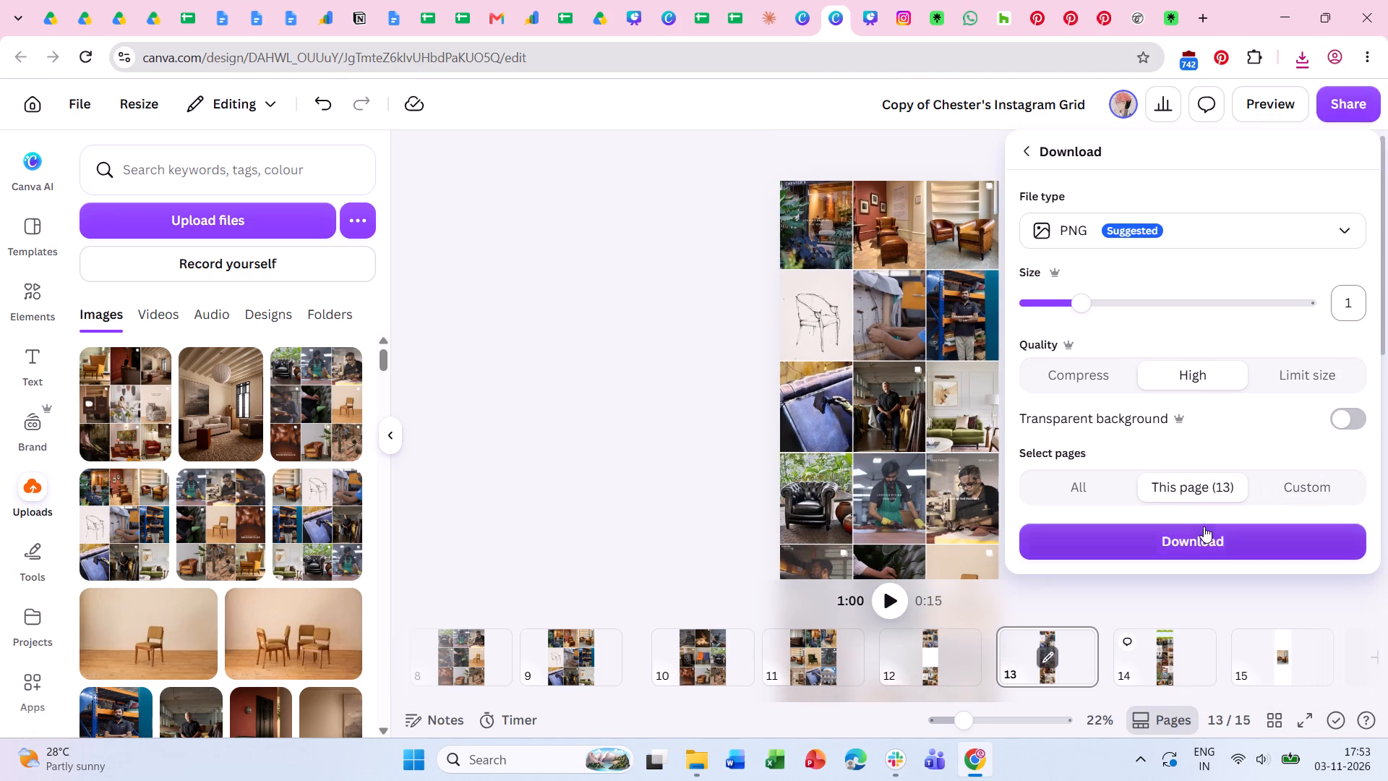
pyautogui.click(1204, 526)
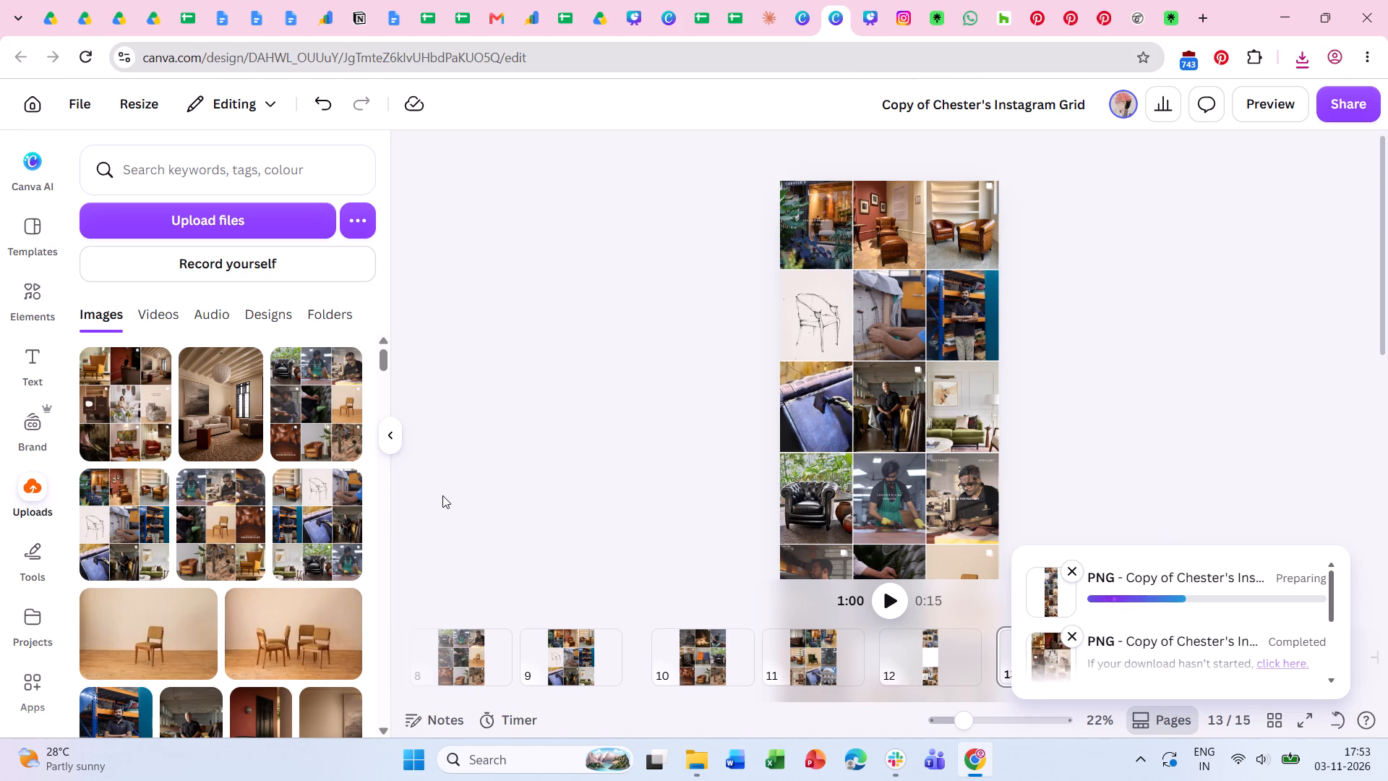
pyautogui.click(495, 468)
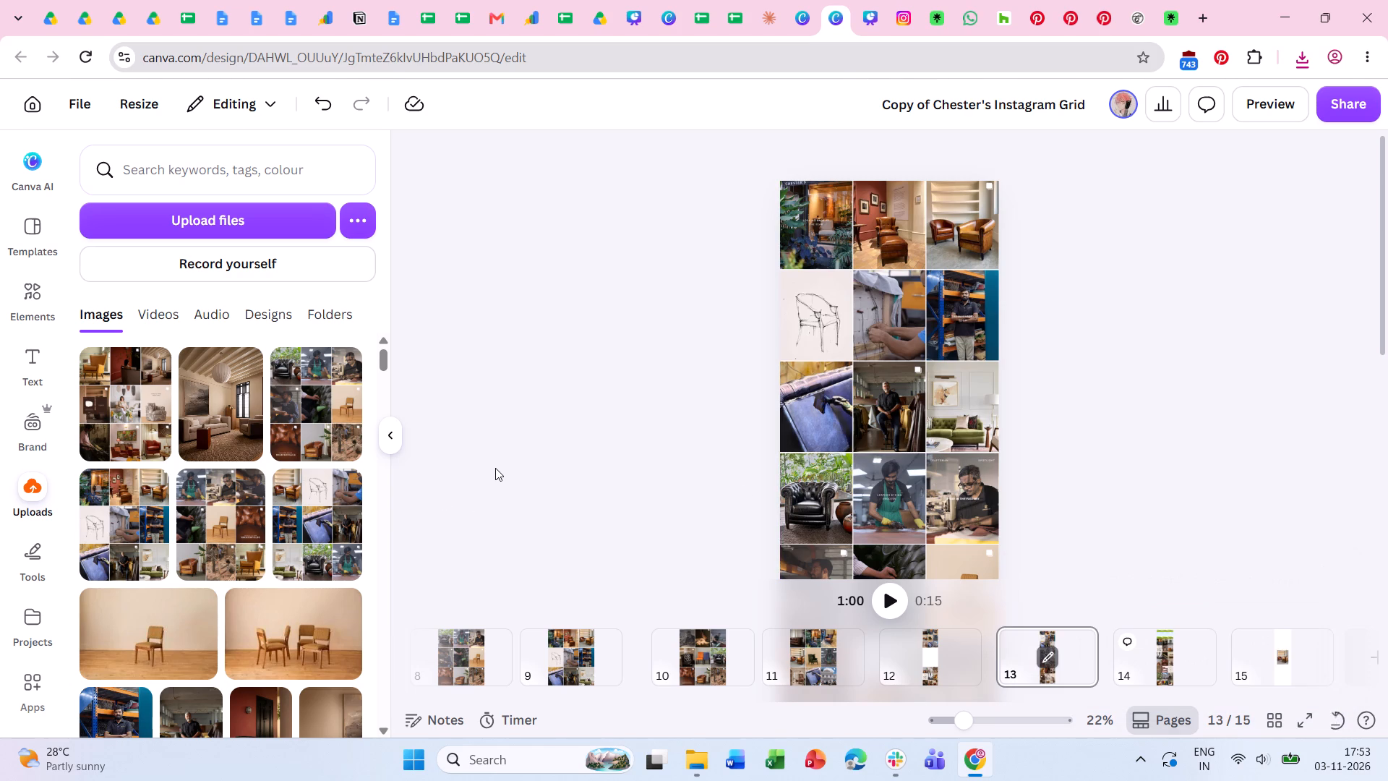
pyautogui.click(549, 449)
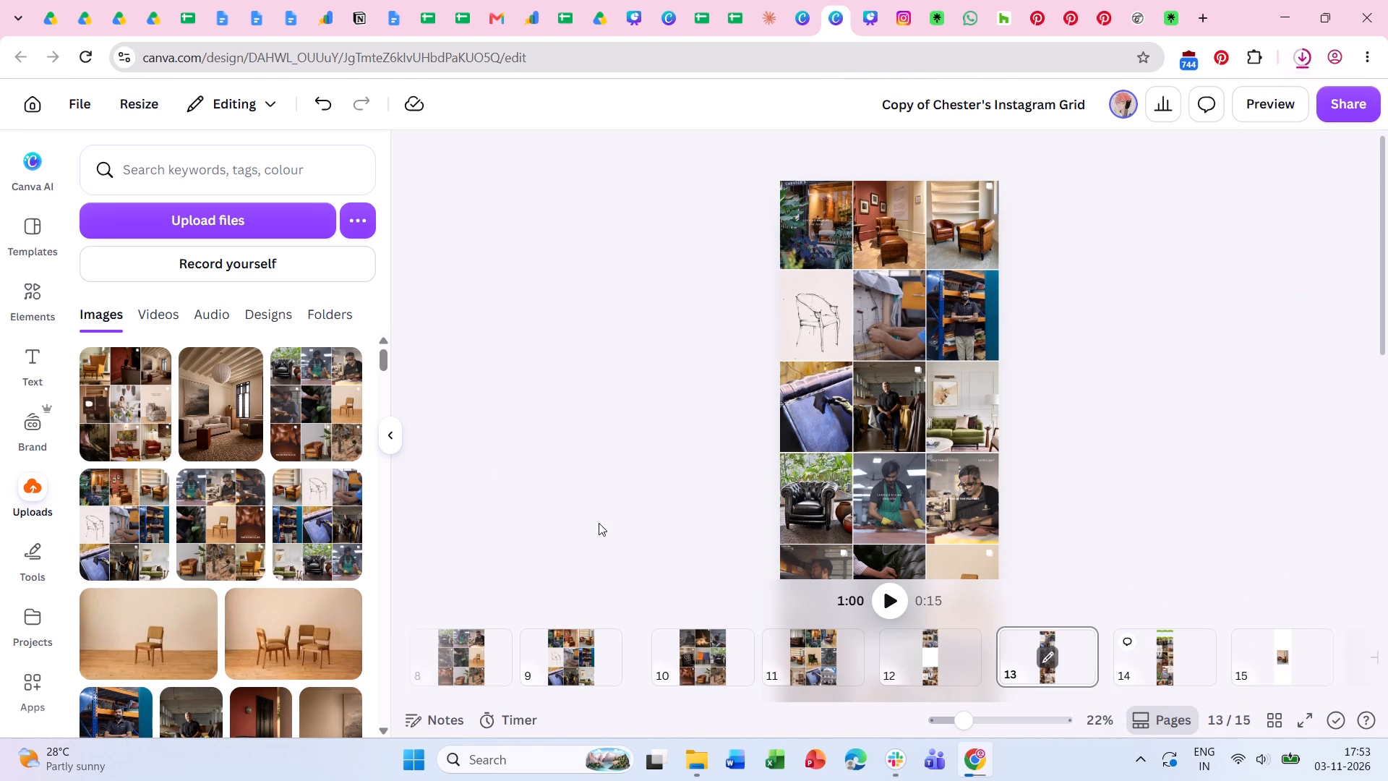
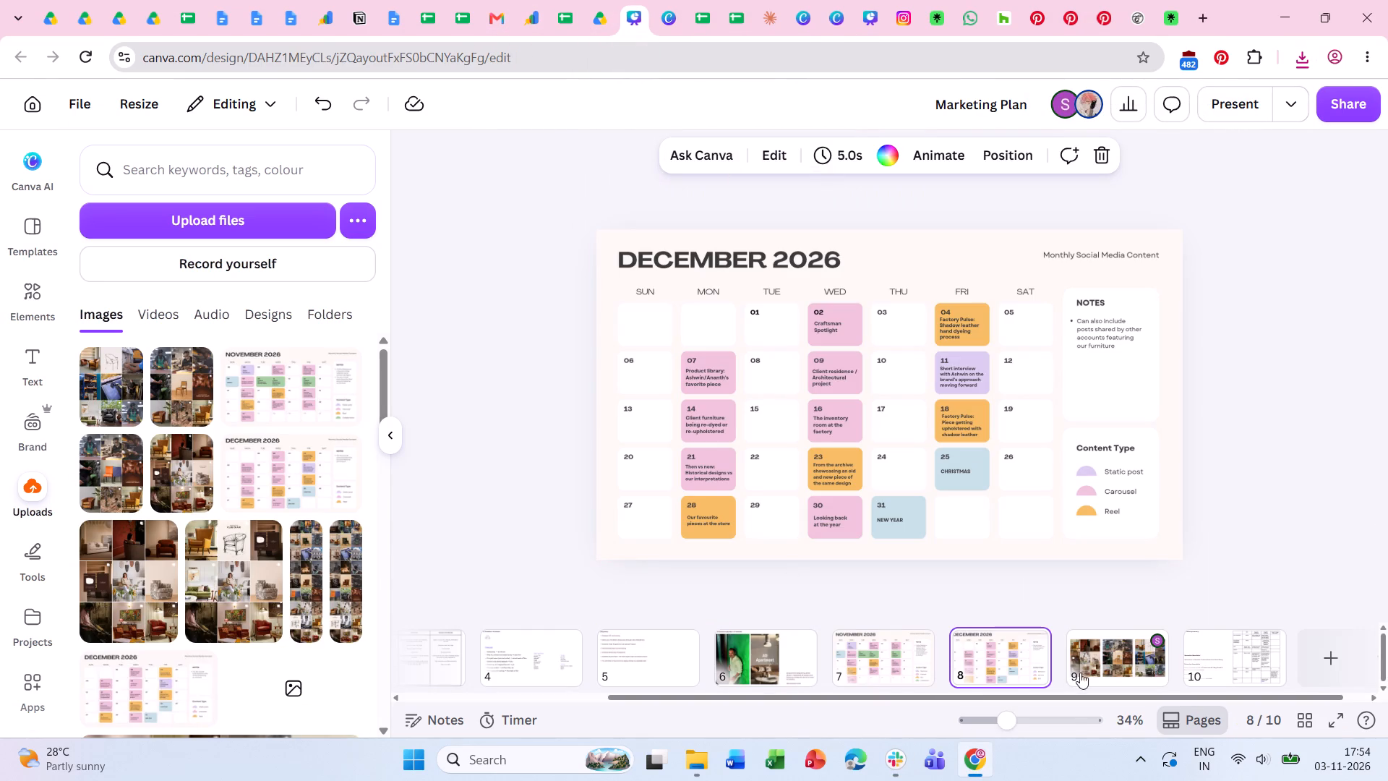
# Reload the Marketing Plan and replace page 9's first grid with the uploaded nine-post grid containing the new Cubbon Series room photo.
pyautogui.click(1100, 662)
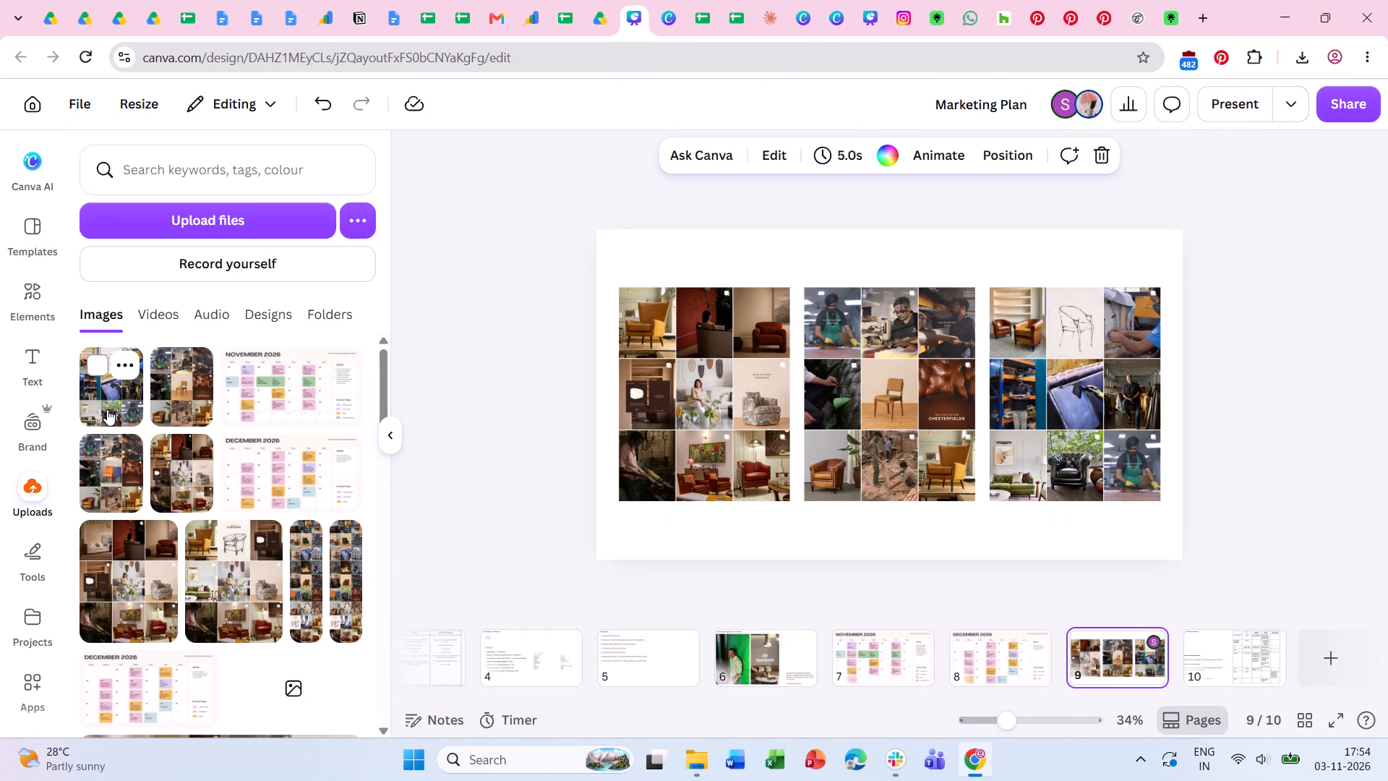
pyautogui.scroll(7, 207, 464)
pyautogui.click(90, 63)
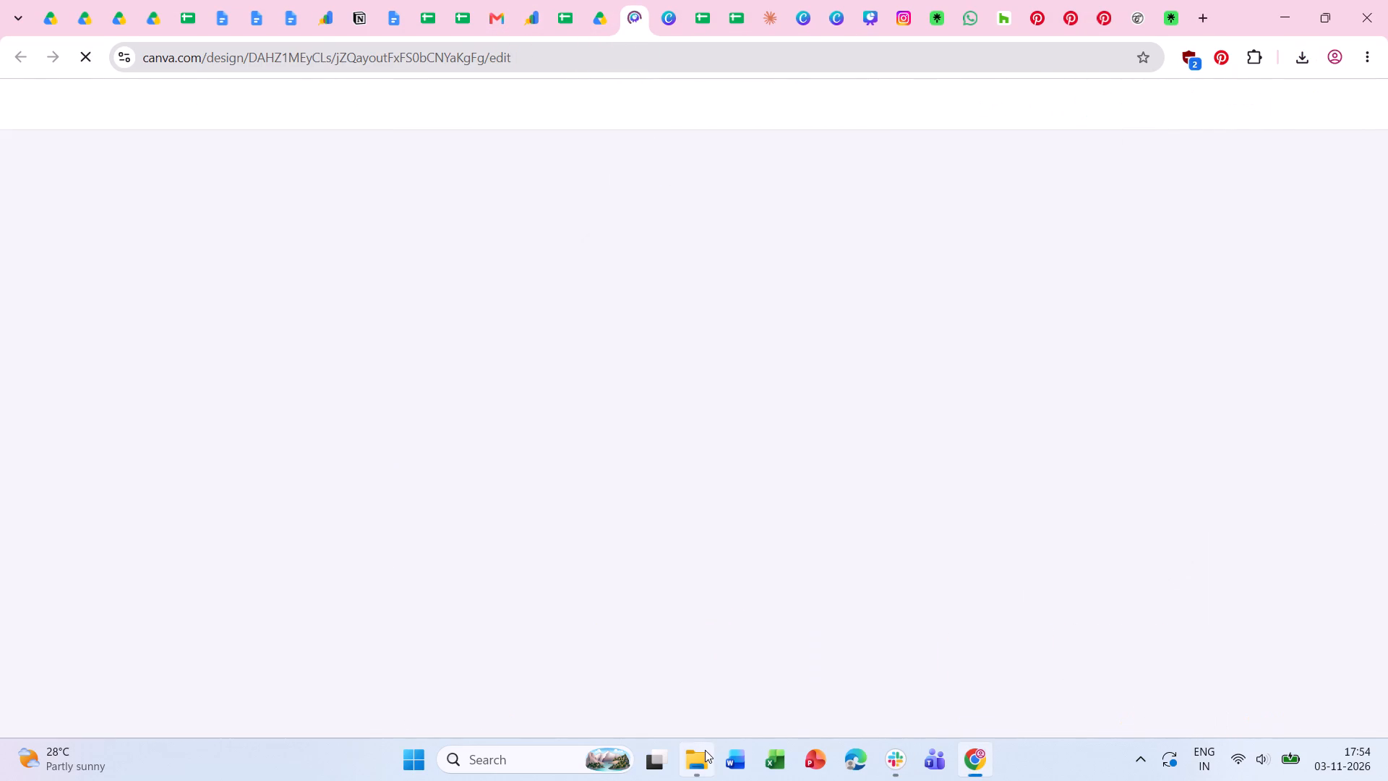
pyautogui.click(705, 750)
pyautogui.moveTo(441, 132); pyautogui.dragTo(1003, 135)
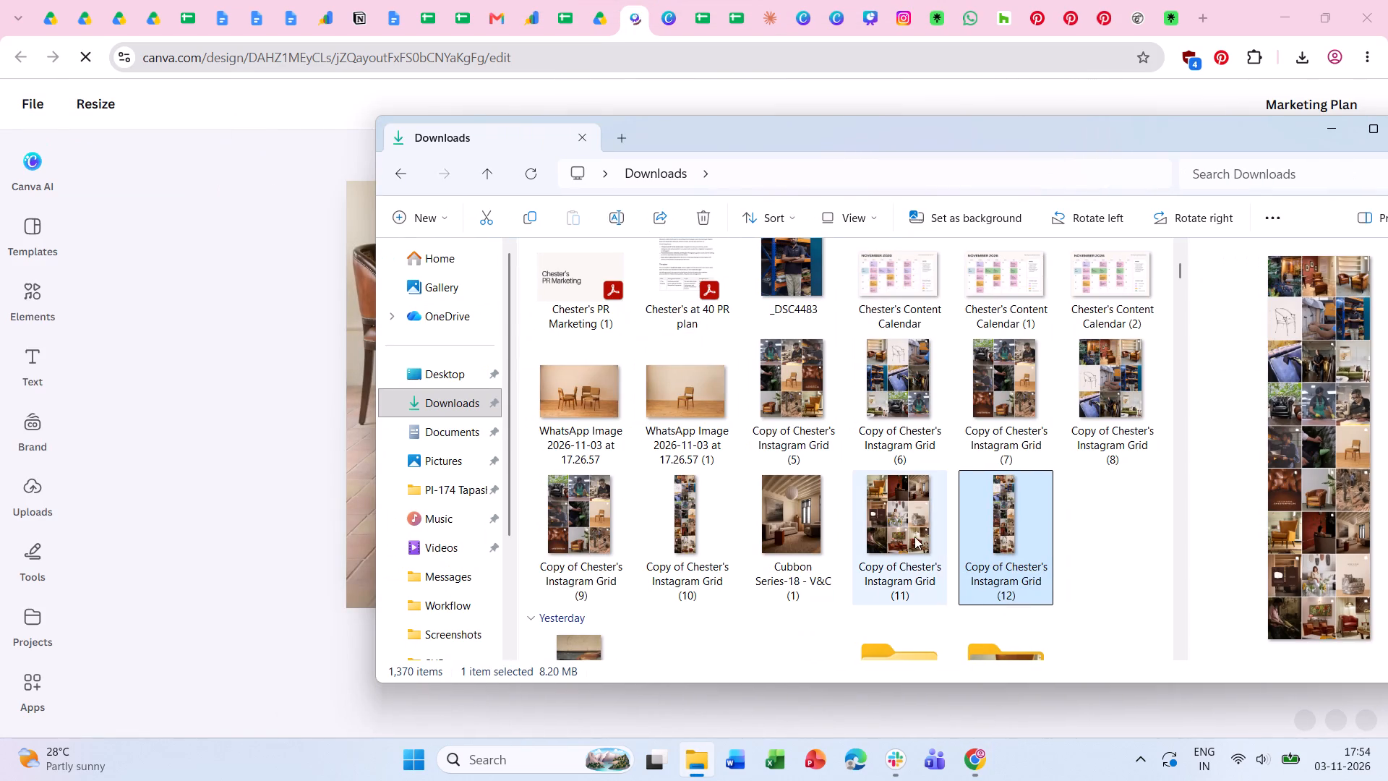
pyautogui.click(915, 537)
pyautogui.click(174, 437)
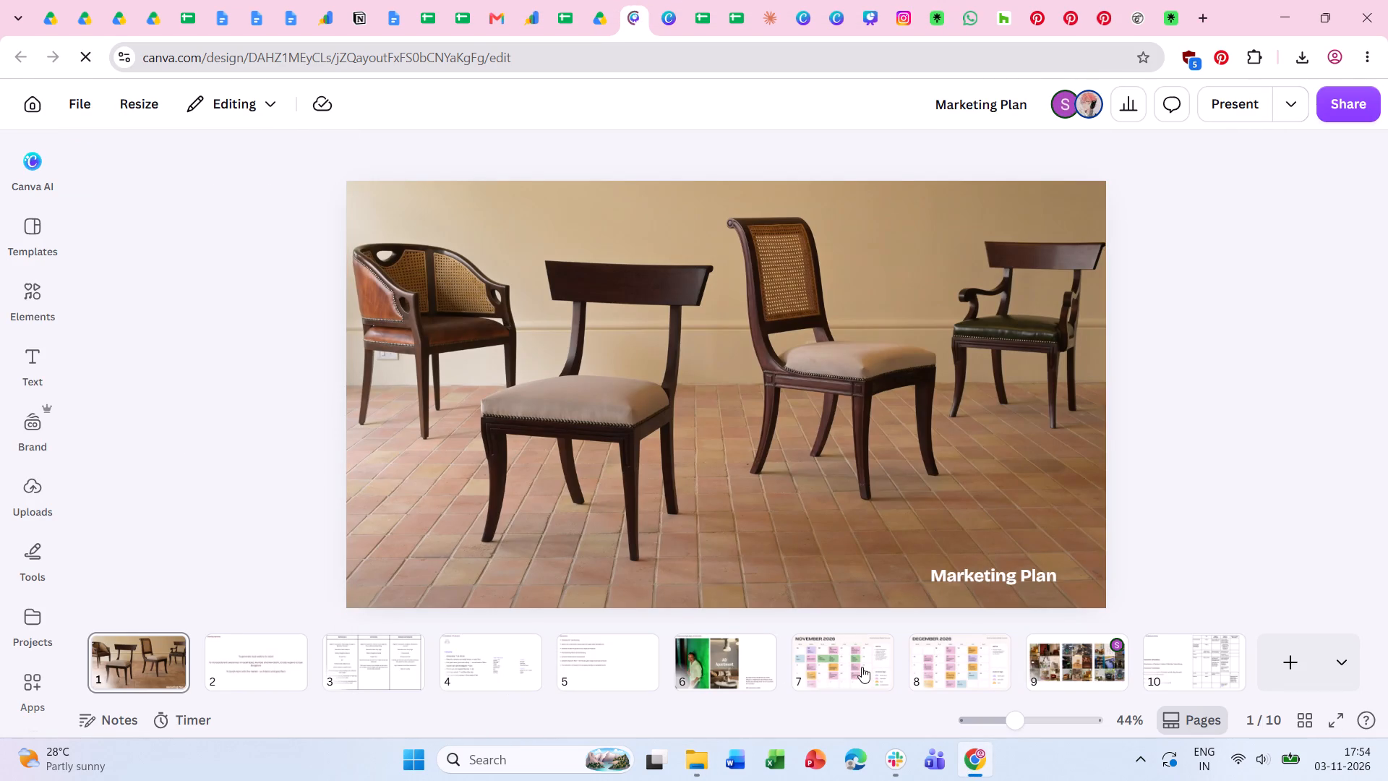
pyautogui.click(862, 667)
pyautogui.click(1064, 673)
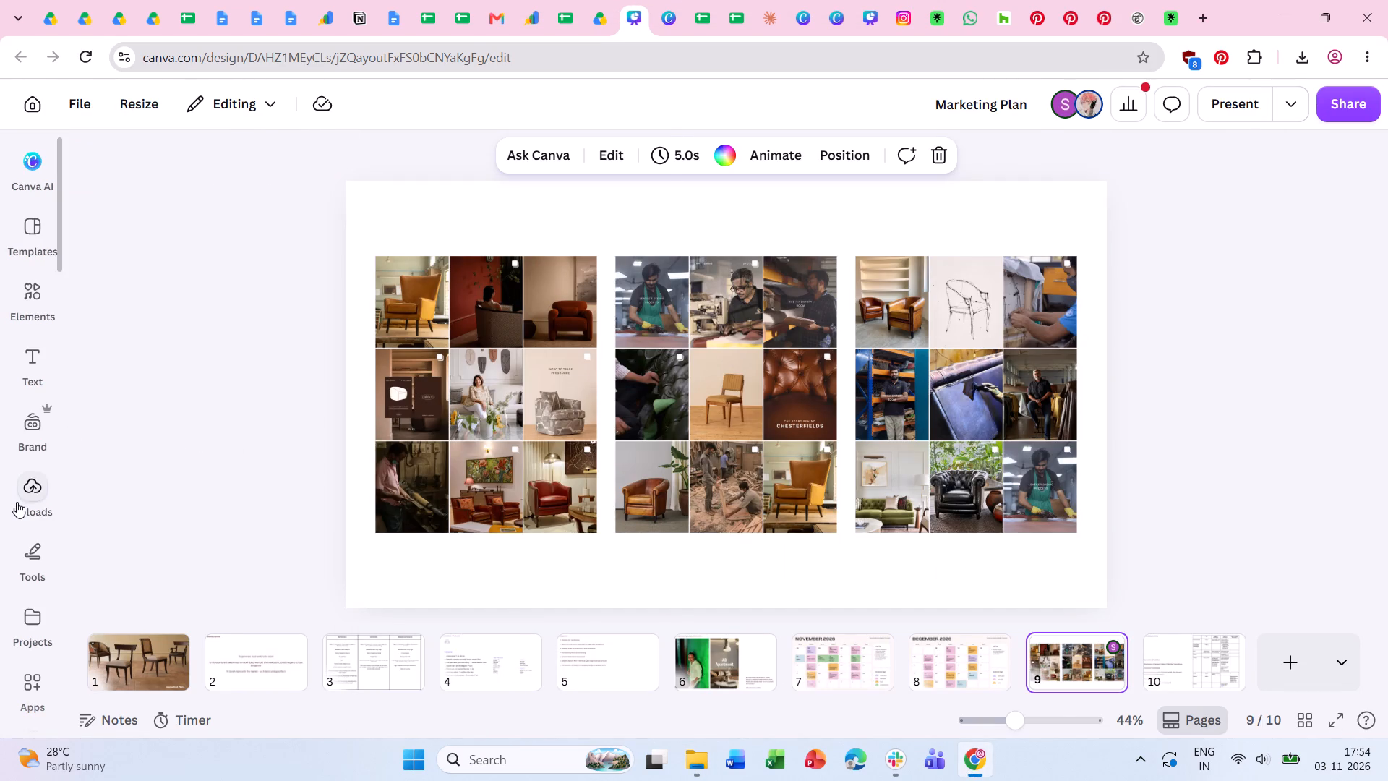
pyautogui.click(17, 502)
pyautogui.moveTo(113, 425); pyautogui.dragTo(567, 415)
pyautogui.click(1329, 464)
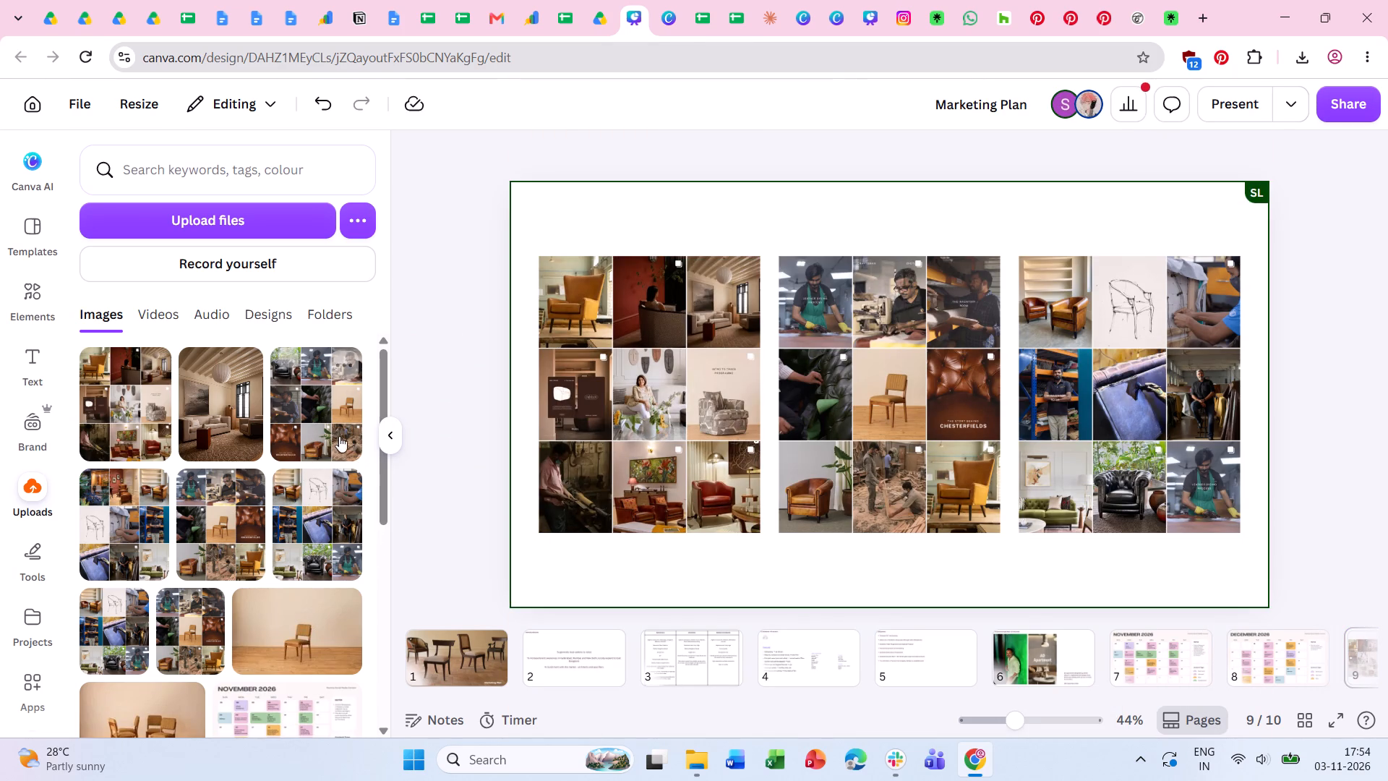
# Replace page 9's middle grid with the uploaded nine-post grid that starts with the black leather armchair and the masked worker.
pyautogui.moveTo(336, 434); pyautogui.dragTo(838, 438)
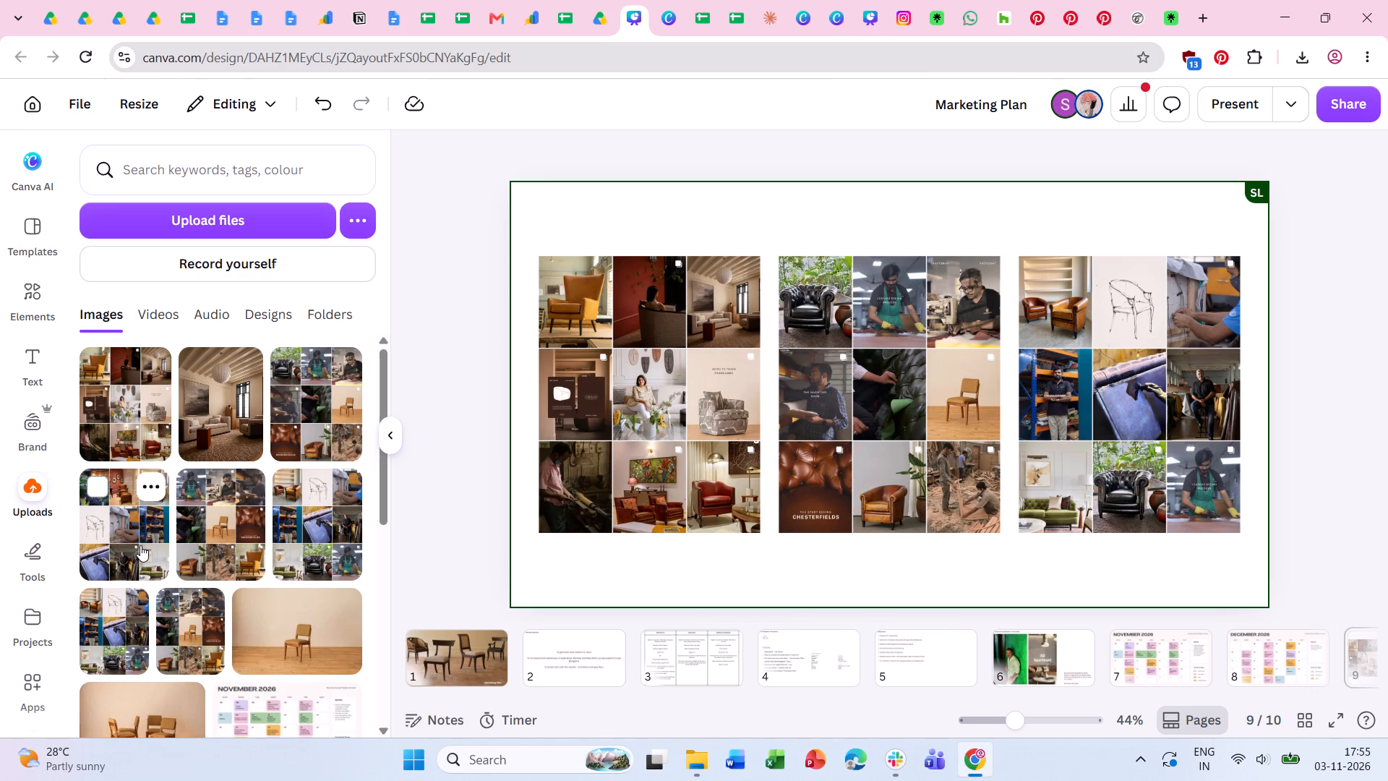
# Replace the third Instagram grid image on page 9 with the uploaded grid whose top row has the storefront and brown leather armchairs.
pyautogui.moveTo(140, 545); pyautogui.dragTo(1031, 490)
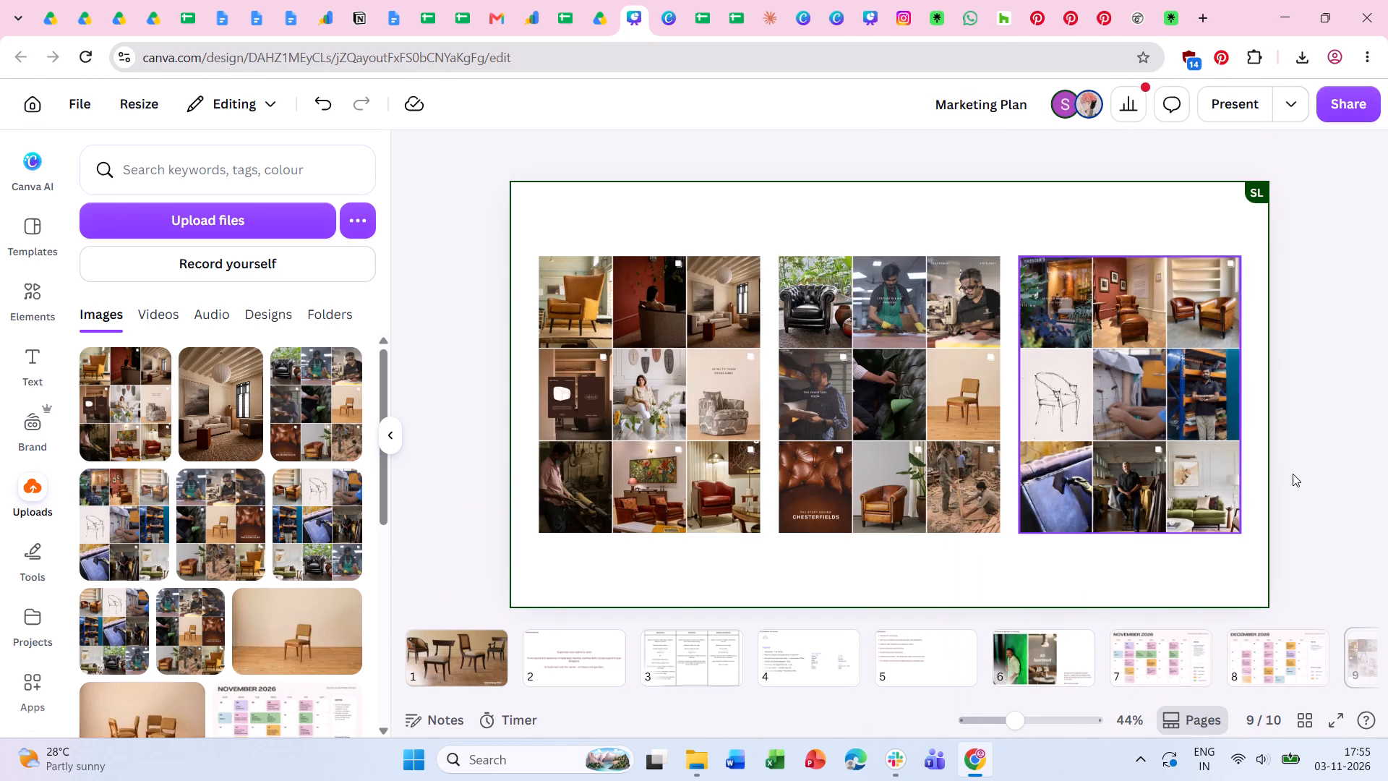
pyautogui.click(1295, 473)
pyautogui.click(1319, 467)
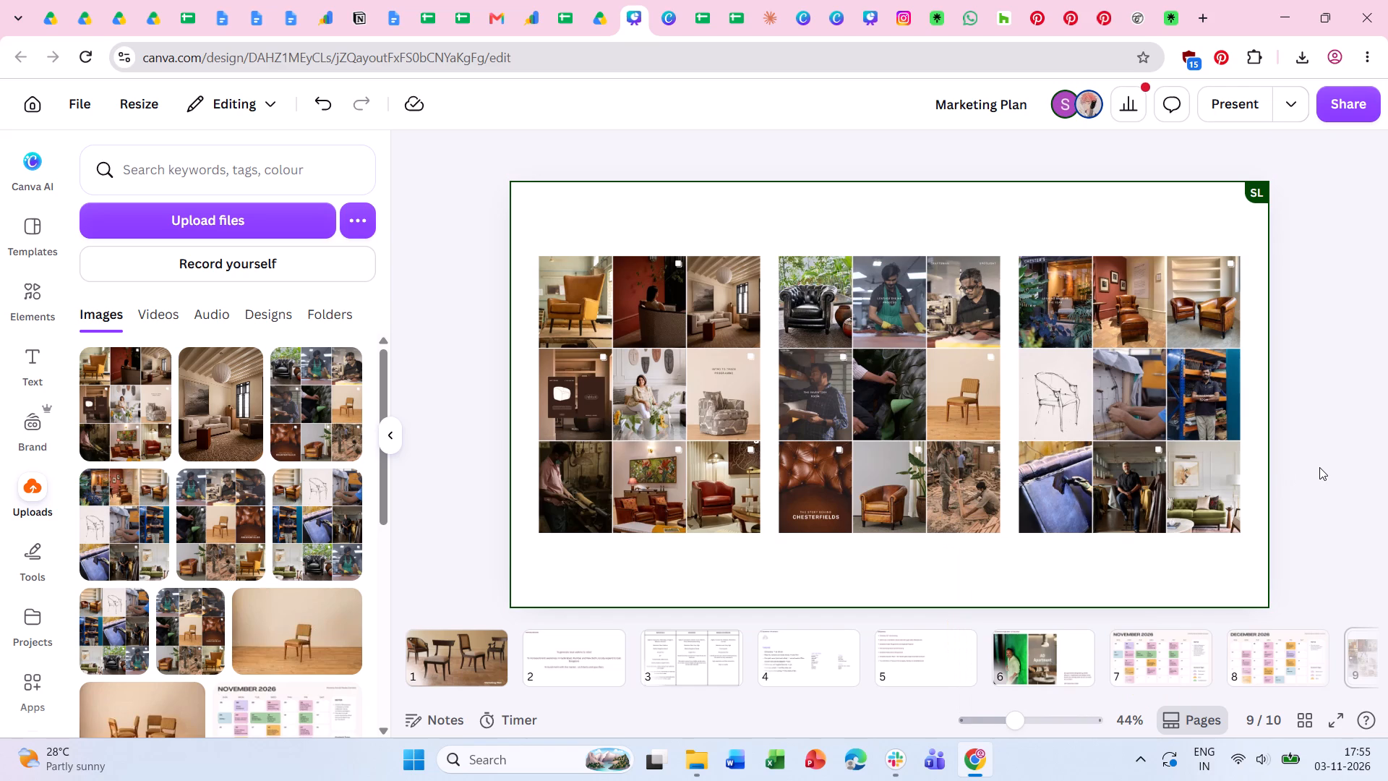
pyautogui.hscroll(-5, 966, 672)
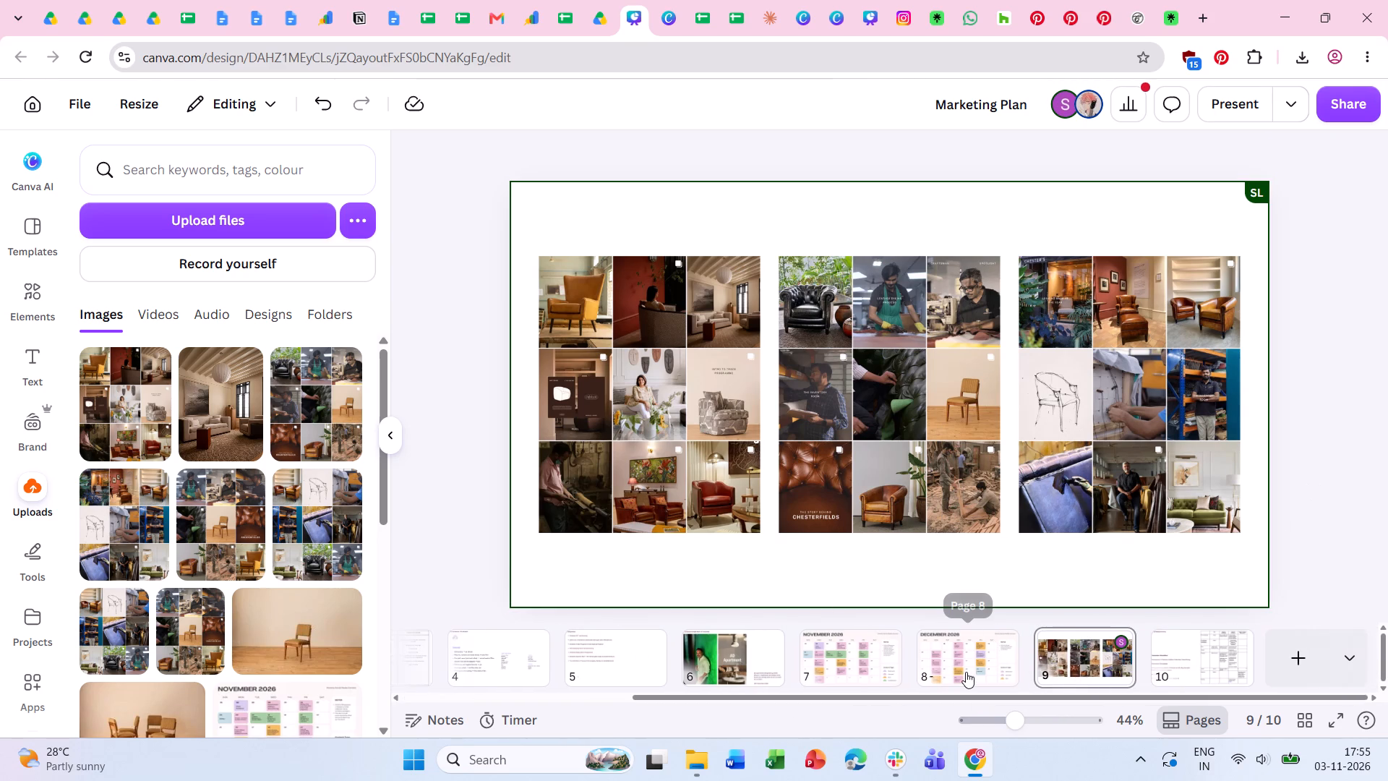
pyautogui.click(1342, 384)
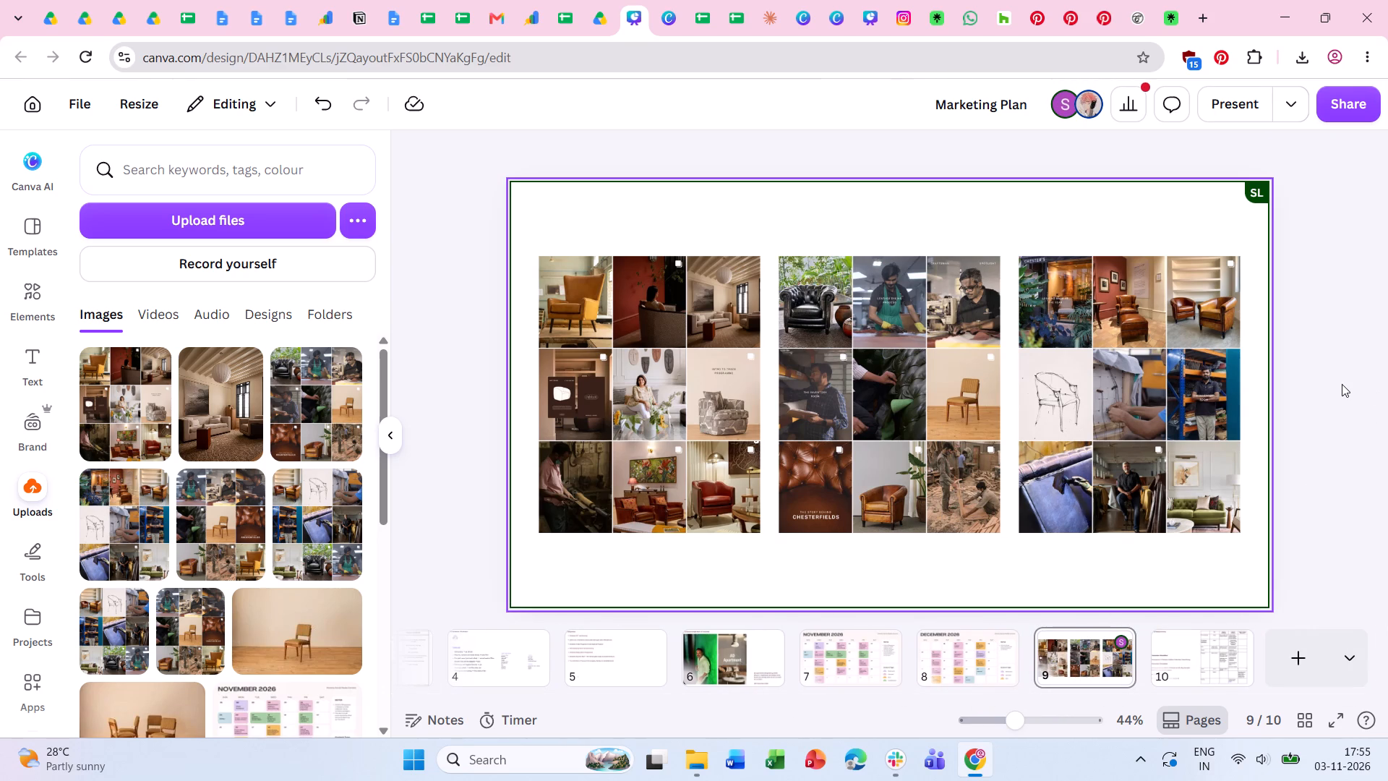
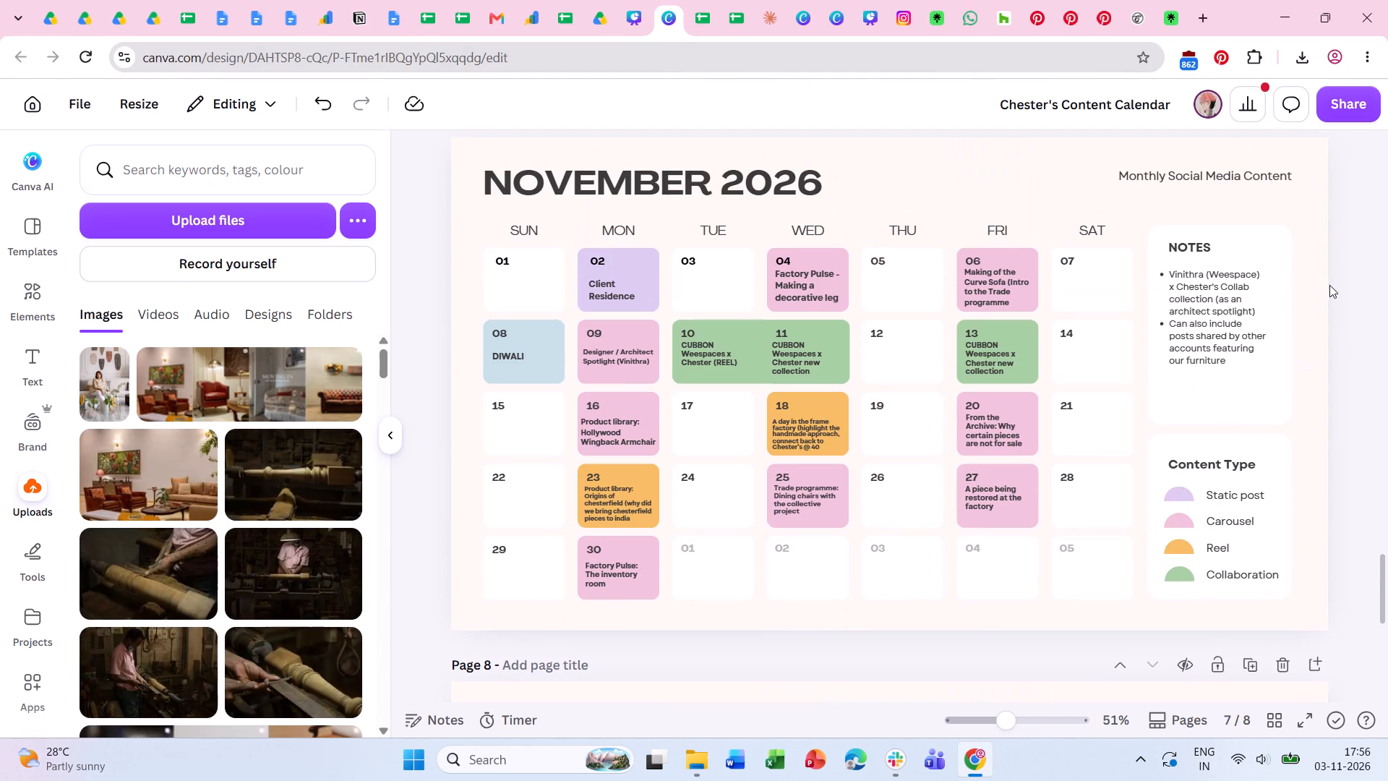
# Download the November 2026 calendar page on its own as a high-quality PNG.
pyautogui.click(1362, 106)
pyautogui.click(1066, 558)
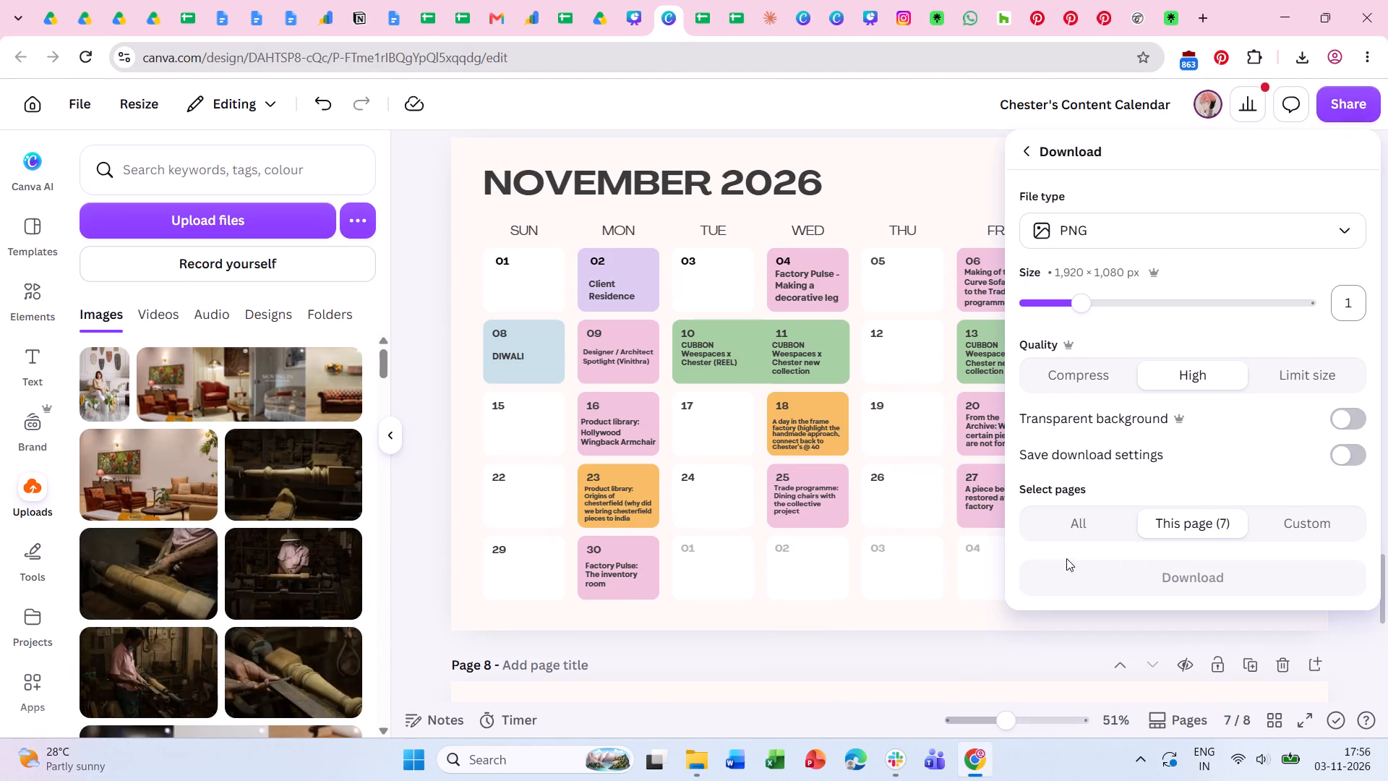
pyautogui.click(1217, 584)
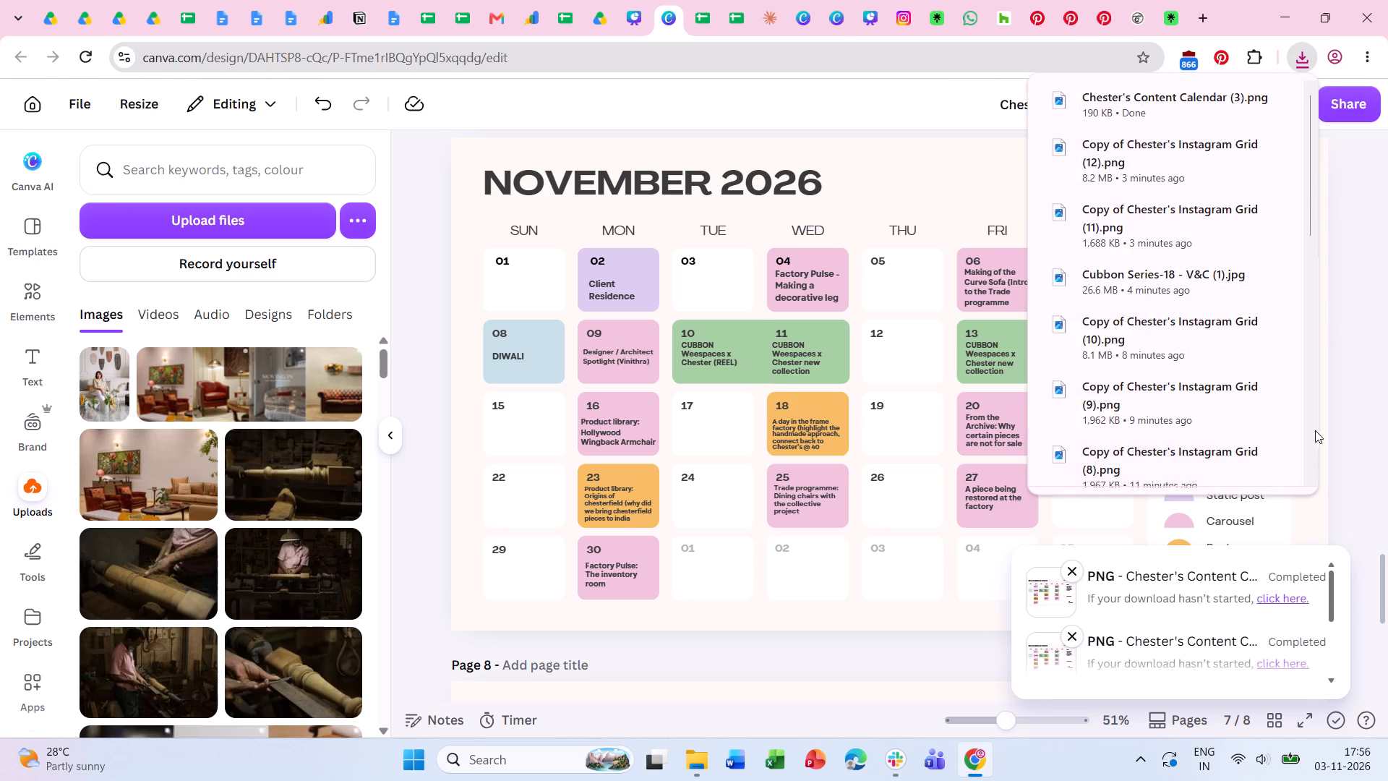
pyautogui.click(1340, 441)
# Download only the December 2026 calendar page, page 8, as a high-quality PNG.
pyautogui.scroll(-6, 1348, 493)
pyautogui.click(1345, 108)
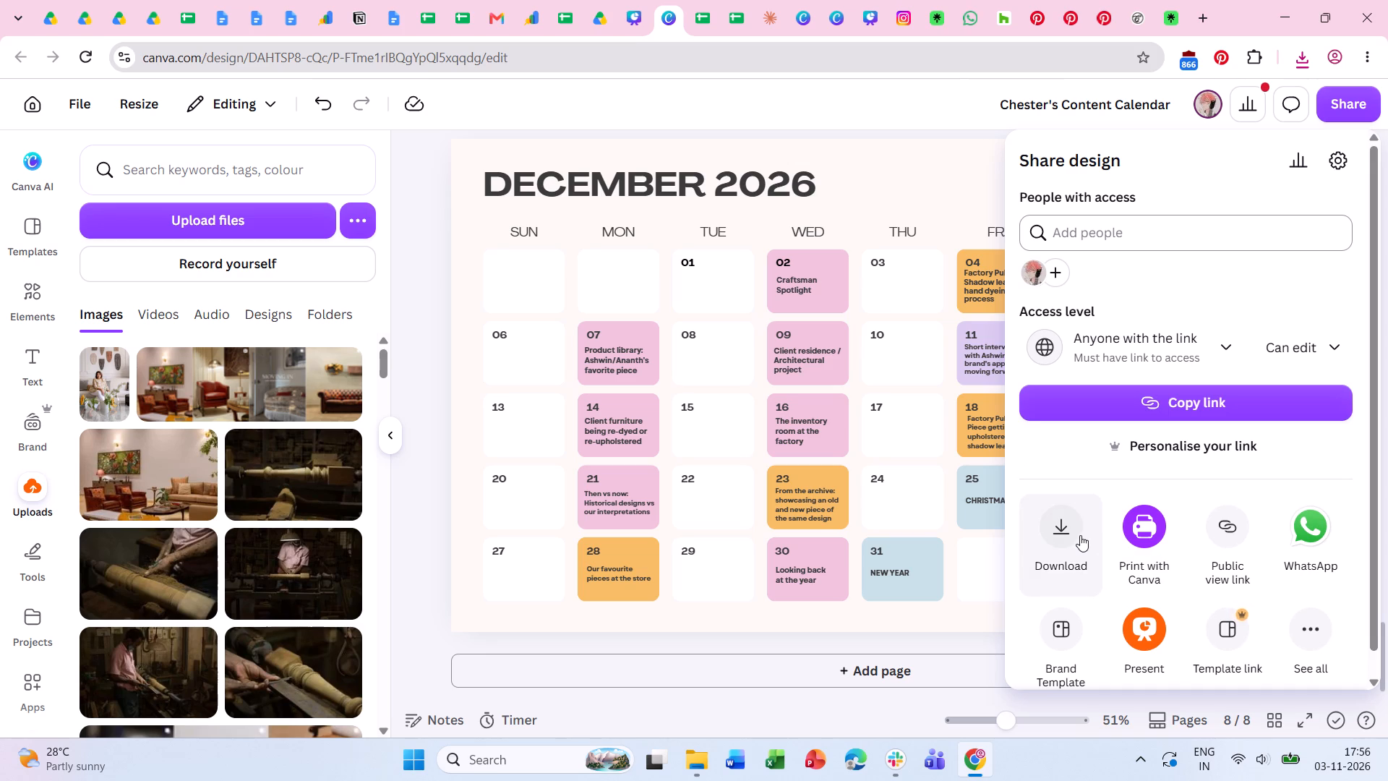
pyautogui.click(1080, 535)
pyautogui.click(1184, 507)
pyautogui.click(1194, 526)
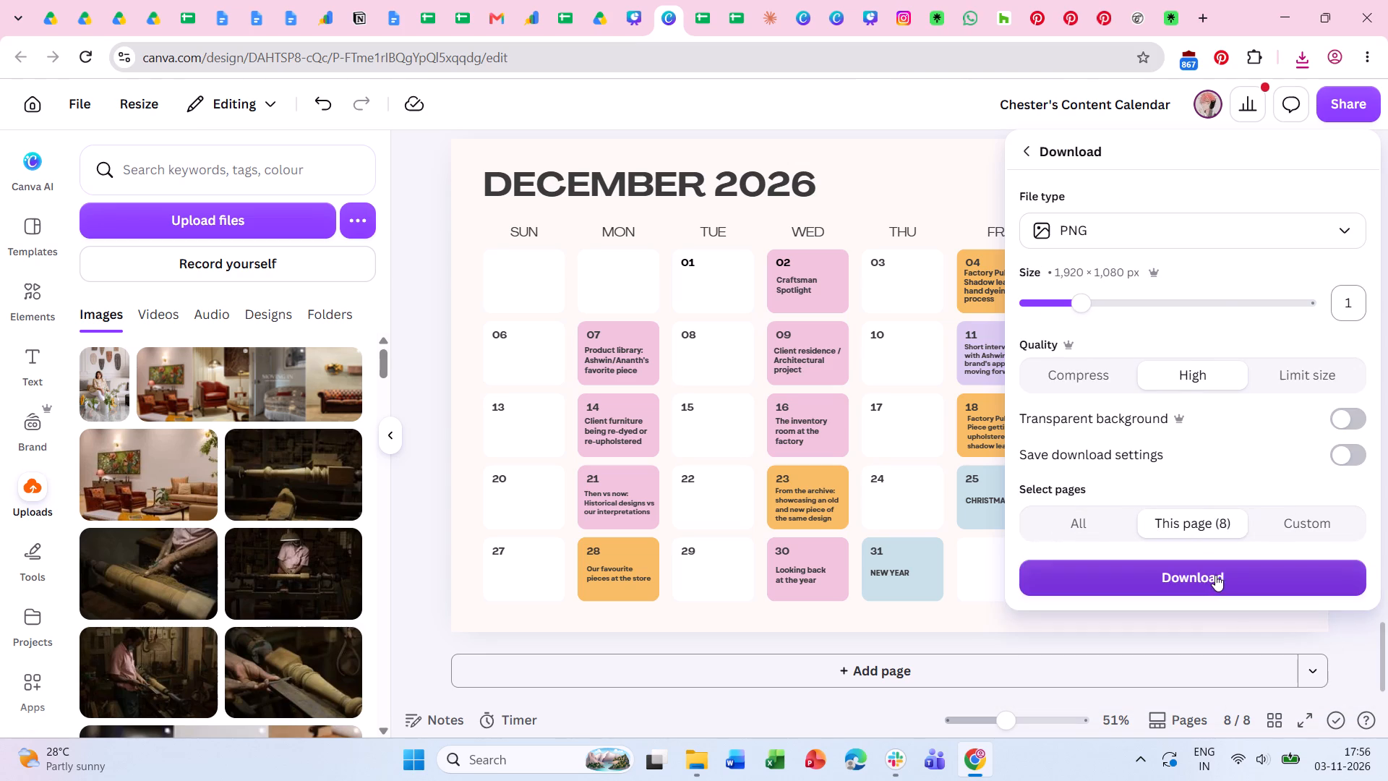
pyautogui.click(1215, 575)
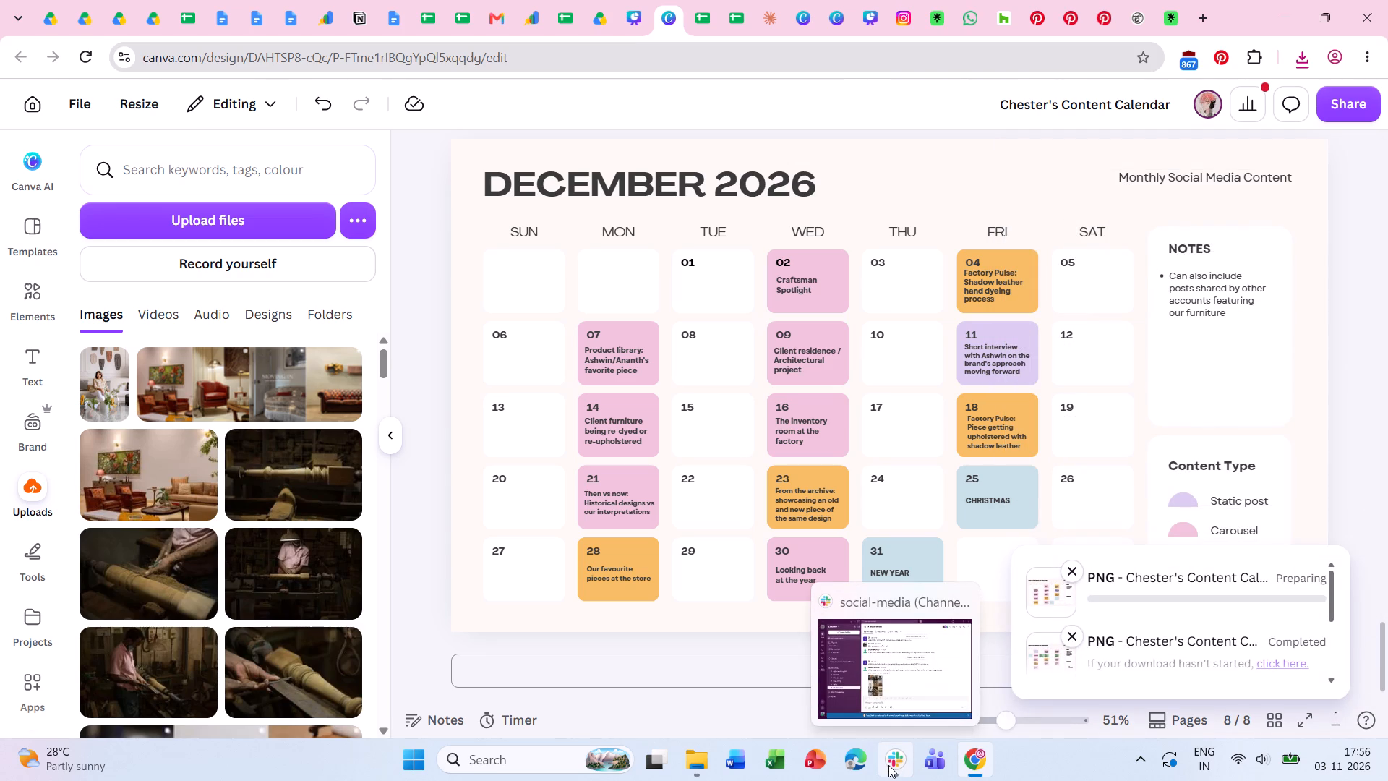
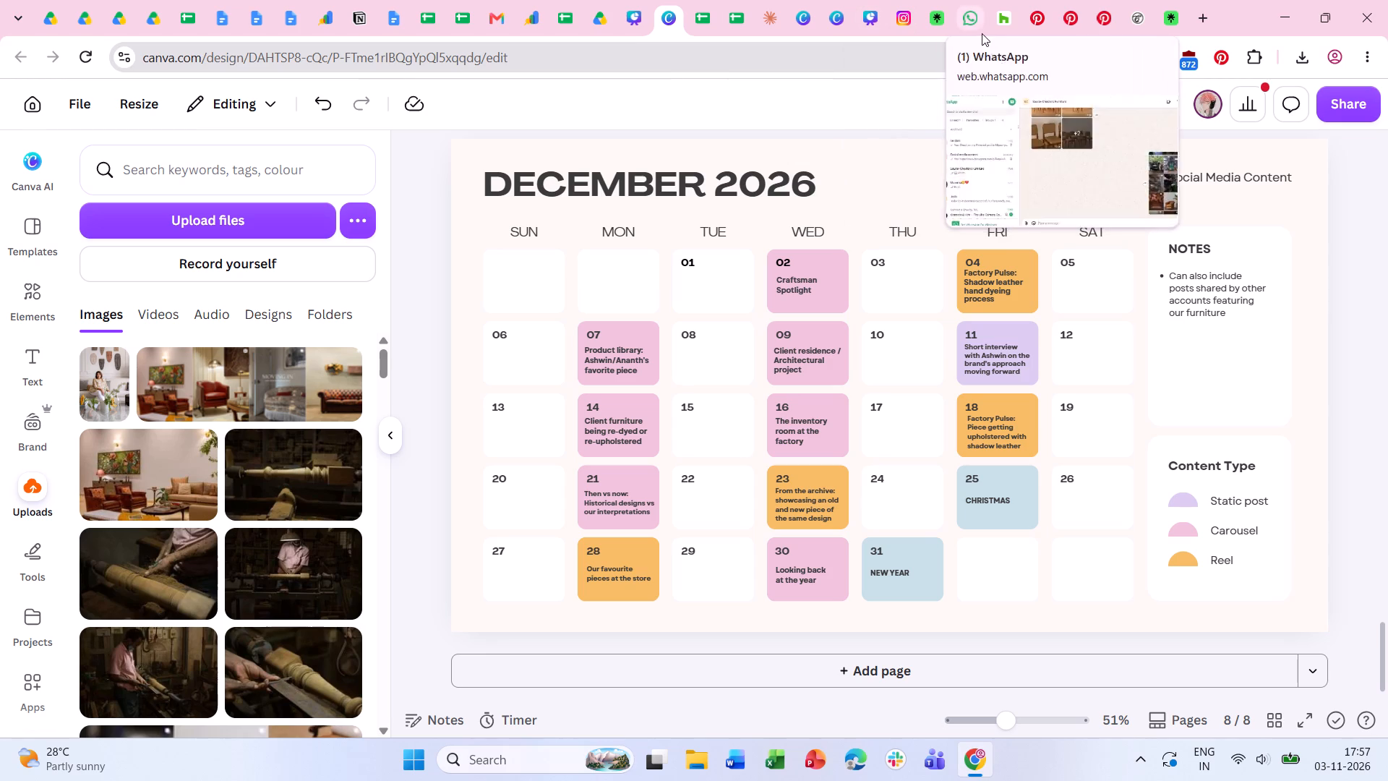
# Switch to the Chester's India profile on Pinterest and look through its saved boards.
pyautogui.click(1061, 18)
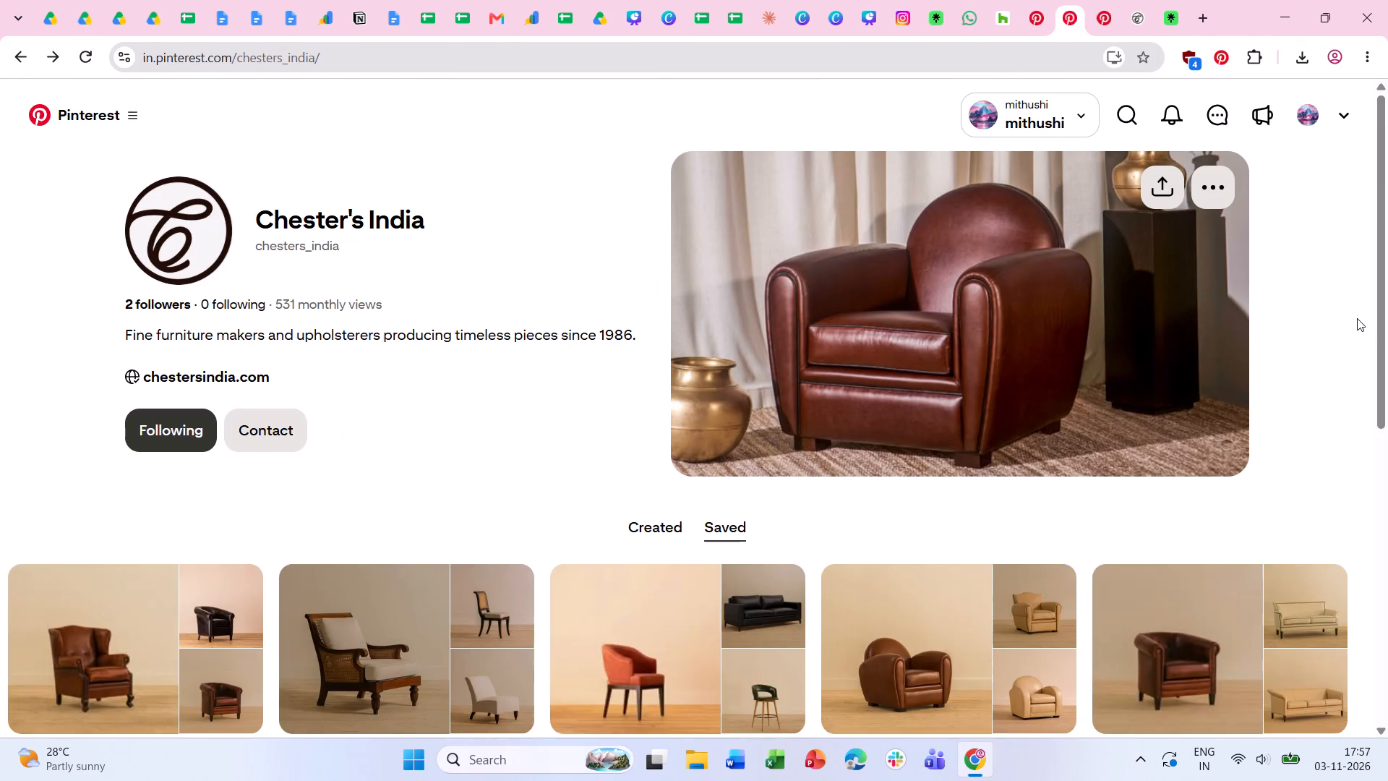
pyautogui.scroll(-2, 1357, 318)
pyautogui.scroll(-3, 1373, 389)
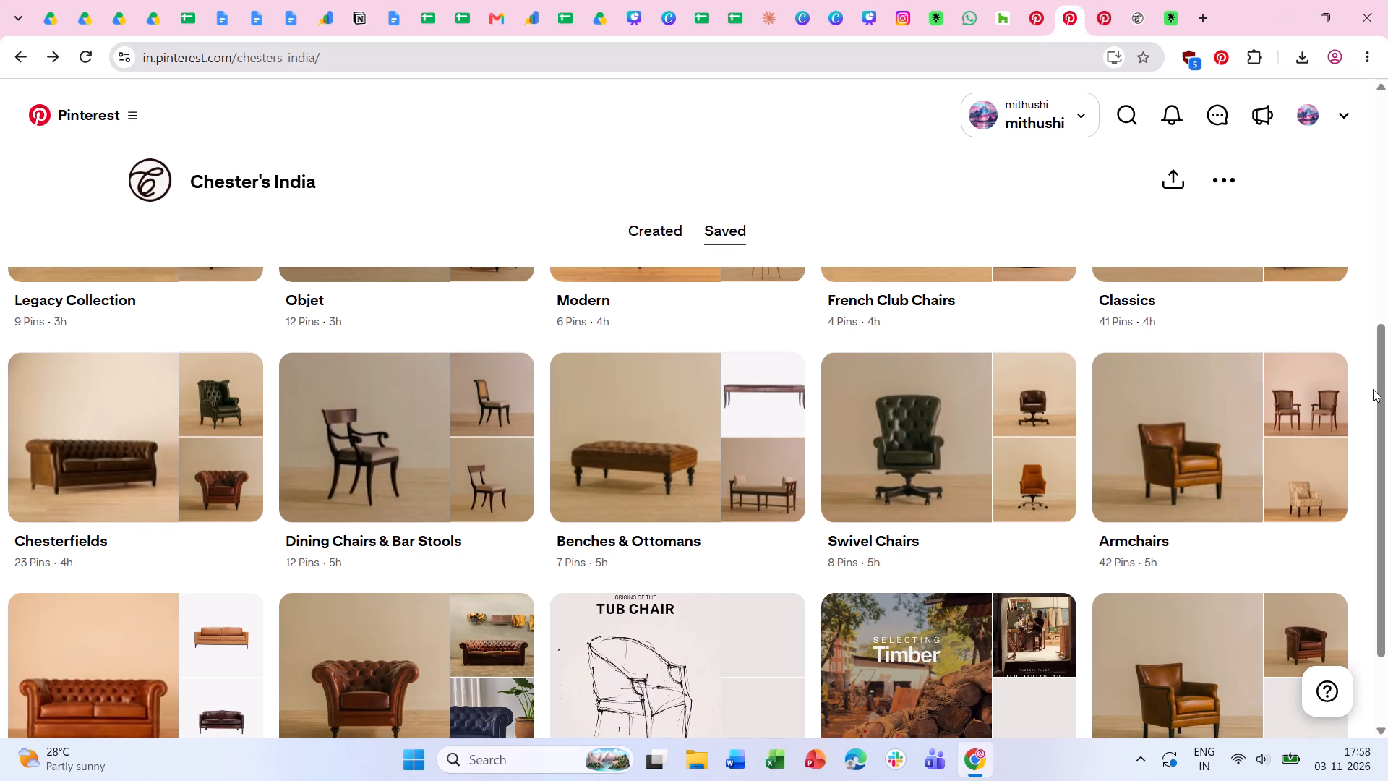
pyautogui.scroll(5, 1373, 389)
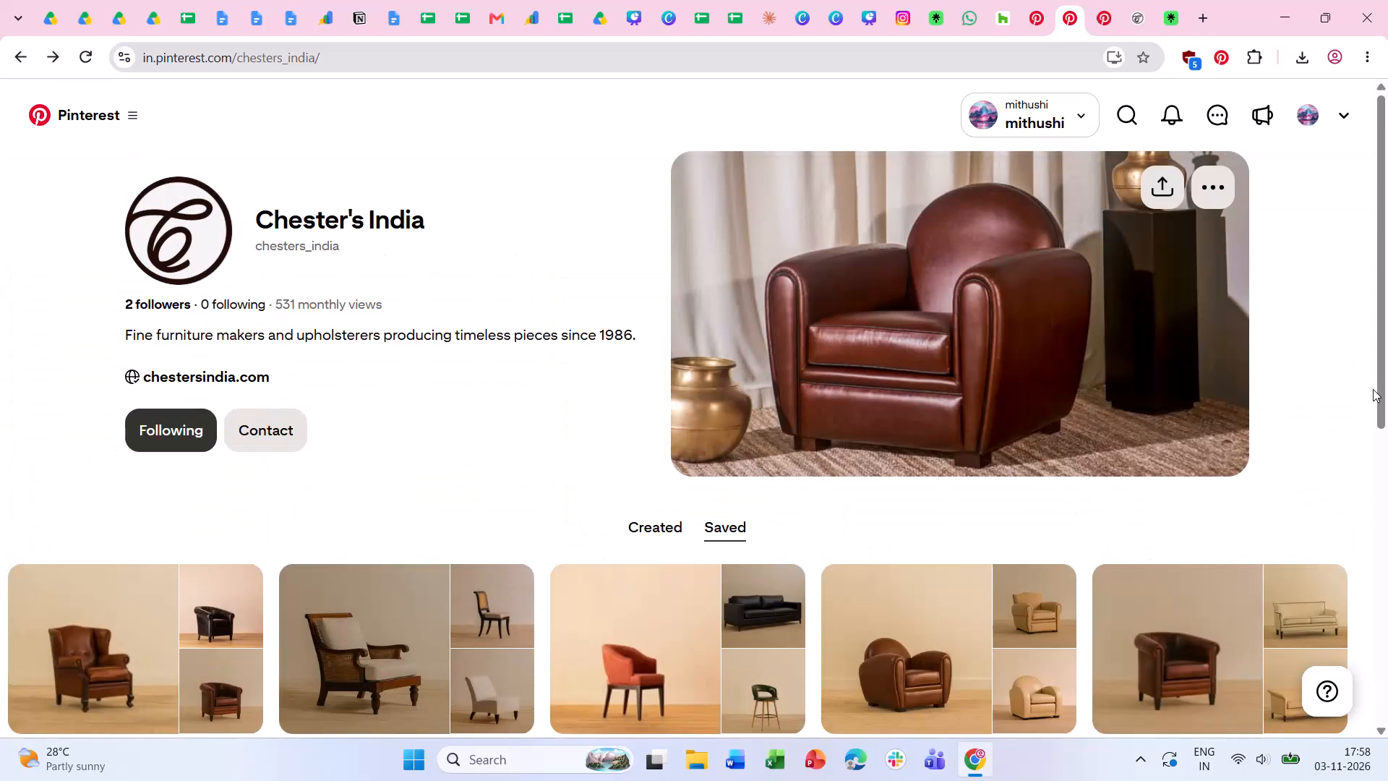
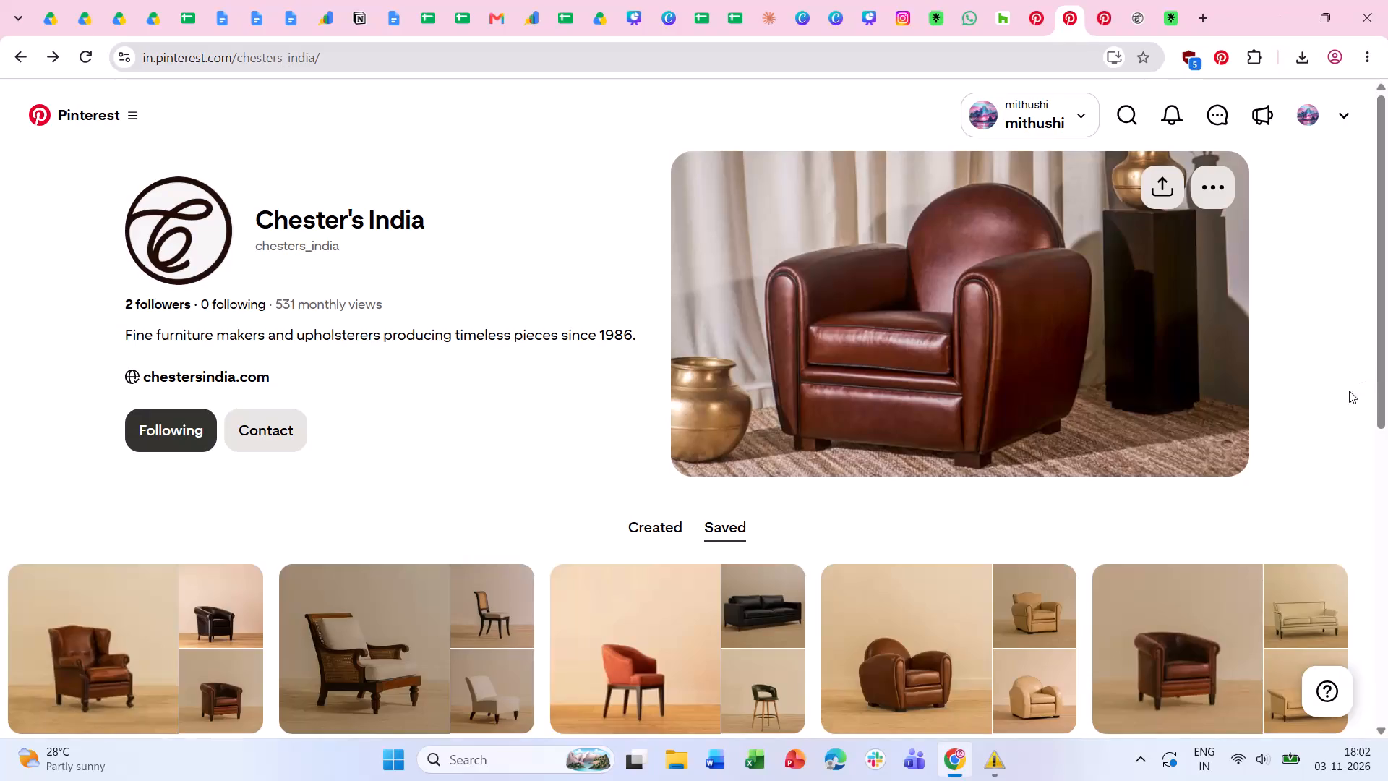
# Open the Sofas board from Chester's India's saved boards and inspect its King Chesterfield 2-Seater Sofa pin.
pyautogui.scroll(-2, 1337, 414)
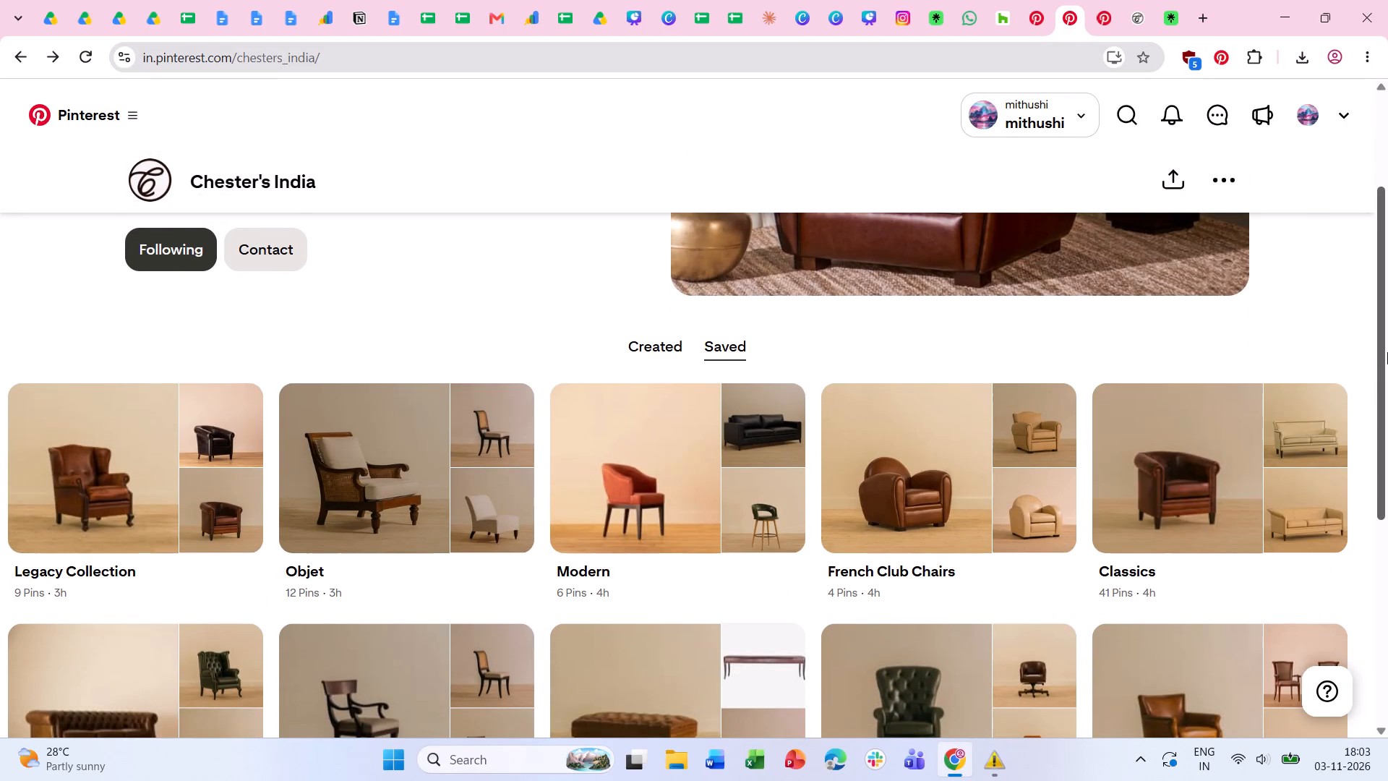
pyautogui.scroll(-3, 1387, 352)
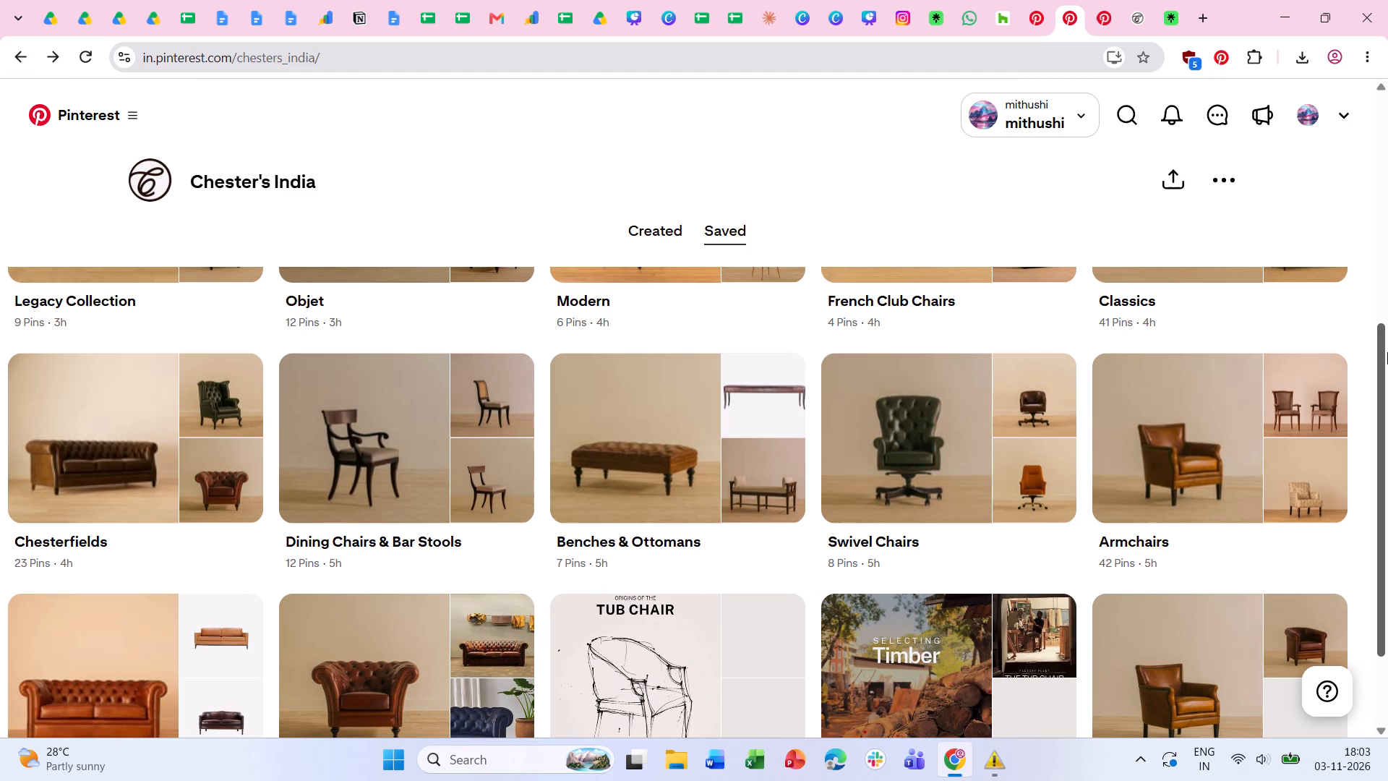
pyautogui.scroll(-2, 1357, 387)
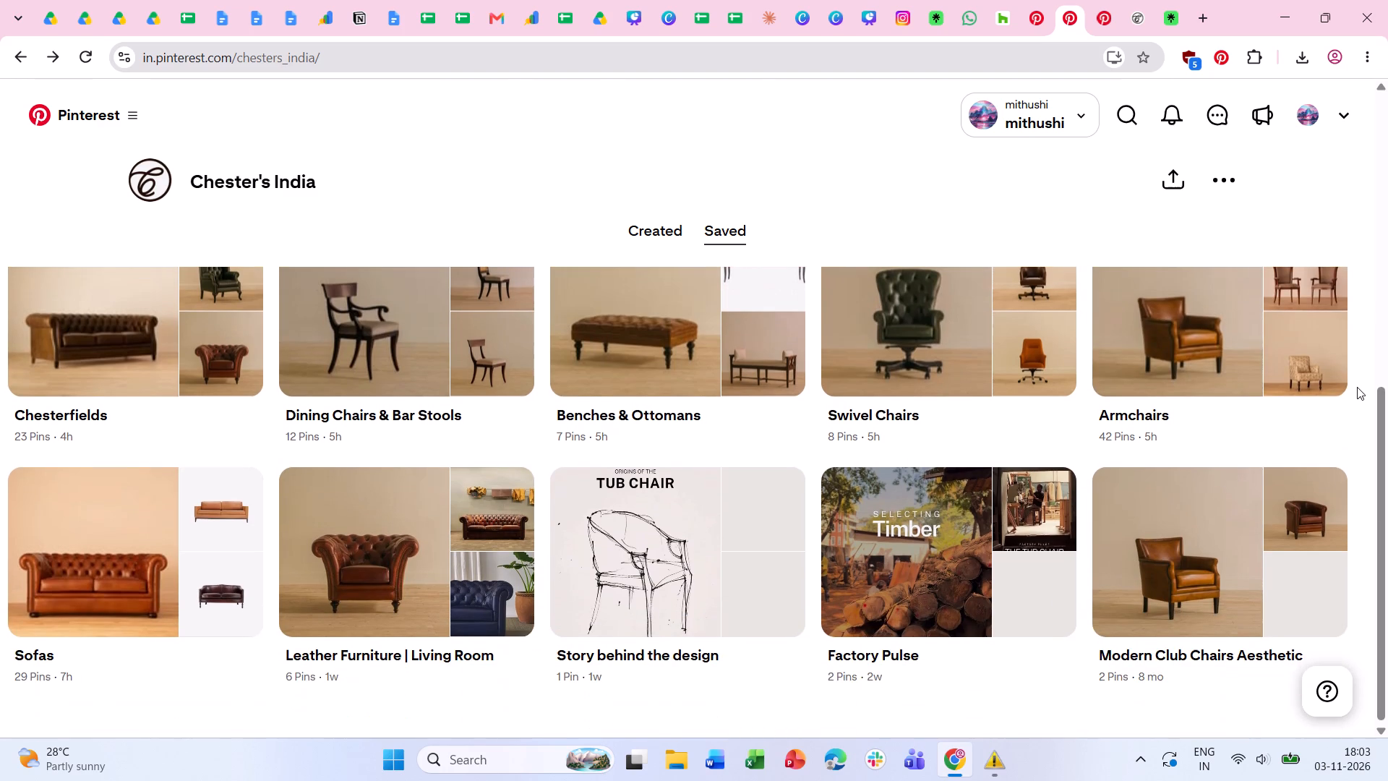
pyautogui.scroll(-1, 1357, 387)
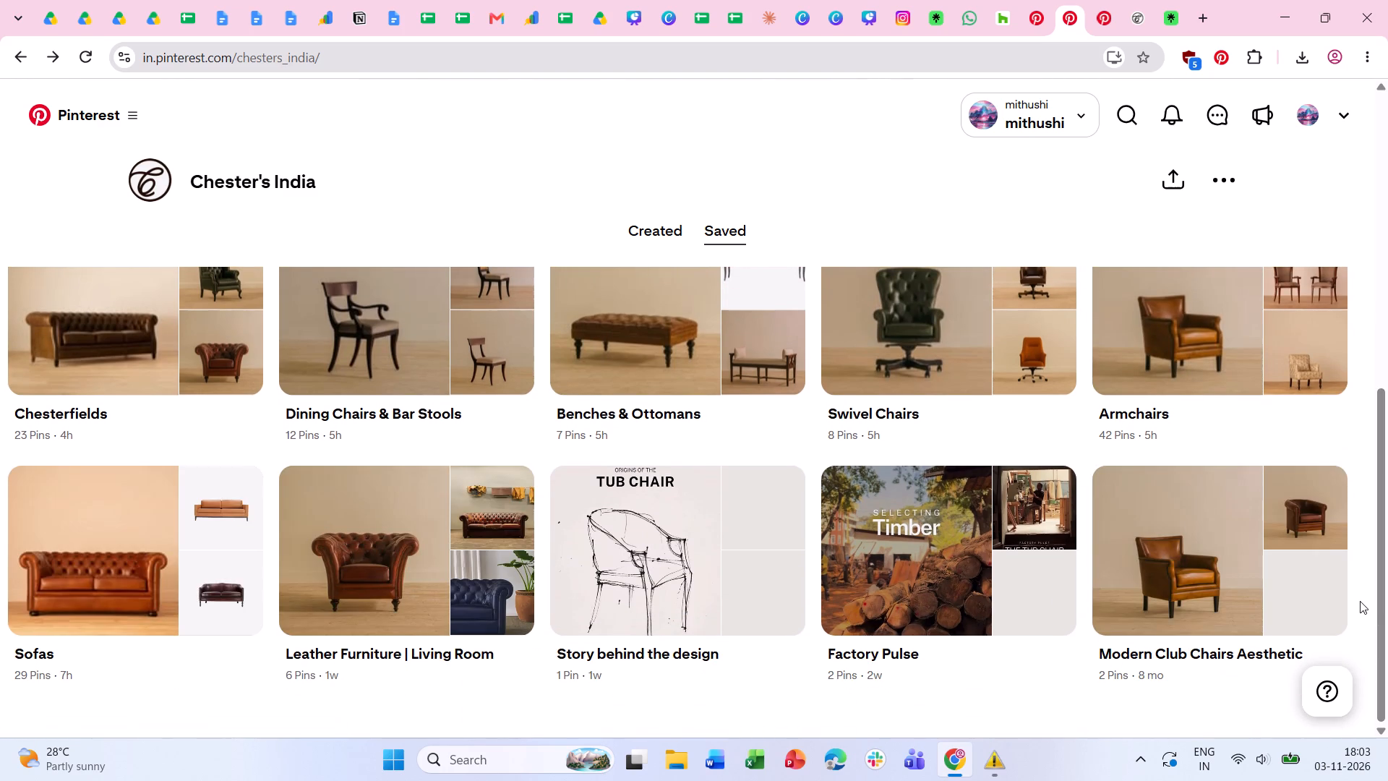
pyautogui.click(40, 663)
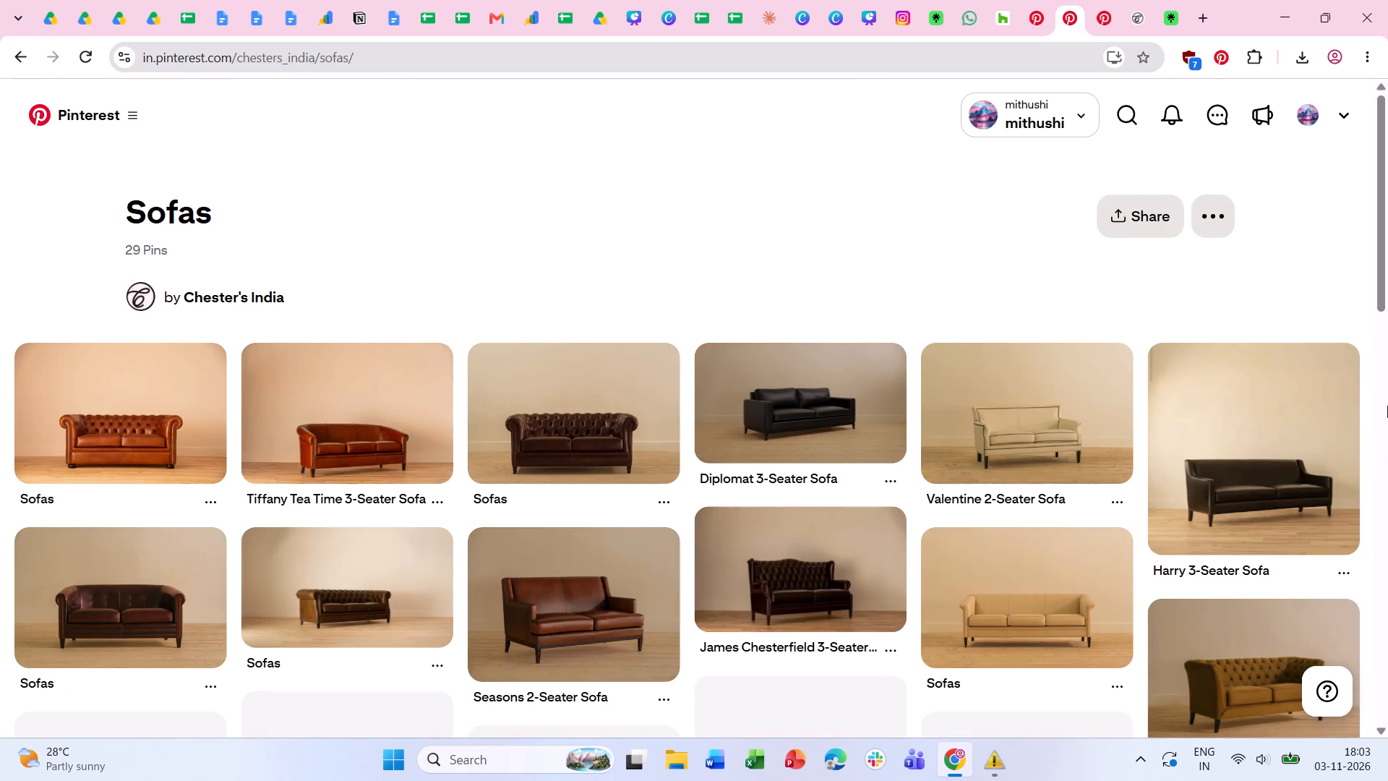
pyautogui.click(1335, 117)
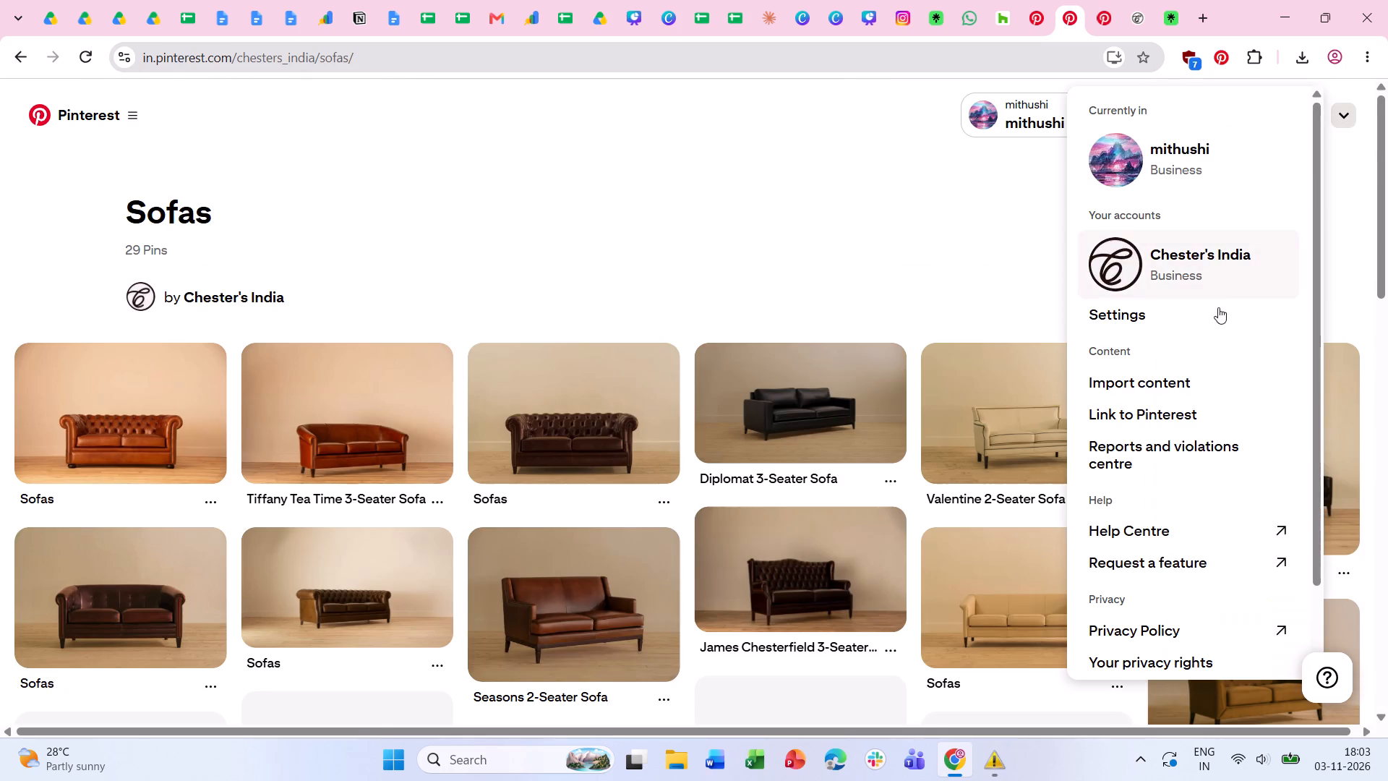
pyautogui.click(909, 237)
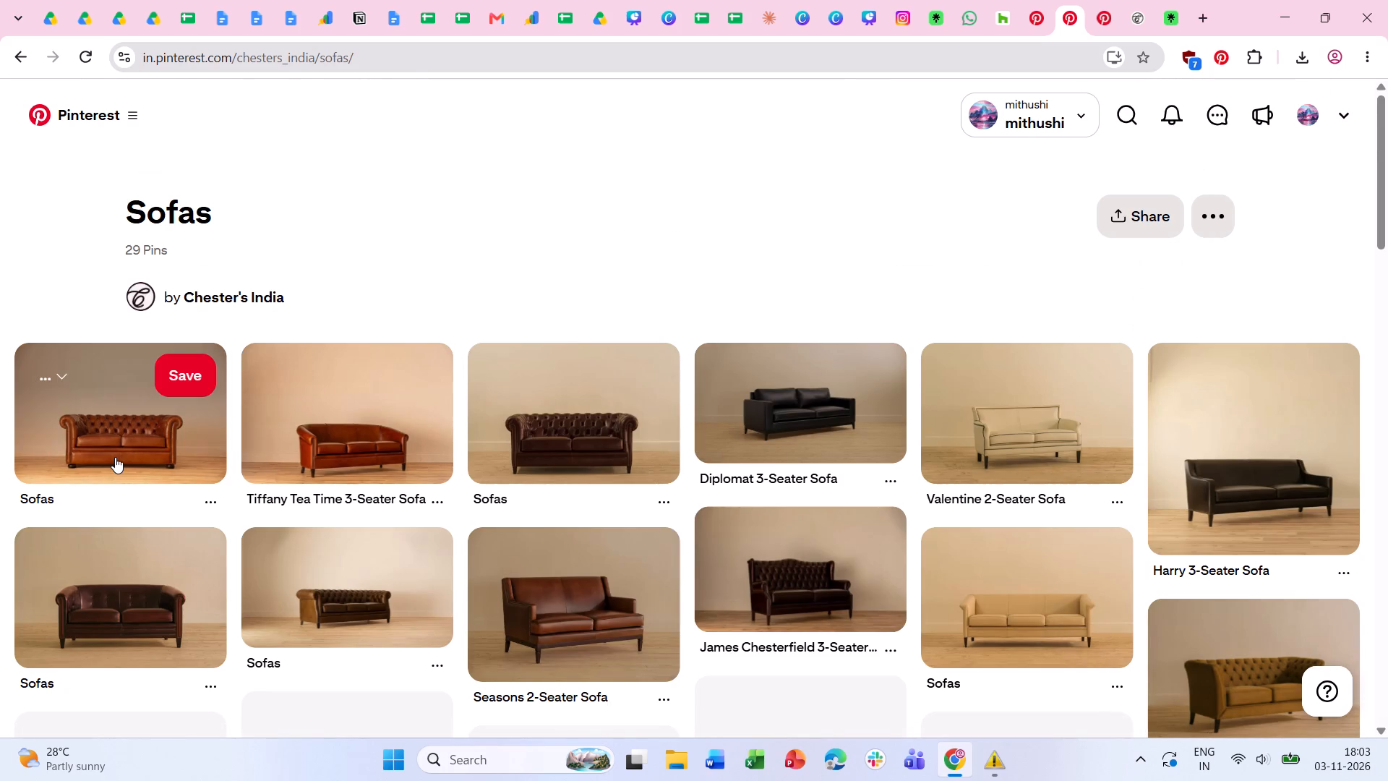
pyautogui.click(115, 457)
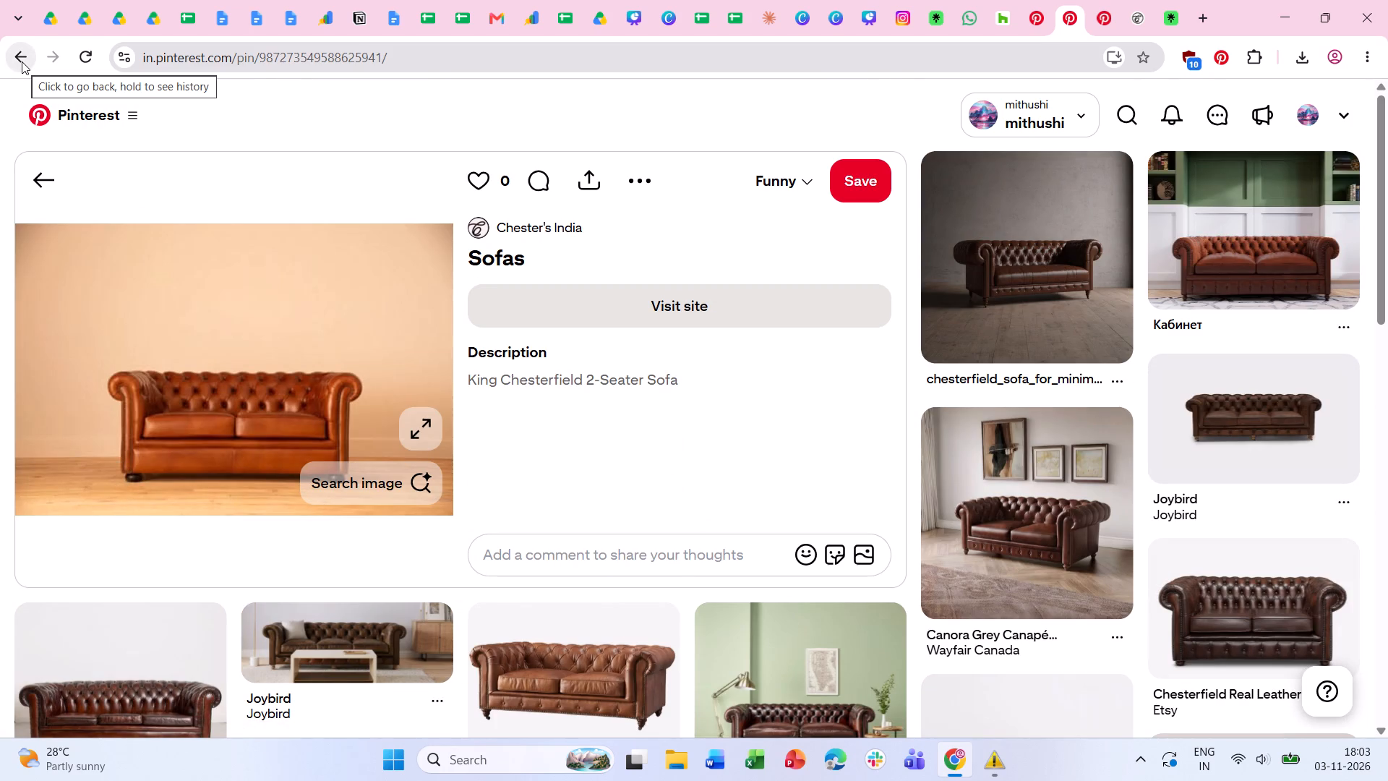
pyautogui.click(22, 61)
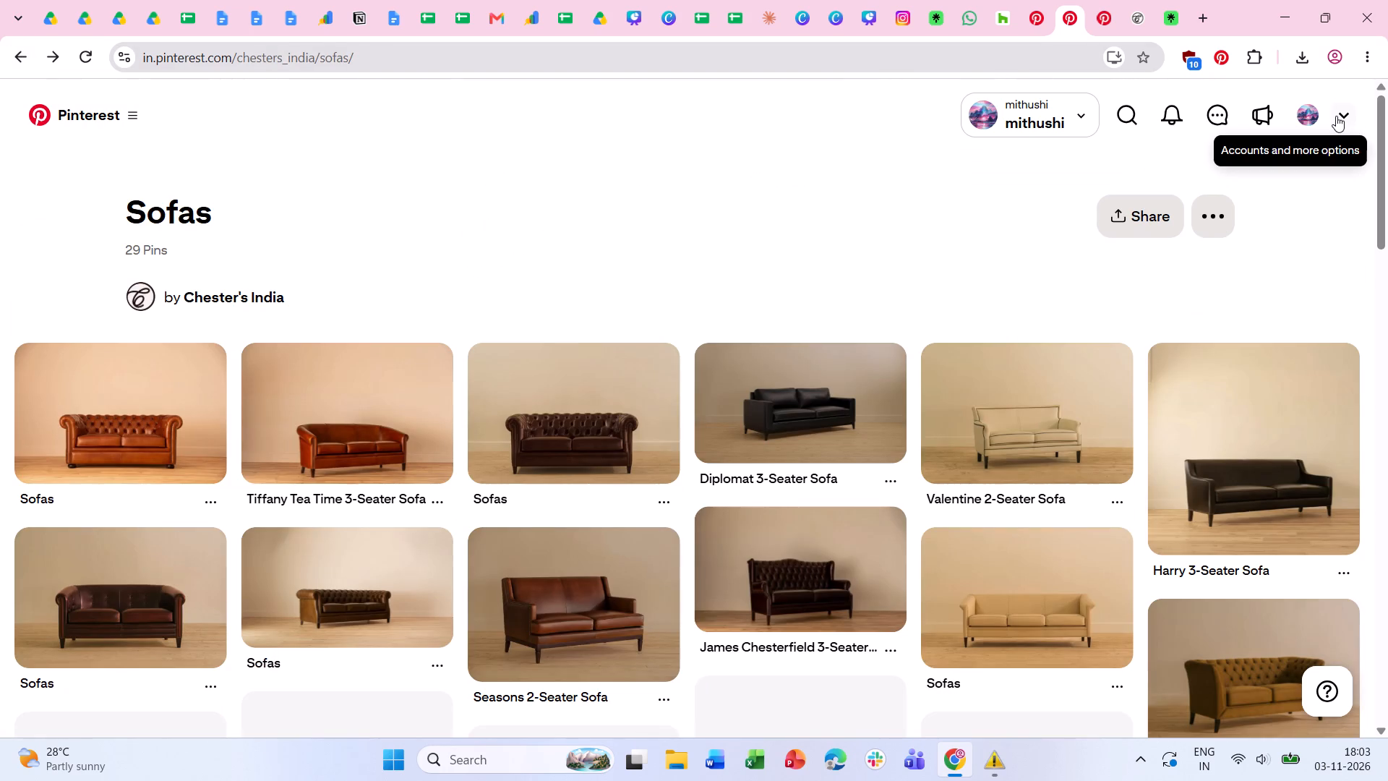
# Switch from the current Pinterest account to the Chester's India business account and open its own profile.
pyautogui.click(1336, 116)
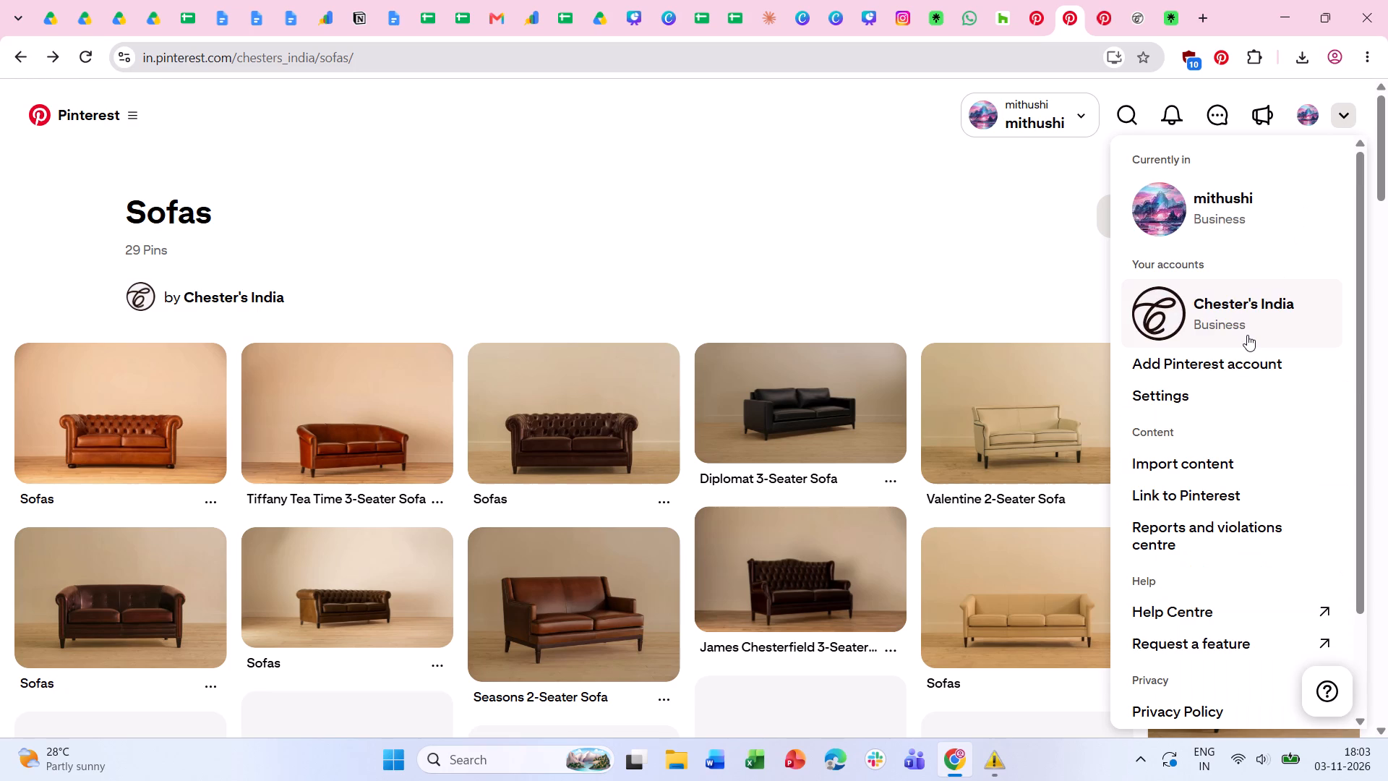
pyautogui.click(1247, 335)
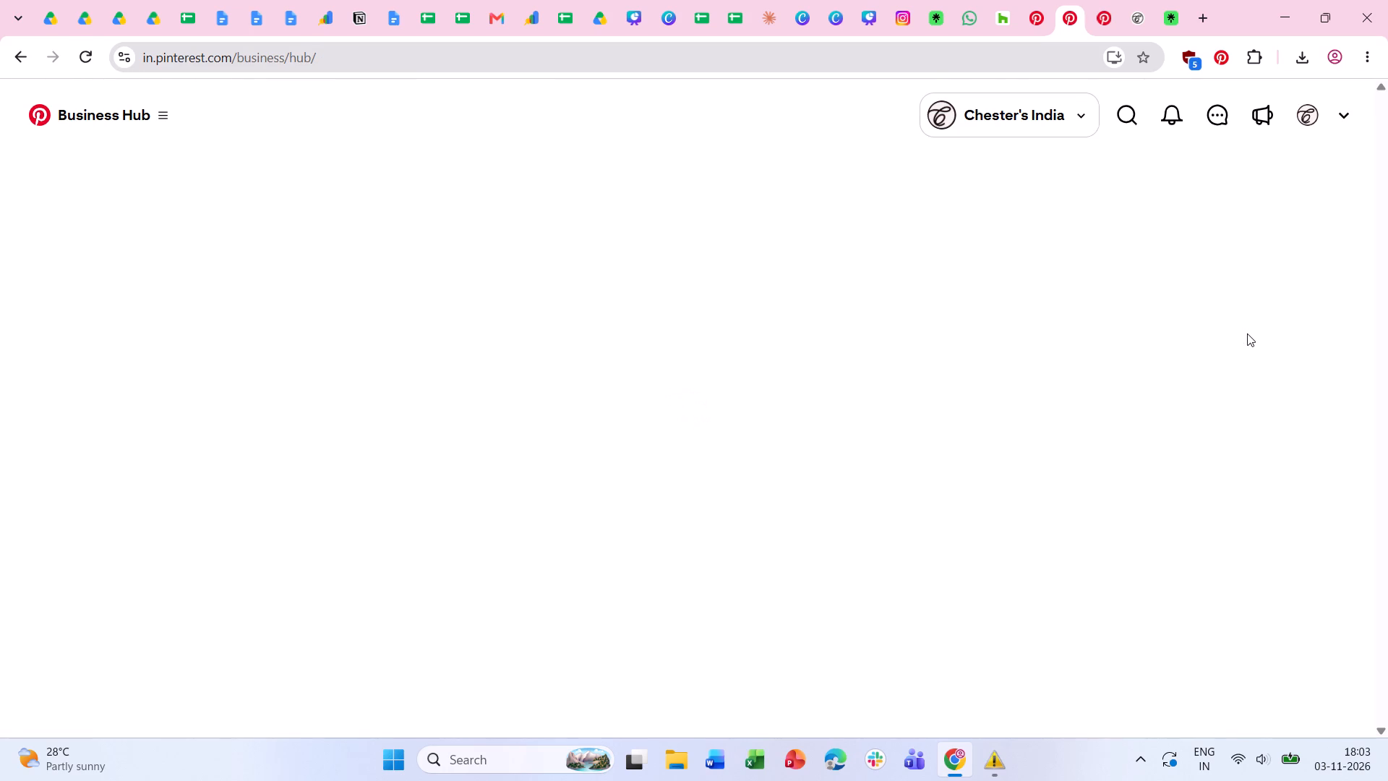
pyautogui.click(1309, 121)
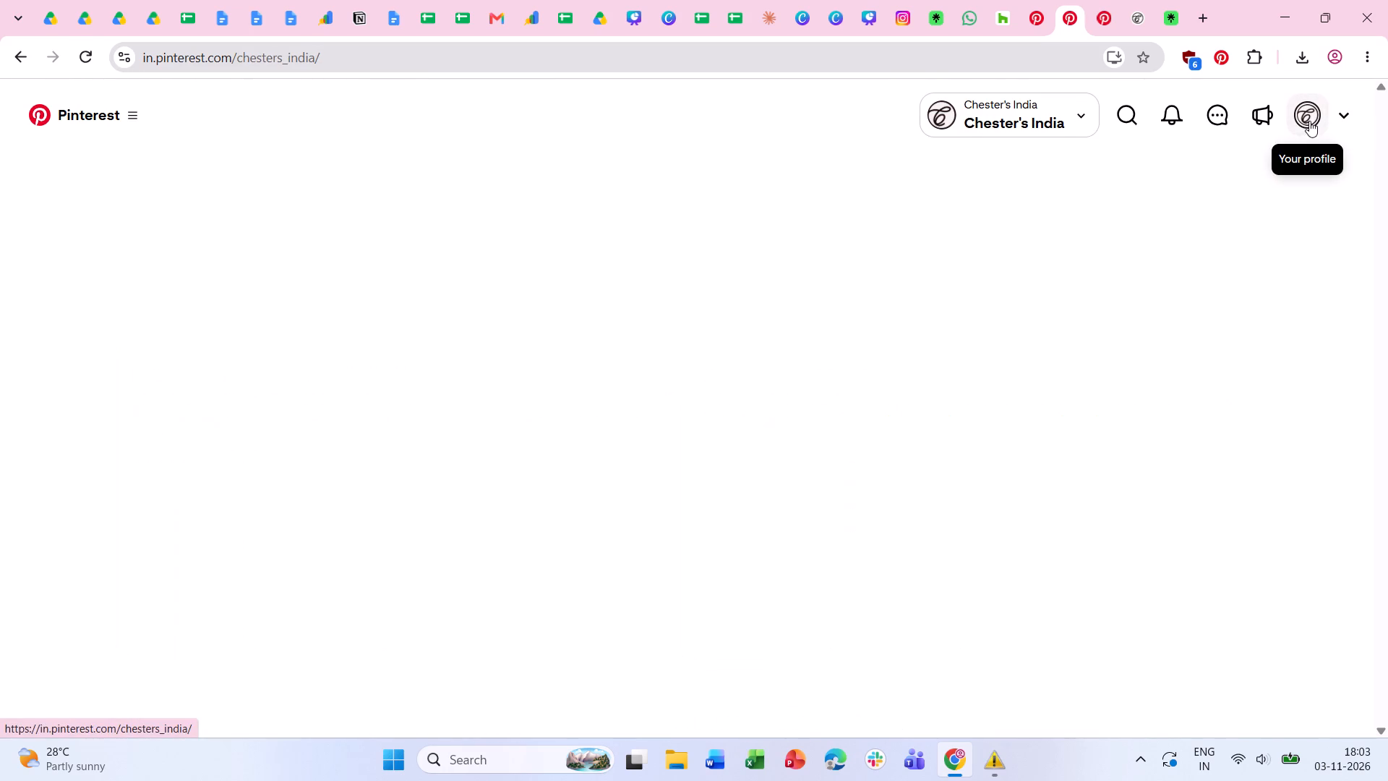
# Look through the Chester's India profile's created pins, checking the product images, titles and per-pin stats.
pyautogui.scroll(-2, 1387, 341)
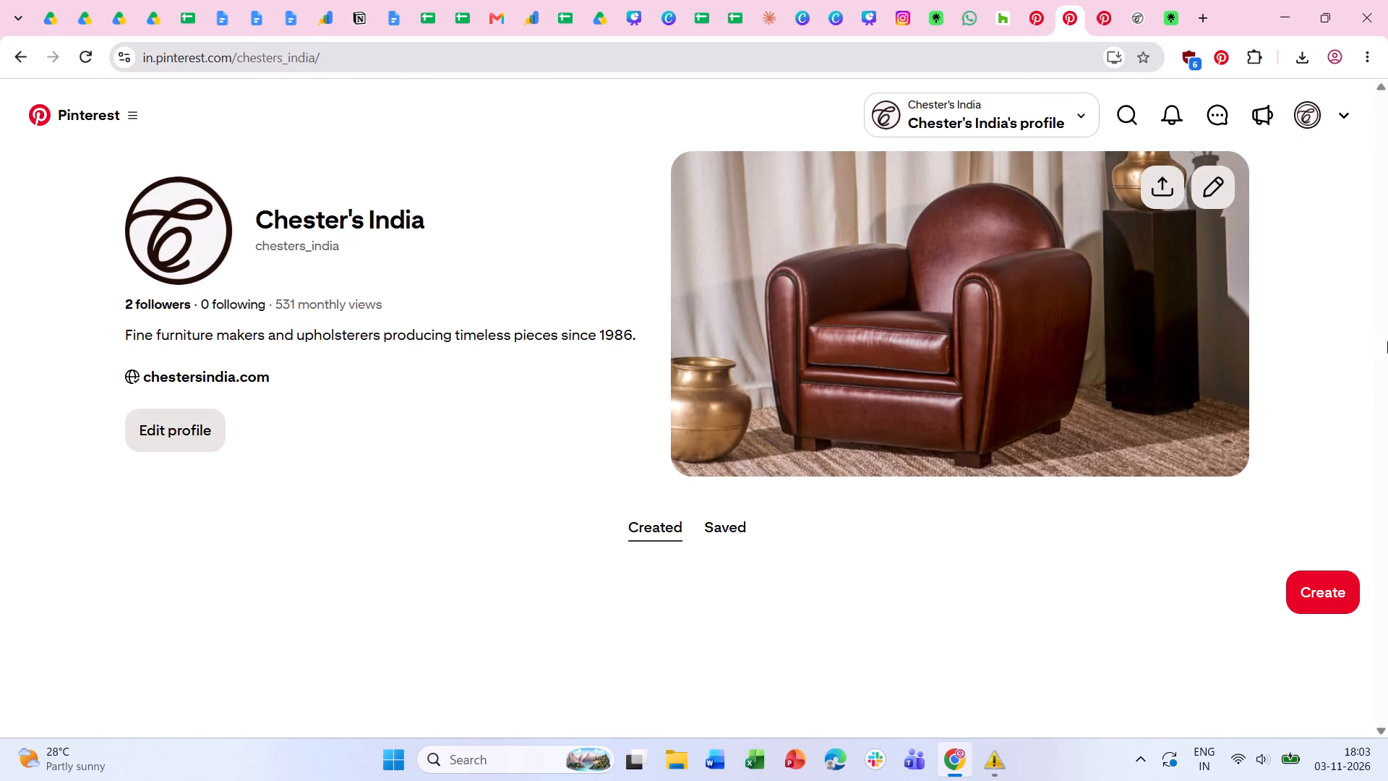
pyautogui.scroll(-3, 1360, 355)
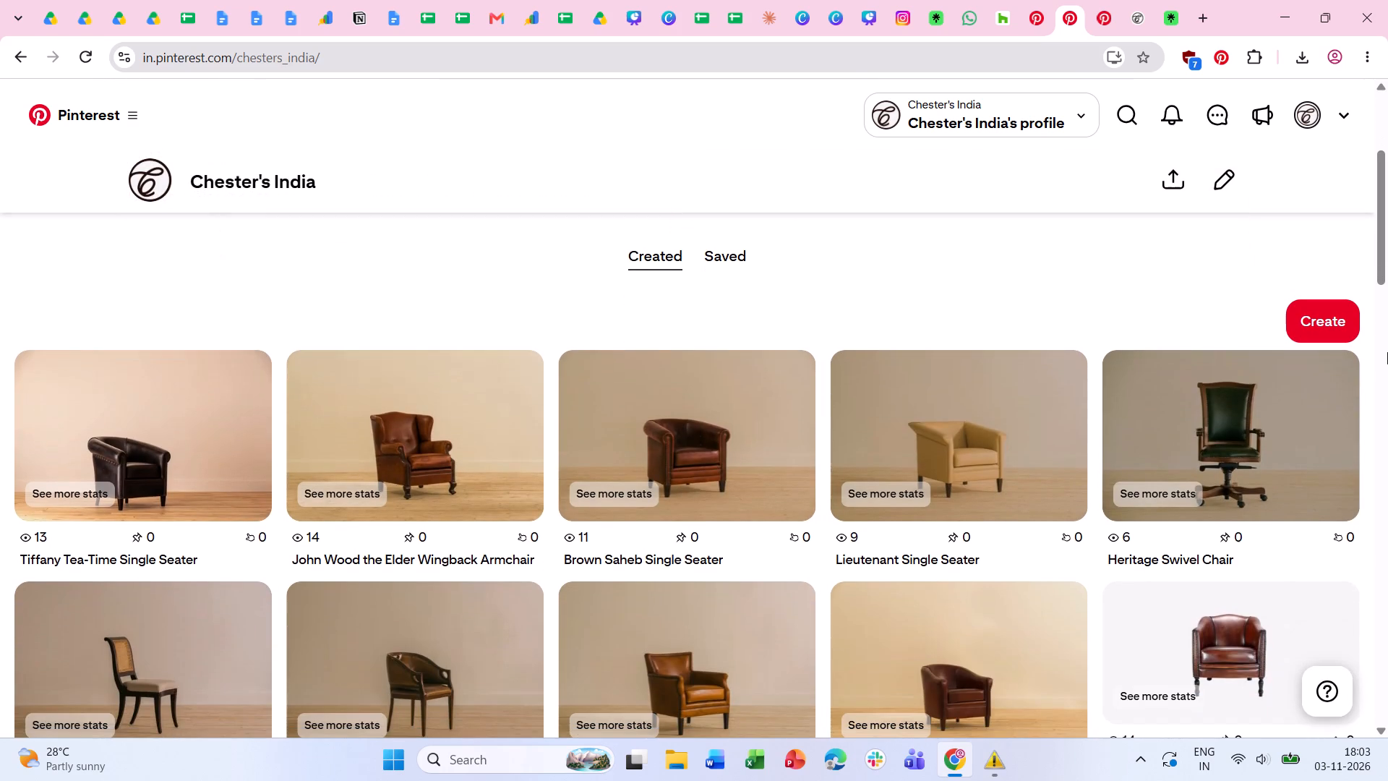
pyautogui.scroll(-2, 1387, 352)
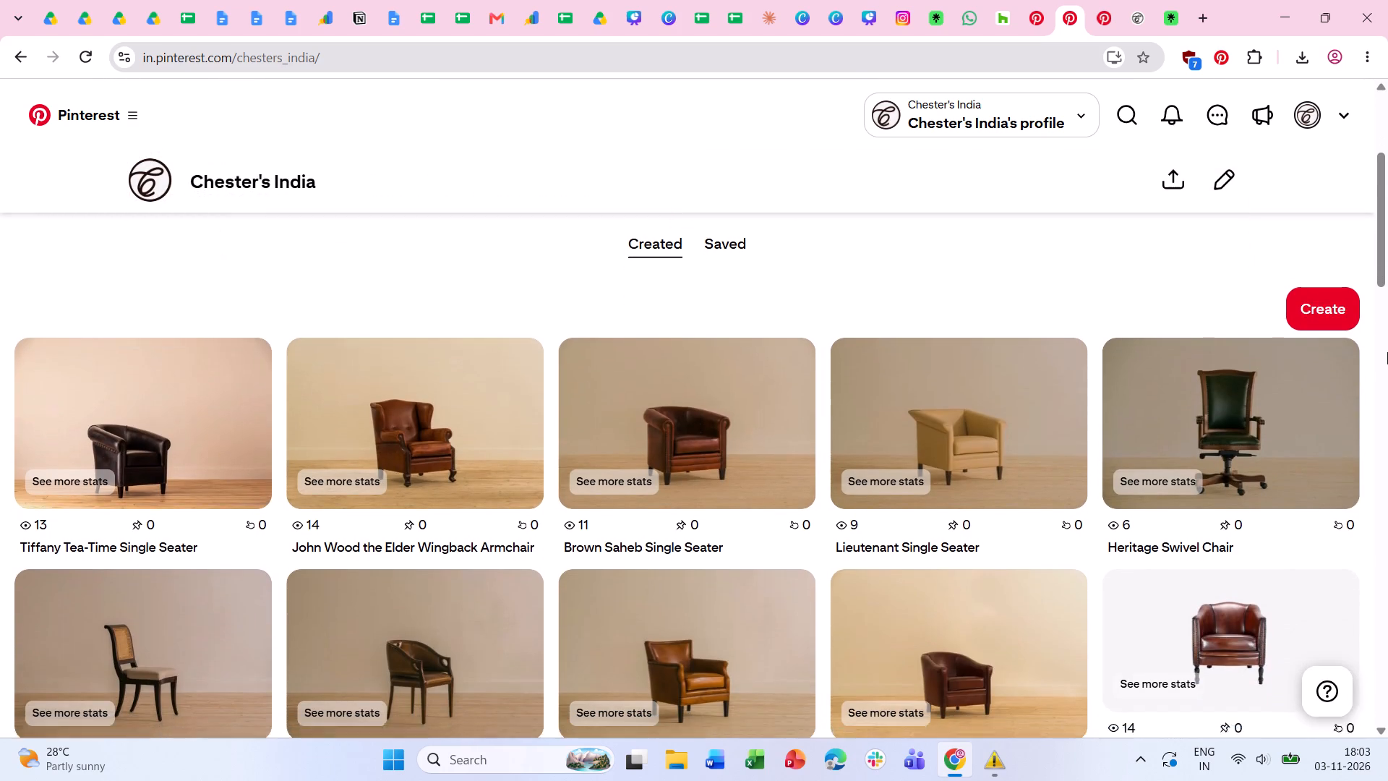
pyautogui.scroll(-3, 1387, 352)
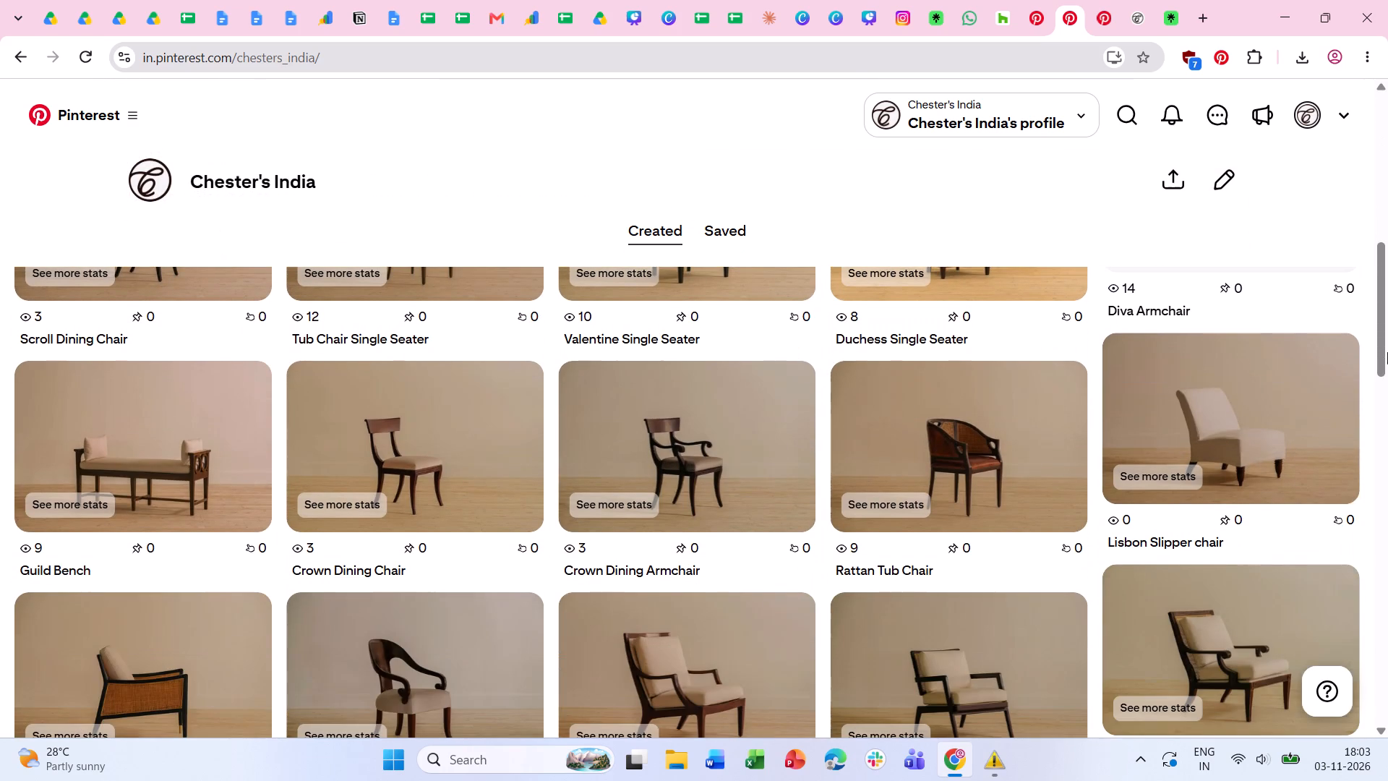
pyautogui.scroll(-4, 1387, 352)
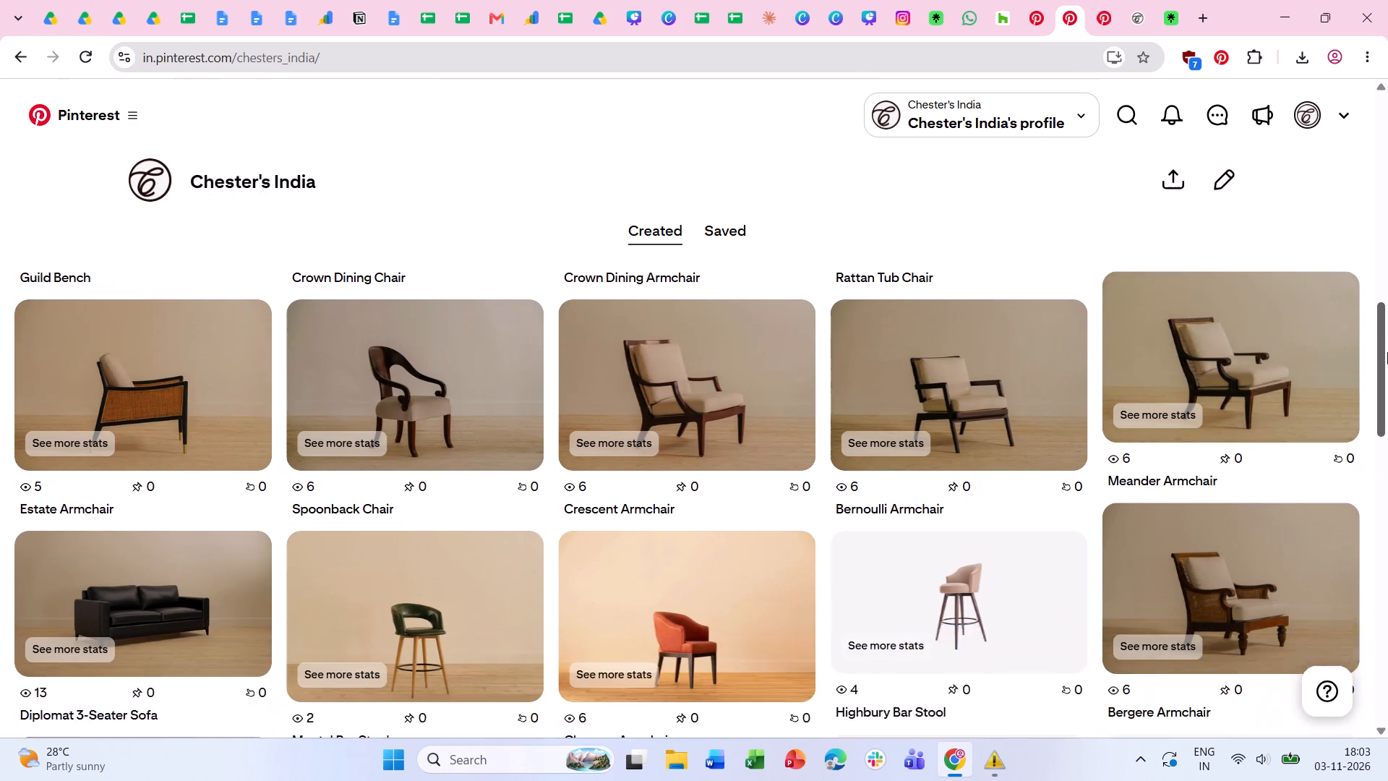
pyautogui.scroll(-1, 1387, 352)
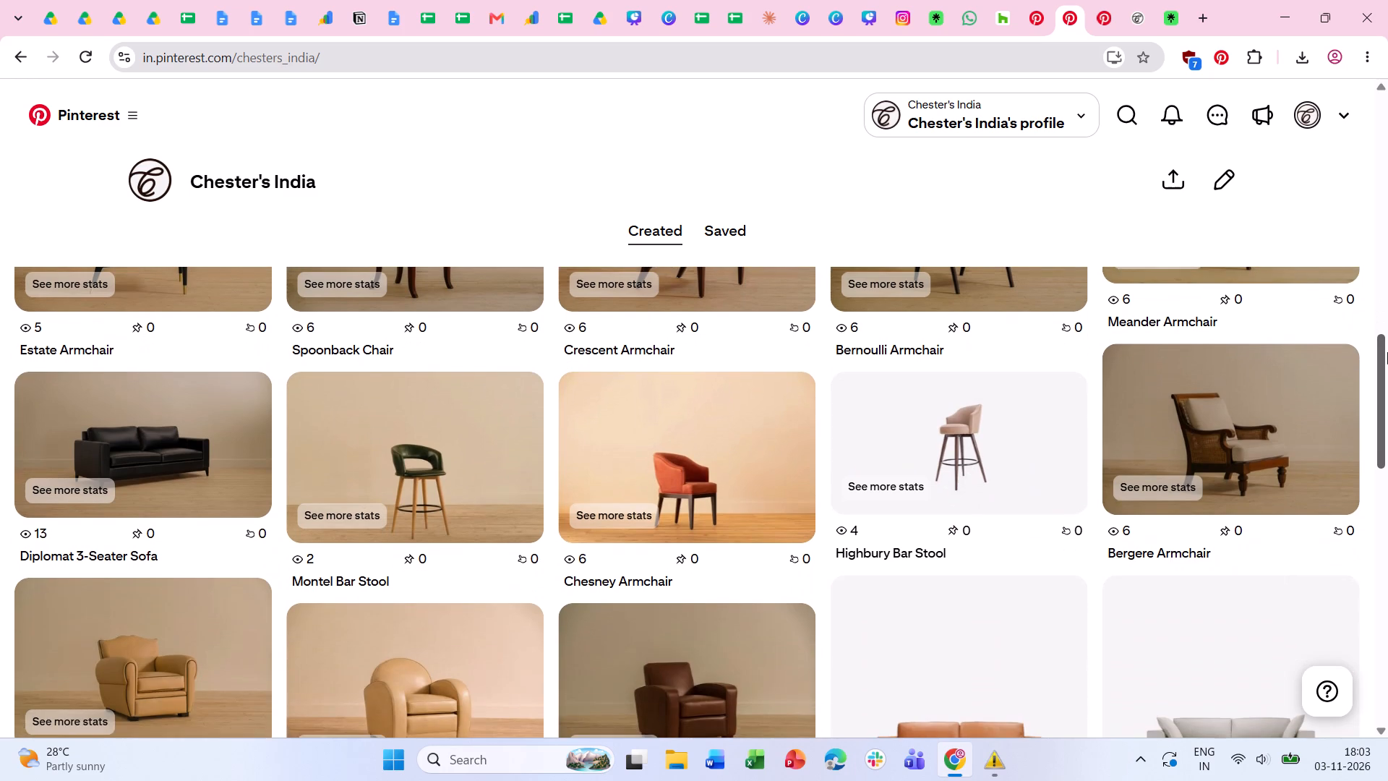
pyautogui.scroll(-3, 1387, 352)
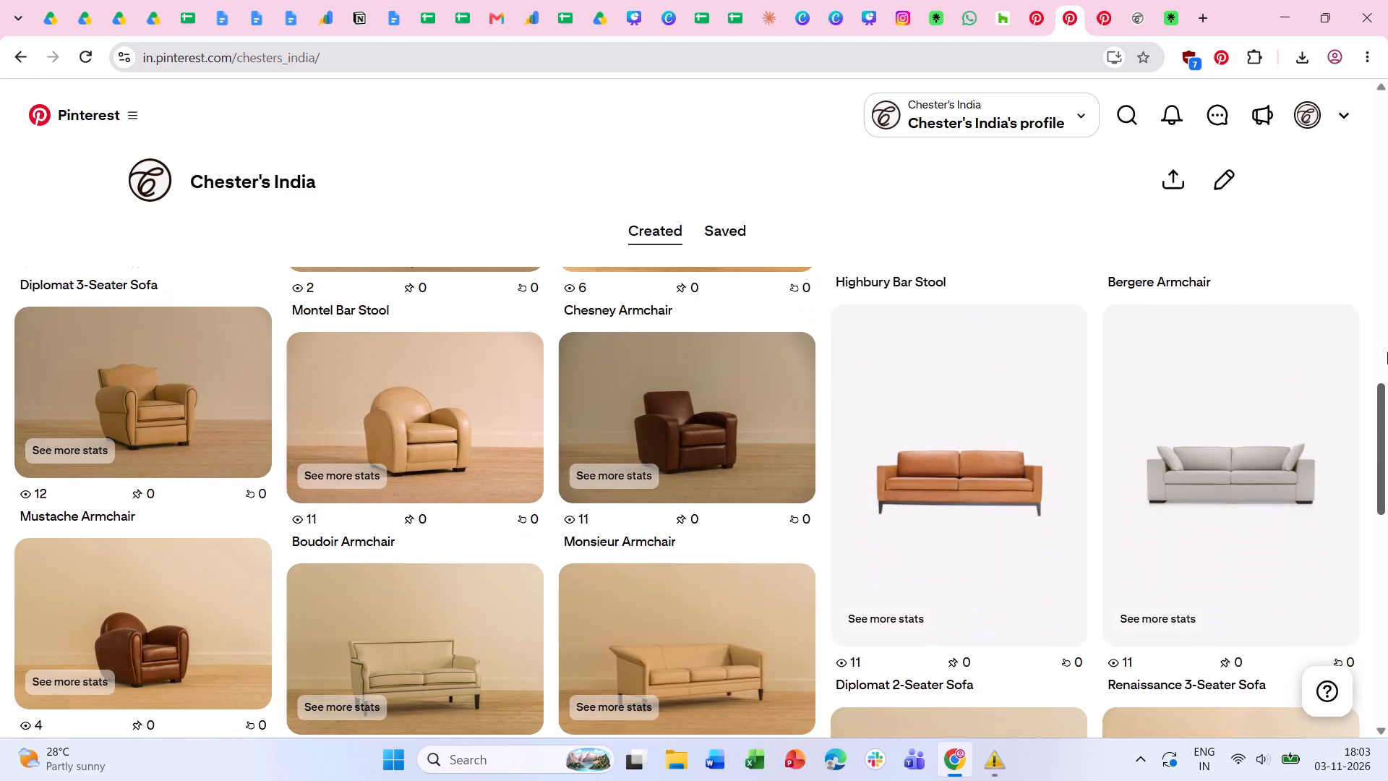
pyautogui.scroll(-2, 1387, 352)
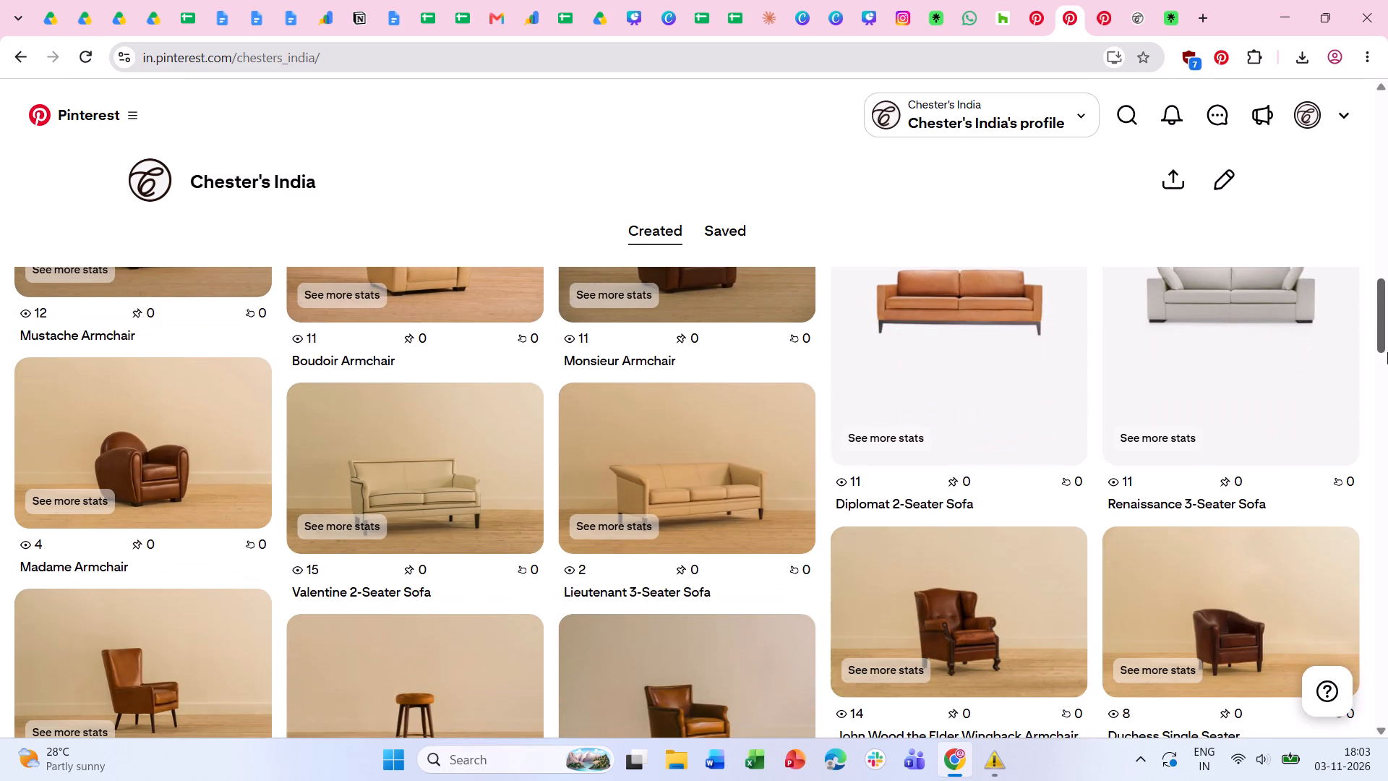
pyautogui.scroll(-3, 1387, 352)
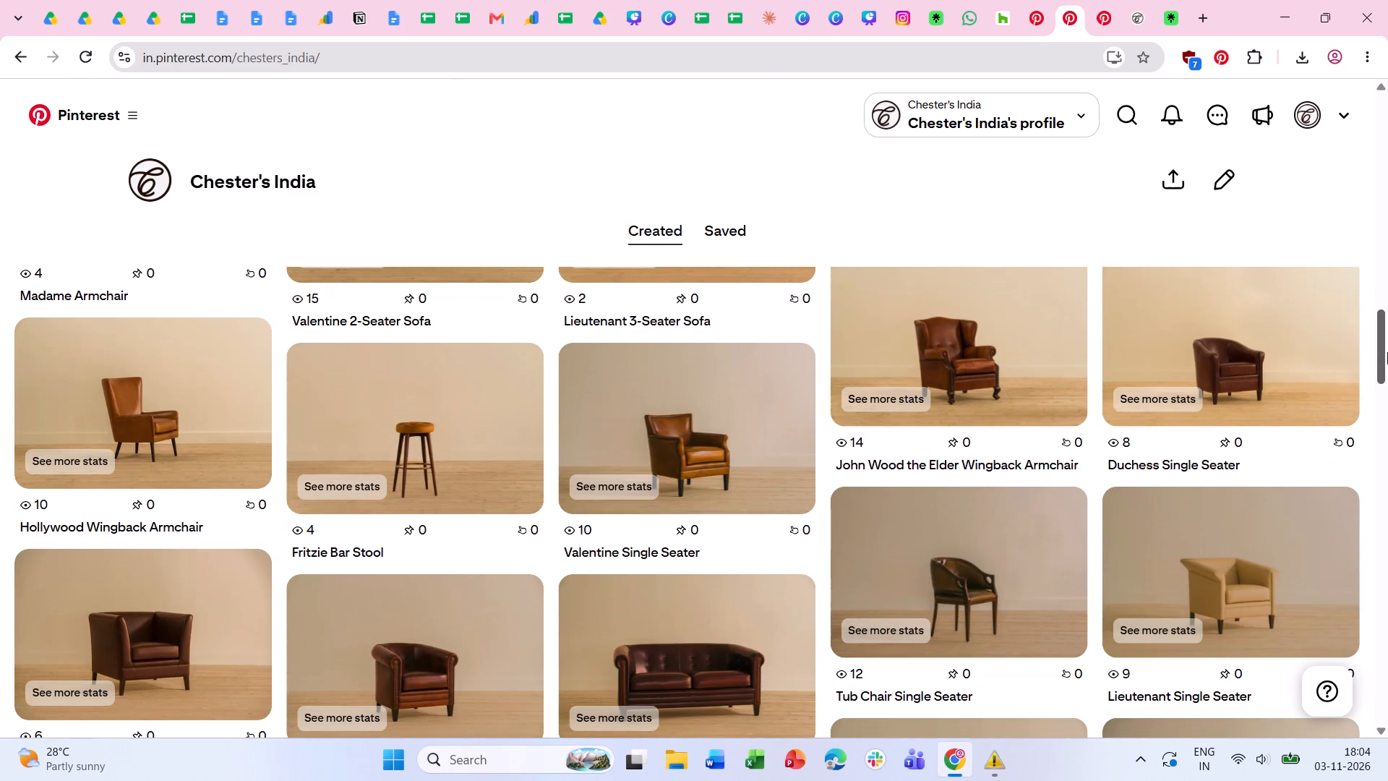
pyautogui.scroll(-4, 1387, 352)
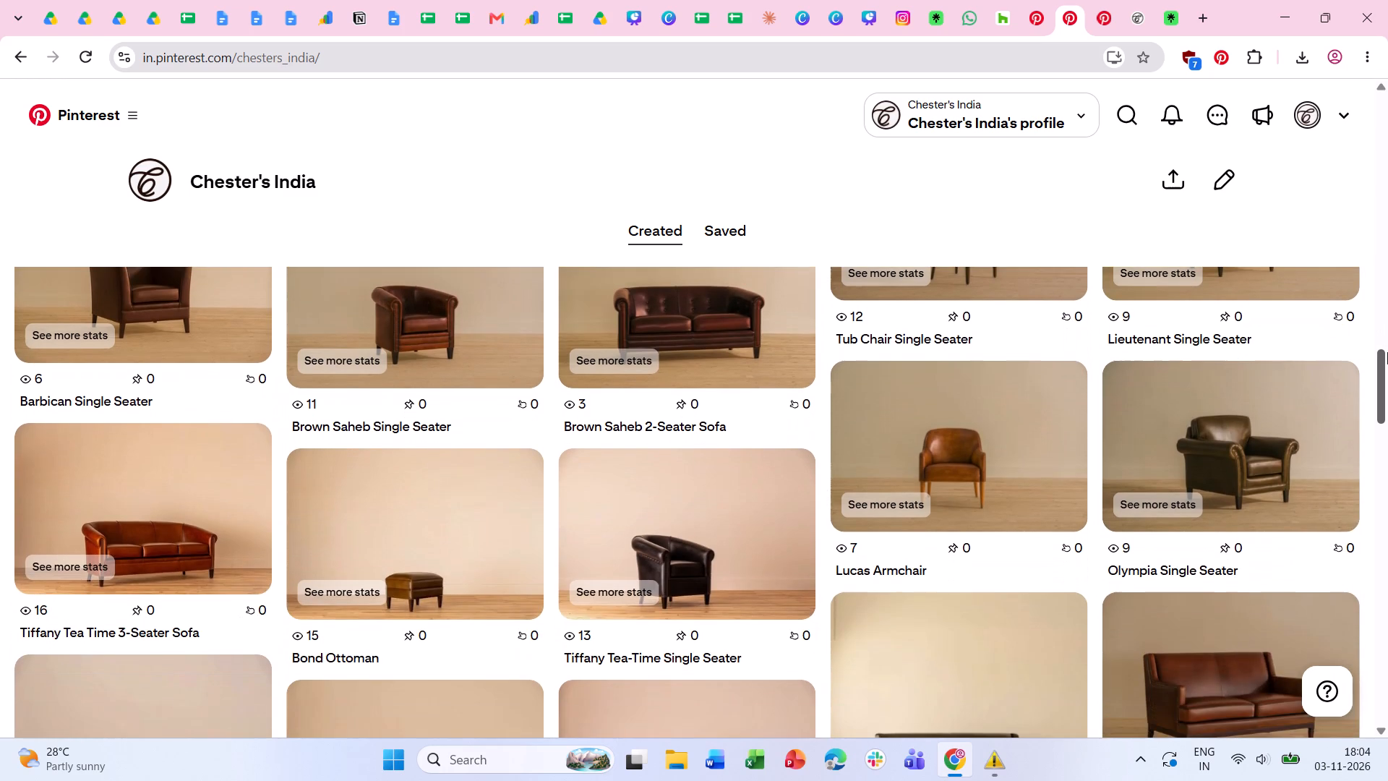
pyautogui.scroll(-2, 1387, 352)
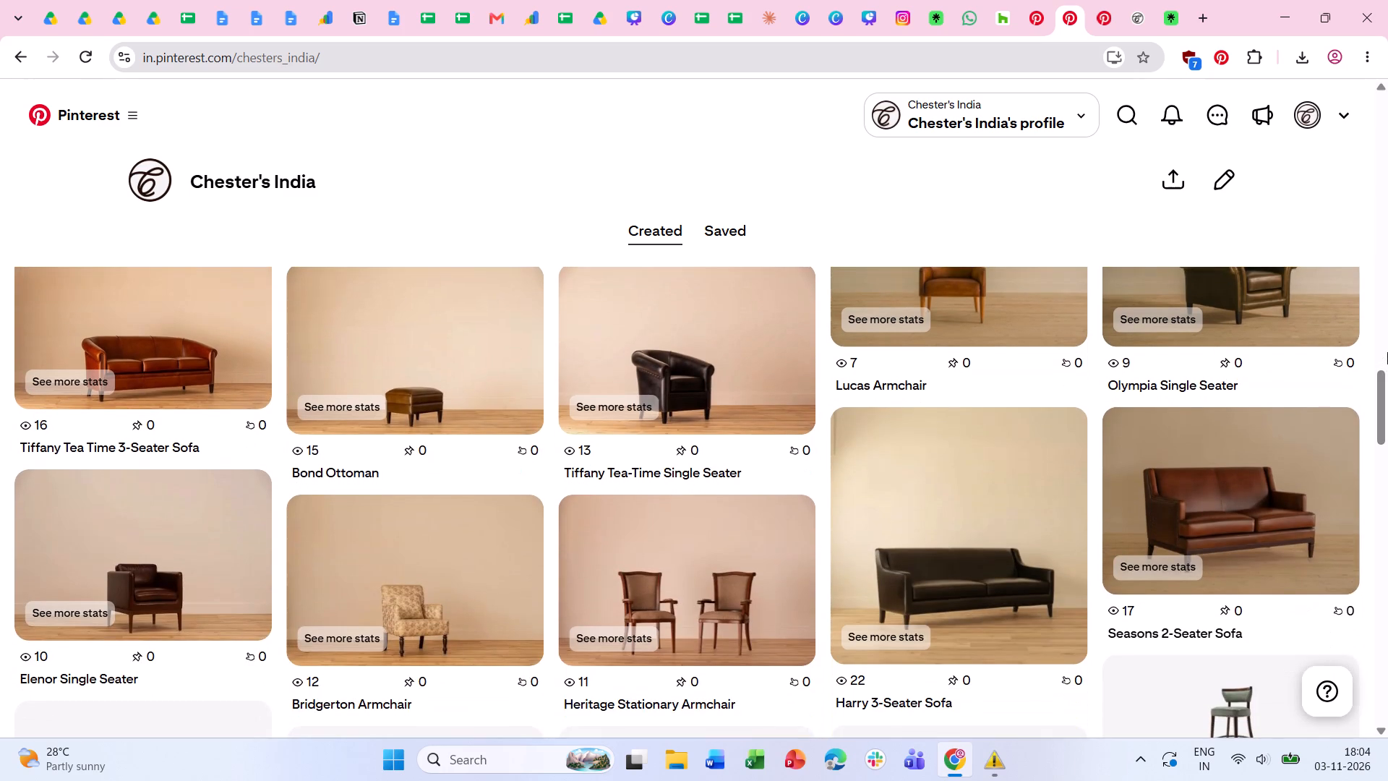
pyautogui.scroll(-4, 1387, 352)
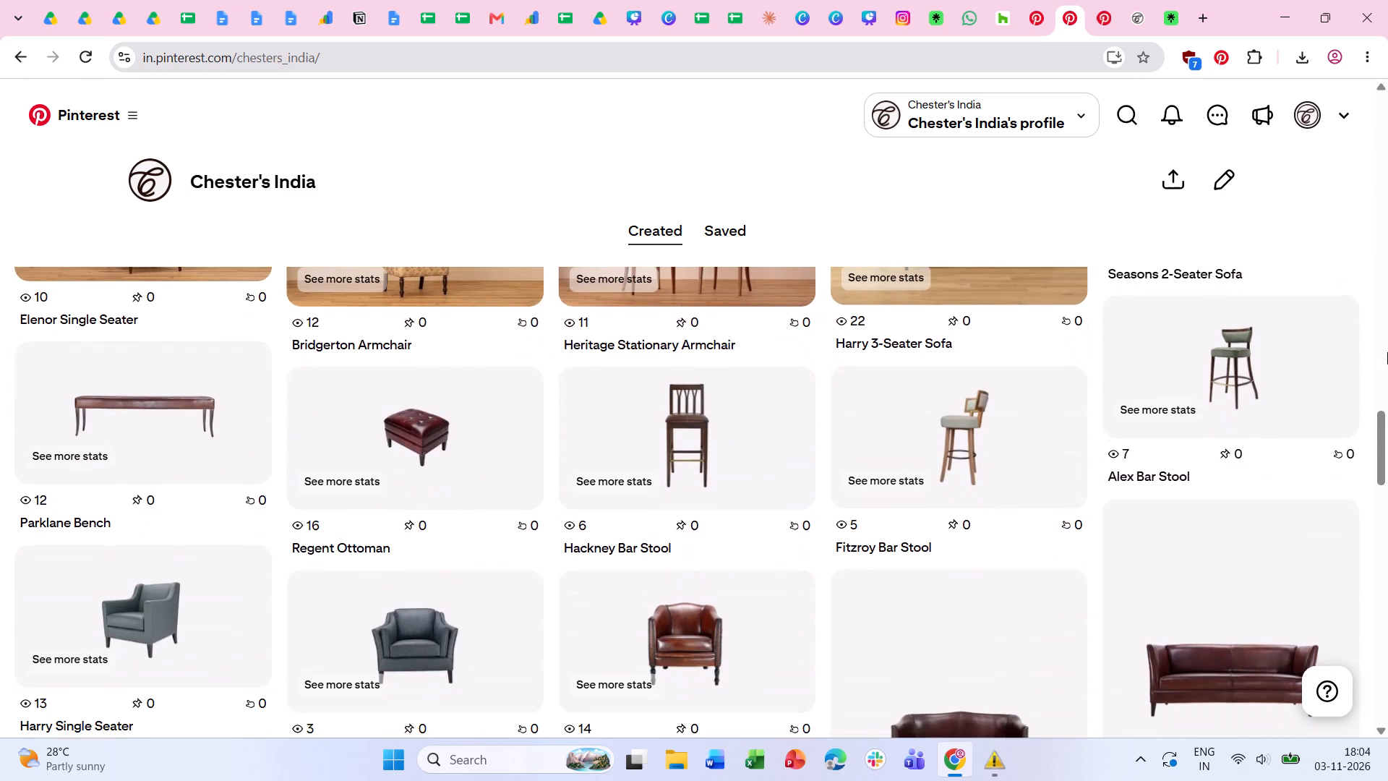
pyautogui.scroll(-3, 1387, 352)
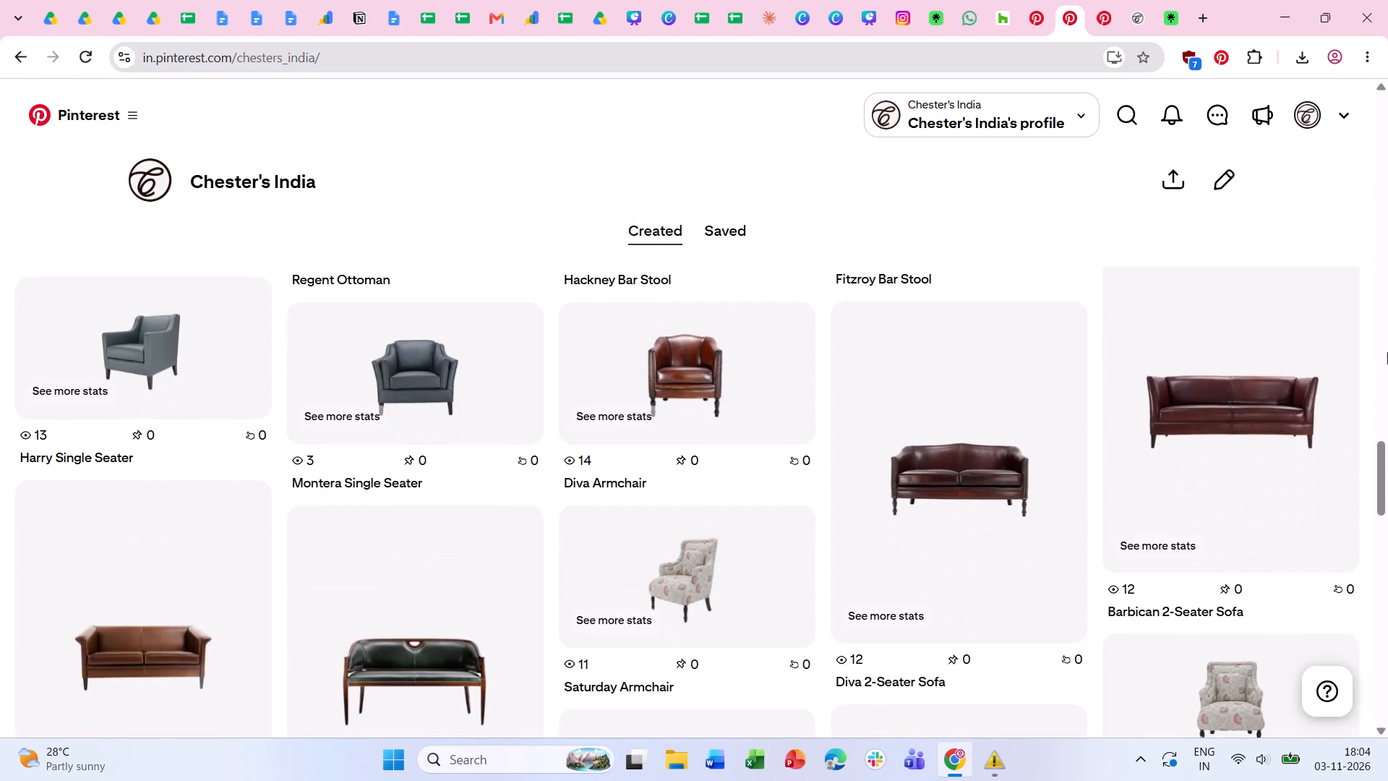
pyautogui.scroll(-7, 1387, 352)
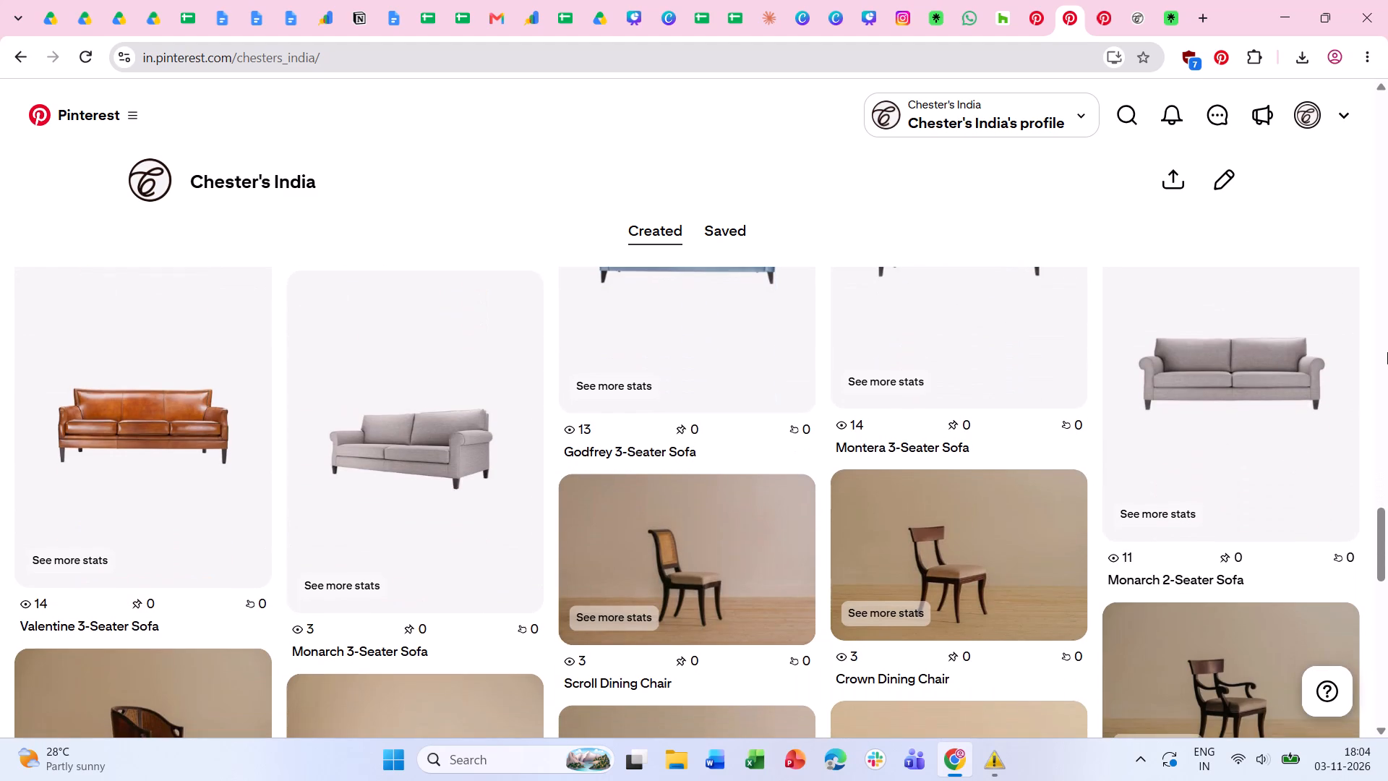
pyautogui.scroll(-7, 1387, 352)
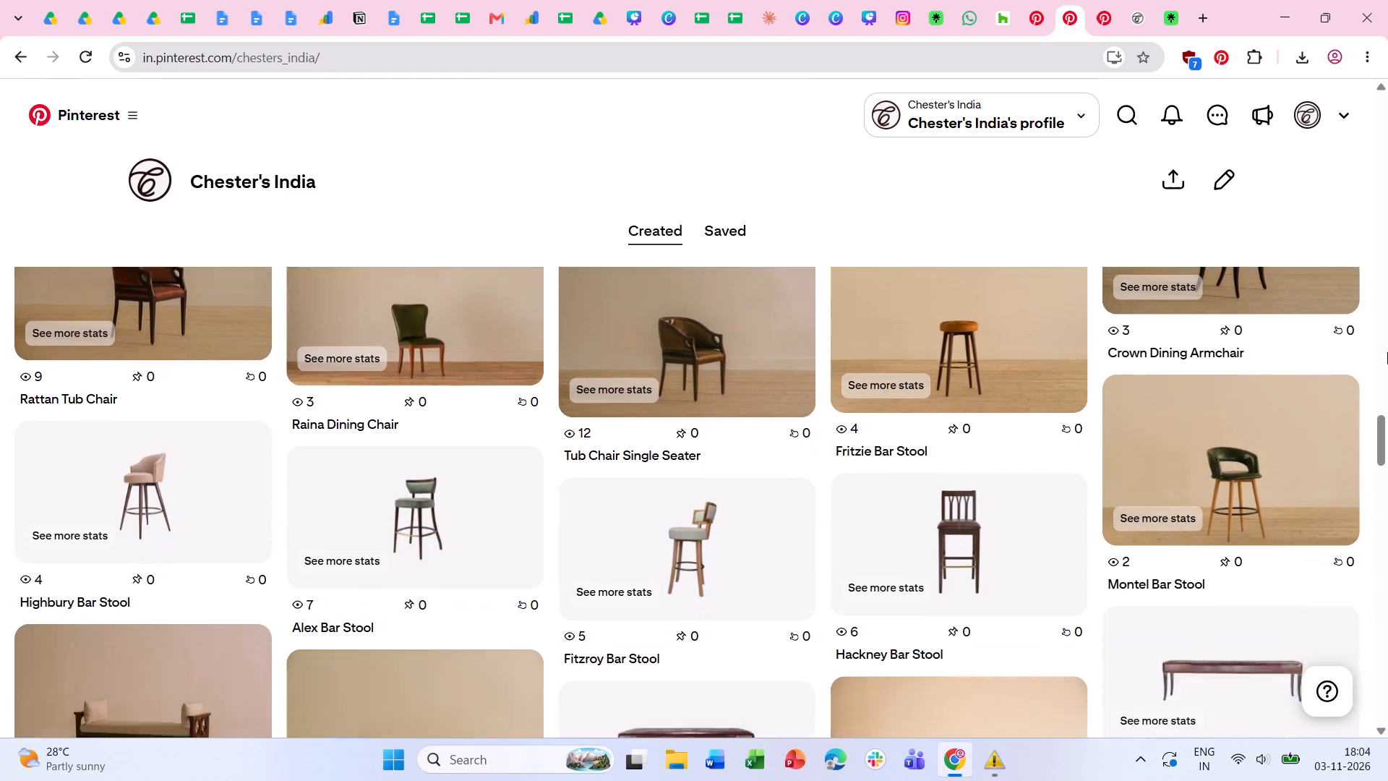
pyautogui.scroll(-1, 1387, 352)
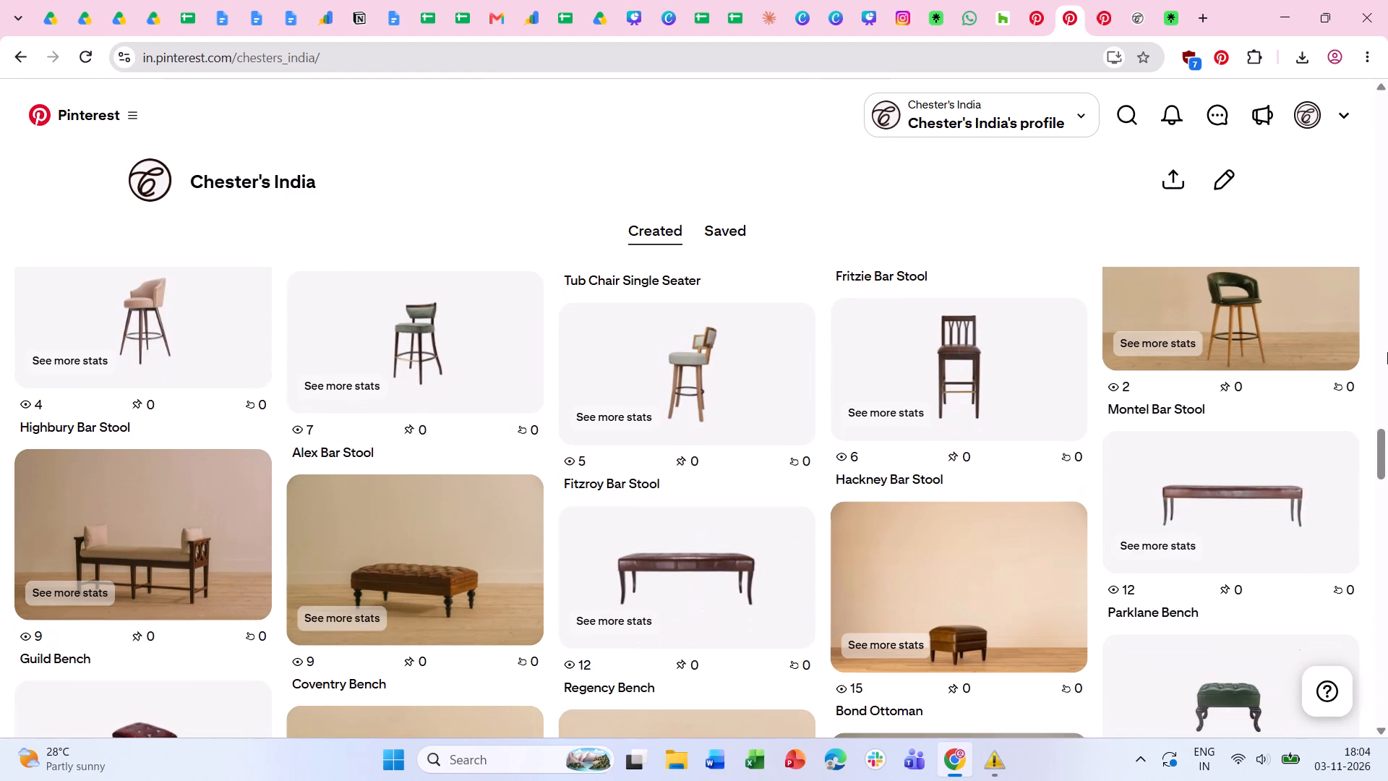
pyautogui.scroll(-2, 1387, 352)
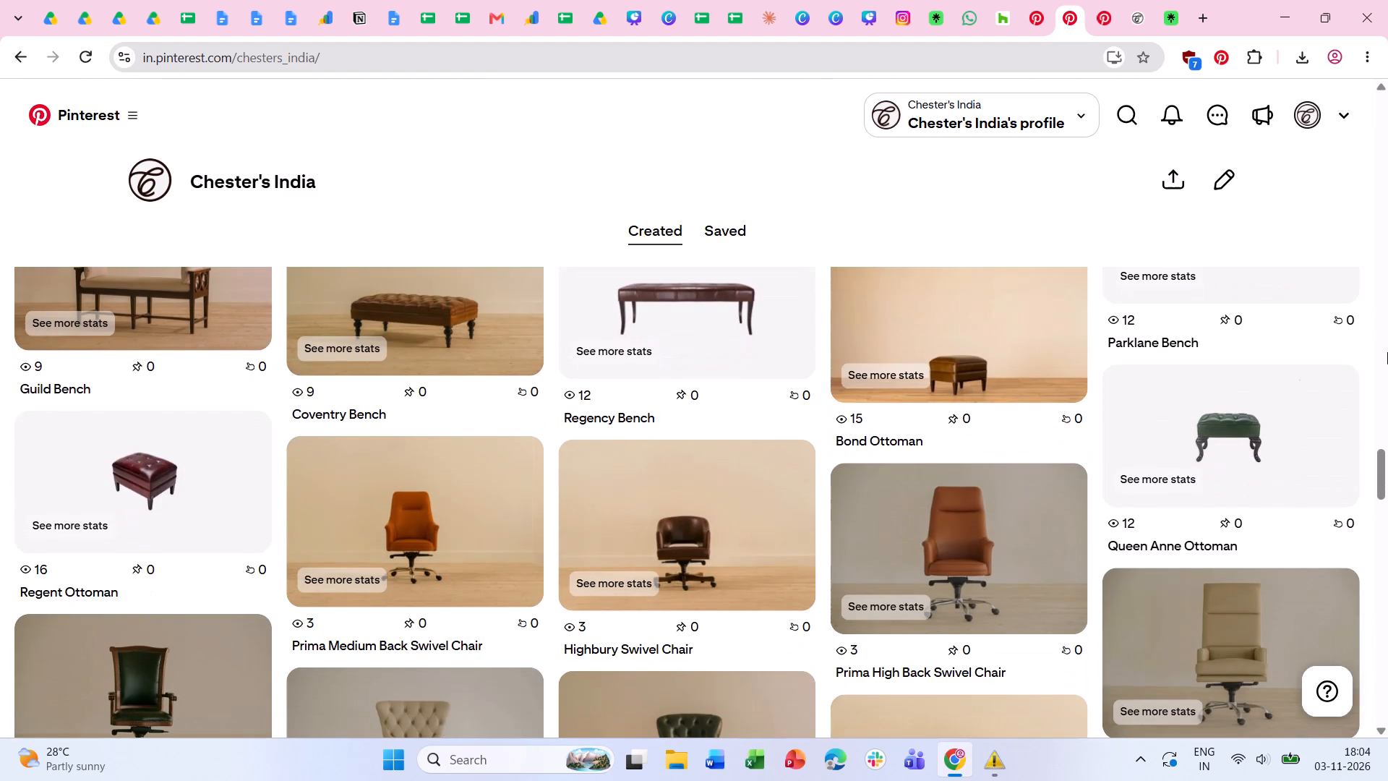
pyautogui.scroll(-3, 1387, 352)
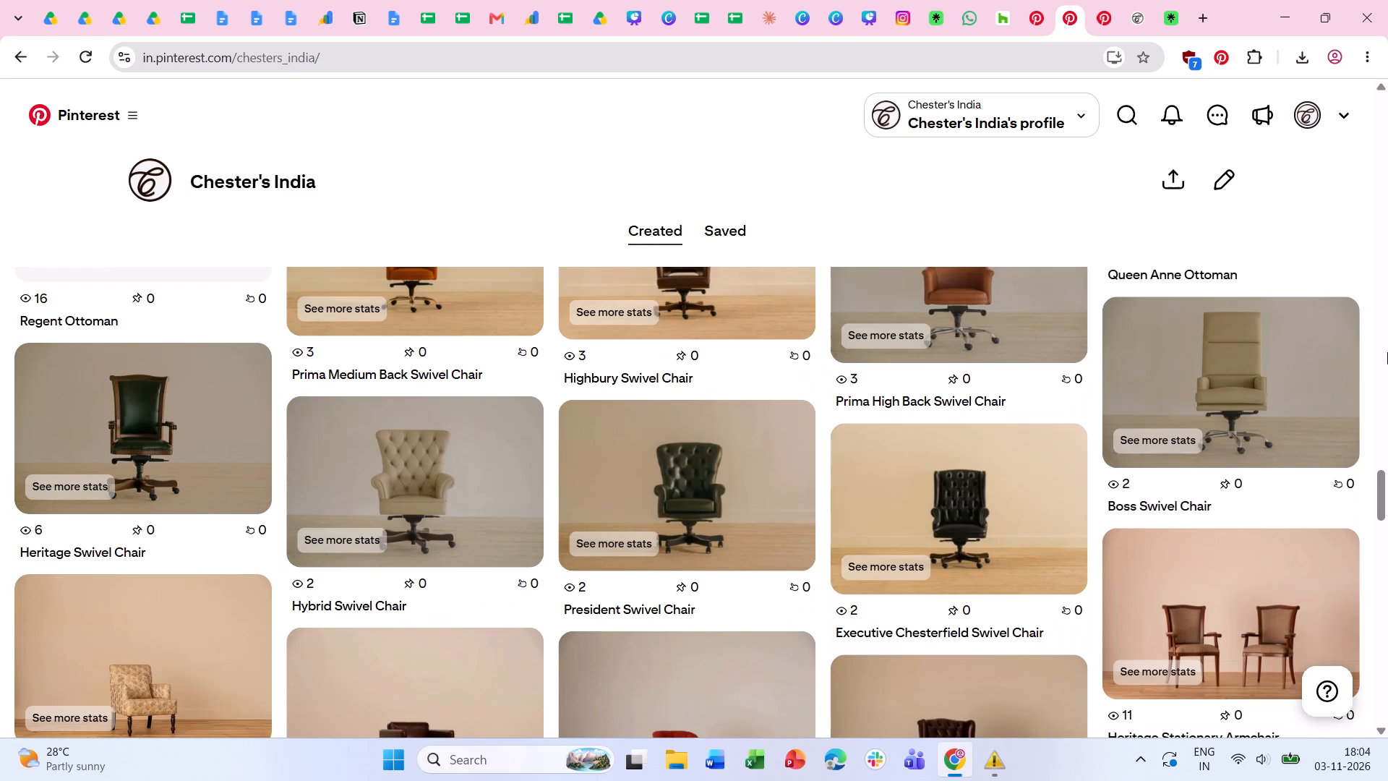
pyautogui.scroll(-3, 1387, 352)
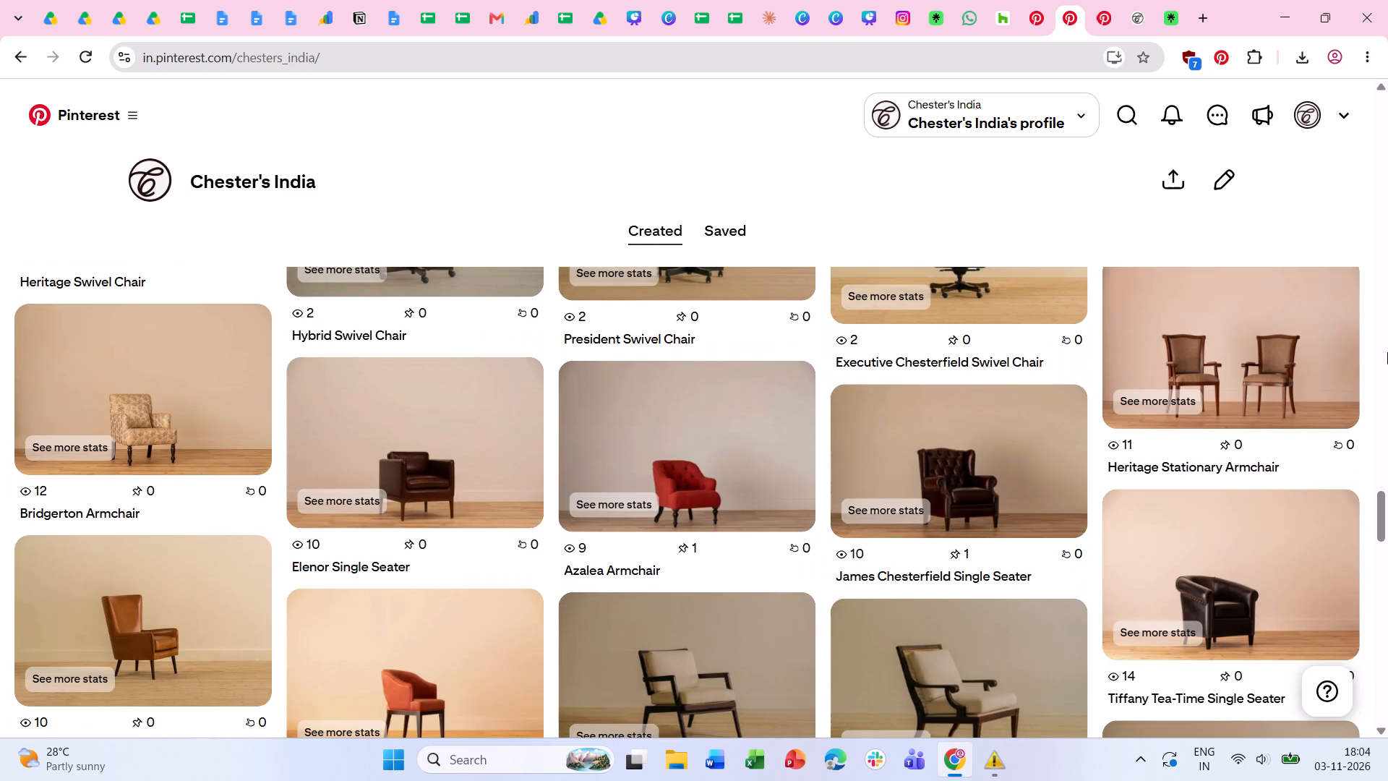
pyautogui.scroll(-3, 1387, 352)
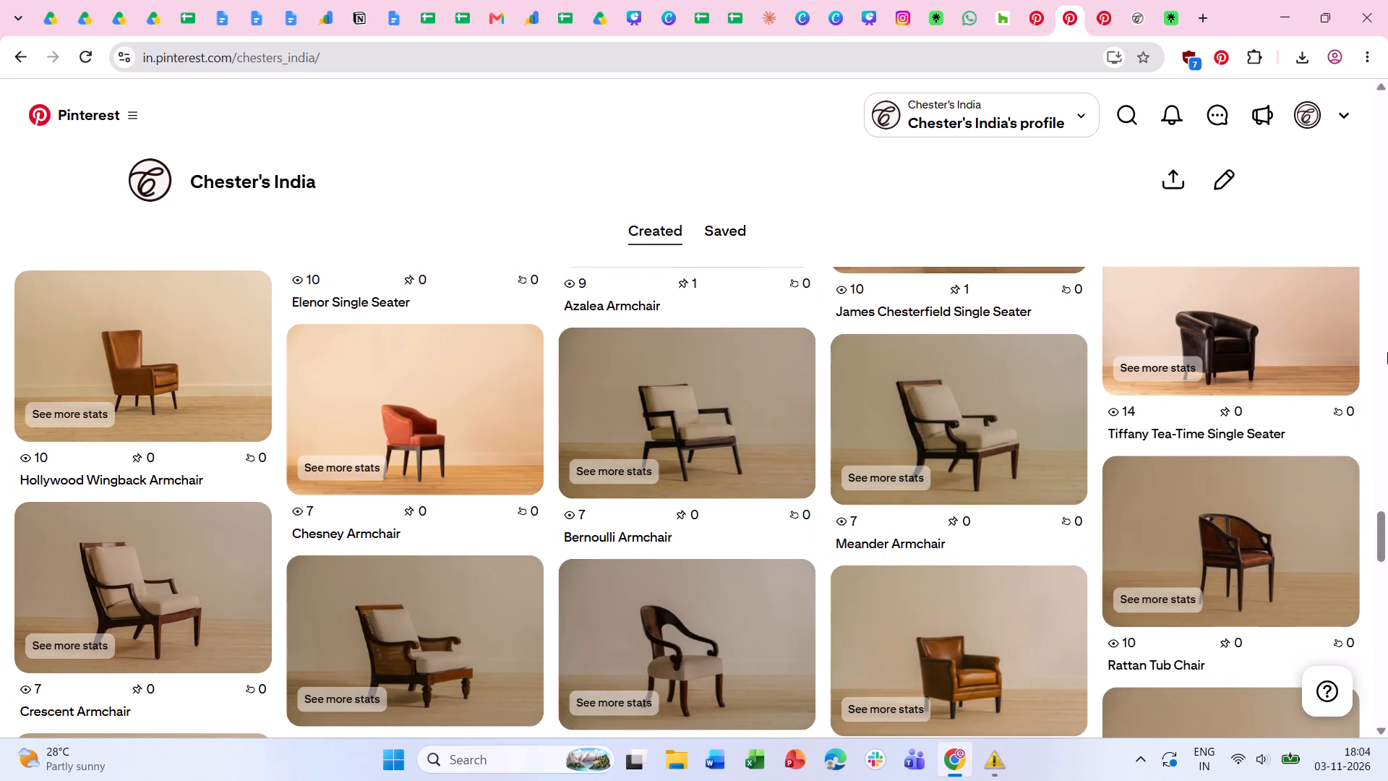
pyautogui.scroll(-4, 1387, 352)
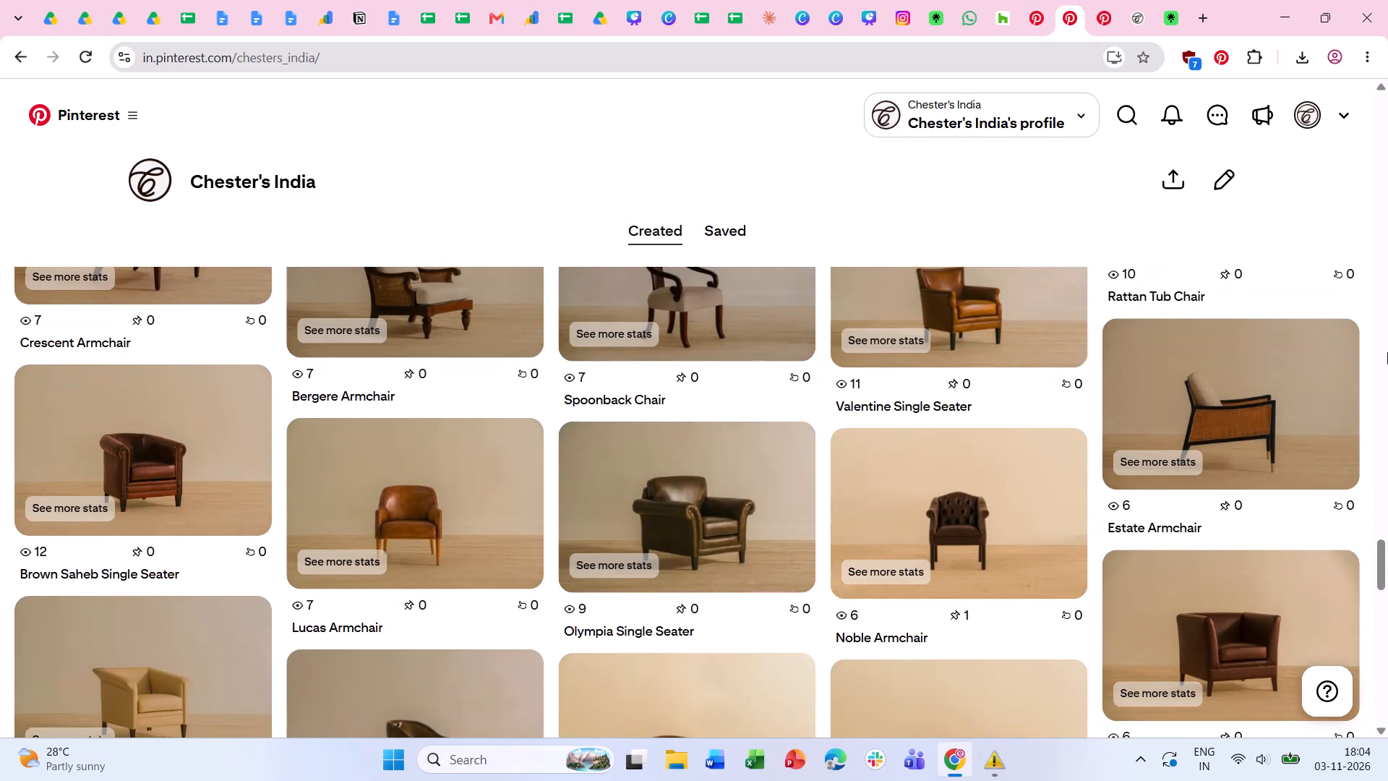
pyautogui.scroll(-3, 1387, 352)
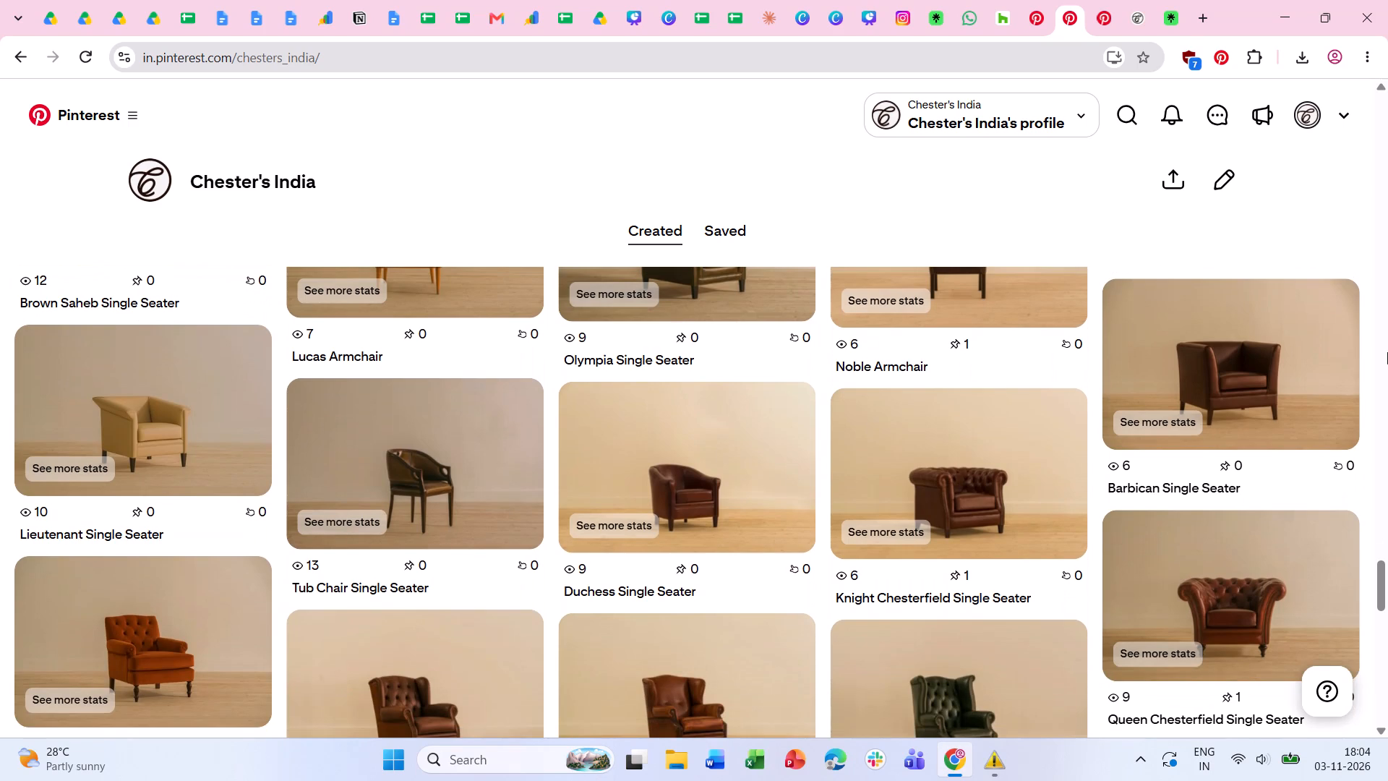
pyautogui.scroll(-2, 1387, 352)
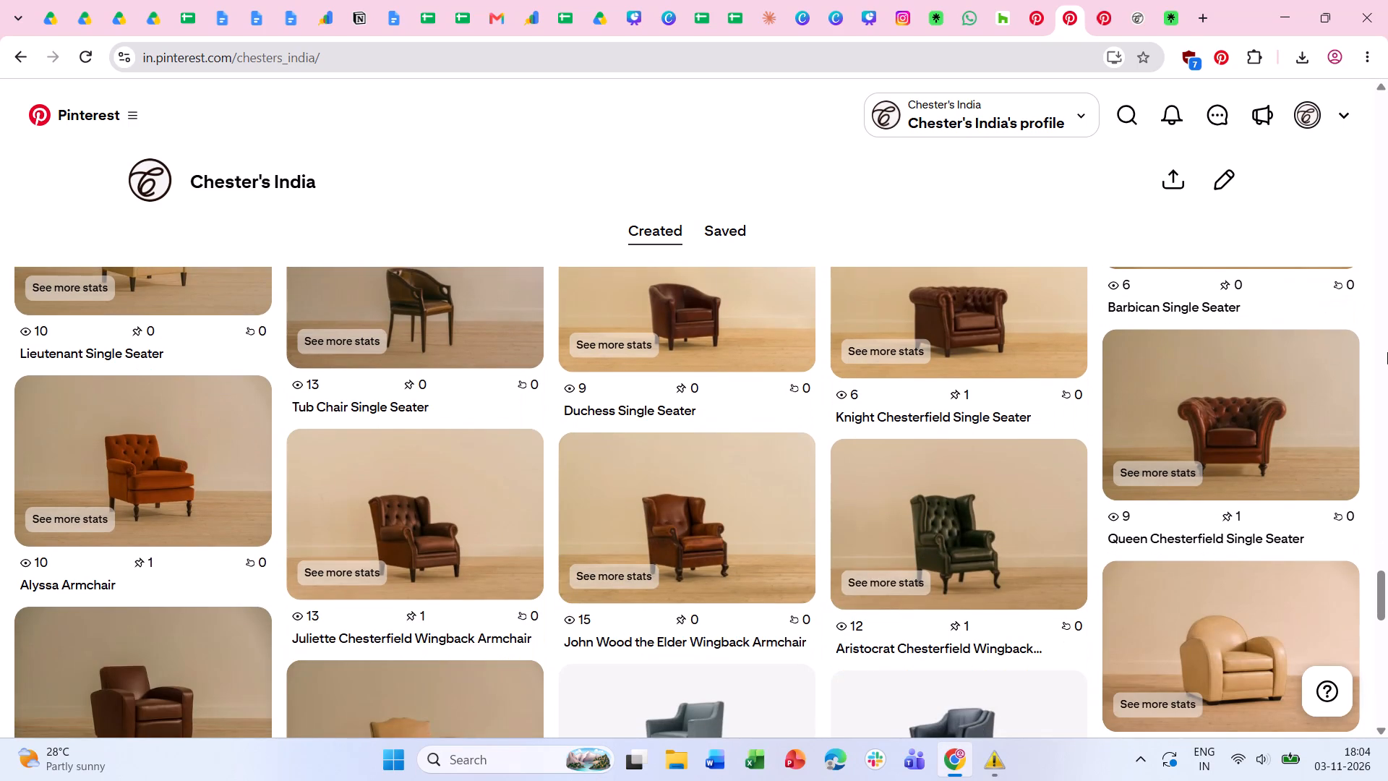
# Continue through Chester's India's created pins, examining the armchair, 2-seater and 3-seater sofa product pins and their stats.
pyautogui.scroll(-2, 1387, 352)
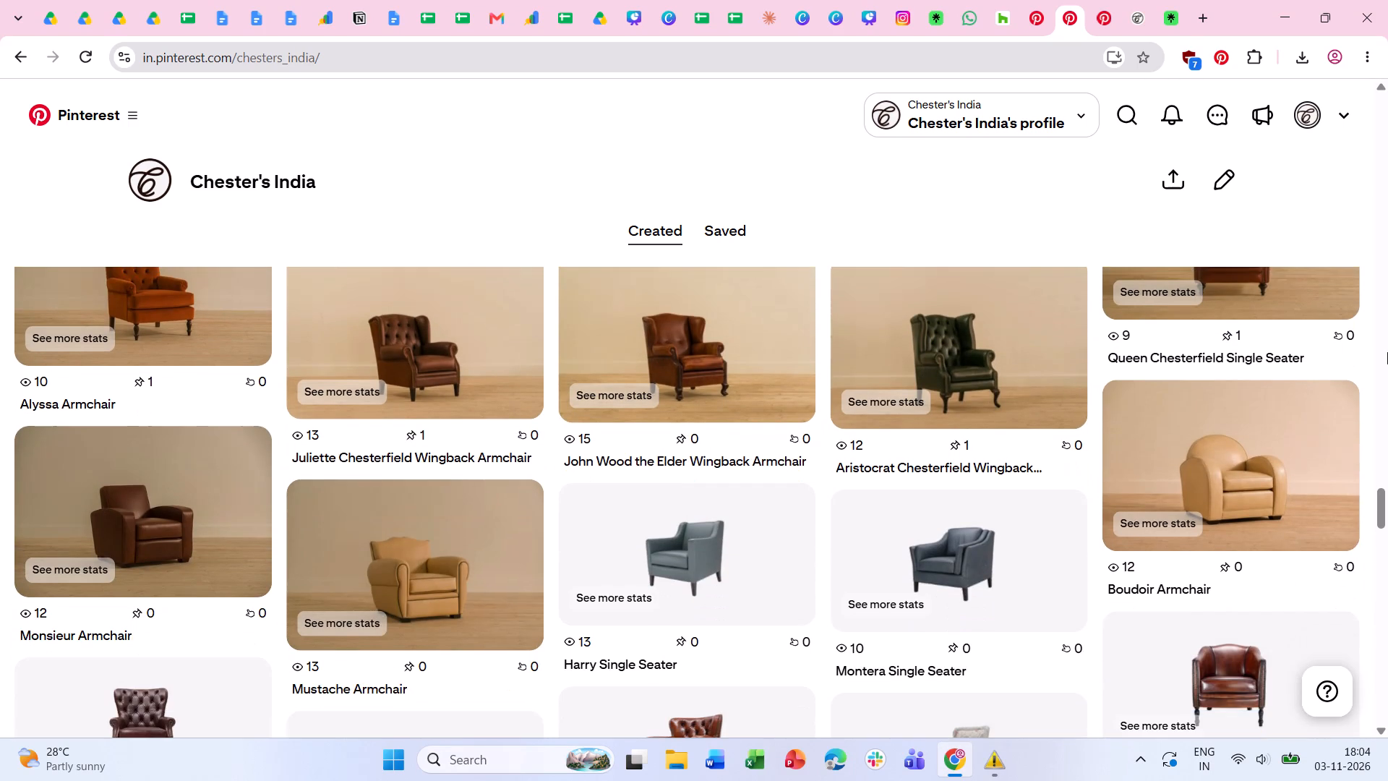
pyautogui.scroll(-3, 1387, 352)
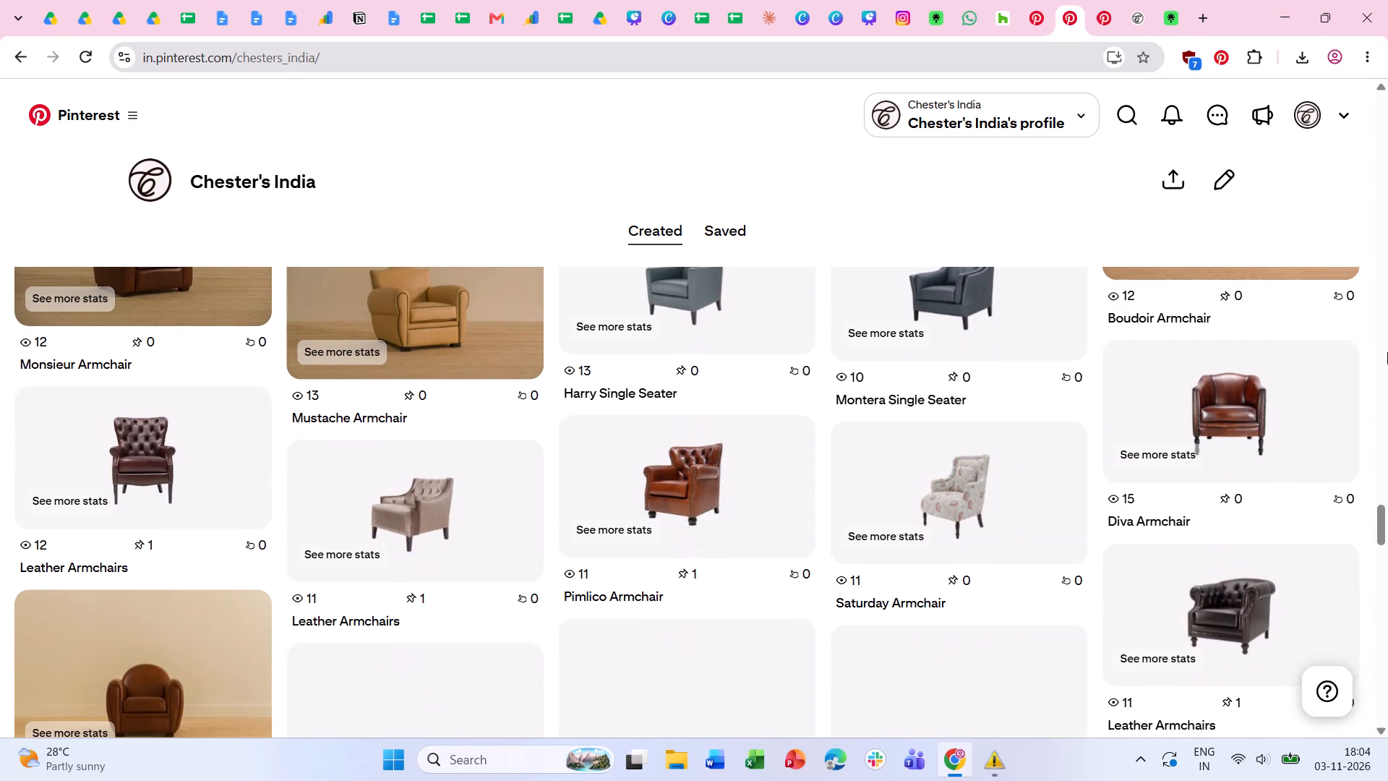
pyautogui.scroll(-3, 1387, 352)
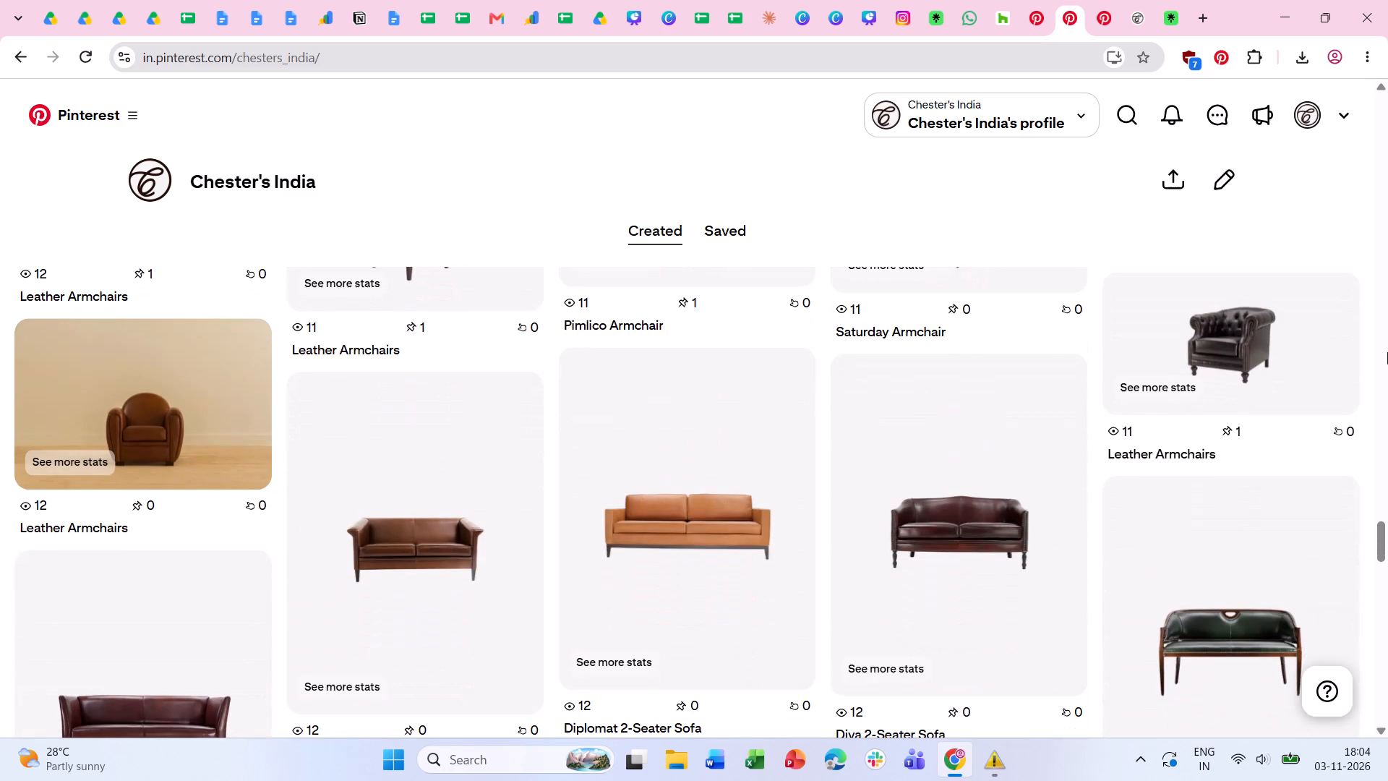
pyautogui.scroll(-3, 1387, 352)
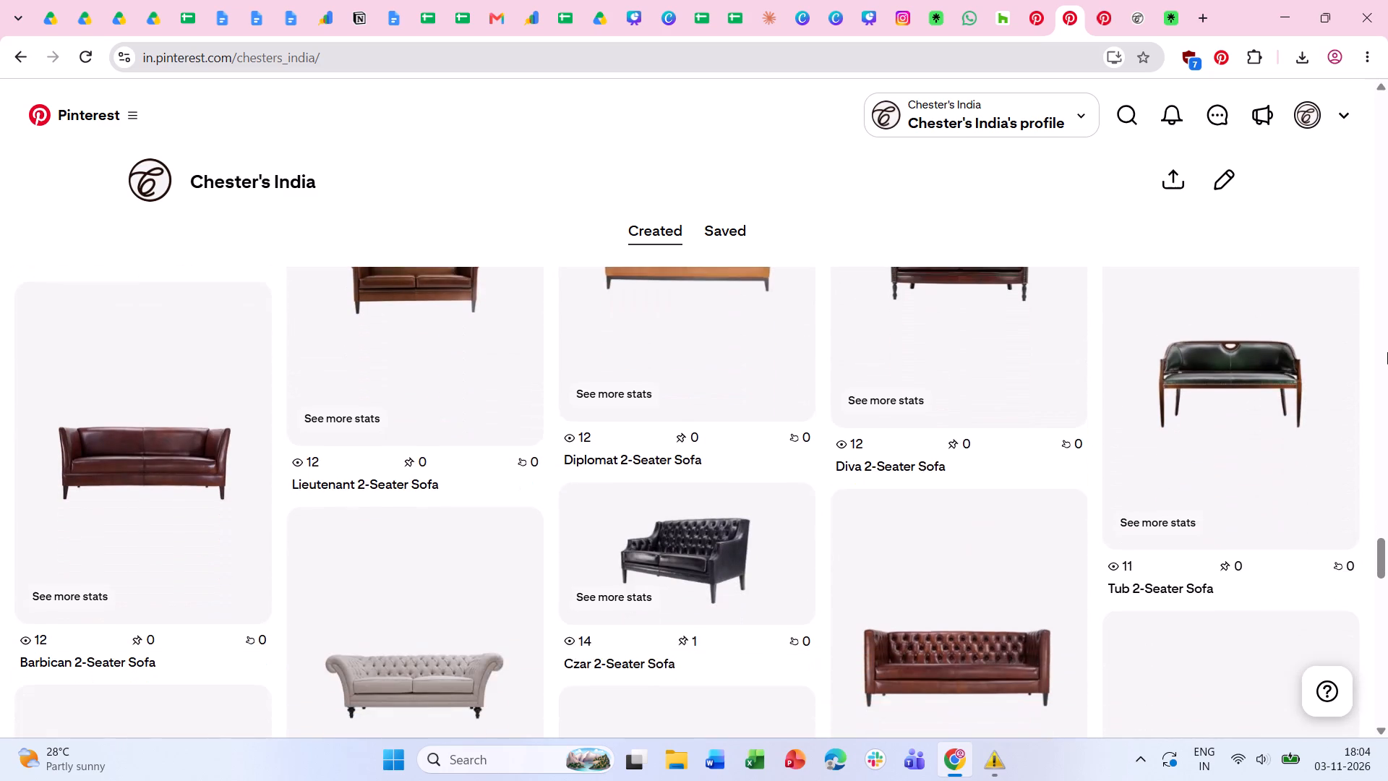
pyautogui.scroll(-4, 1387, 352)
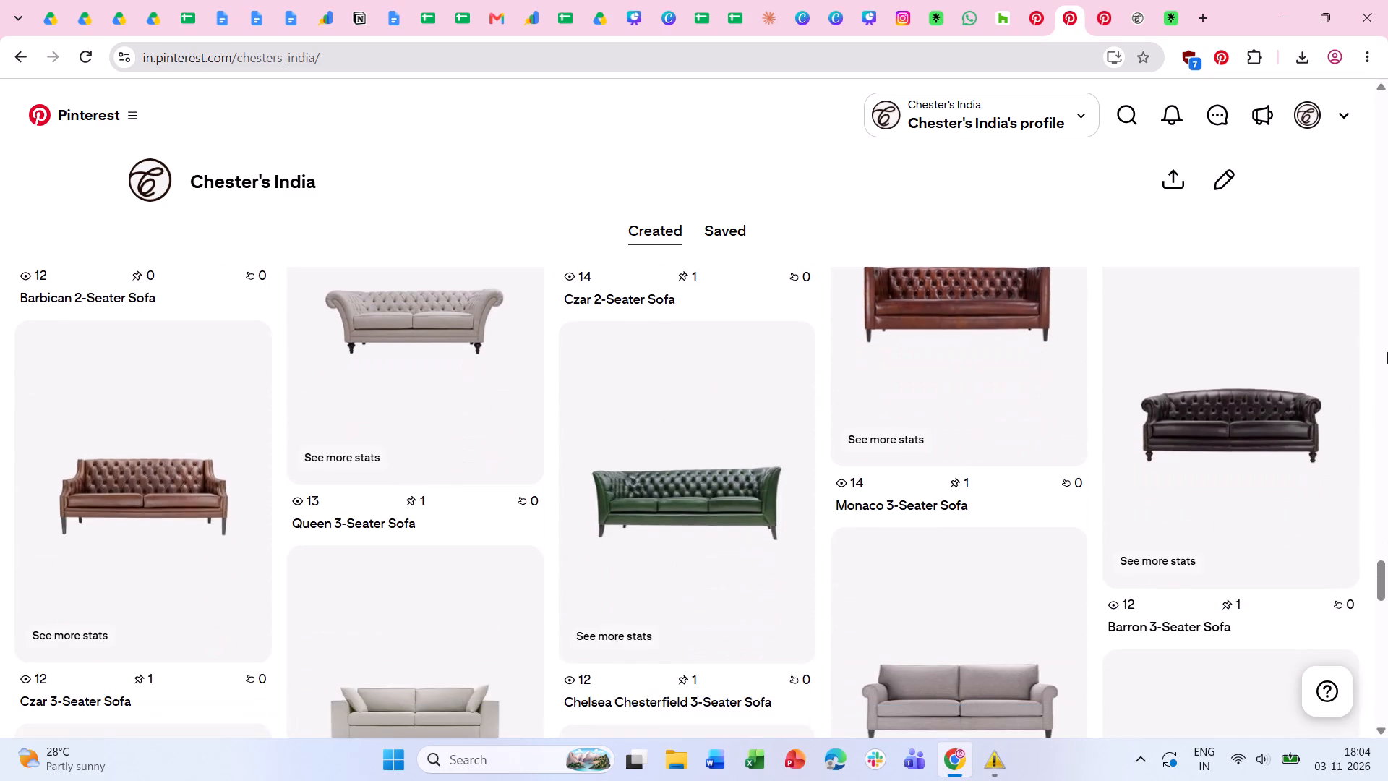
pyautogui.scroll(-4, 1387, 352)
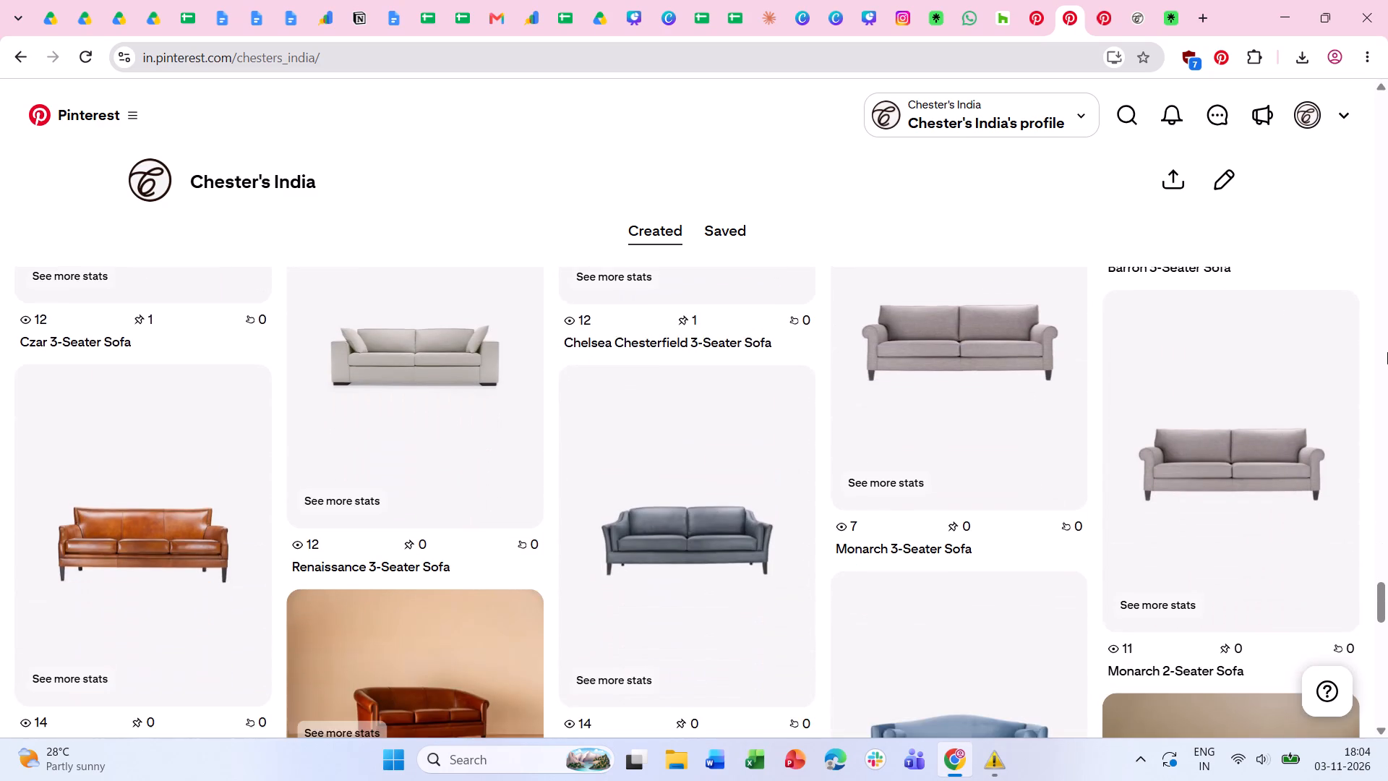
pyautogui.scroll(-5, 1387, 352)
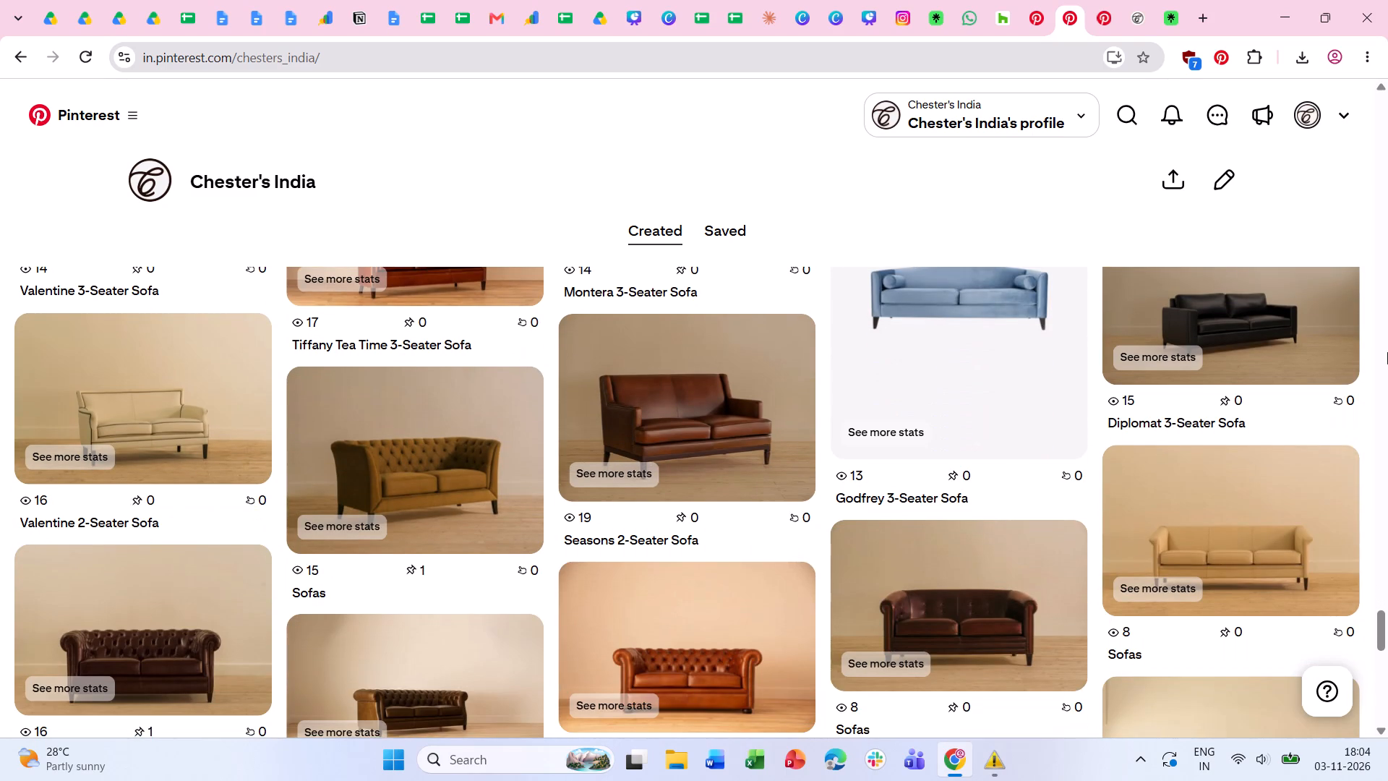
pyautogui.scroll(-1, 1387, 352)
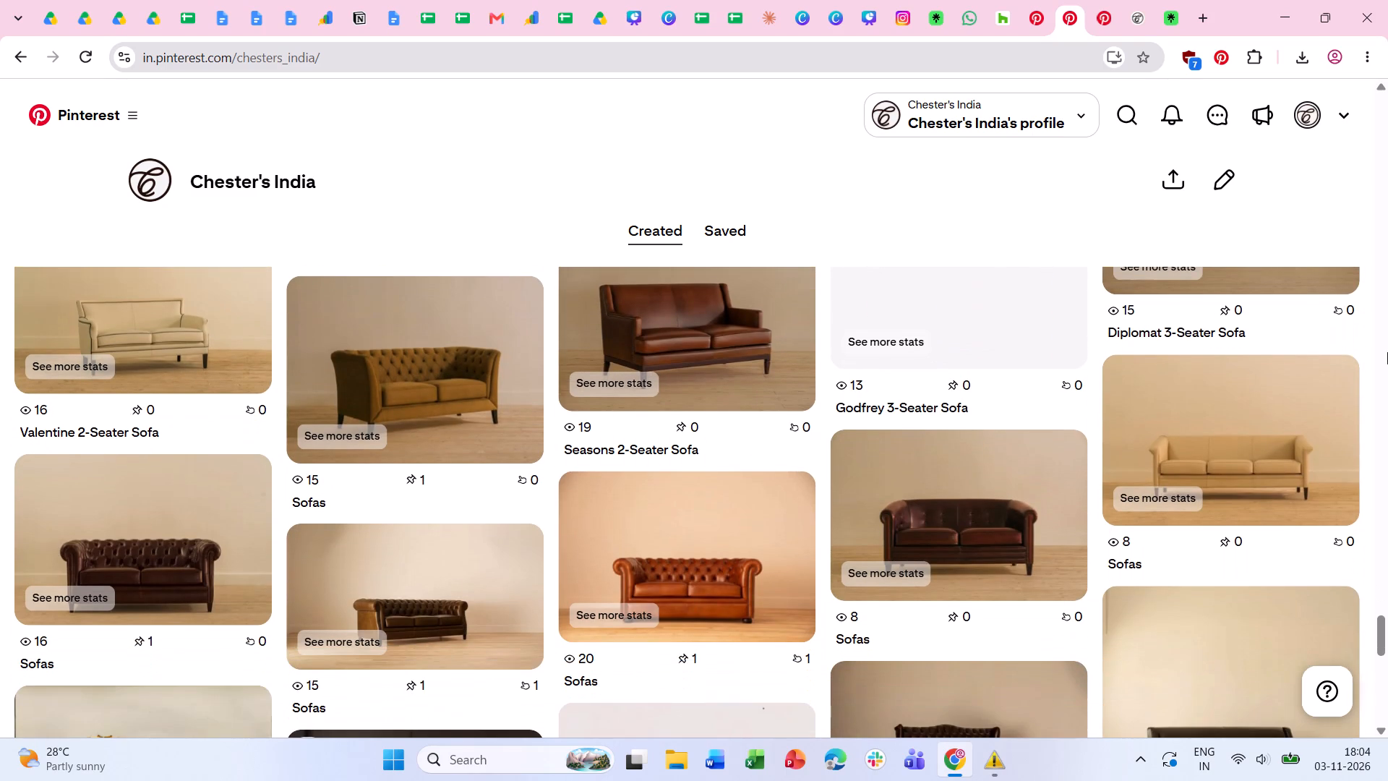
# Examine the oldest created pins, including the Tub Chair origins, Selecting Timber, Chester's at 40 and furniture inspiration posts.
pyautogui.scroll(-5, 1387, 352)
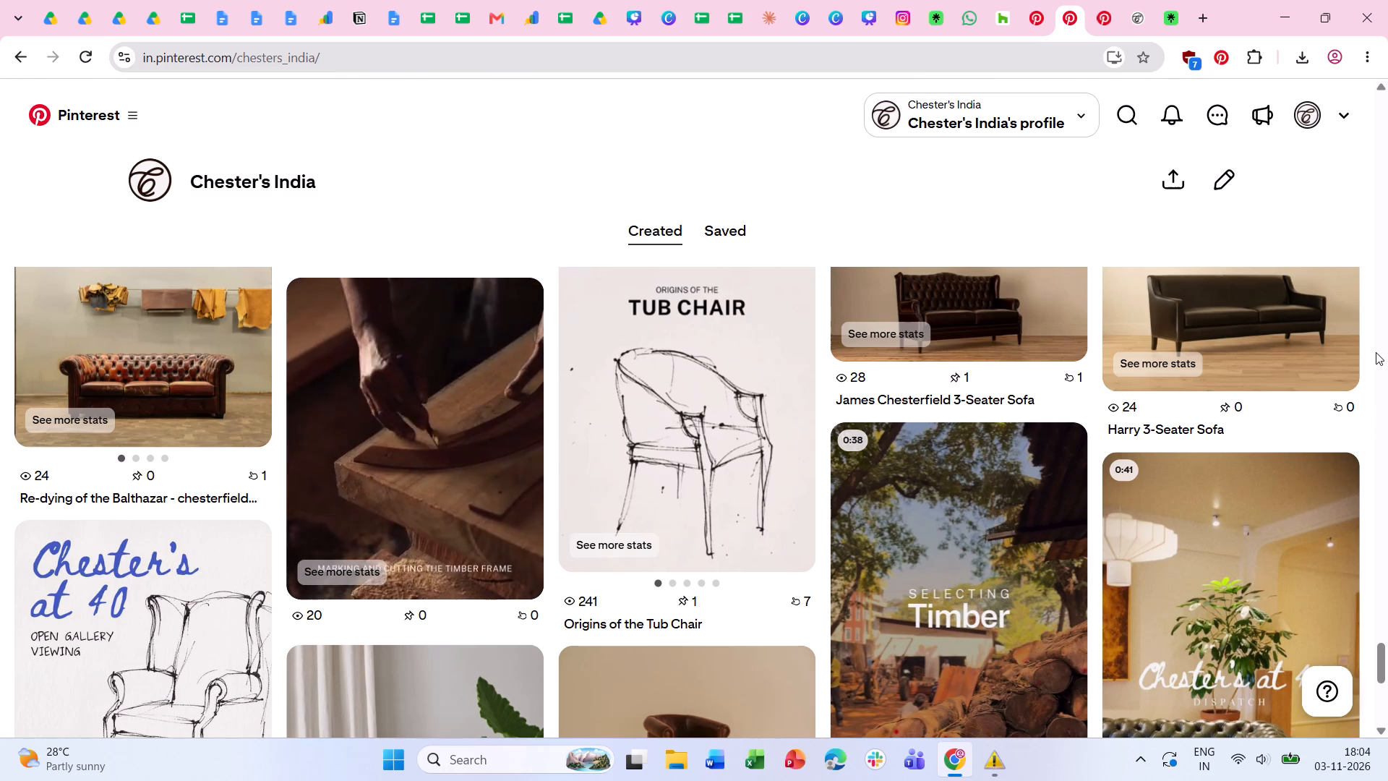
pyautogui.scroll(1, 1376, 352)
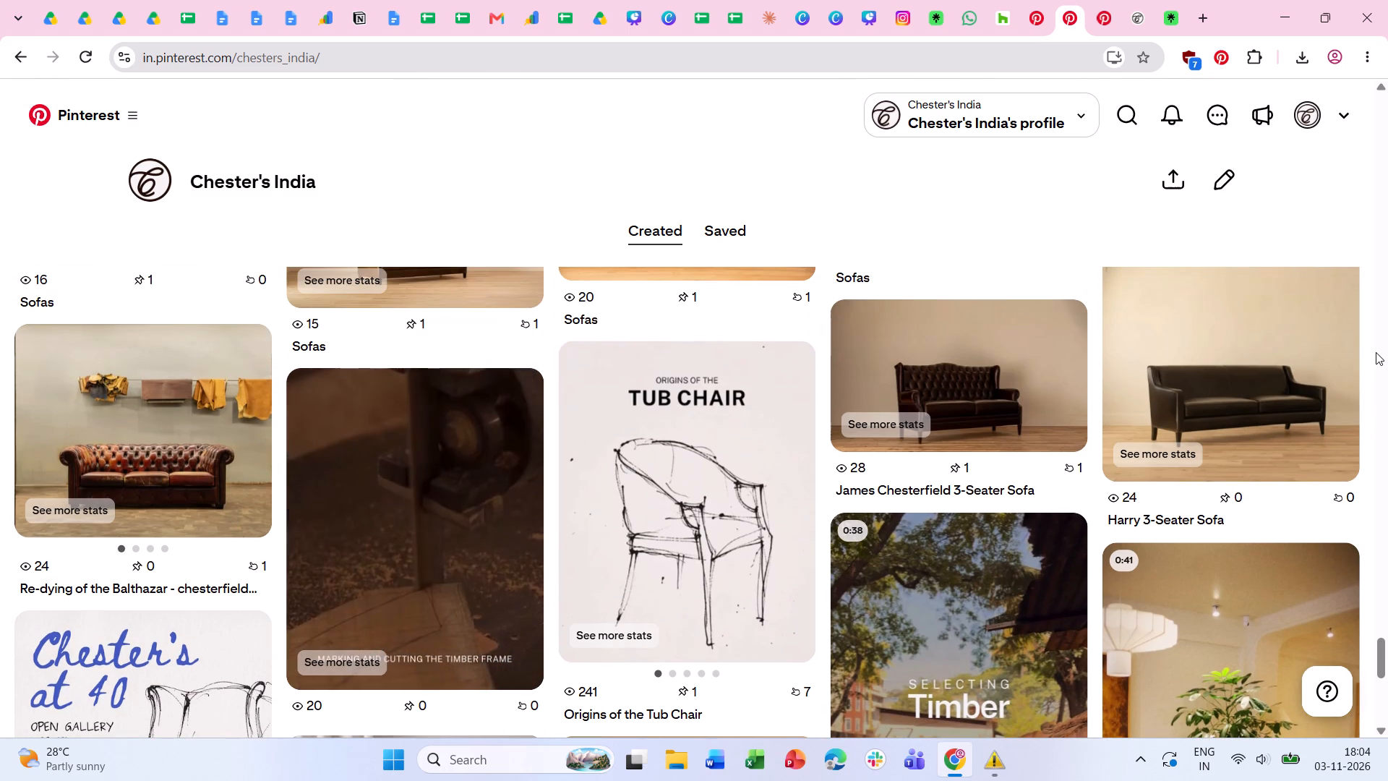
pyautogui.scroll(-2, 1376, 352)
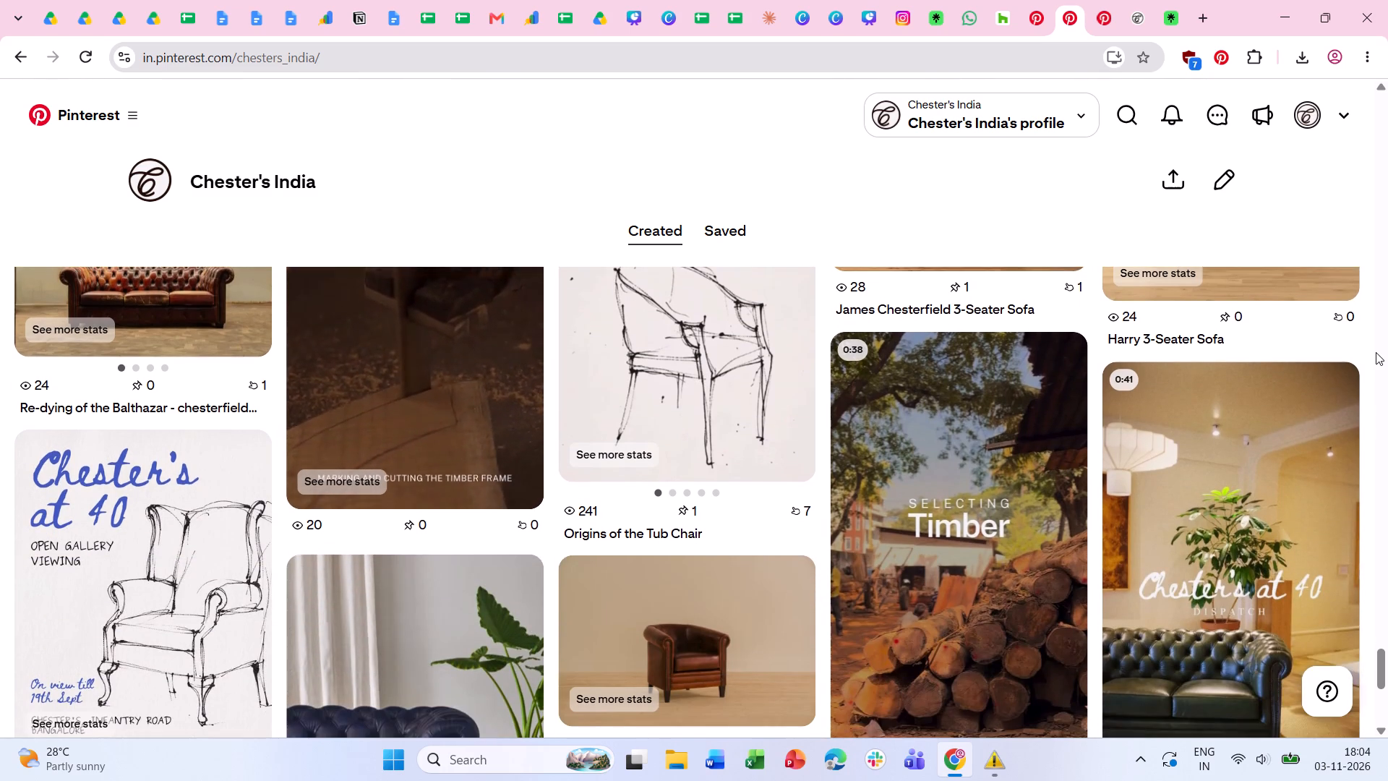
pyautogui.scroll(-2, 1376, 352)
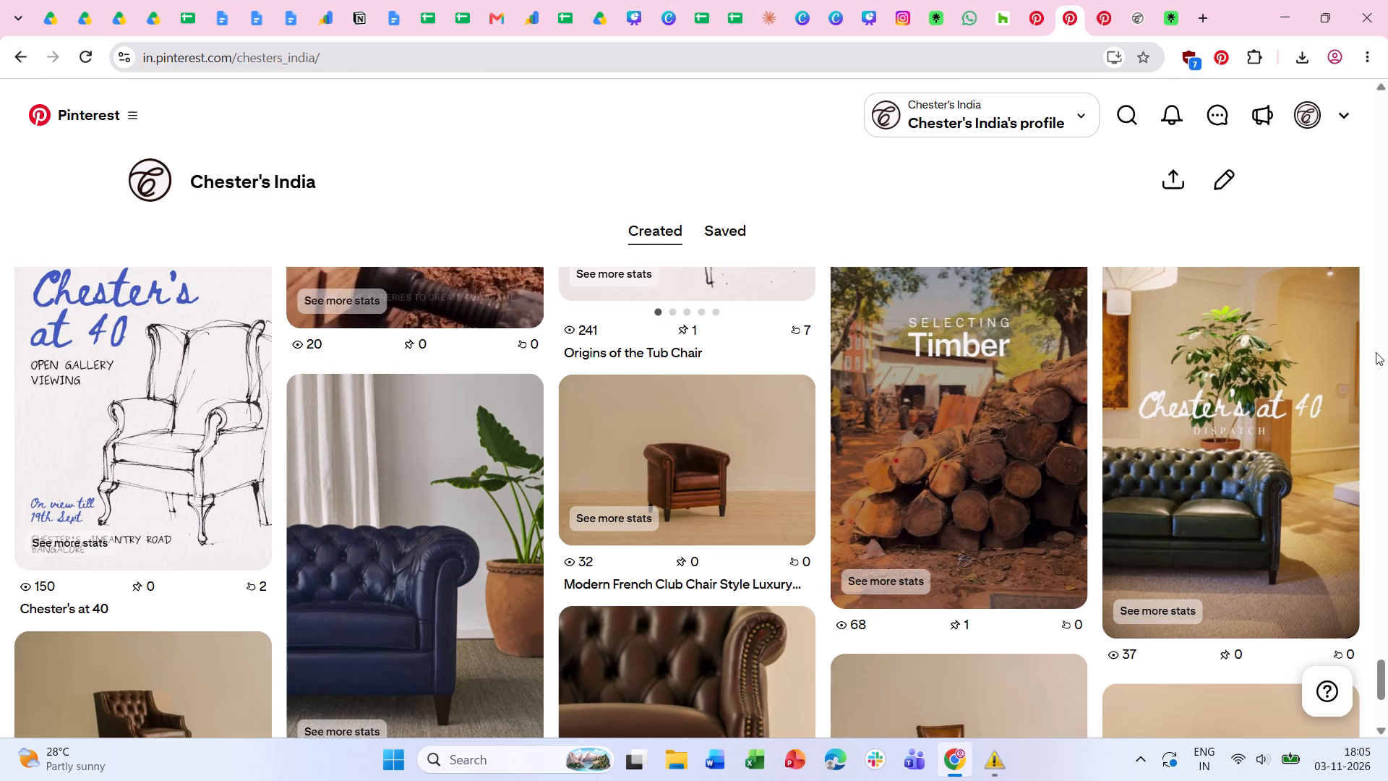
pyautogui.scroll(-2, 1376, 352)
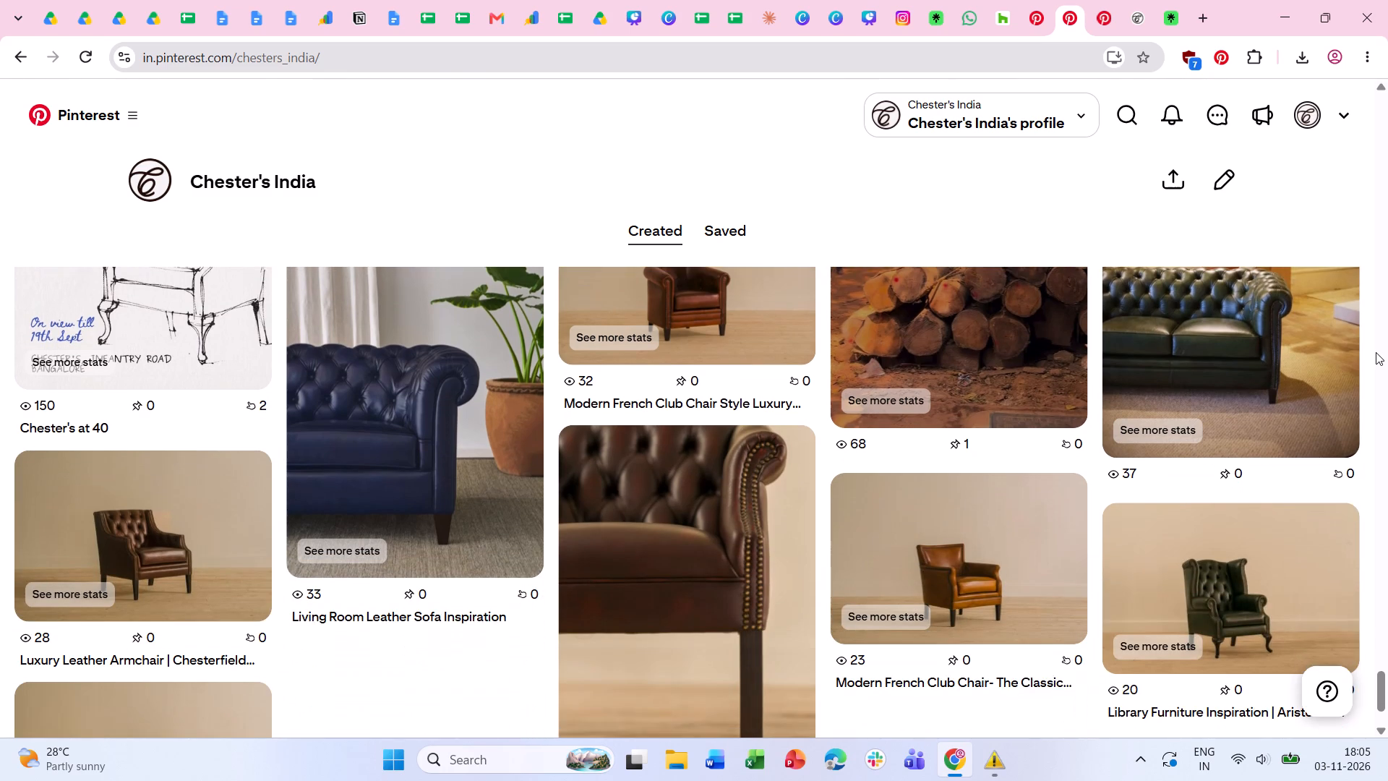
pyautogui.scroll(-2, 1376, 352)
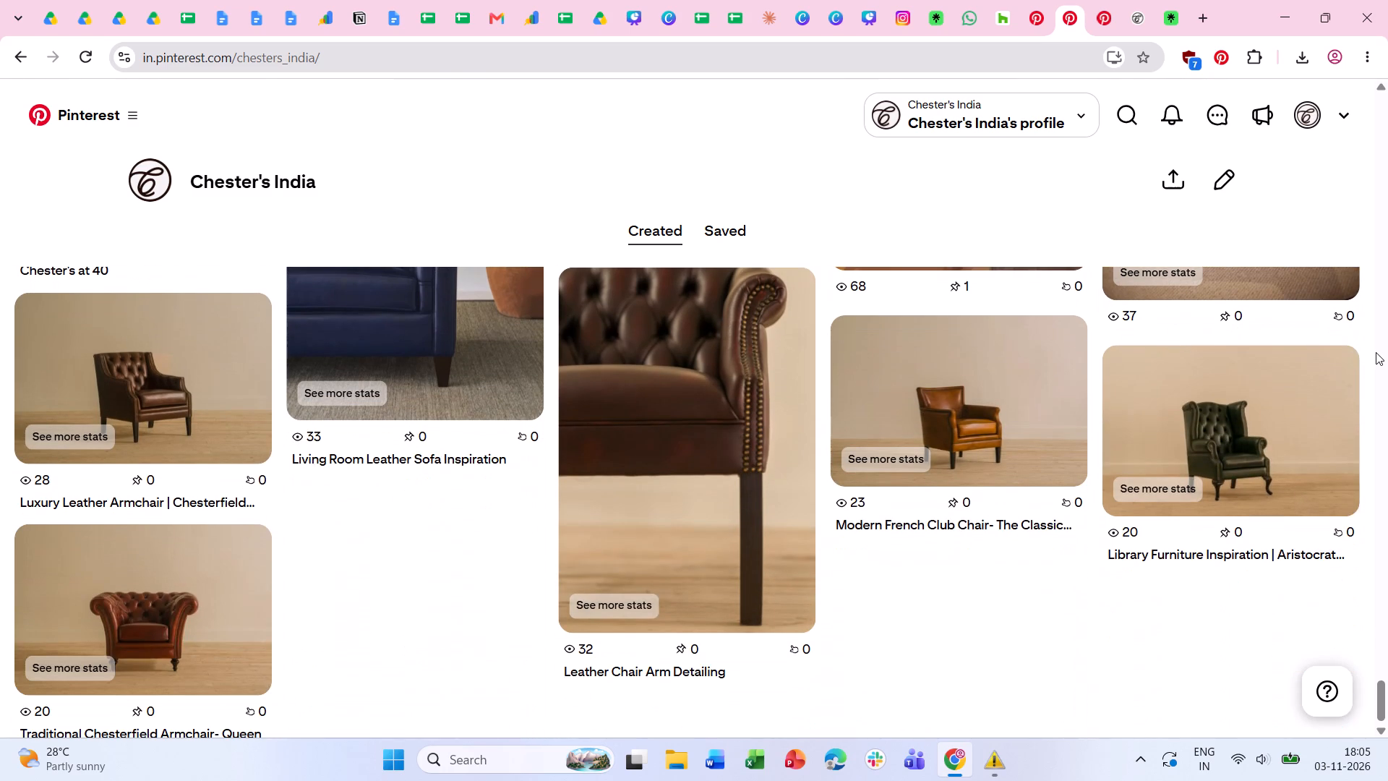
pyautogui.scroll(20, 1376, 352)
pyautogui.scroll(3, 1376, 352)
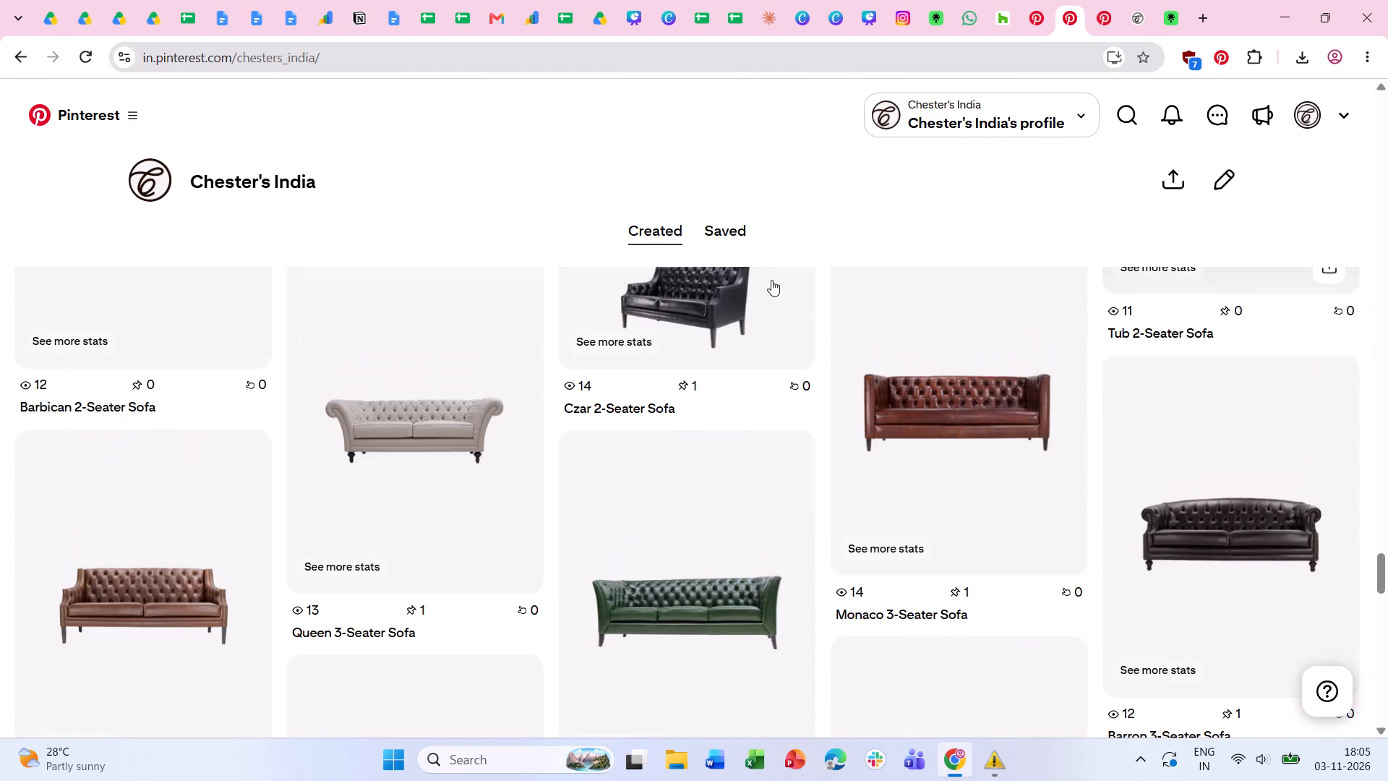
# Open the Chester's India profile's saved boards and look over the board overview.
pyautogui.click(739, 243)
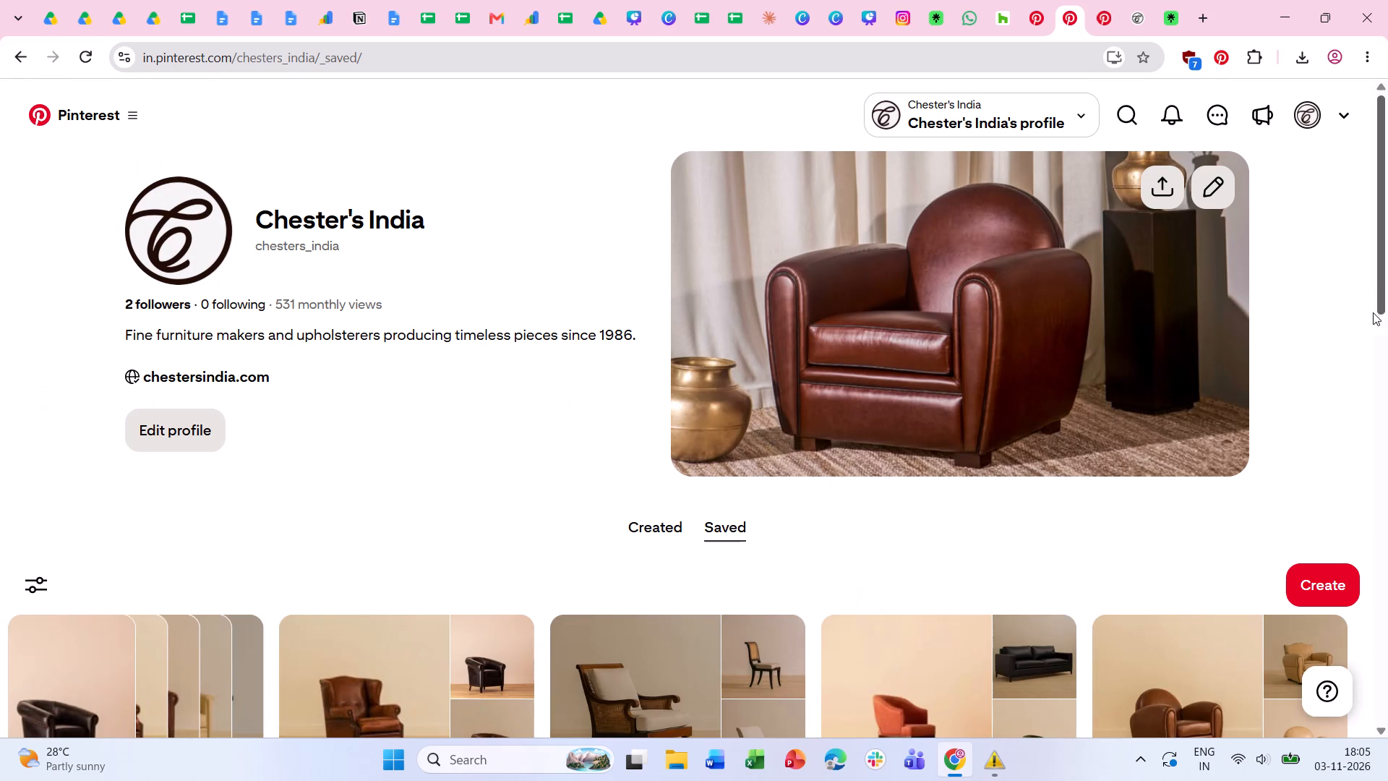
pyautogui.scroll(-5, 1387, 339)
pyautogui.scroll(4, 1387, 343)
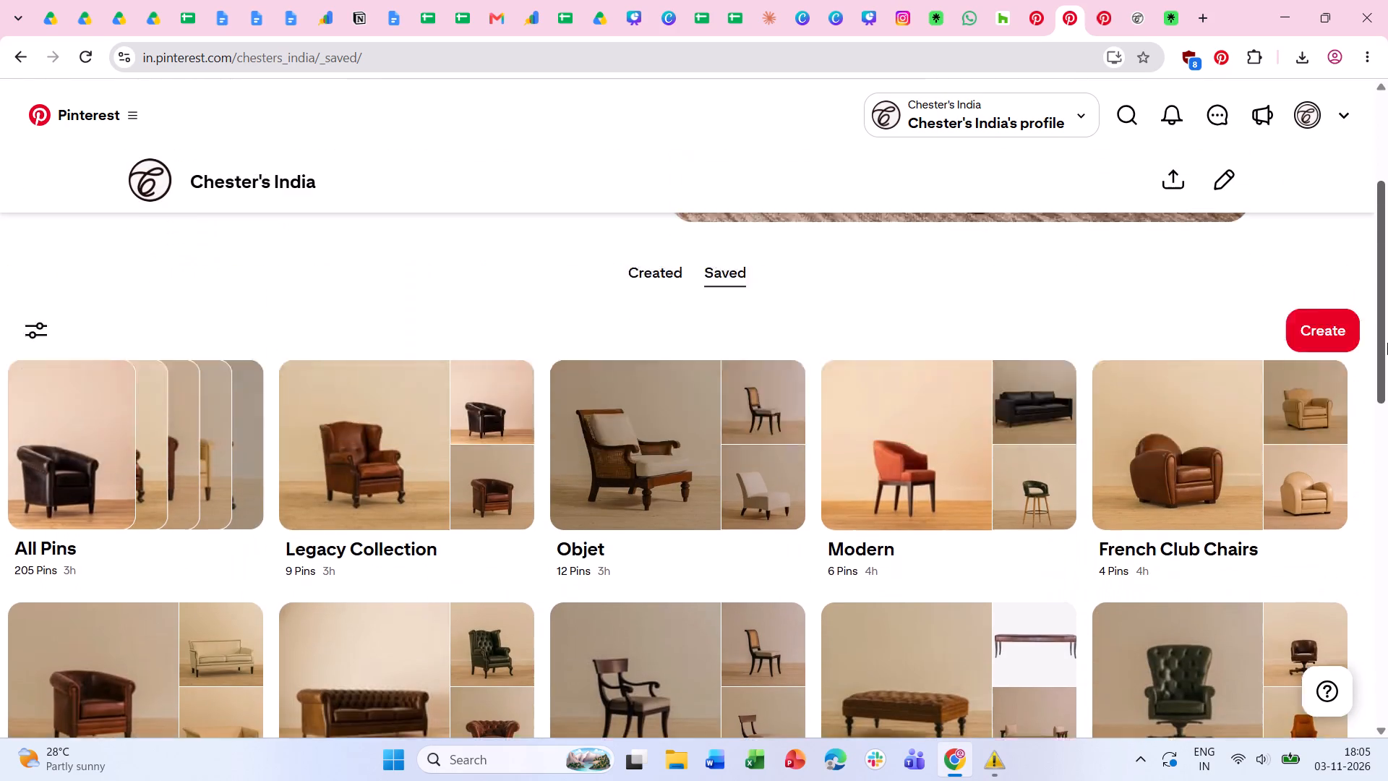
pyautogui.scroll(4, 1387, 343)
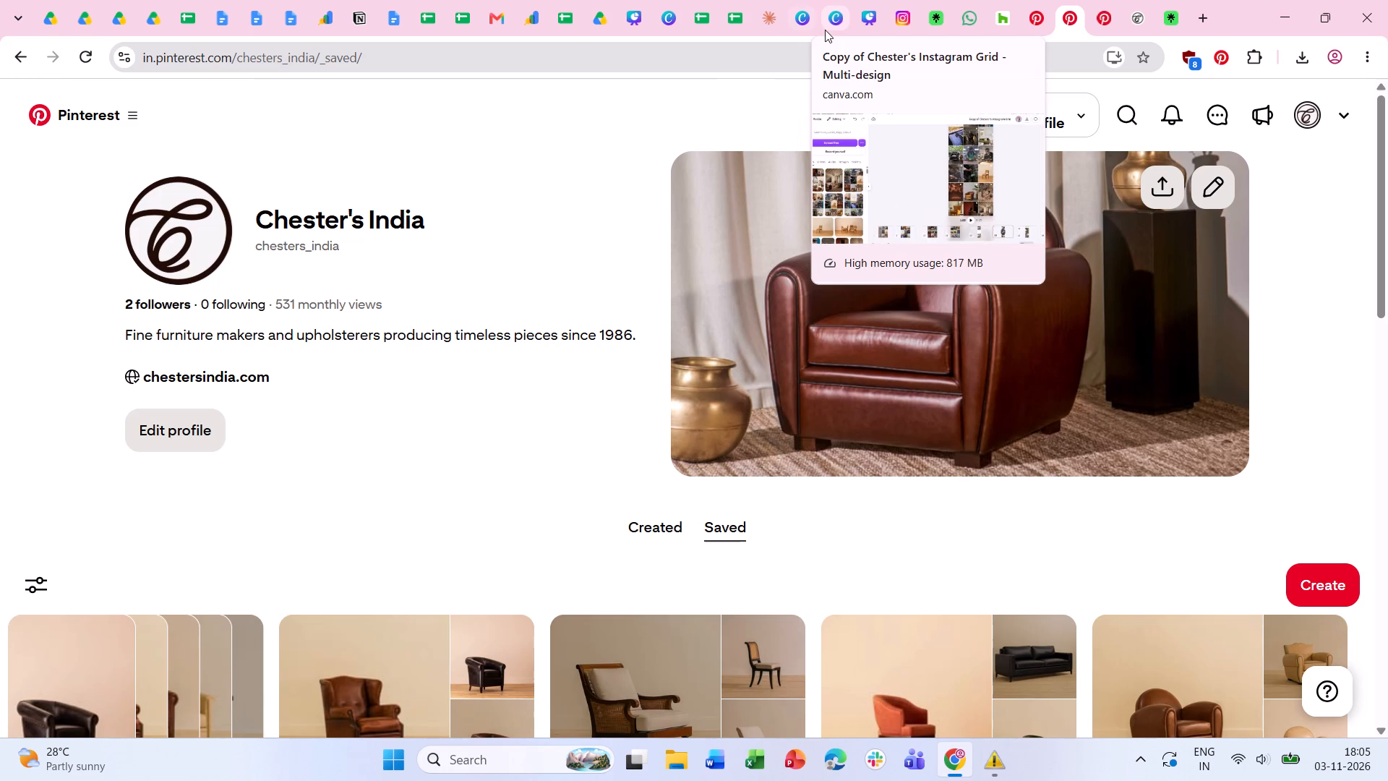
# In the Downloads folder, delete today's files from Chester's Content Calendar (4) through Copy of Chester's Instagram Grid (1).
pyautogui.click(686, 751)
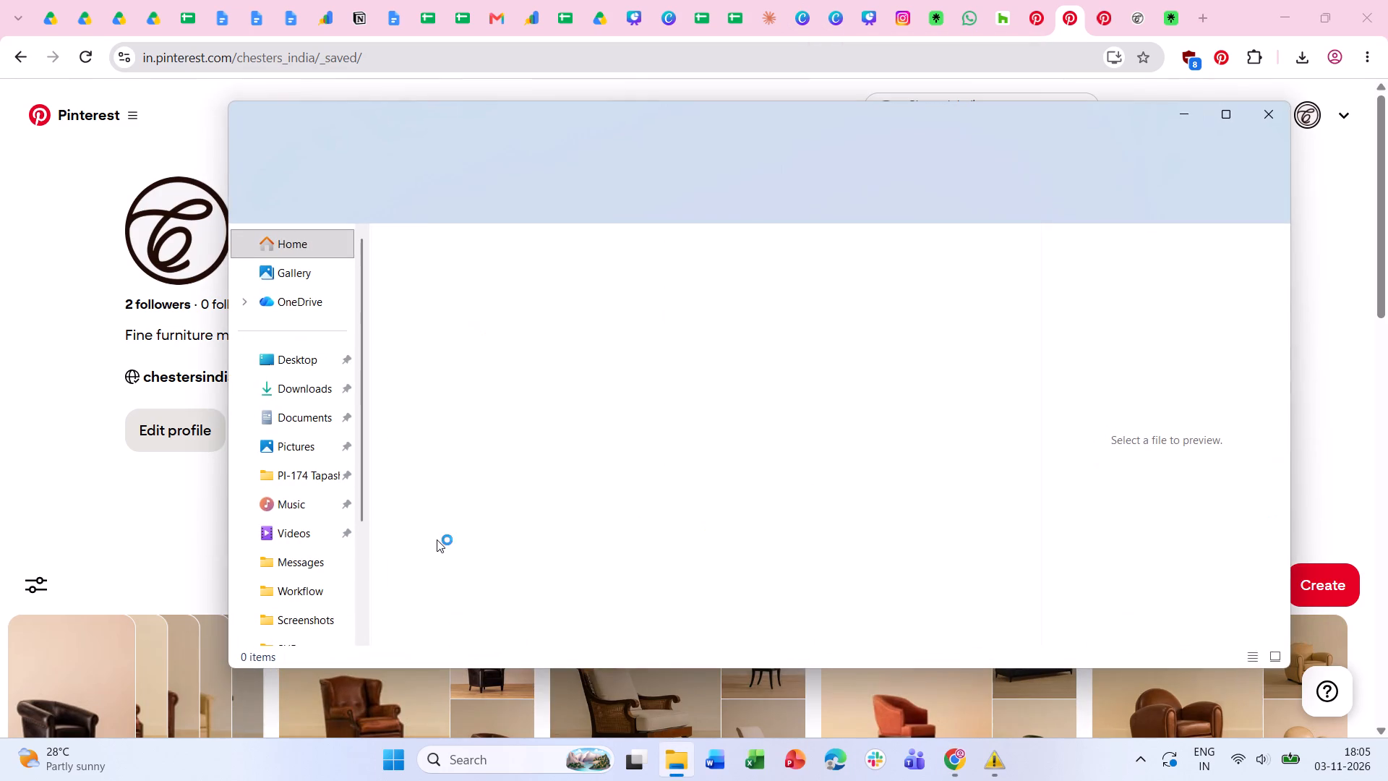
pyautogui.click(314, 404)
pyautogui.click(309, 393)
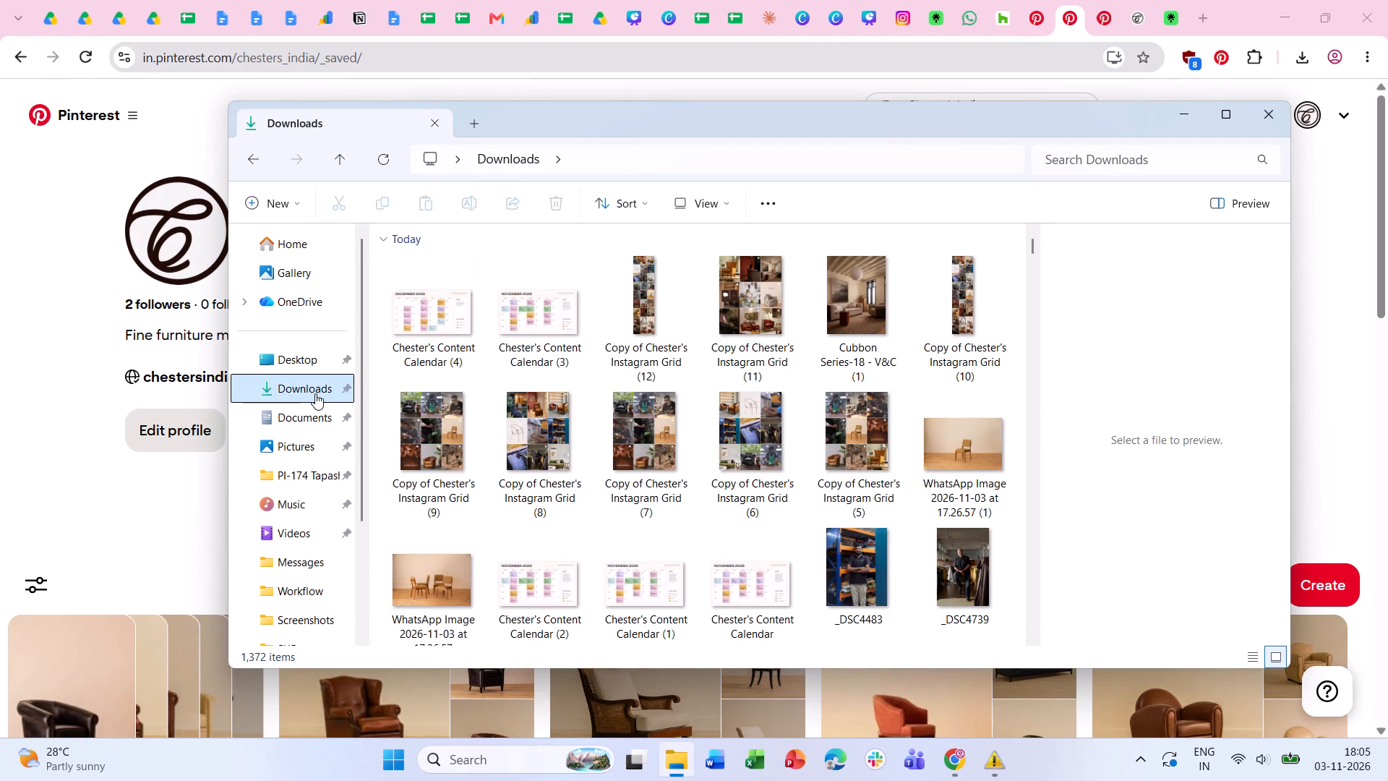
pyautogui.click(435, 318)
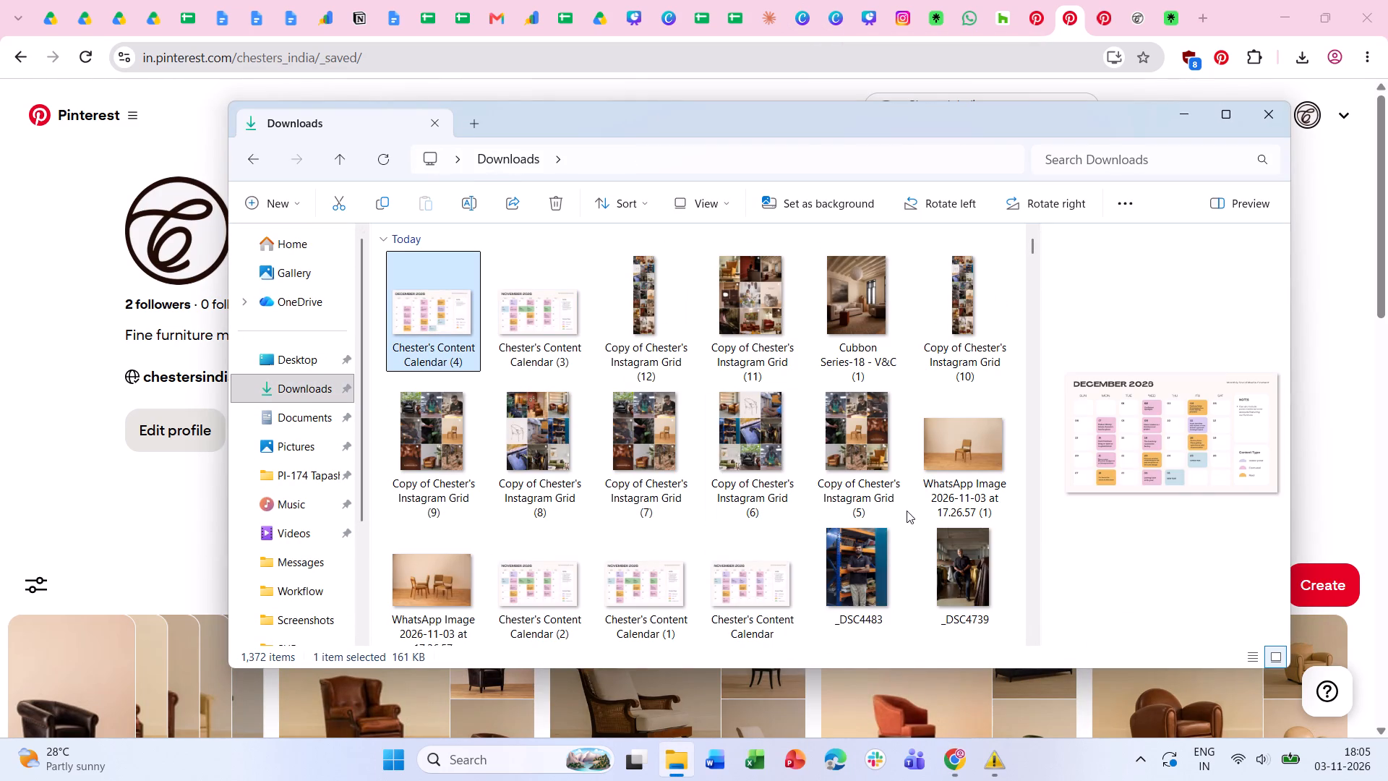
pyautogui.scroll(-2, 906, 492)
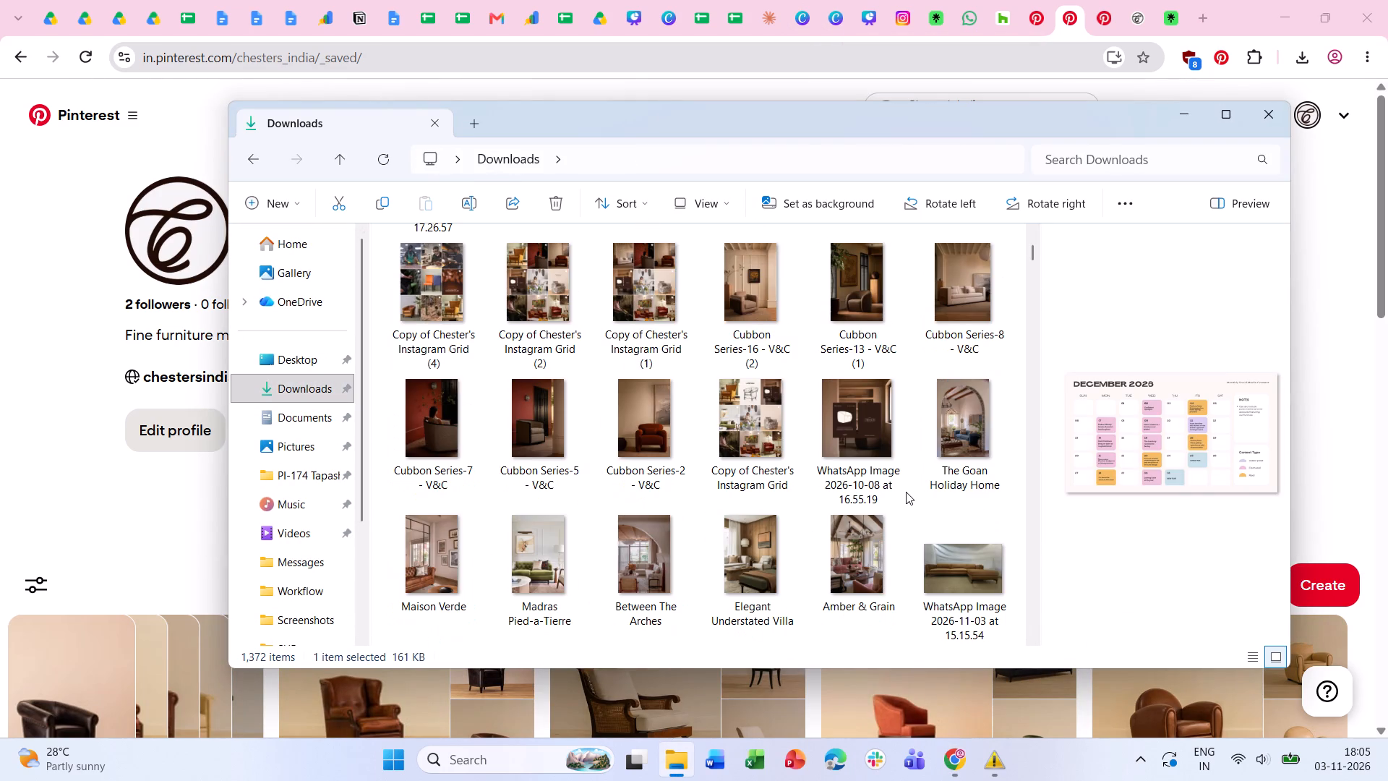
pyautogui.keyDown('shift'); pyautogui.click(656, 293); pyautogui.keyUp('shift')
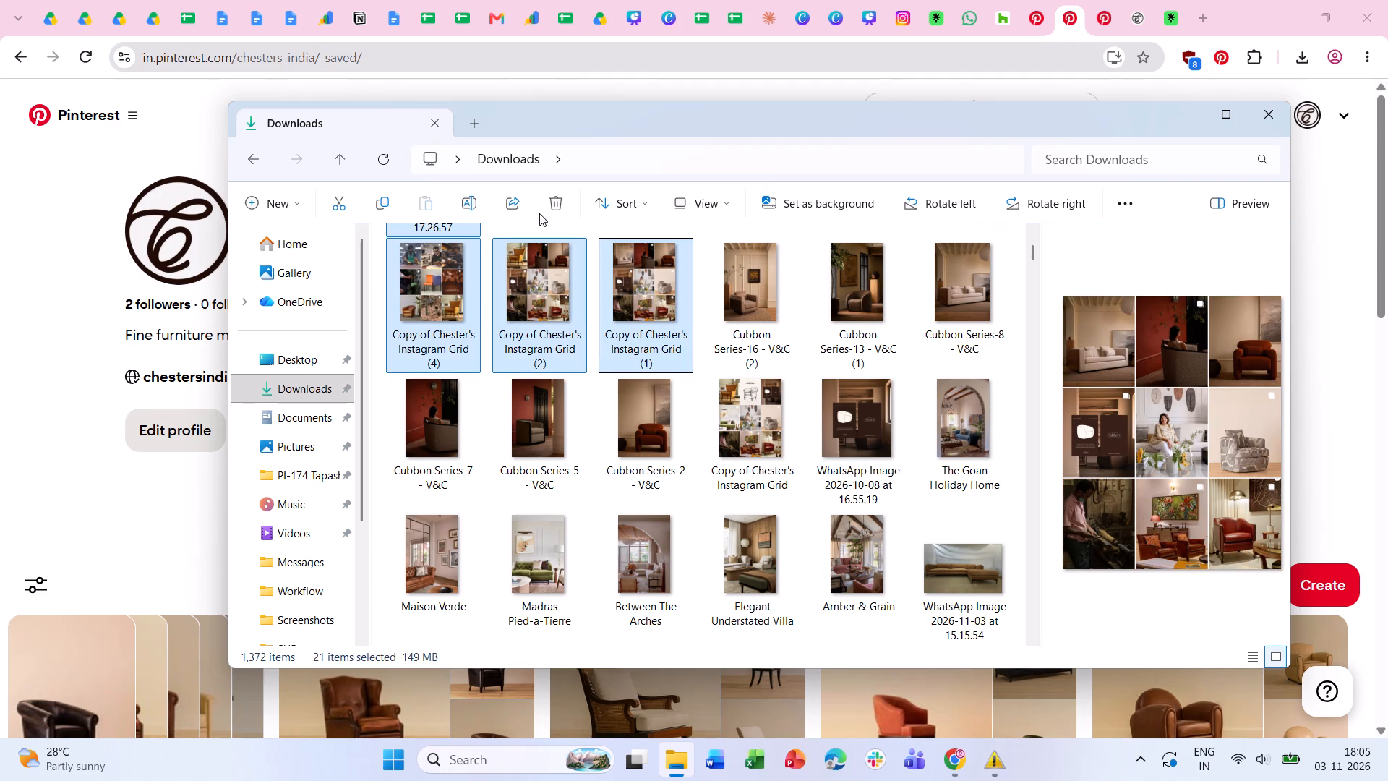
pyautogui.click(552, 205)
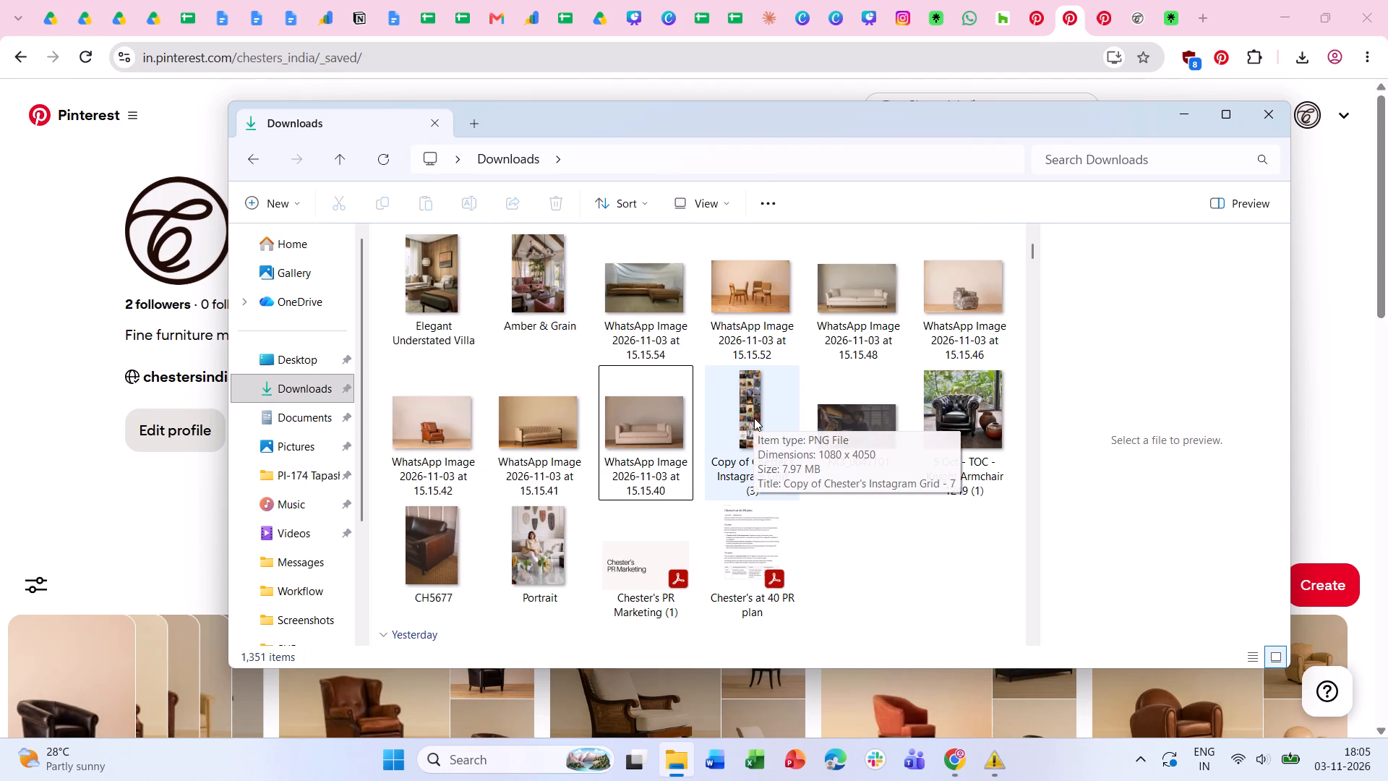
# Delete the adjacent files from Copy of Chester's Instagram Grid (3) through CH5677, including FX3_0047T01 and the Knight Armchair image.
pyautogui.click(753, 441)
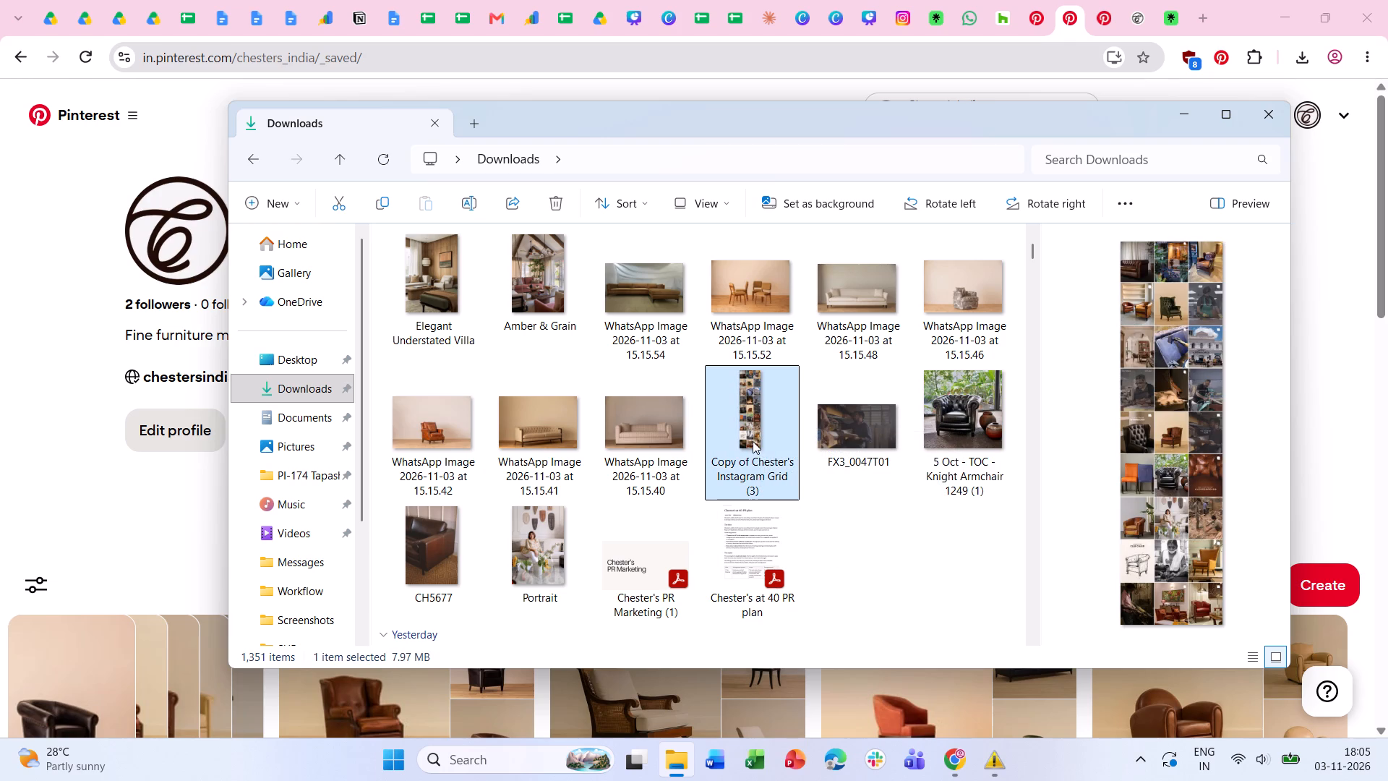
pyautogui.scroll(2, 859, 508)
pyautogui.scroll(-1, 859, 508)
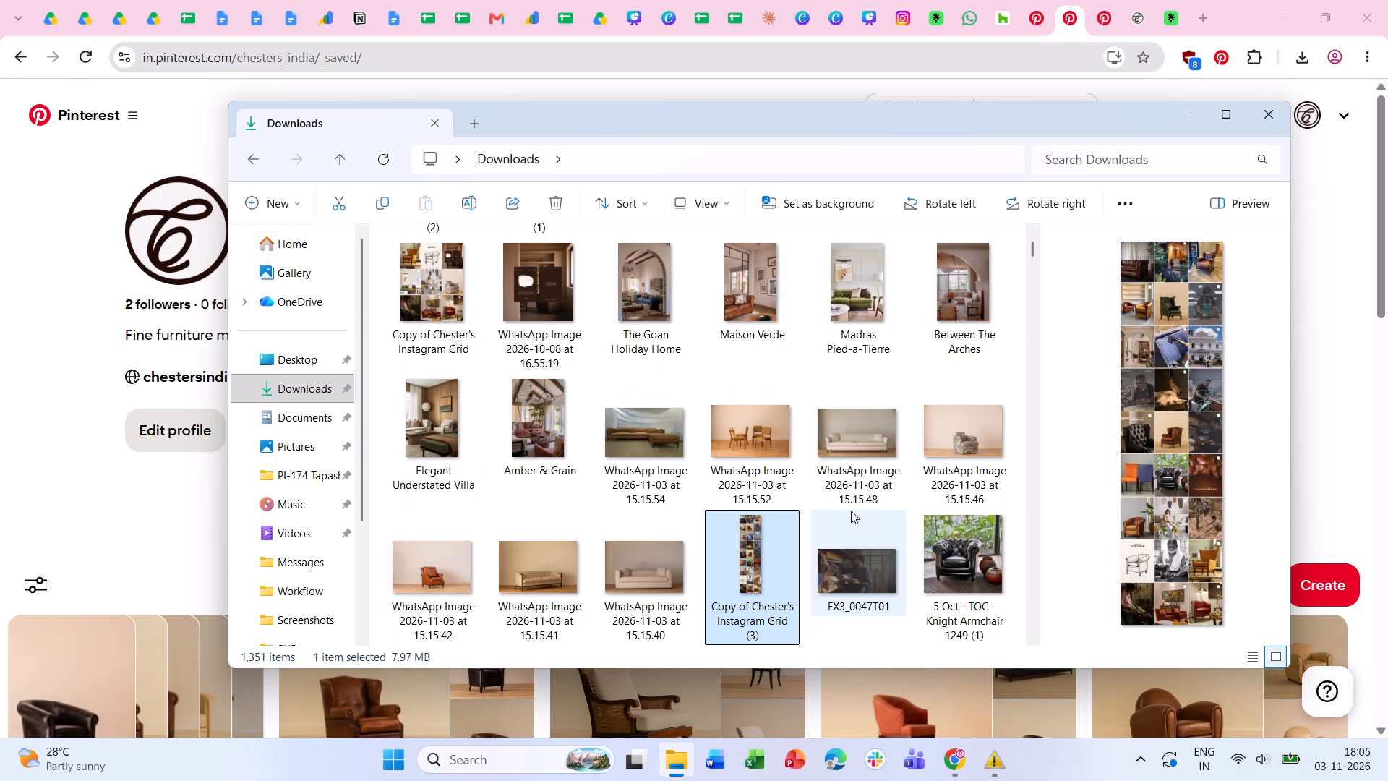
pyautogui.scroll(-1, 851, 511)
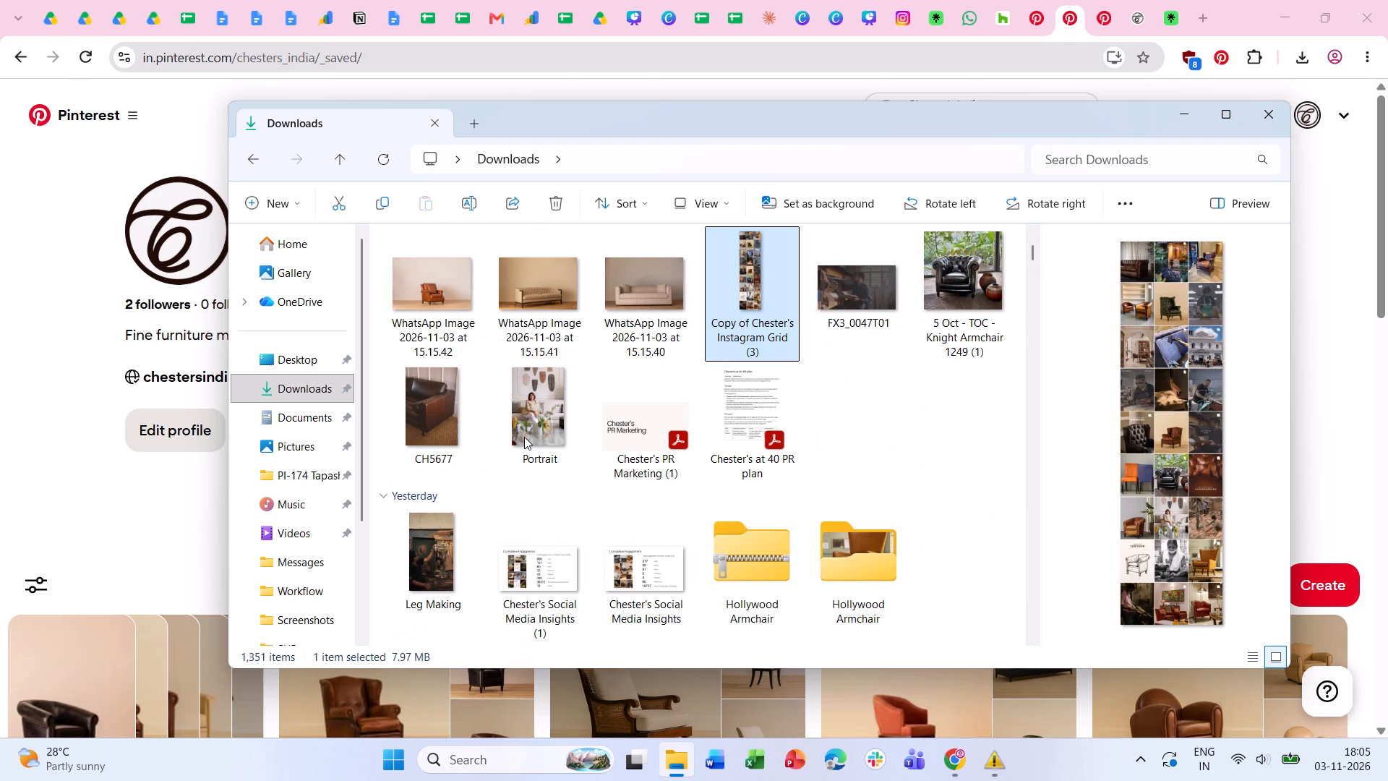
pyautogui.keyDown('shift'); pyautogui.click(471, 423); pyautogui.keyUp('shift')
pyautogui.click(551, 197)
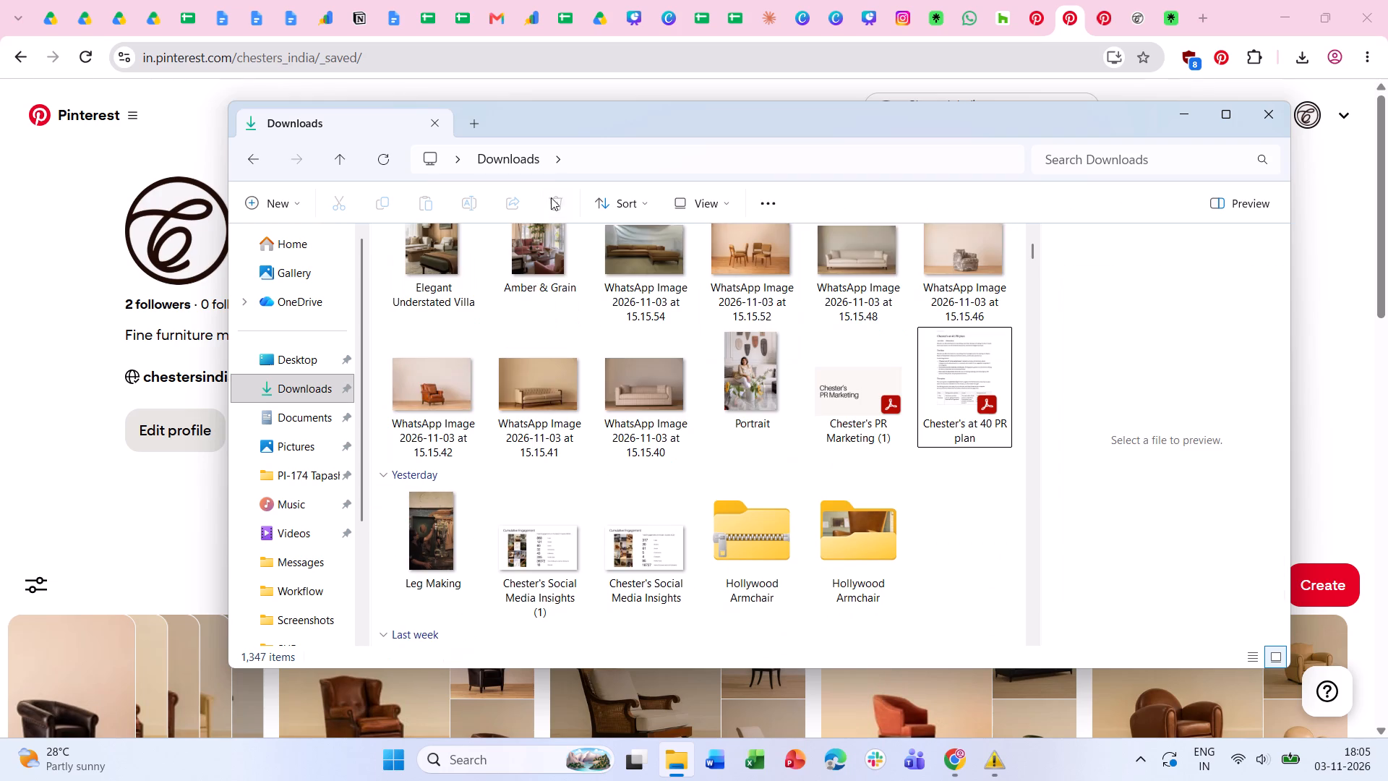
# Delete the seven WhatsApp furniture images dated 2026-11-03, from 15.15.54 through 15.15.40.
pyautogui.scroll(1, 931, 475)
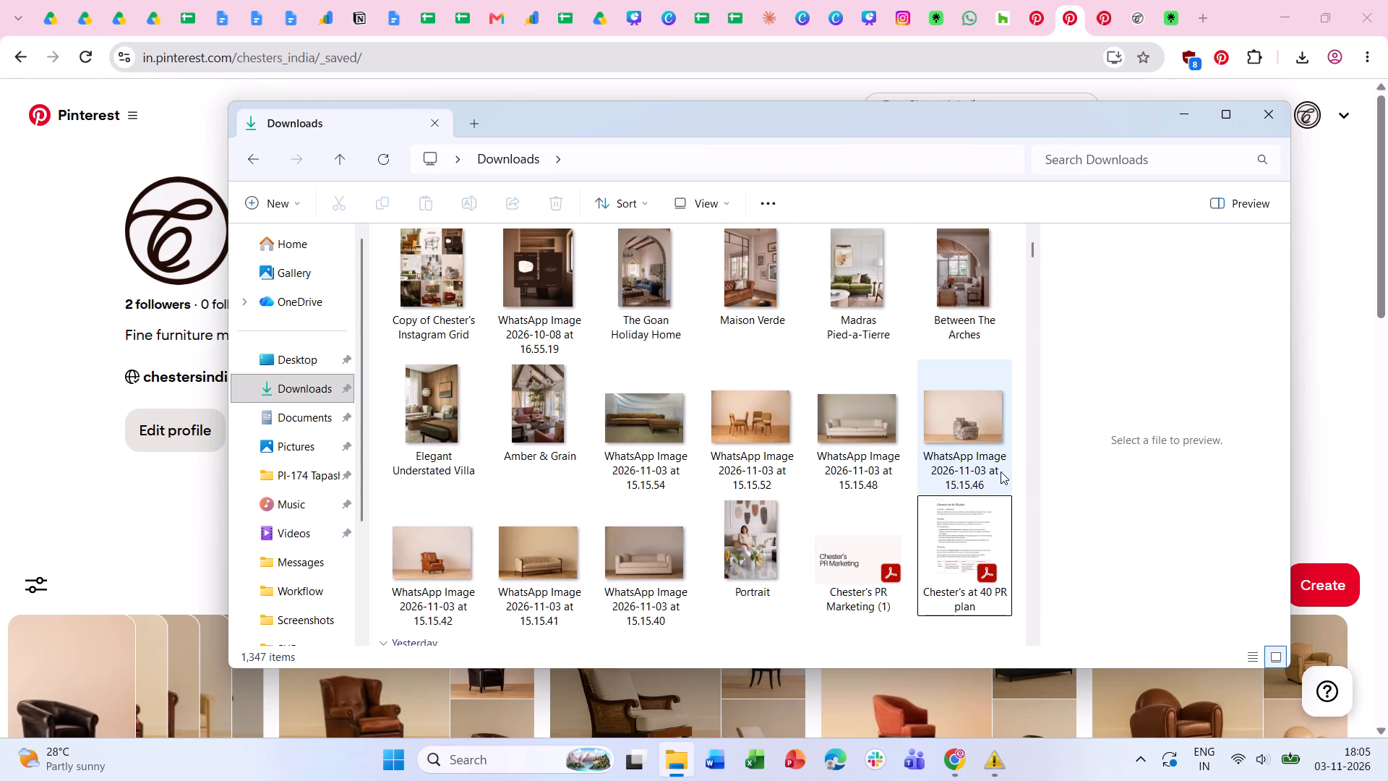
pyautogui.click(981, 445)
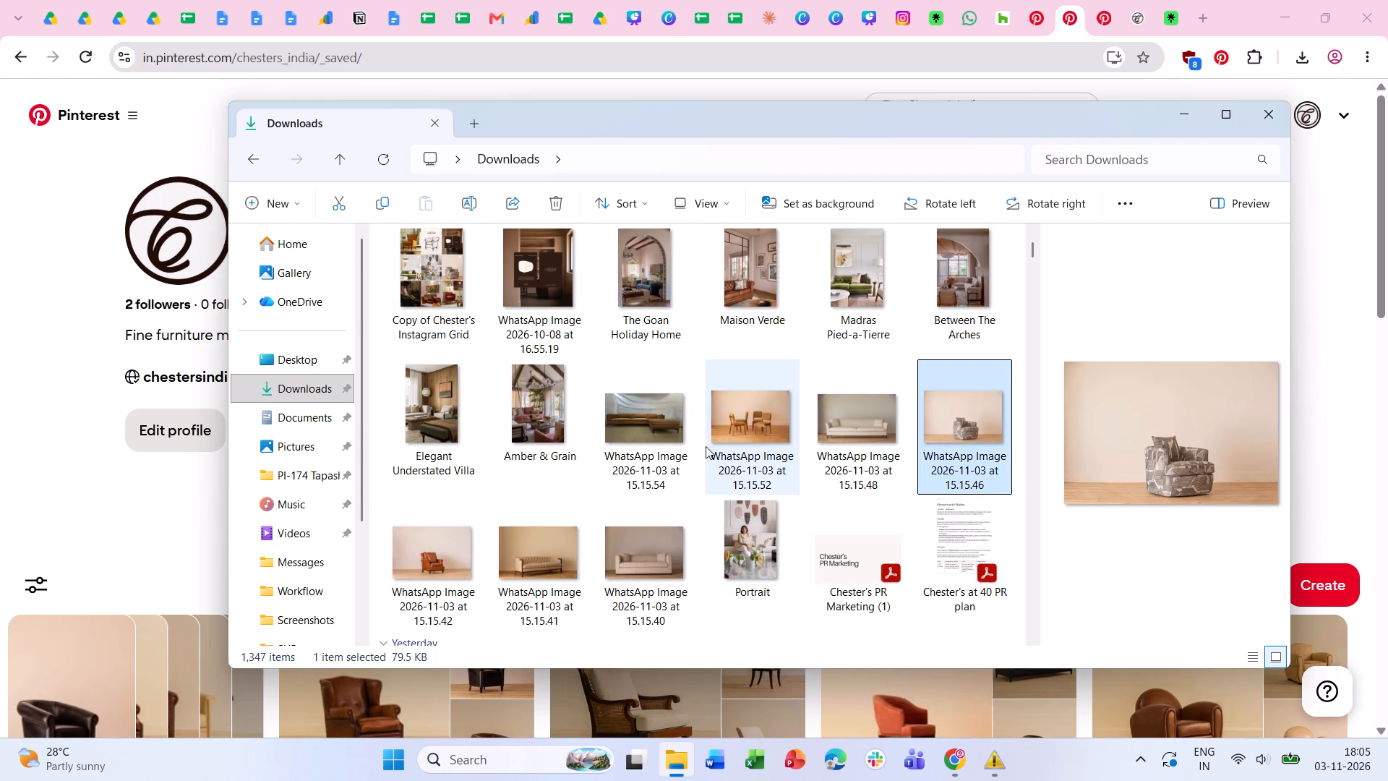
pyautogui.click(648, 559)
pyautogui.keyDown('shift'); pyautogui.click(654, 451); pyautogui.keyUp('shift')
pyautogui.click(562, 195)
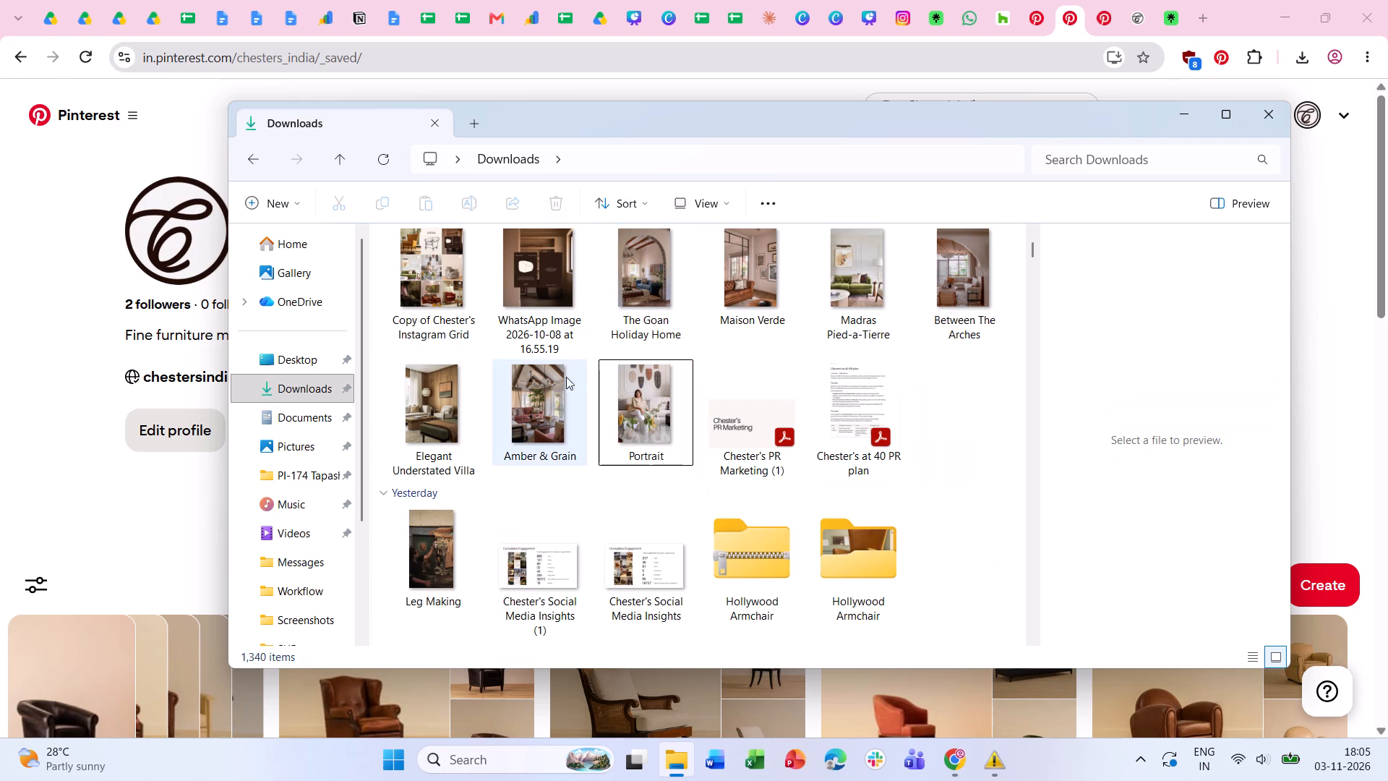
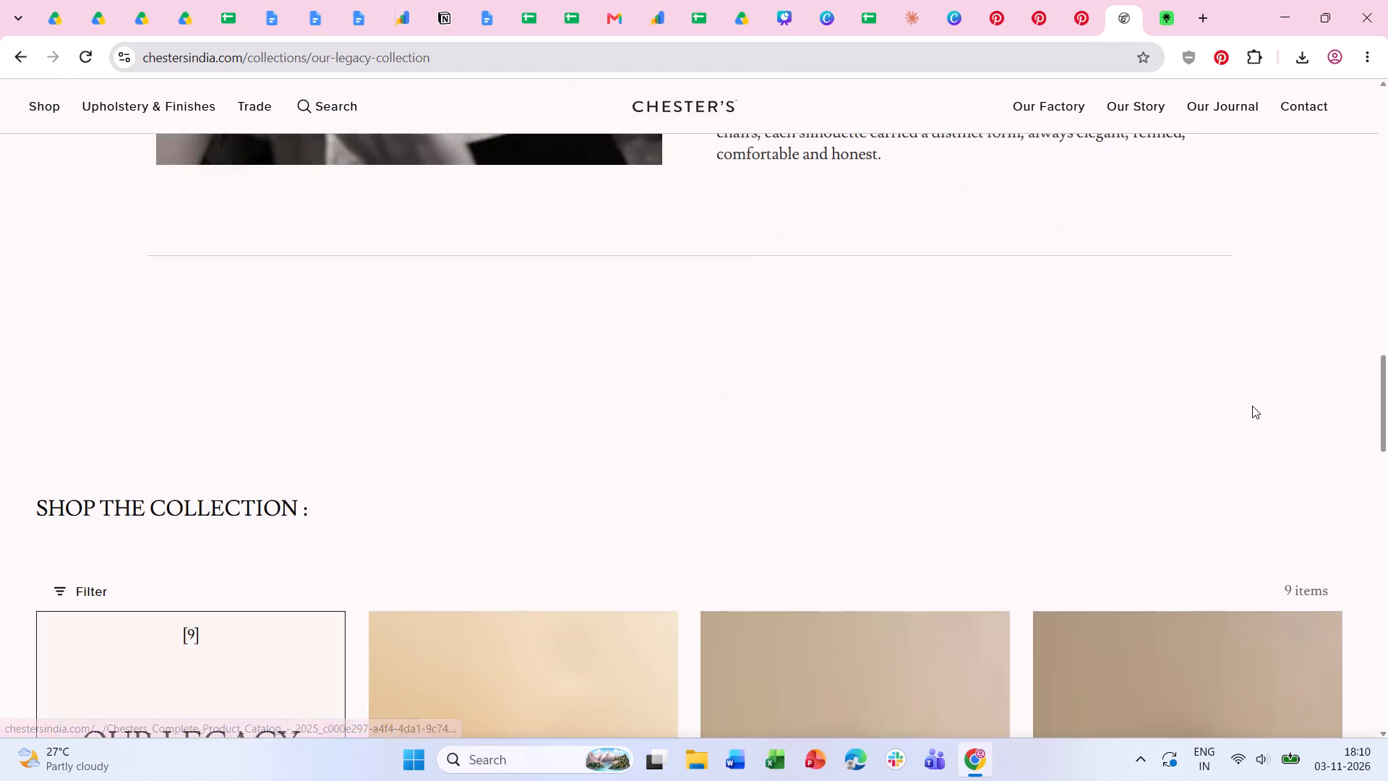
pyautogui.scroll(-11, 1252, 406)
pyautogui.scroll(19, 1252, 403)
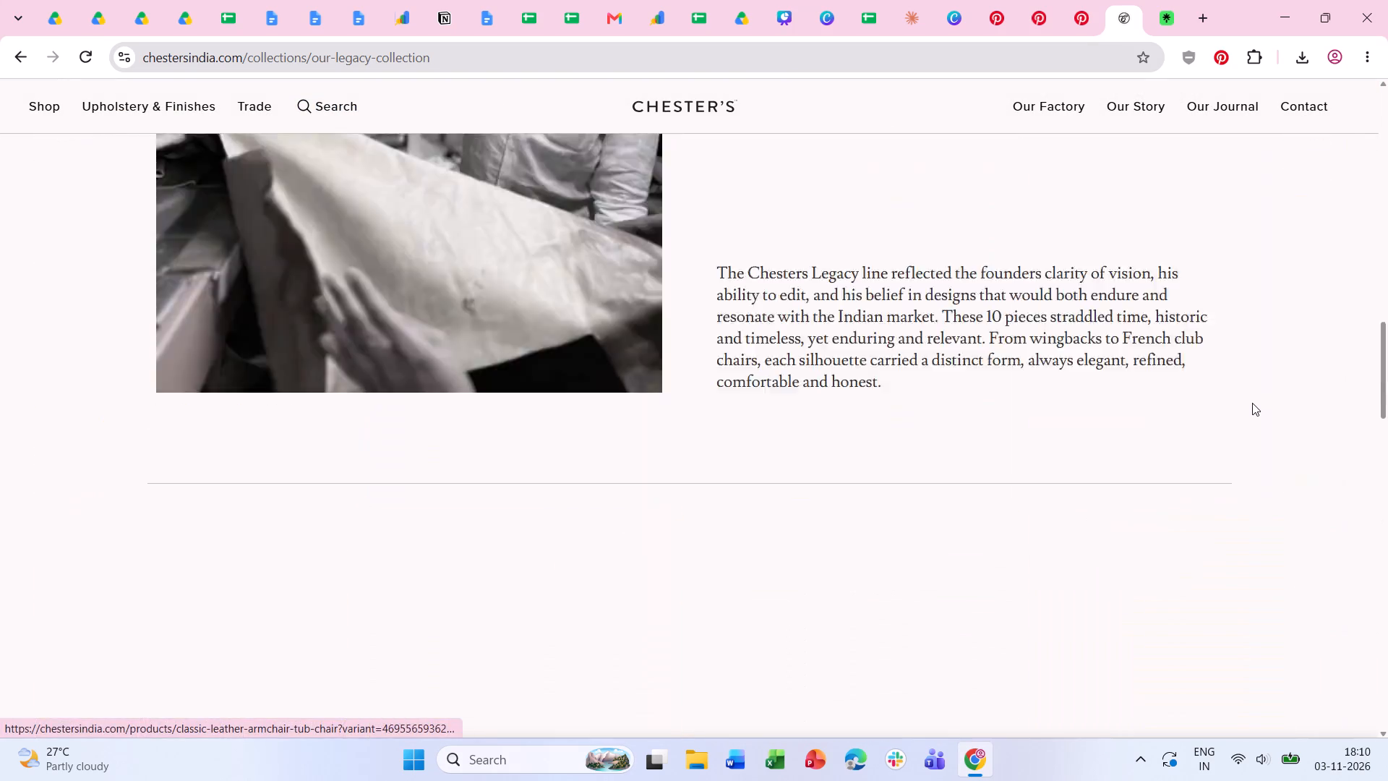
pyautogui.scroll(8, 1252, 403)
# Close the Chester's website, Linktree and three Pinterest tabs, plus the Copy of Chester's Instagram Grid and the other Canva grid design.
pyautogui.click(1123, 25)
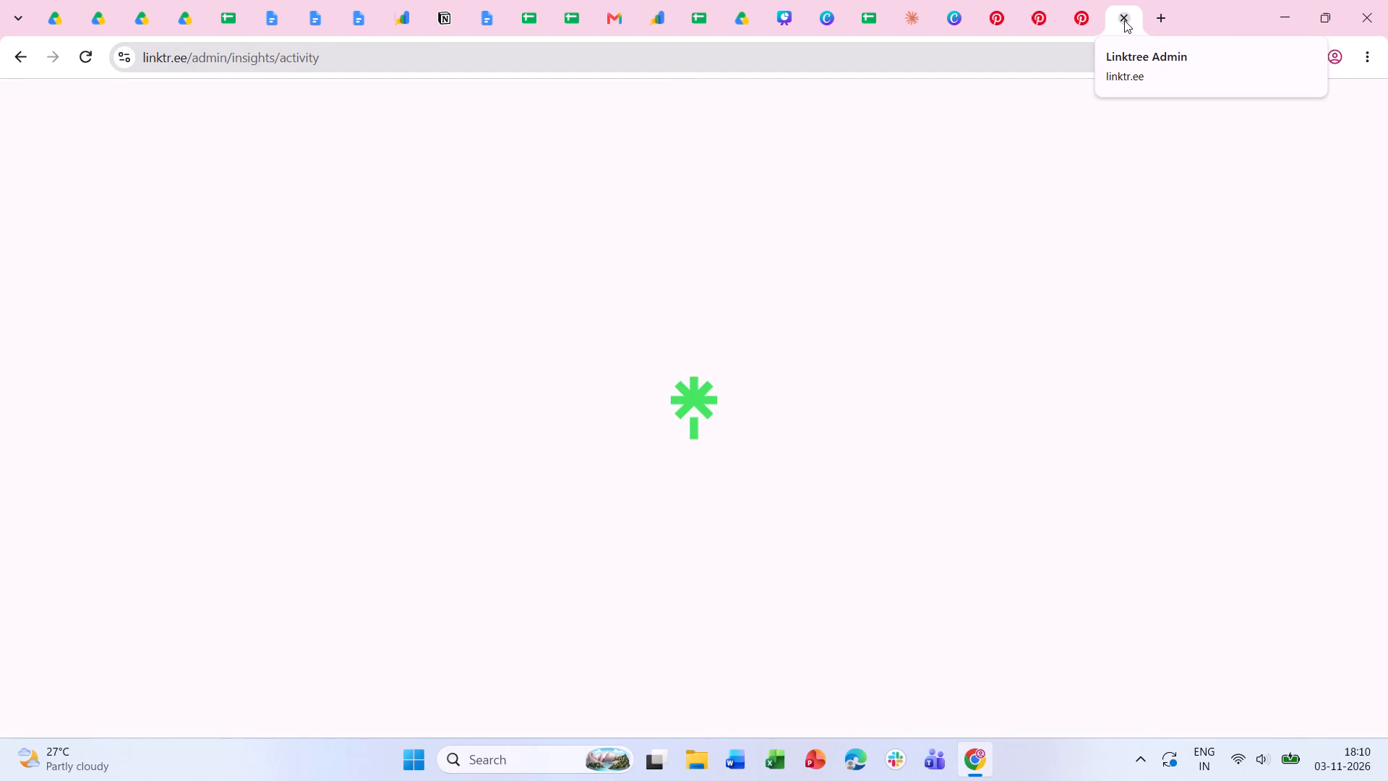
pyautogui.click(1124, 20)
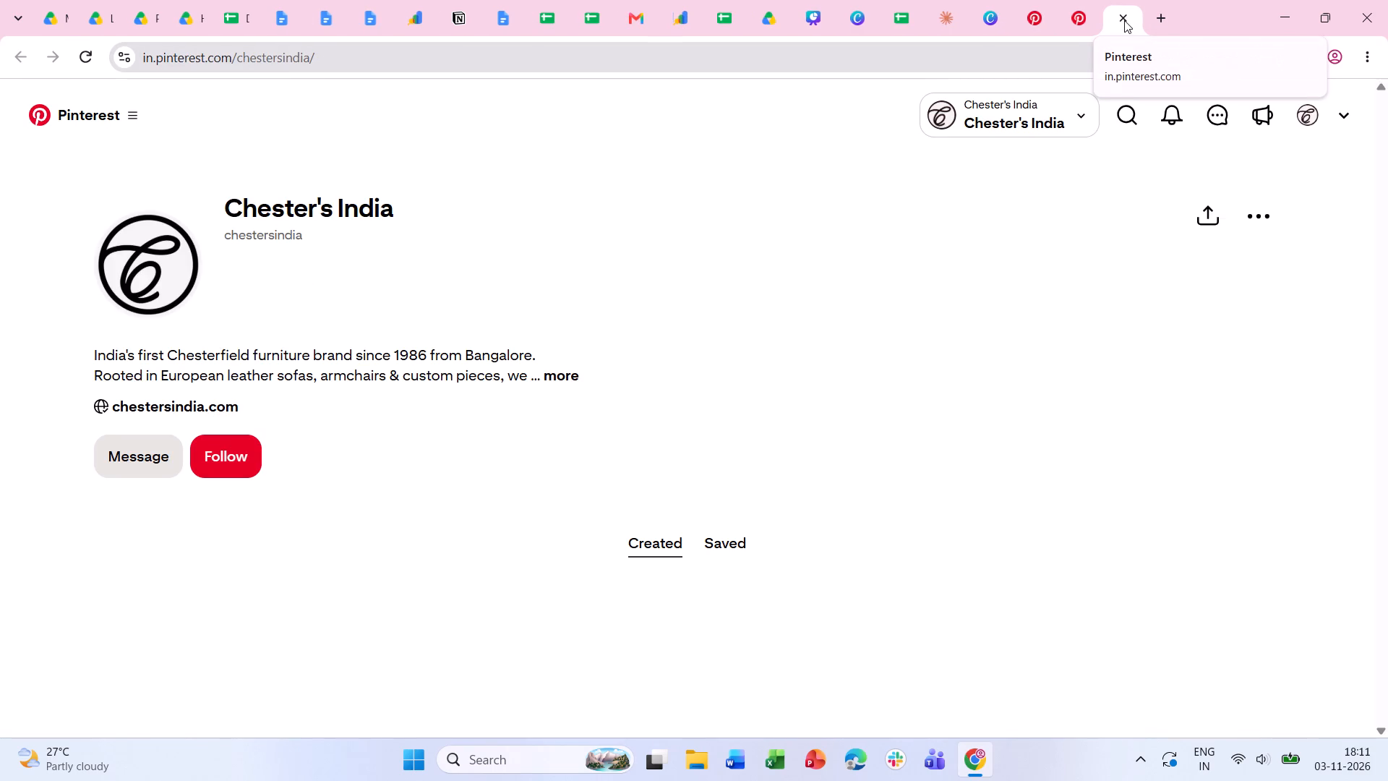
pyautogui.click(1124, 20)
pyautogui.click(1124, 20)
pyautogui.click(1124, 20)
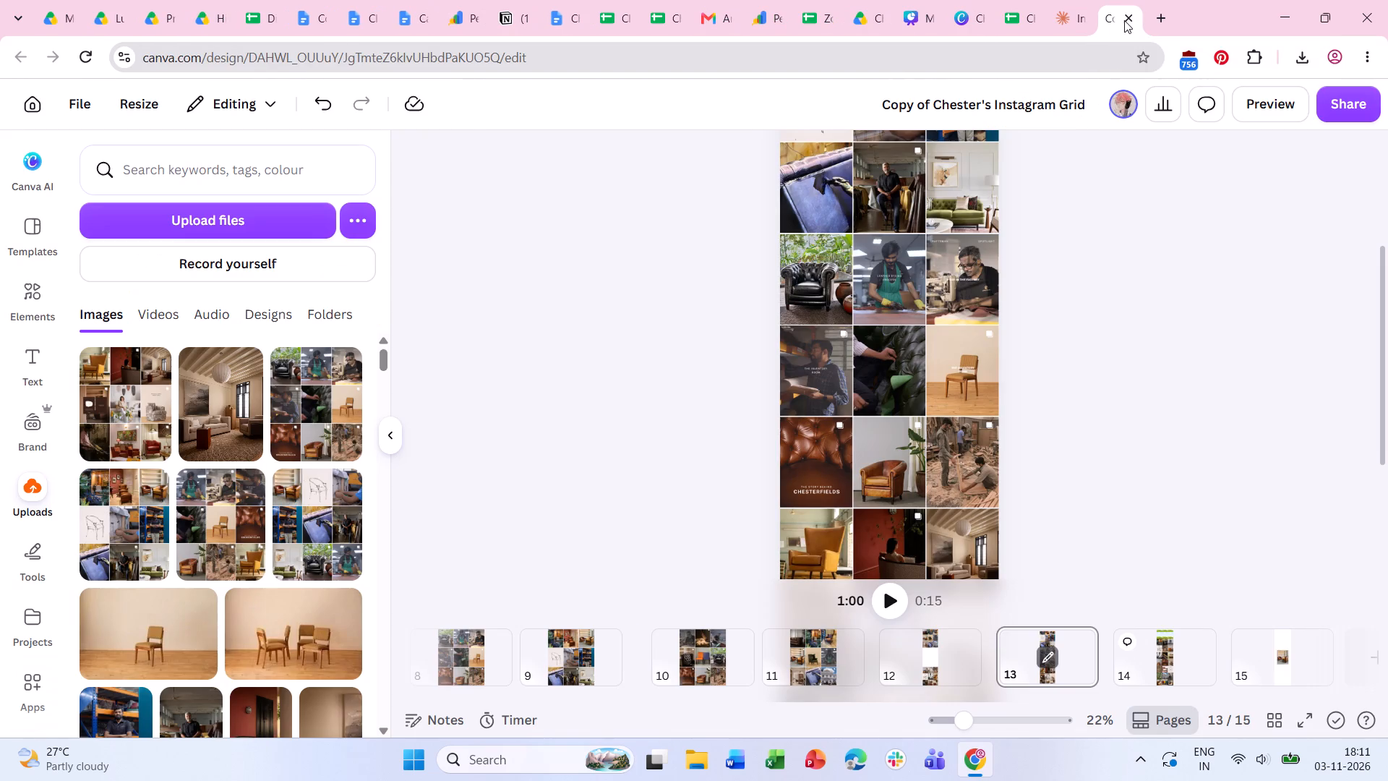
pyautogui.click(1124, 20)
pyautogui.click(997, 19)
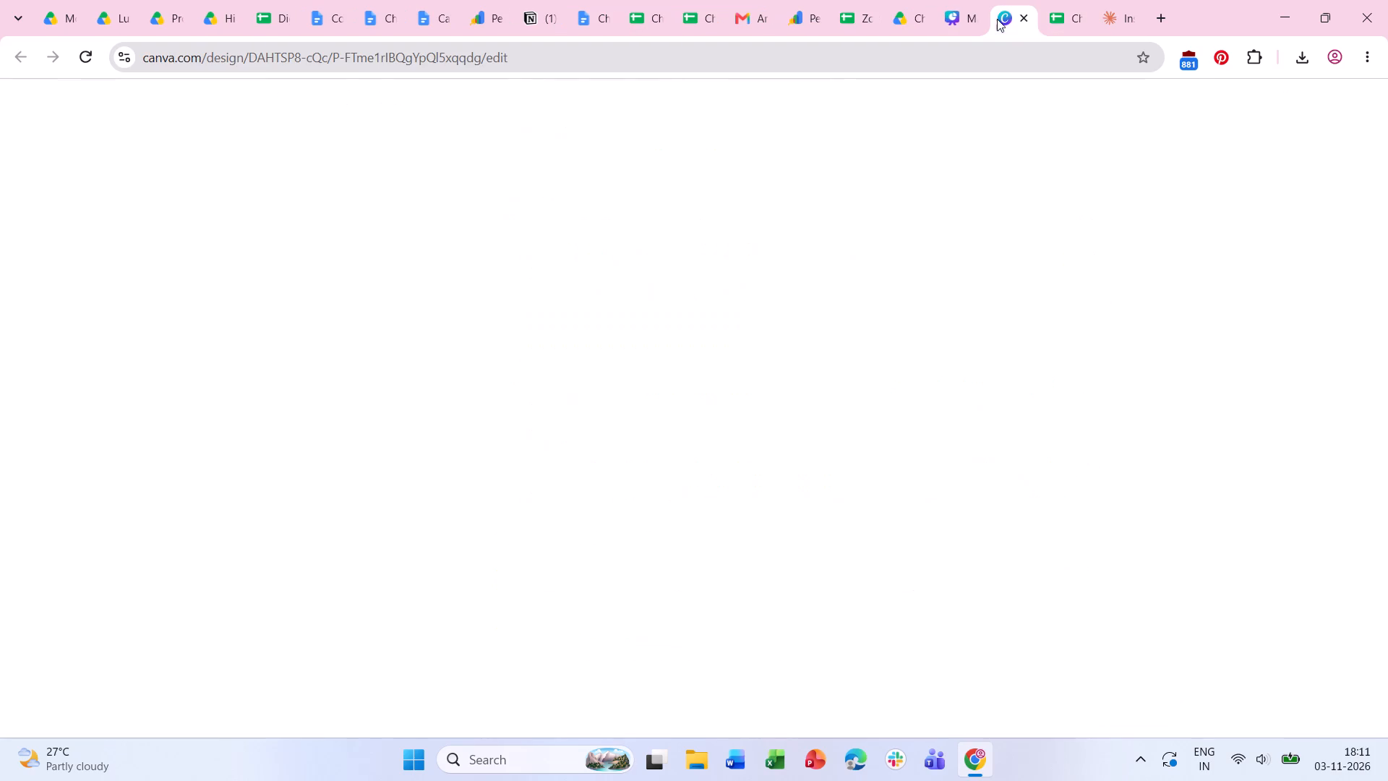
pyautogui.click(1024, 17)
# Switch to the Marketing Plan design and look through its audience table, AD Apartment, November and December calendars, grid and Marketing Summary pages.
pyautogui.click(976, 20)
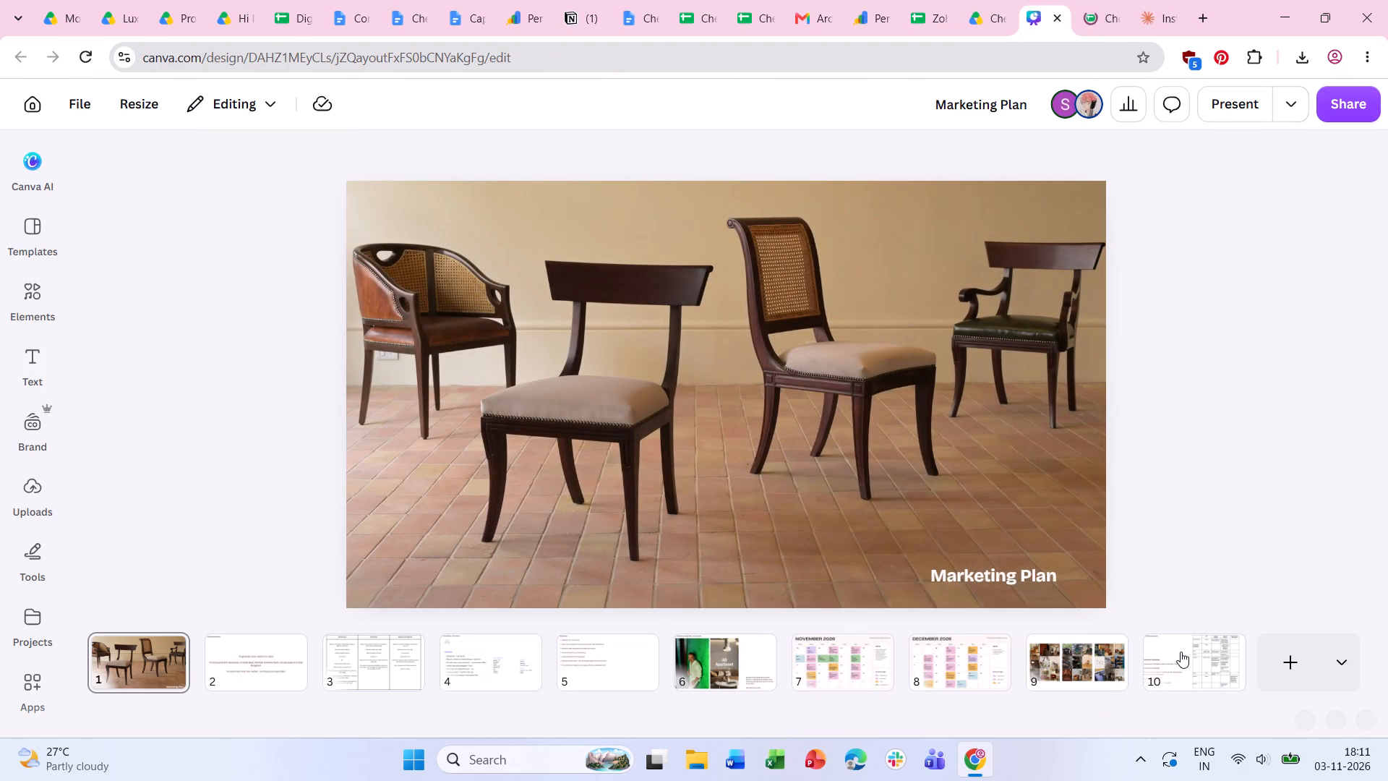
pyautogui.click(1180, 652)
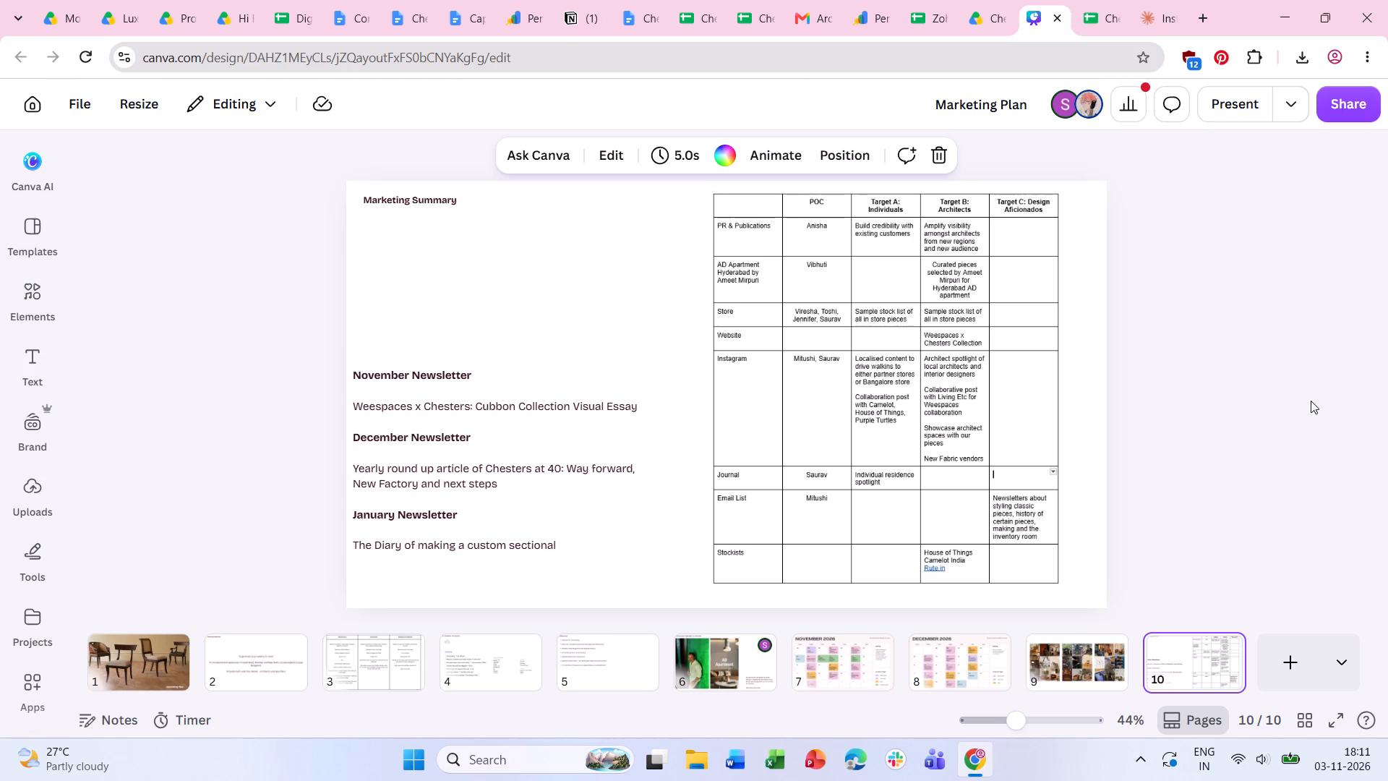
pyautogui.click(365, 664)
pyautogui.click(638, 681)
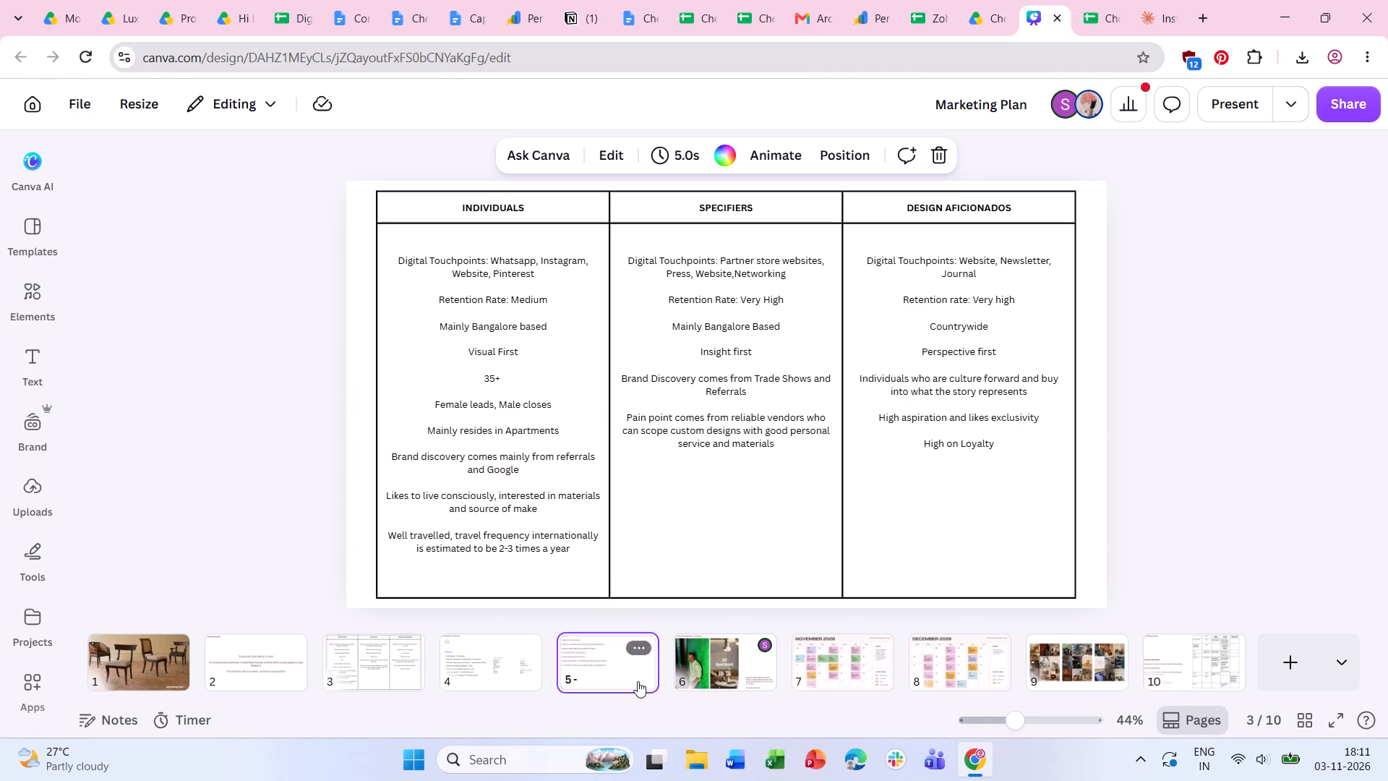
pyautogui.click(751, 676)
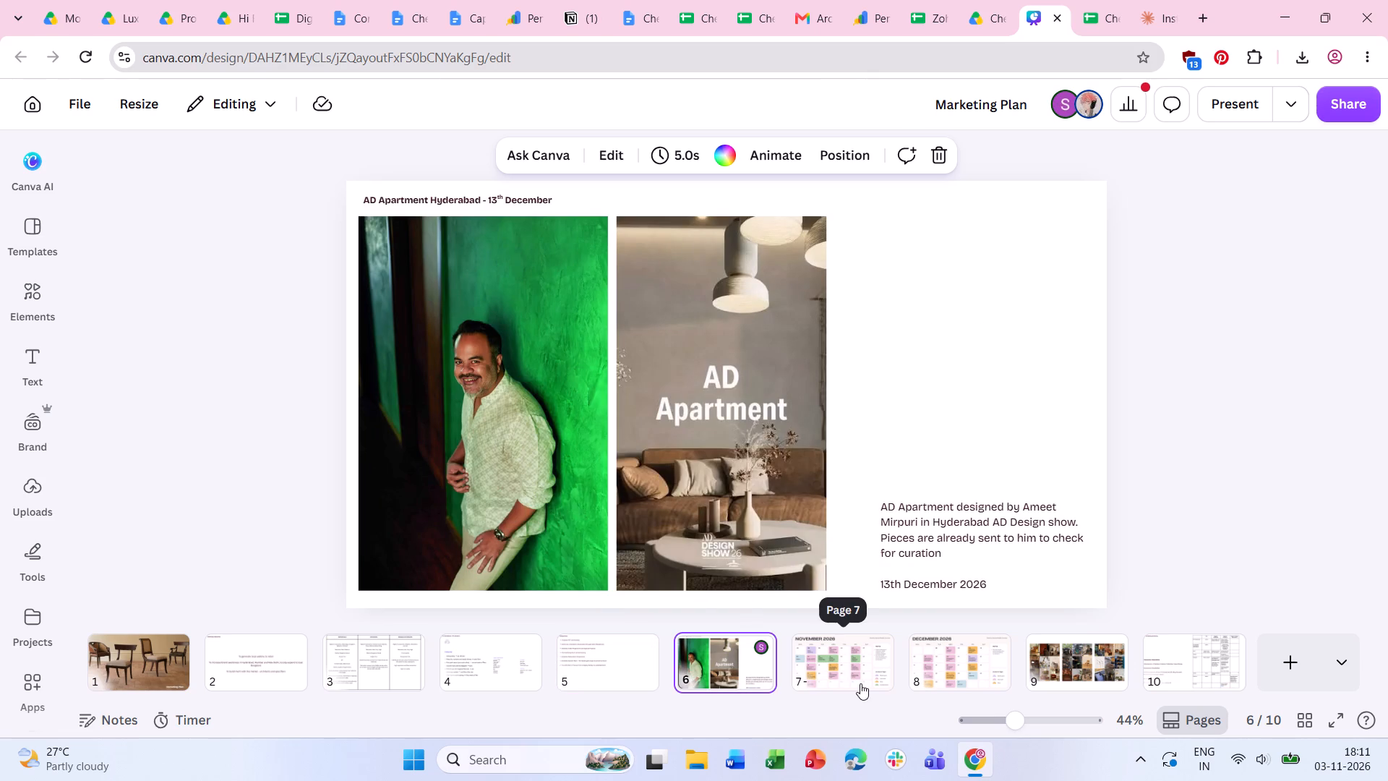
pyautogui.click(854, 671)
pyautogui.click(960, 670)
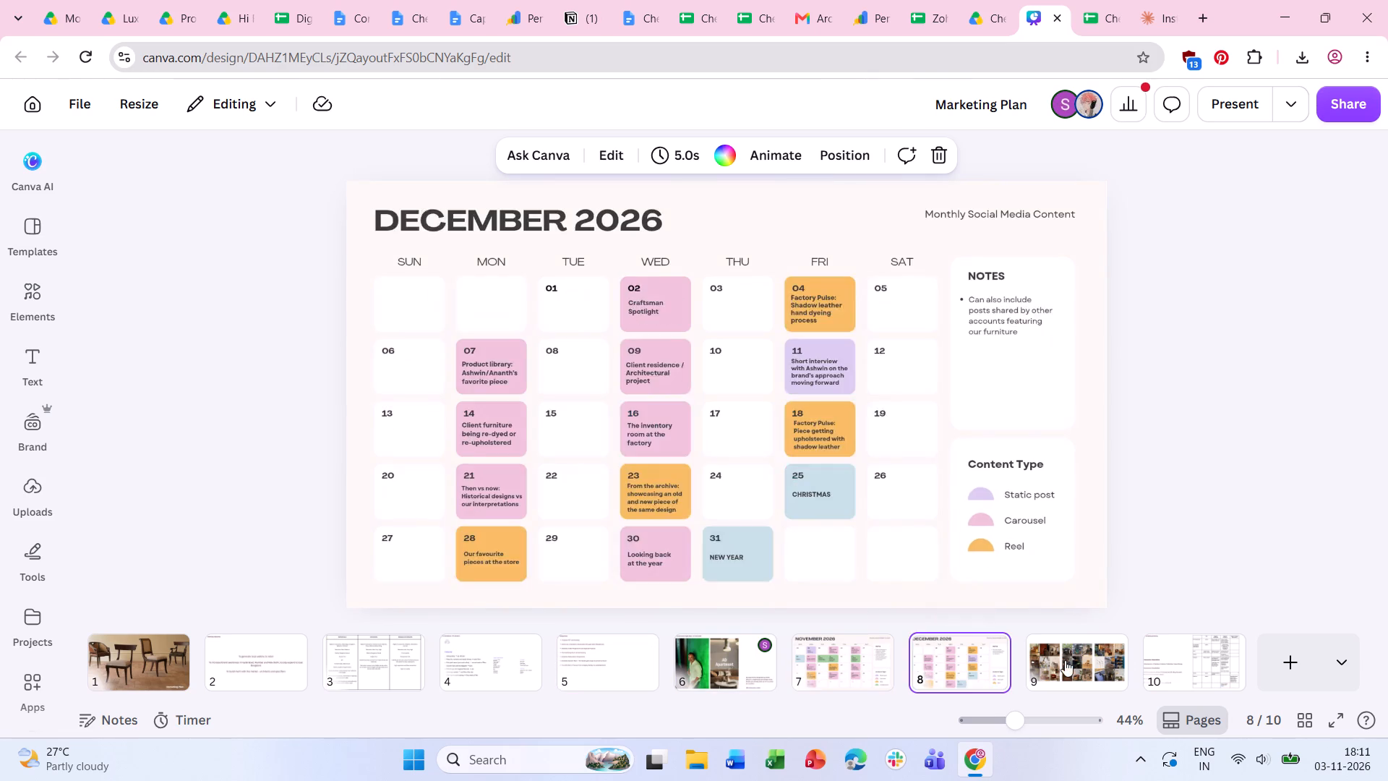
pyautogui.click(1065, 660)
pyautogui.click(1174, 661)
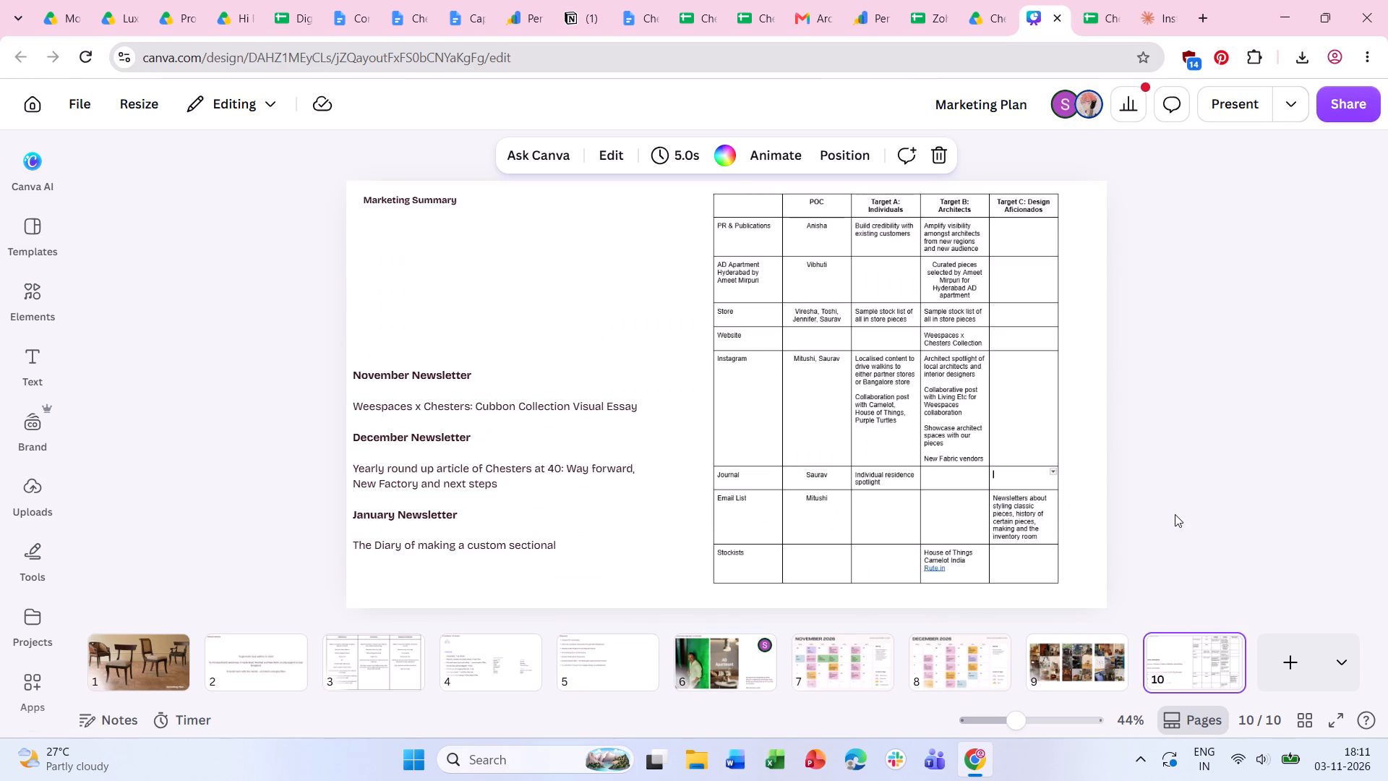